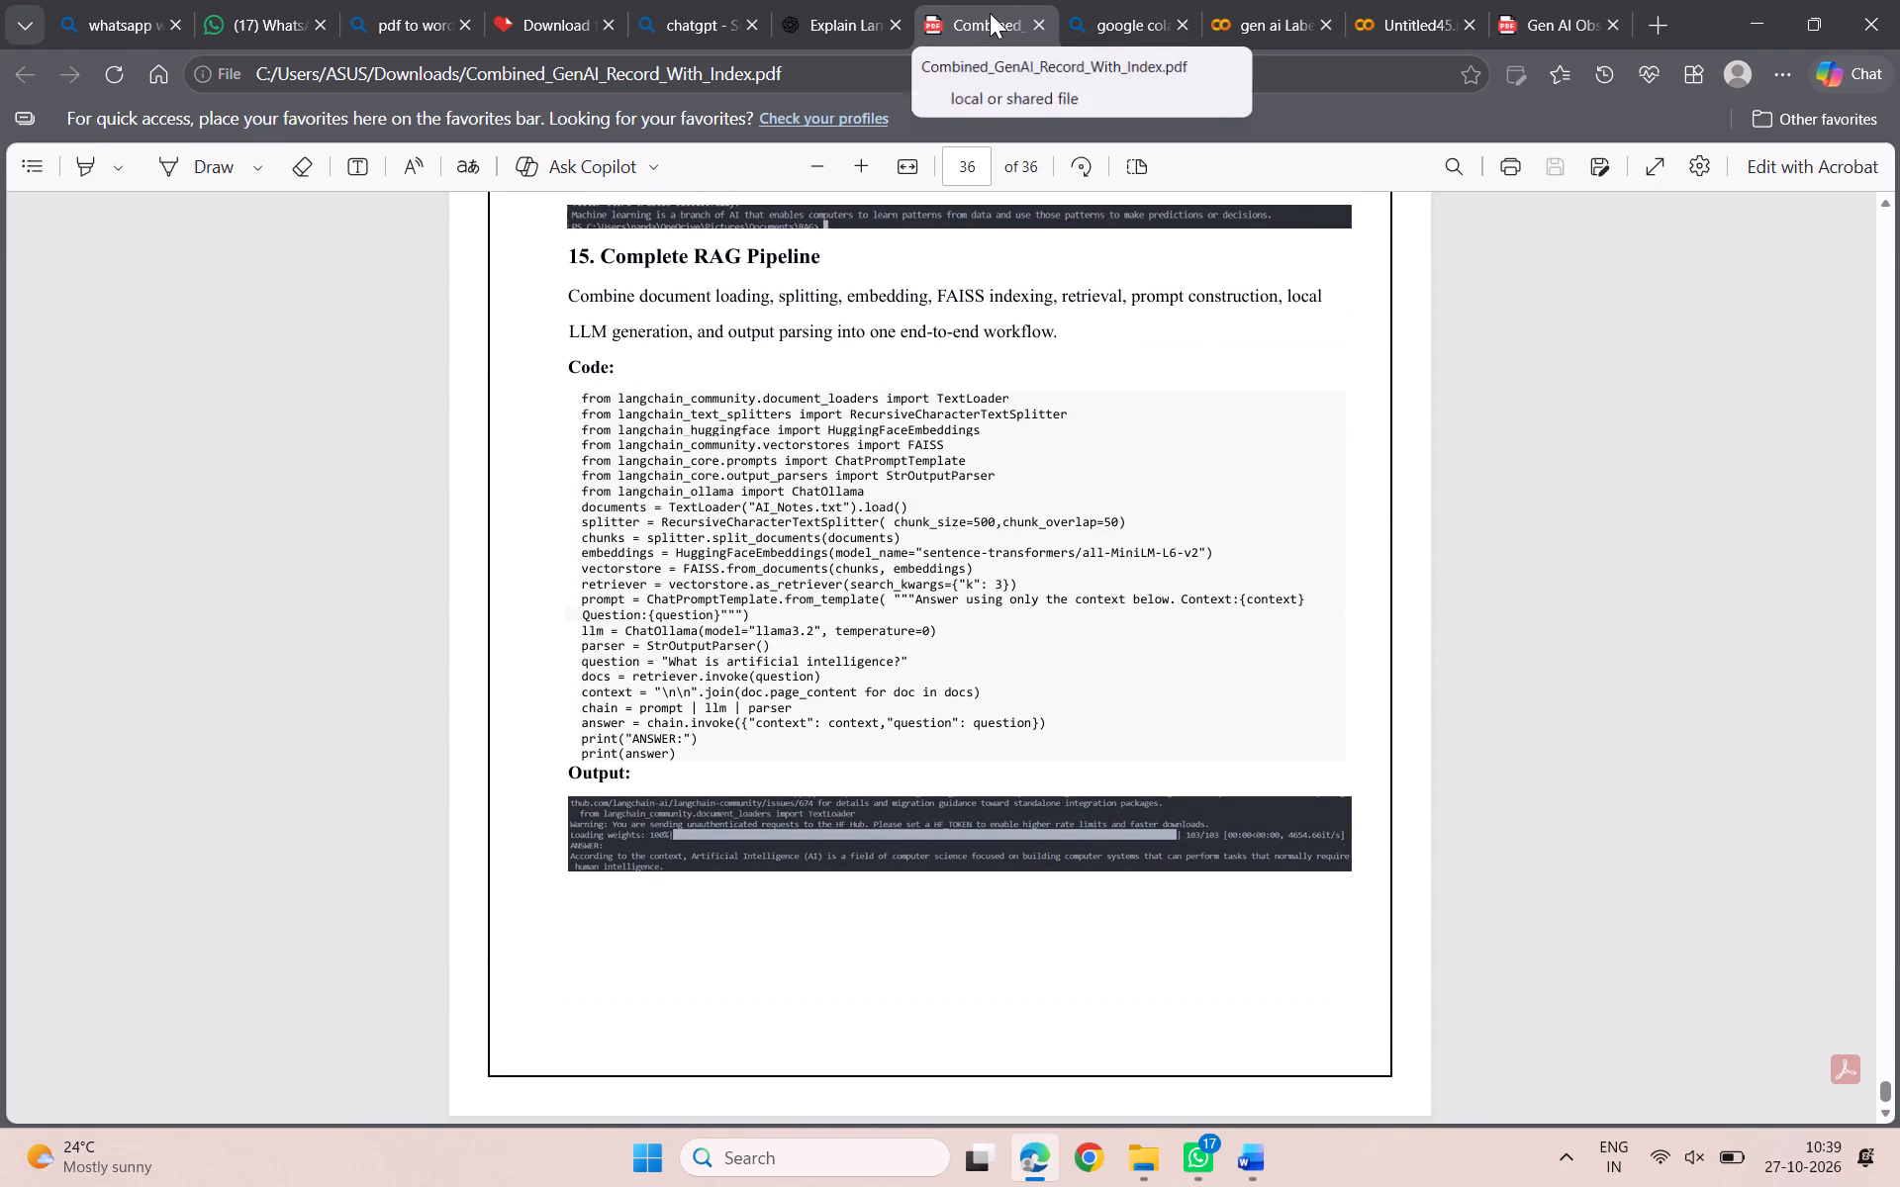
Convert the Combined_GenAI_Record_With_Index PDF from Downloads to a Word document with iLovePDF's PDF to WORD converter.
left_click(553, 17)
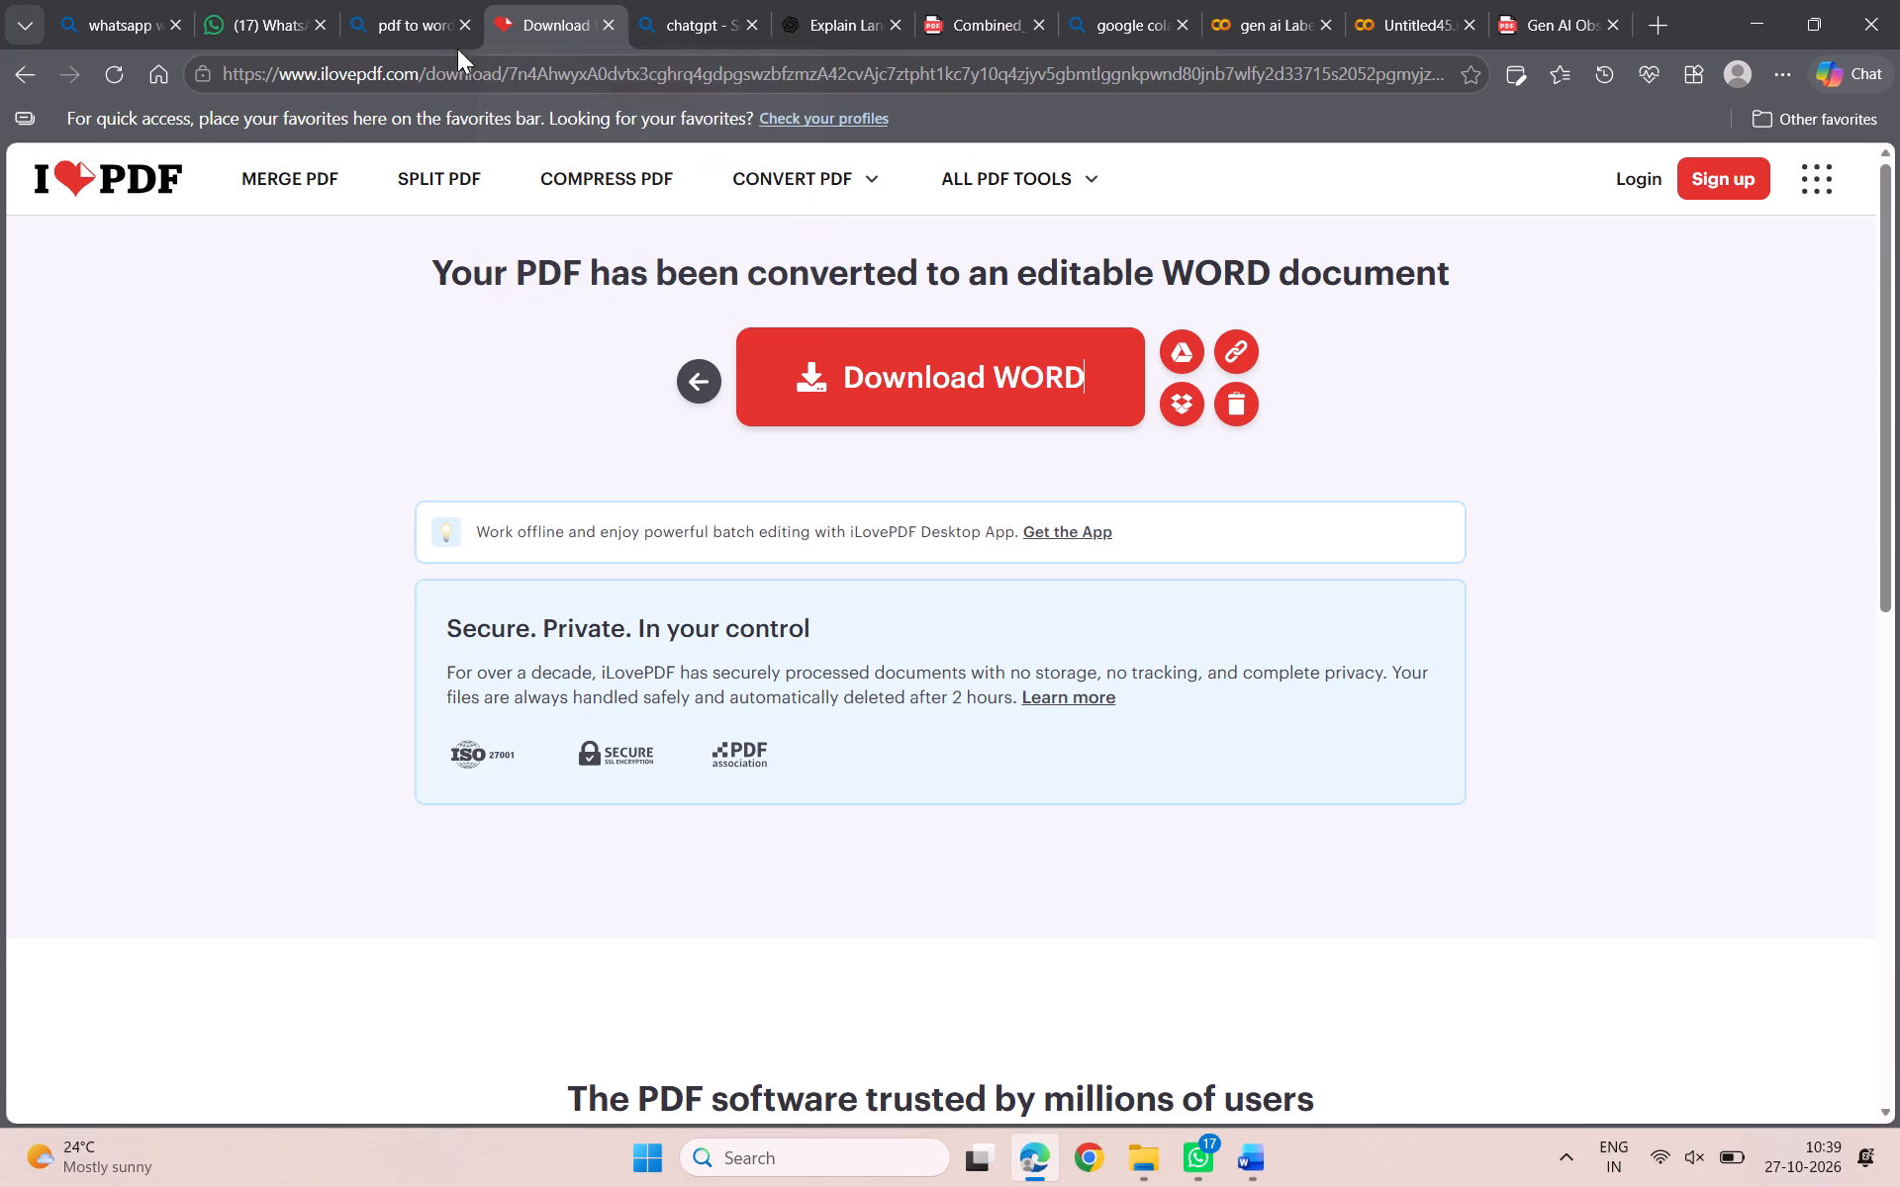
left_click(19, 67)
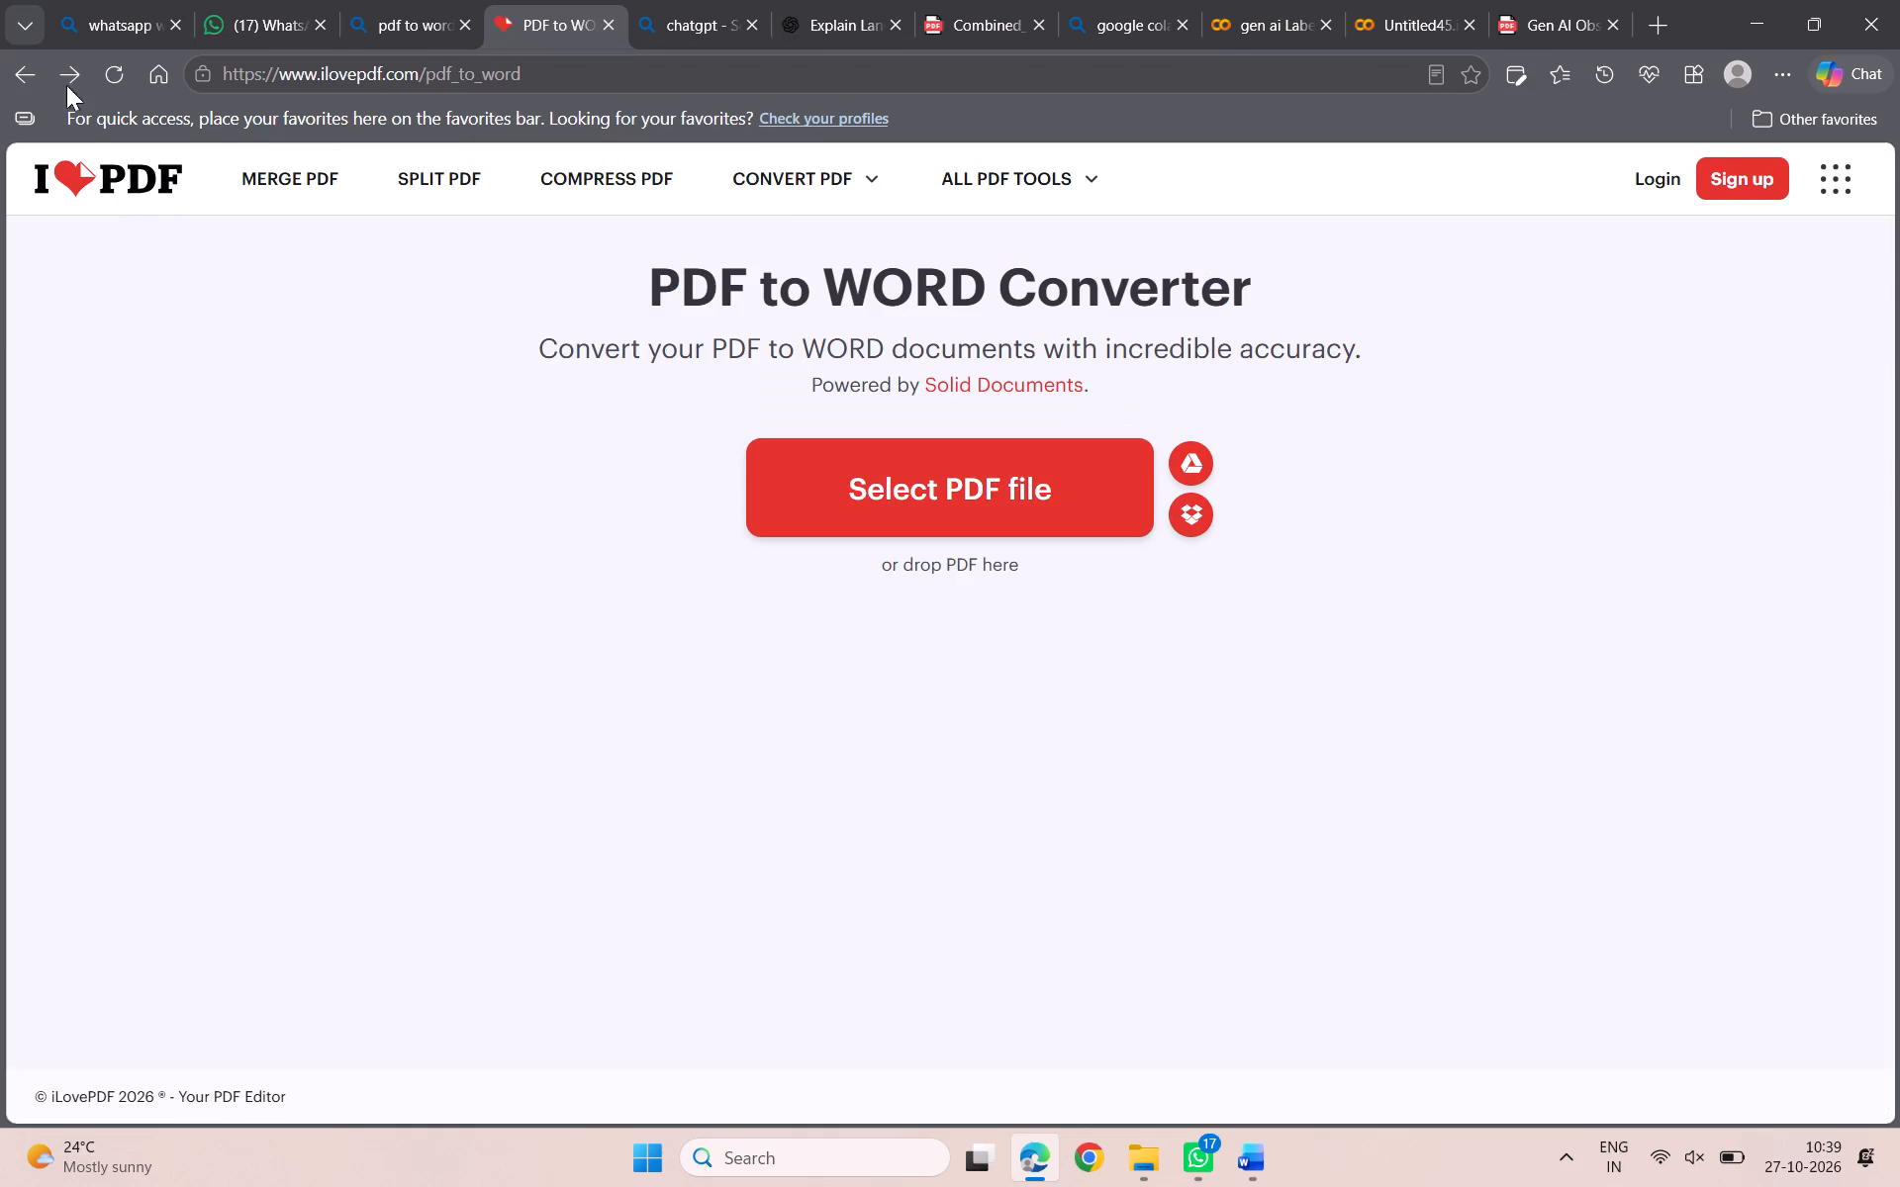
left_click(914, 481)
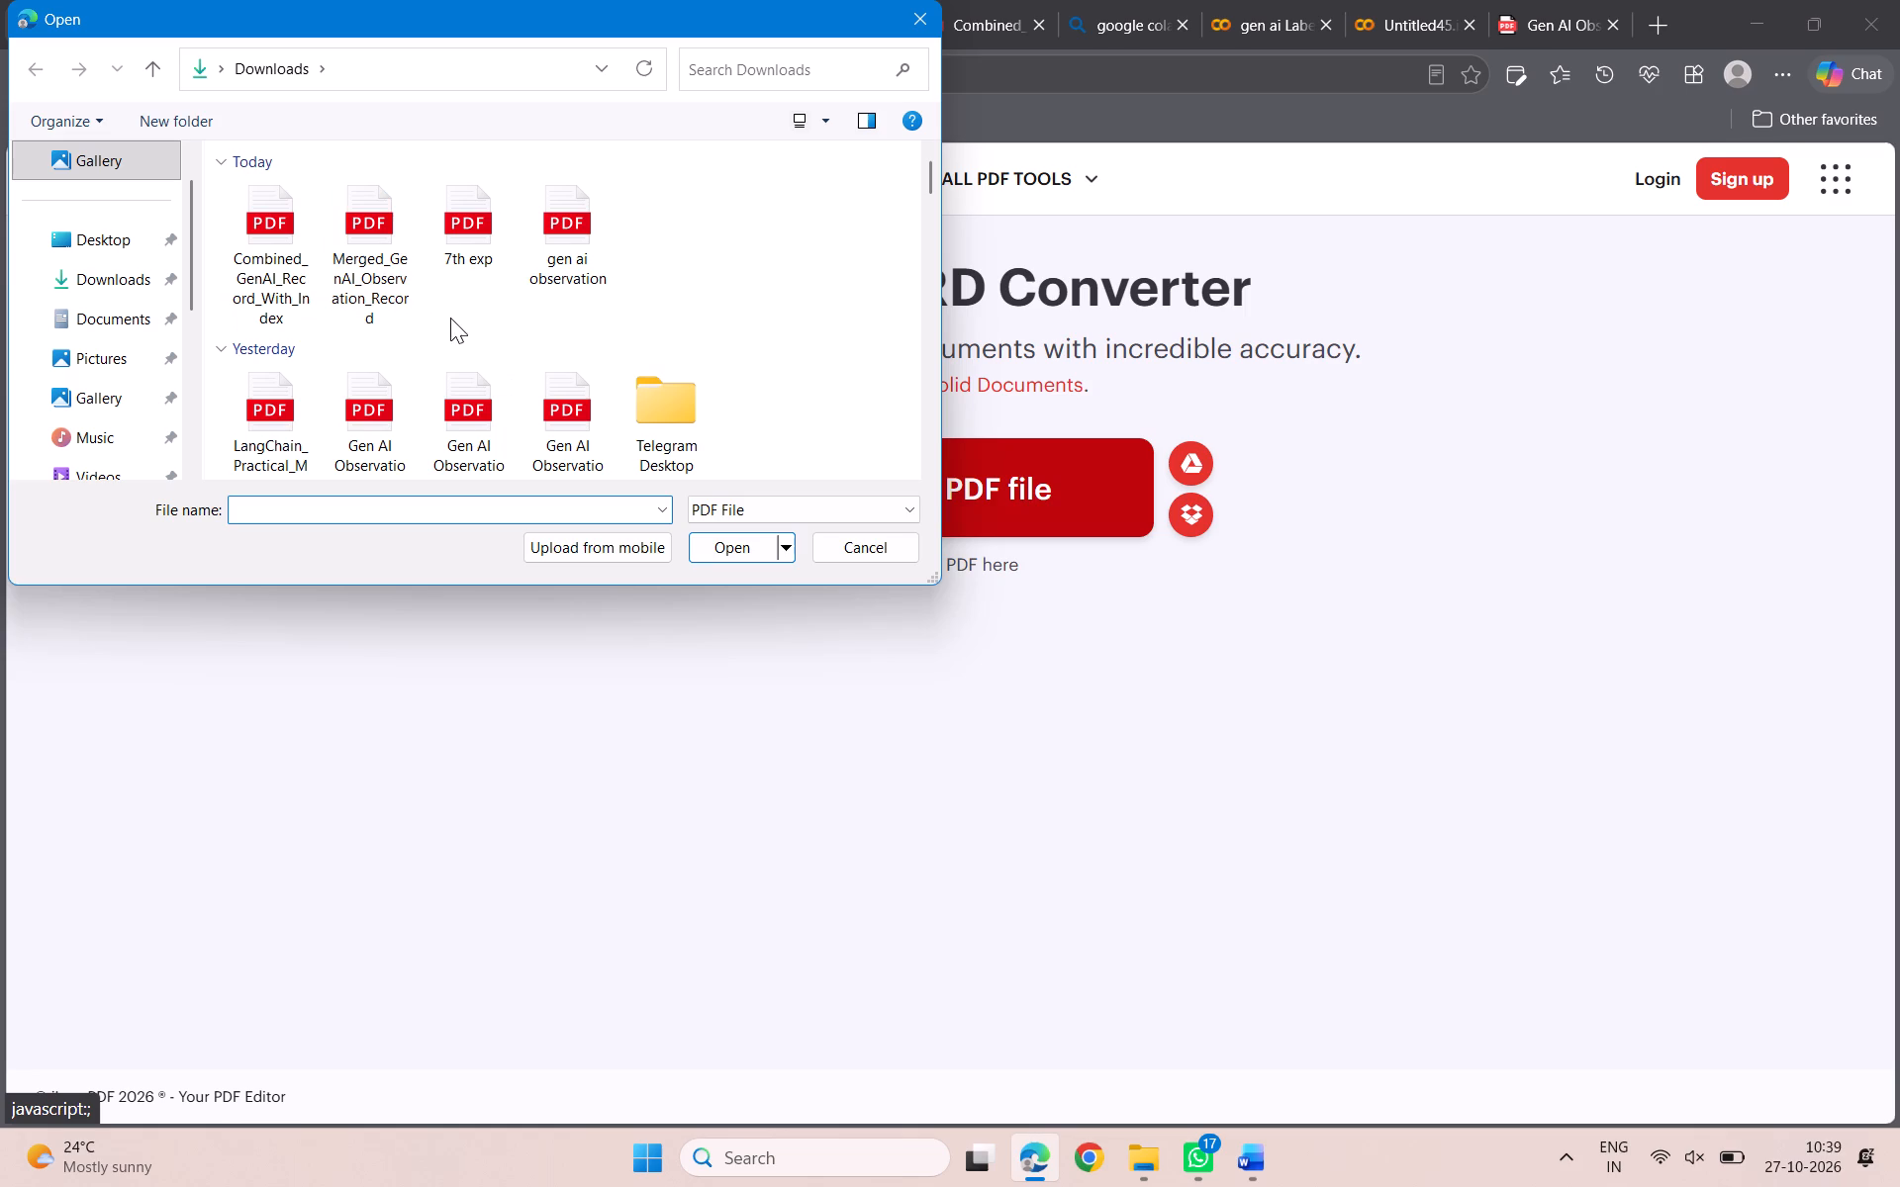
left_click(280, 248)
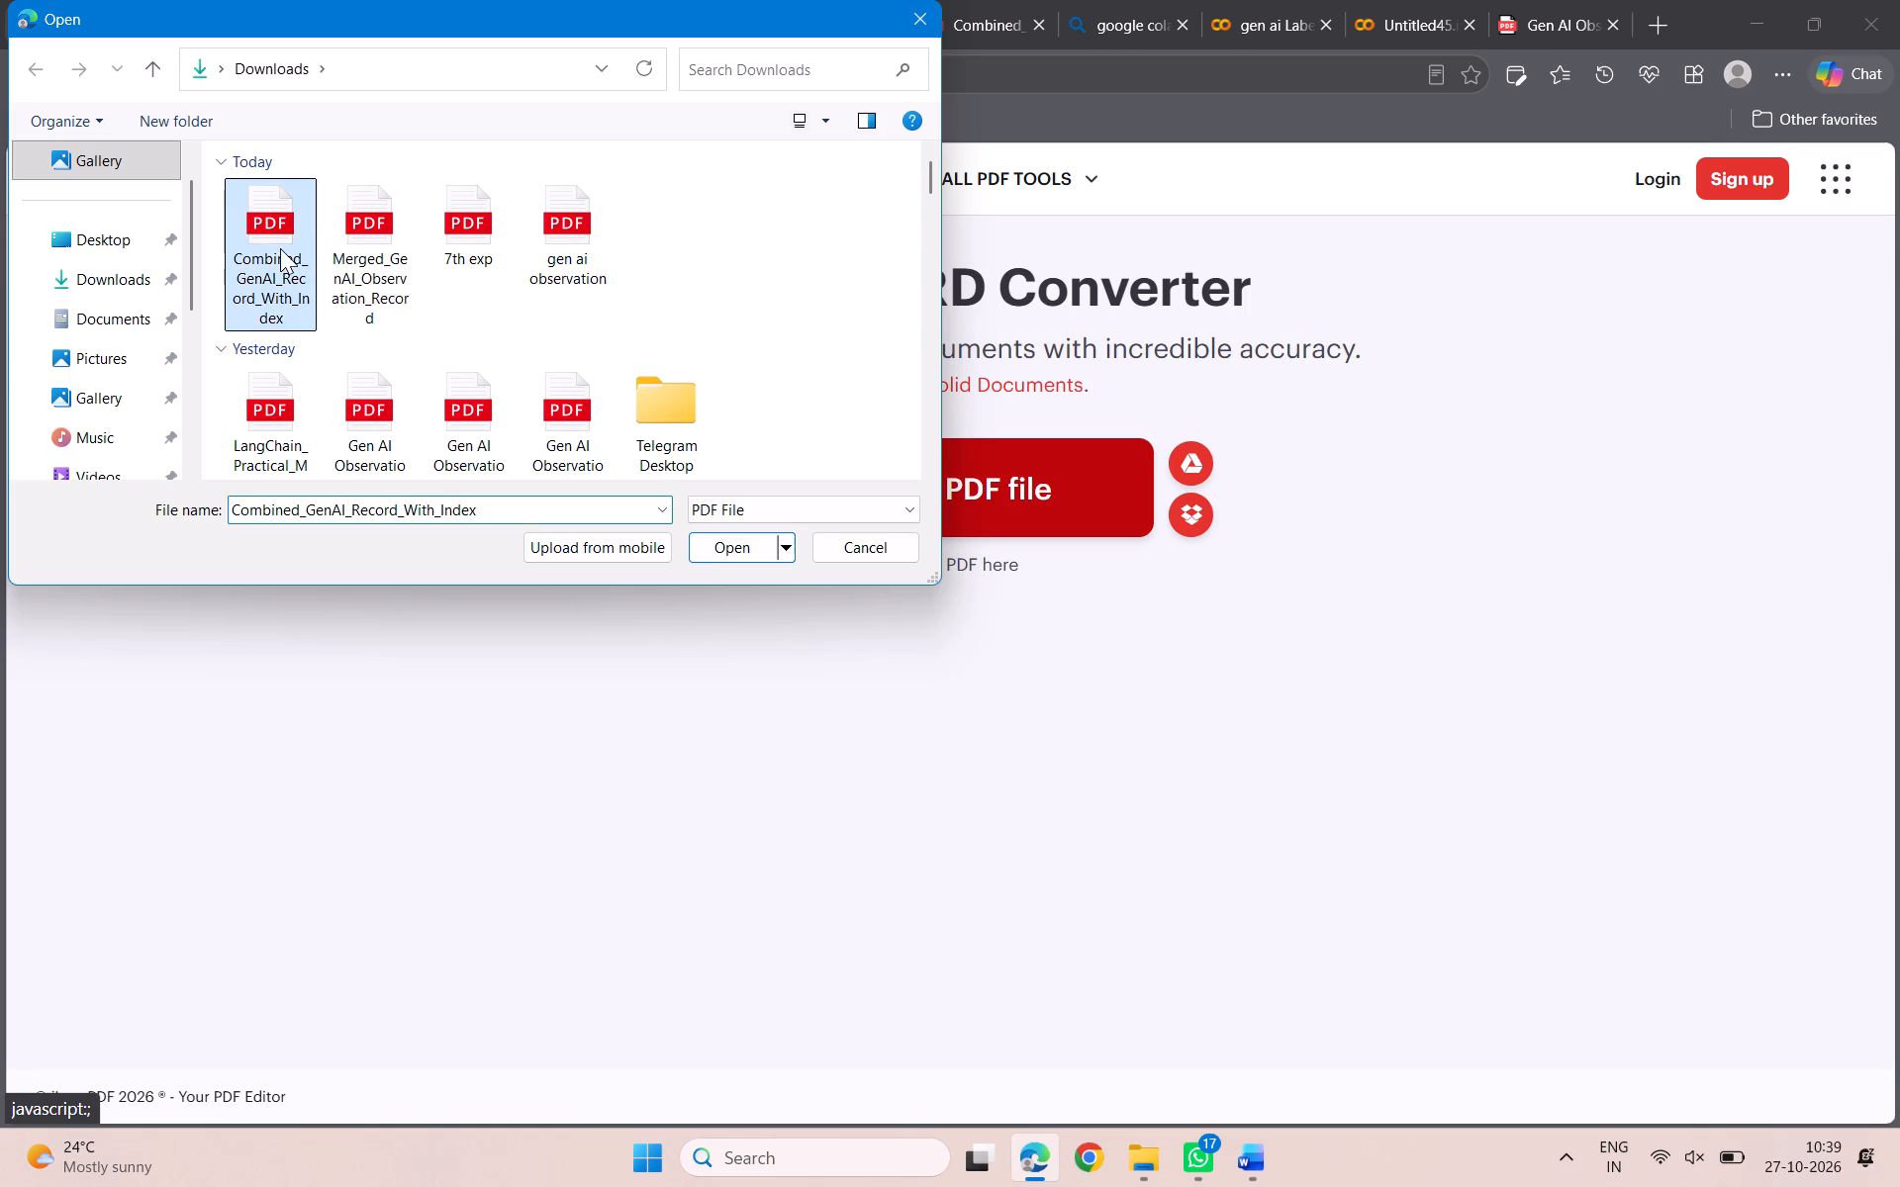
left_click(711, 548)
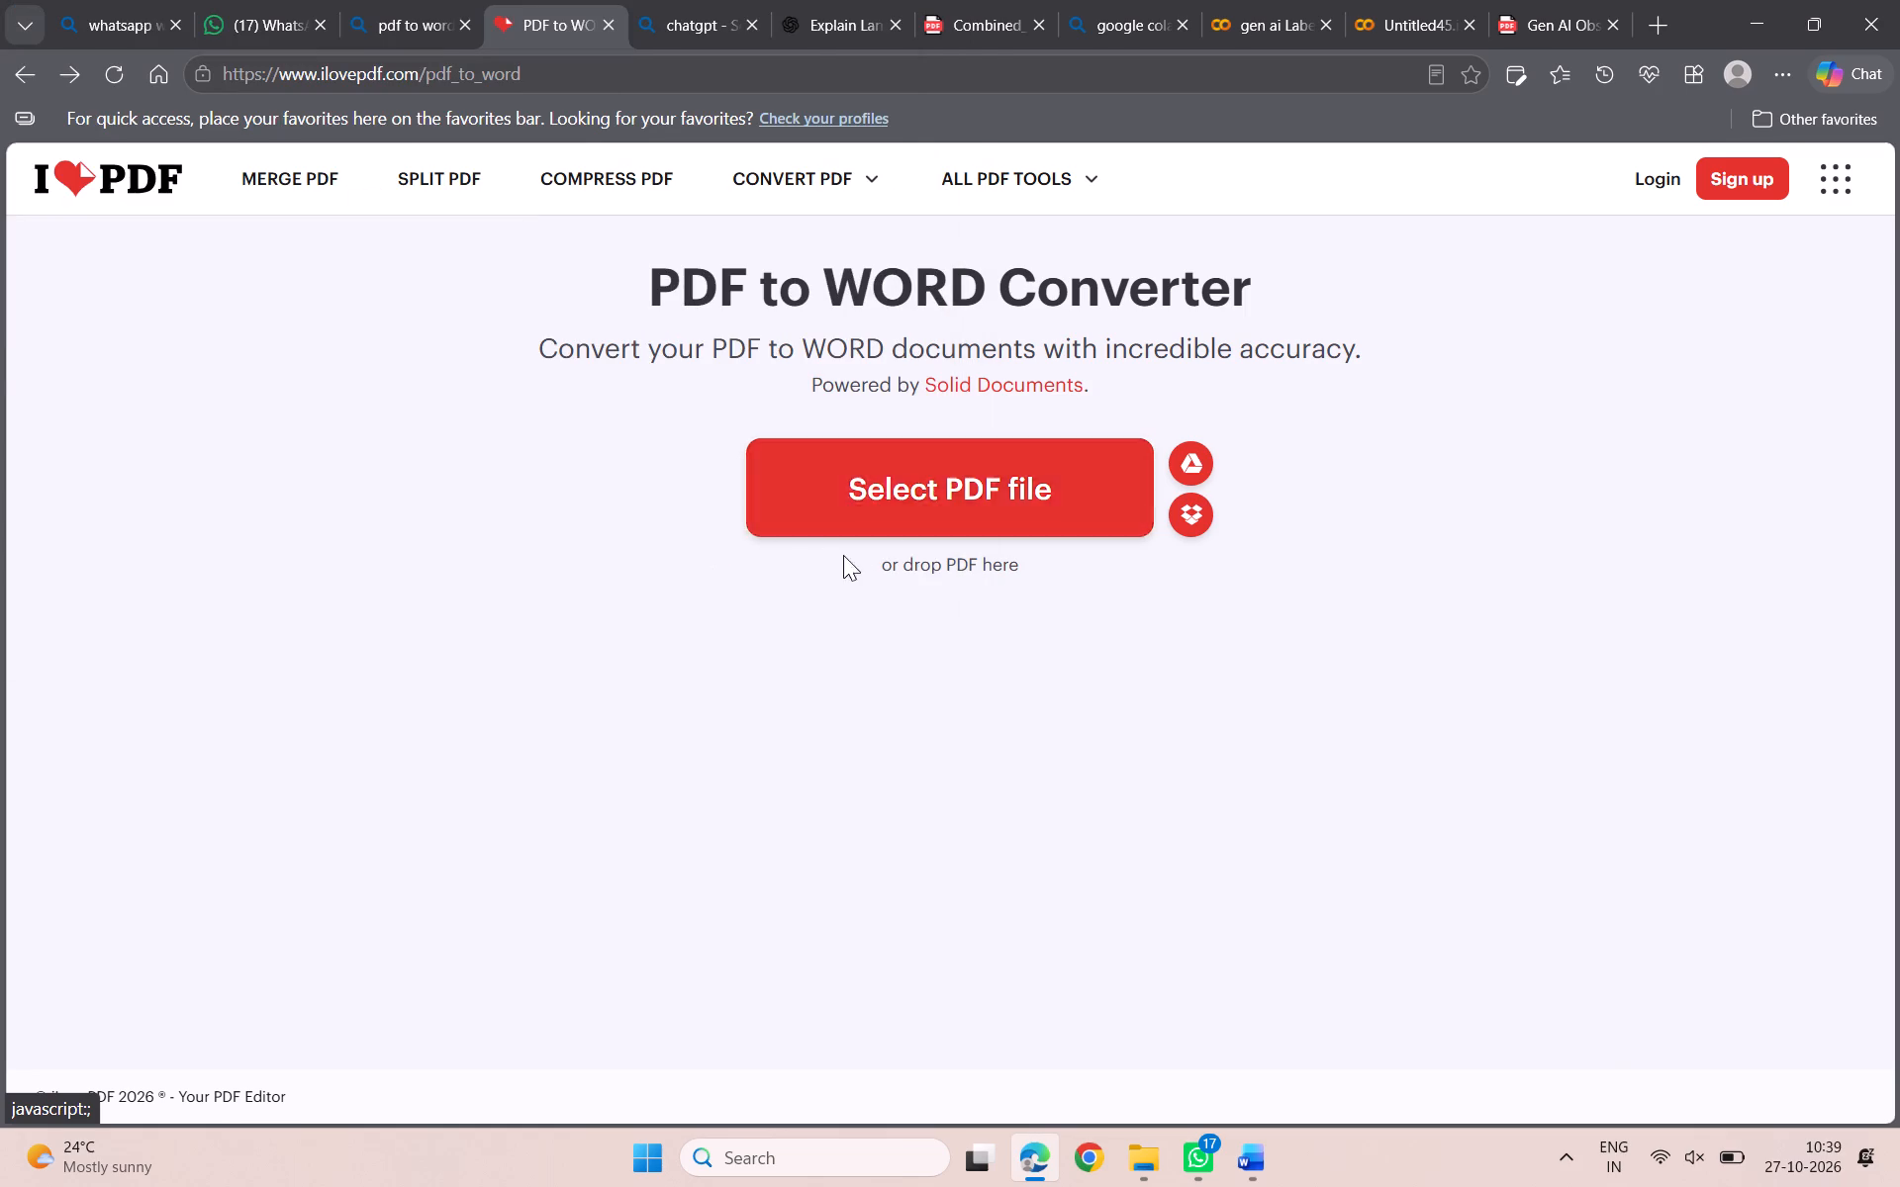
left_click(1570, 1034)
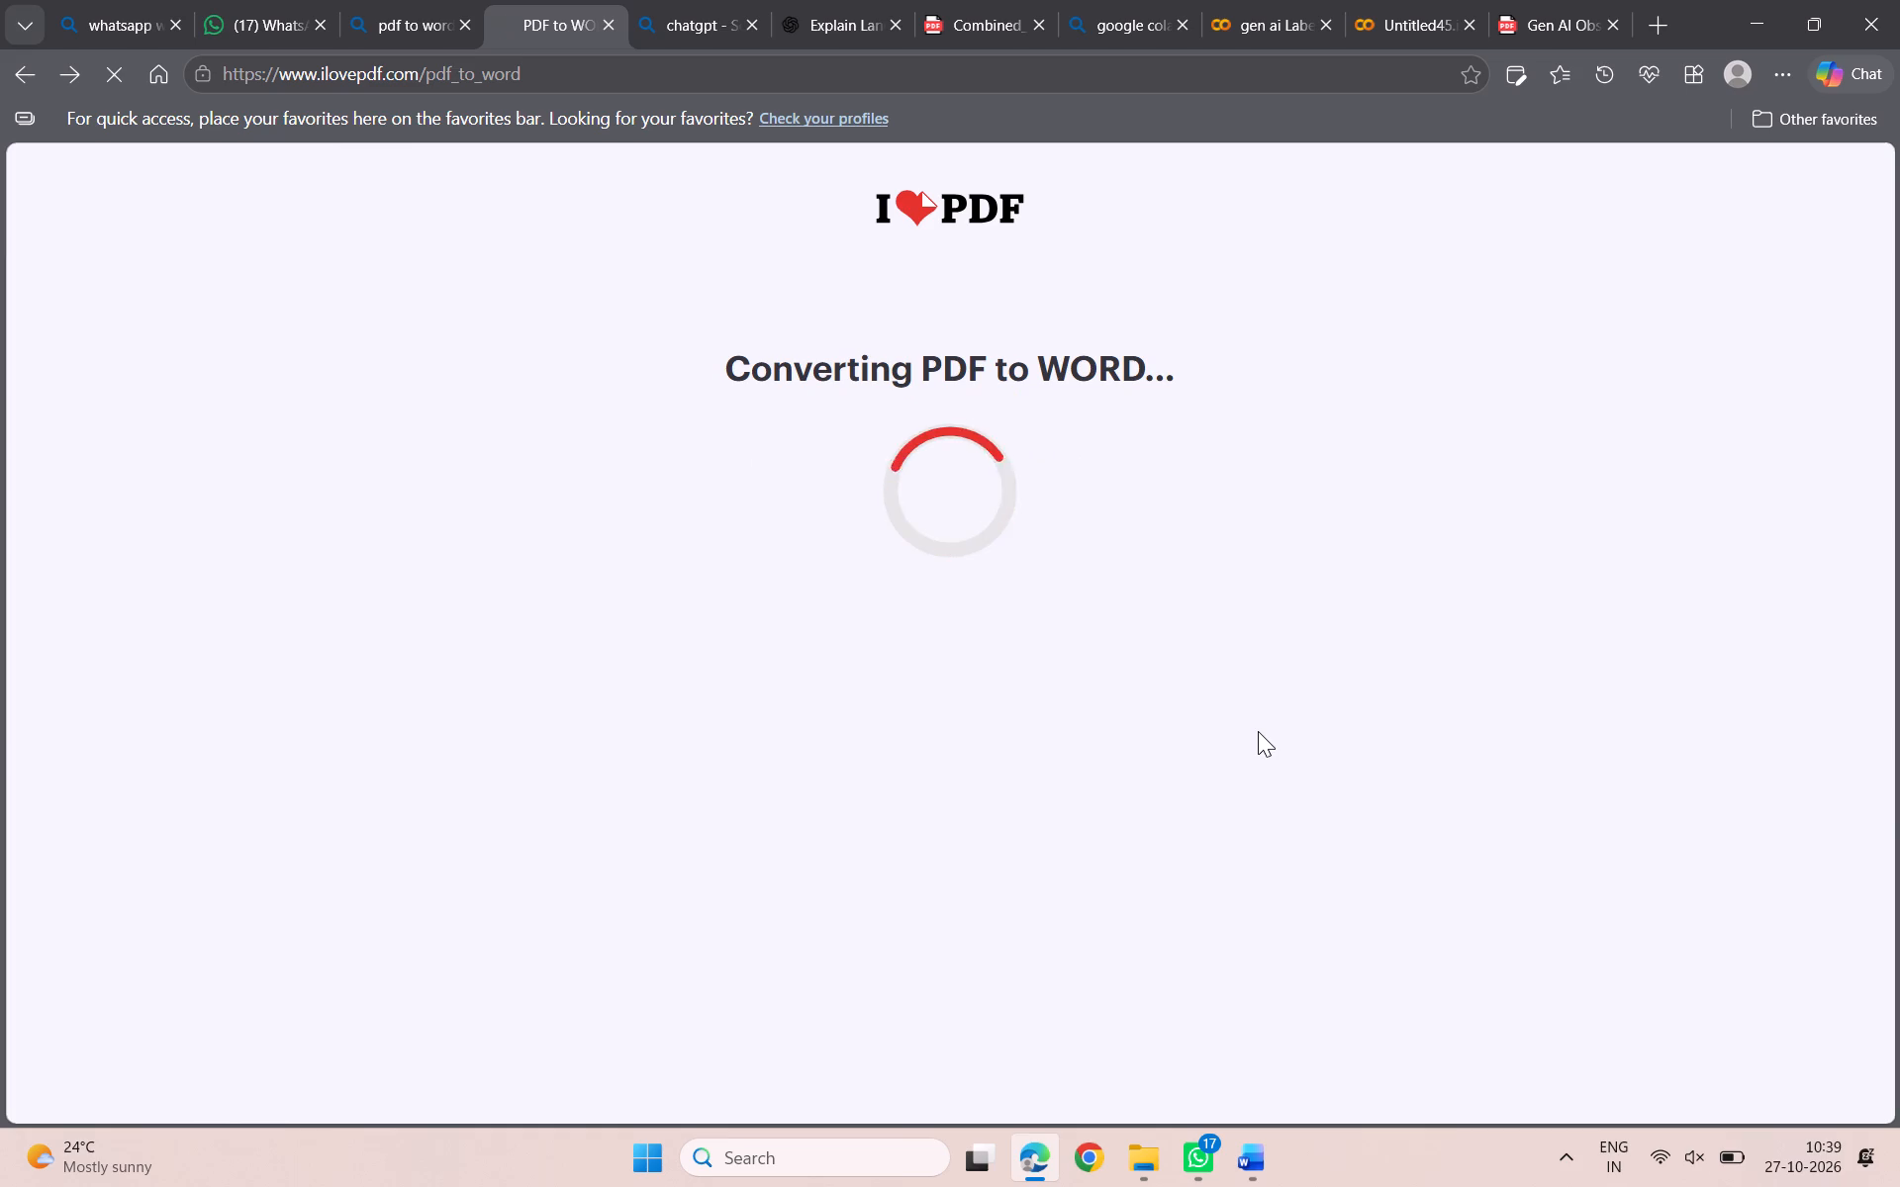
Download the converted Word file, open it in Word and enable editing.
left_click(961, 384)
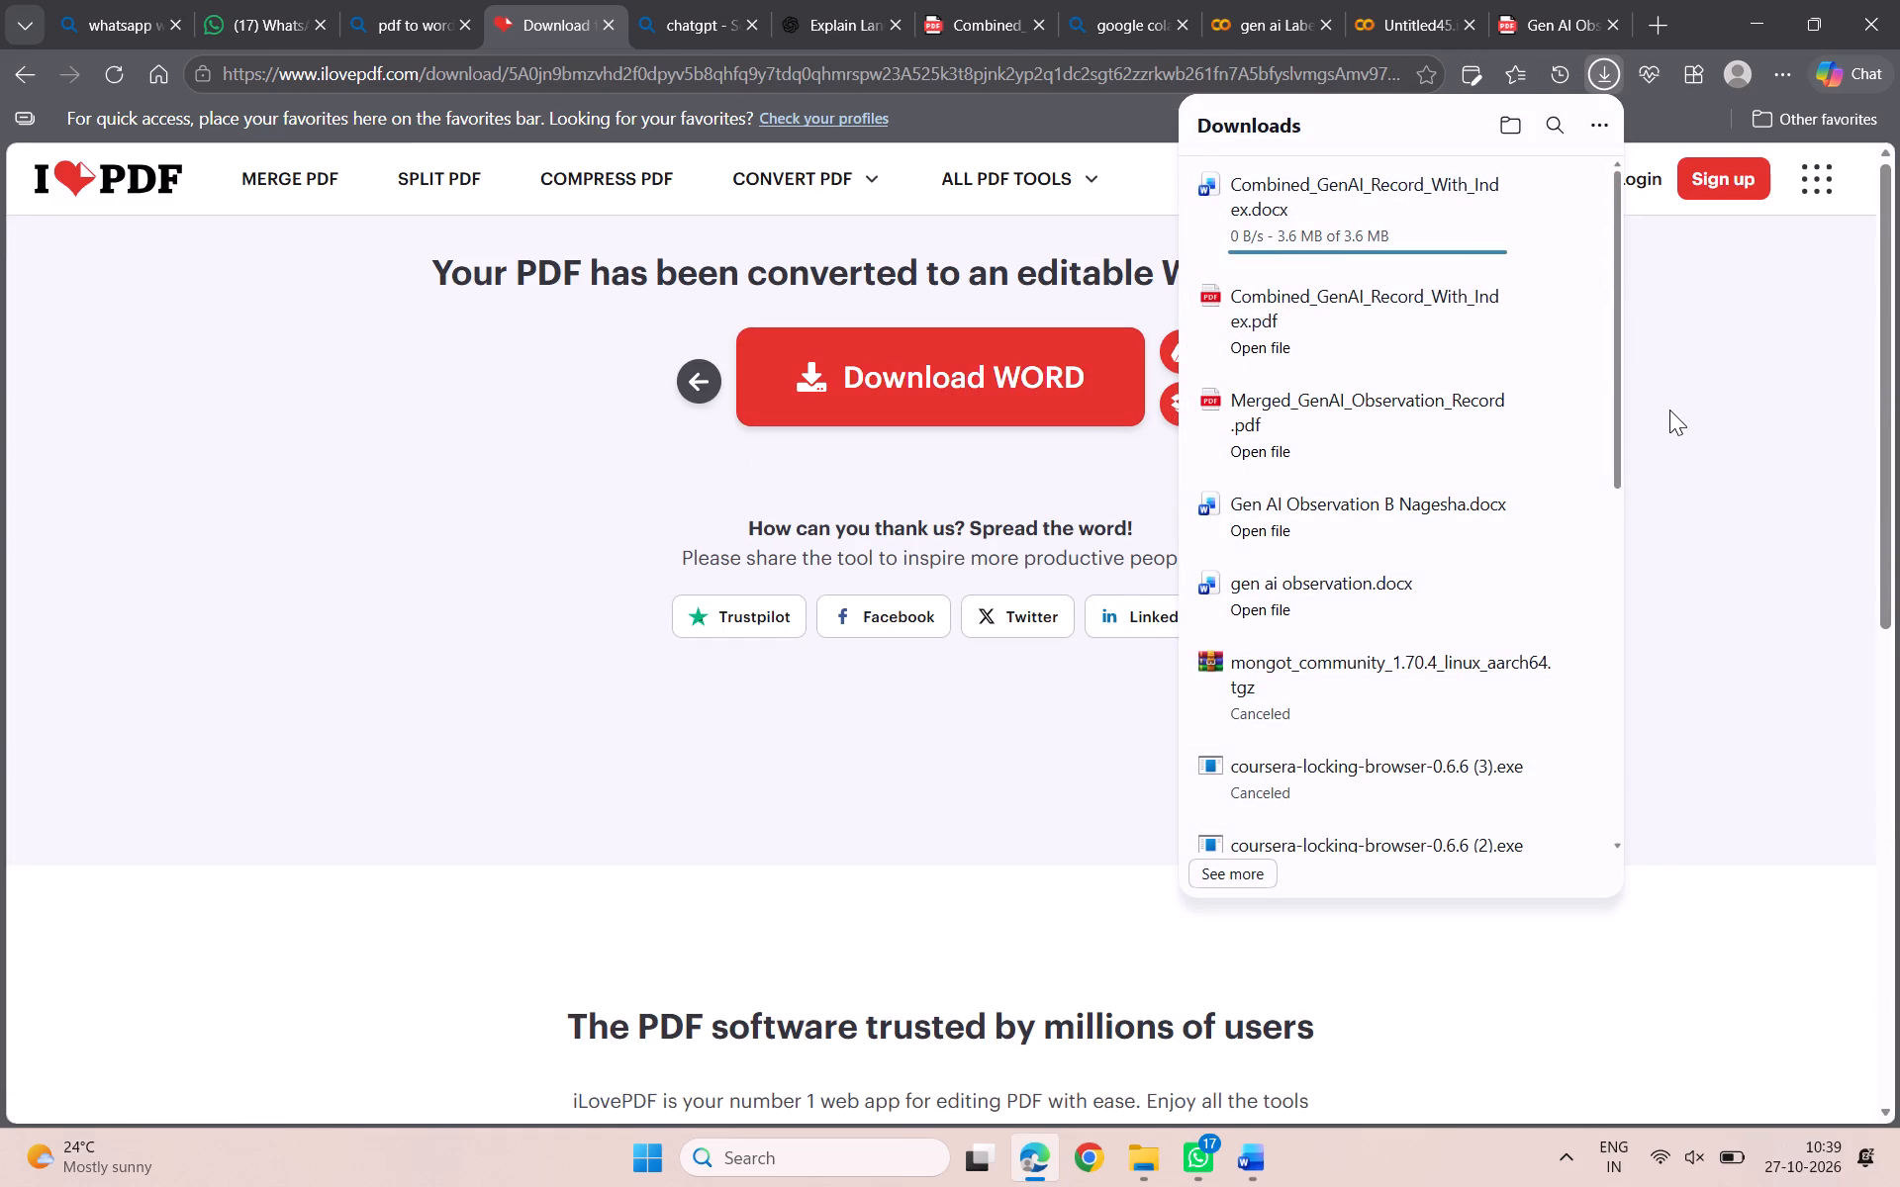
left_click(1269, 235)
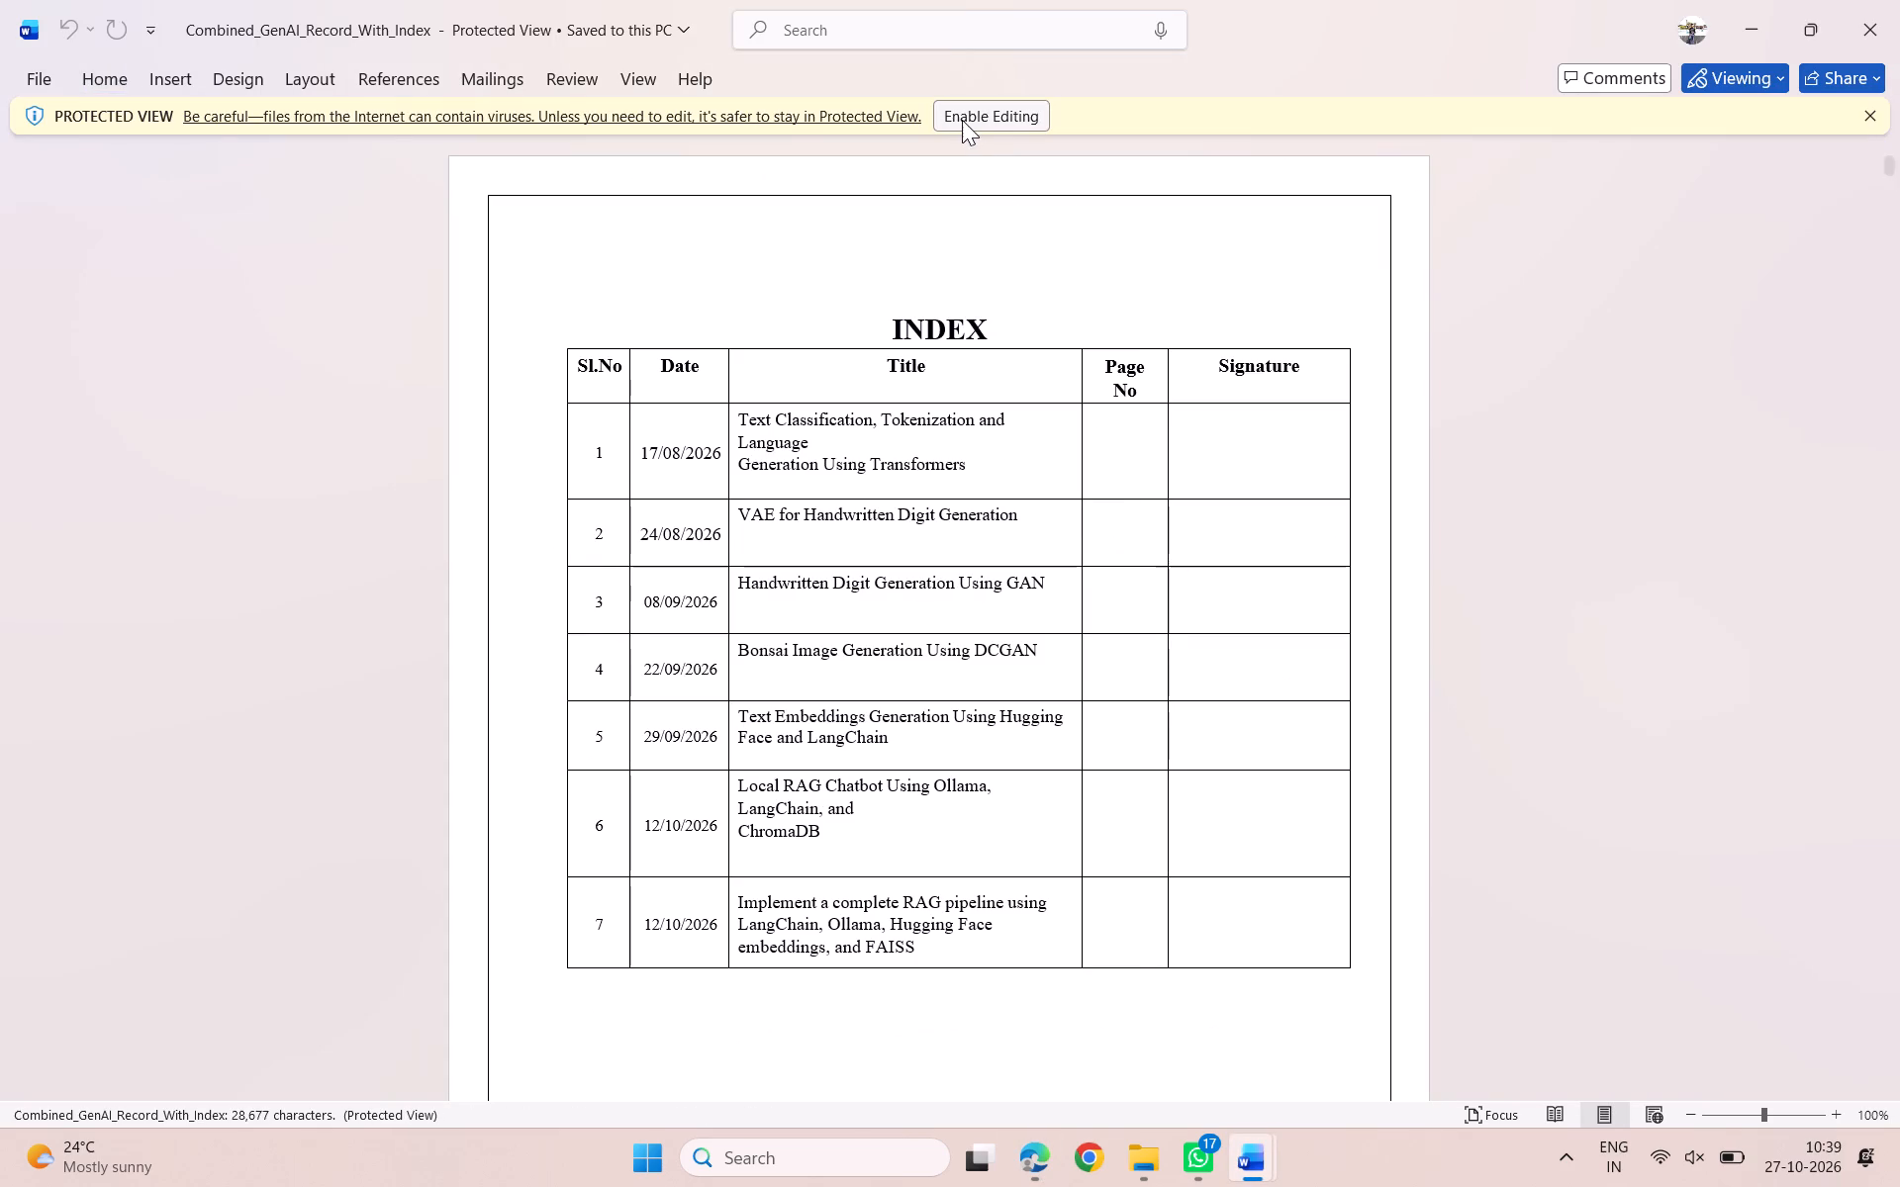
left_click(962, 120)
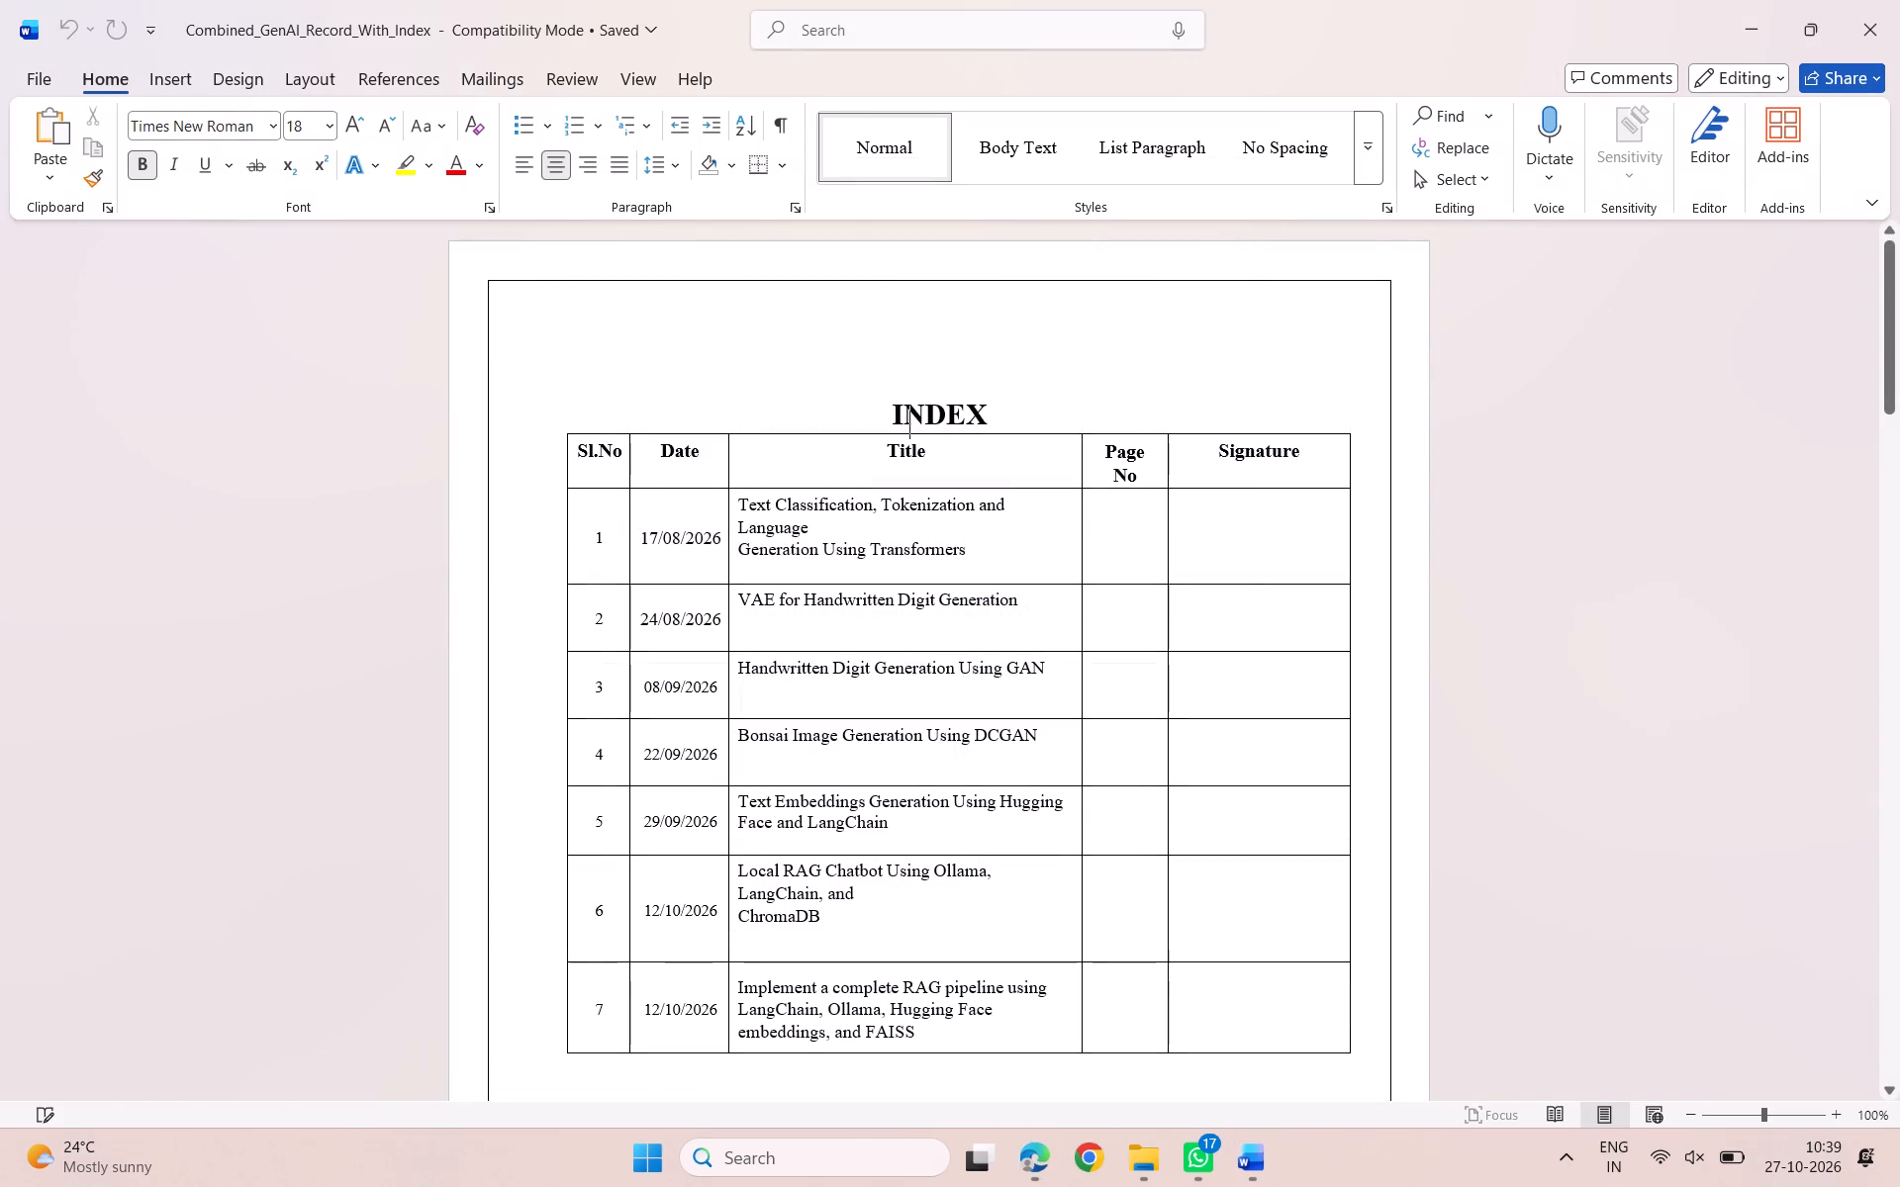
Copy the INDEX heading and table onto a new blank page inserted between the cover page and Experiment No: 01.
left_click_drag(546, 388, 1070, 635)
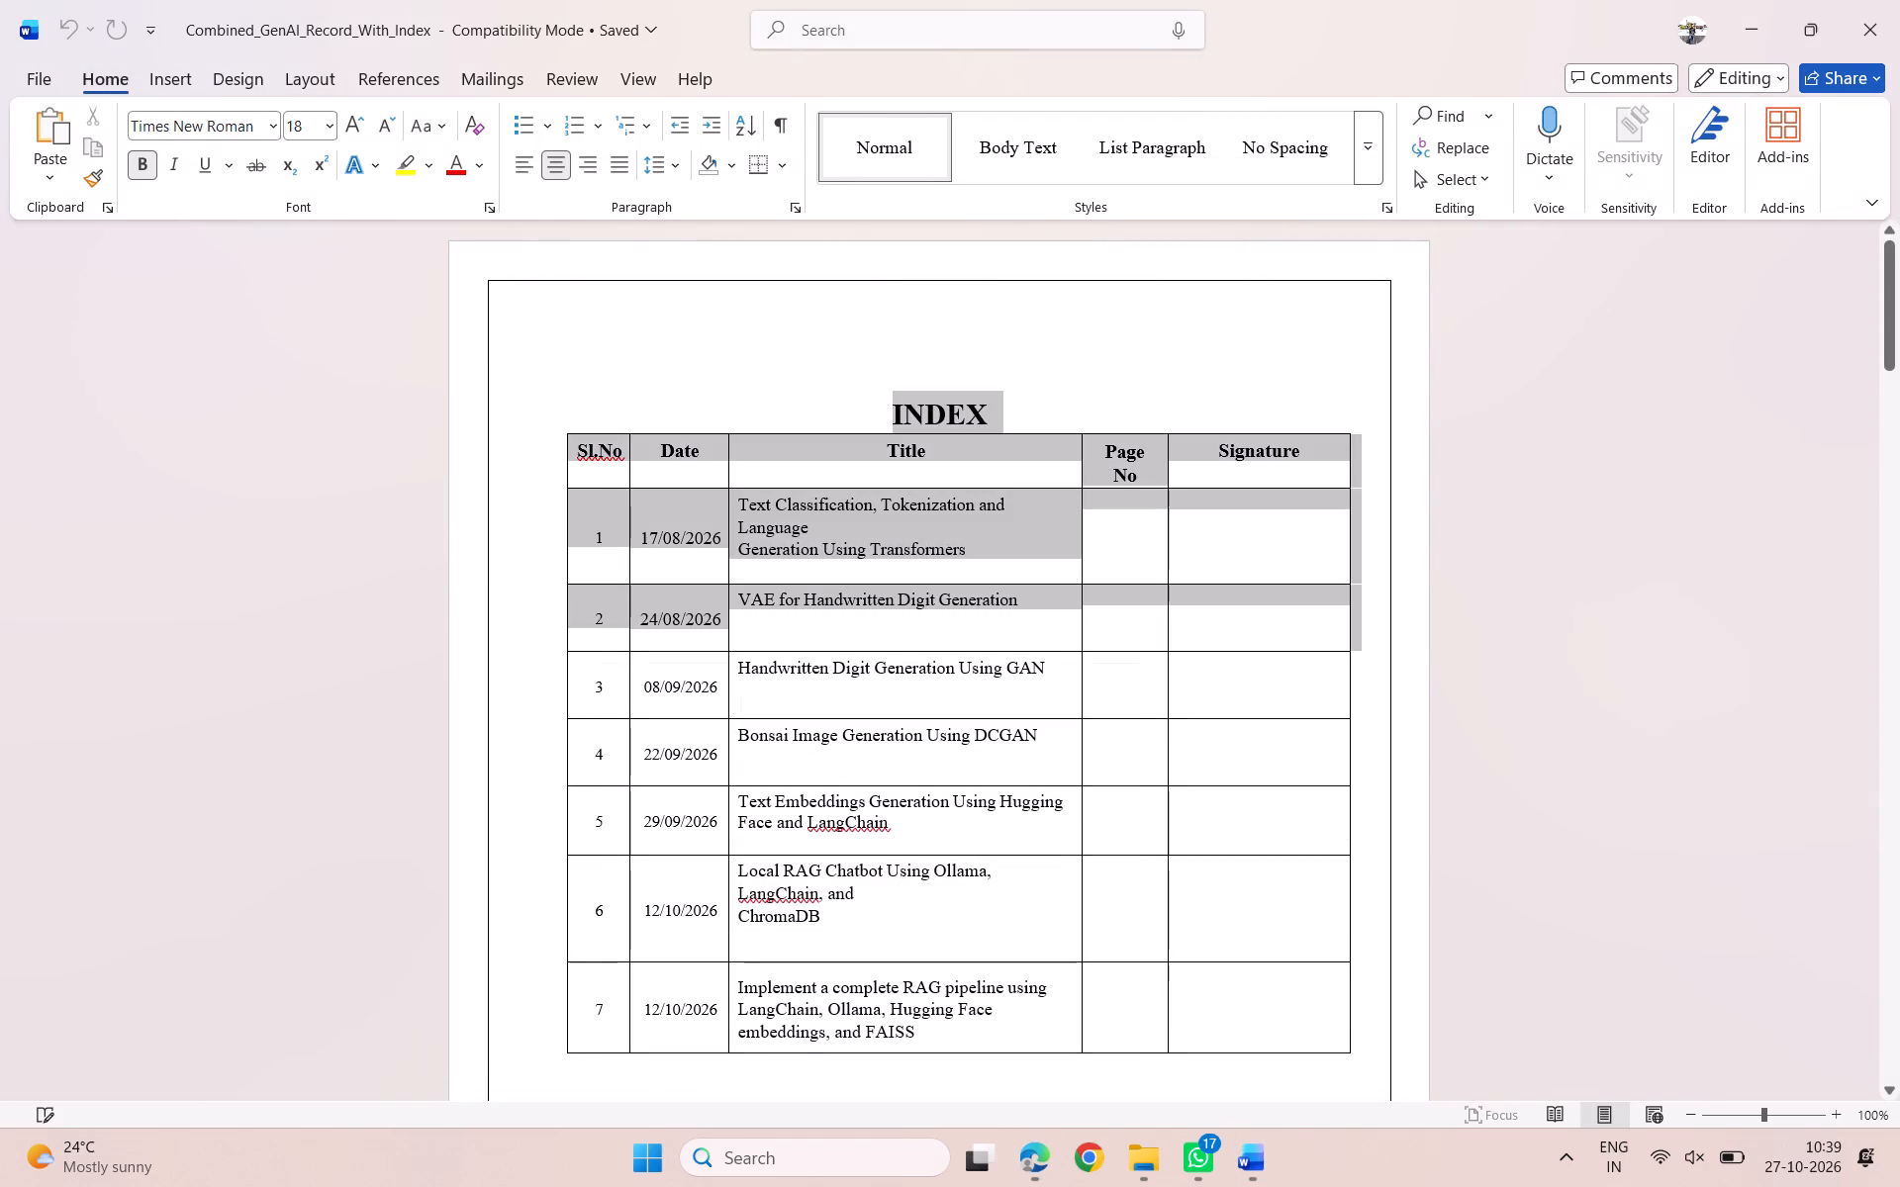
left_click_drag(1070, 635, 1320, 669)
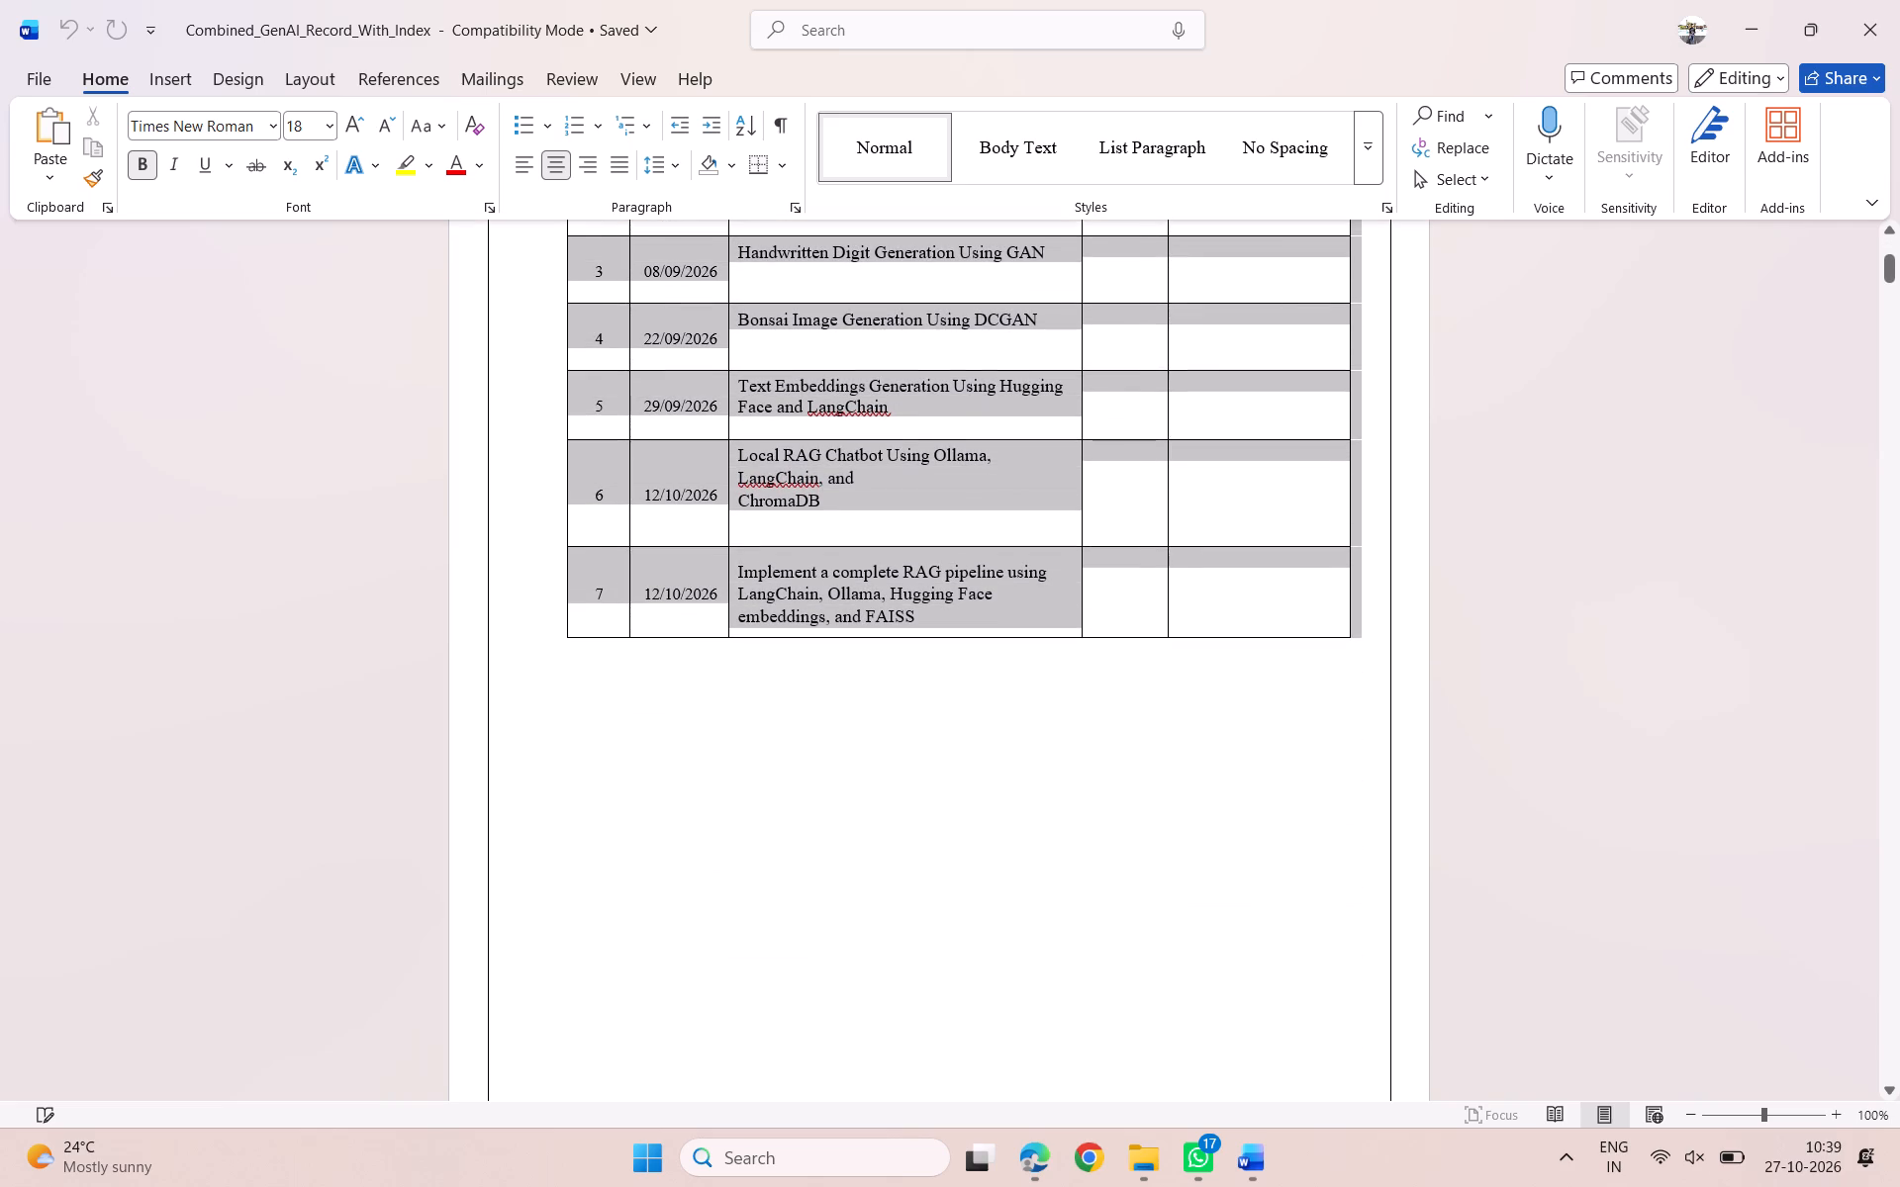
left_click_drag(1320, 669, 1260, 710)
key("ctrl+c")
scroll(1074, 799, "down", 6)
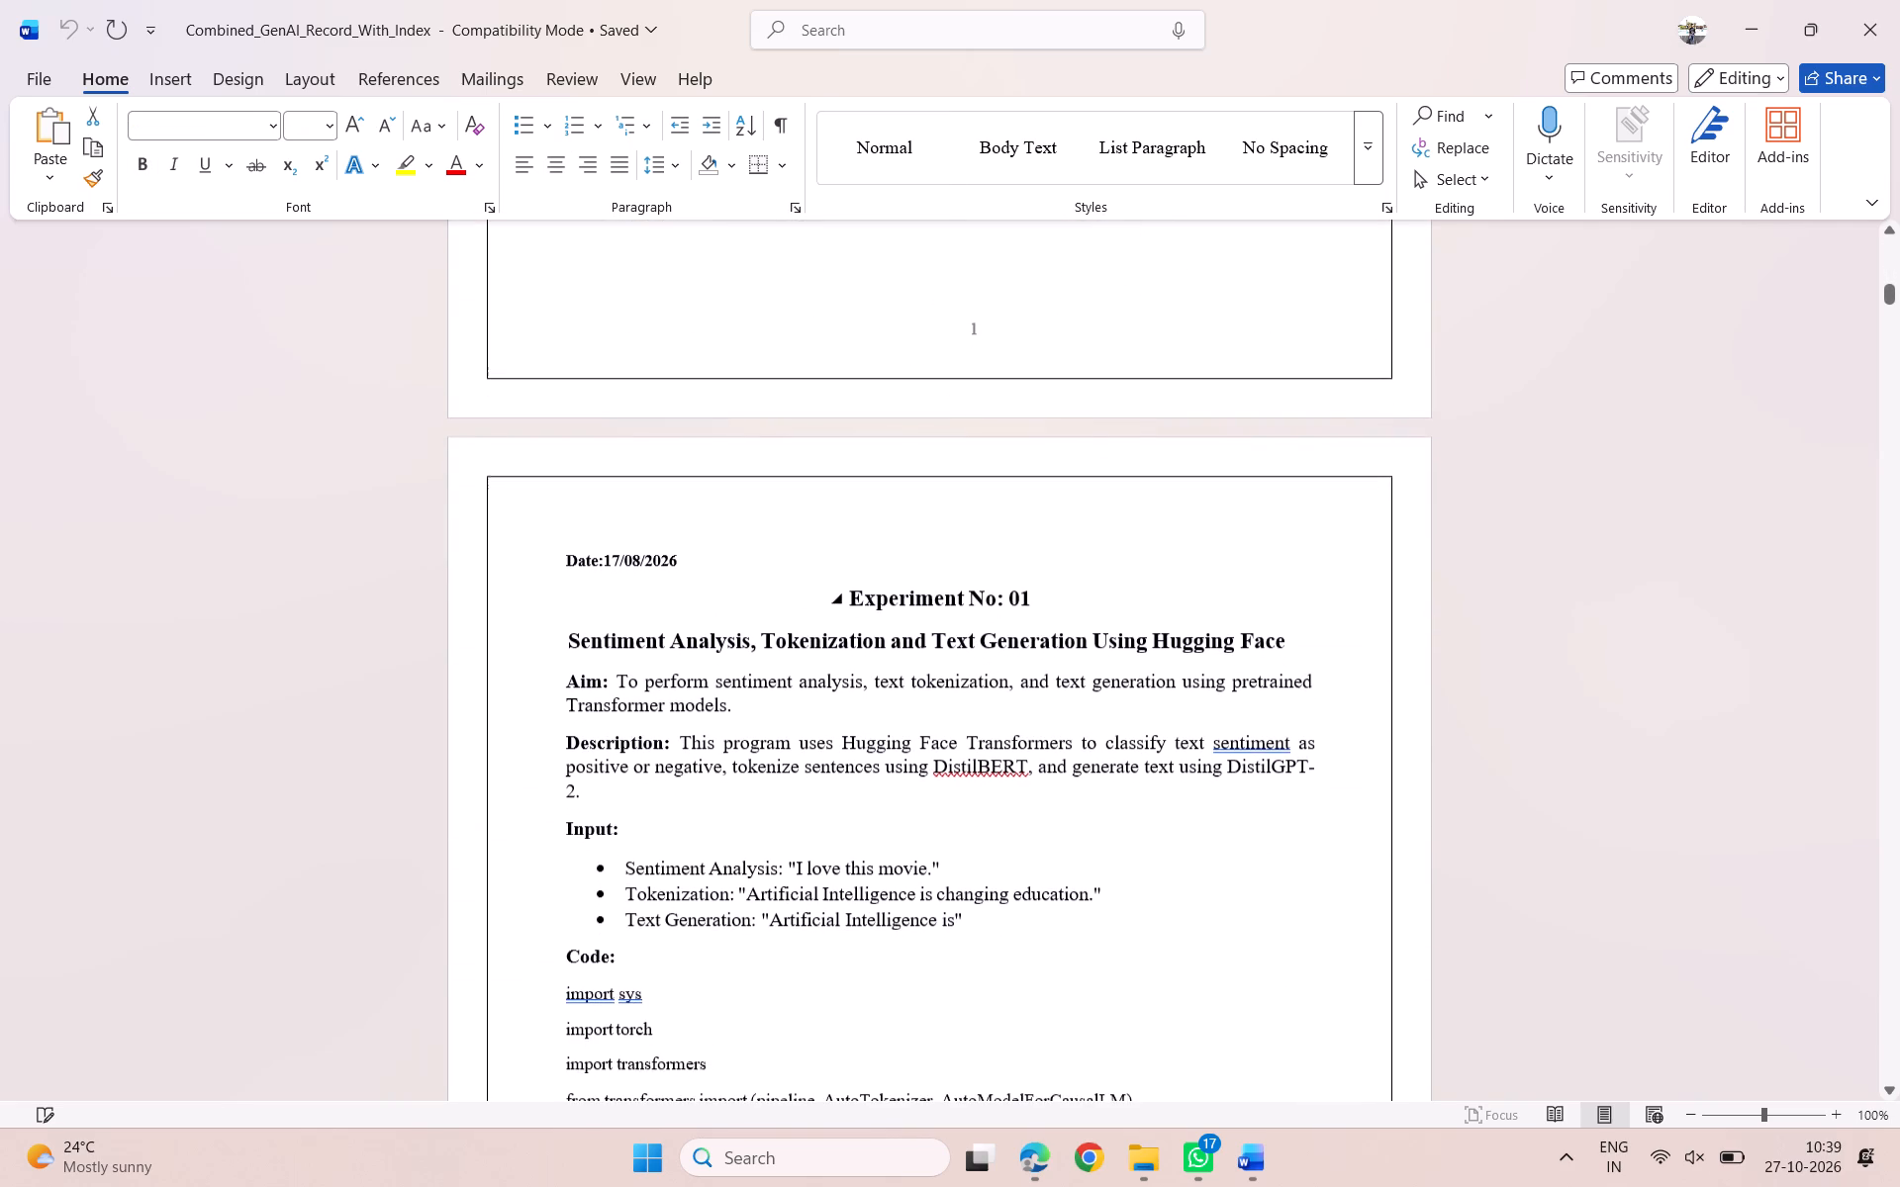
left_click(841, 347)
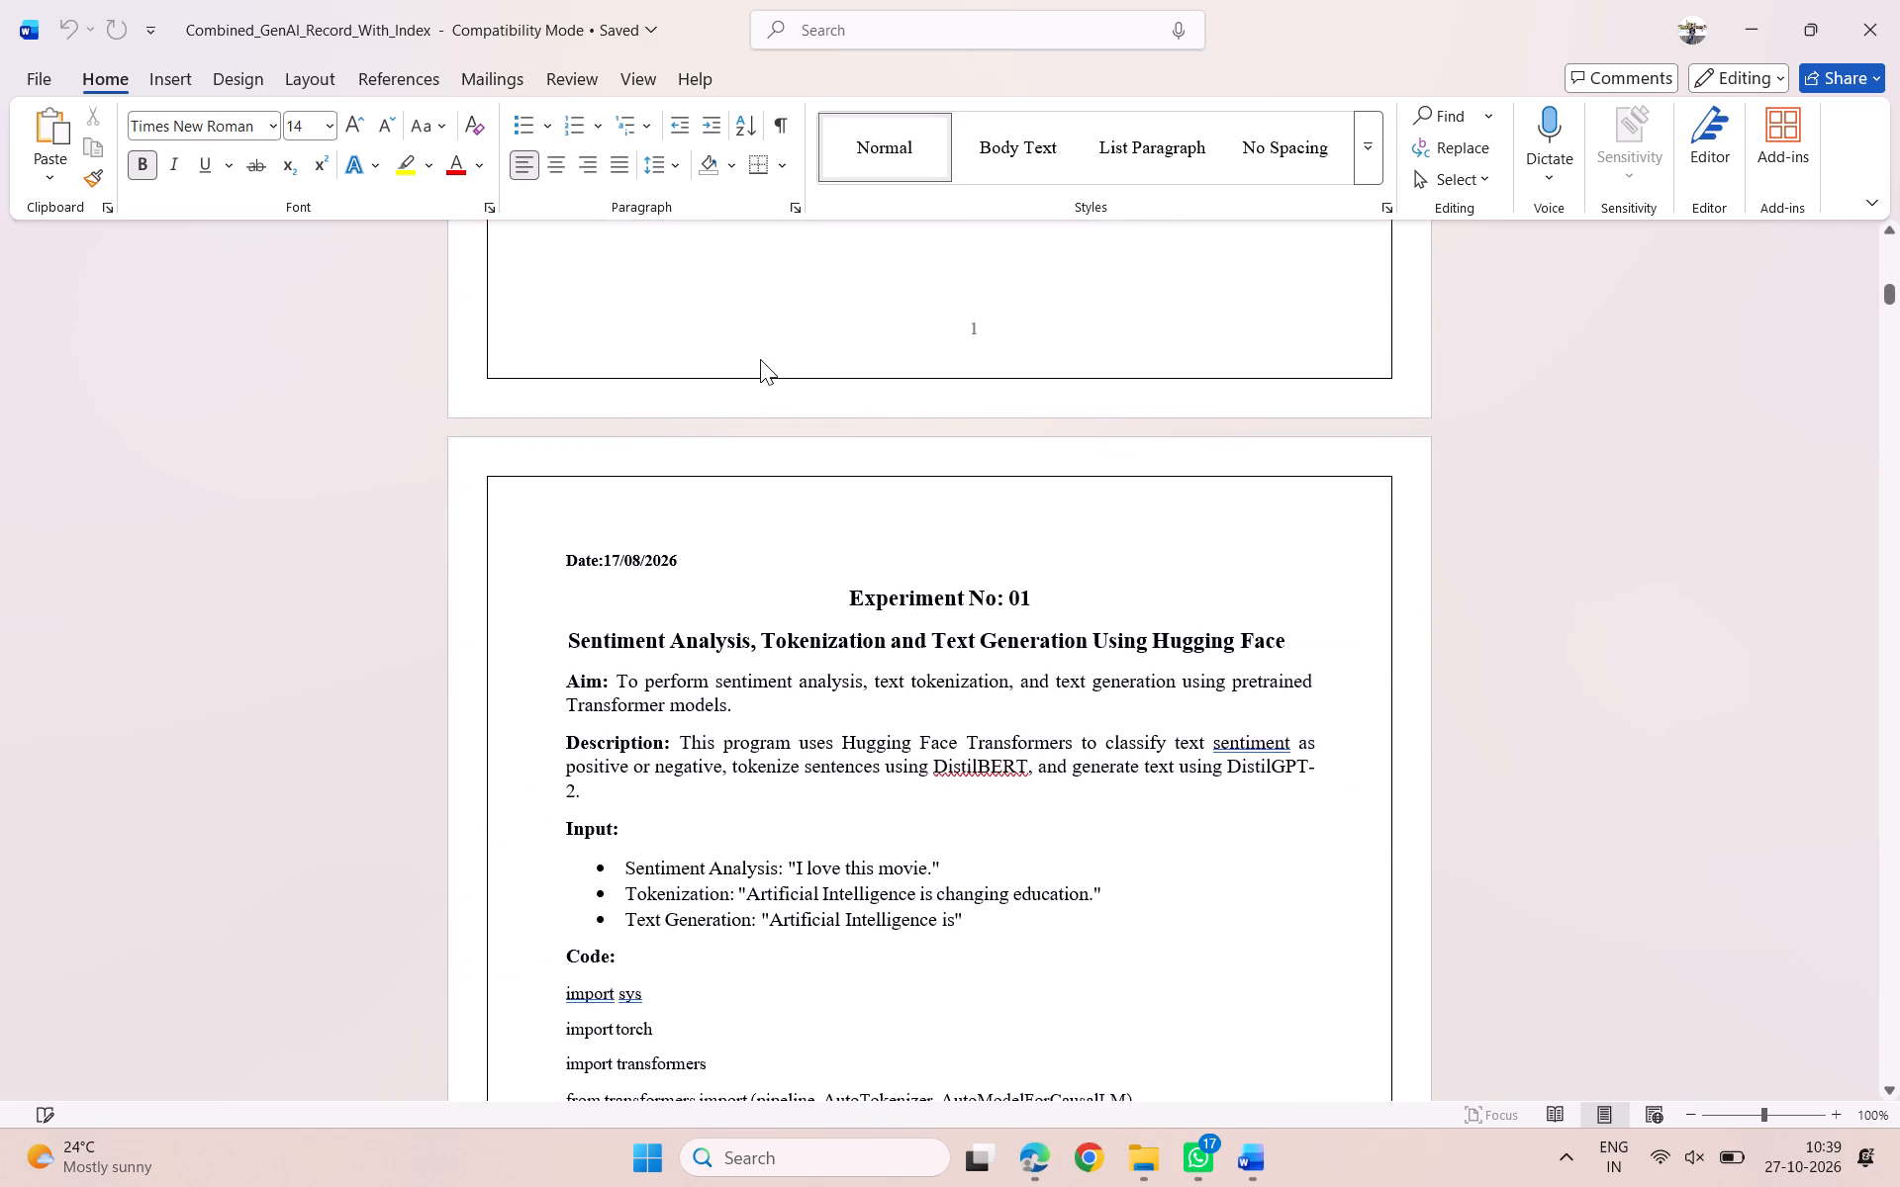
left_click(760, 359)
left_click(169, 71)
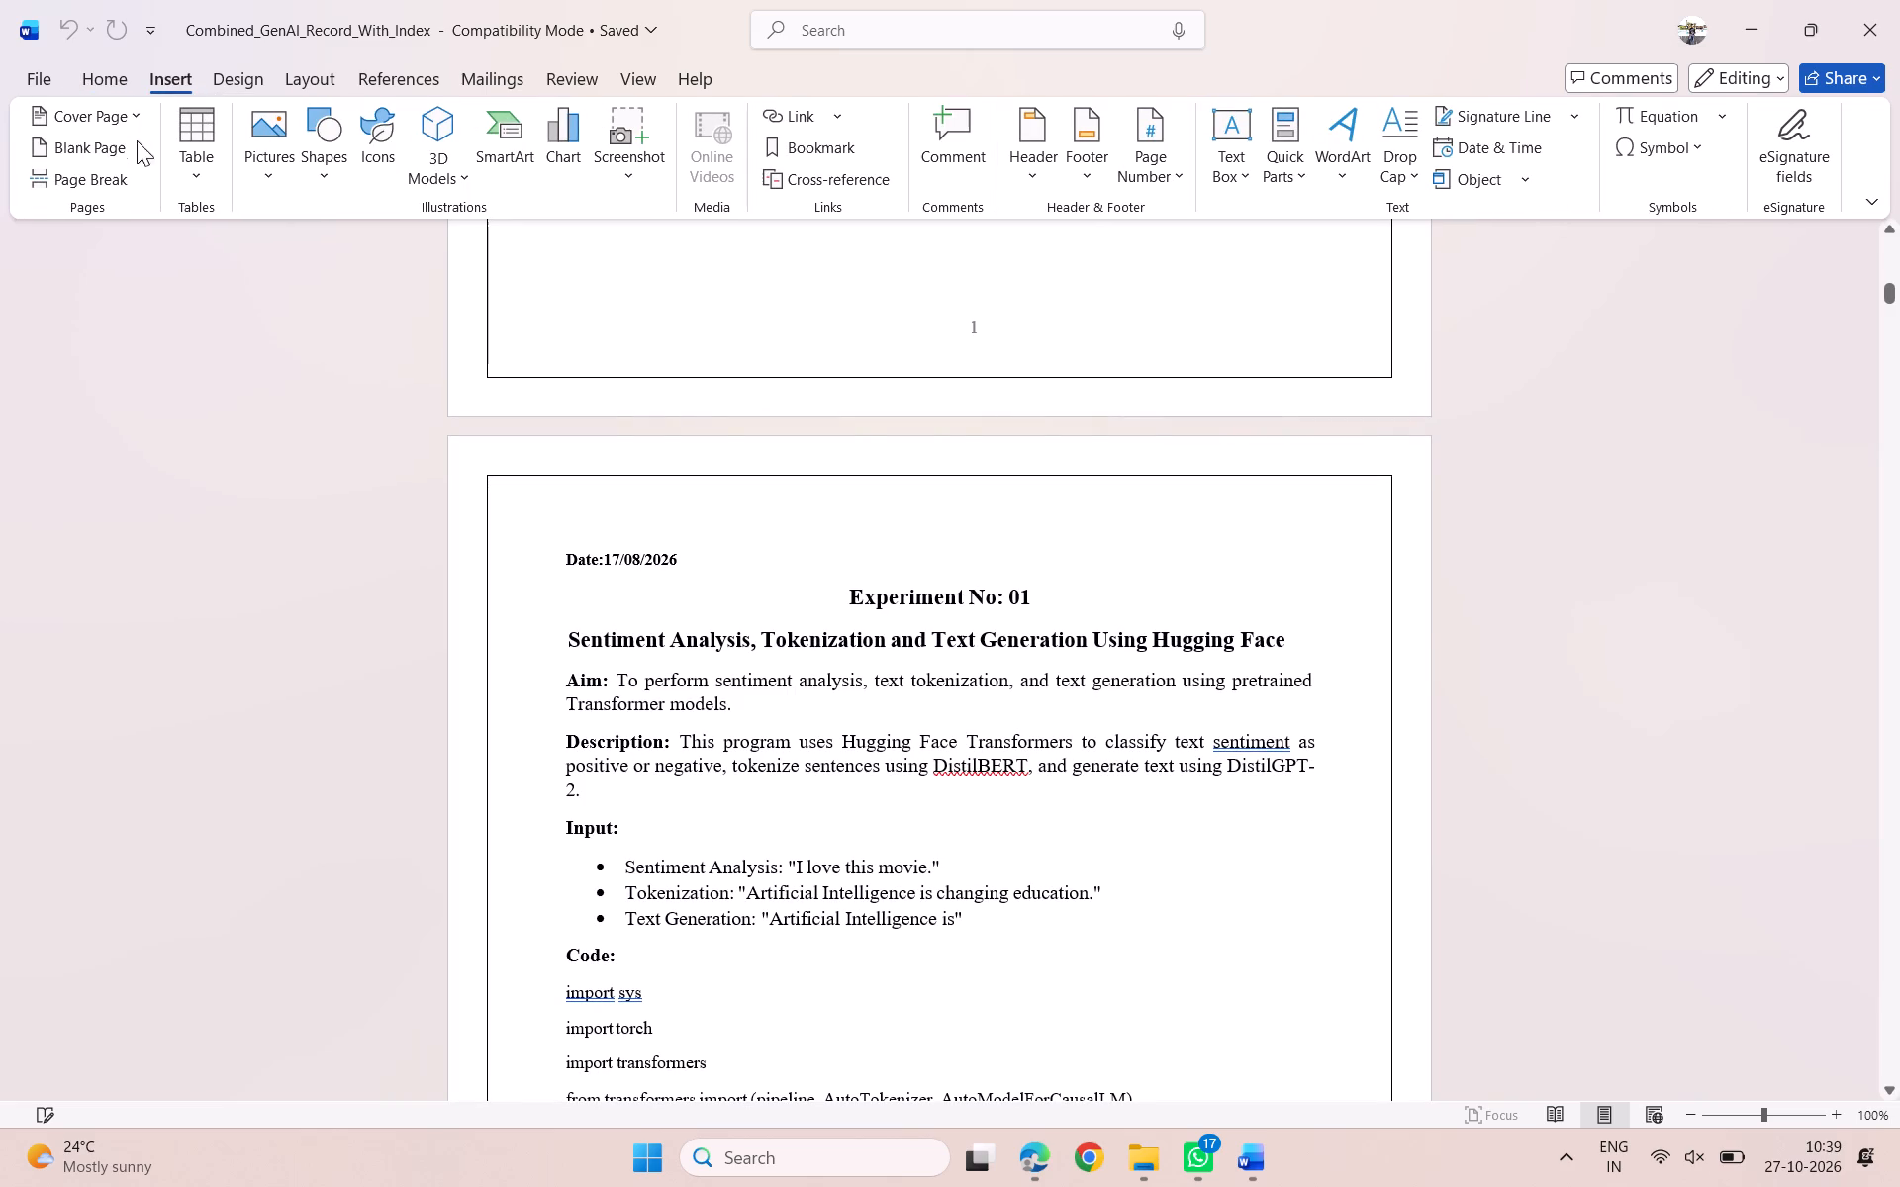
left_click(86, 140)
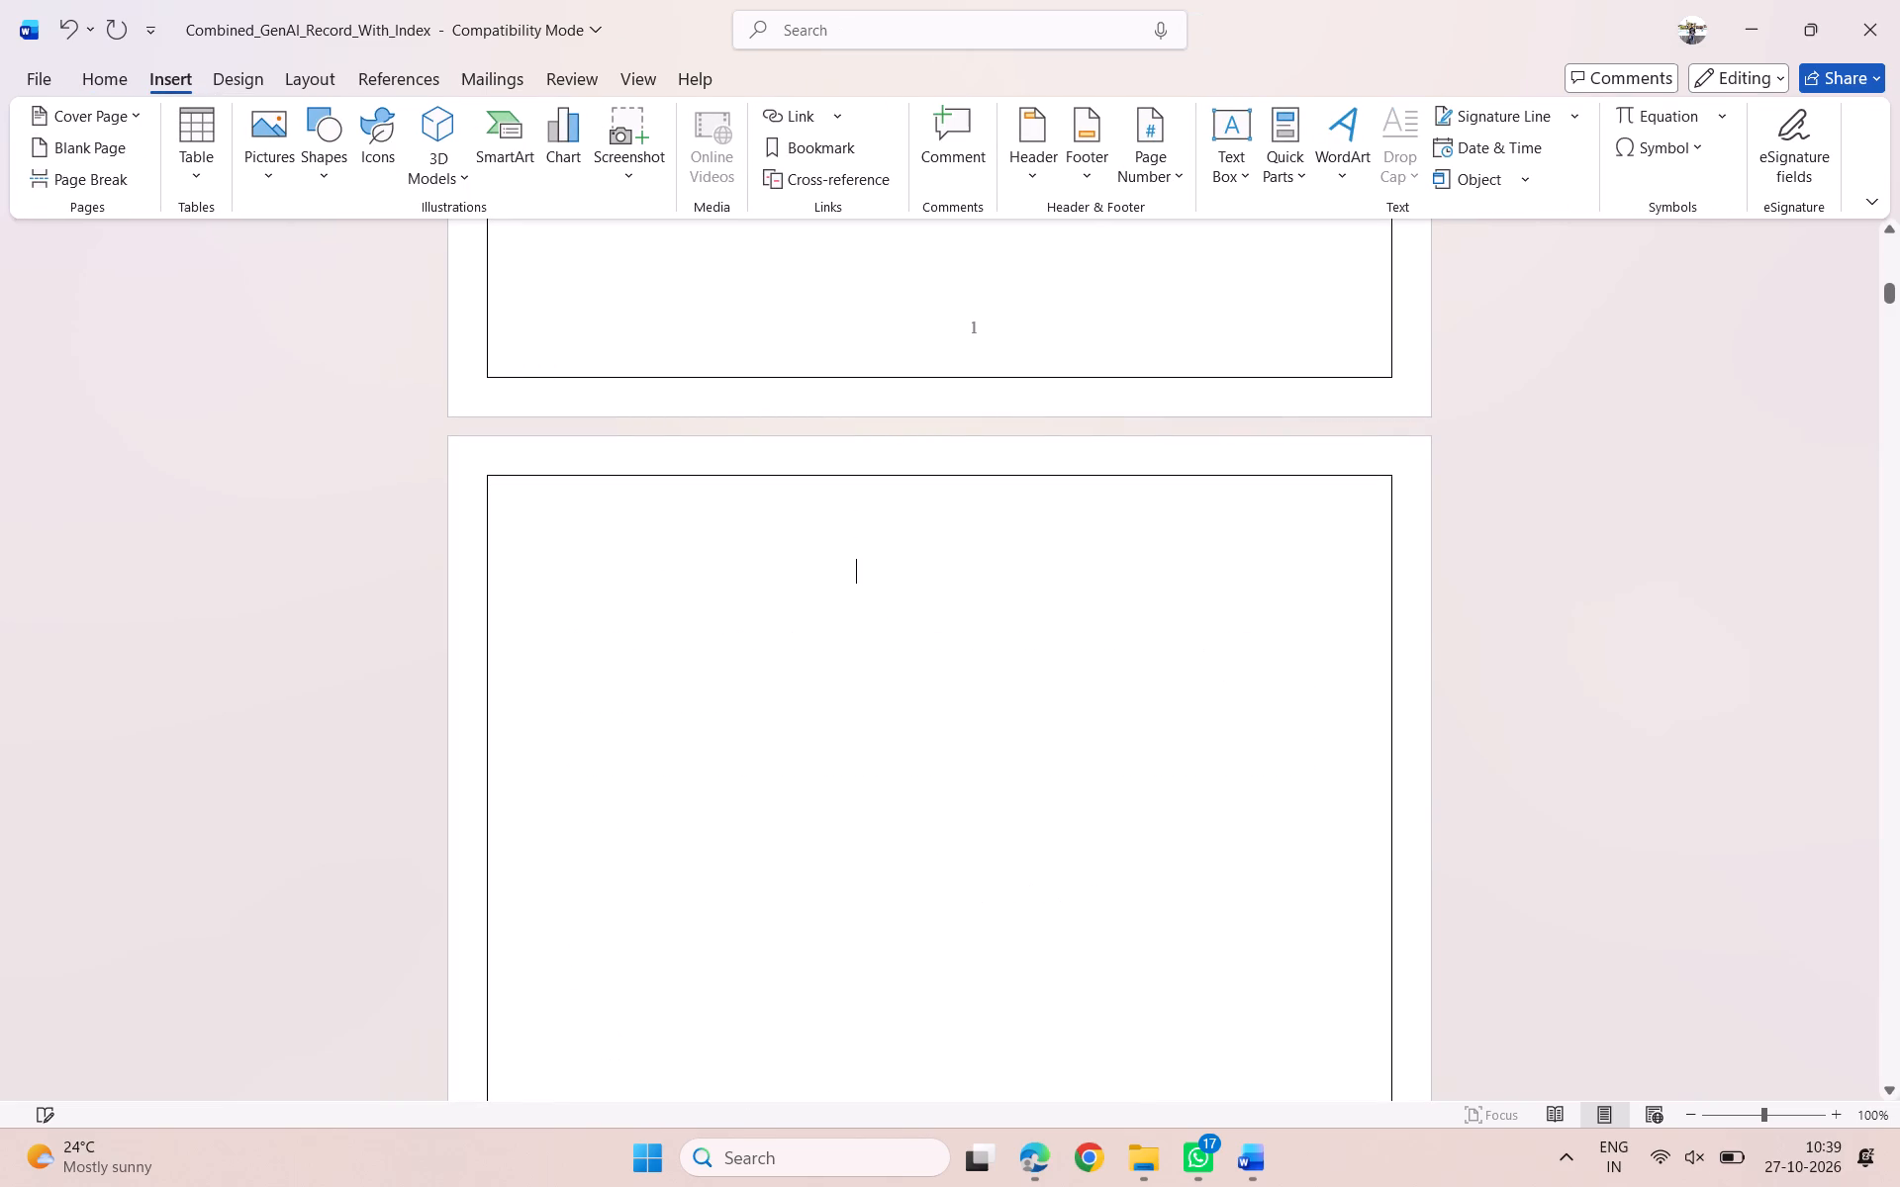
key("ctrl+v")
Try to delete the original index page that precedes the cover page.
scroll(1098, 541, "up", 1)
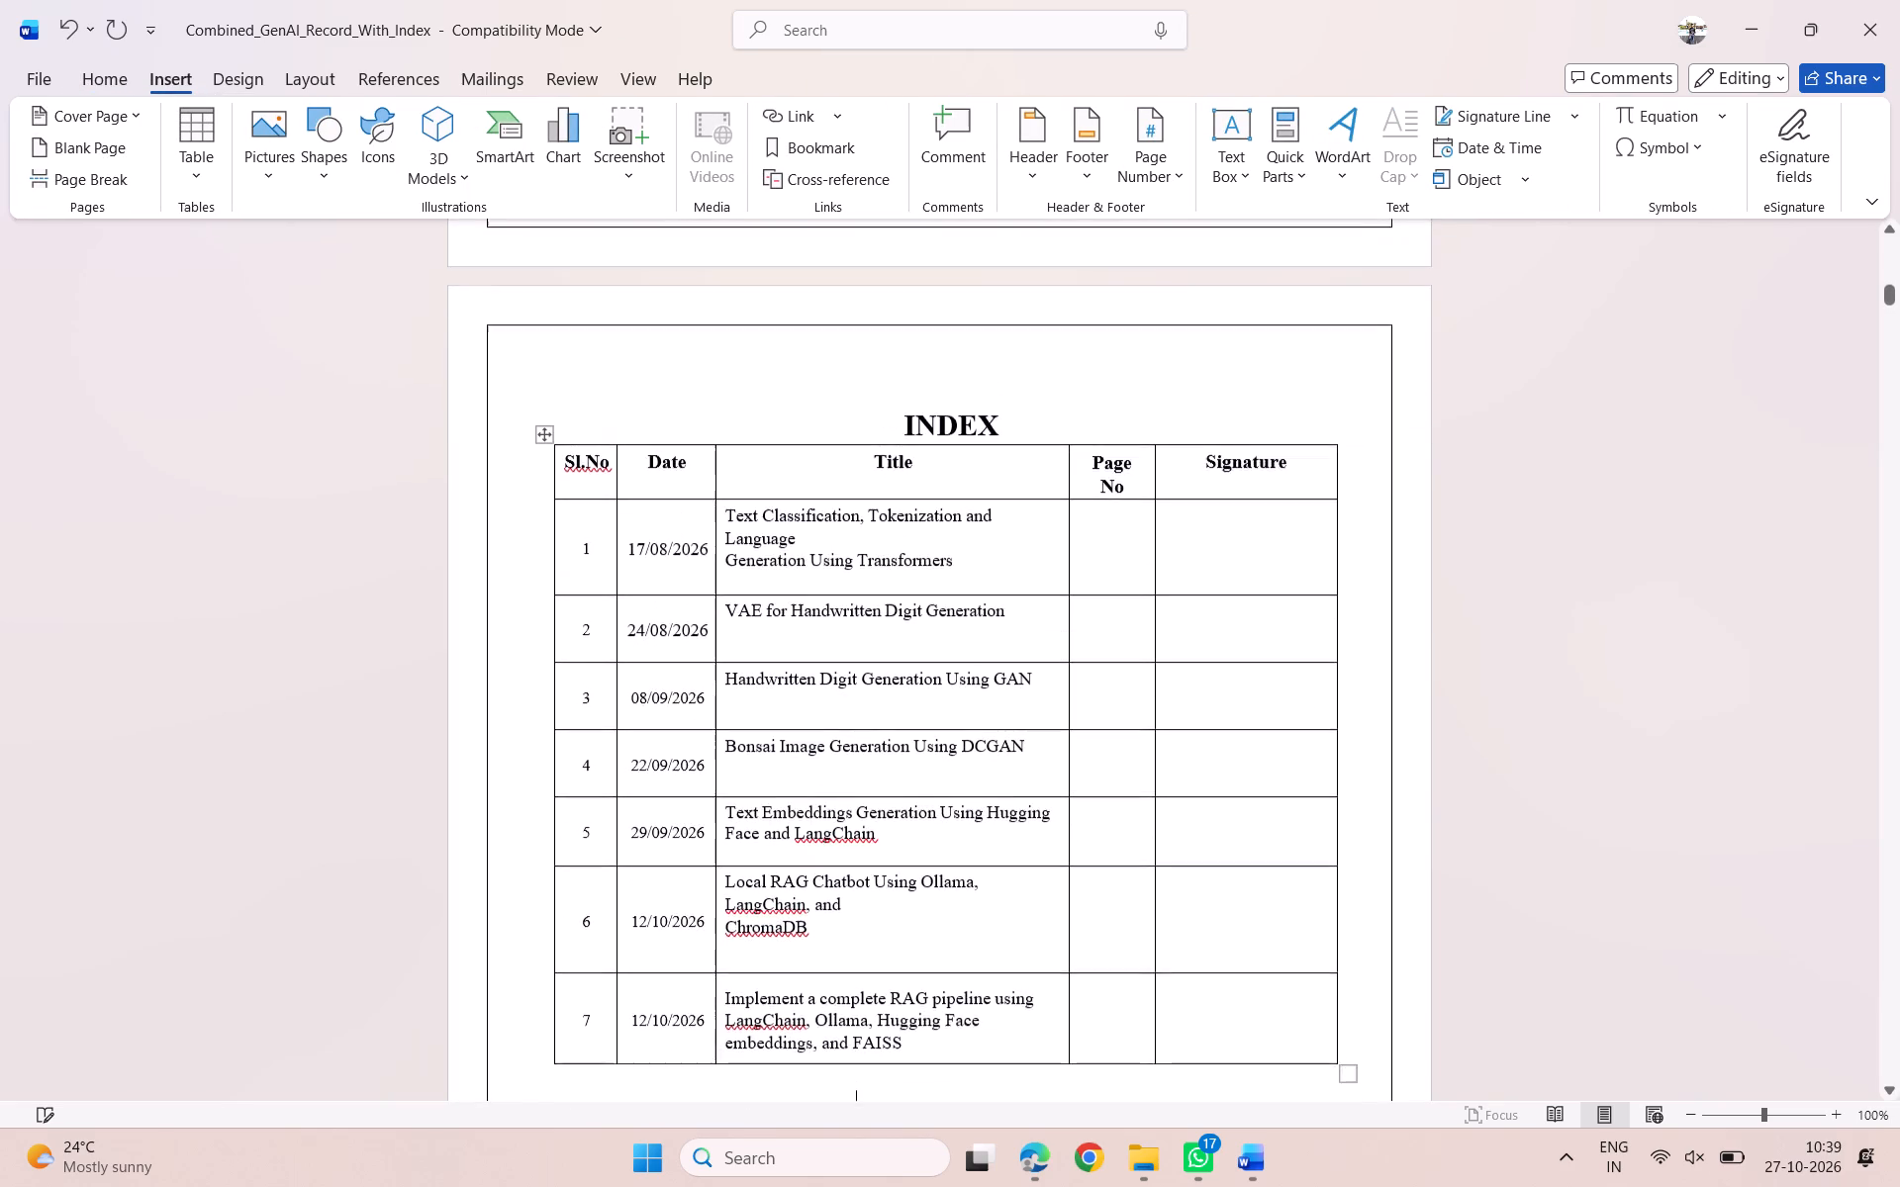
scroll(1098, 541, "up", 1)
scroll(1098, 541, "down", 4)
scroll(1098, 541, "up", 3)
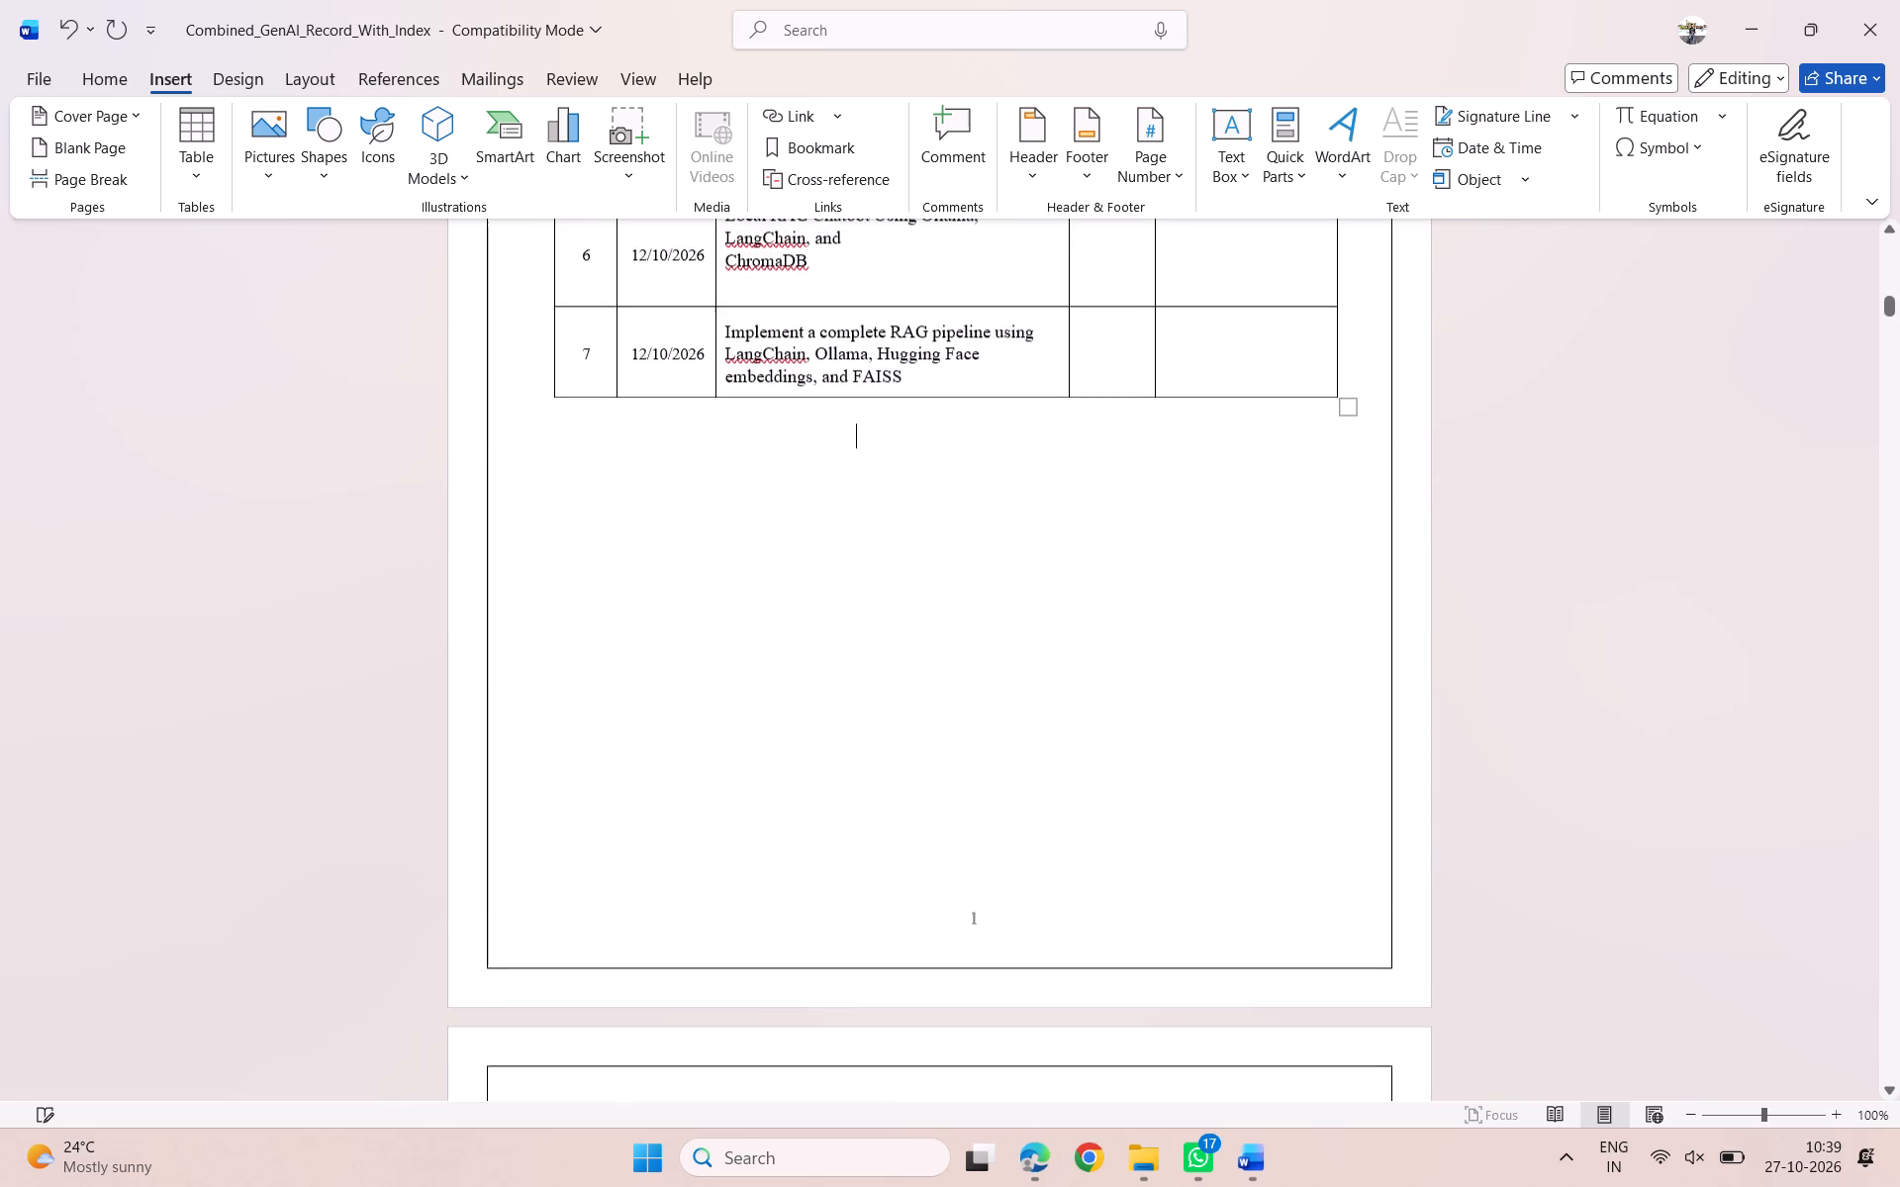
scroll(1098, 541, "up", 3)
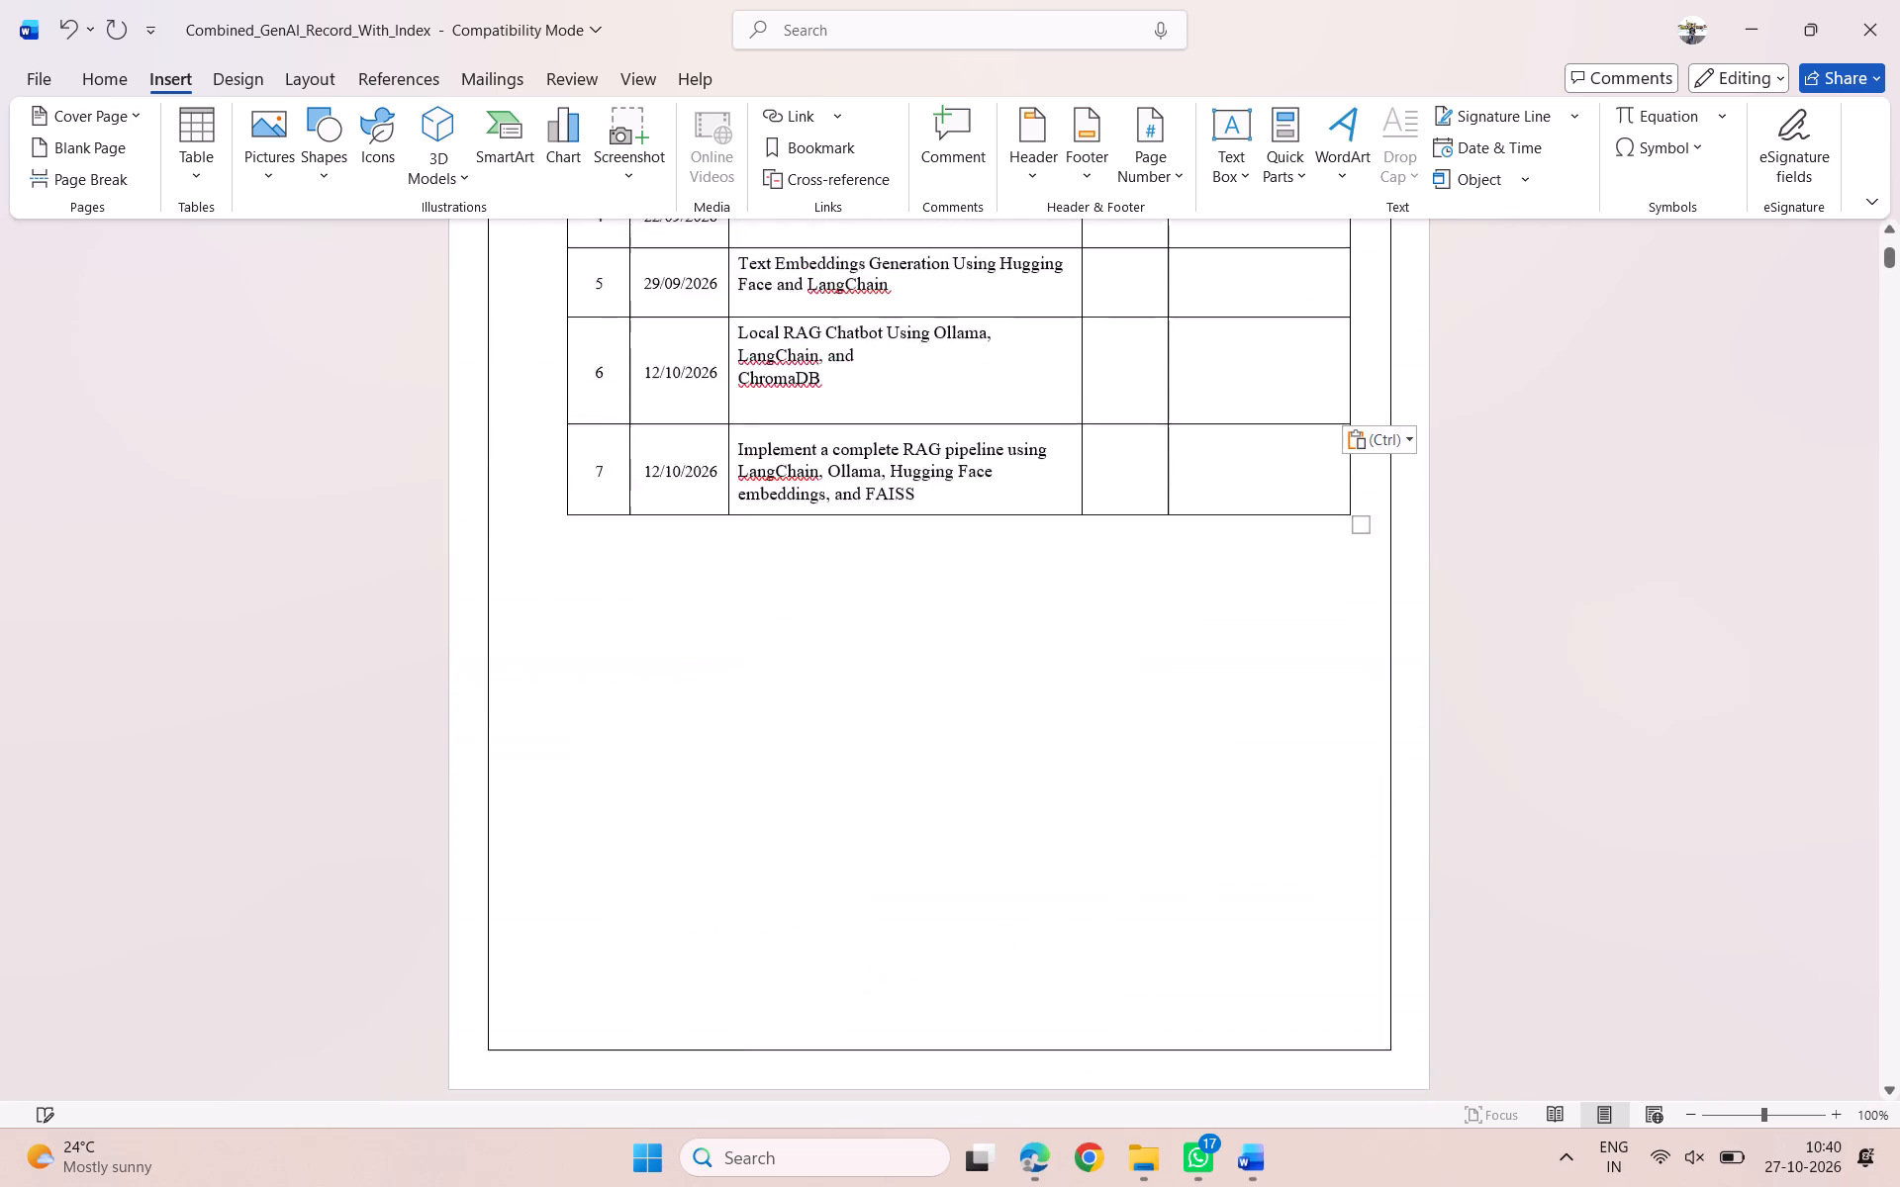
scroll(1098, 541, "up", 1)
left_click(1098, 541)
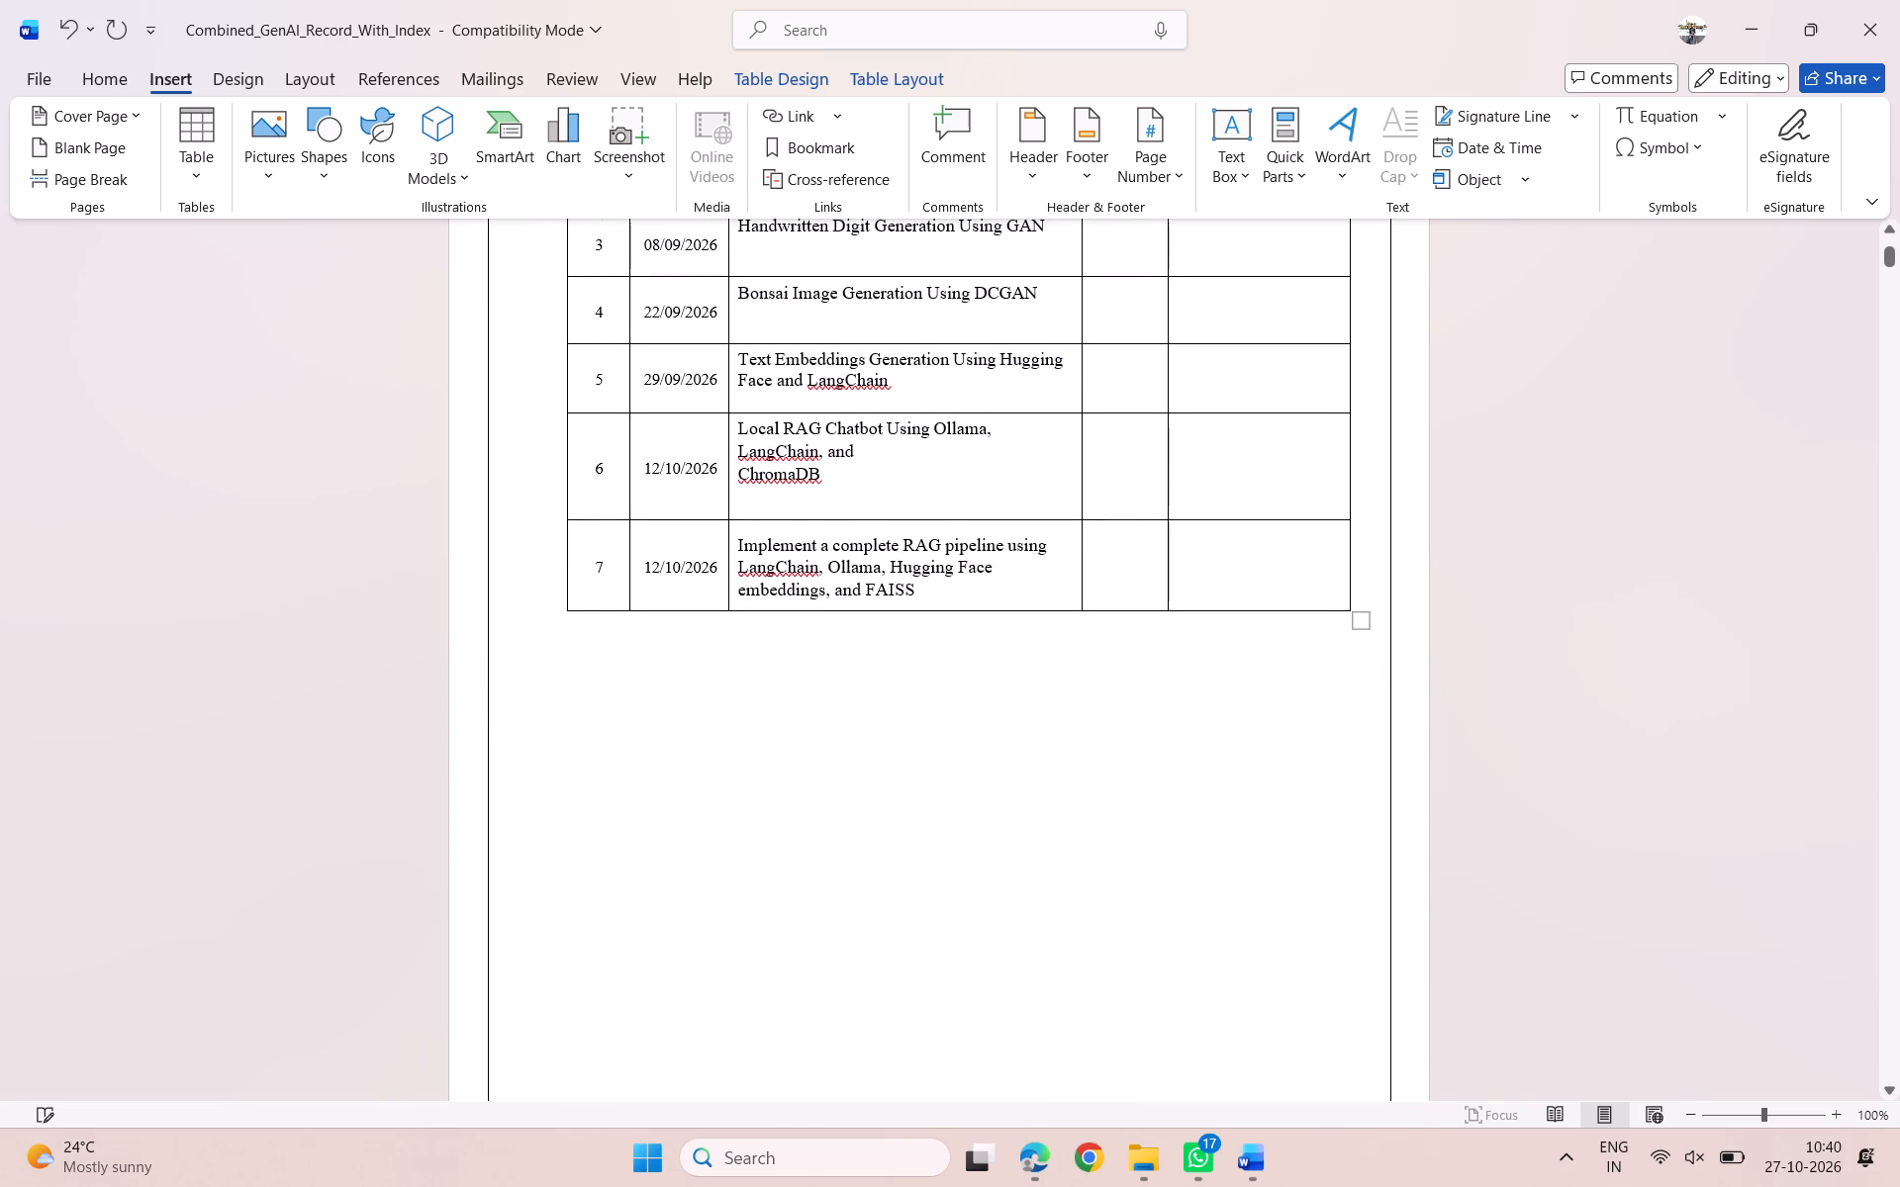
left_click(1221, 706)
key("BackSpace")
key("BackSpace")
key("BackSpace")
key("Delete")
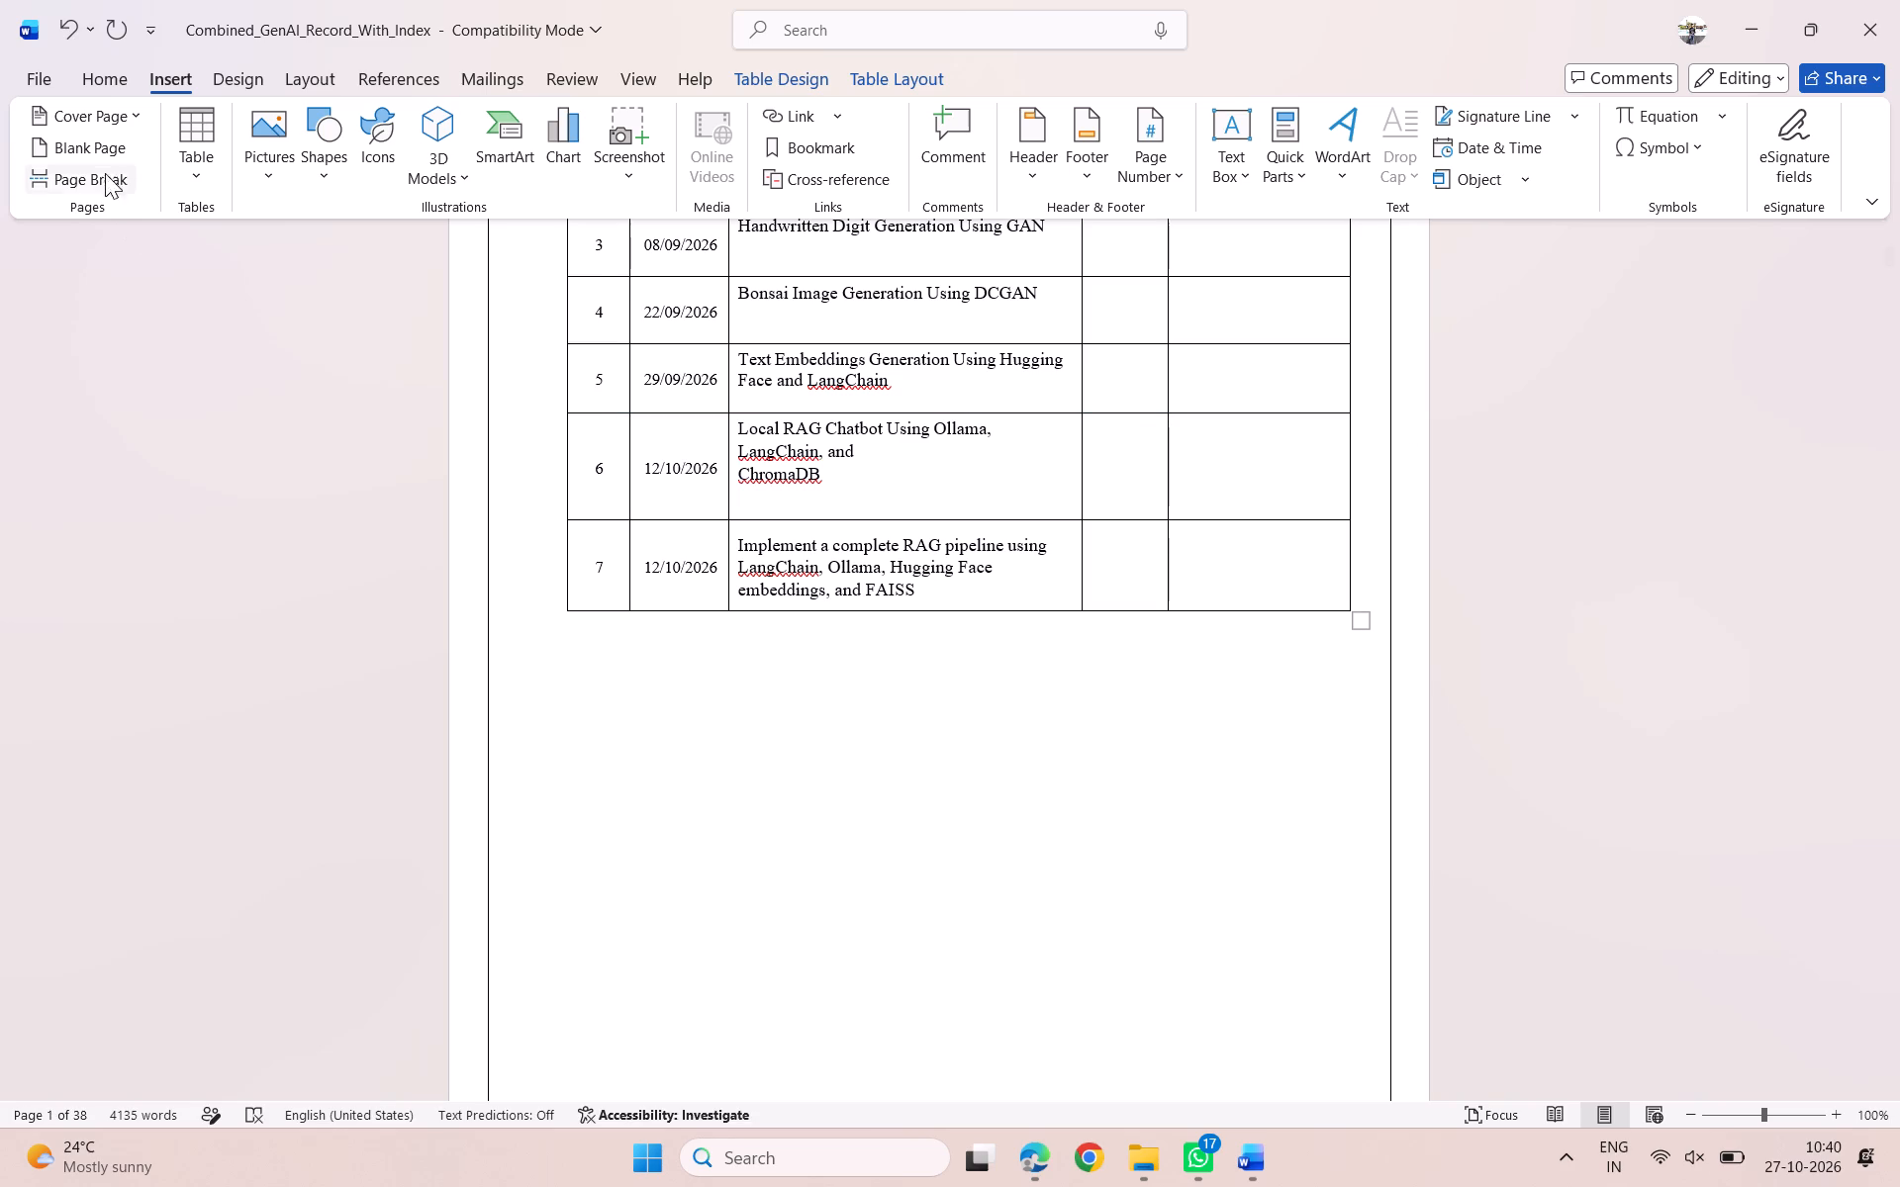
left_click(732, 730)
Delete the original INDEX heading and table from the document's first page.
scroll(732, 730, "down", 1)
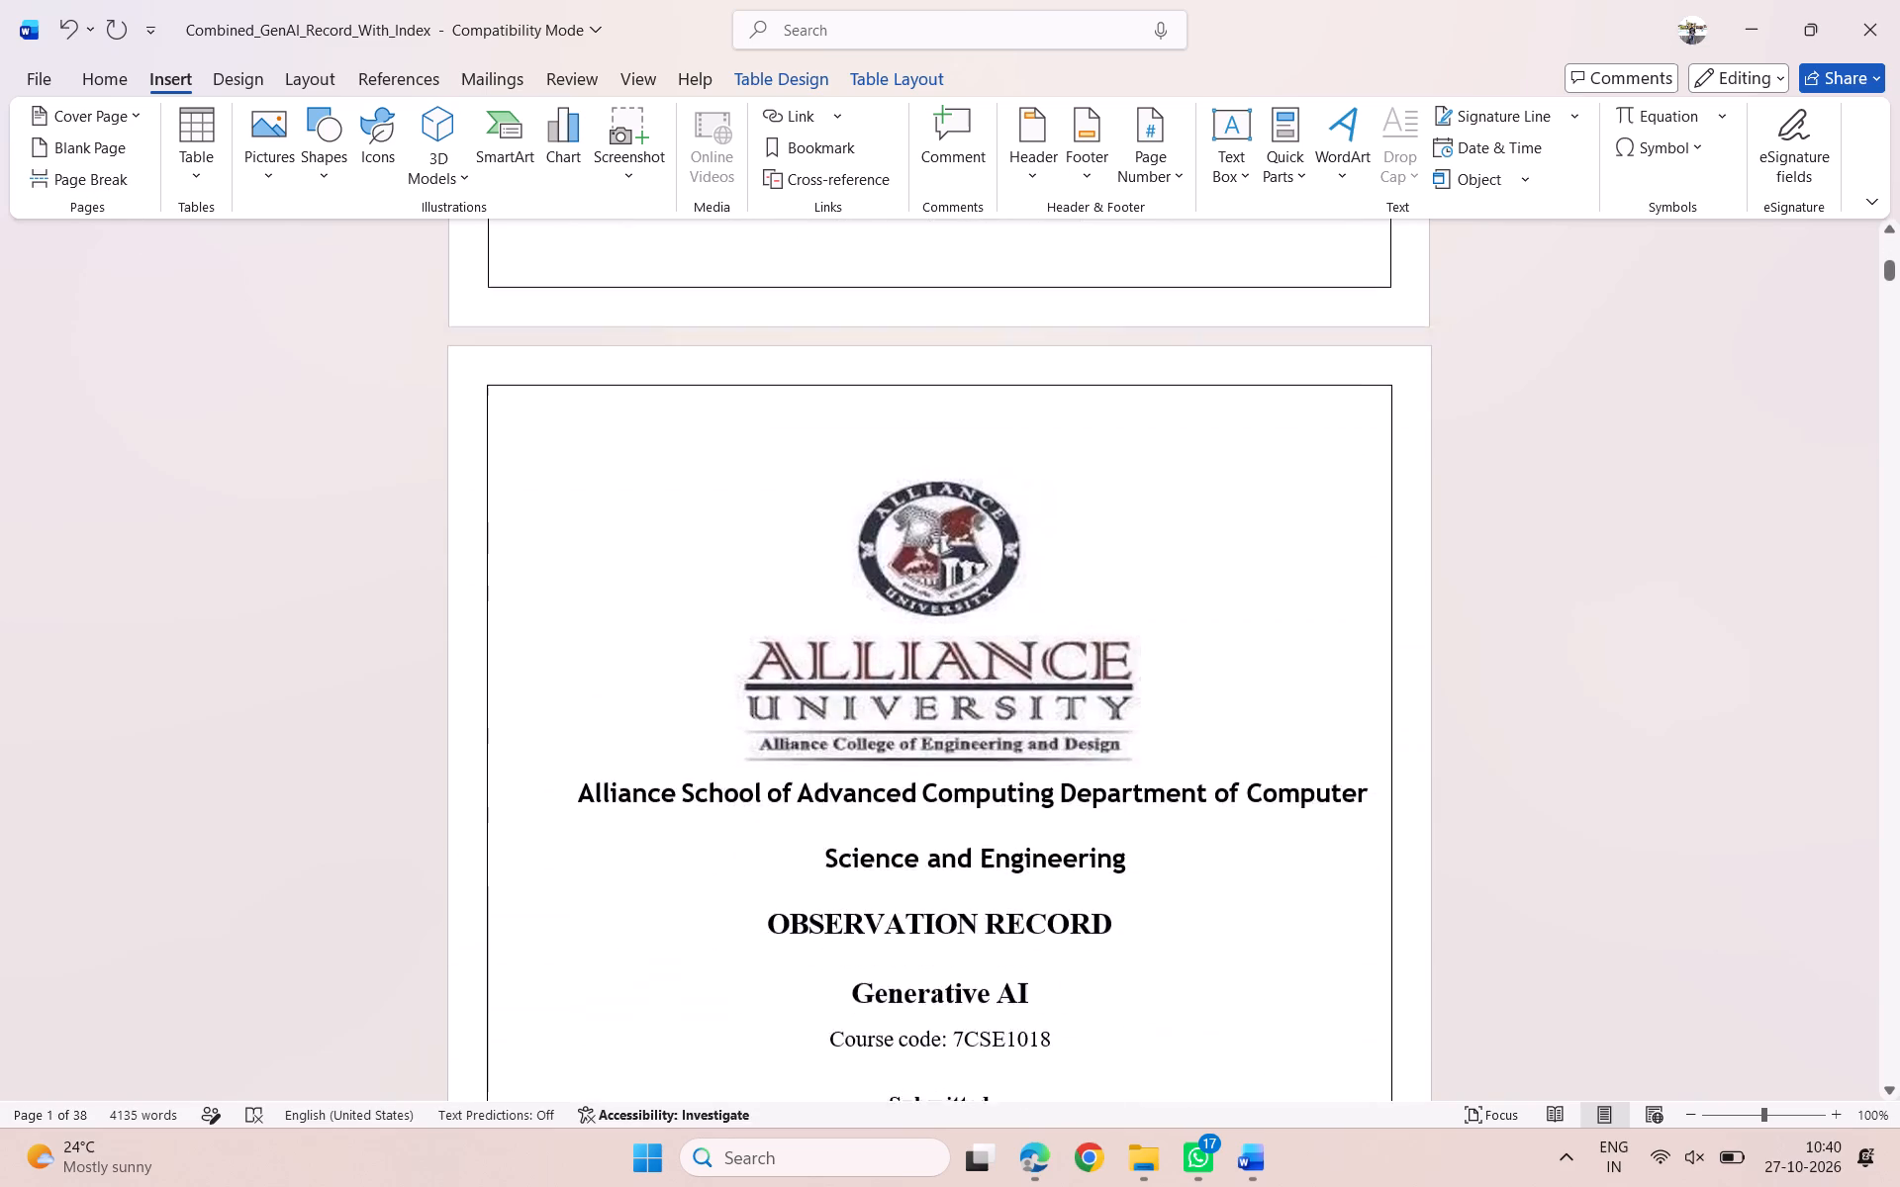
scroll(732, 730, "down", 1)
scroll(732, 730, "up", 3)
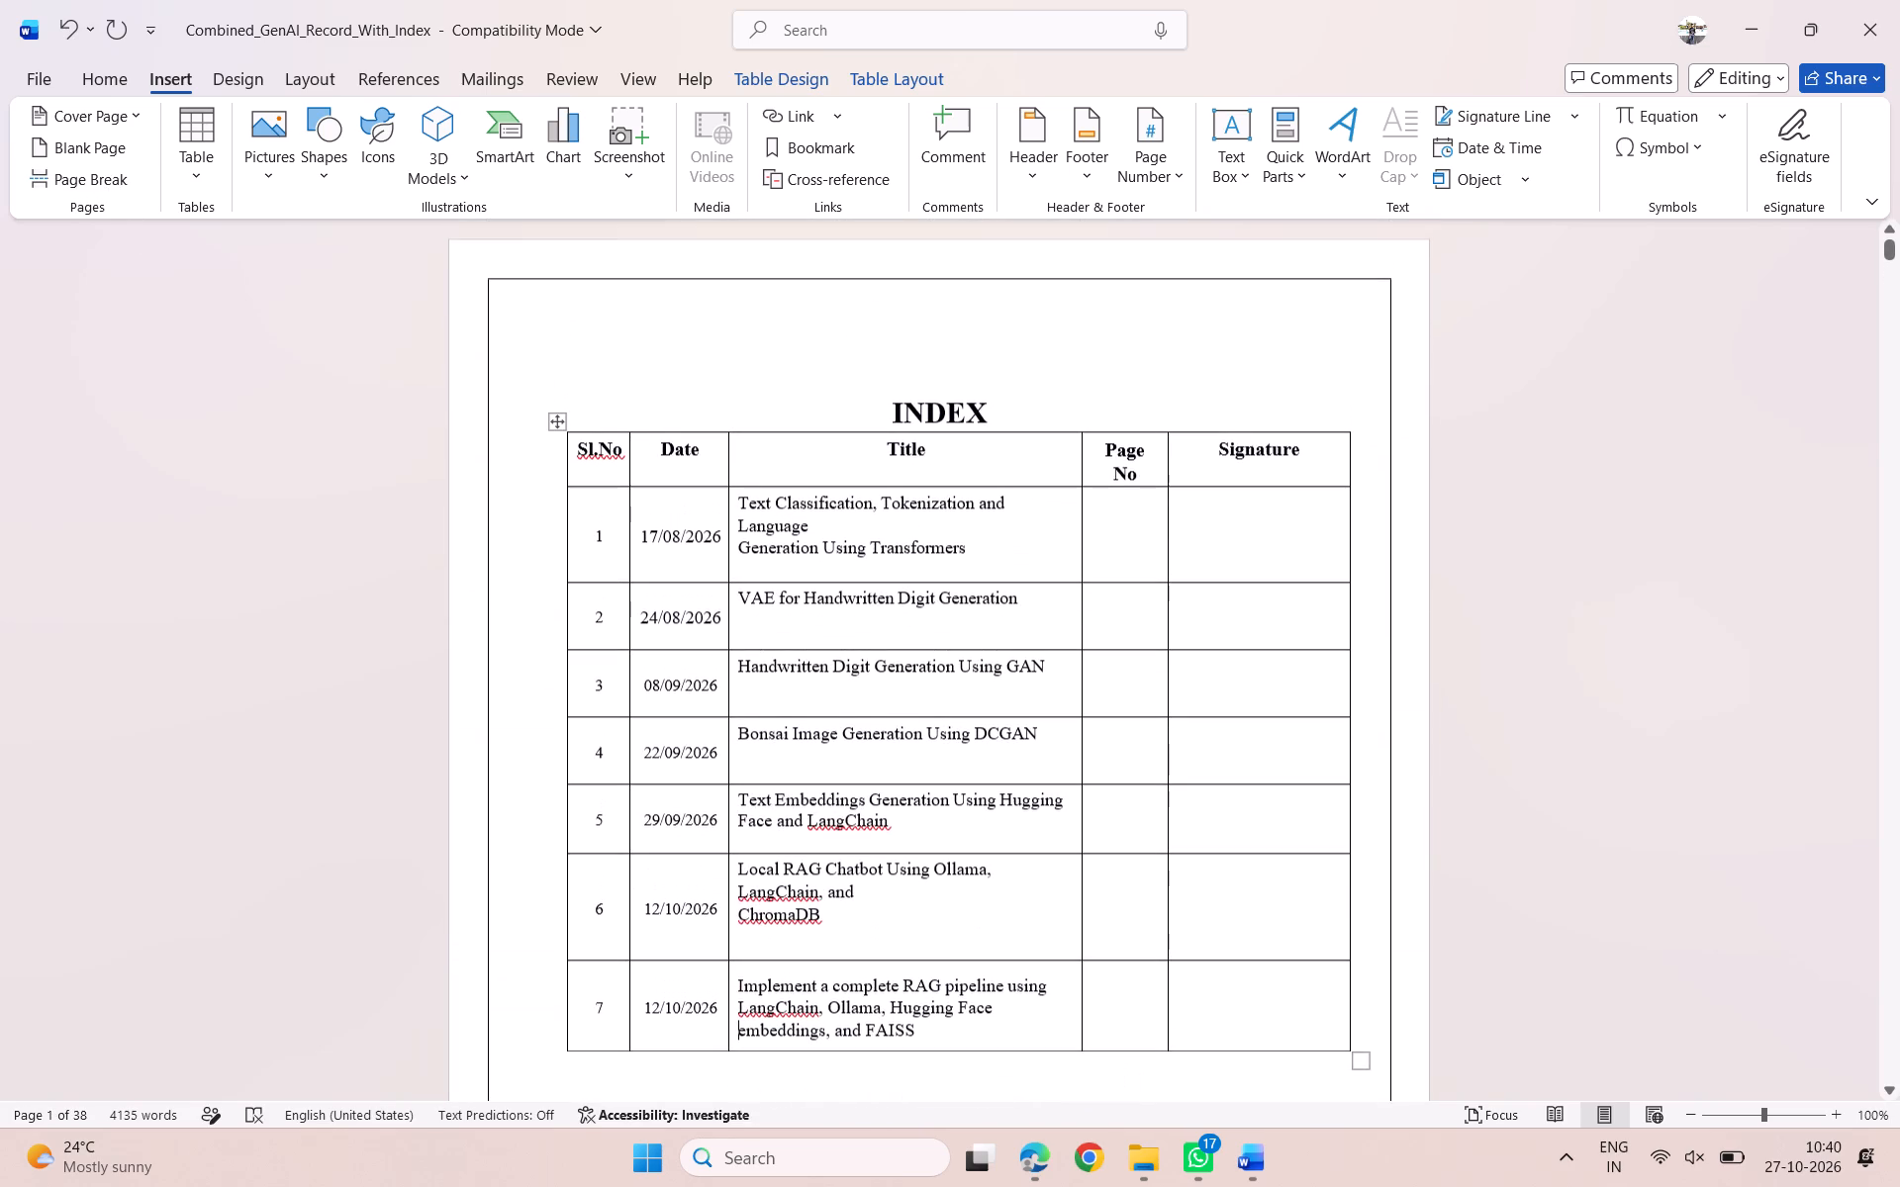
left_click_drag(1180, 1076, 737, 329)
key("BackSpace")
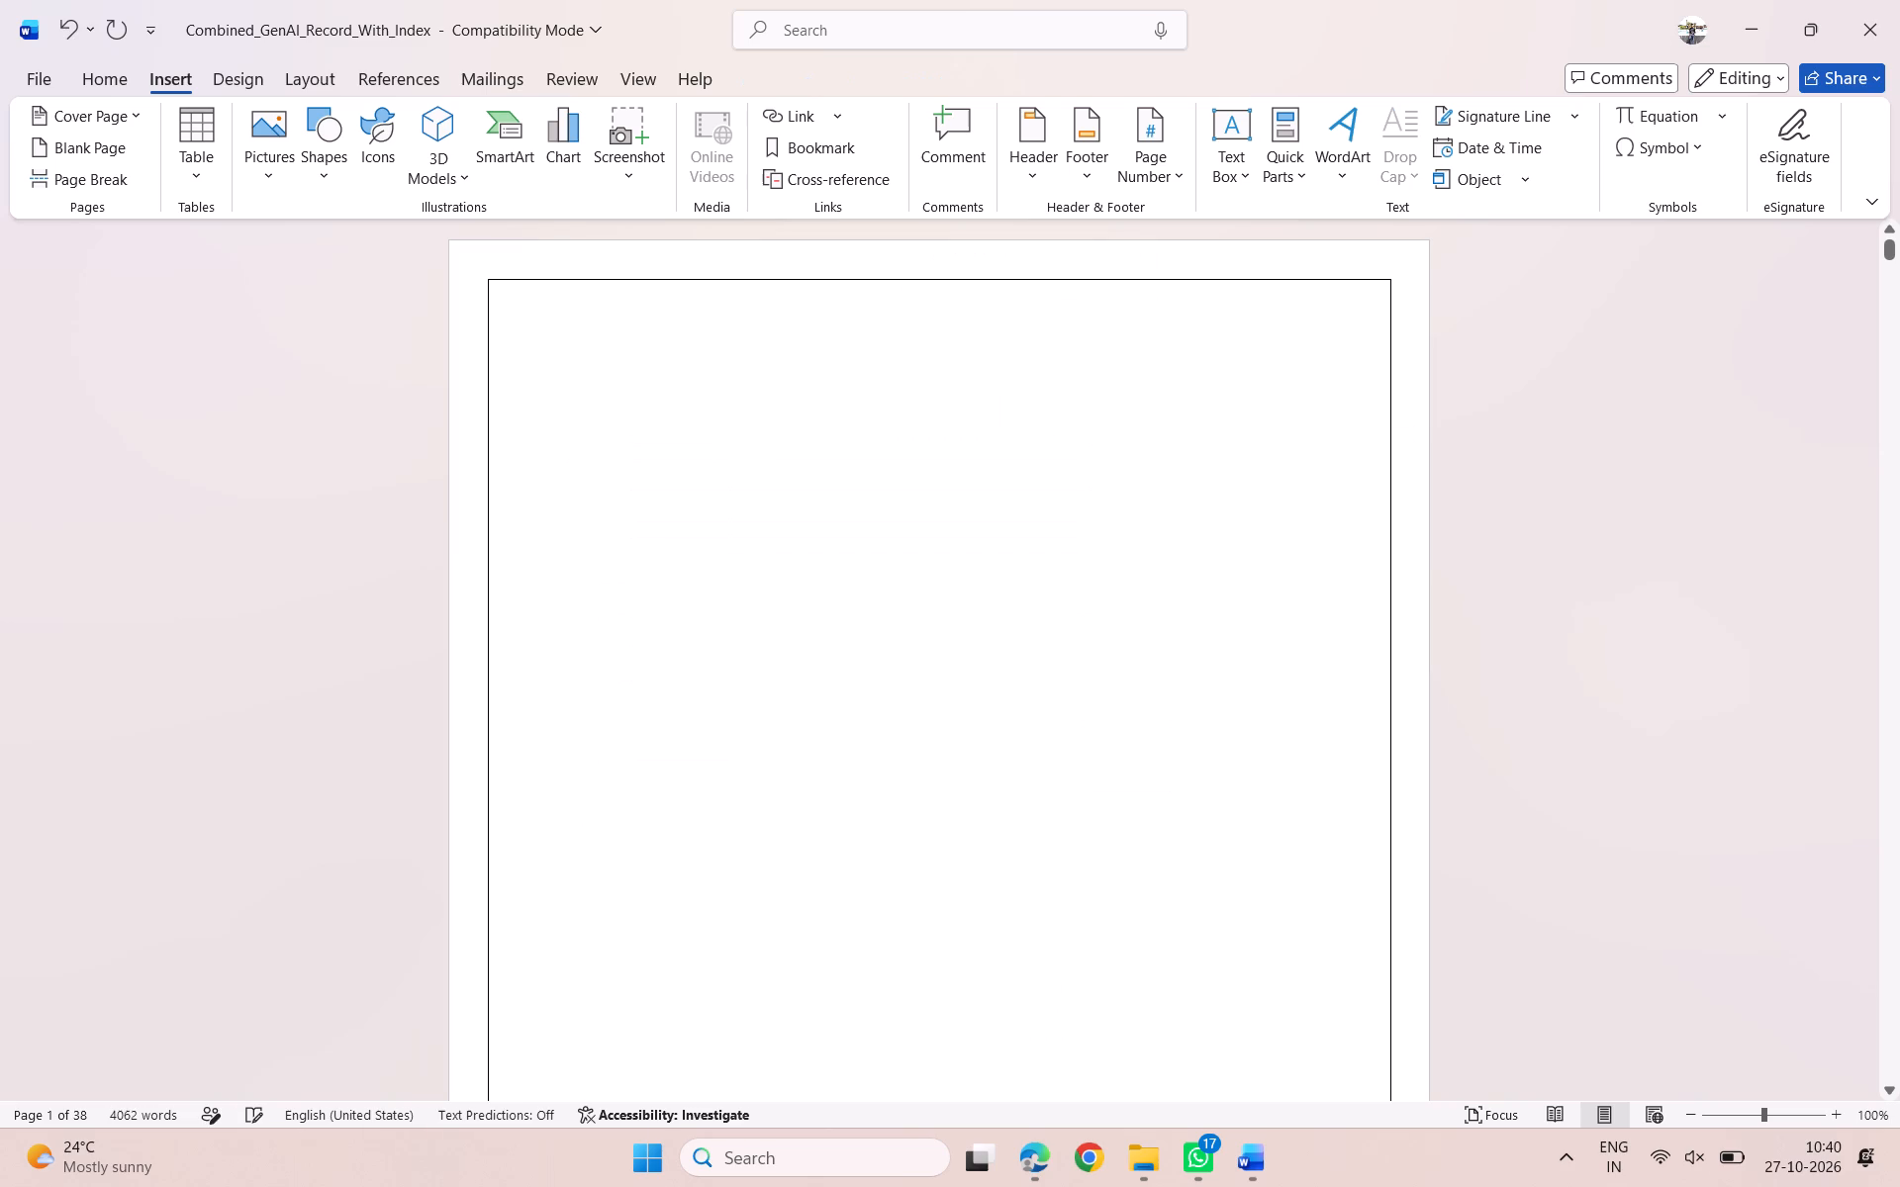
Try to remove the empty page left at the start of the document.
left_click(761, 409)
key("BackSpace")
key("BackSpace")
Examine the layout of the opening pages, from the cover through the index to the start of Experiment No: 01.
scroll(761, 409, "down", 6)
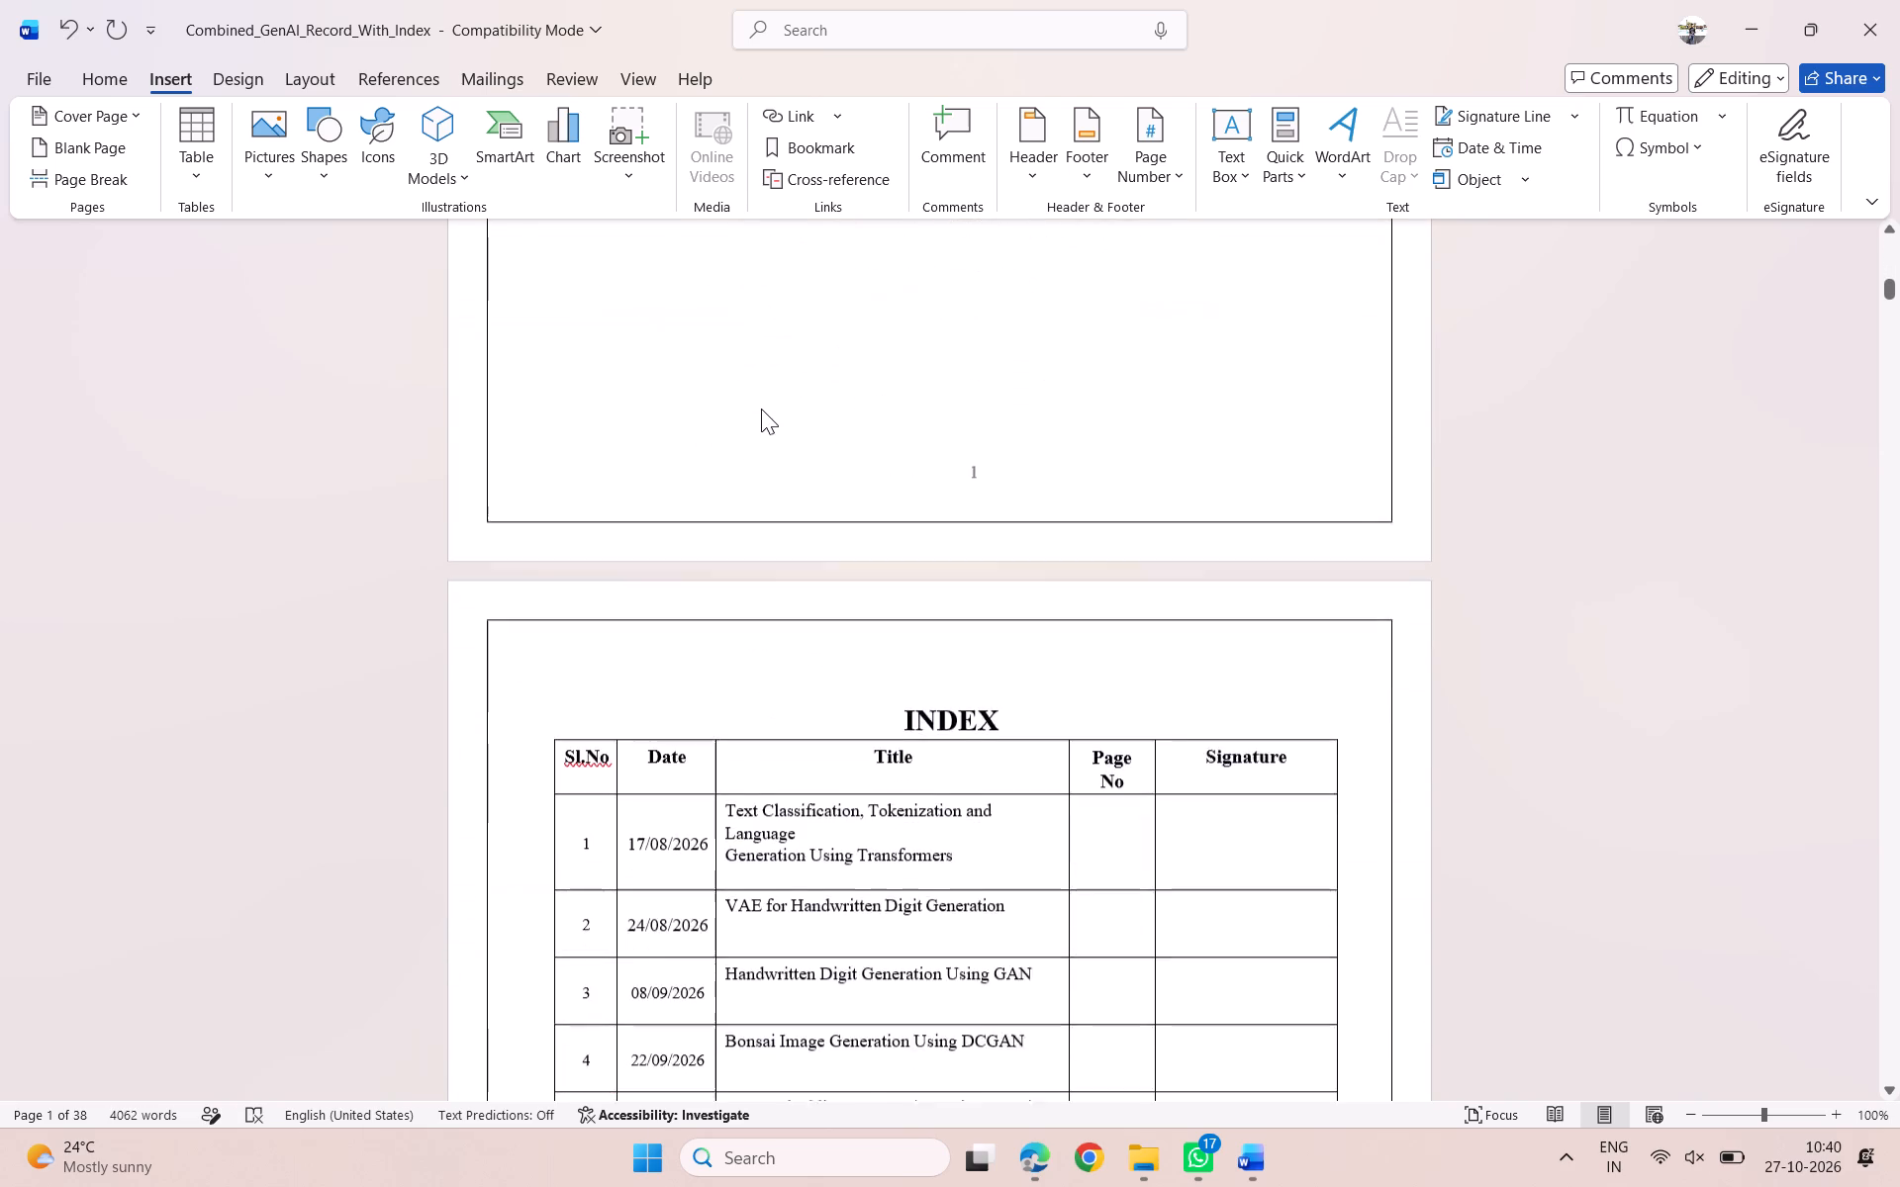
scroll(761, 409, "down", 4)
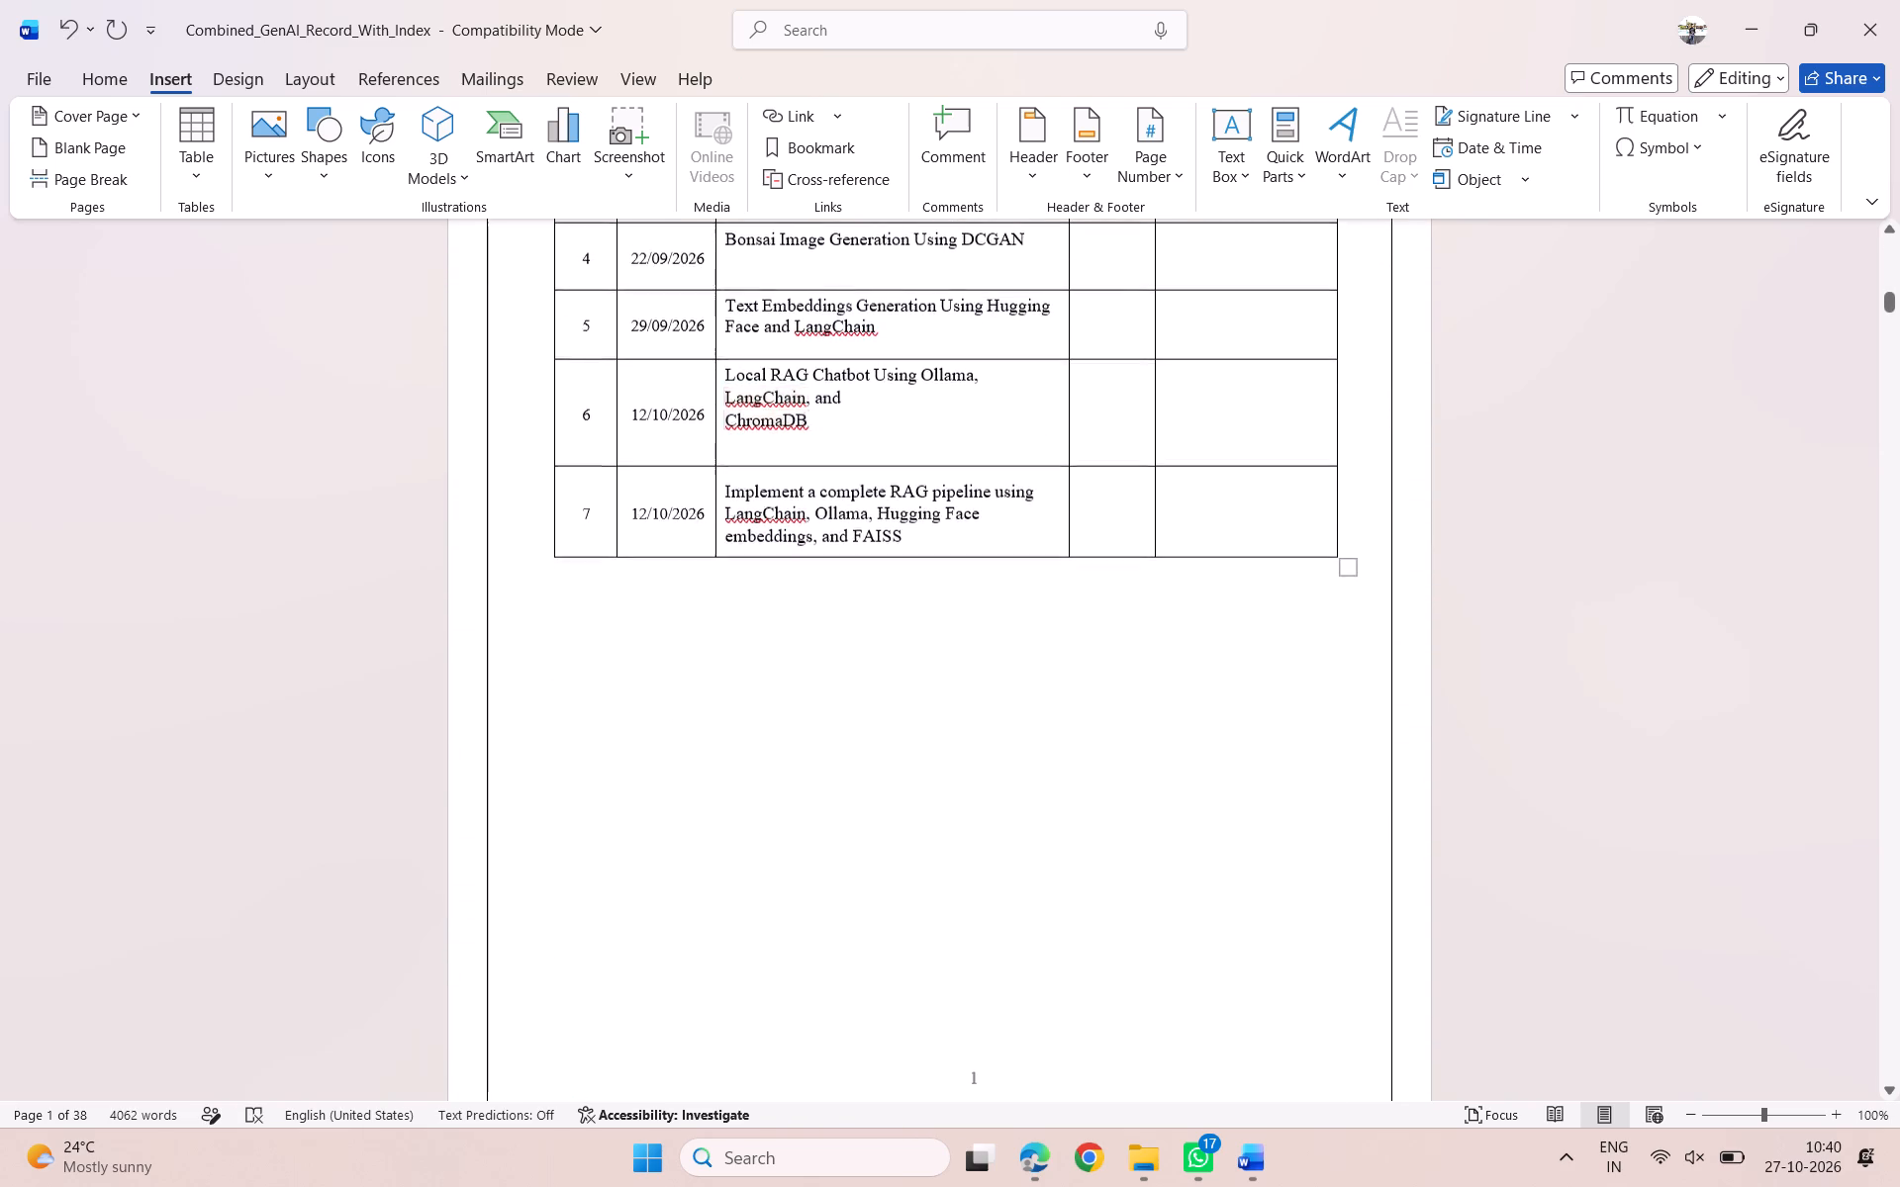
scroll(761, 409, "down", 5)
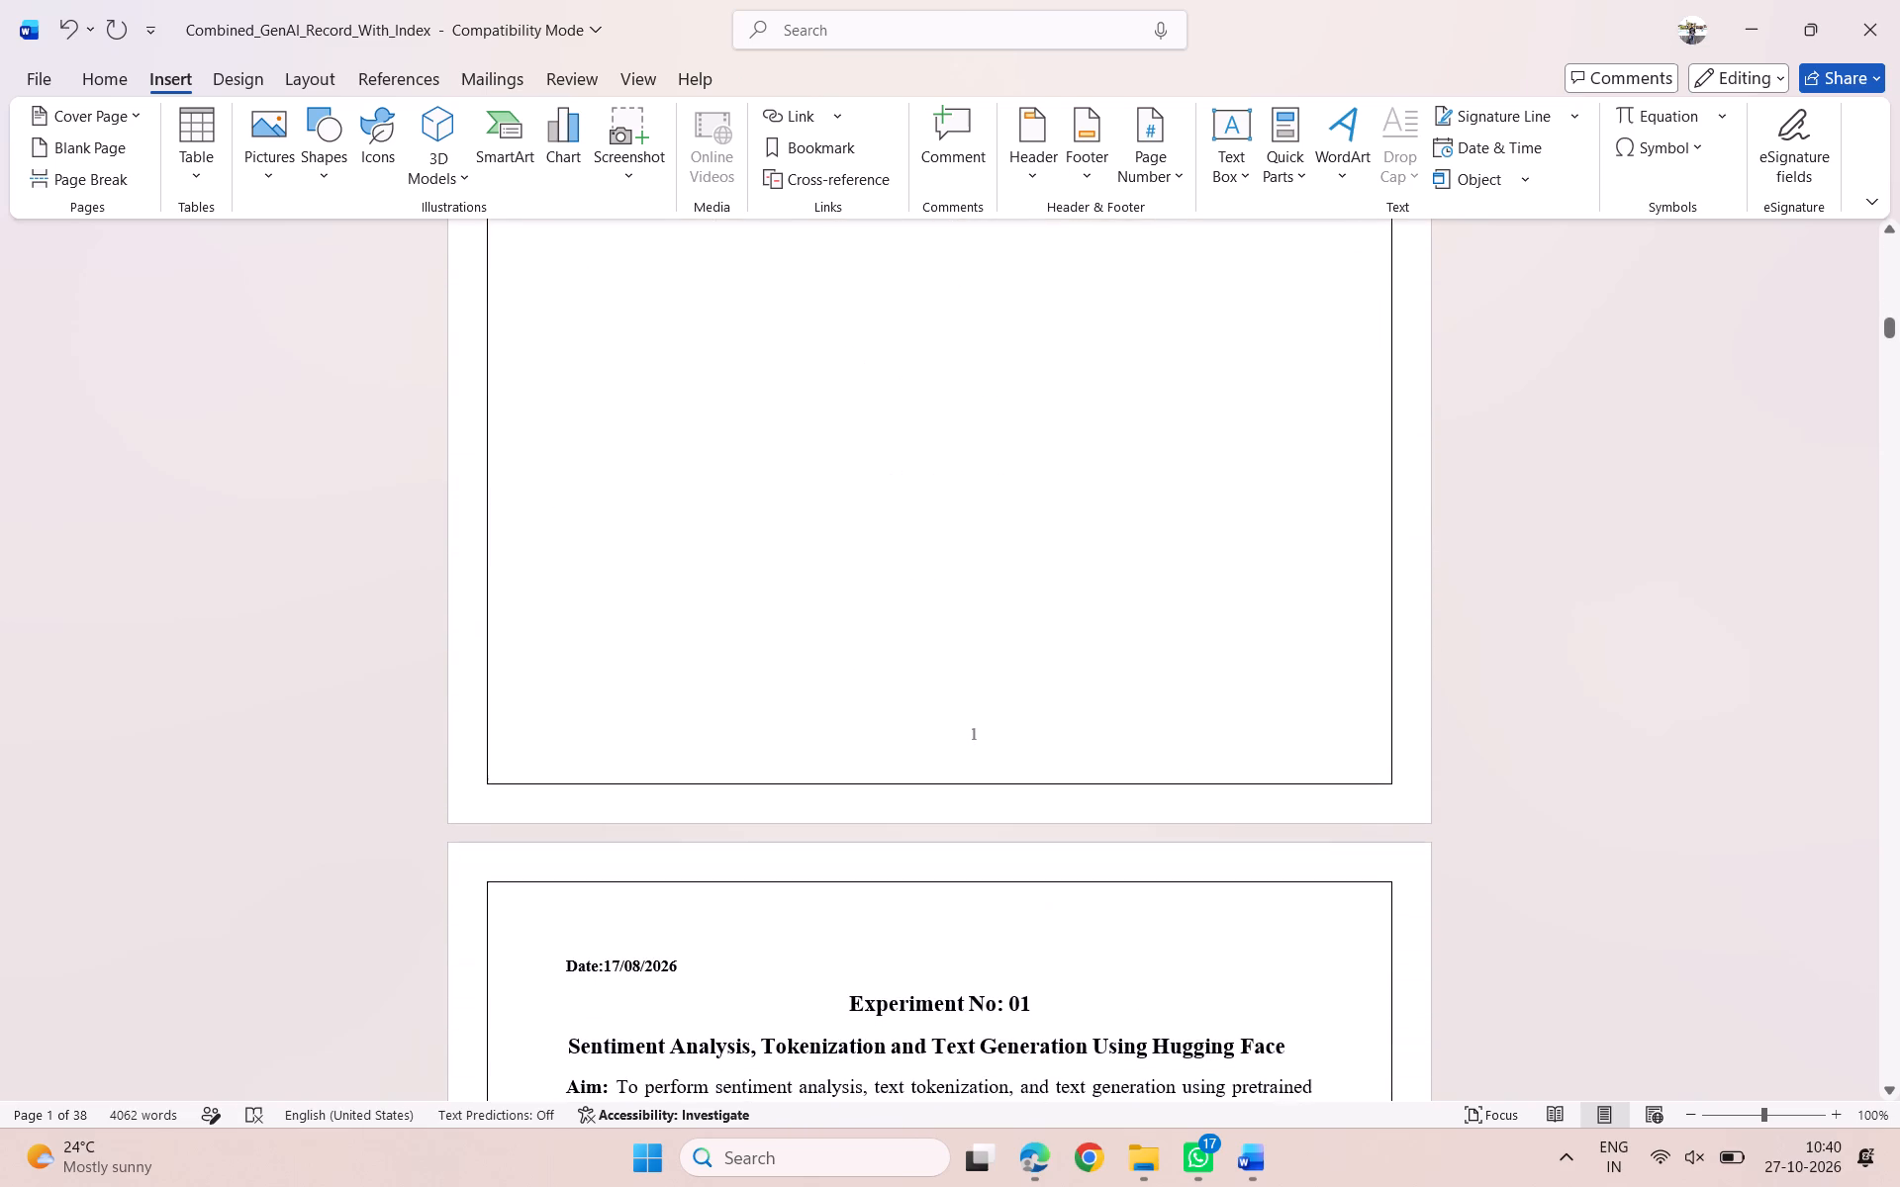
scroll(761, 409, "up", 1)
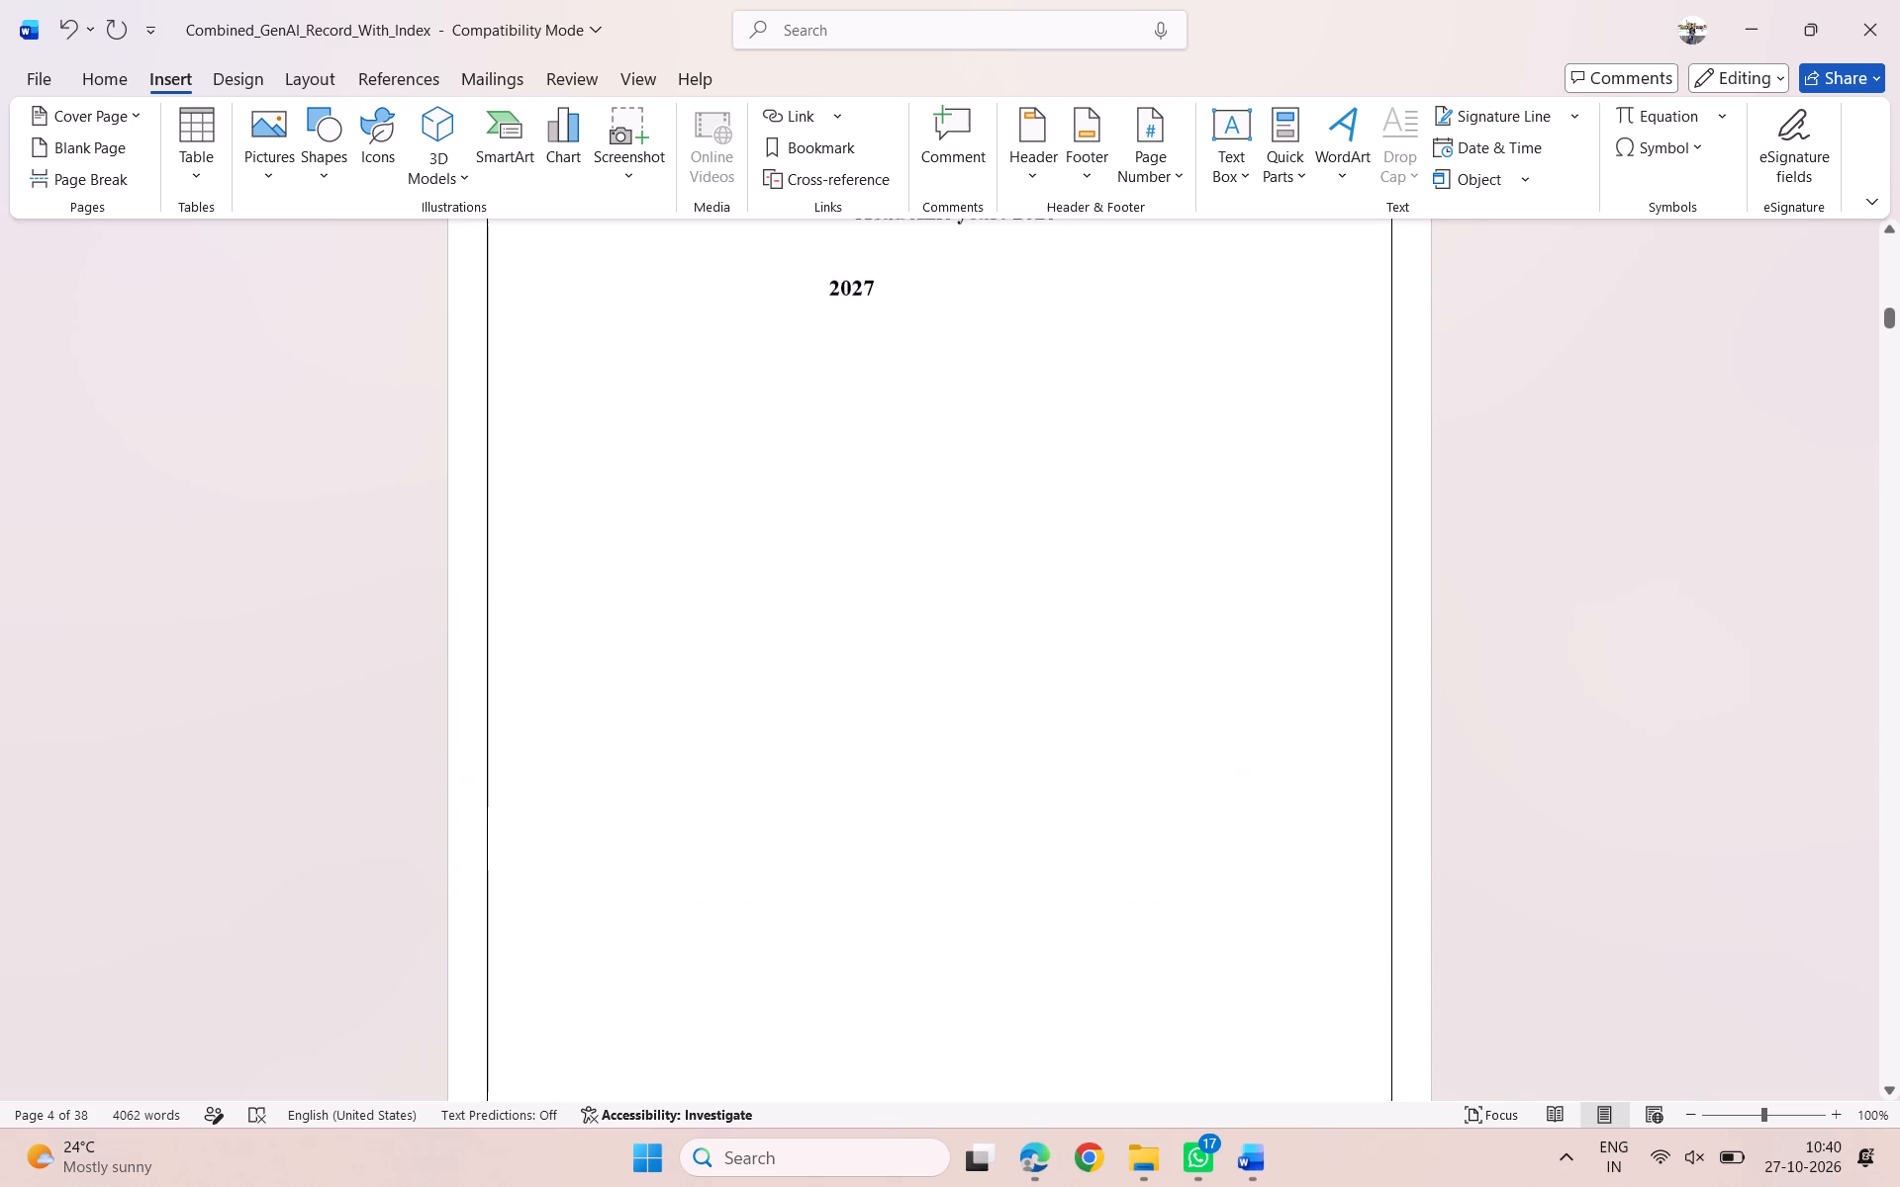
scroll(761, 409, "up", 4)
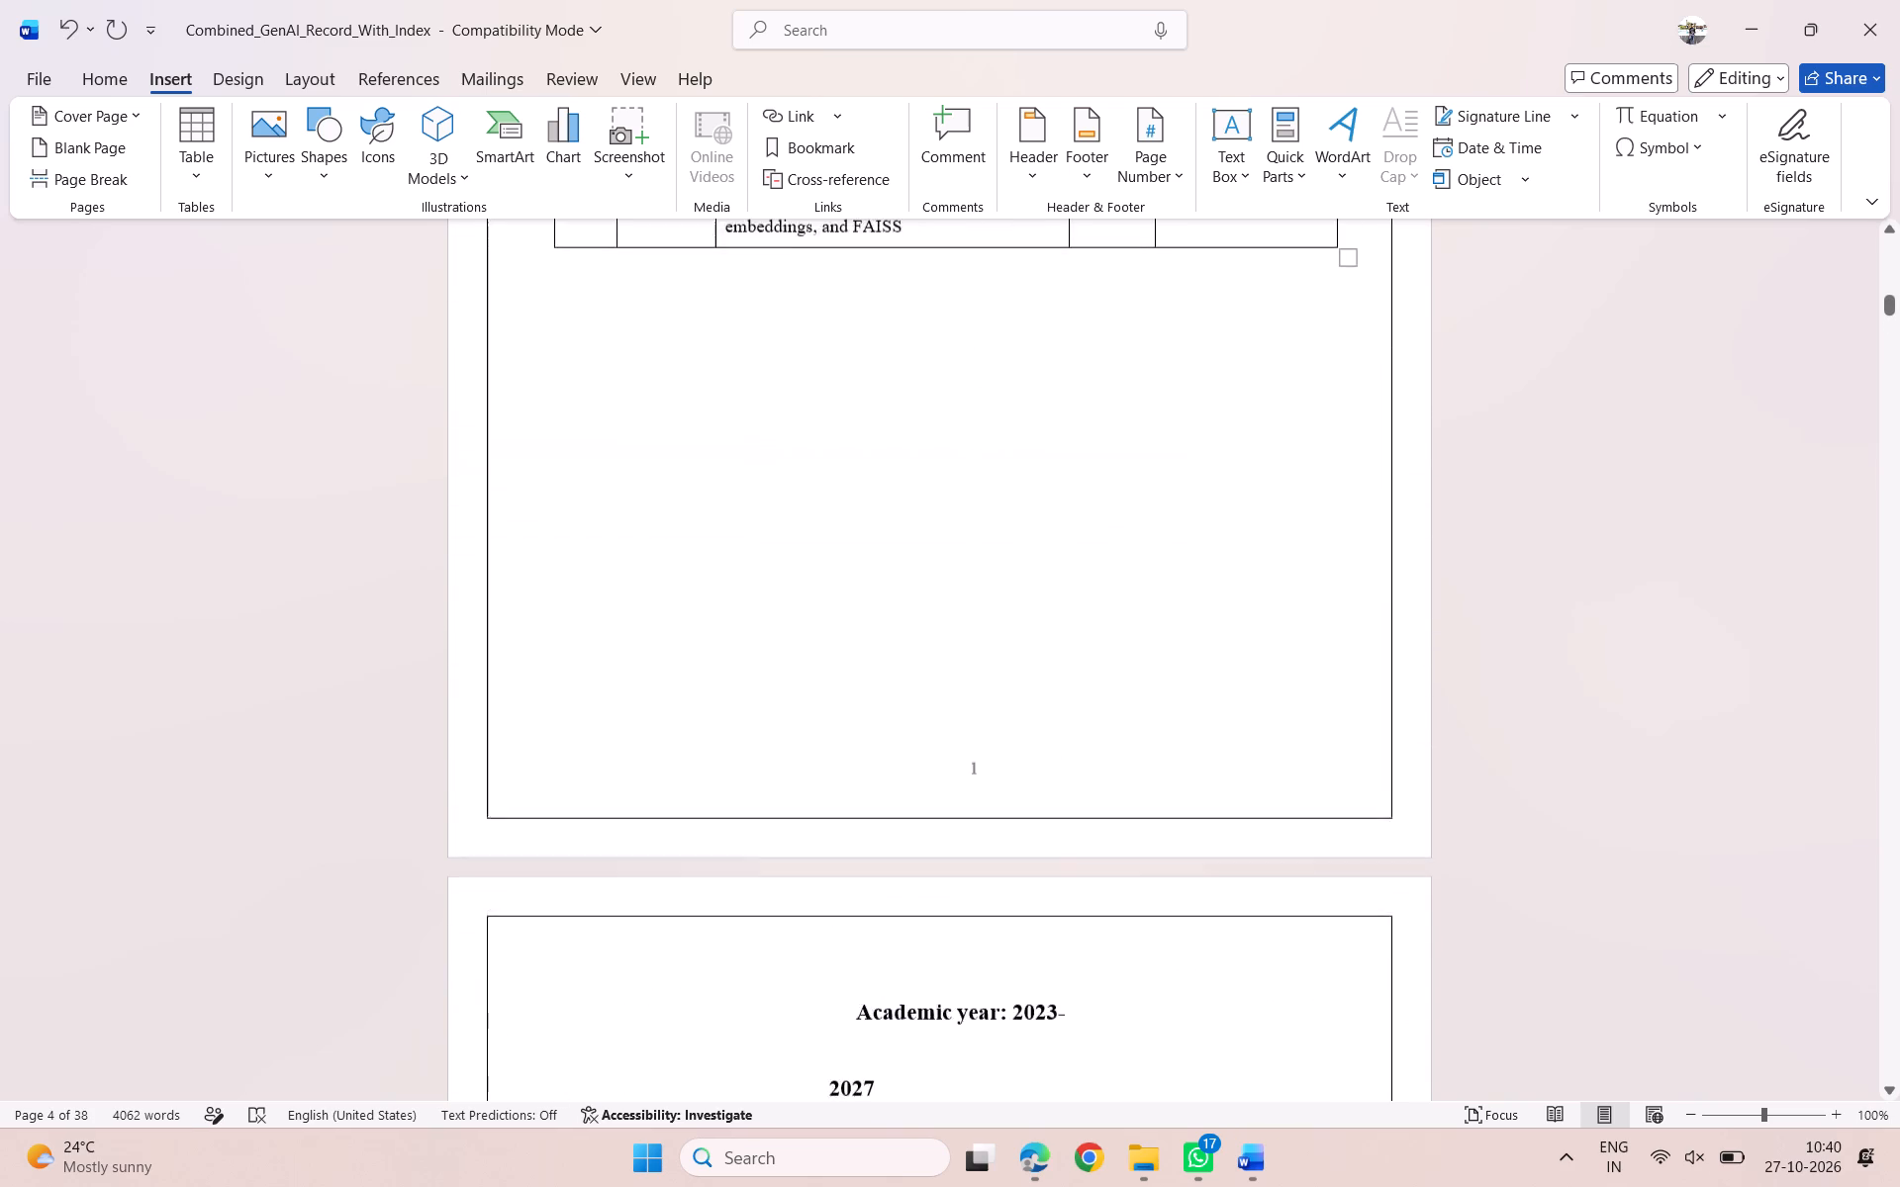
scroll(761, 409, "up", 4)
Copy the "Academic year: 2023-2027" text from the page after the index onto a new line below "Sem: 7th semester" on the cover page.
scroll(761, 409, "down", 1)
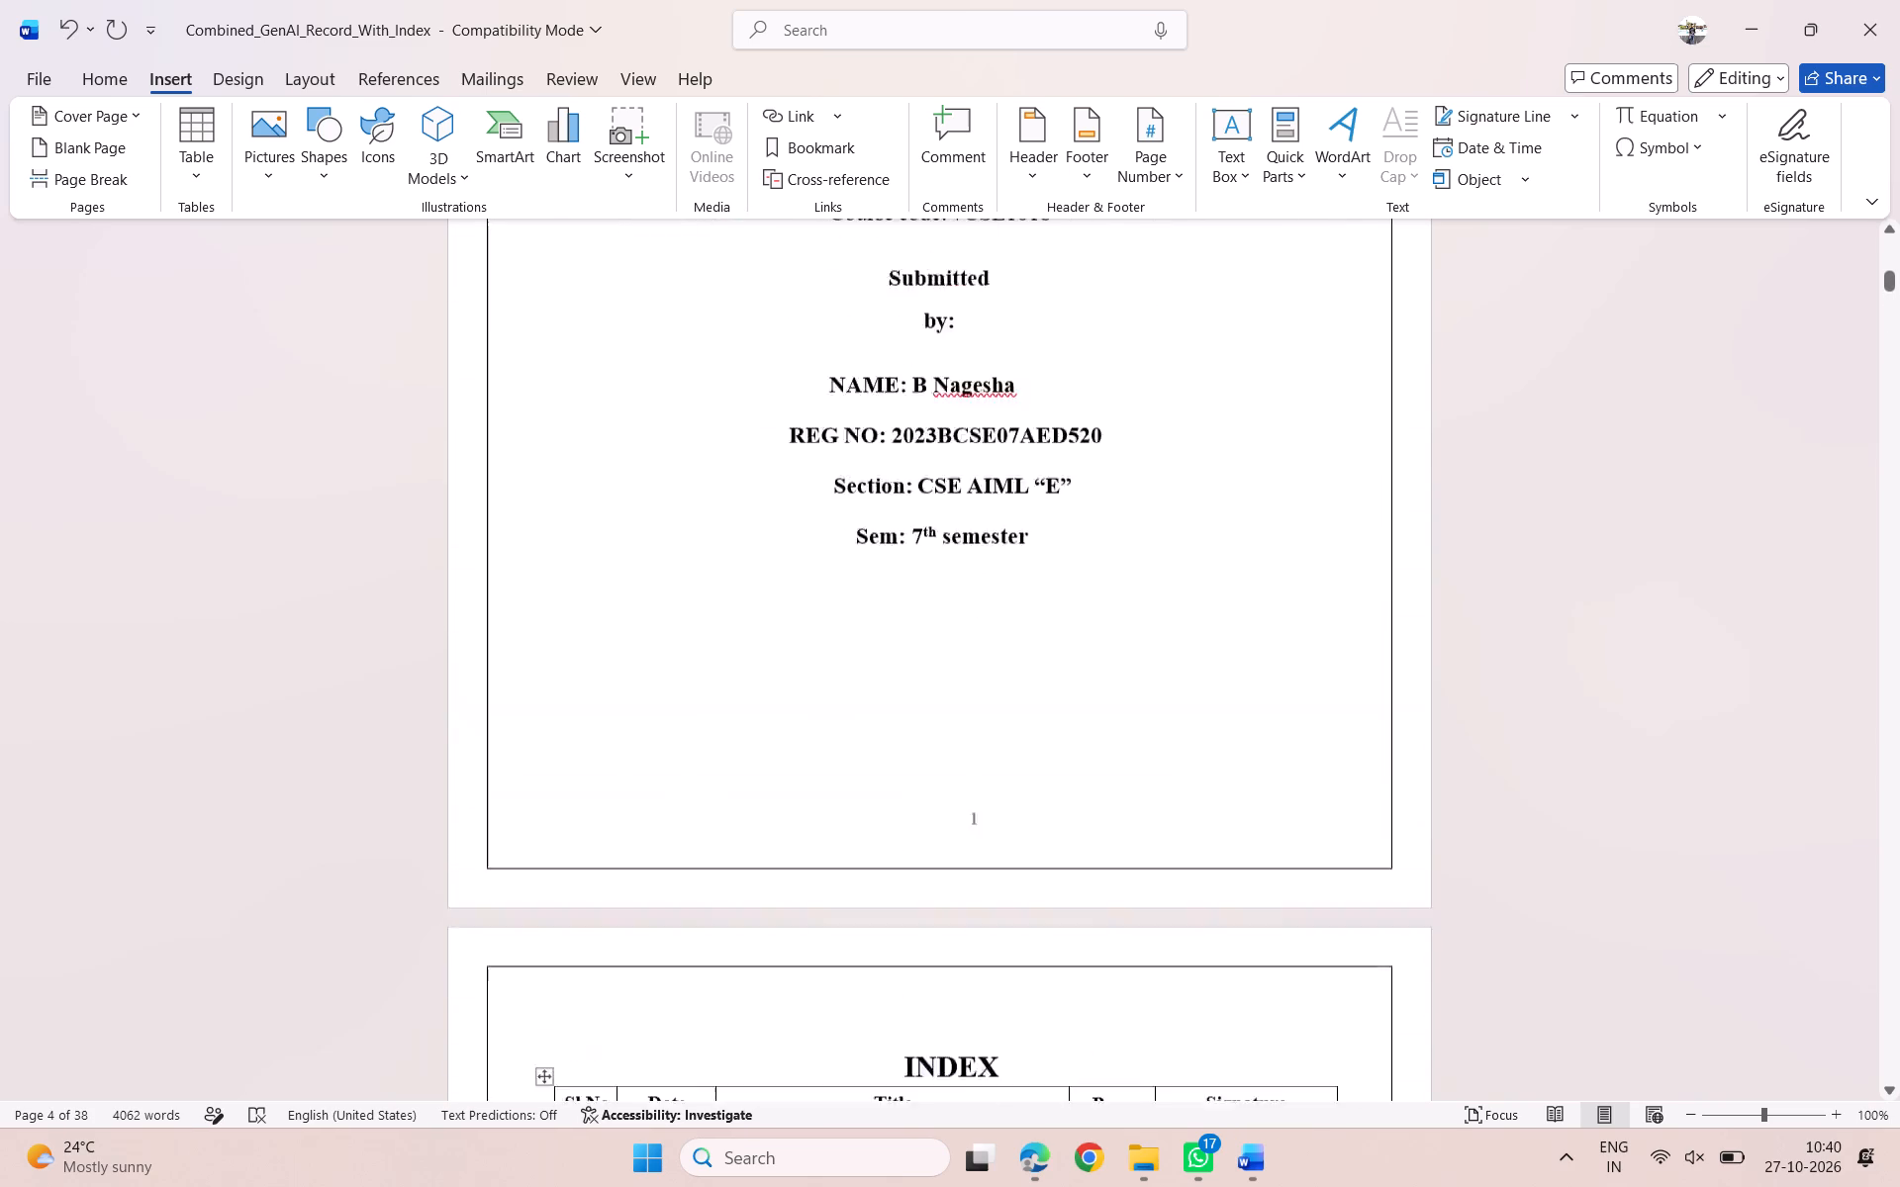
scroll(761, 409, "down", 5)
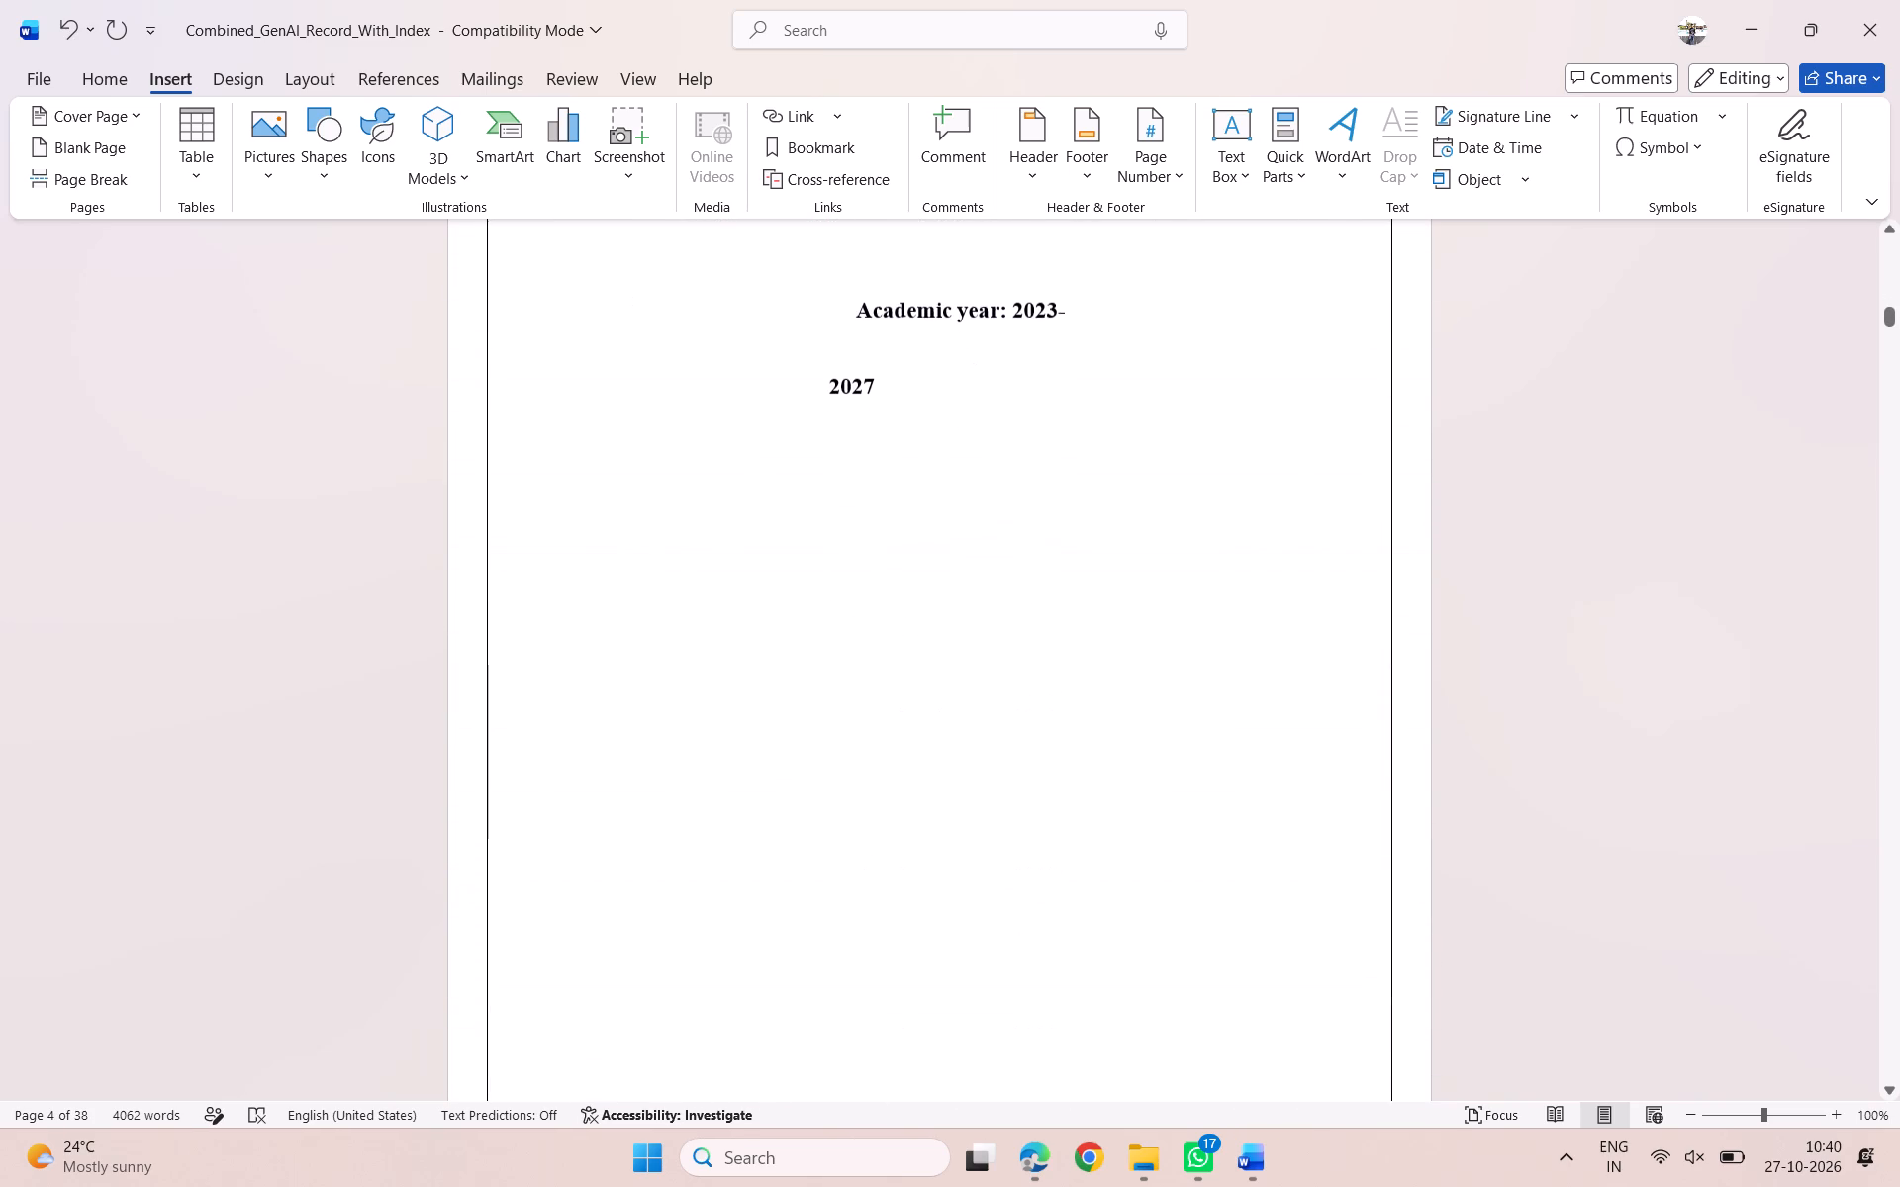
left_click_drag(881, 380, 857, 258)
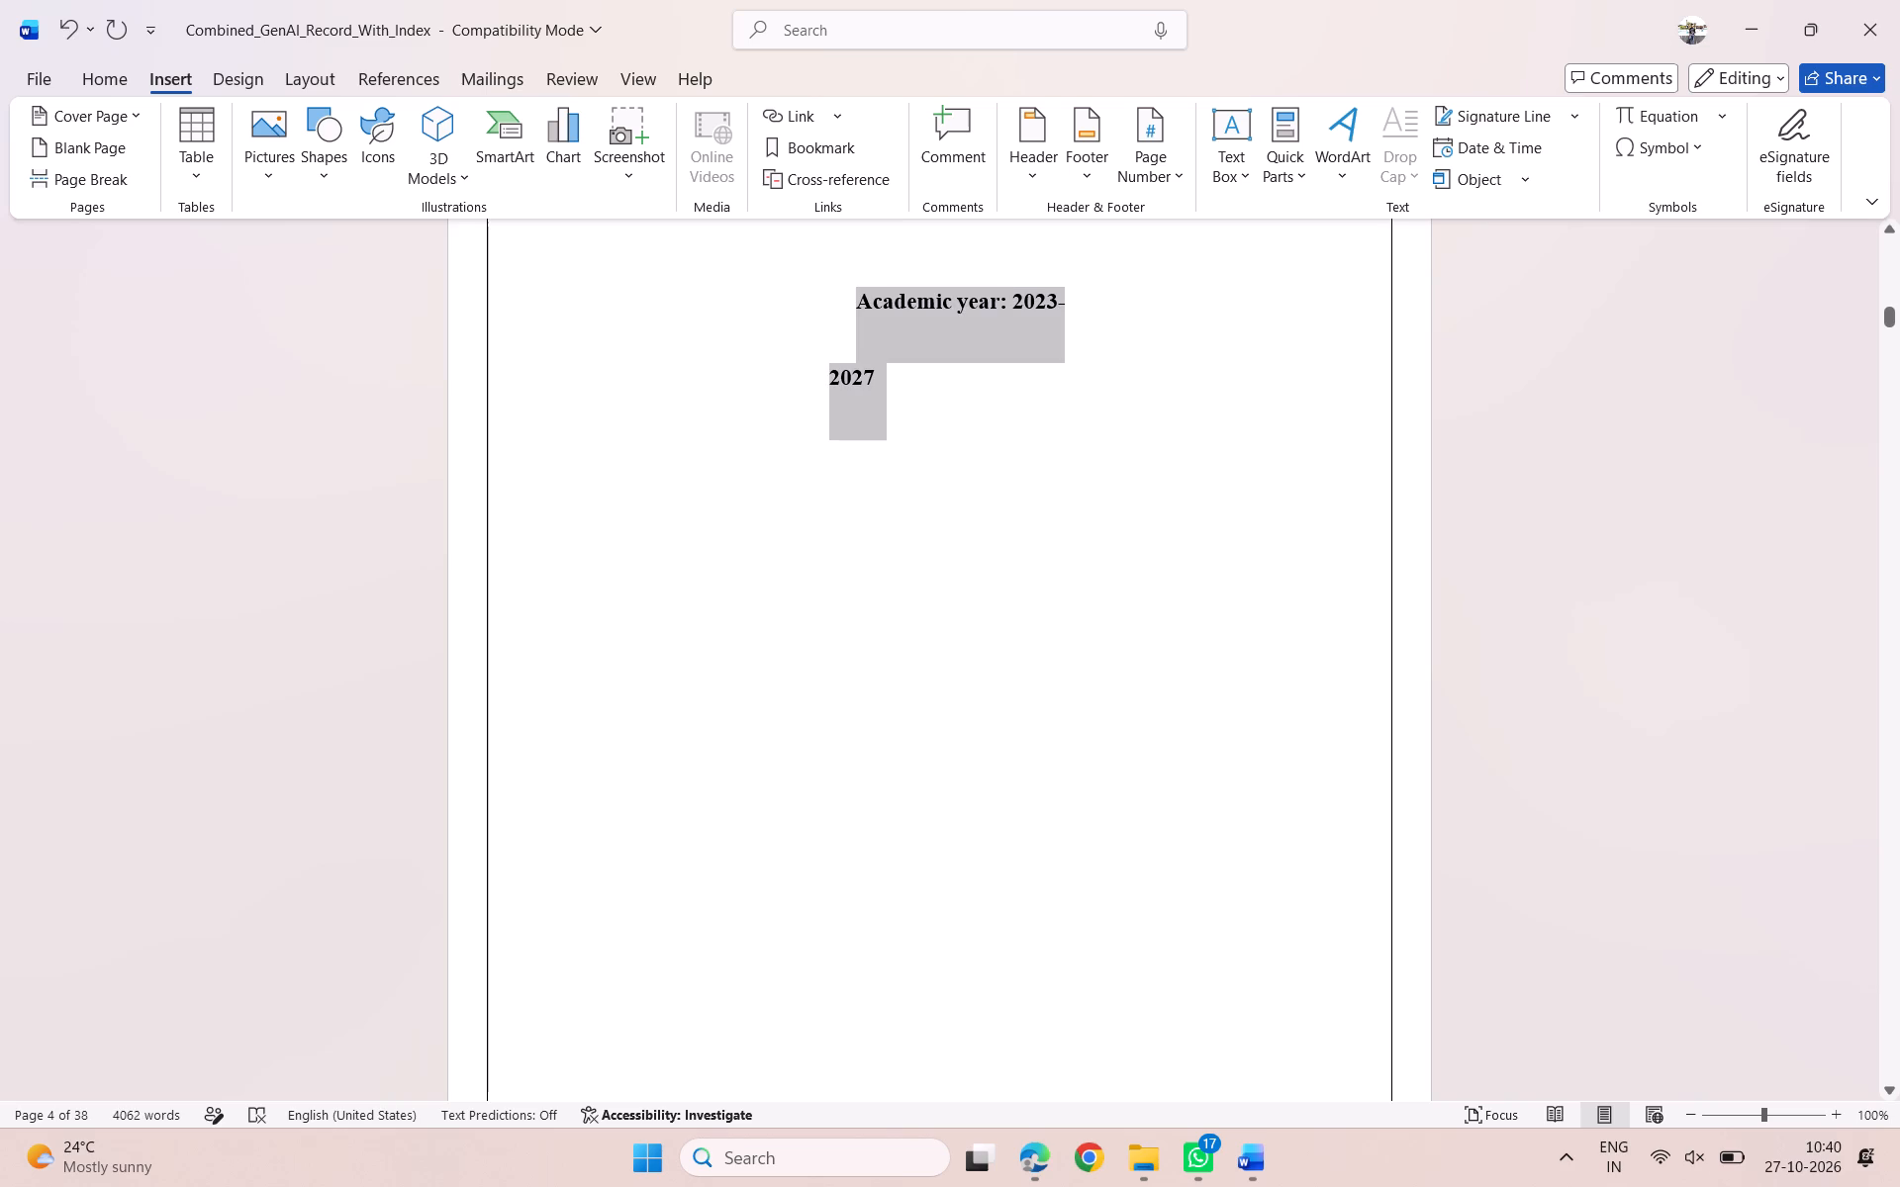
key("ctrl+c")
left_click(857, 258)
scroll(857, 258, "up", 5)
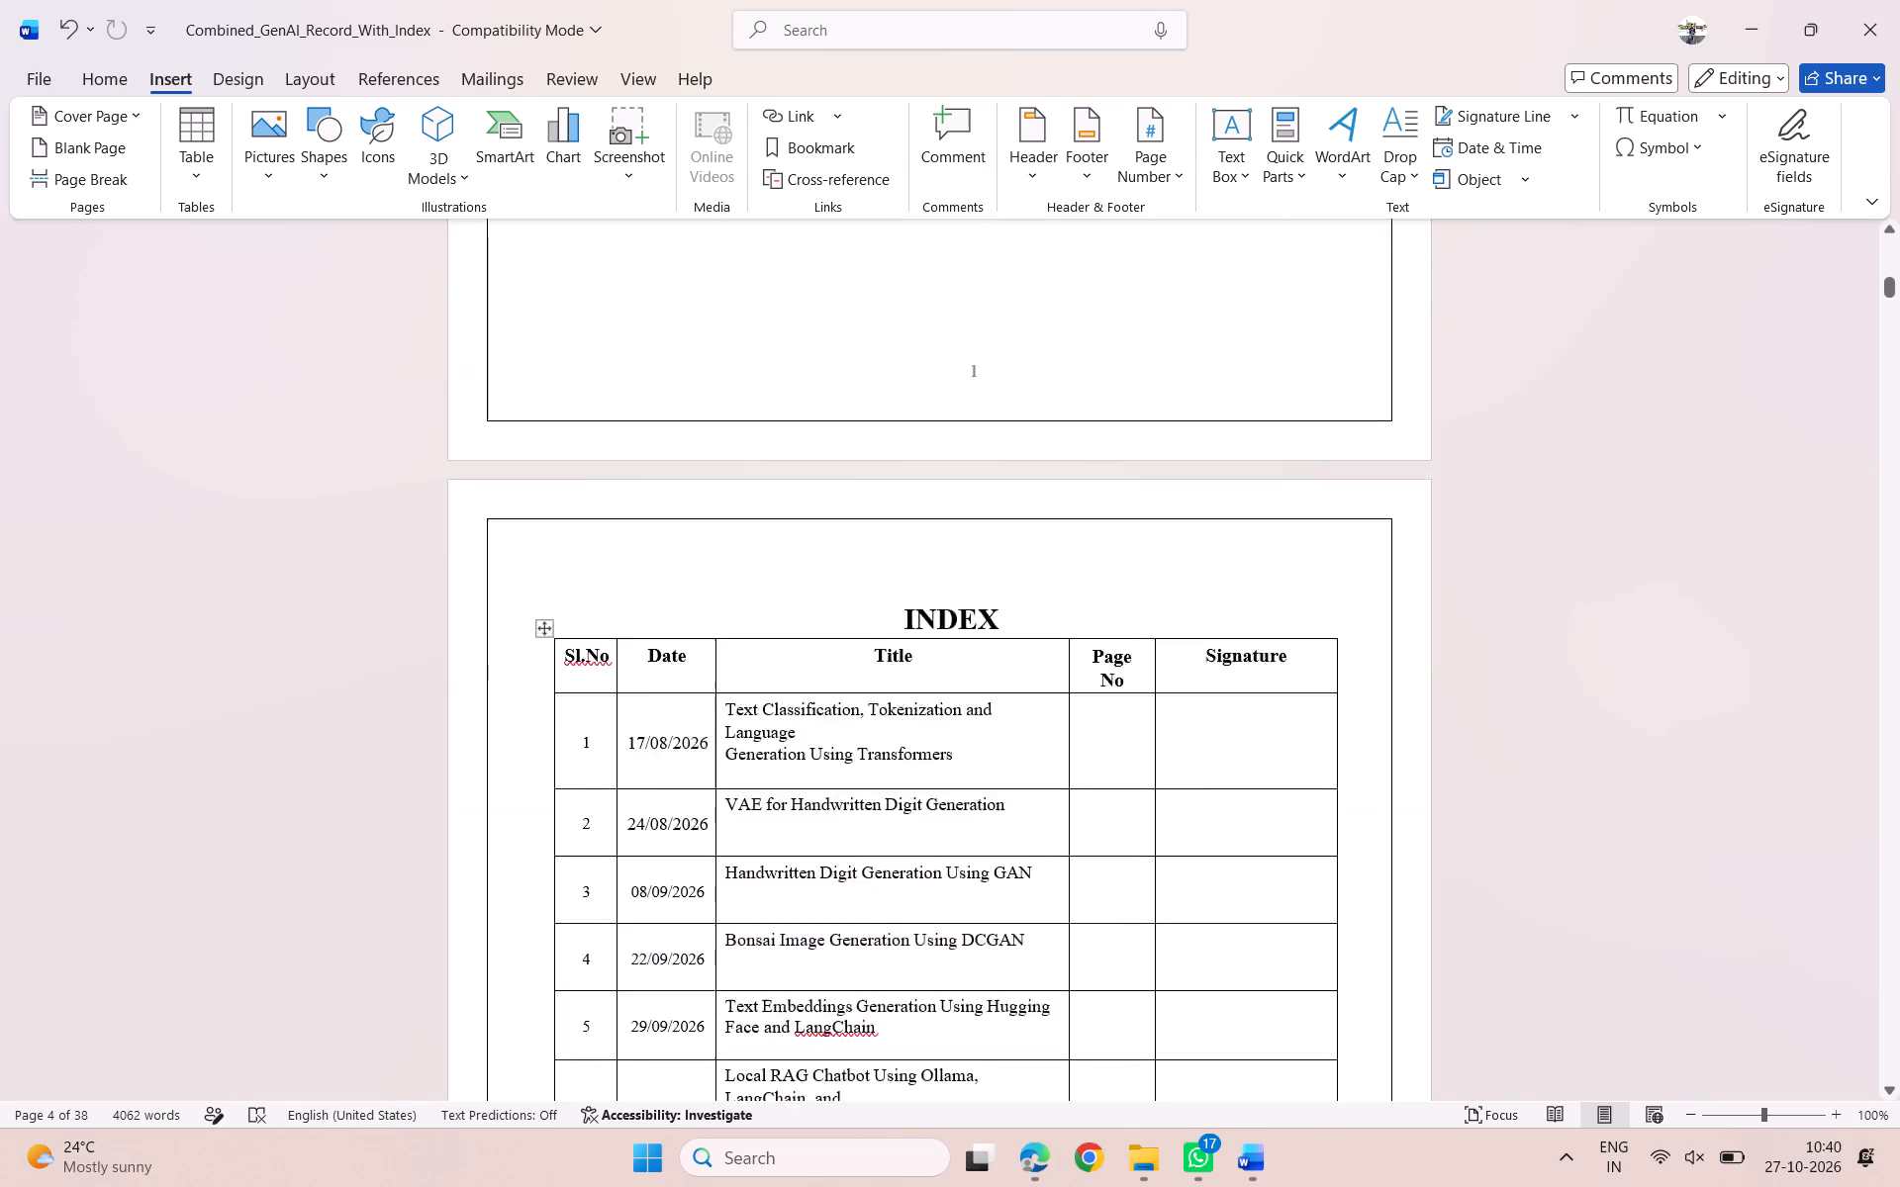
scroll(857, 258, "up", 1)
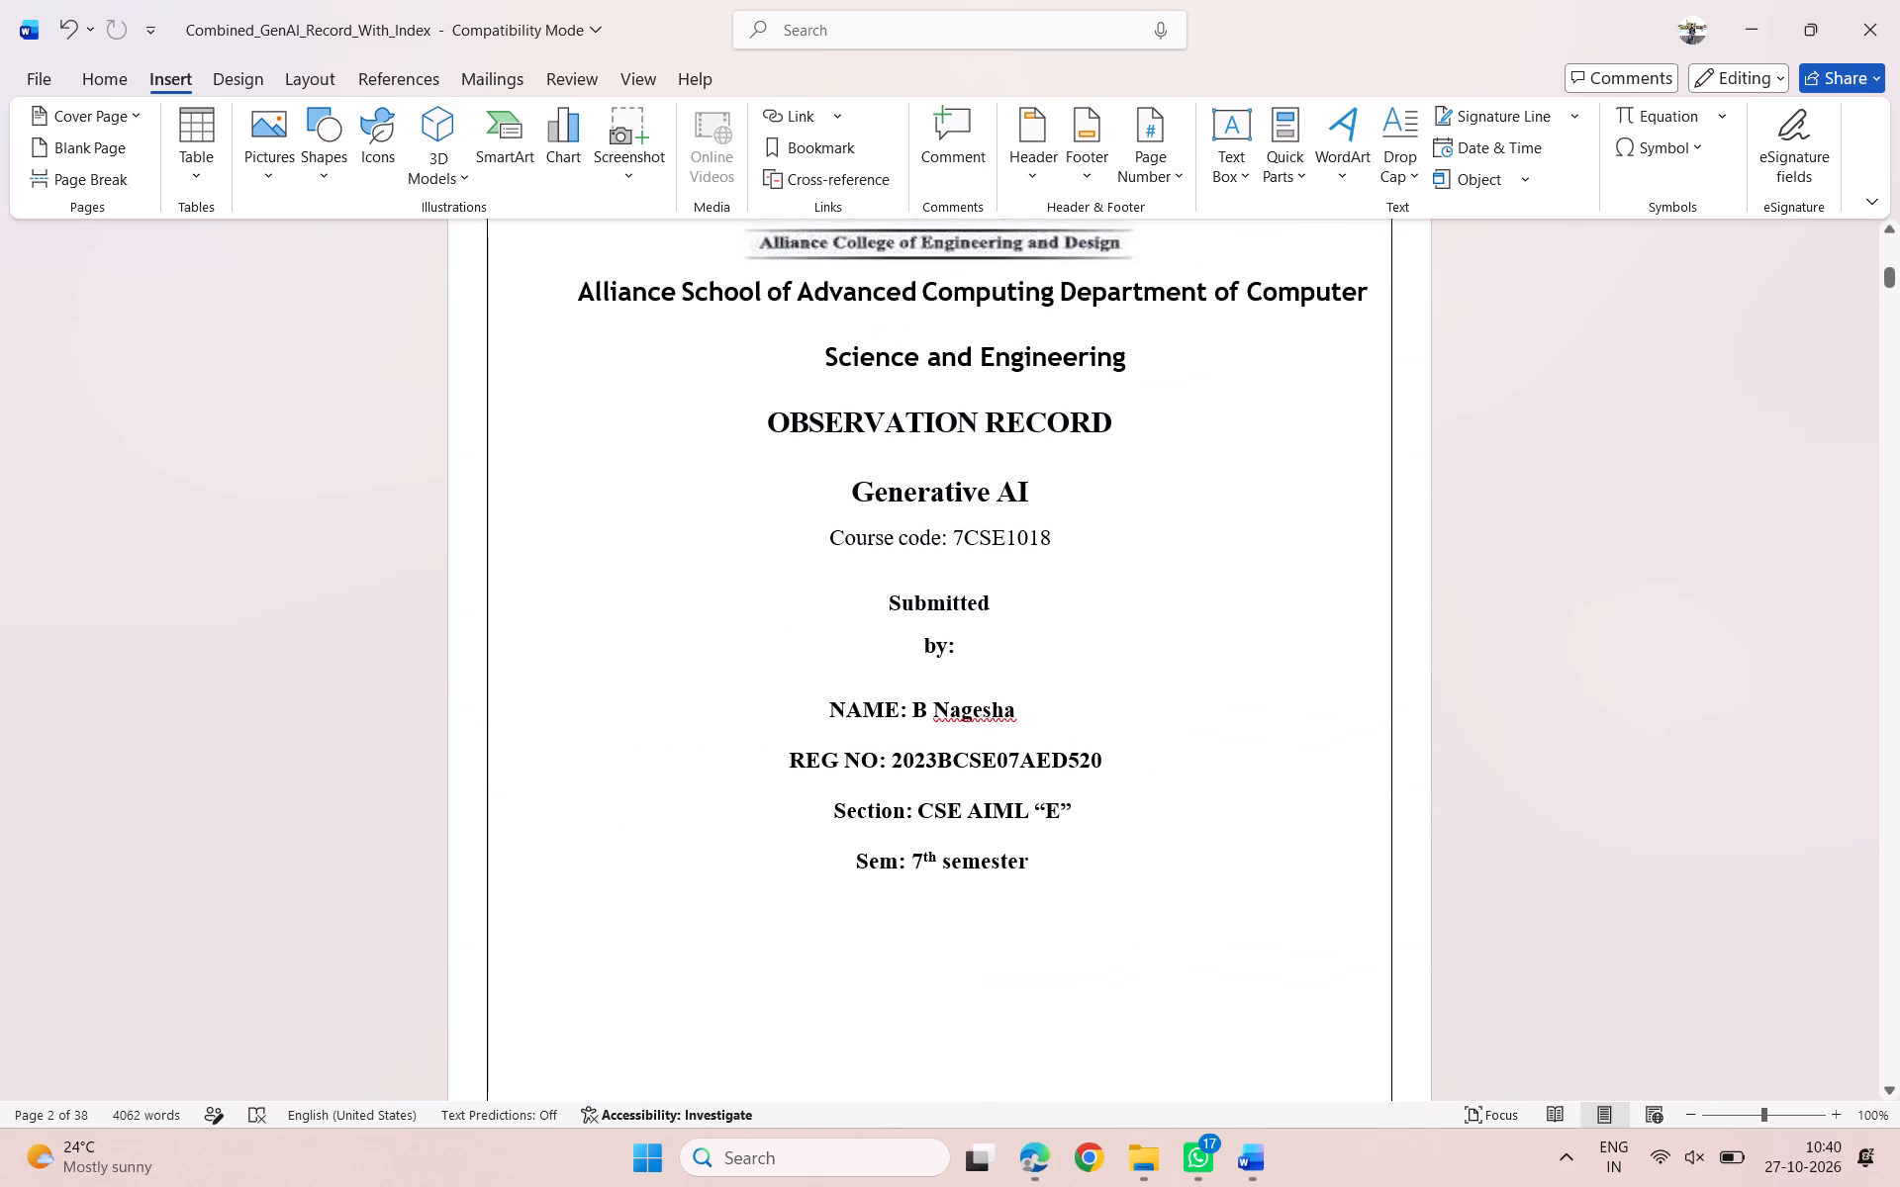
scroll(1034, 633, "down", 1)
left_click(1042, 461)
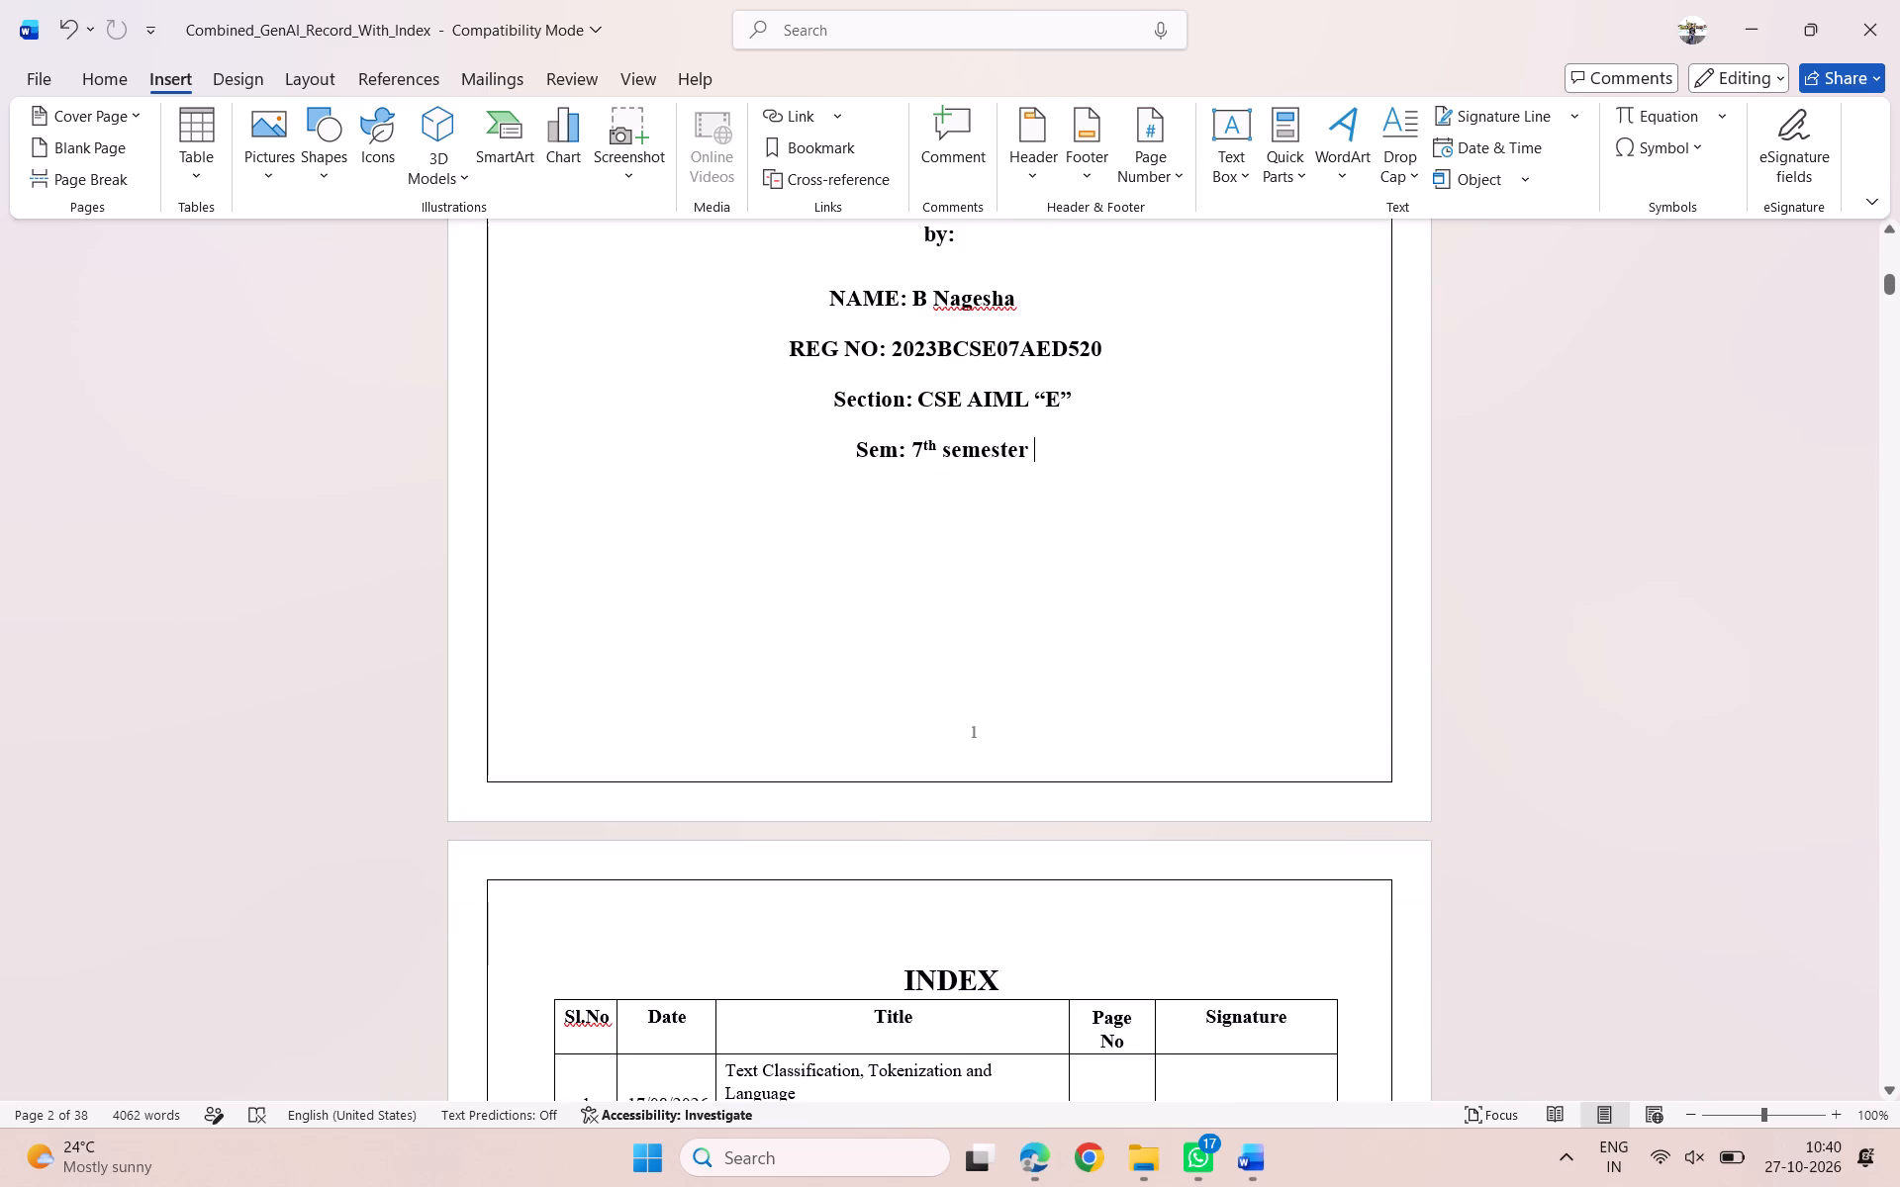
key("Return")
key("ctrl+v")
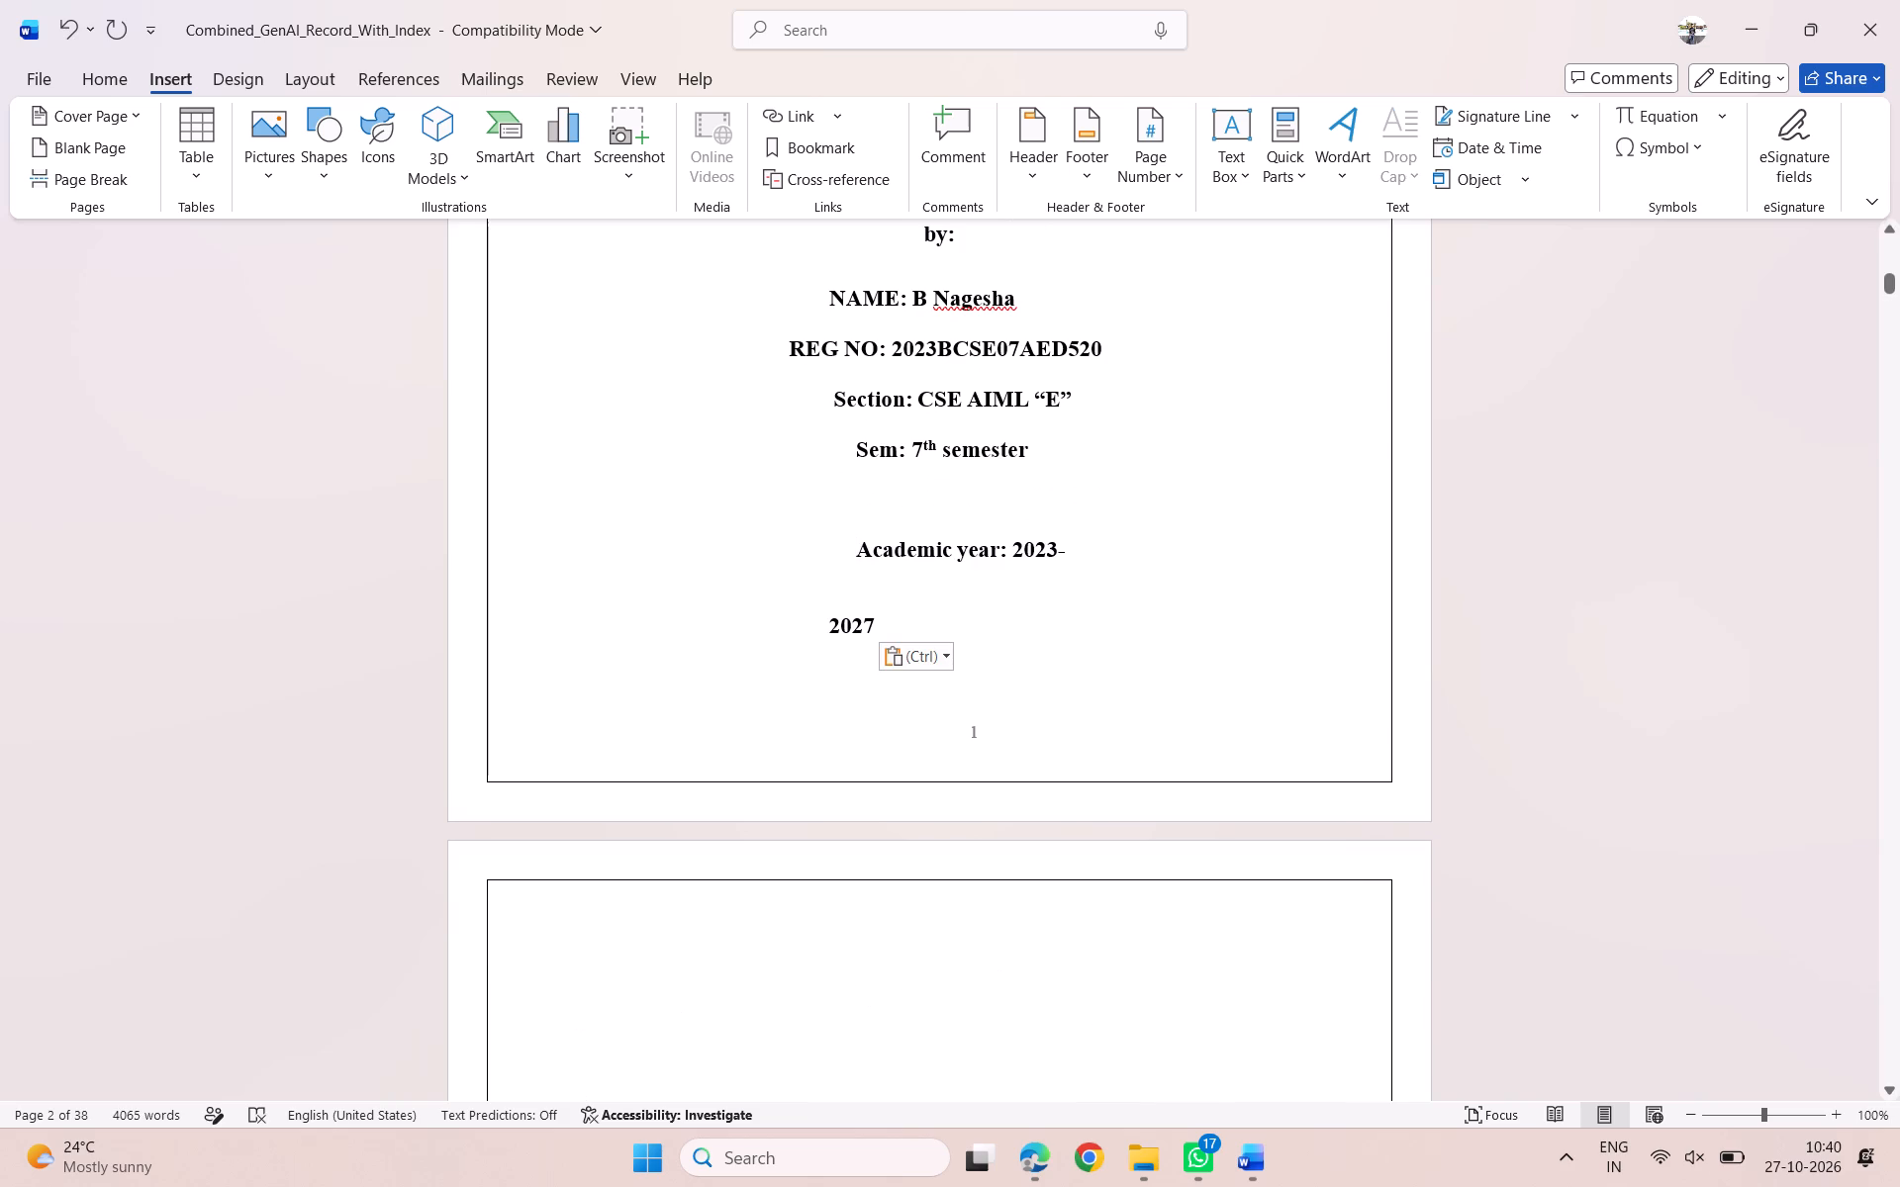
Join 2027 onto the same line as "Academic year: 2023" on the cover page.
left_click(820, 622)
key("BackSpace")
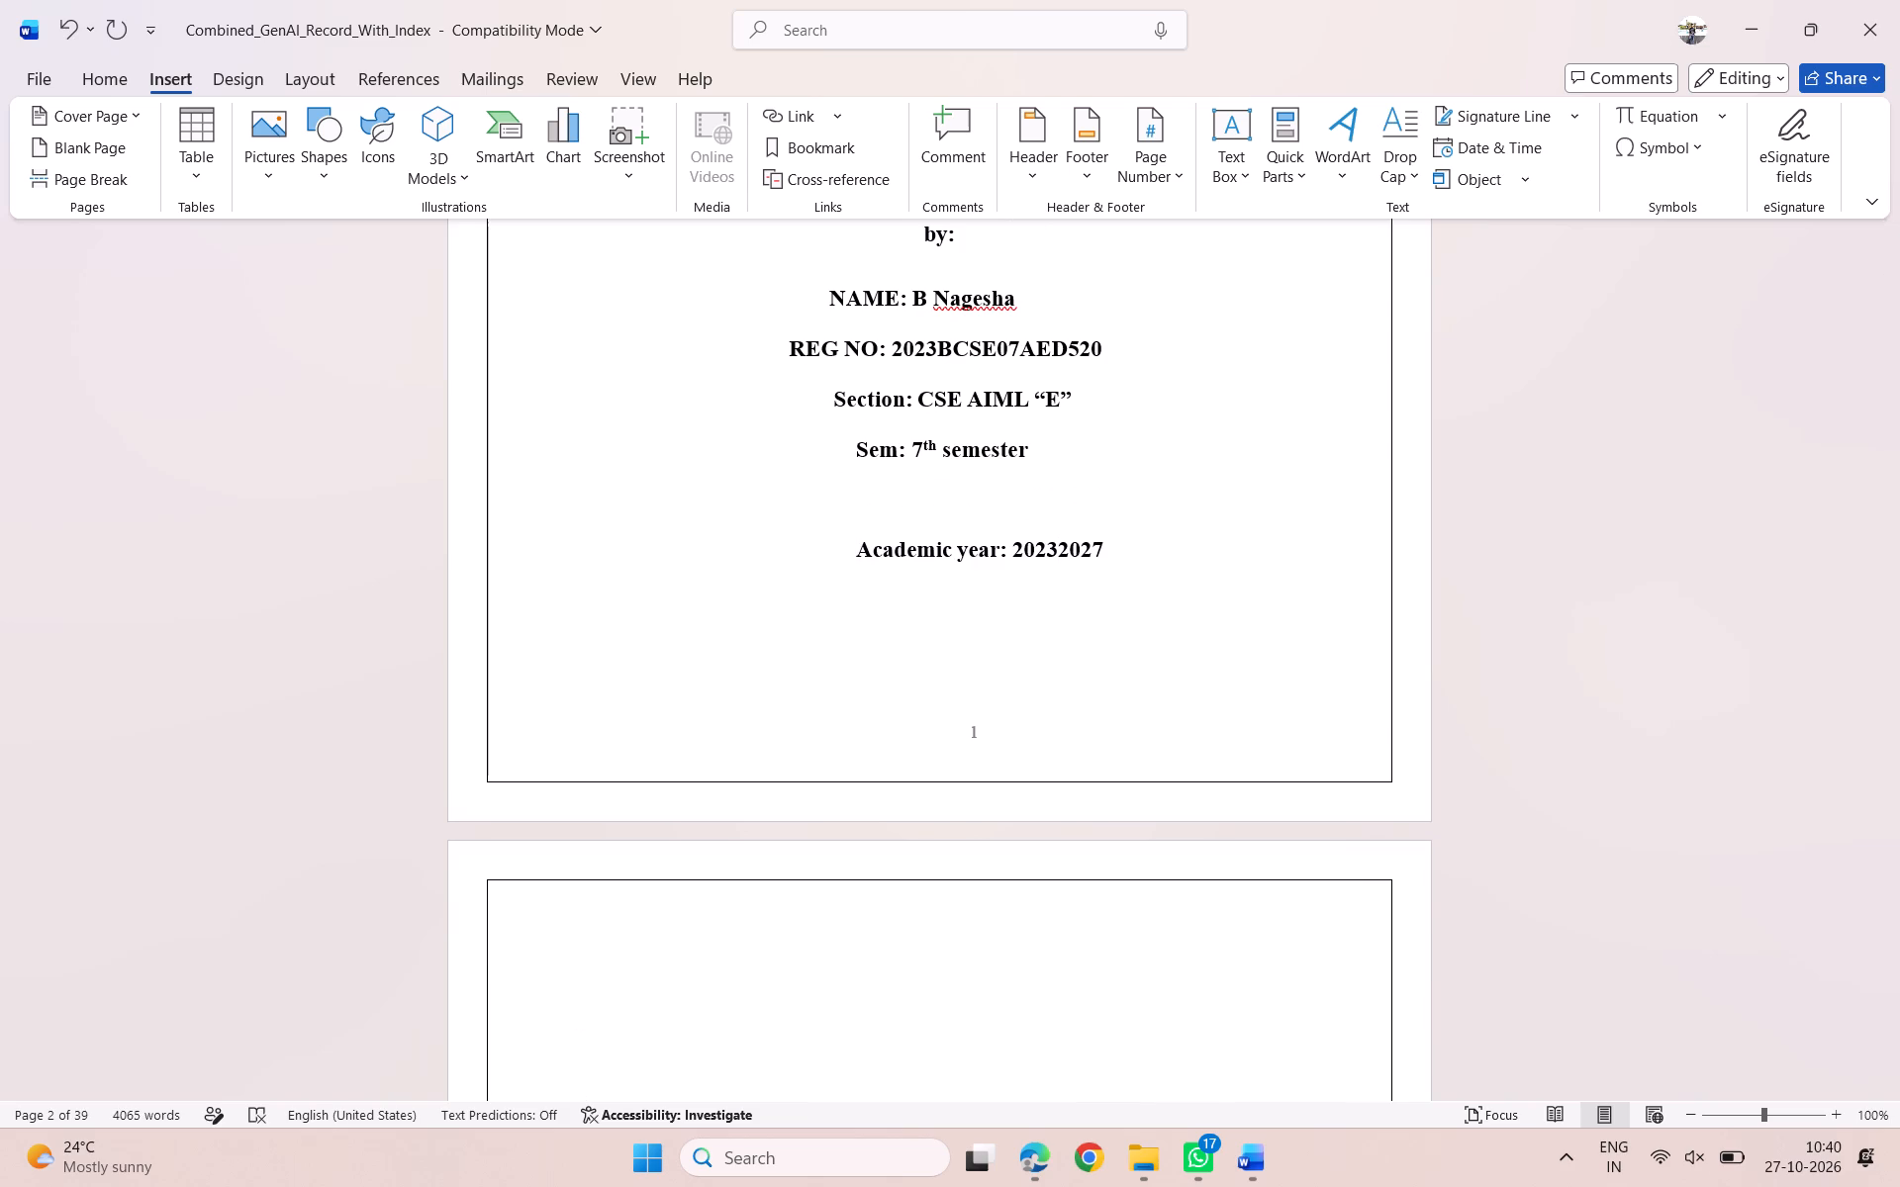
key("minus")
key("BackSpace")
key("minus")
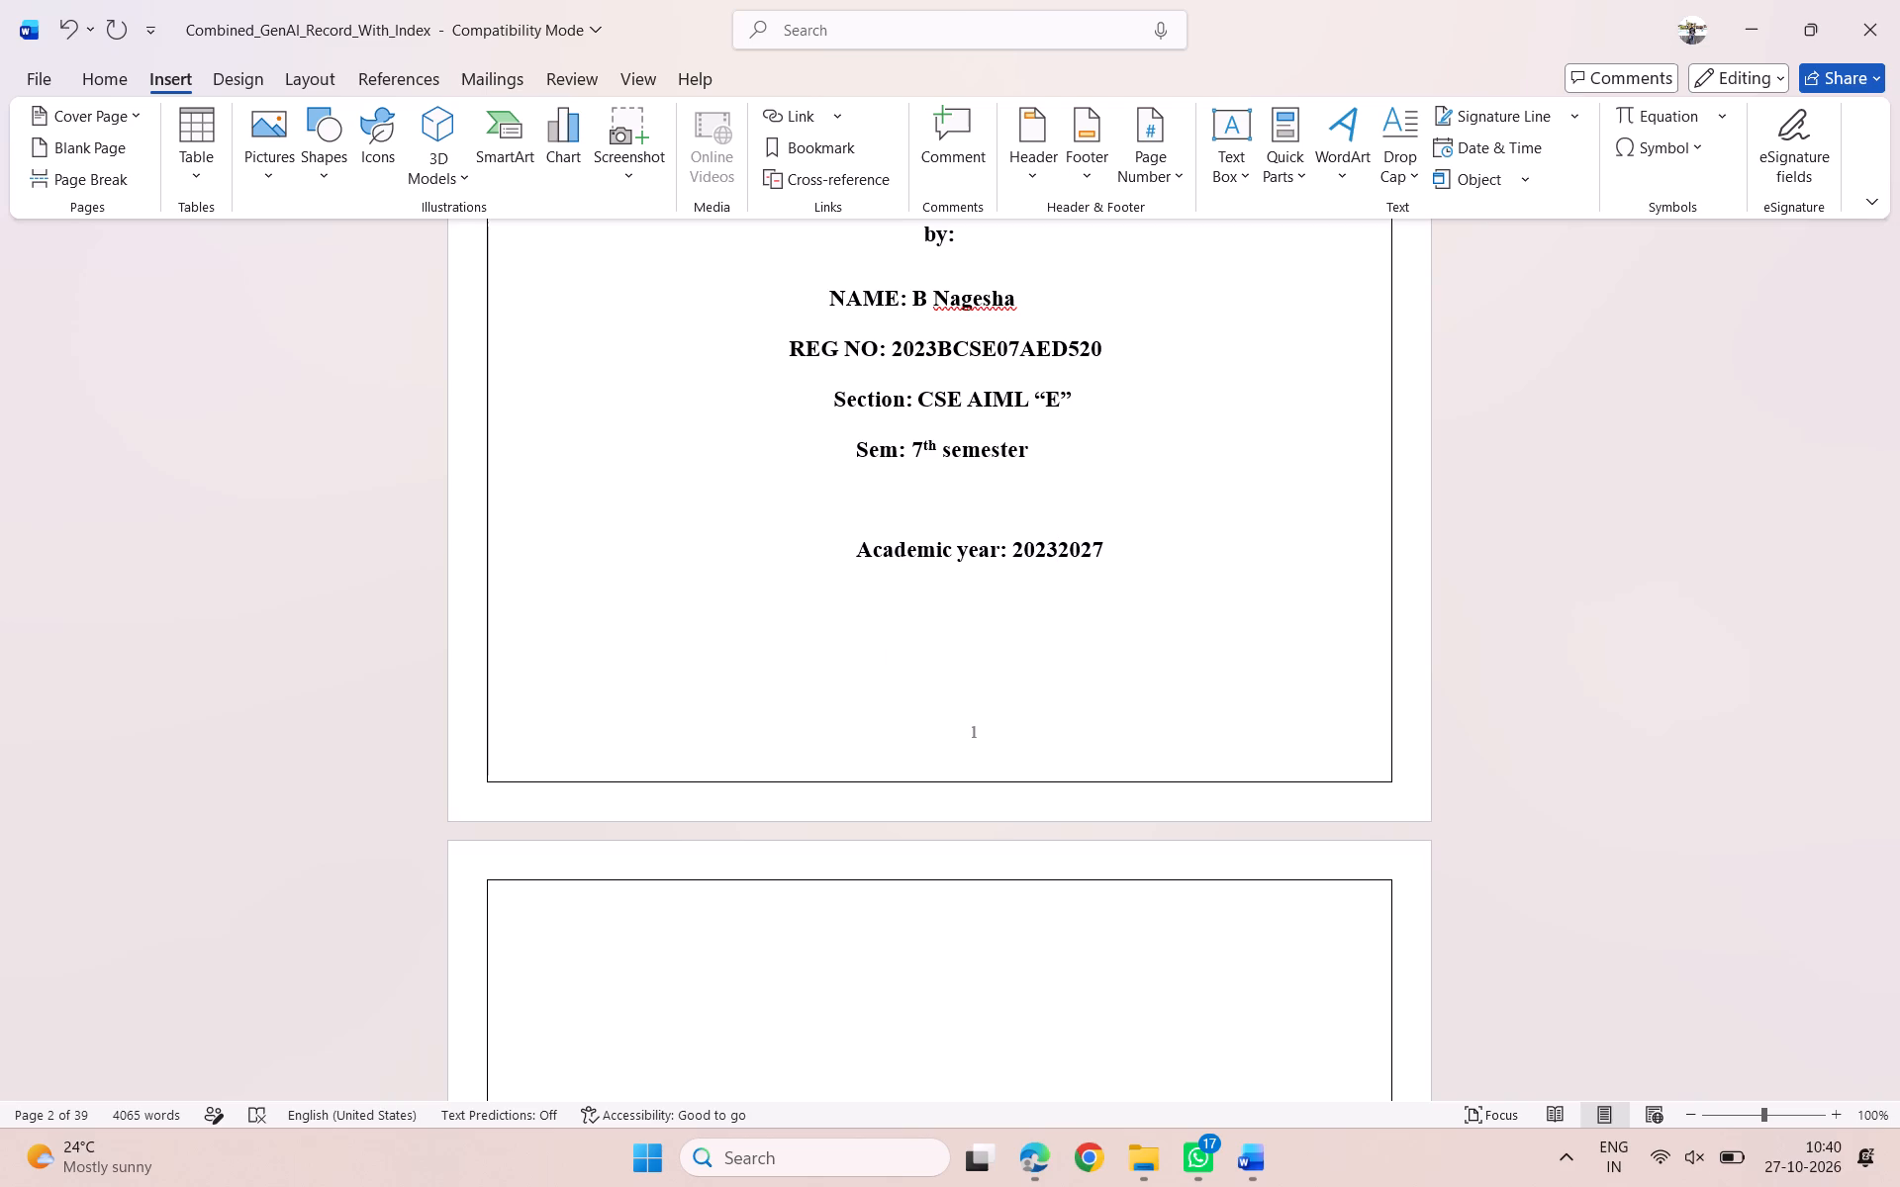
key("BackSpace")
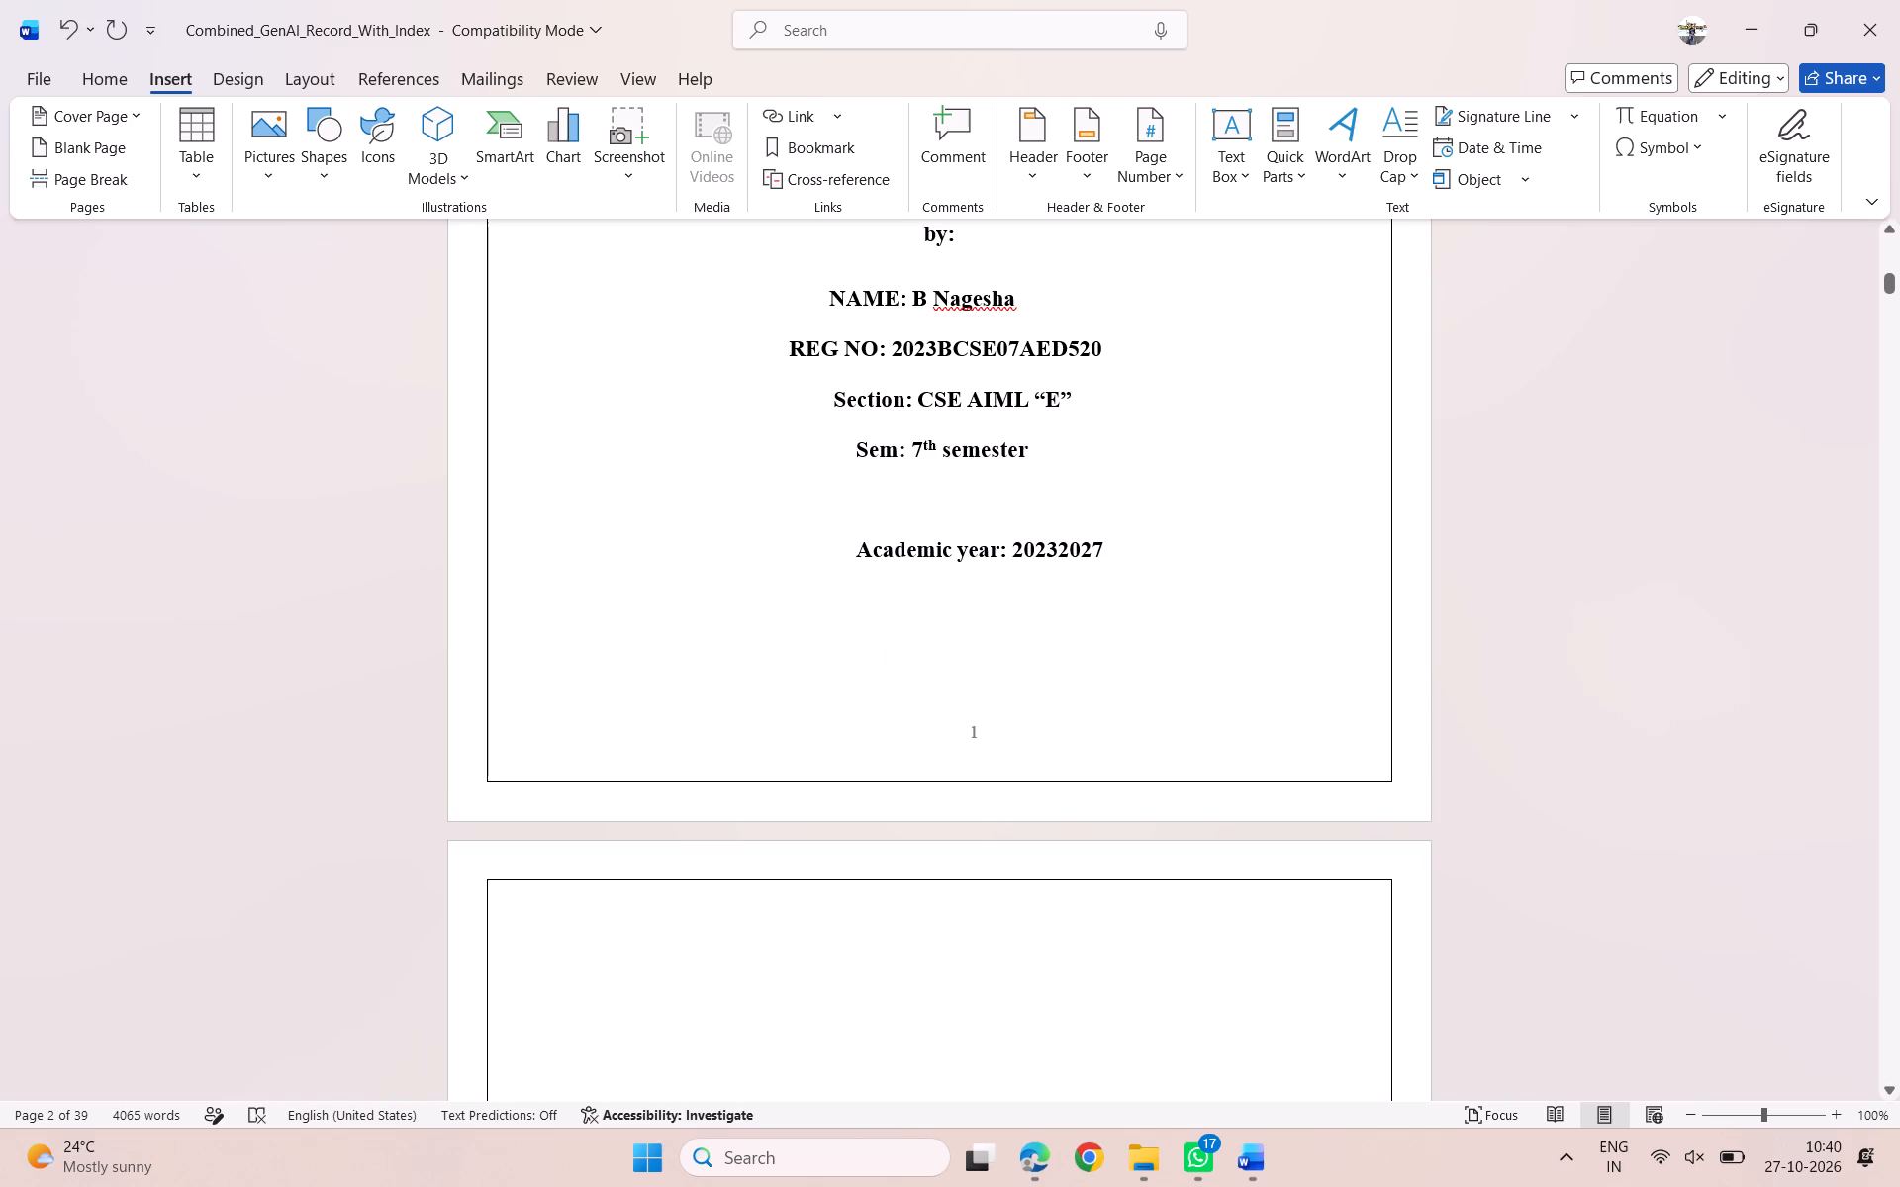
Remove the indent of the cover page's Academic year line and move the line toward the centre with leading spaces.
left_click(857, 555)
key("BackSpace")
key("space")
key("space")
key("space")
key("space")
key("space")
key("space")
key("space")
key("space")
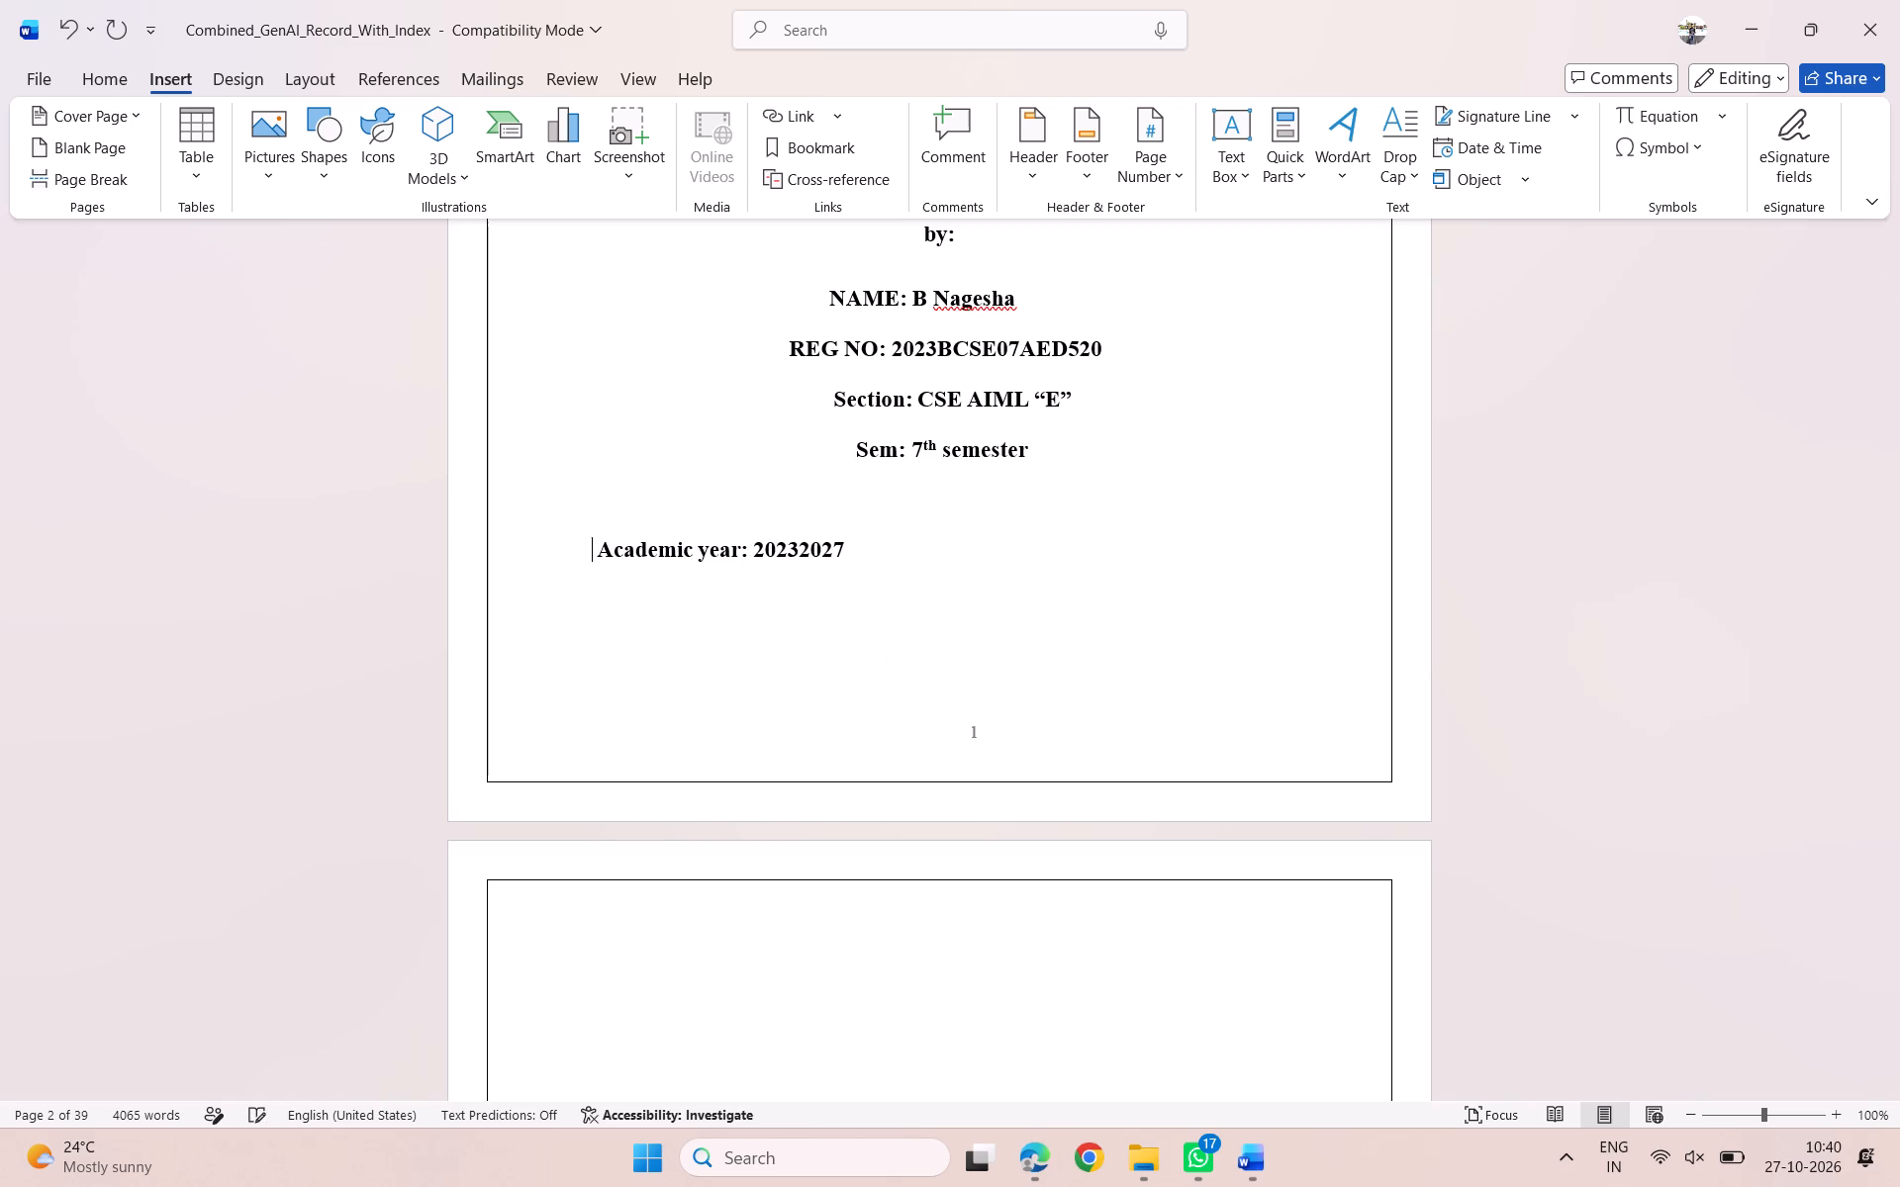
key("space")
key("space")
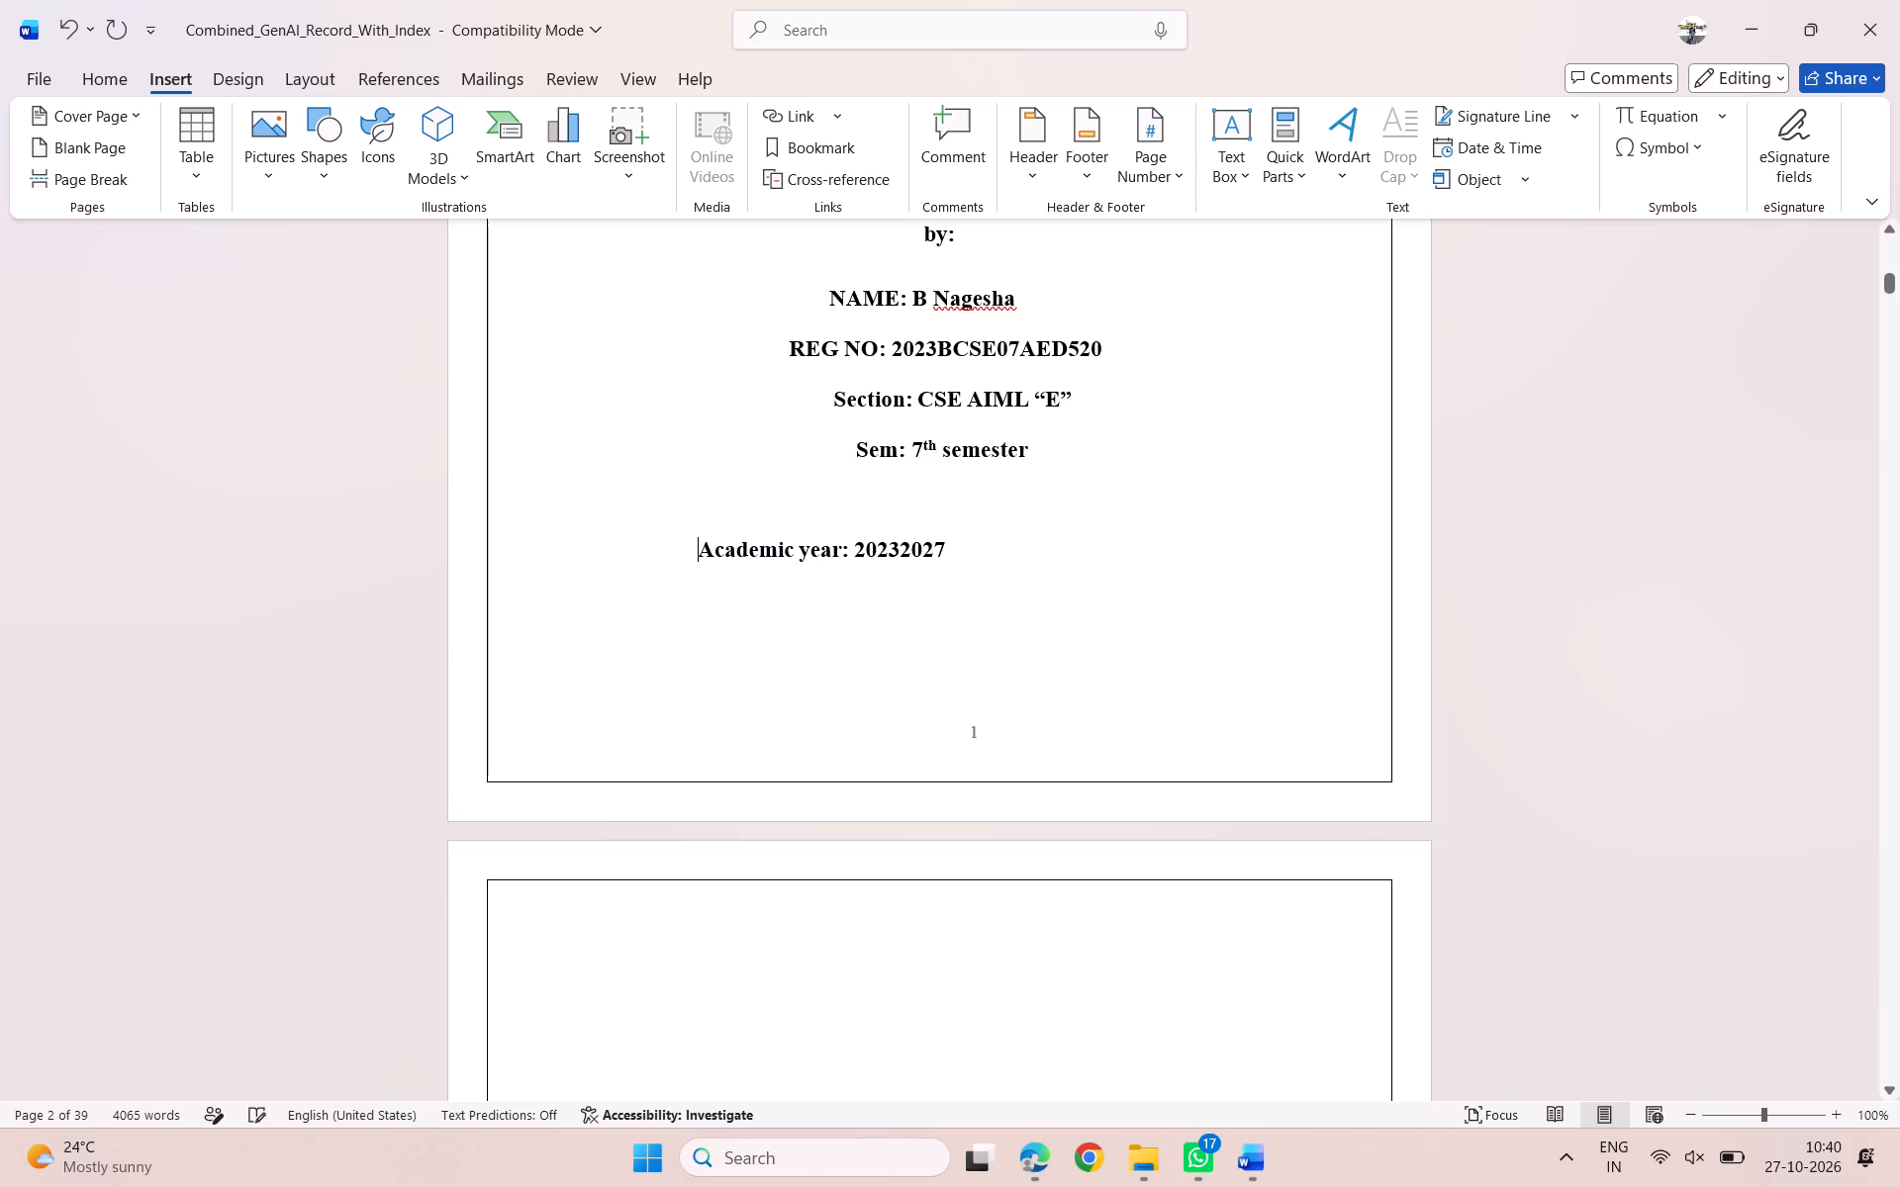
Insert a hyphen between the two years so the cover page line reads "Academic year: 2023-2027".
left_click(898, 549)
key("space")
key("BackSpace")
key("minus")
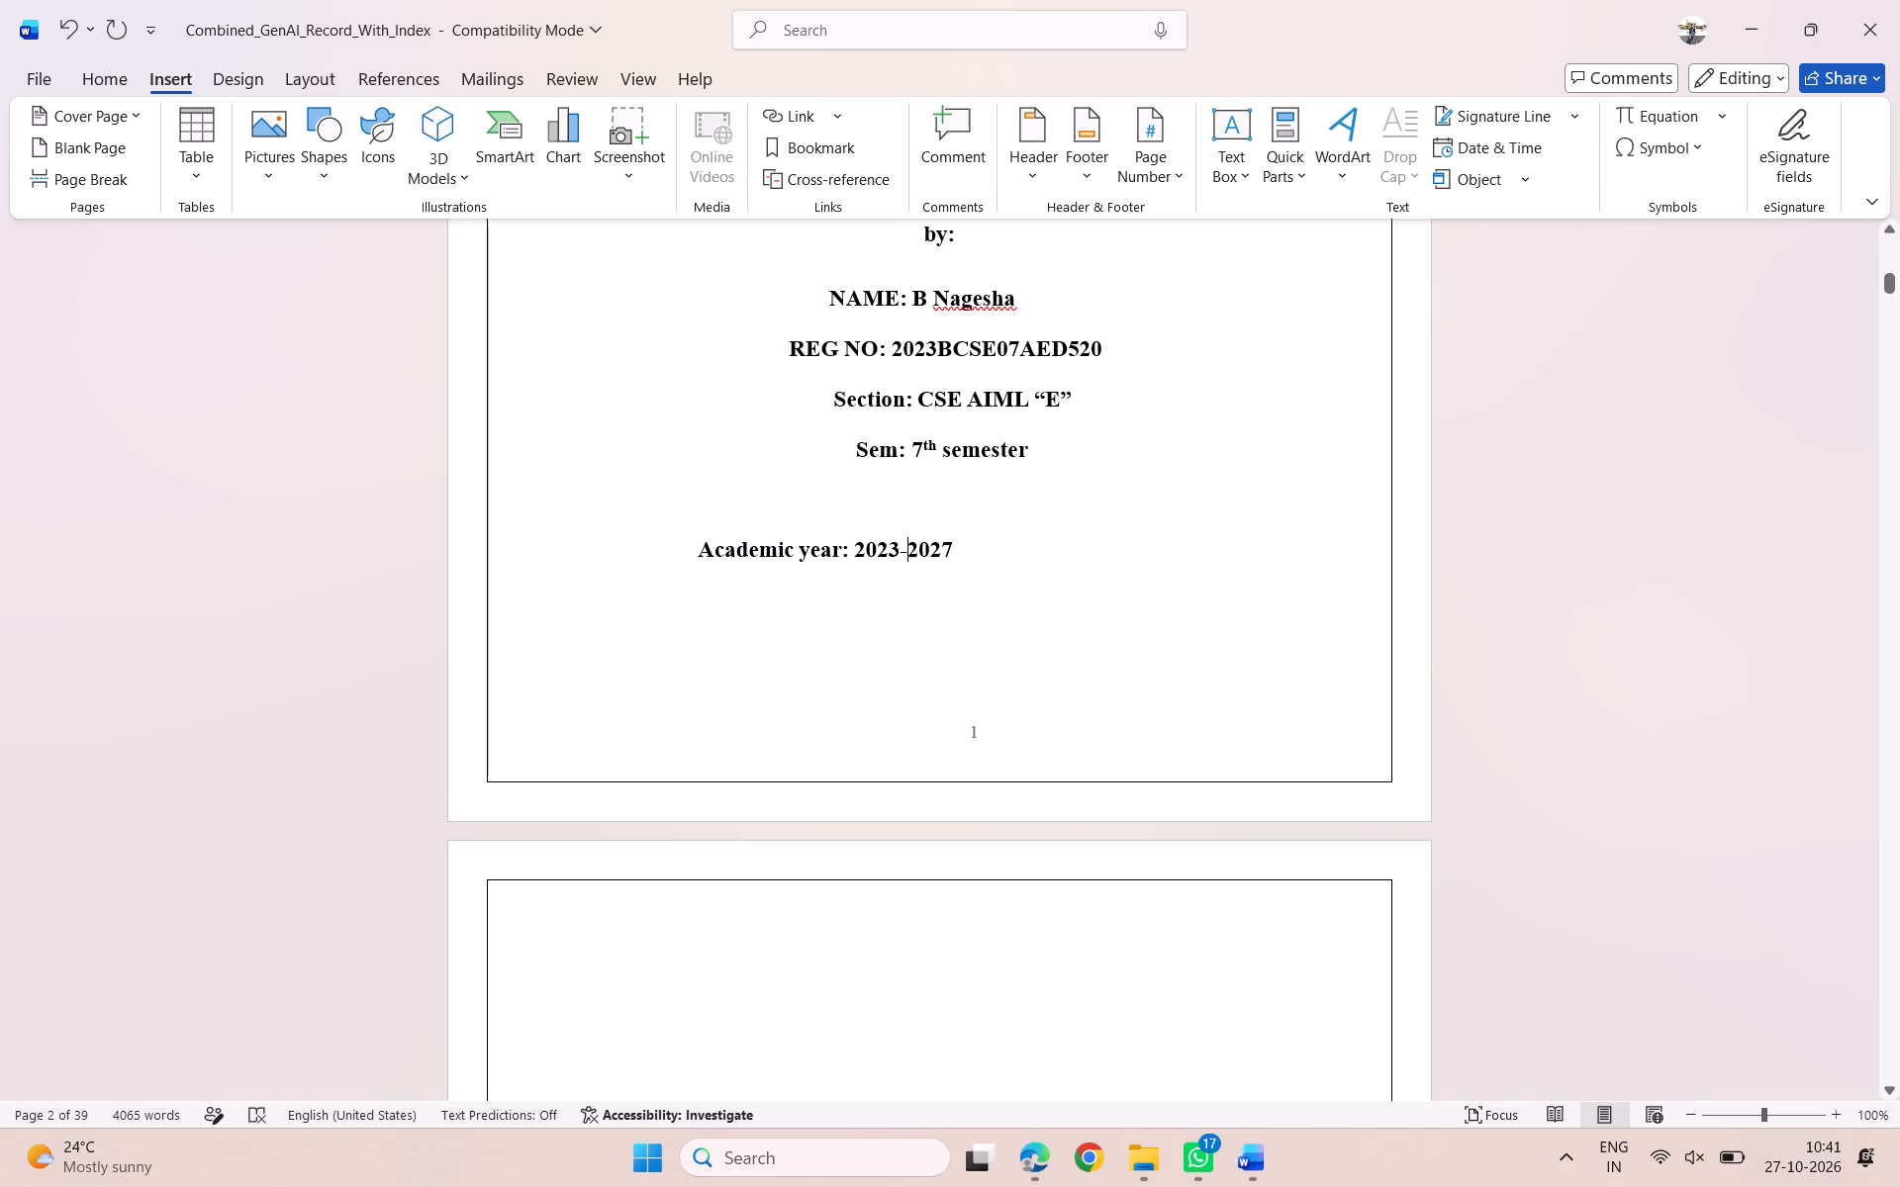
Add more leading spaces to the Academic year line to centre it beneath the other cover page details.
left_click(694, 569)
key("Right")
key("space")
key("space")
key("space")
key("space")
key("space")
key("space")
key("space")
key("space")
key("space")
key("space")
key("space")
key("space")
key("space")
key("space")
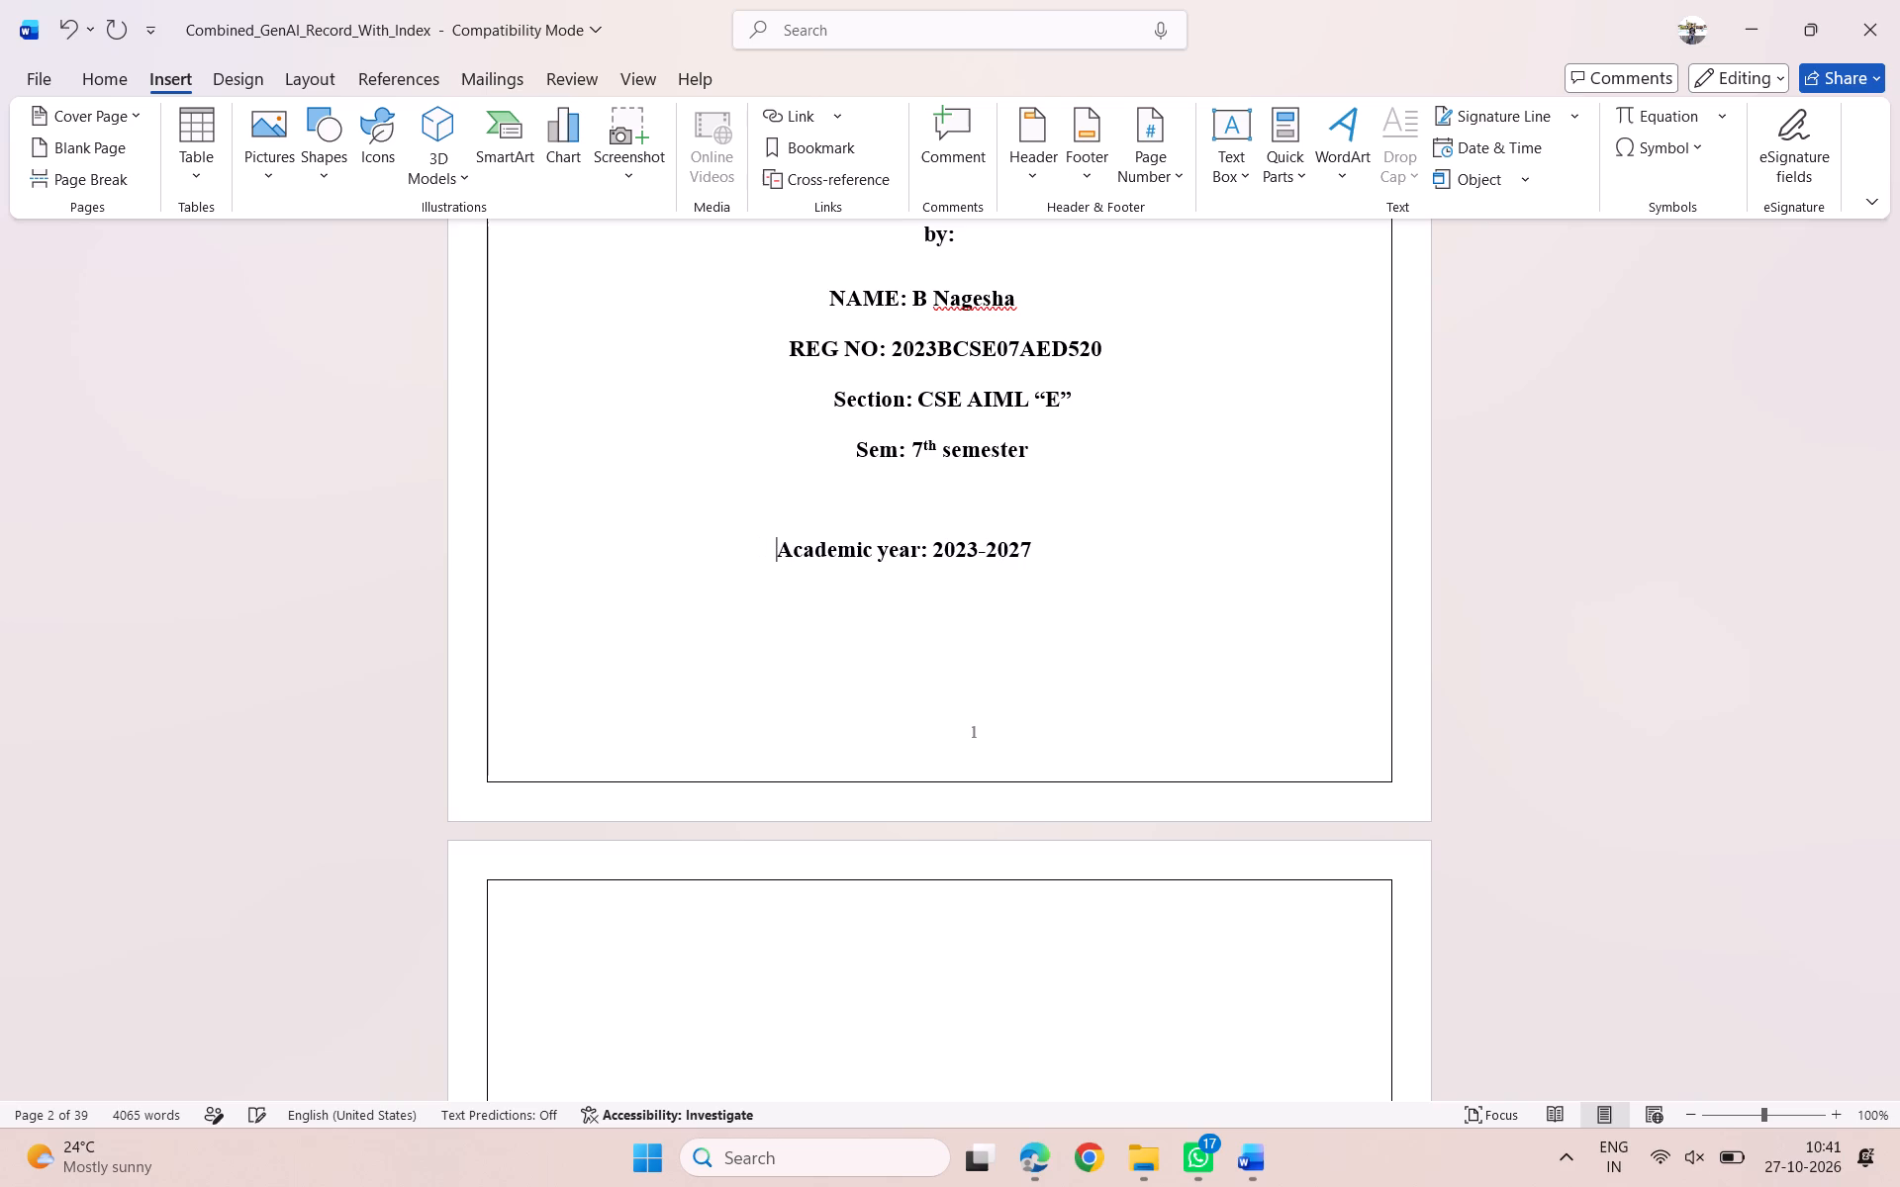
key("space")
key("space")
key("space")
key("space")
key("space")
Examine the blank page after the cover, the index and the first experiments' pages for layout and page numbering.
scroll(694, 569, "down", 2)
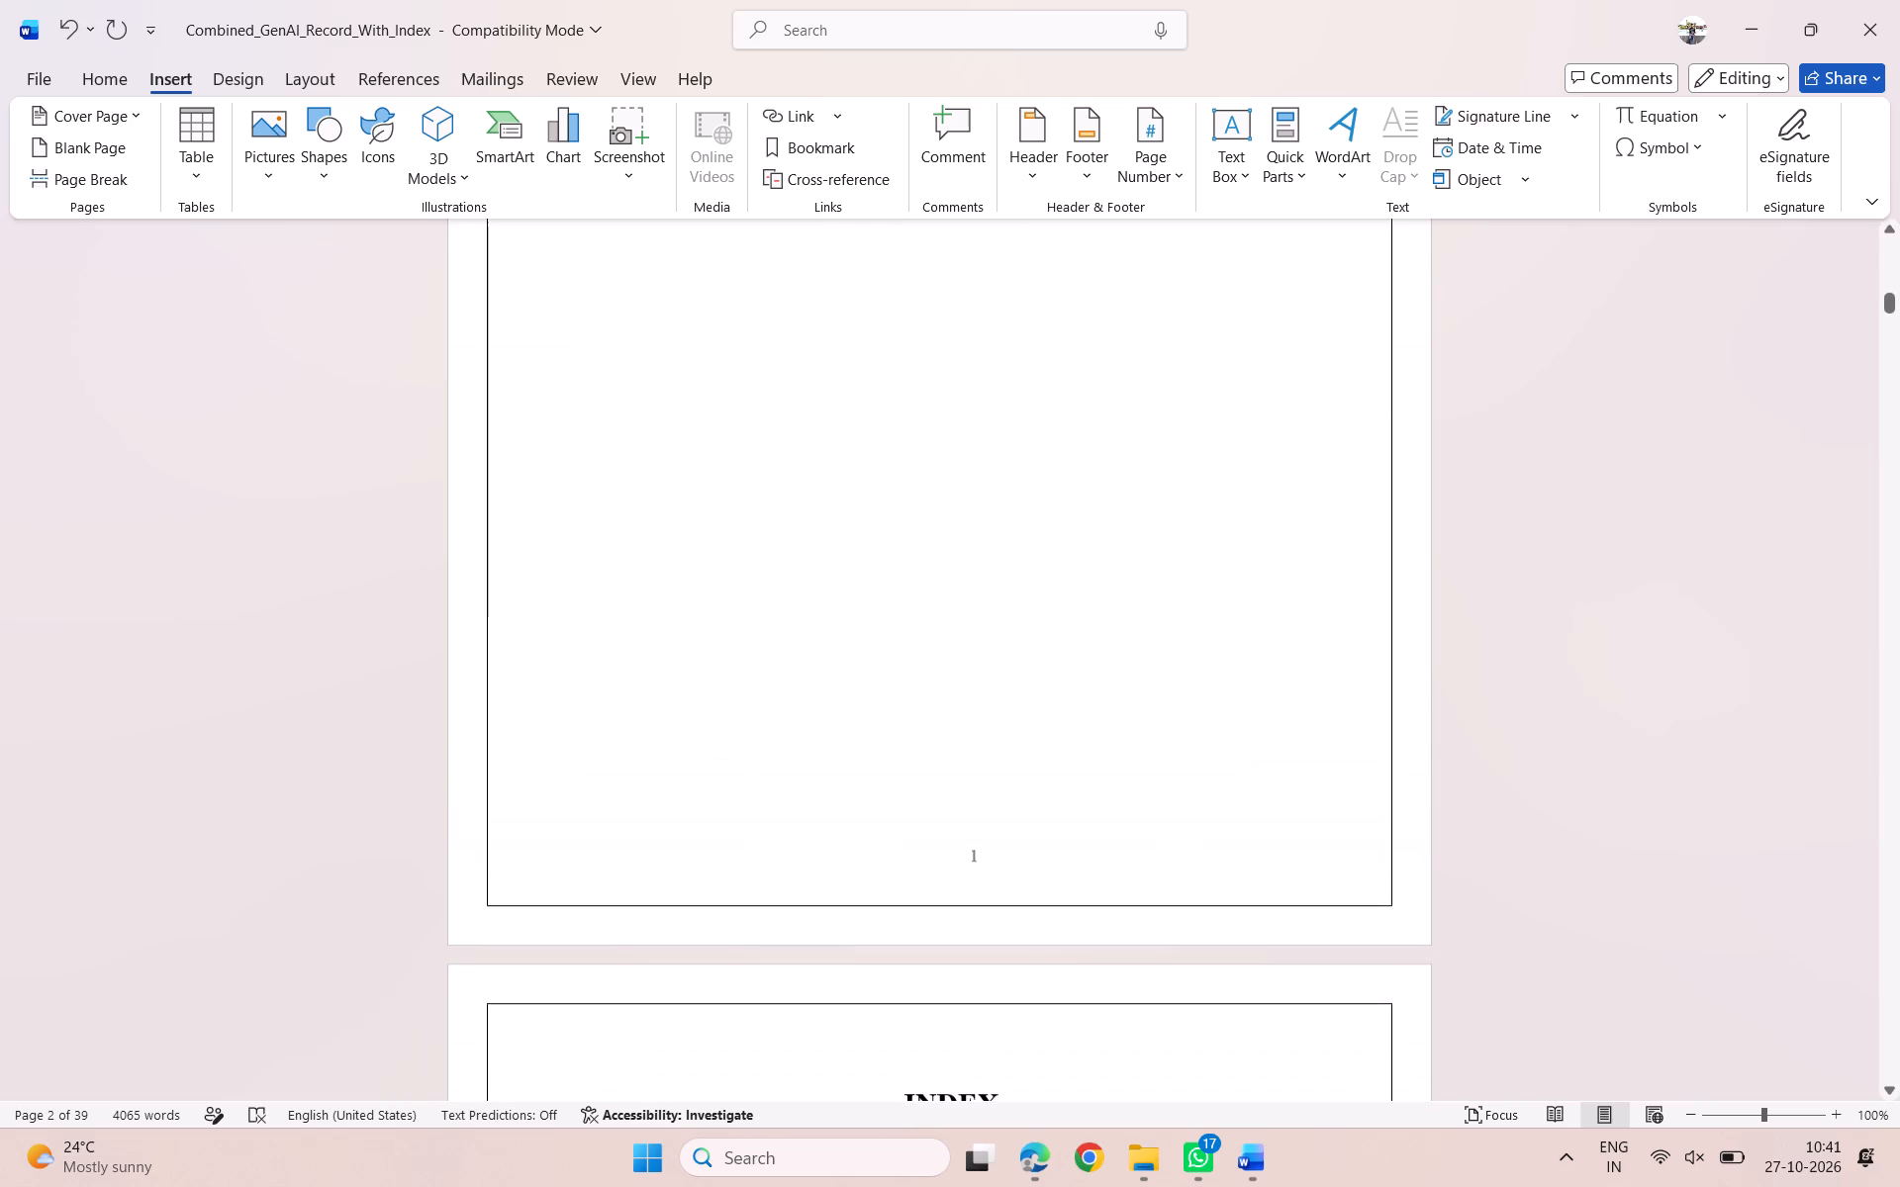
left_click(586, 856)
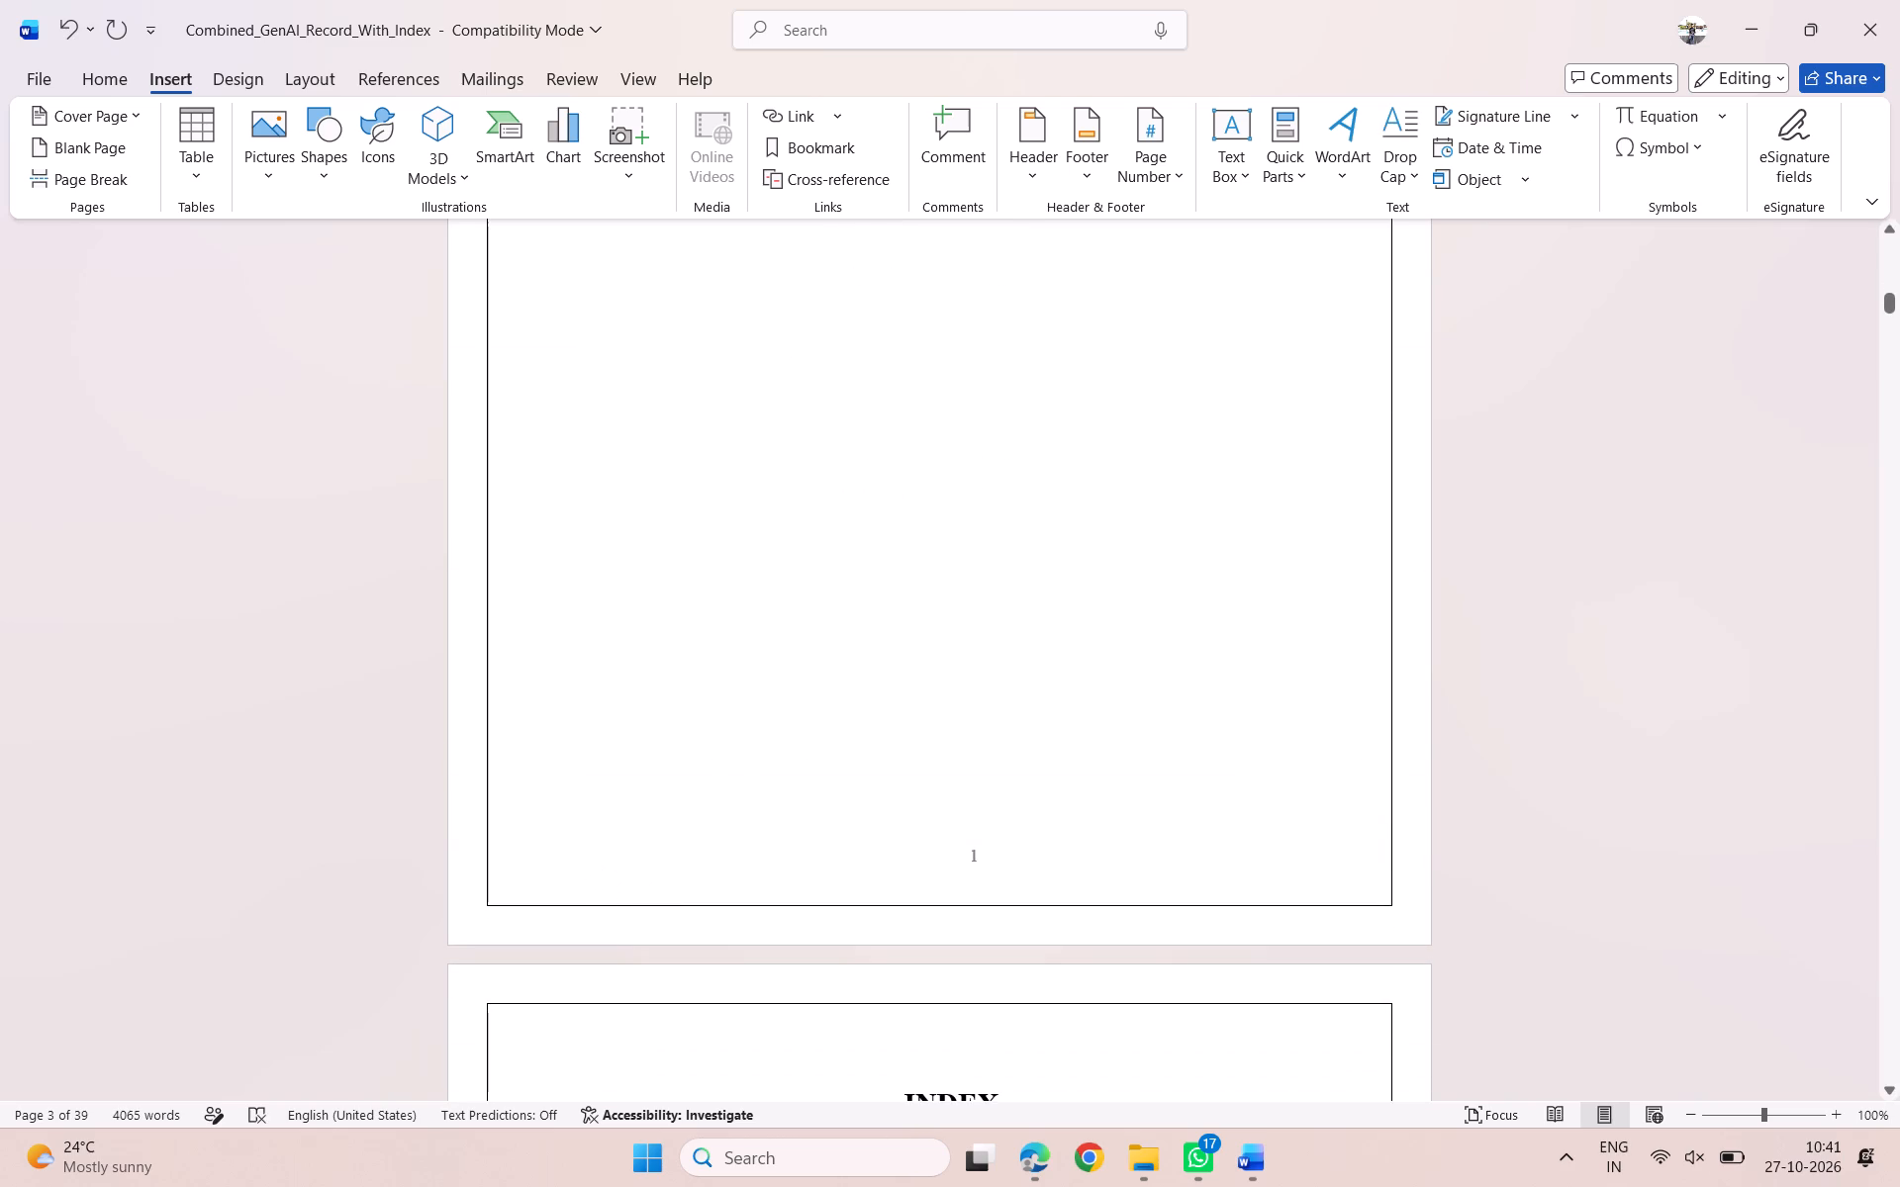
left_click(1094, 811)
scroll(1094, 811, "down", 9)
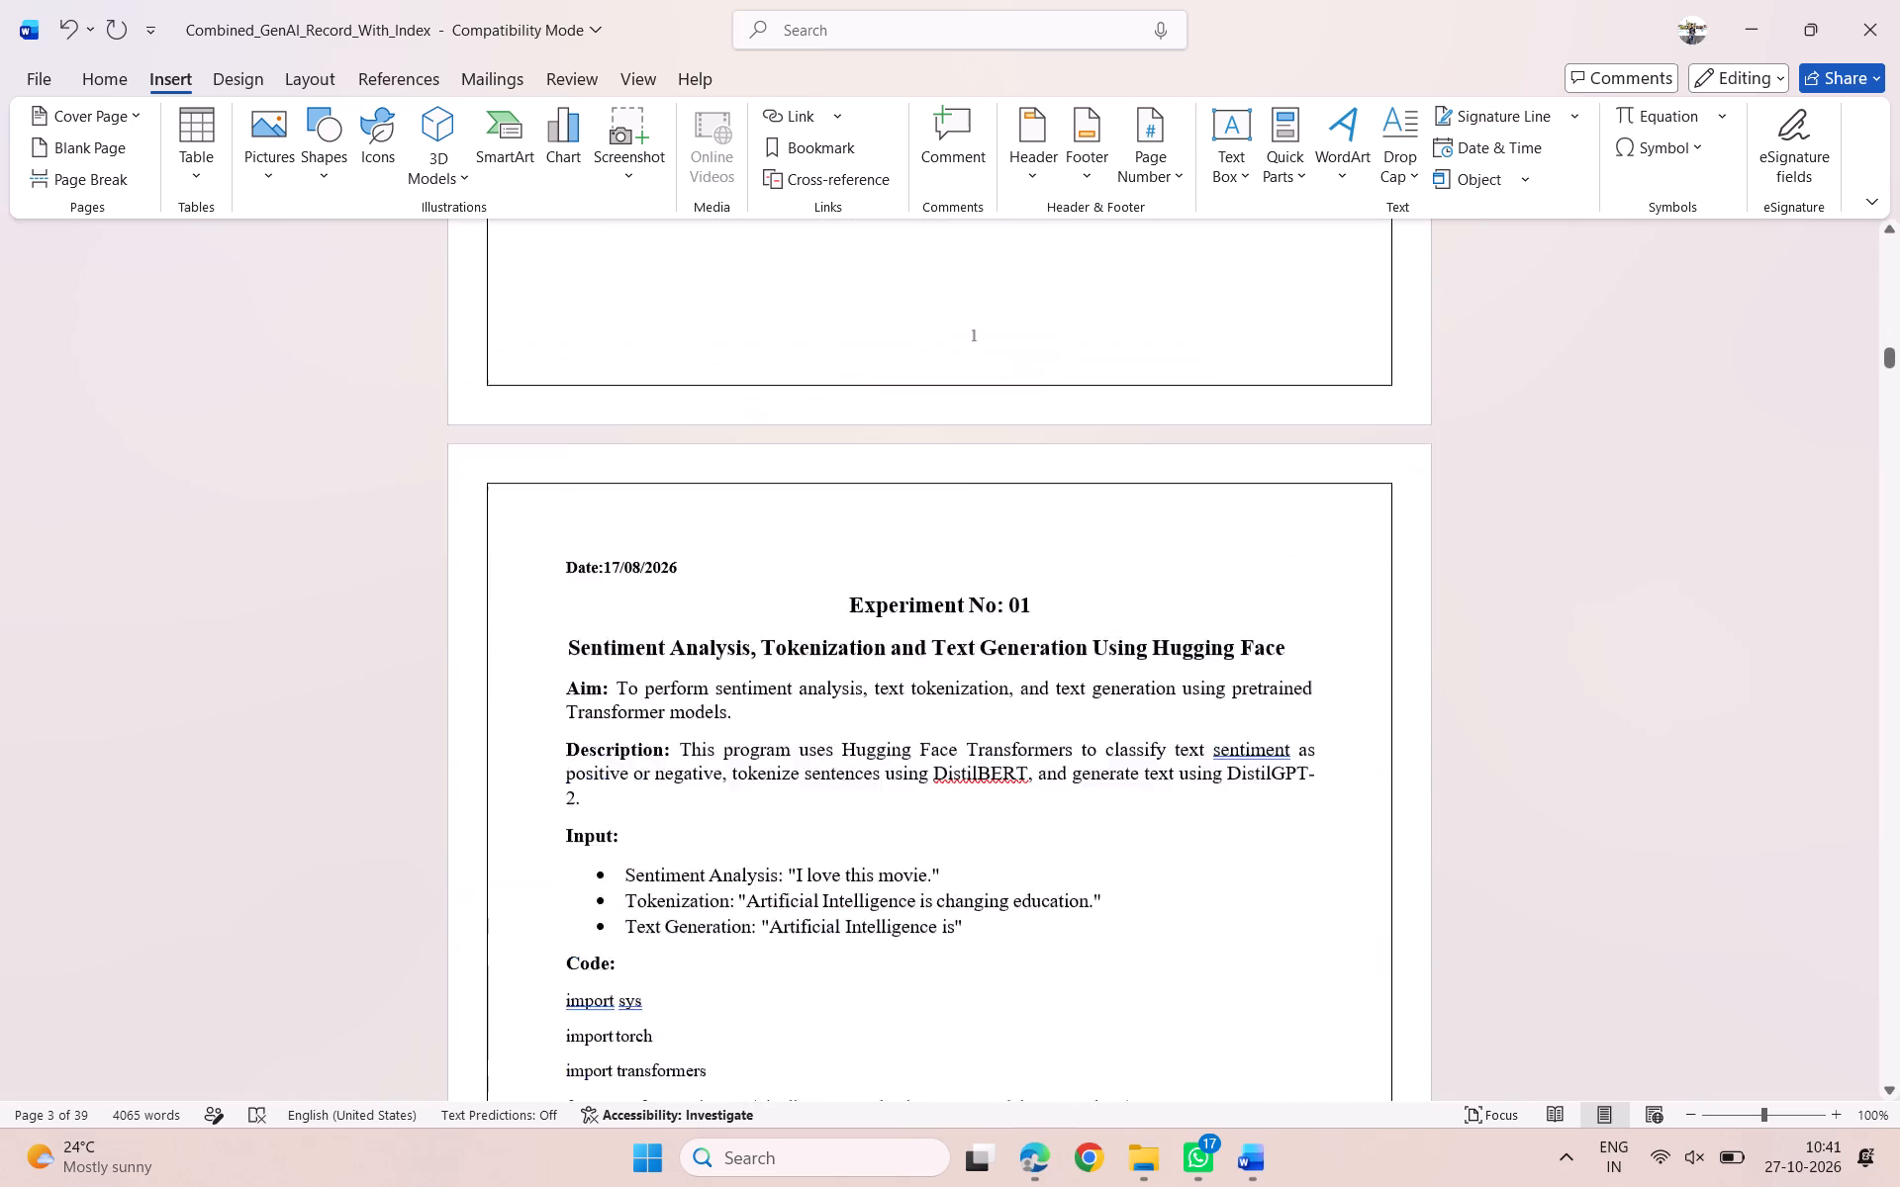
scroll(1094, 811, "down", 3)
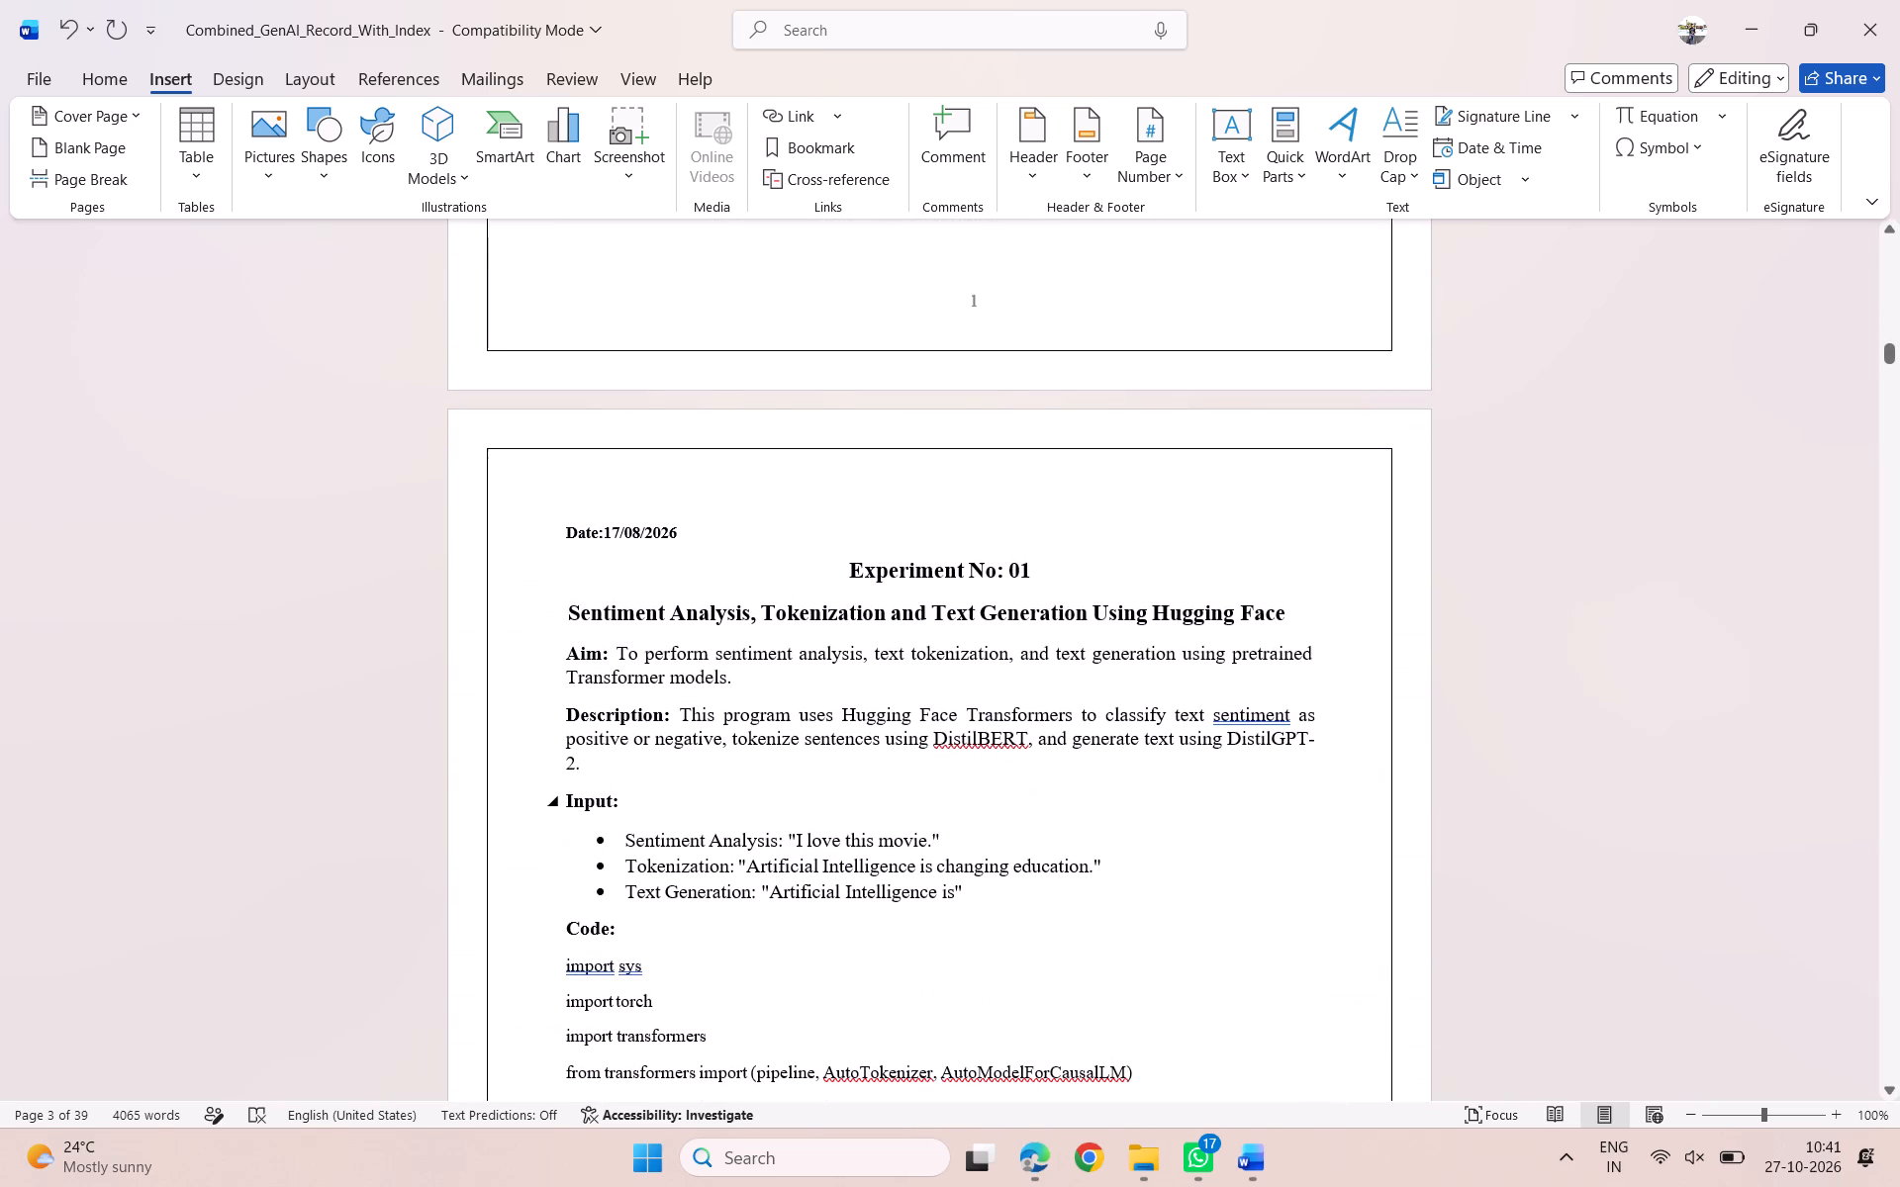
scroll(1094, 811, "down", 4)
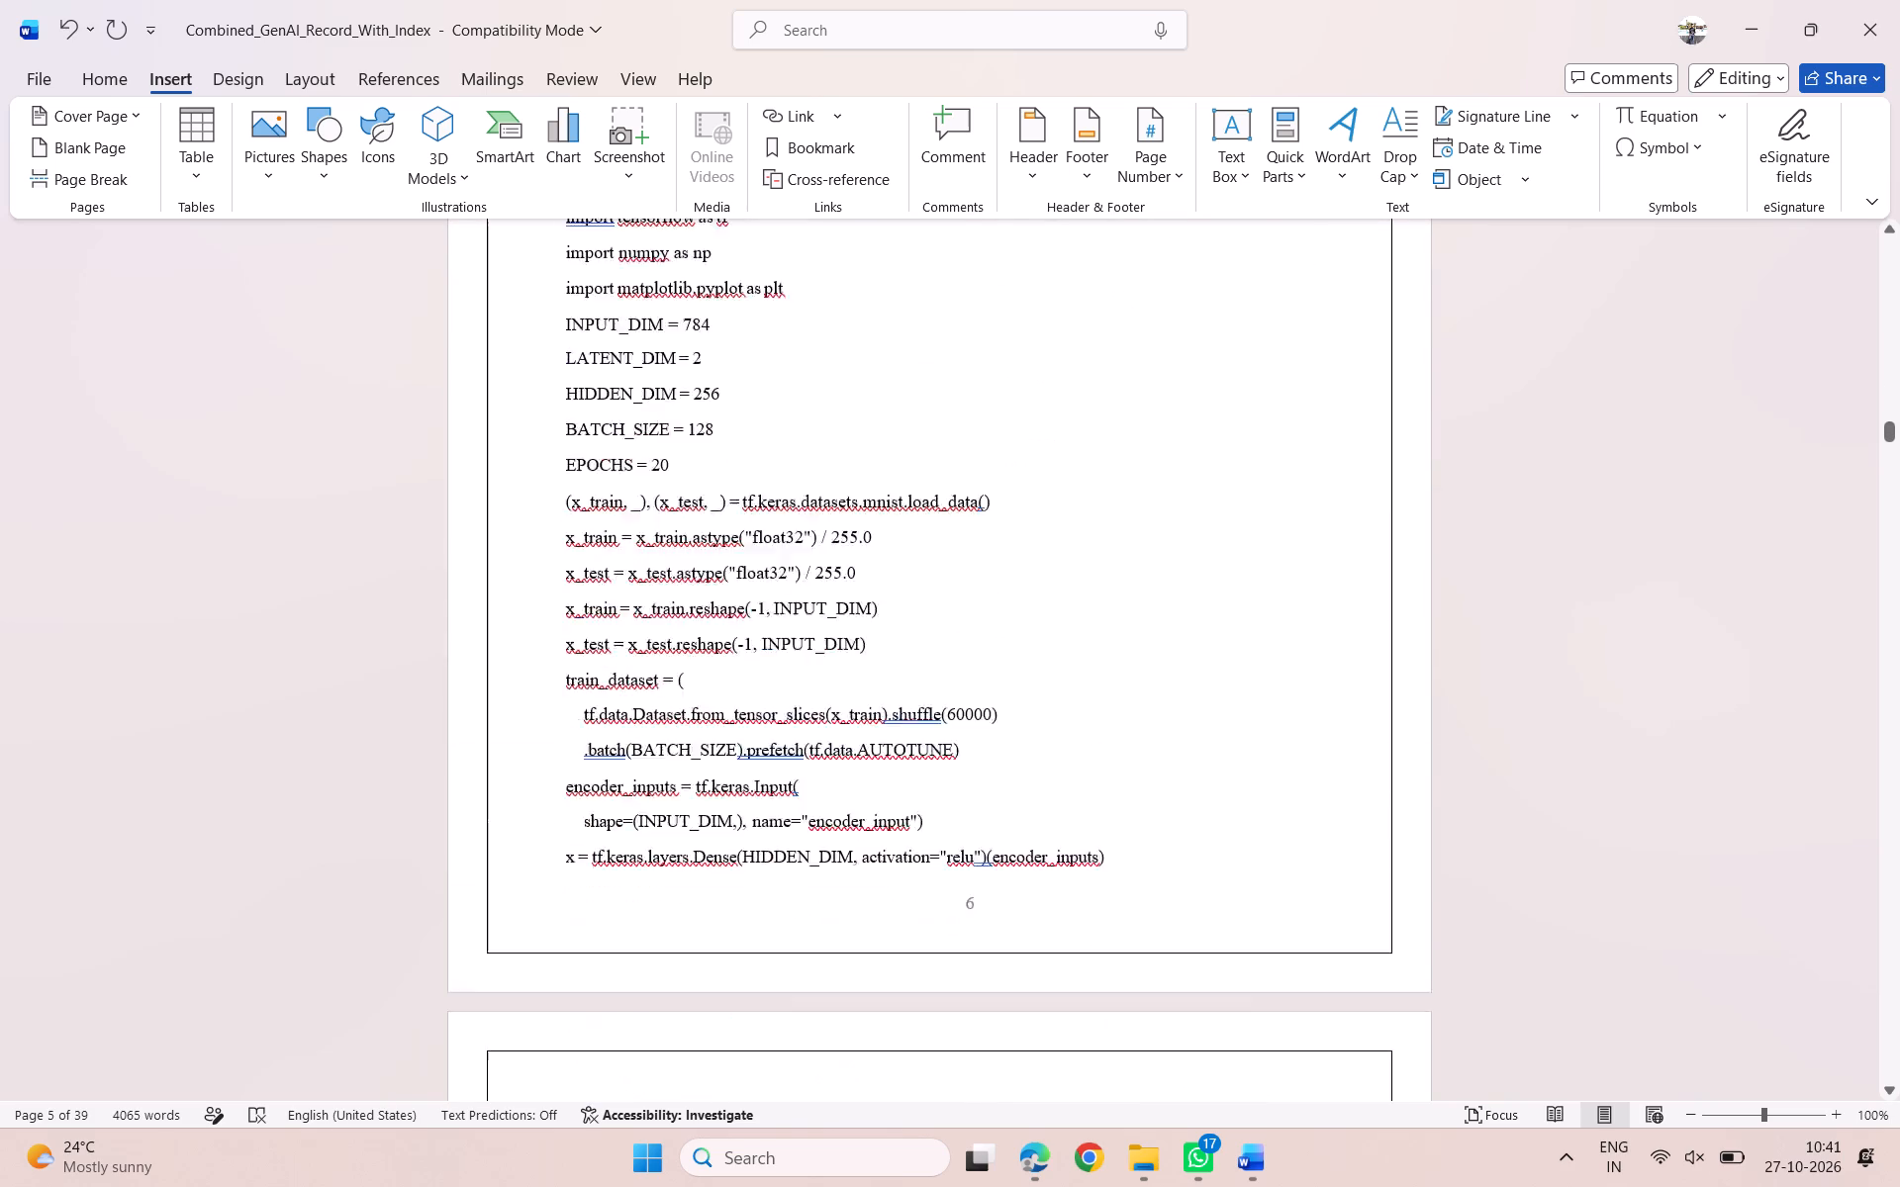
scroll(1094, 811, "down", 4)
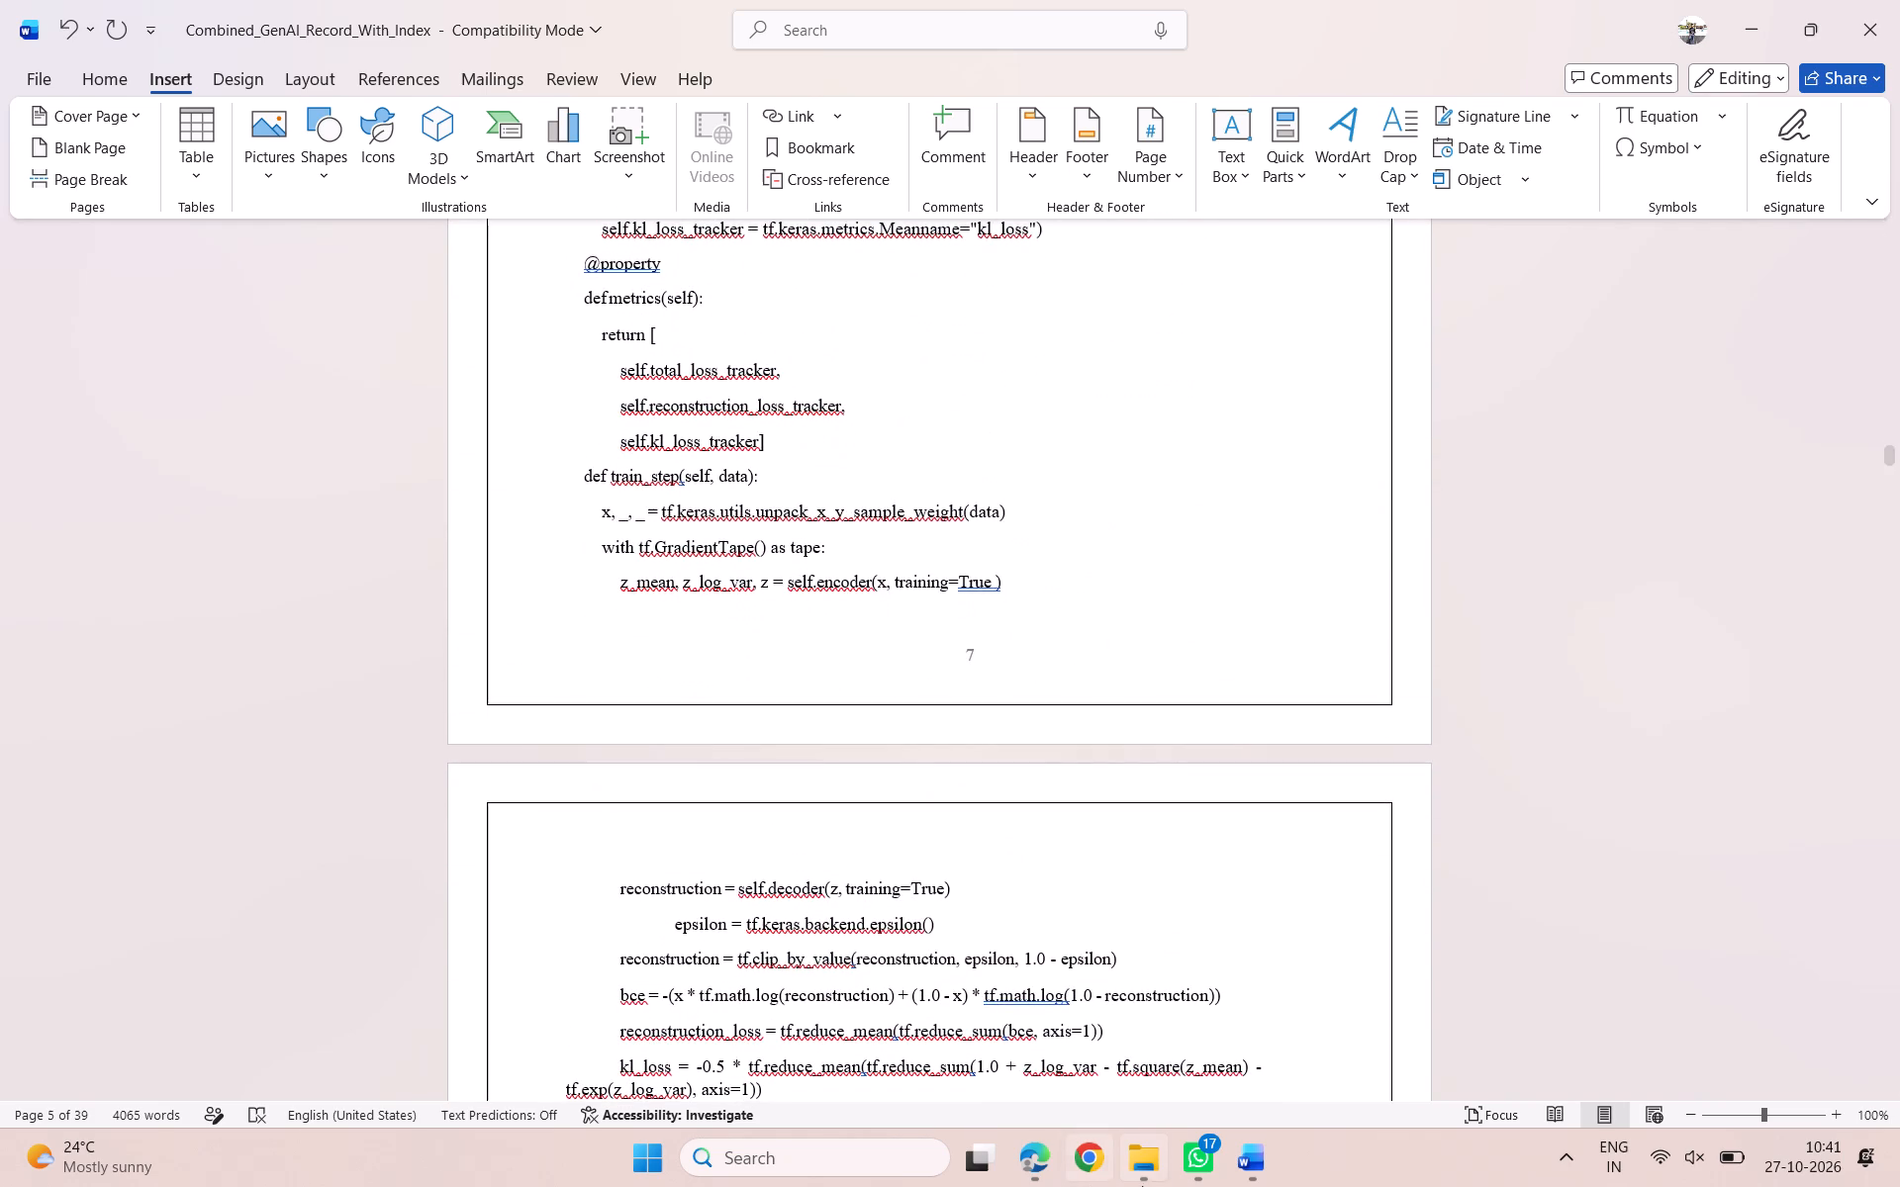
Open the highlighted Gen AI Observation PDF from Downloads and examine its code and output pages through to the Experiment No: 05 programs.
left_click(1140, 1168)
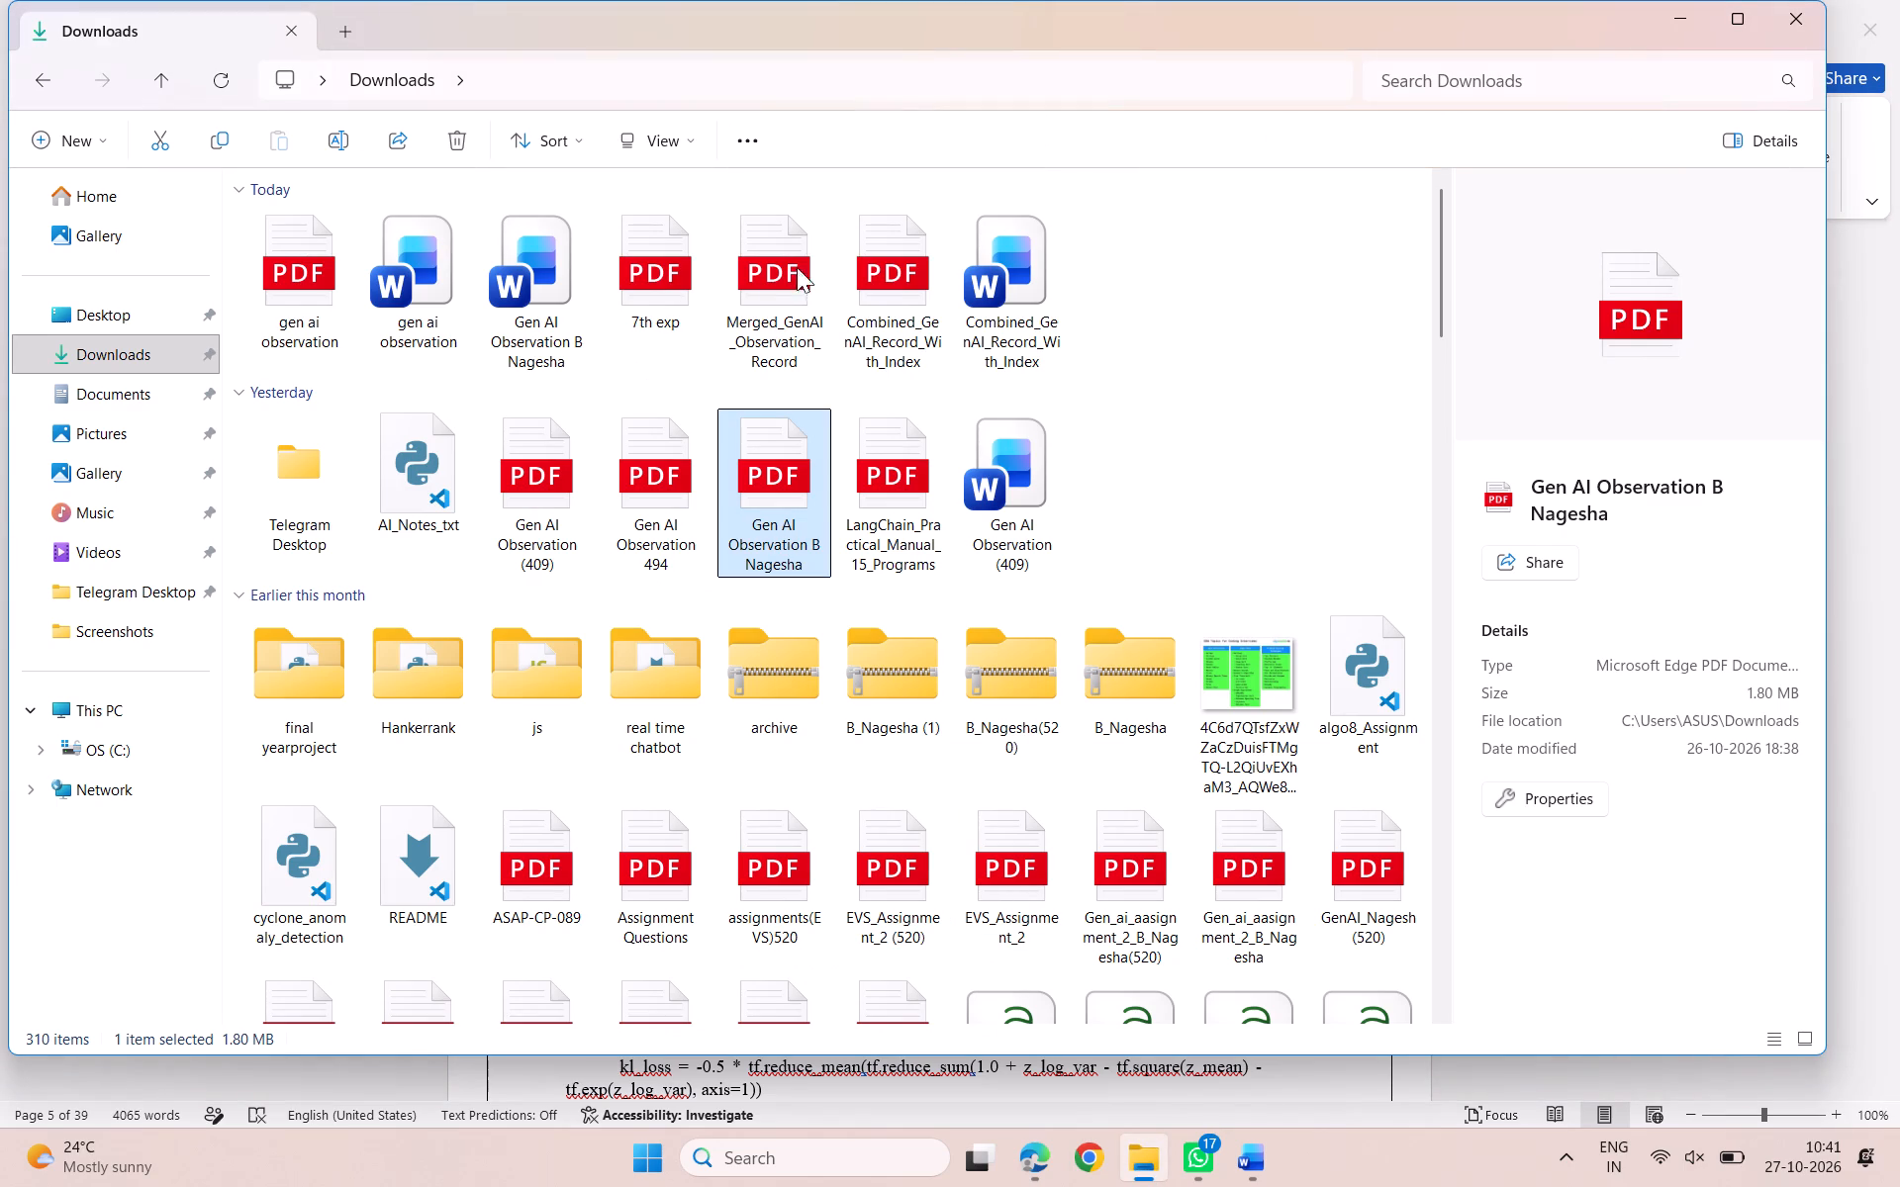
double_click(767, 512)
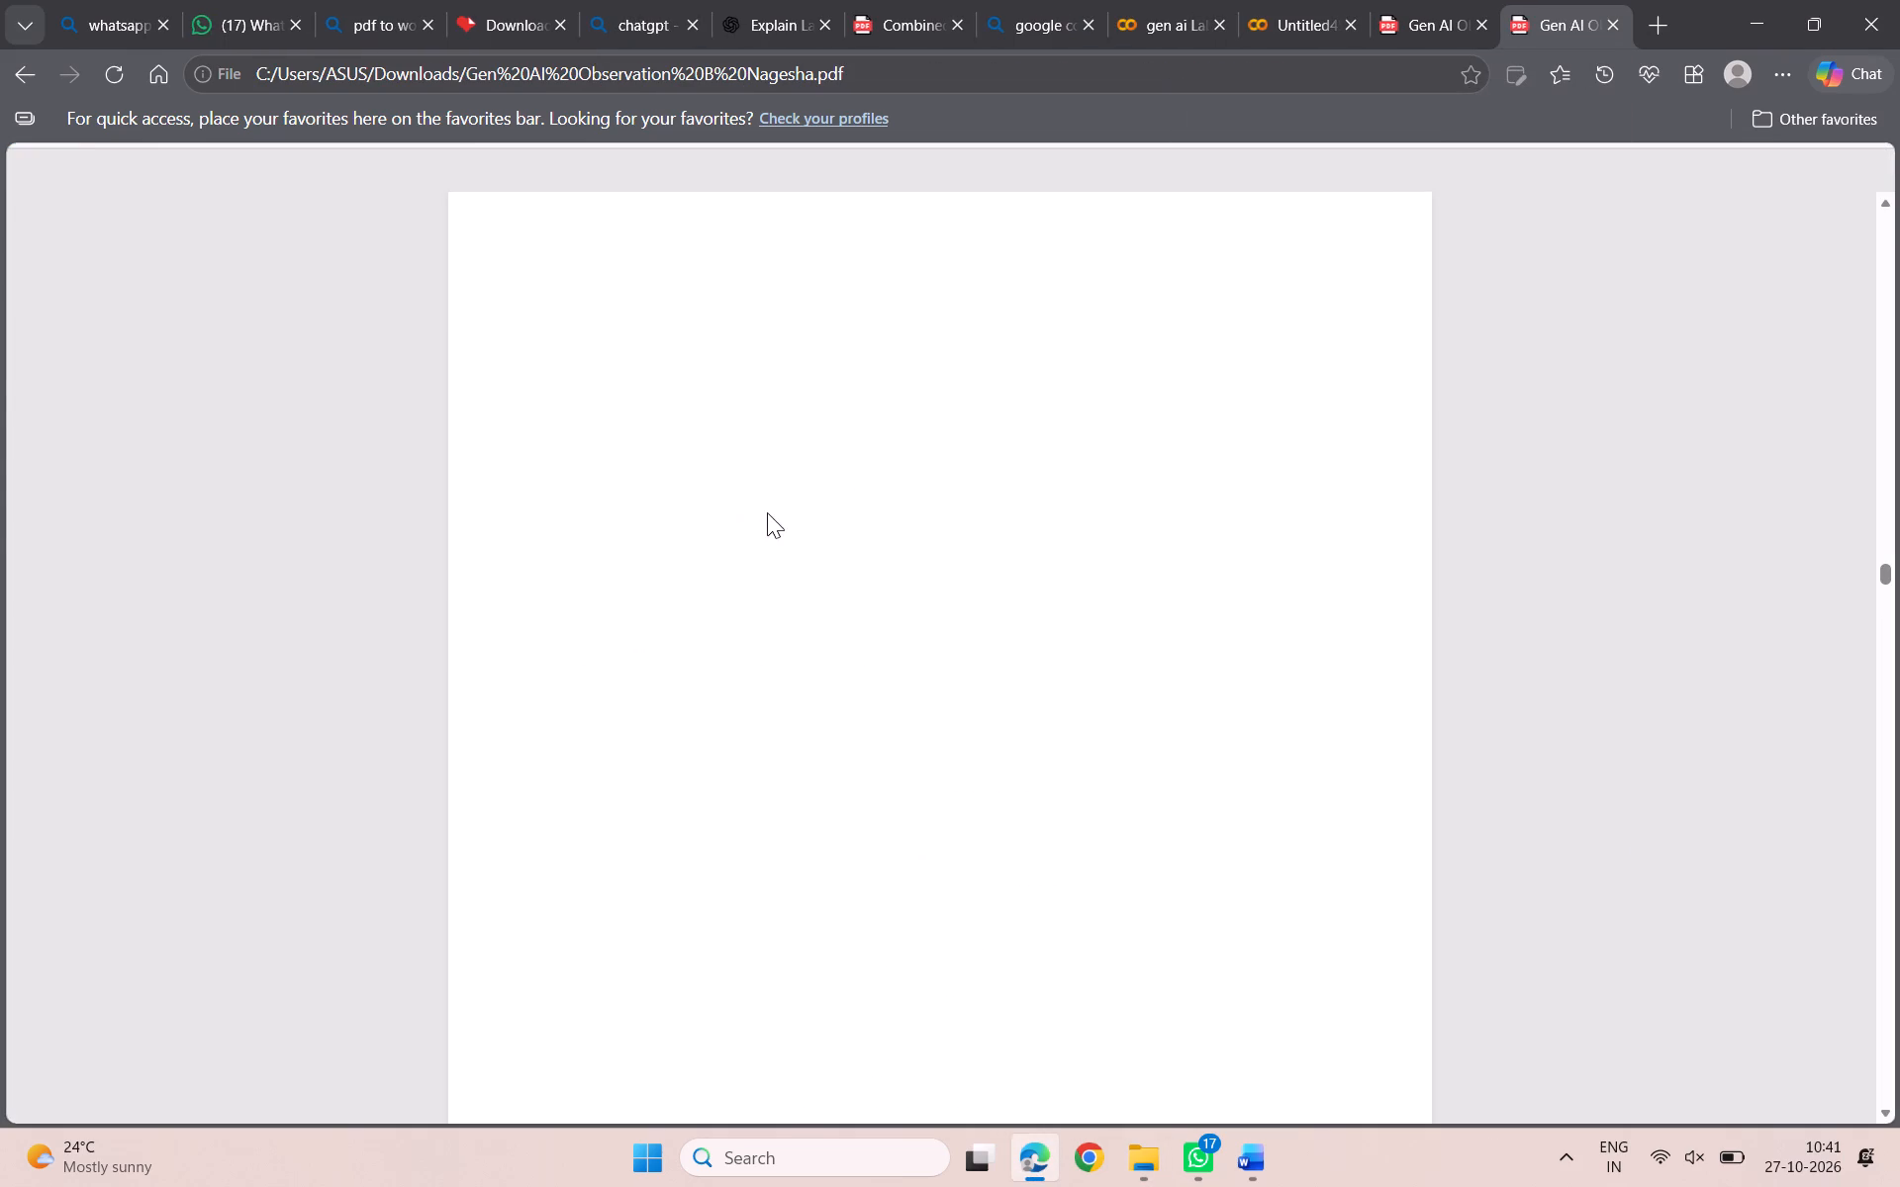
scroll(767, 512, "down", 12)
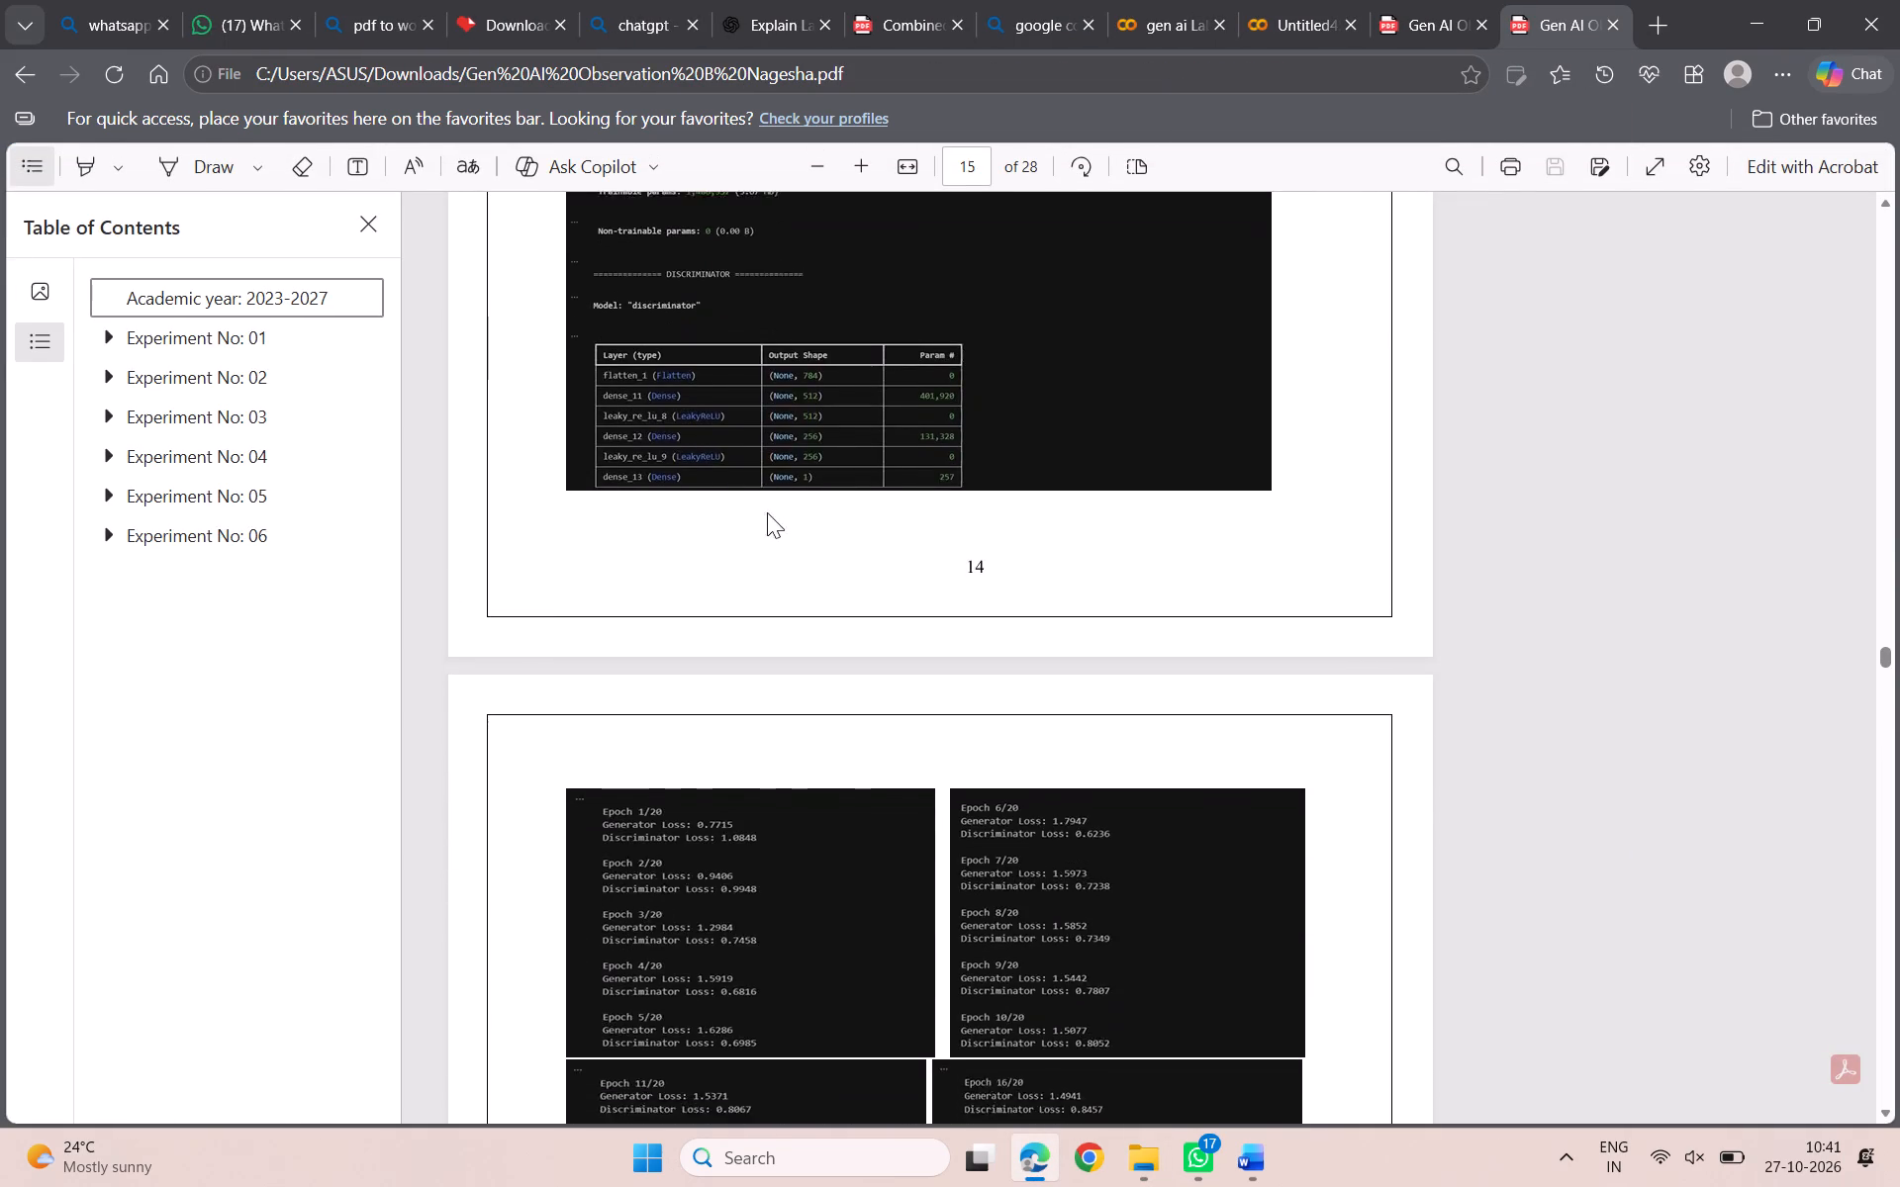
scroll(767, 512, "down", 12)
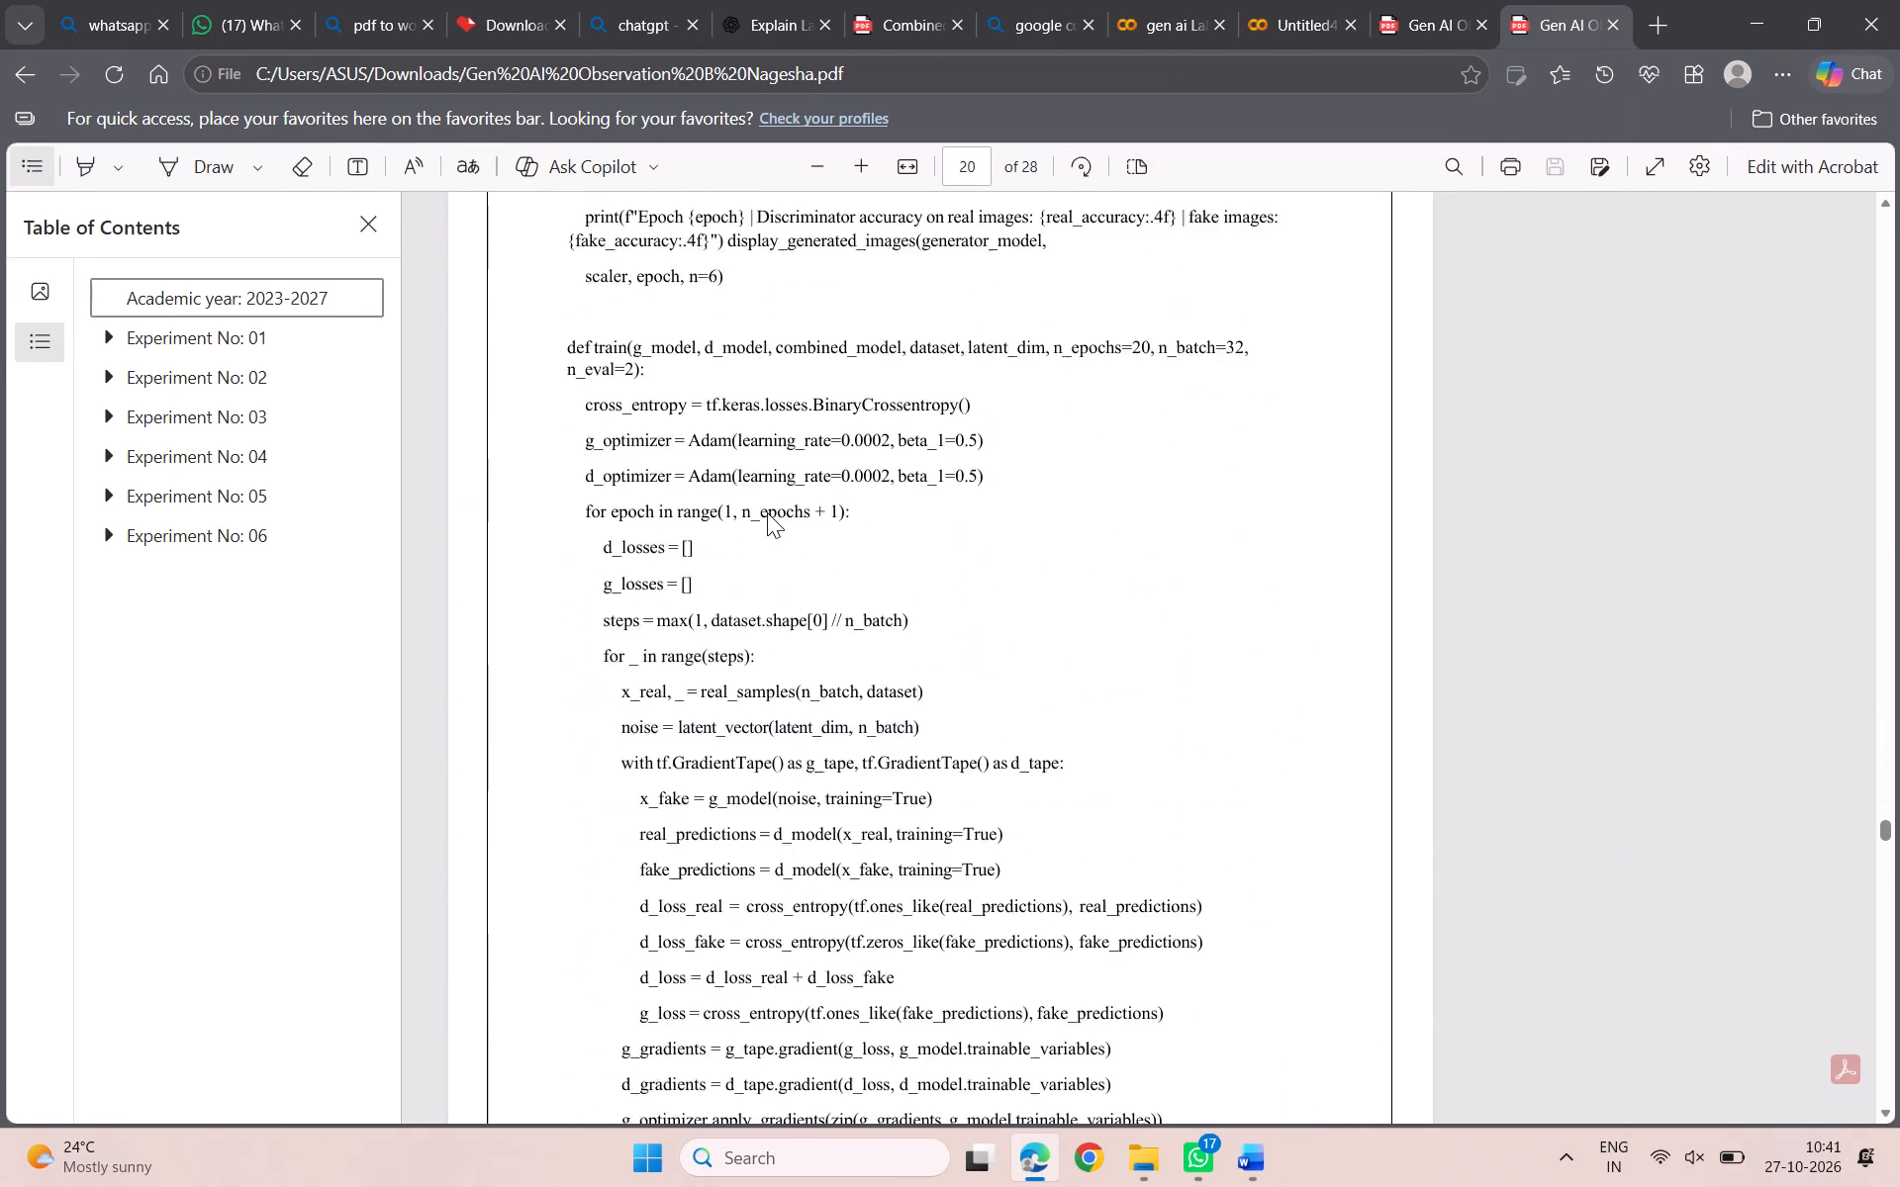
scroll(767, 512, "down", 10)
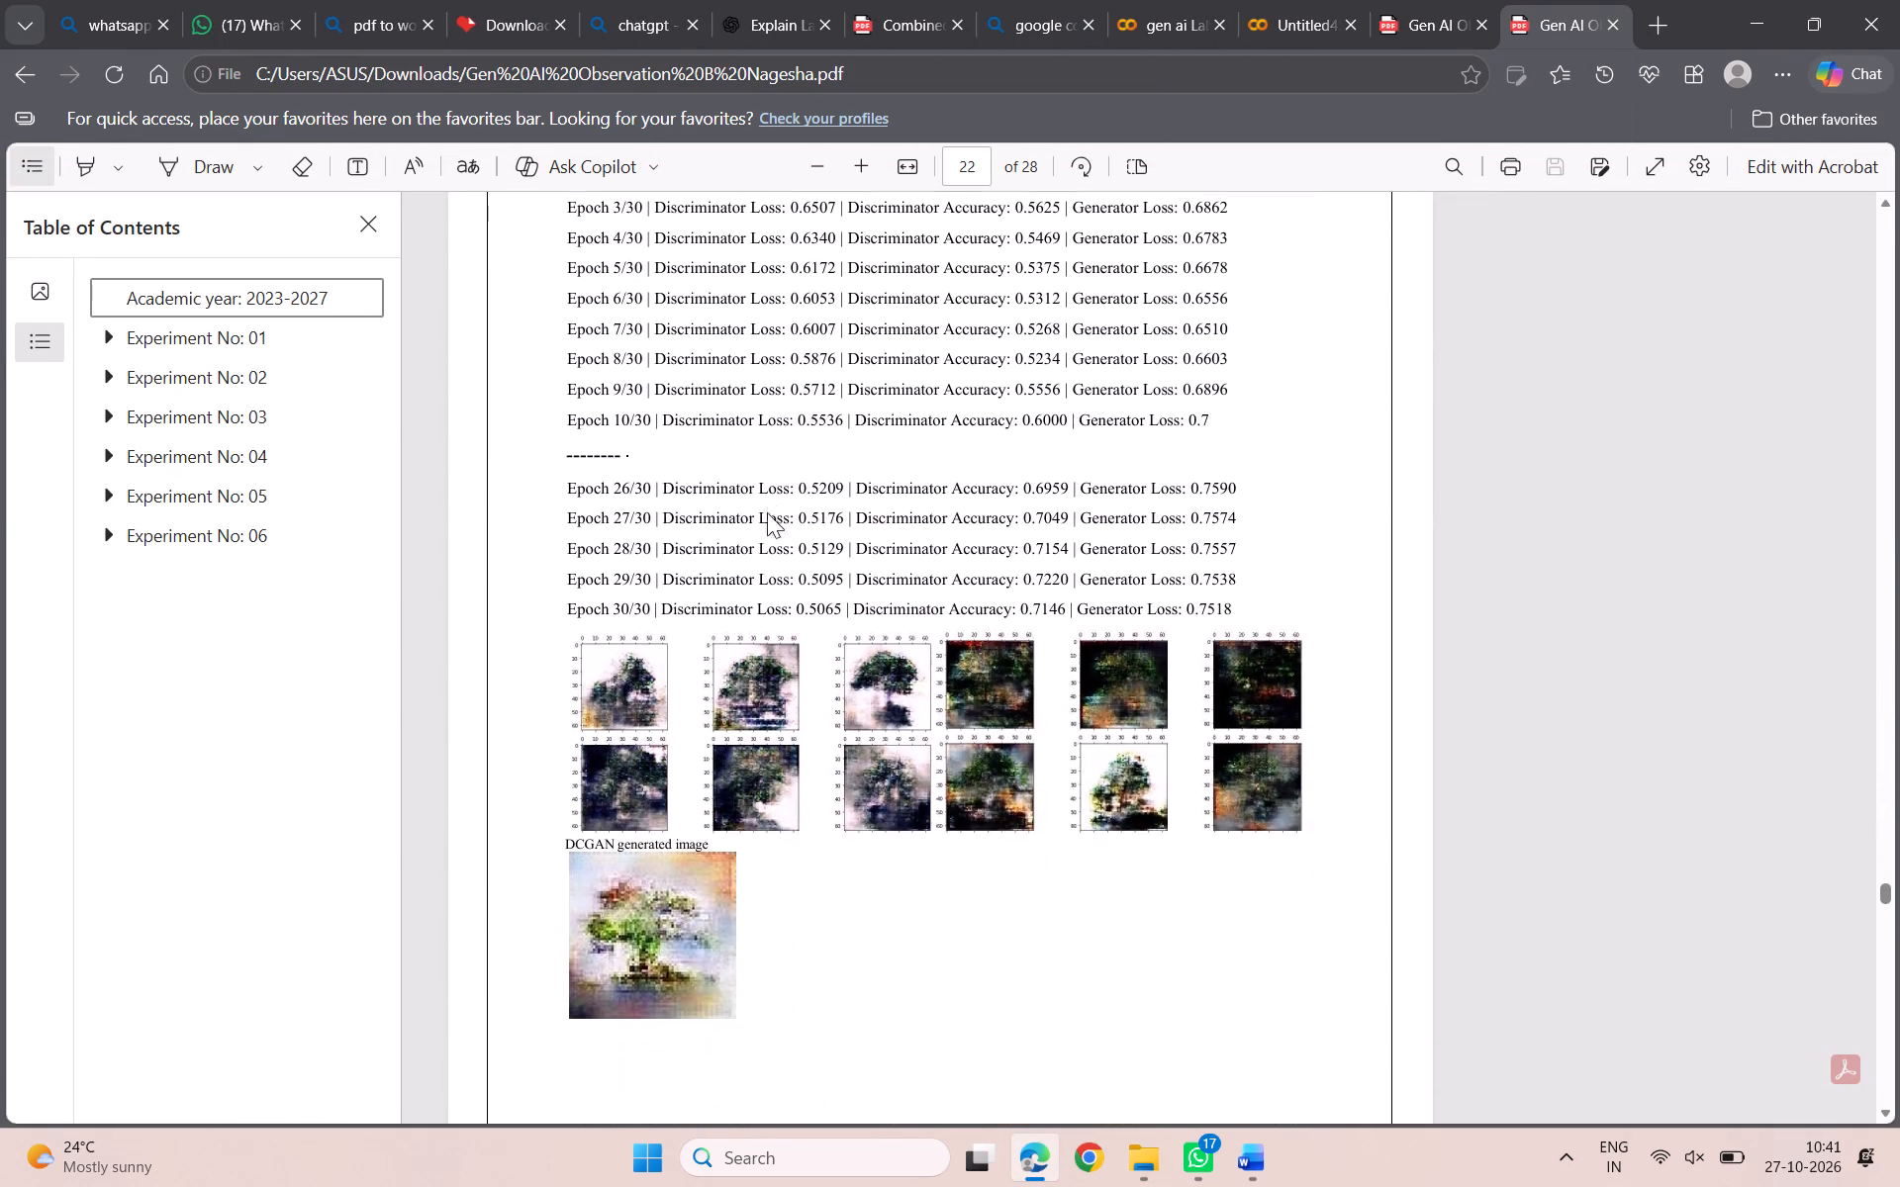
scroll(767, 512, "down", 13)
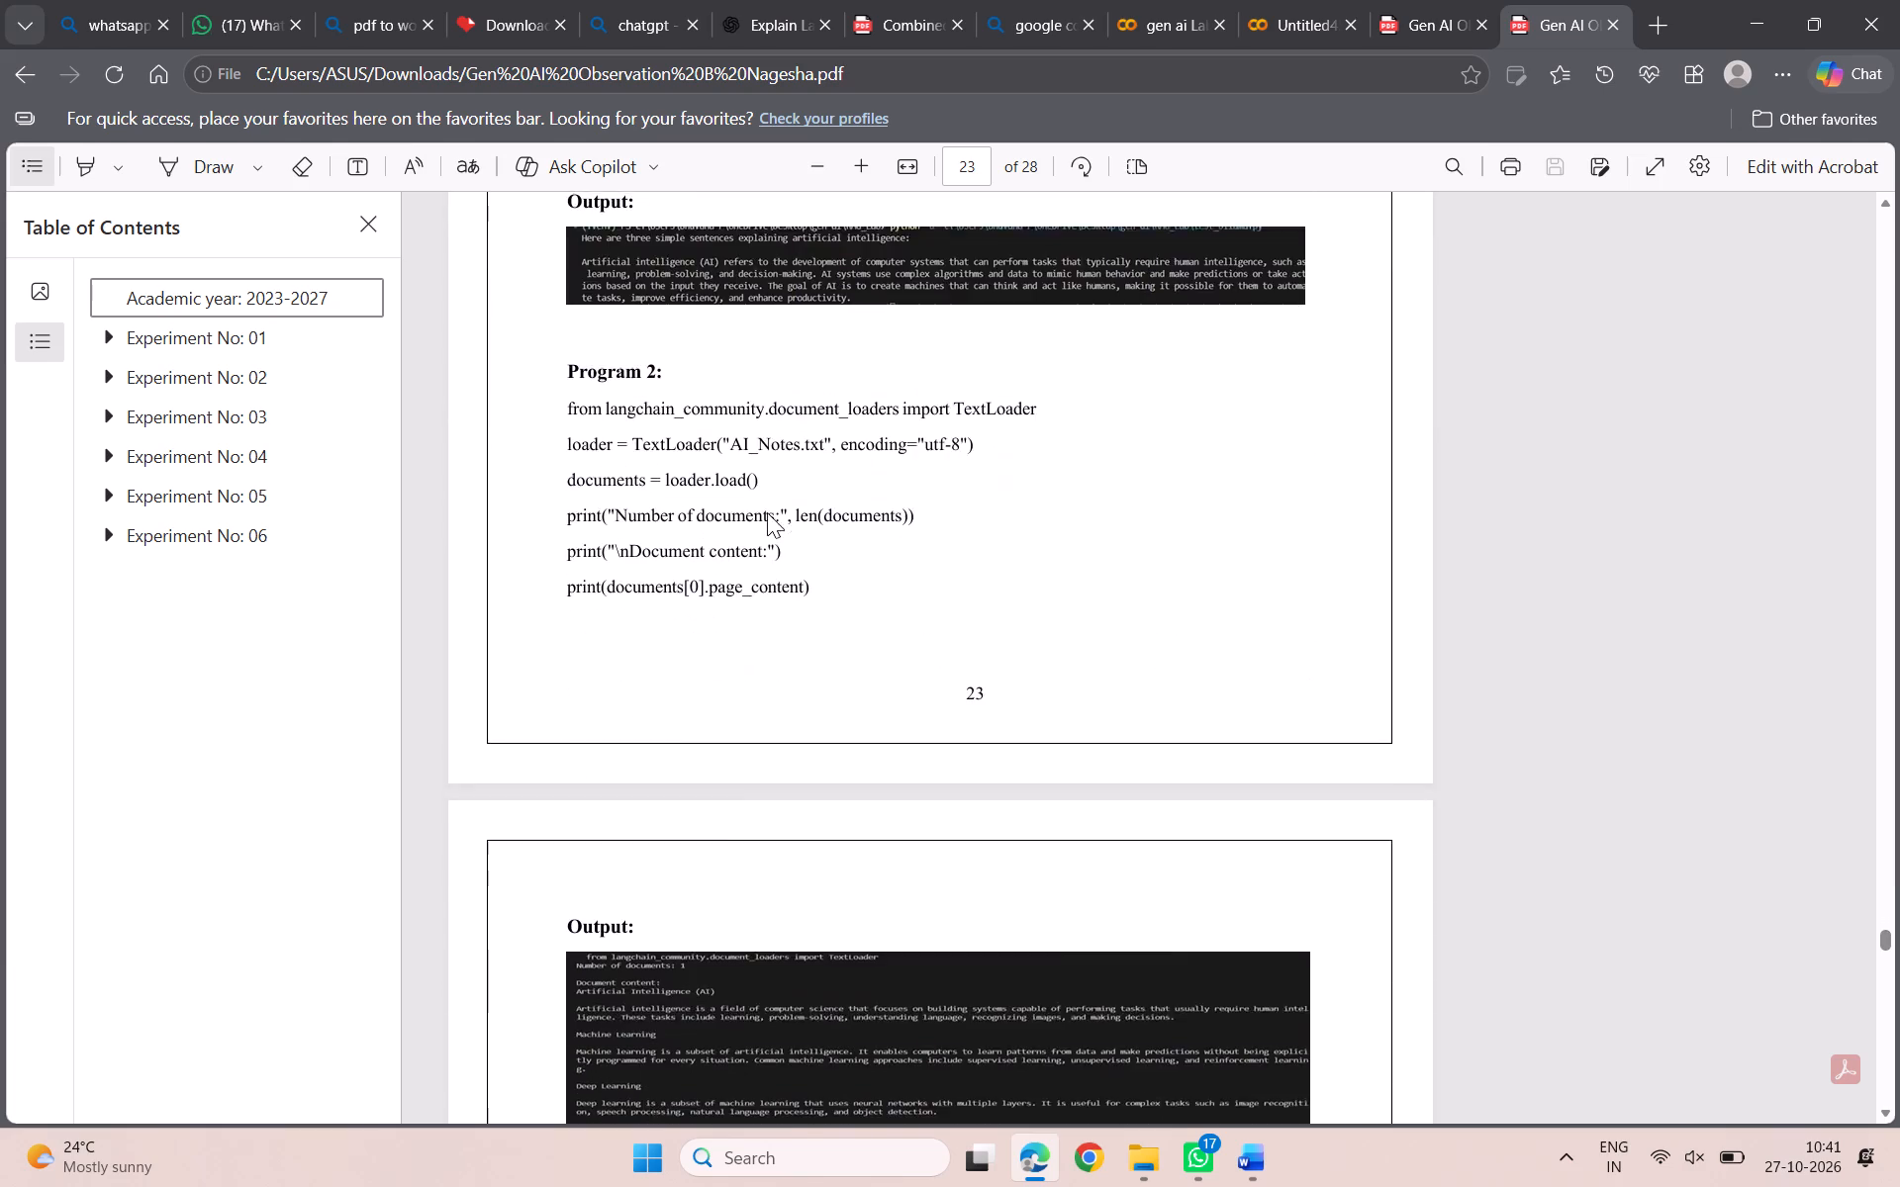
scroll(767, 512, "down", 5)
Review the Experiment No: 05 pages in the PDF, back to the experiment's title, aim and description.
scroll(767, 512, "up", 2)
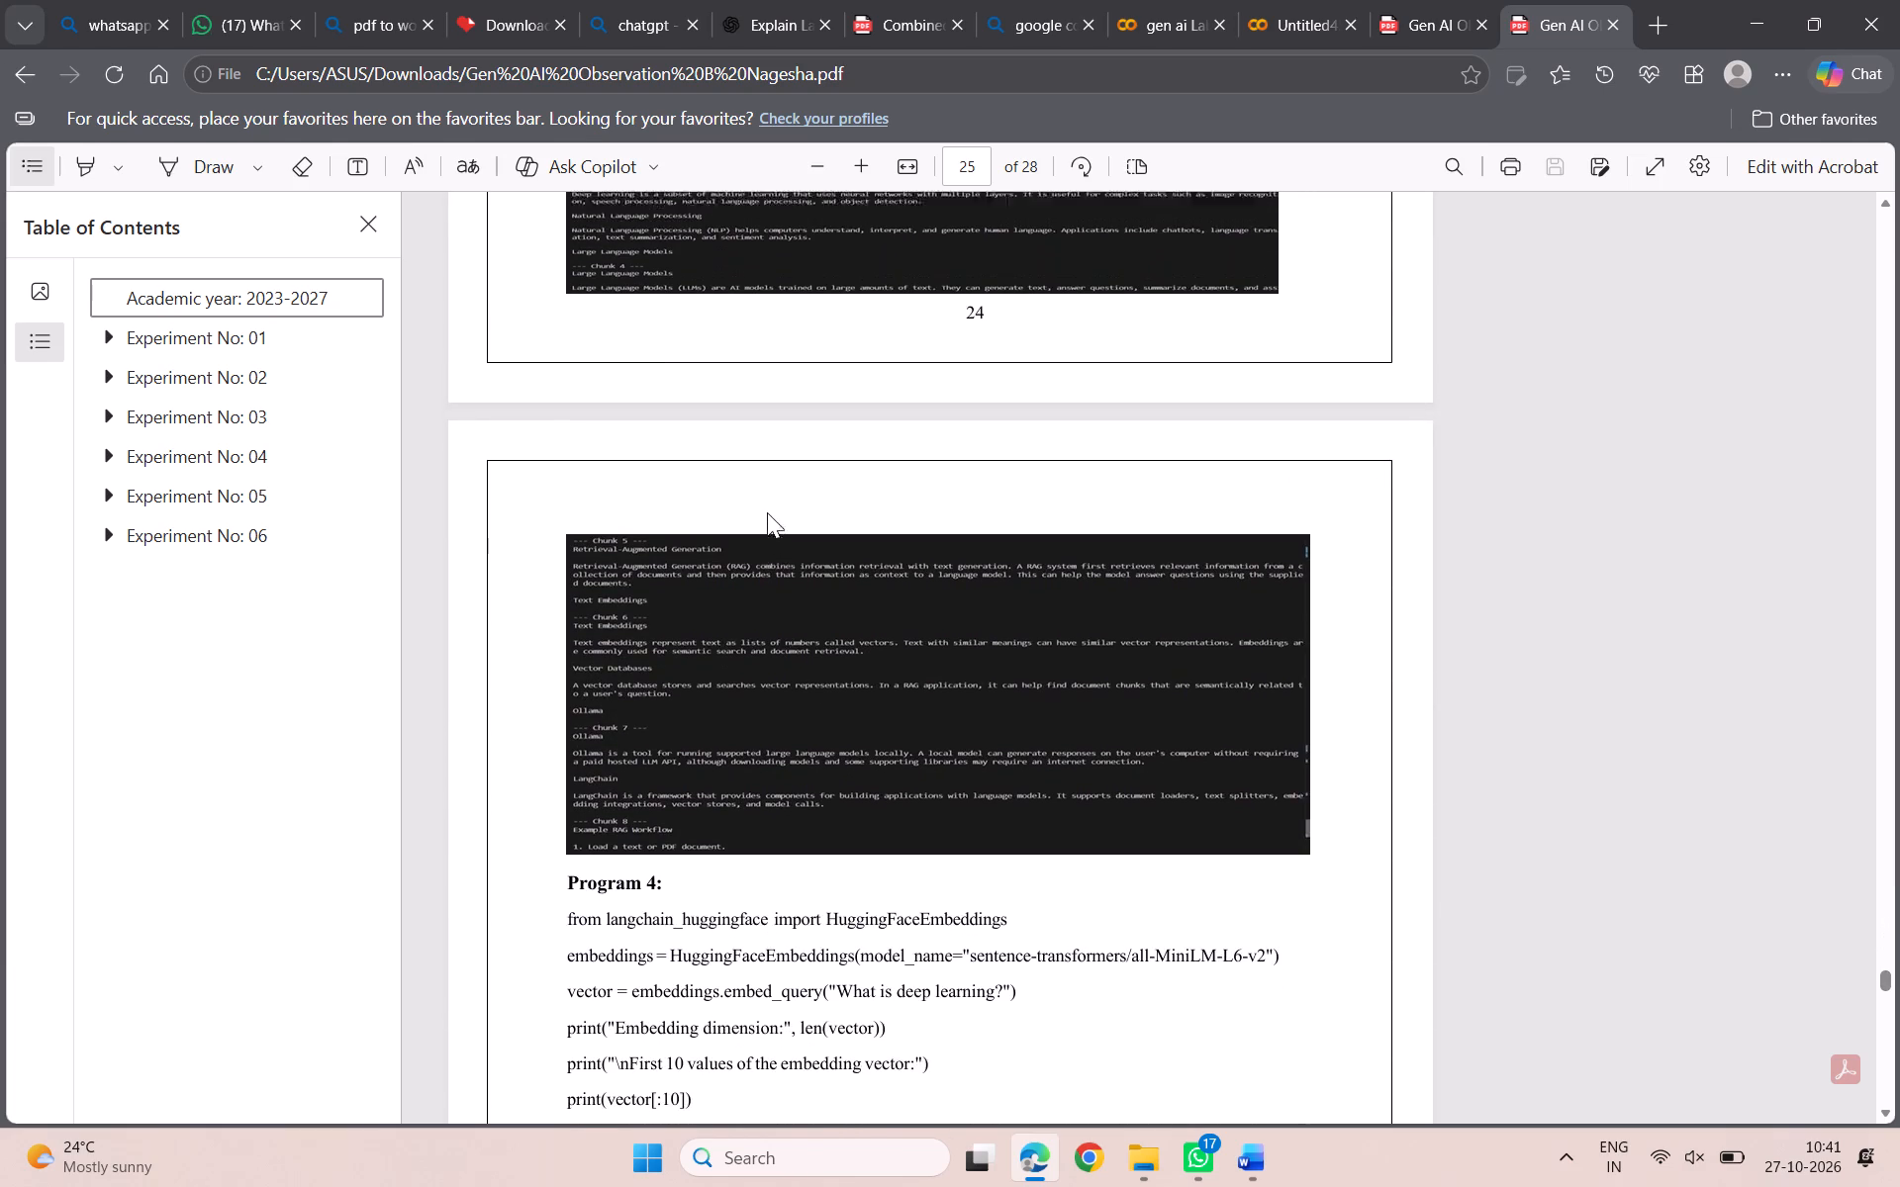
scroll(767, 512, "up", 7)
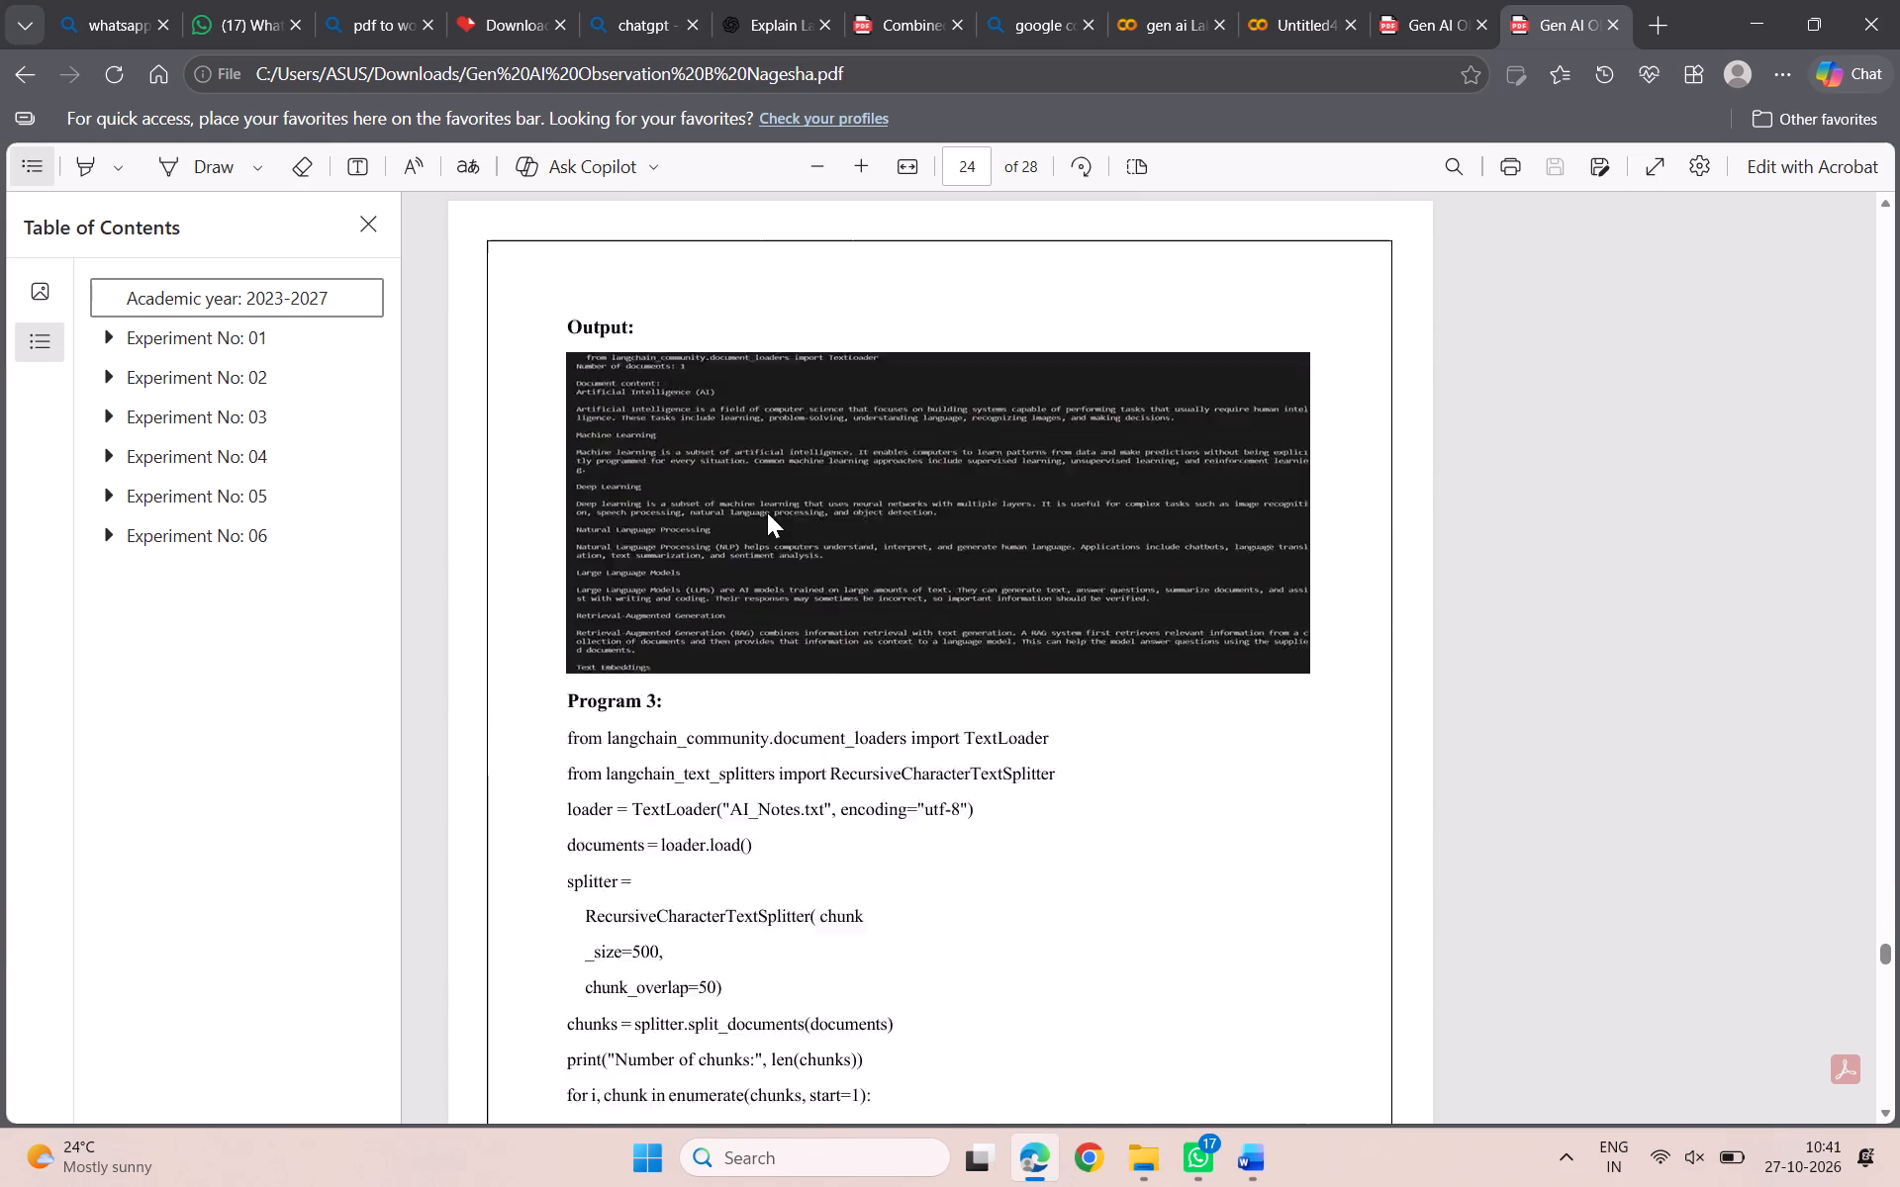
scroll(767, 512, "up", 7)
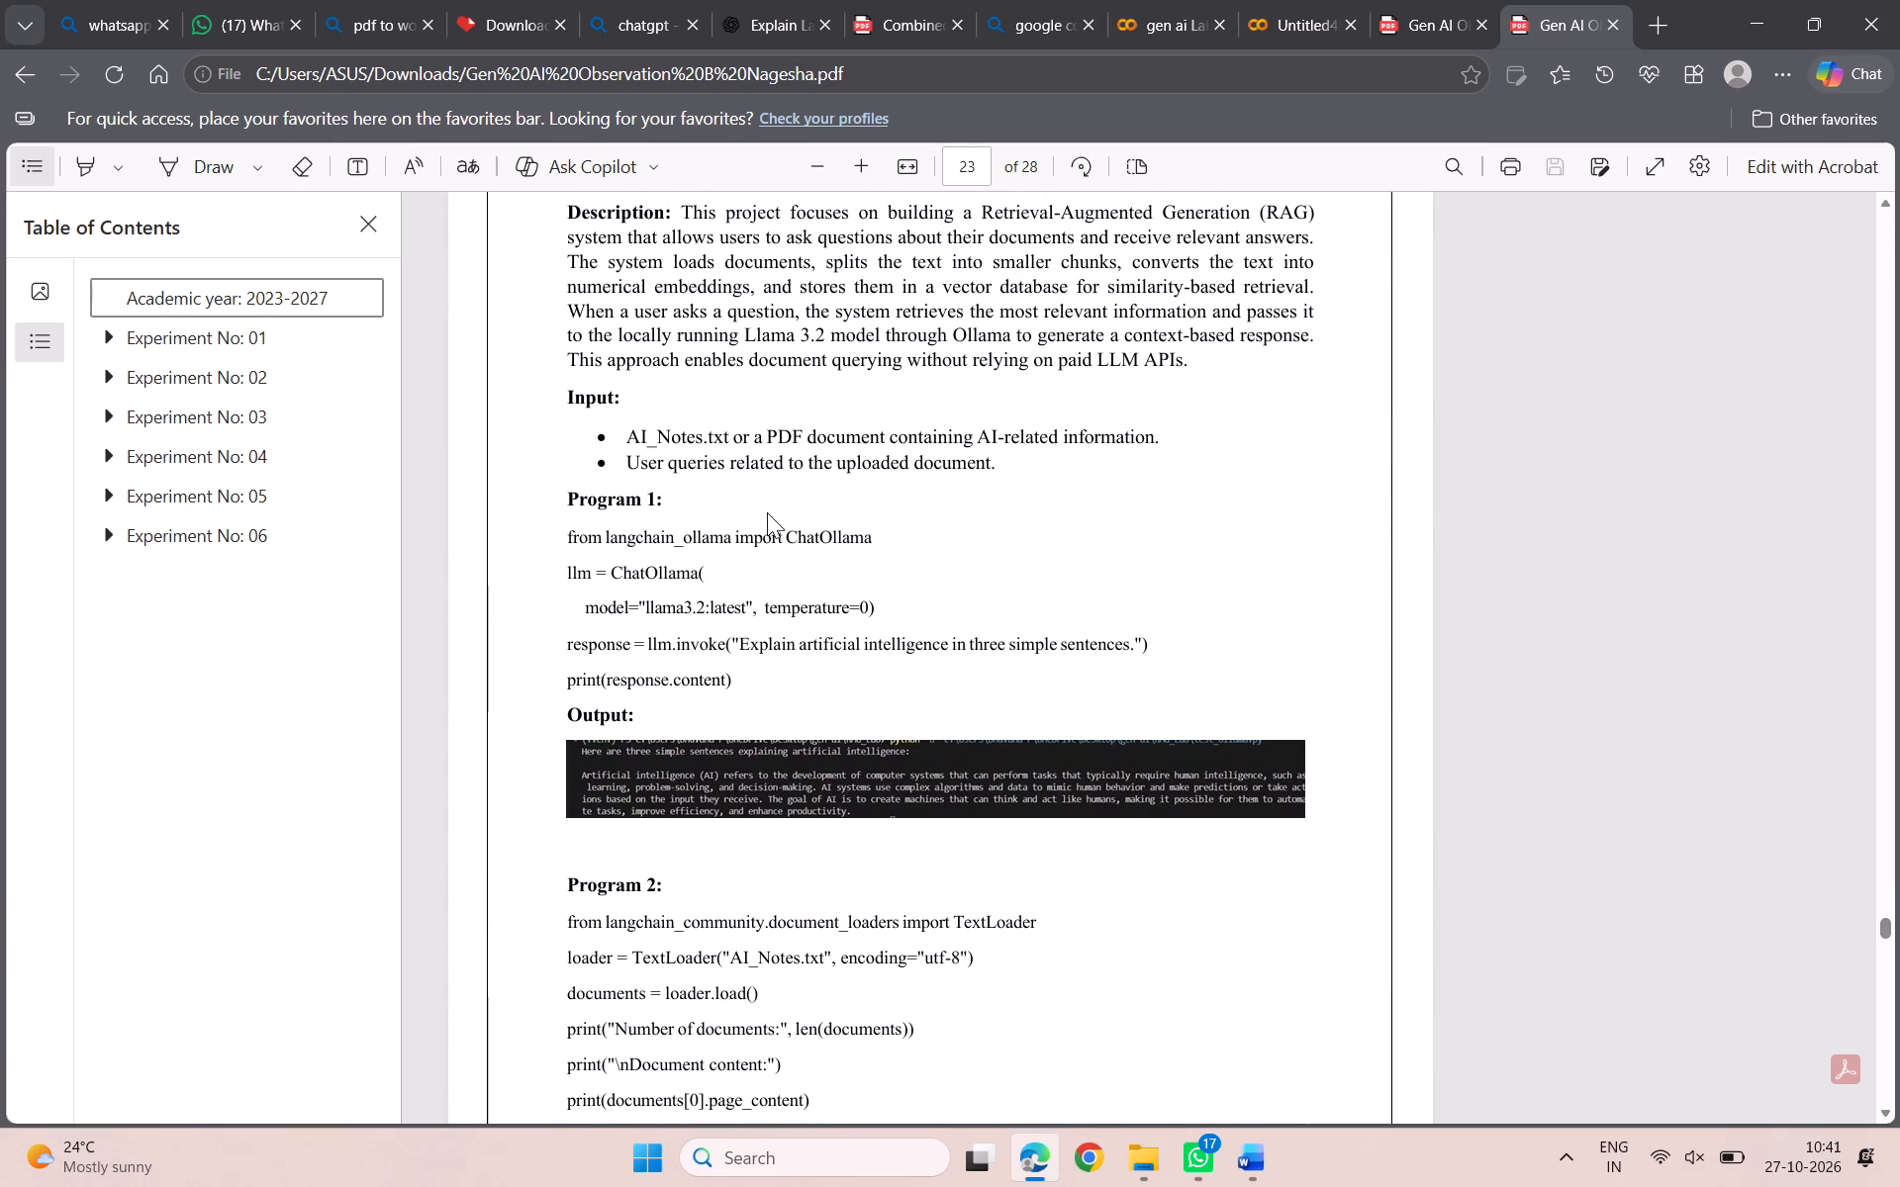
scroll(767, 512, "up", 1)
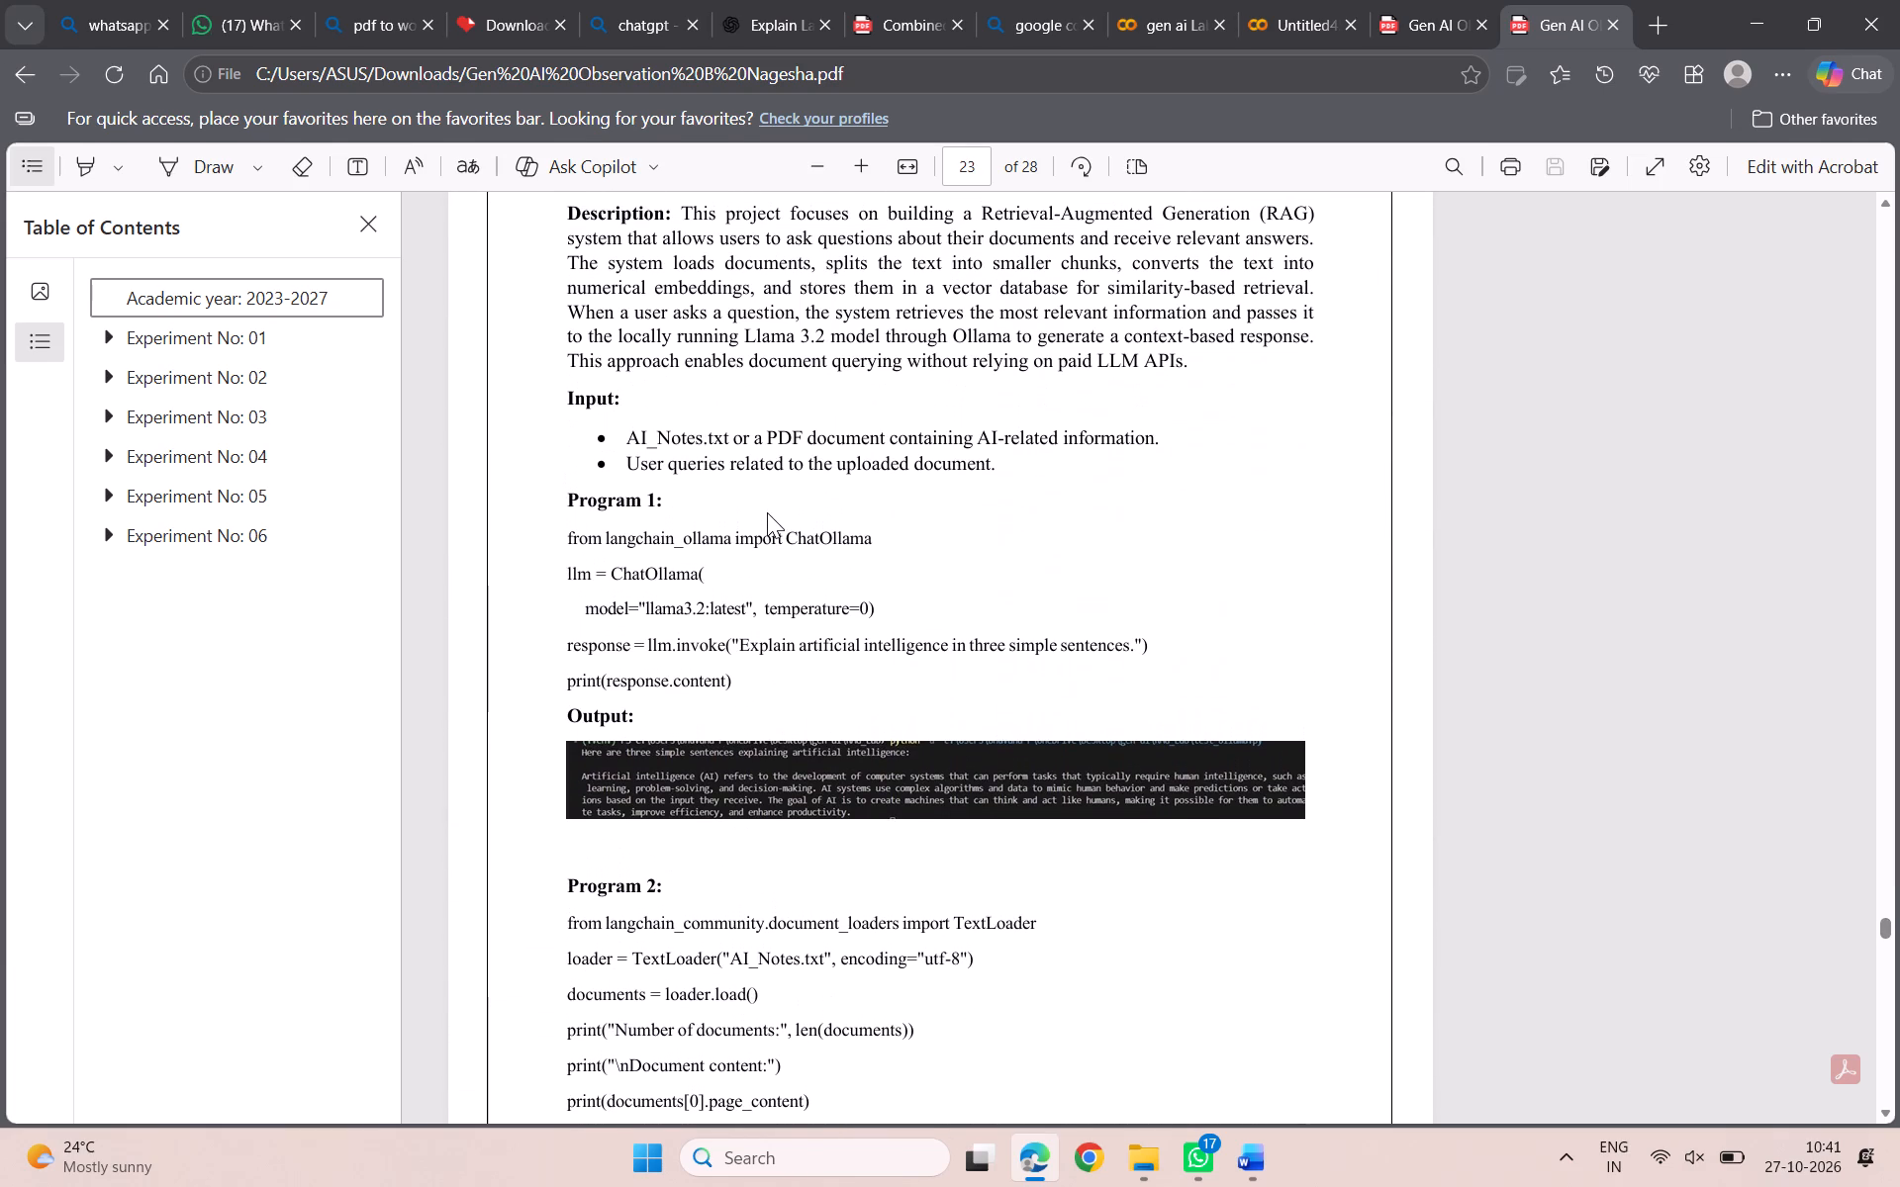
scroll(767, 512, "up", 3)
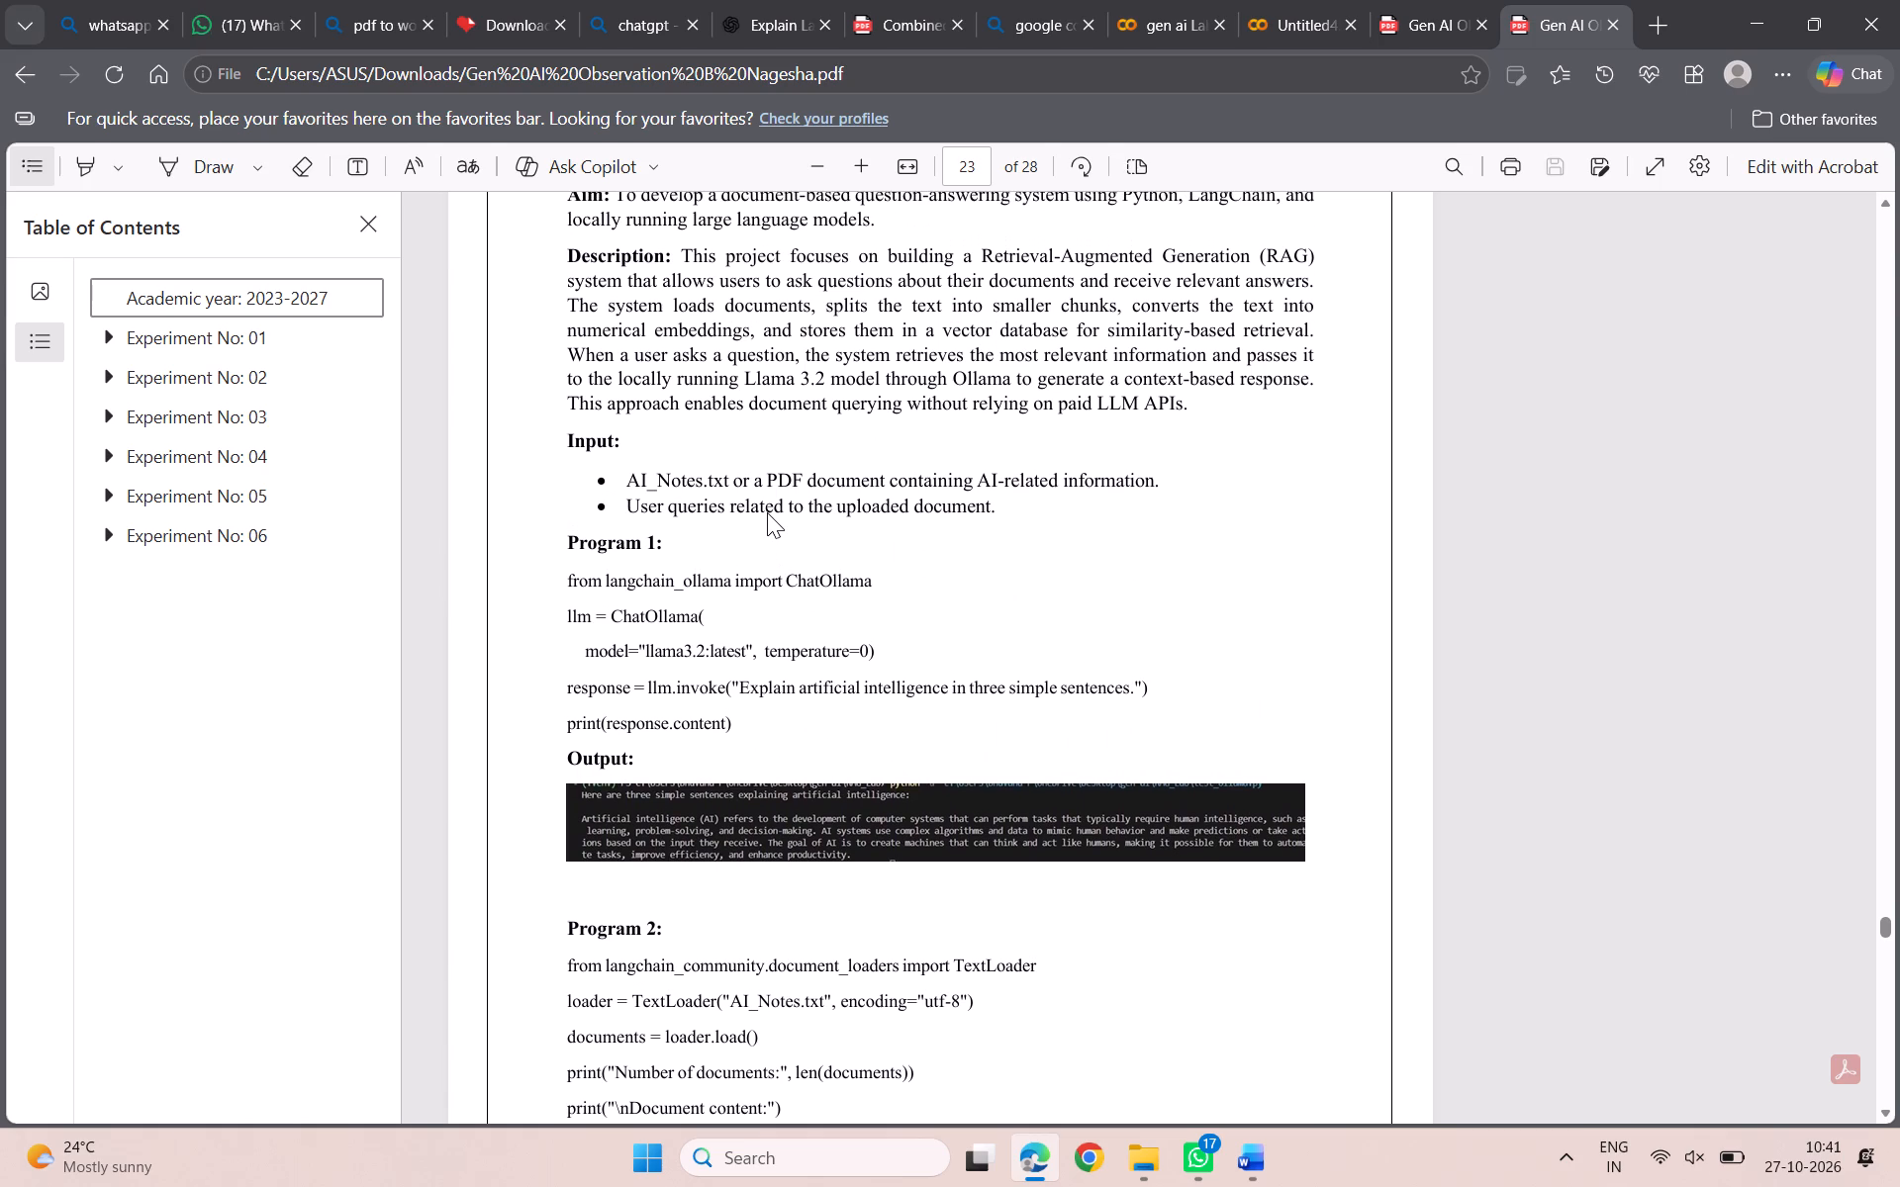
scroll(767, 512, "up", 2)
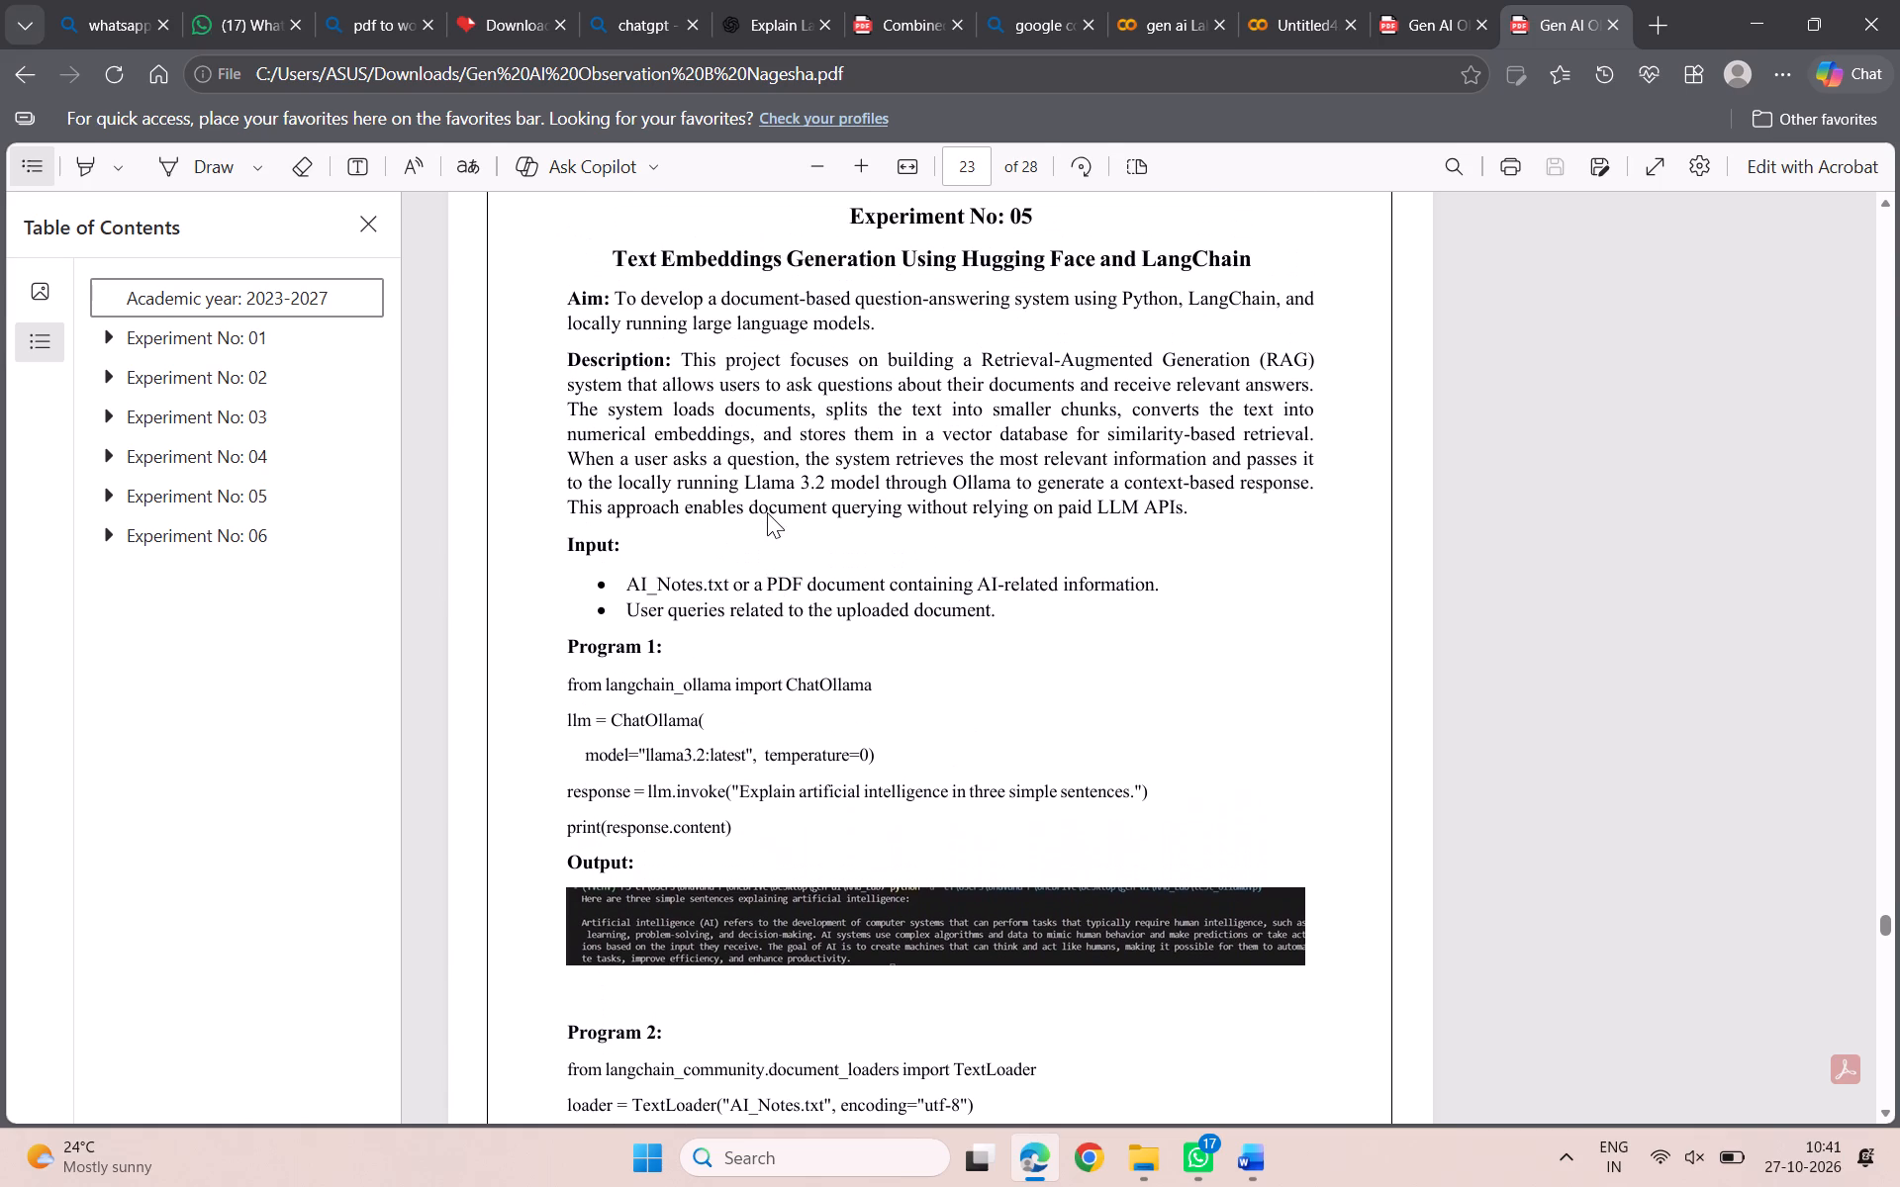
Examine the rest of Experiment No: 05 and Experiment No: 06 to the end of the PDF, and close the PDF.
scroll(767, 512, "down", 7)
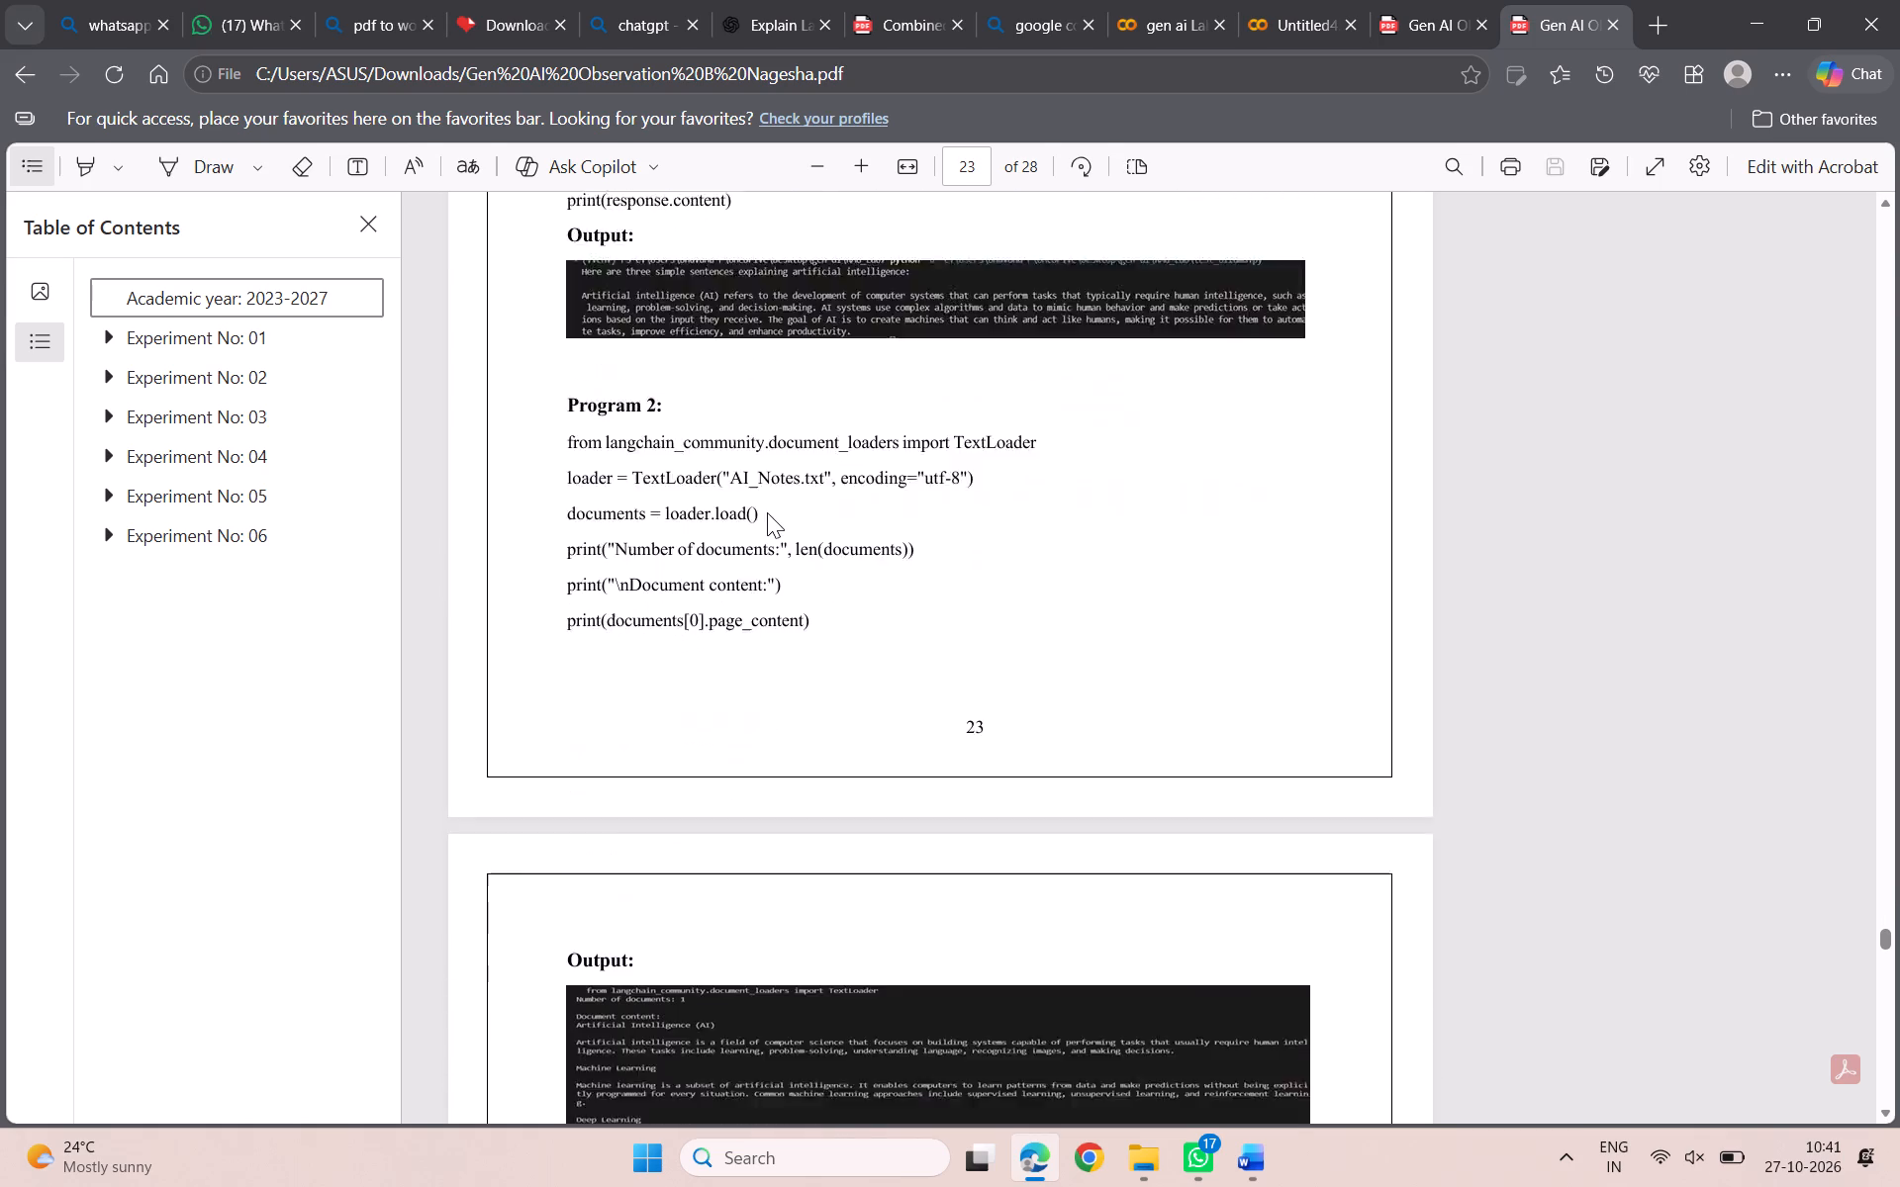
scroll(767, 512, "down", 6)
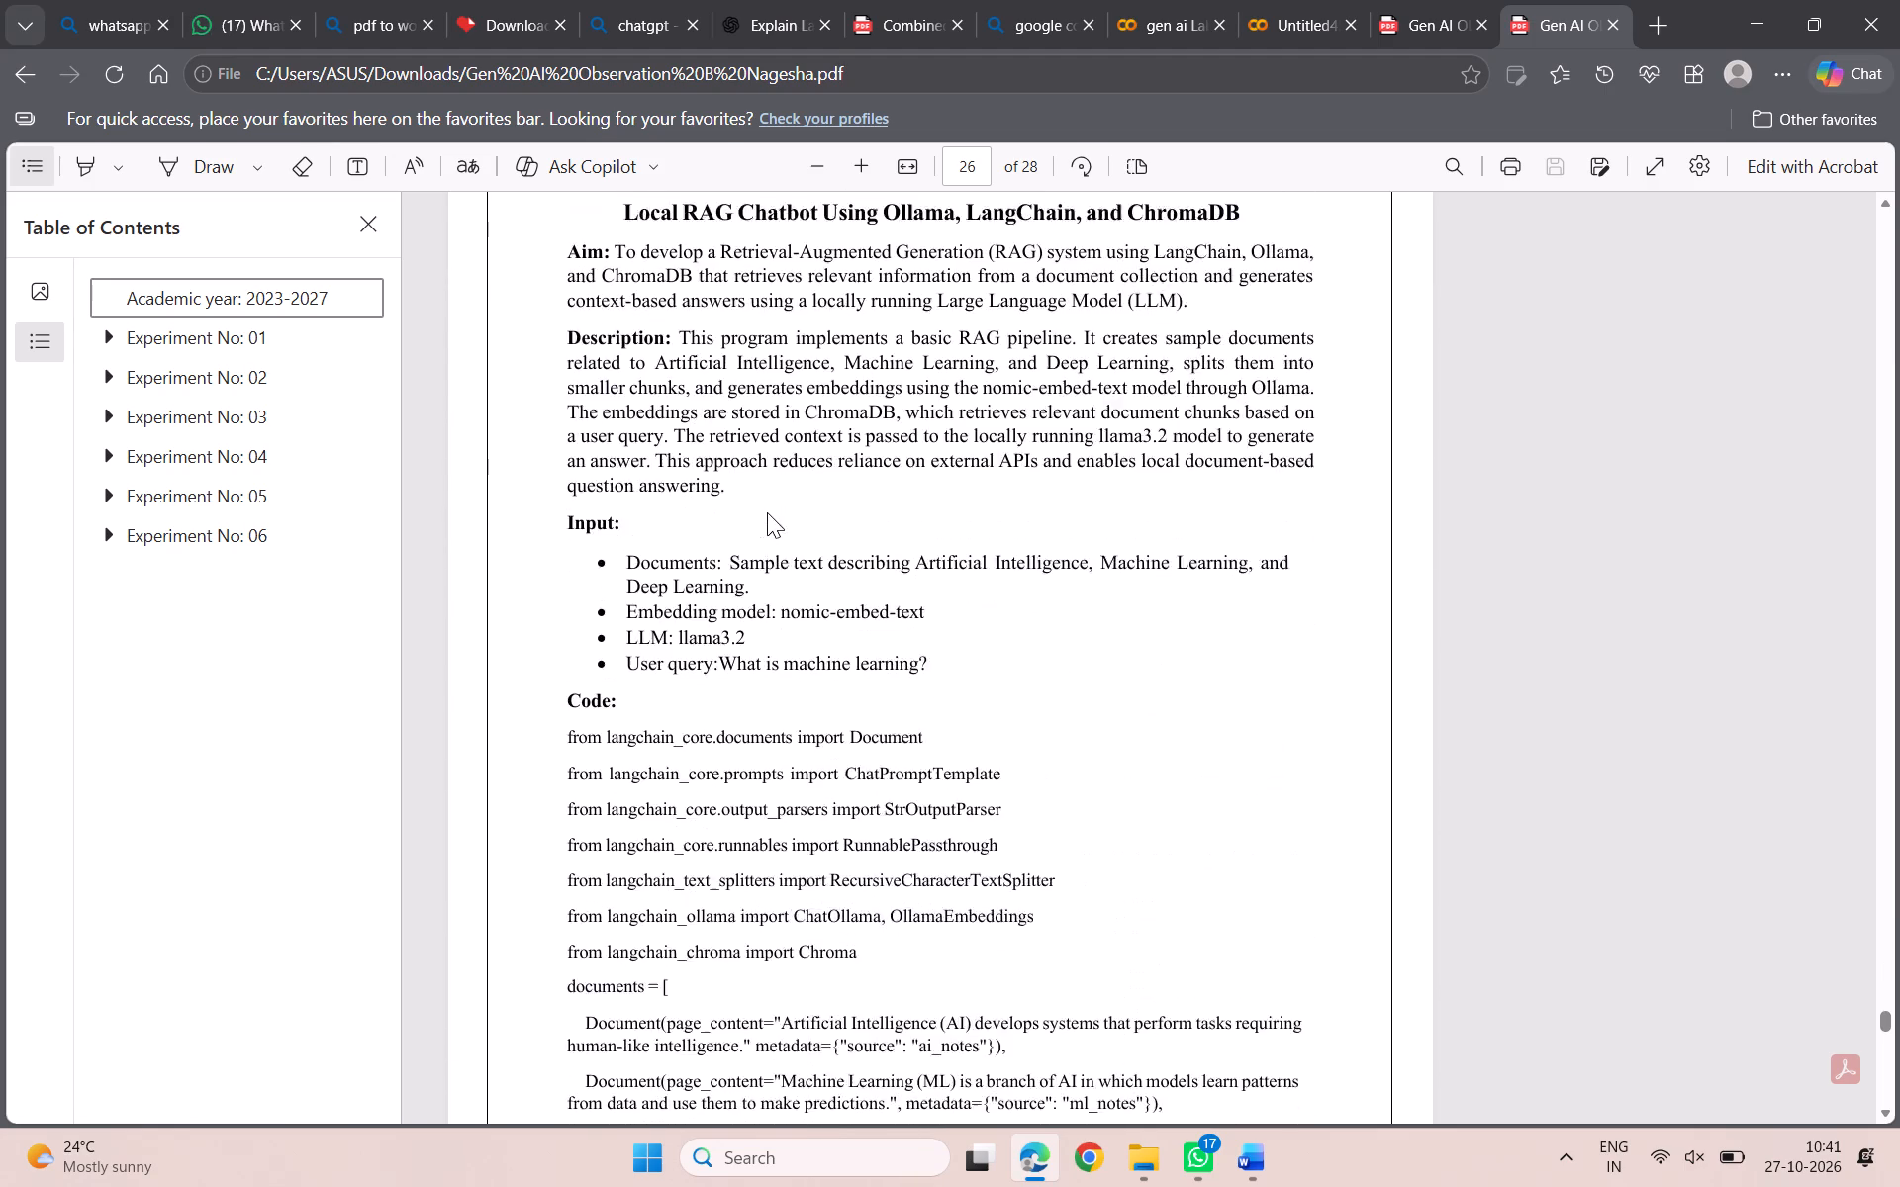
scroll(767, 512, "down", 11)
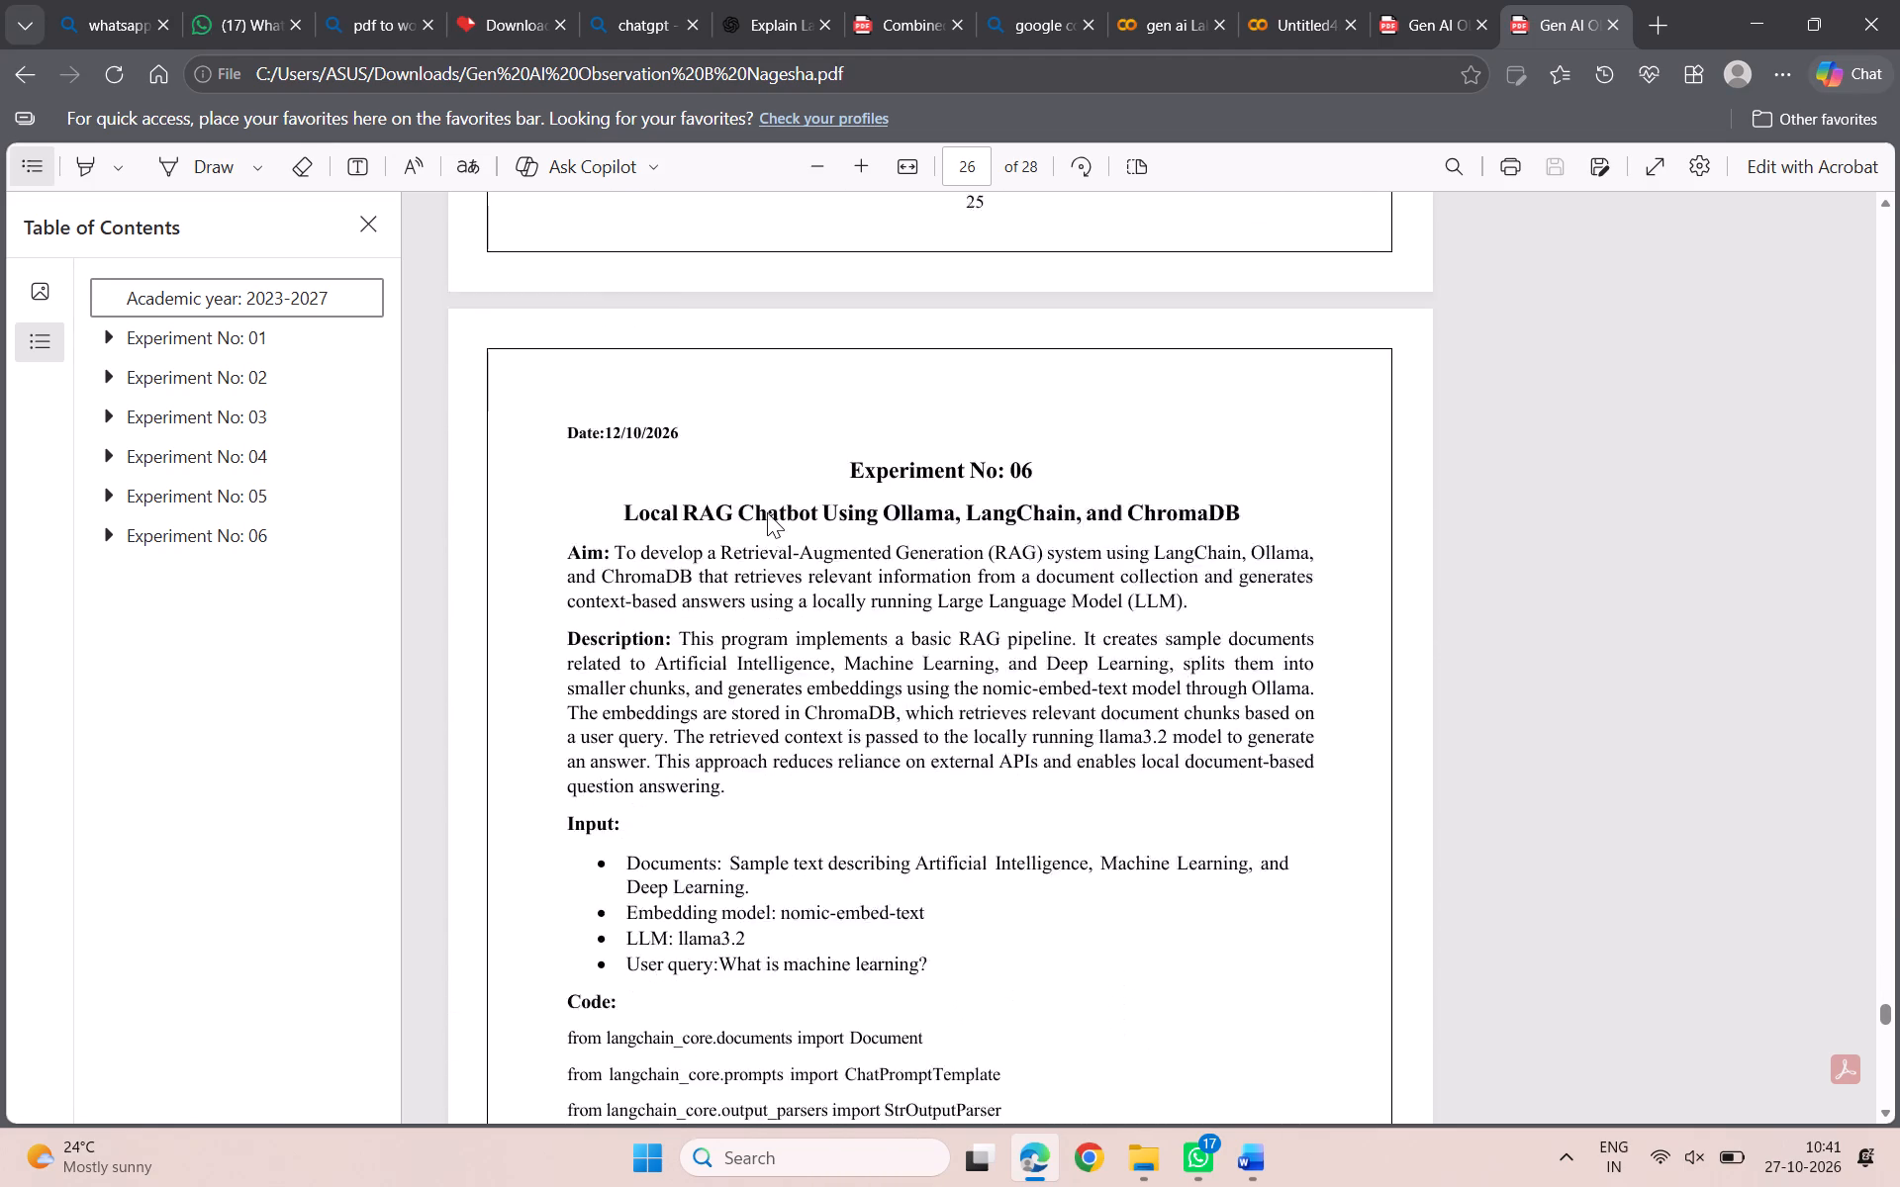
scroll(767, 512, "down", 12)
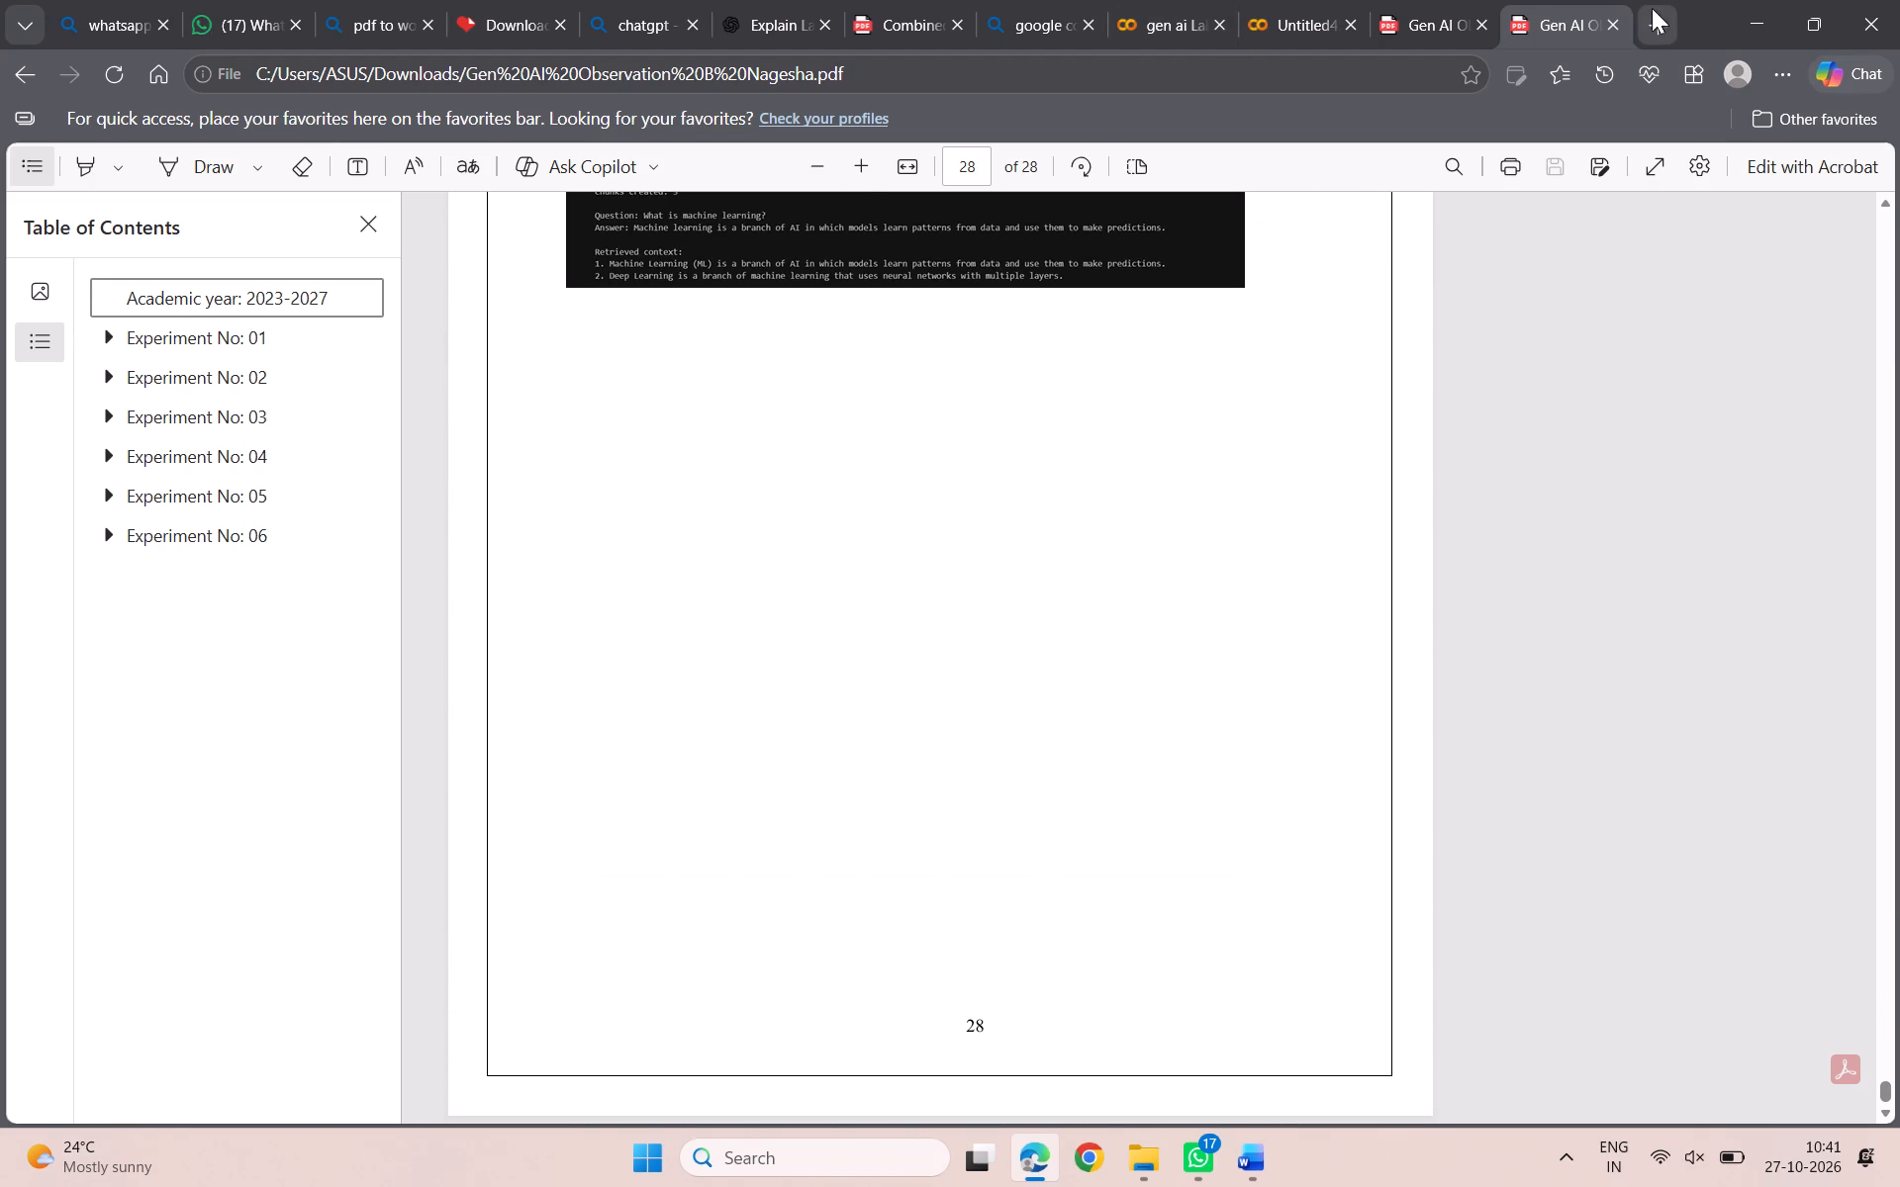
left_click(1612, 21)
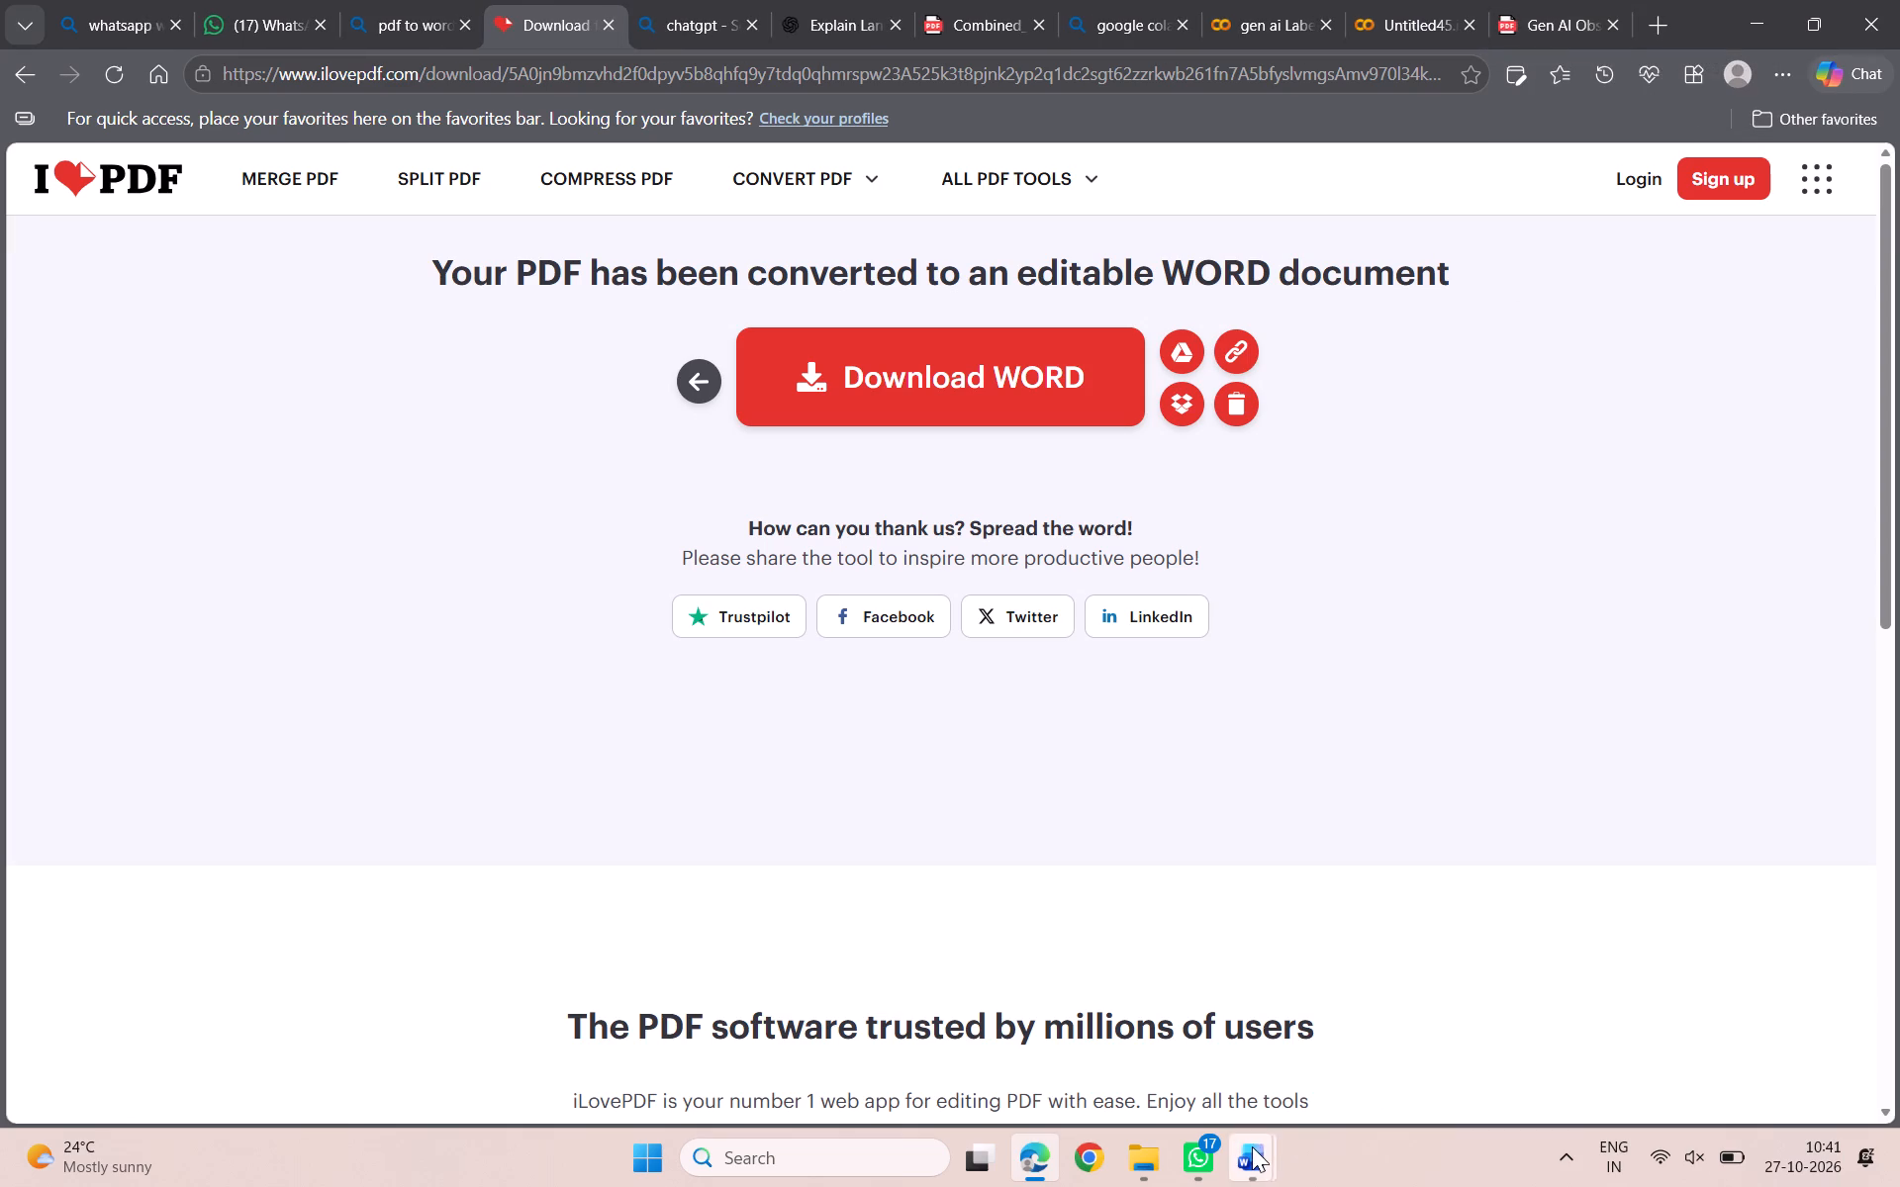
Switch back to the combined record in Word and try to delete the blank page between the cover page and the index.
left_click(1252, 1145)
left_click(1525, 987)
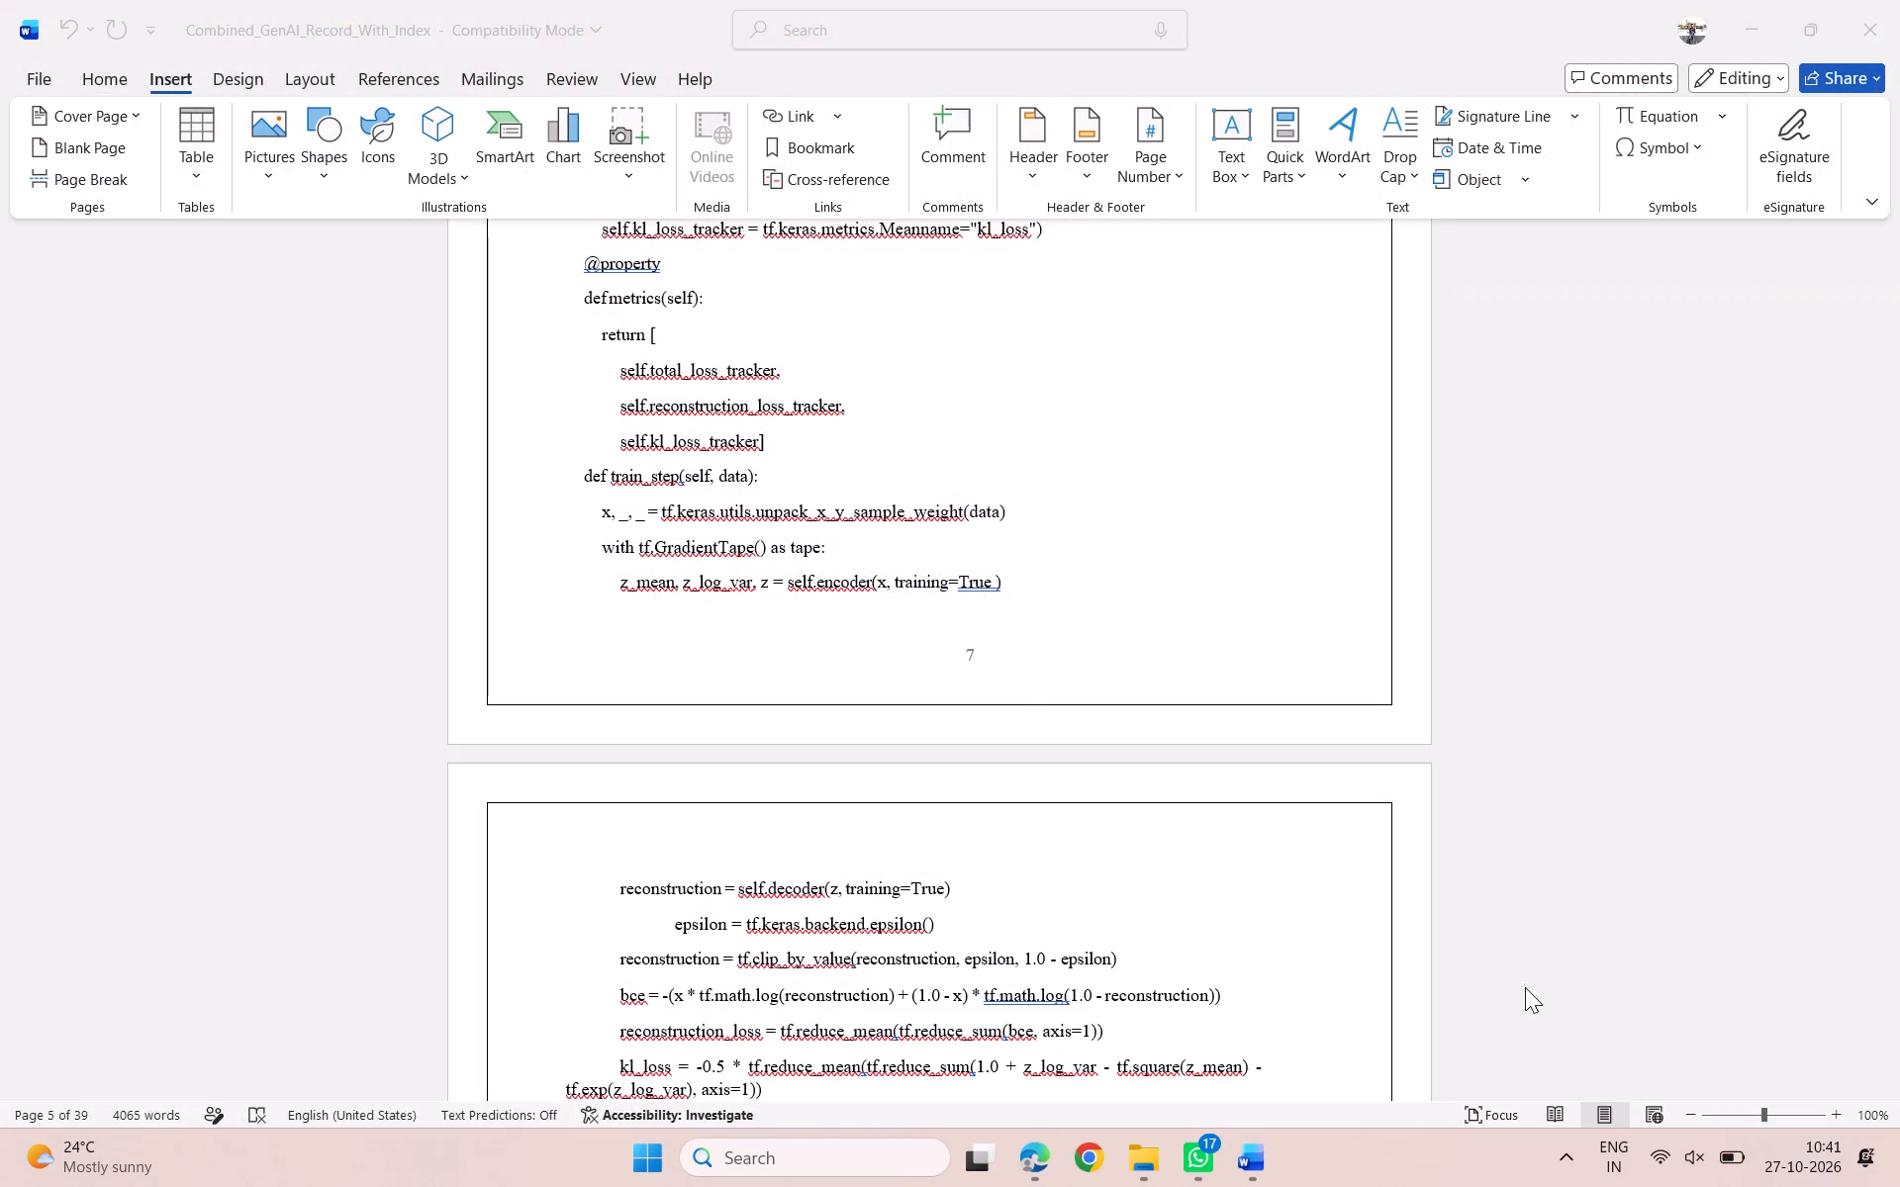
scroll(1015, 679, "up", 16)
scroll(1015, 679, "up", 7)
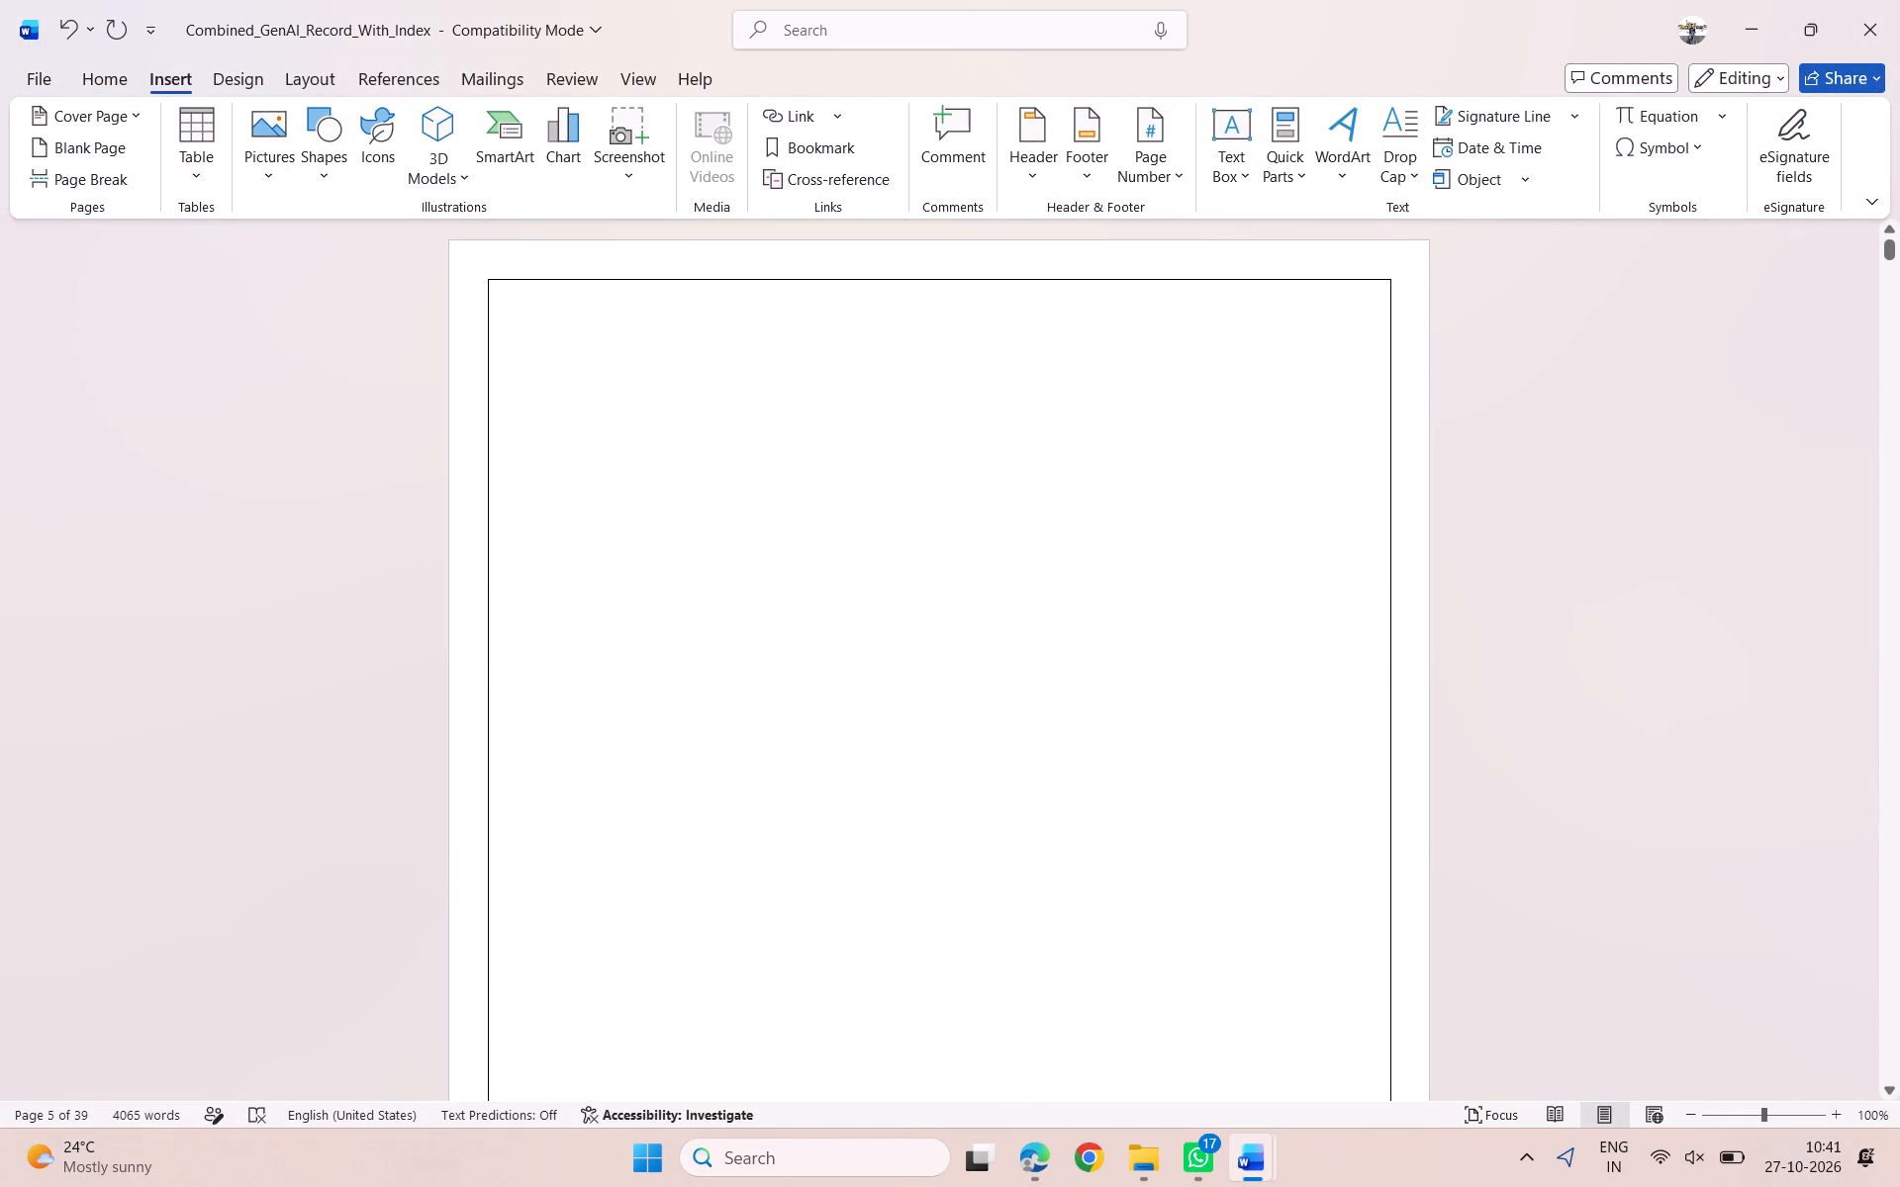
scroll(1015, 679, "down", 3)
left_click(798, 527)
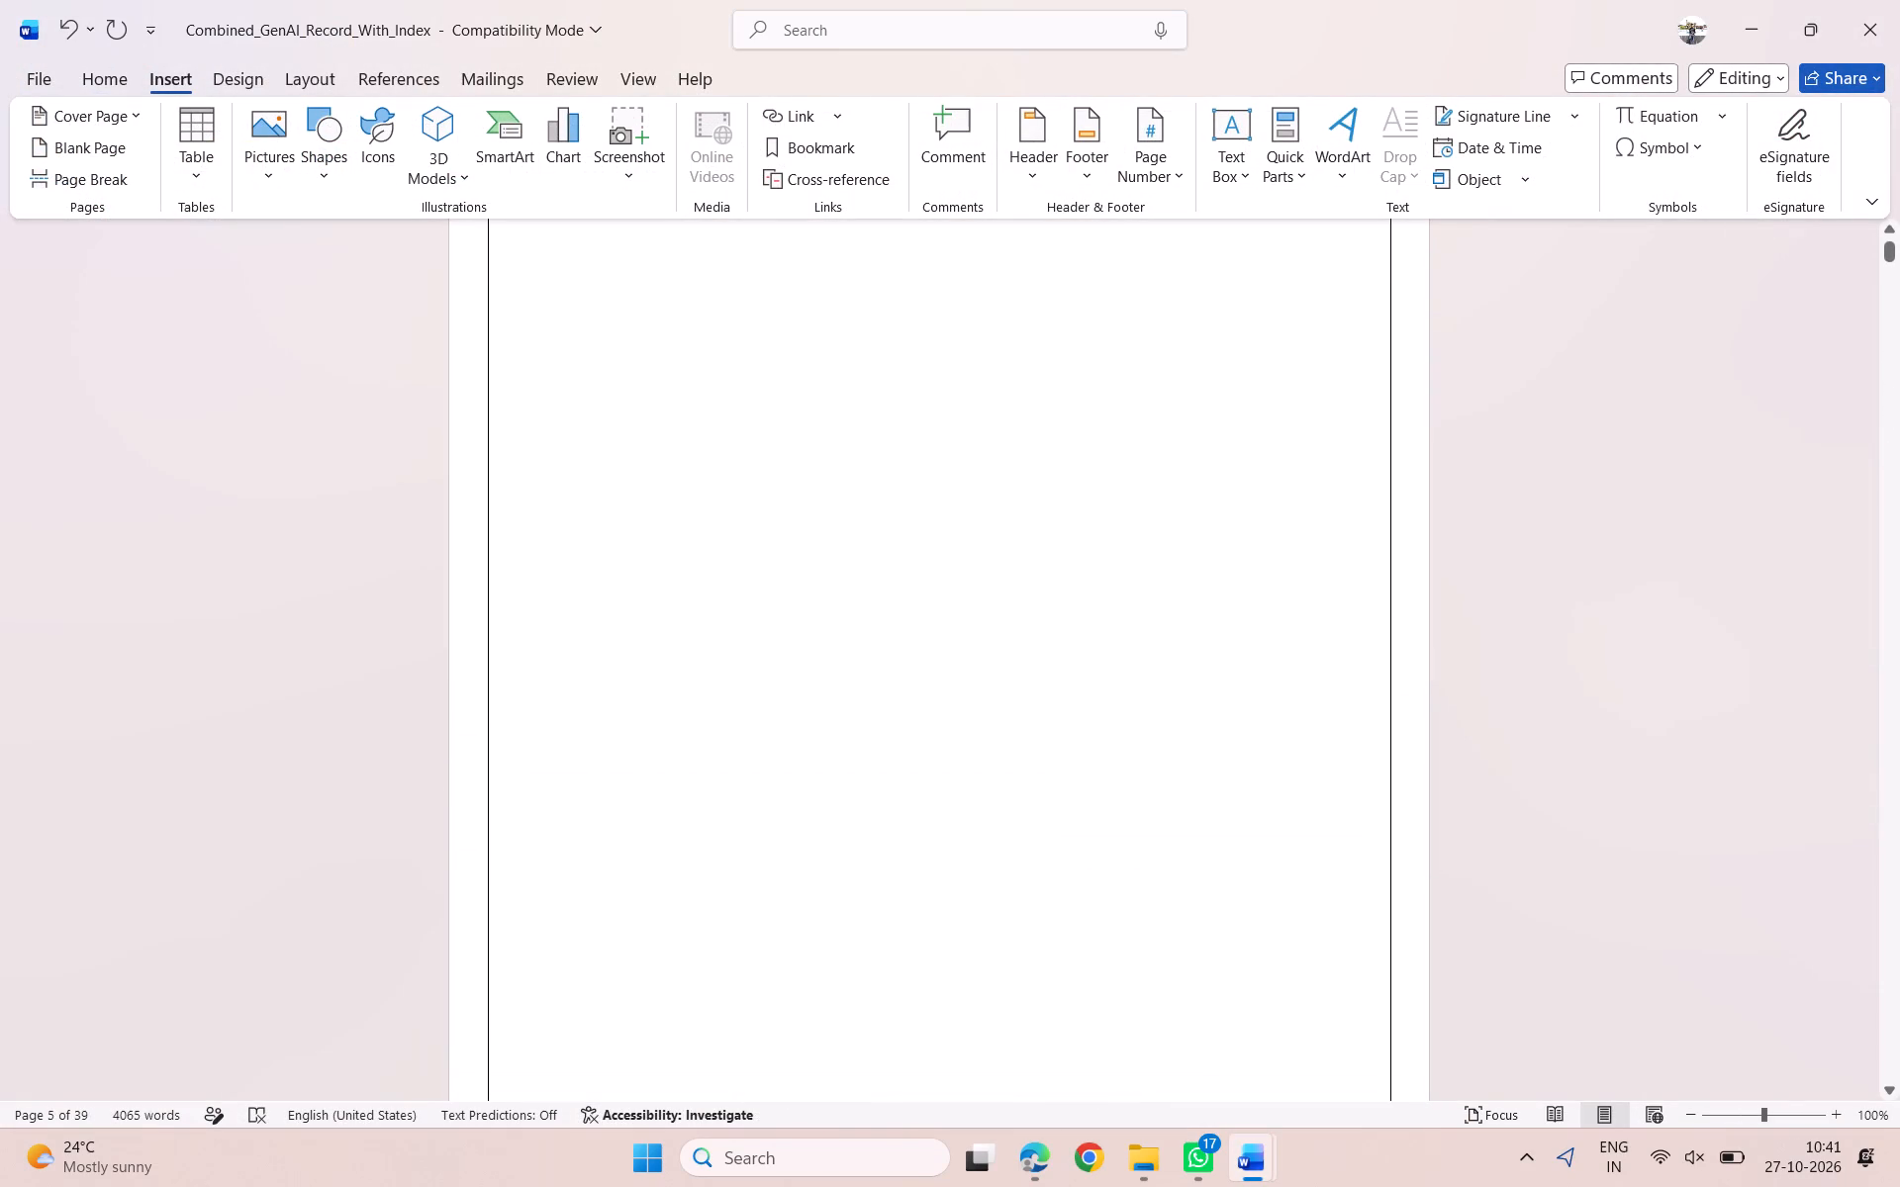
key("BackSpace")
key("BackSpace")
key("BackSpace")
key("BackSpace")
key("Delete")
scroll(798, 527, "up", 5)
scroll(798, 527, "down", 2)
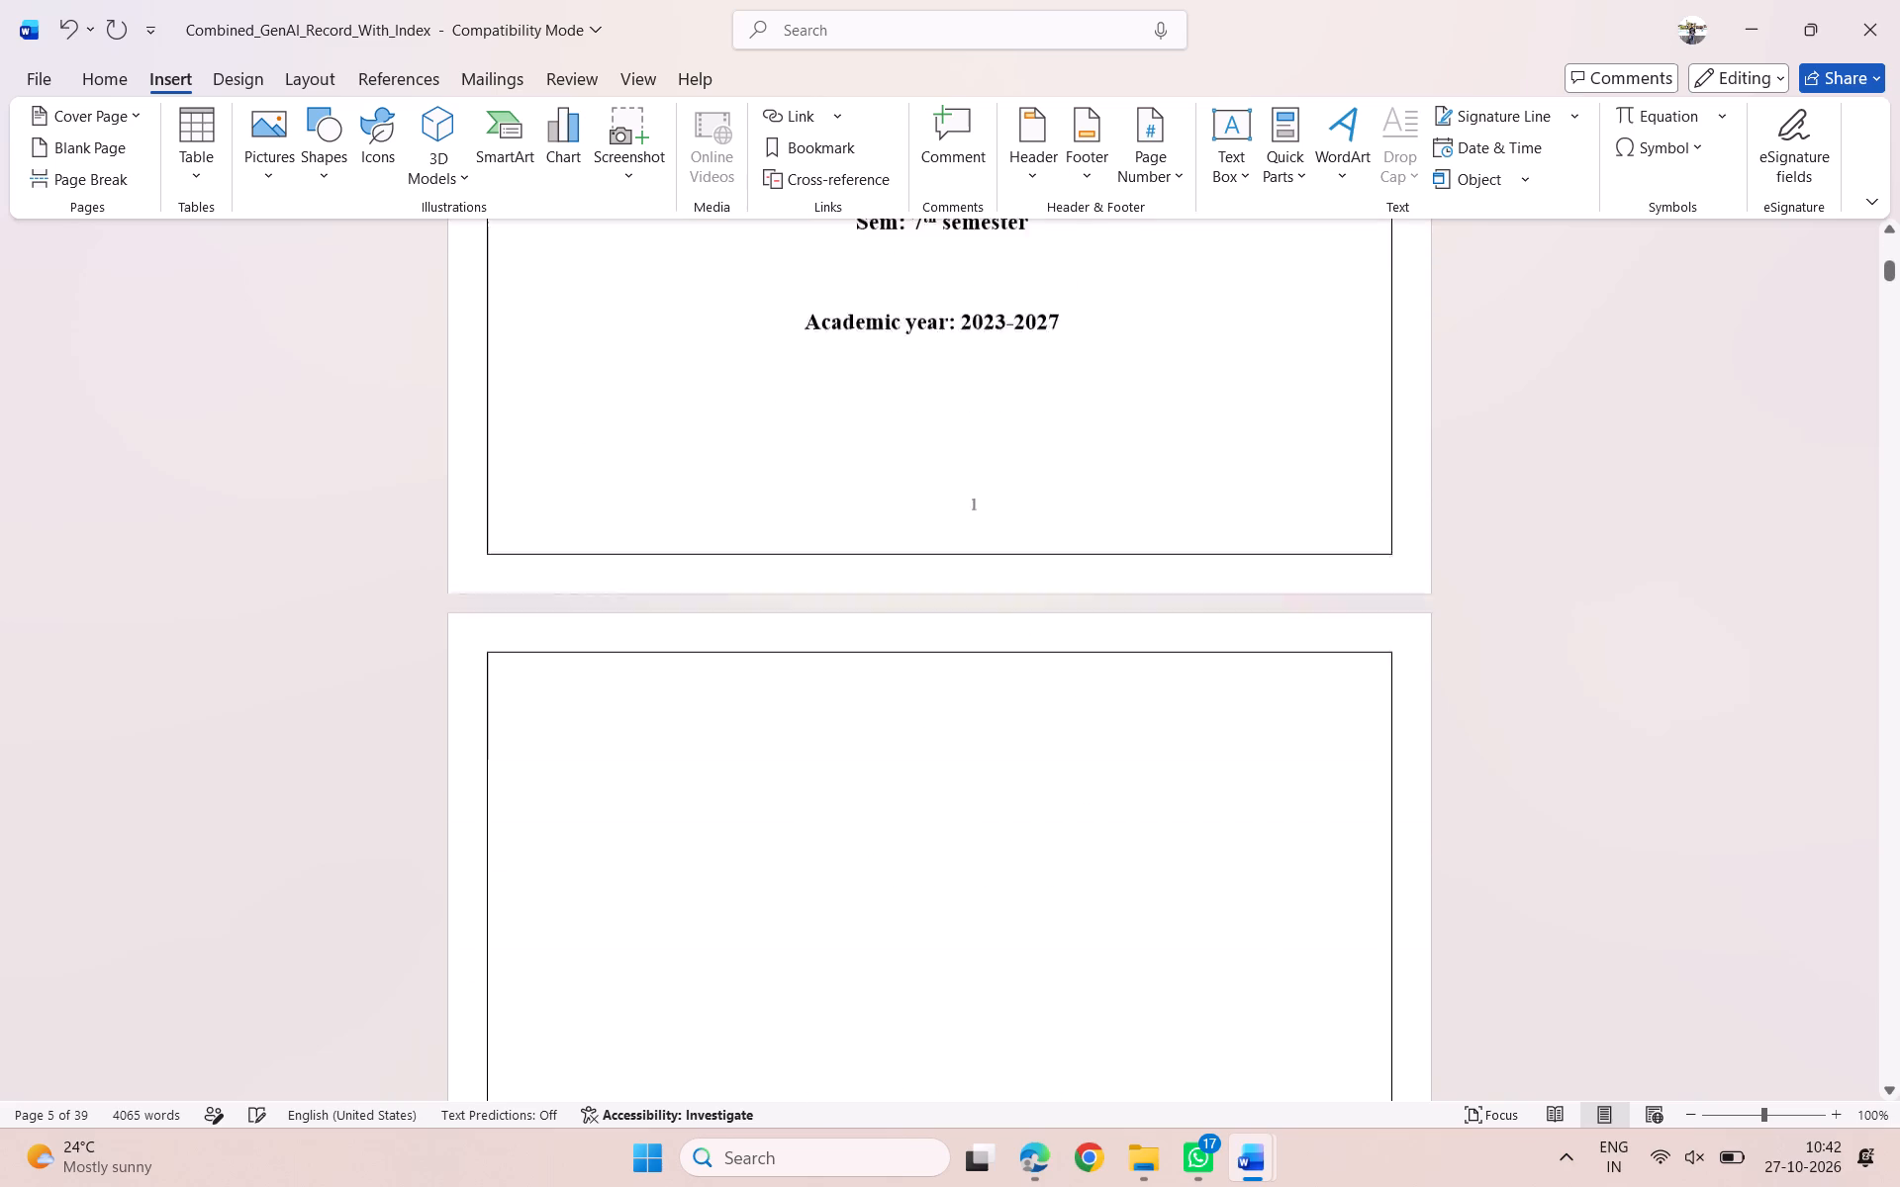
scroll(798, 527, "down", 2)
left_click(795, 530)
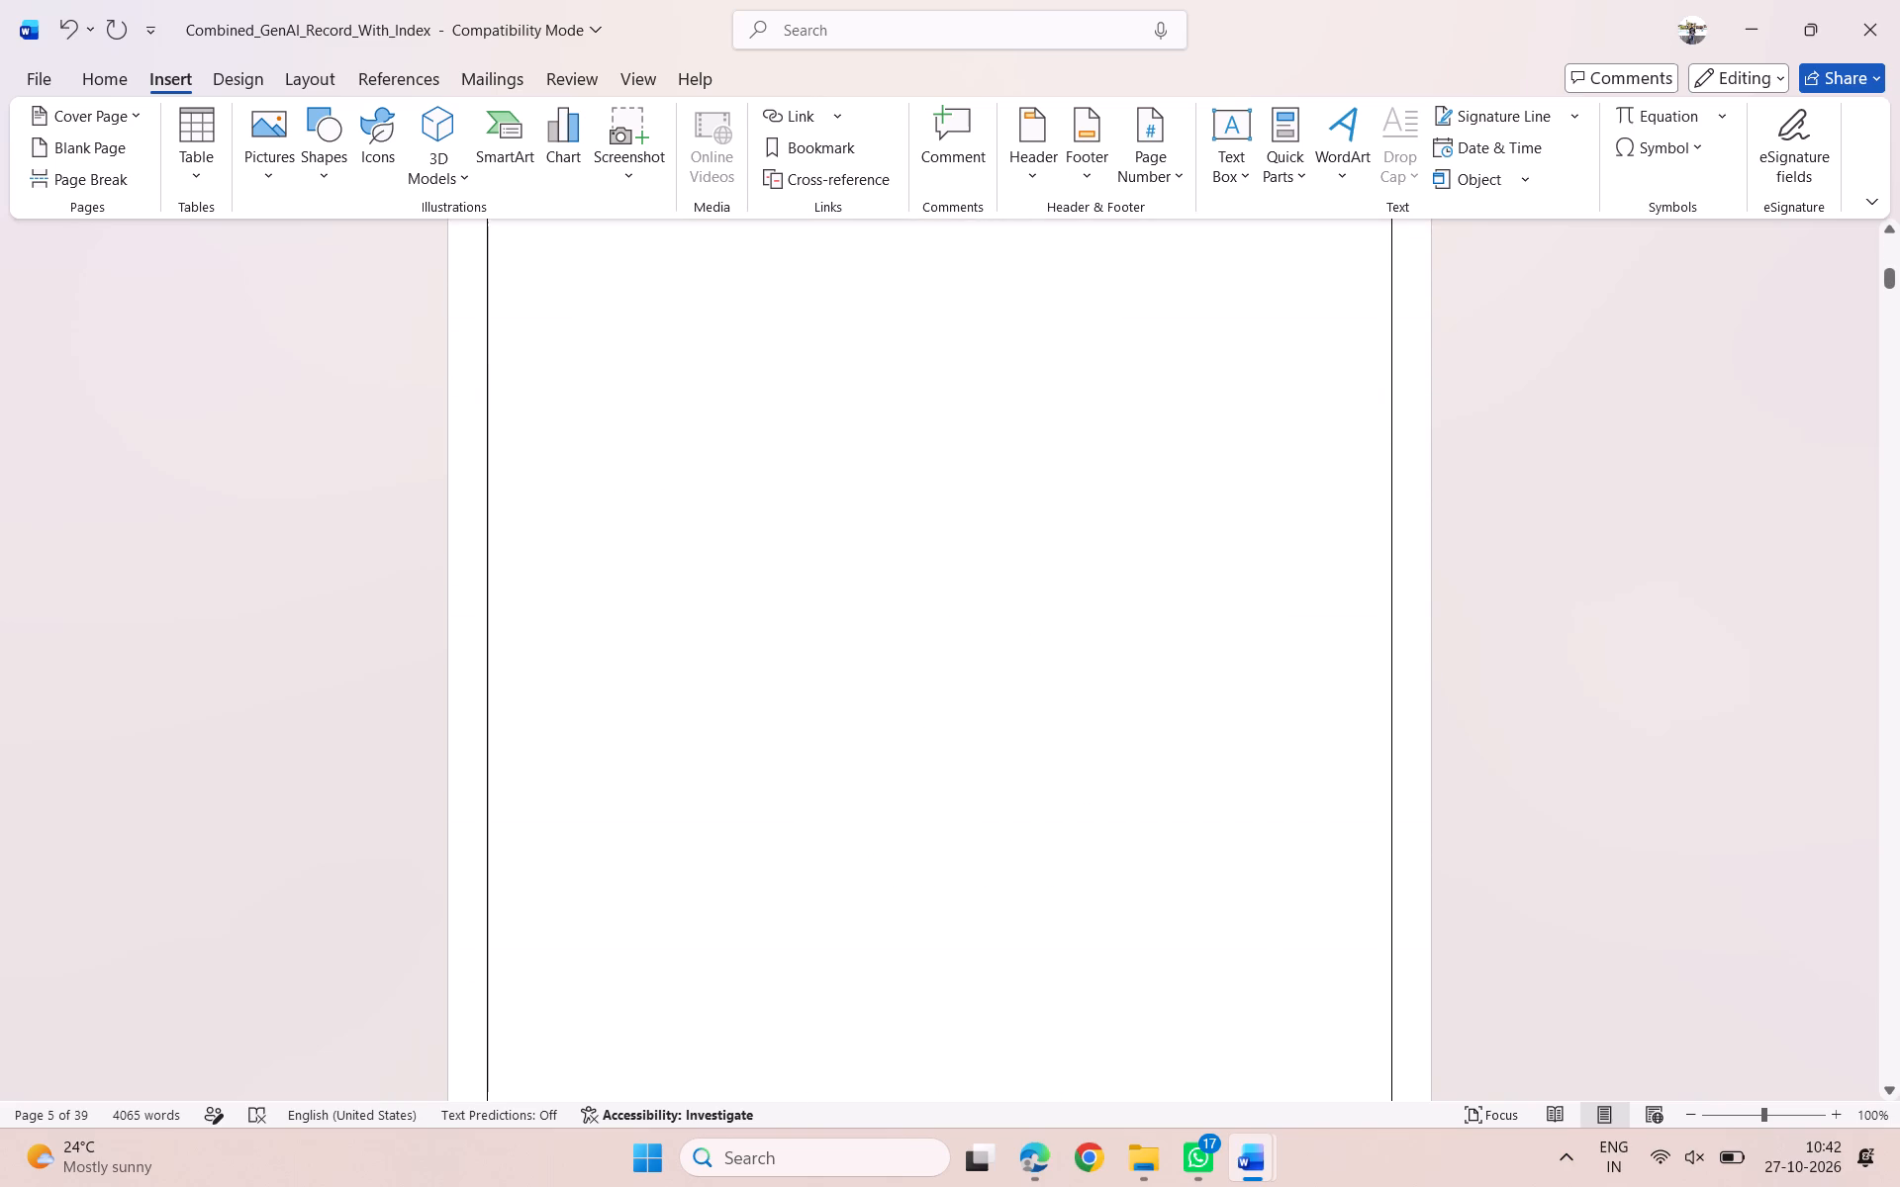
left_click(795, 530)
key("Delete")
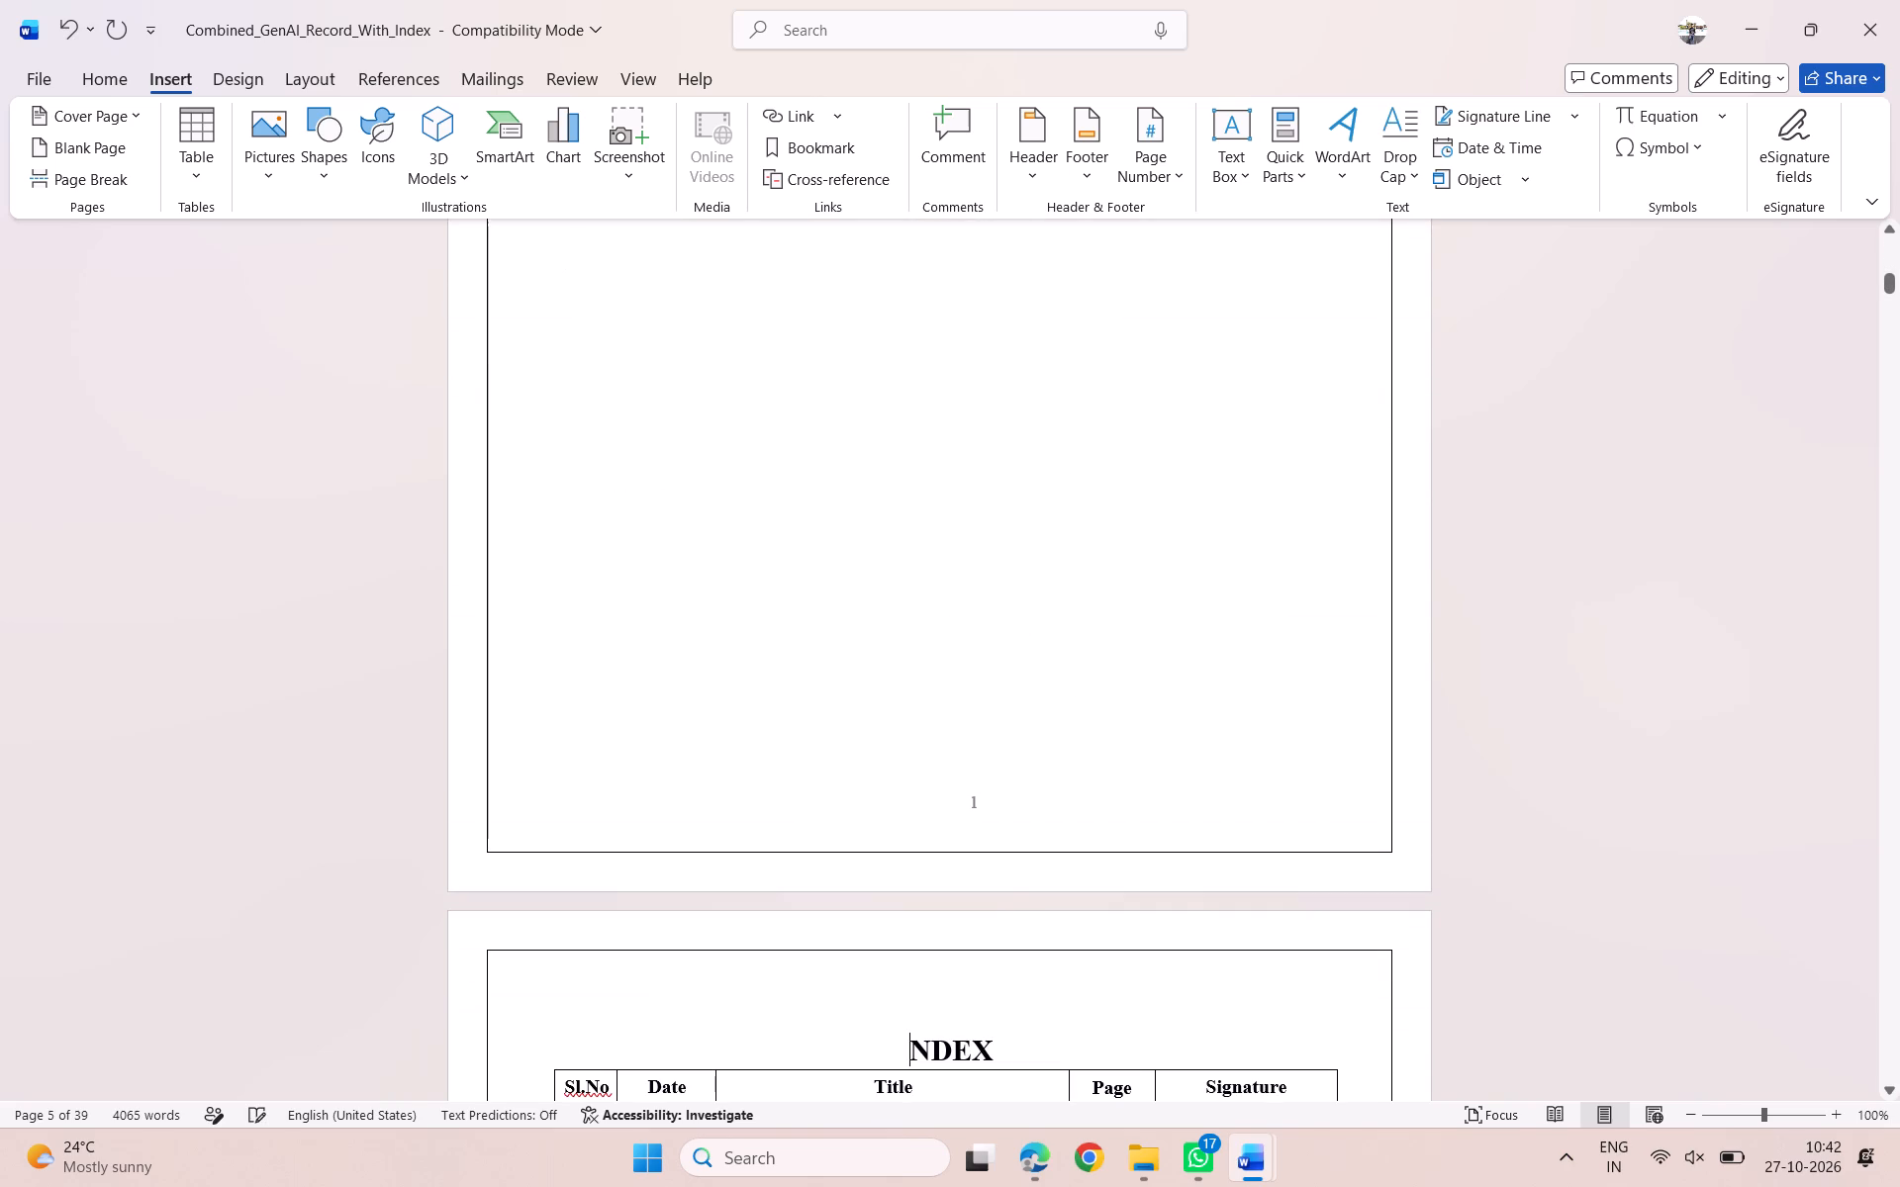
Try again to delete the blank page before the index, erasing the remaining letters of the INDEX heading.
scroll(795, 530, "up", 2)
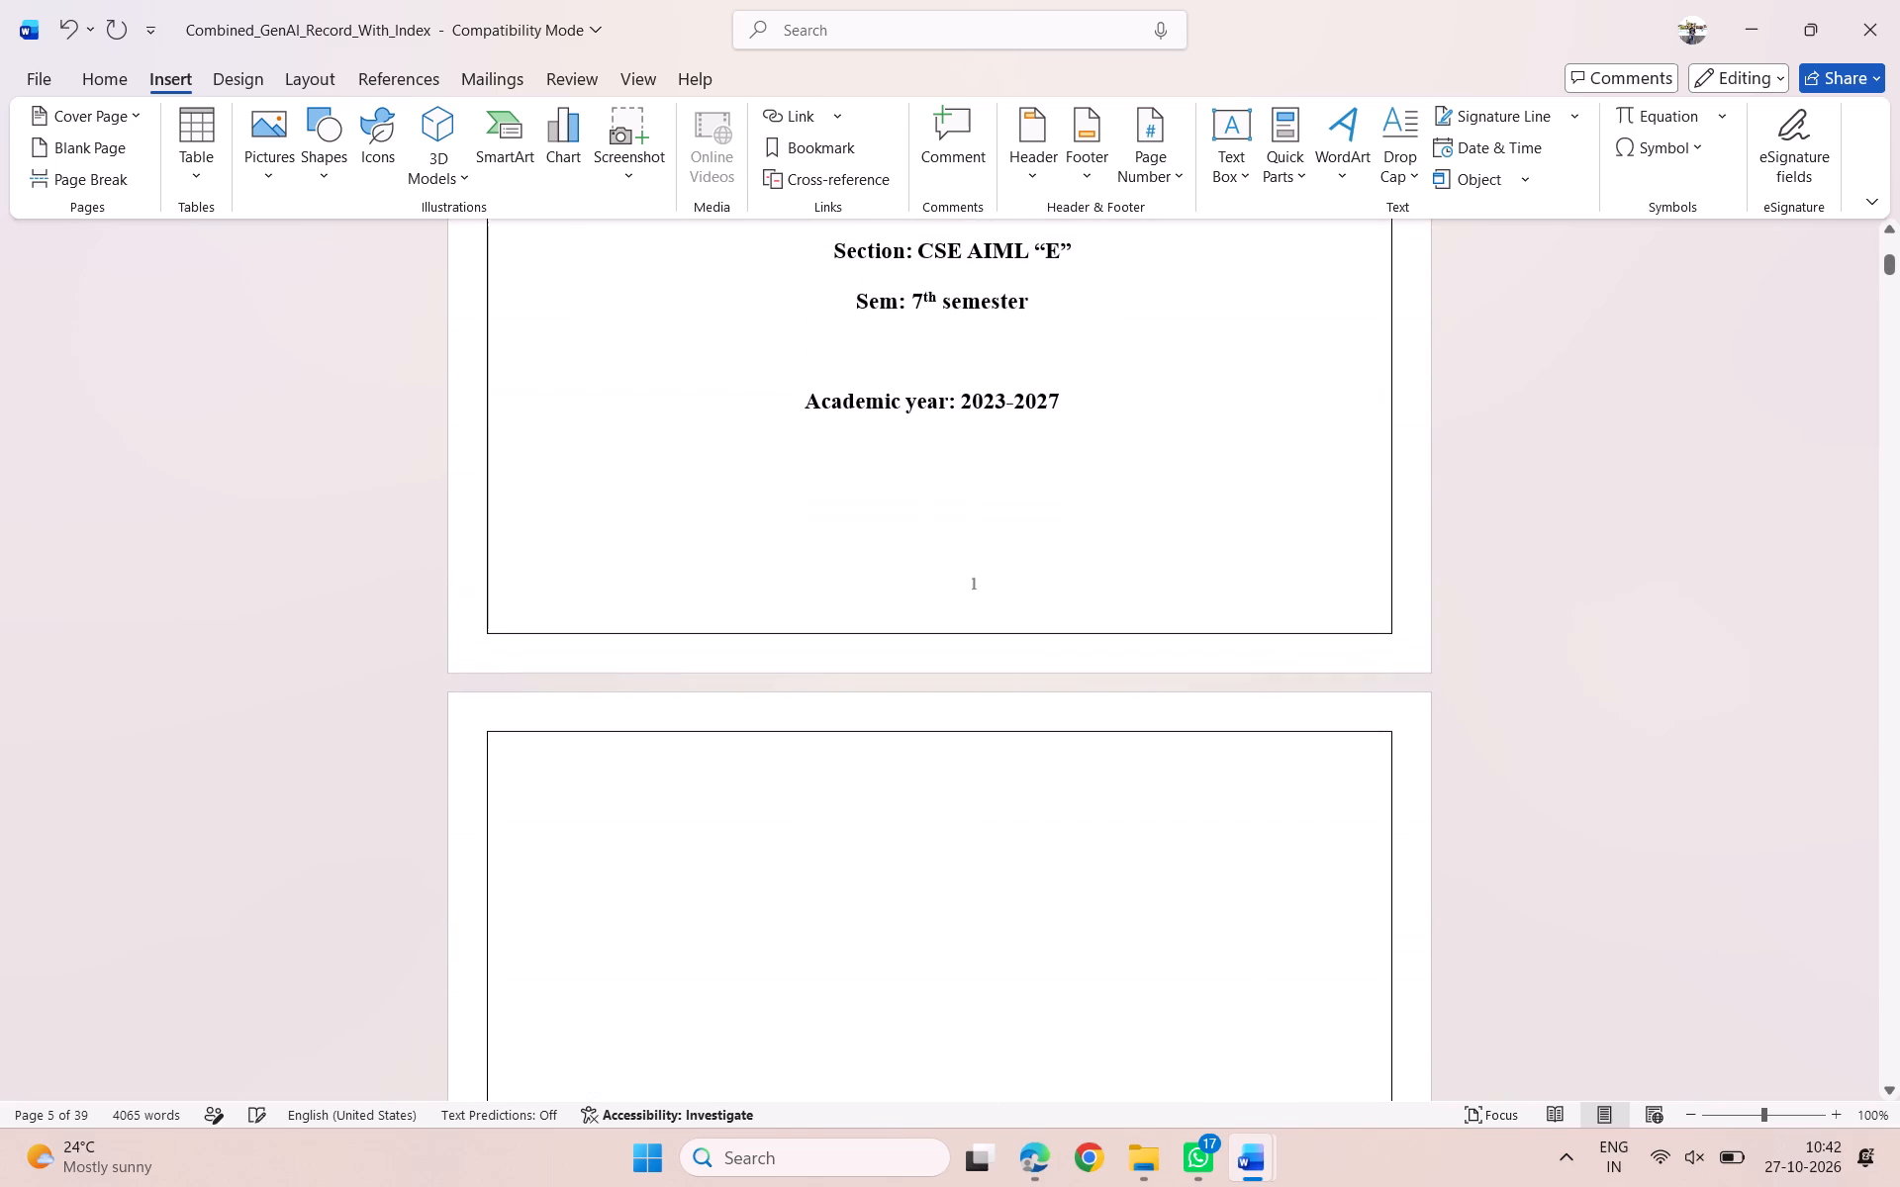
double_click(633, 867)
key("Delete")
key("Delete")
key("Delete")
key("Delete")
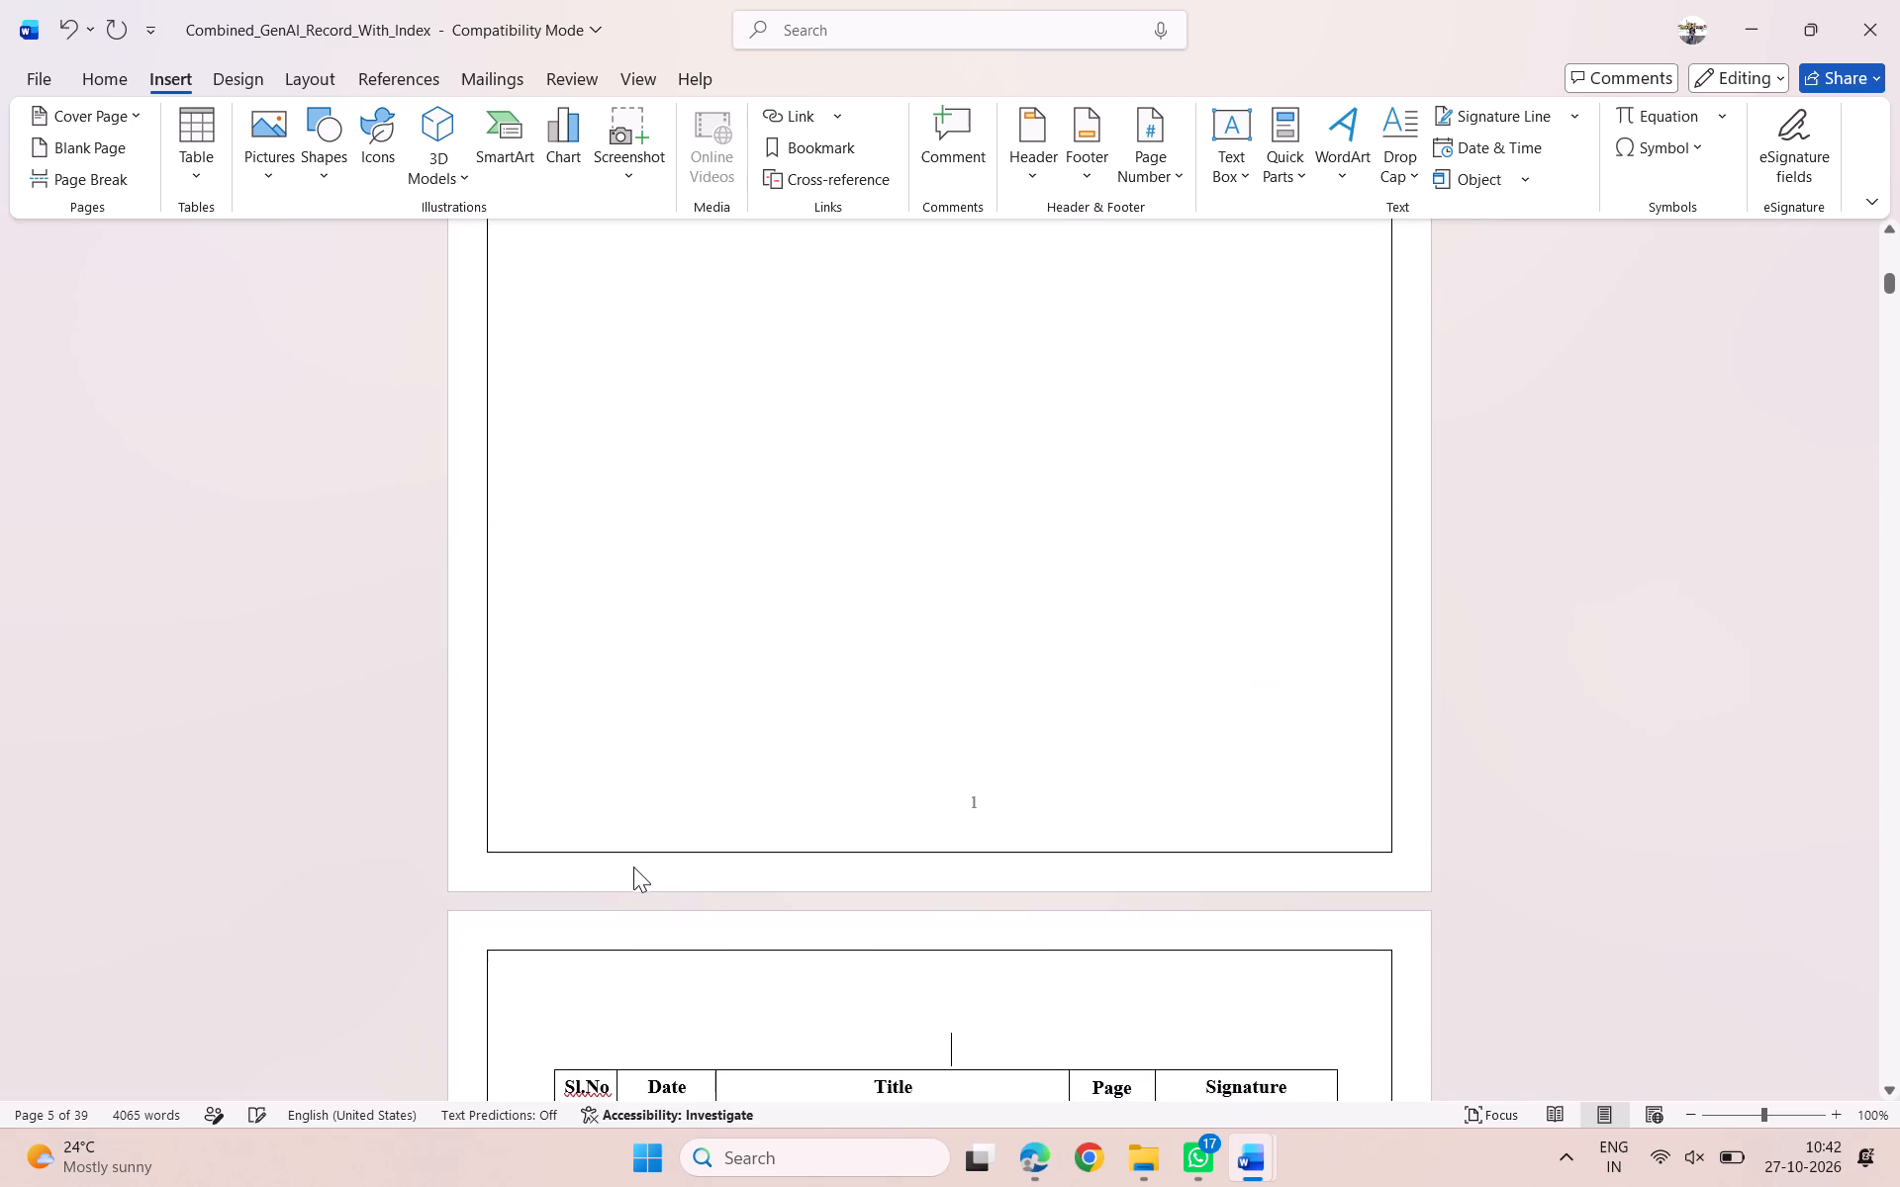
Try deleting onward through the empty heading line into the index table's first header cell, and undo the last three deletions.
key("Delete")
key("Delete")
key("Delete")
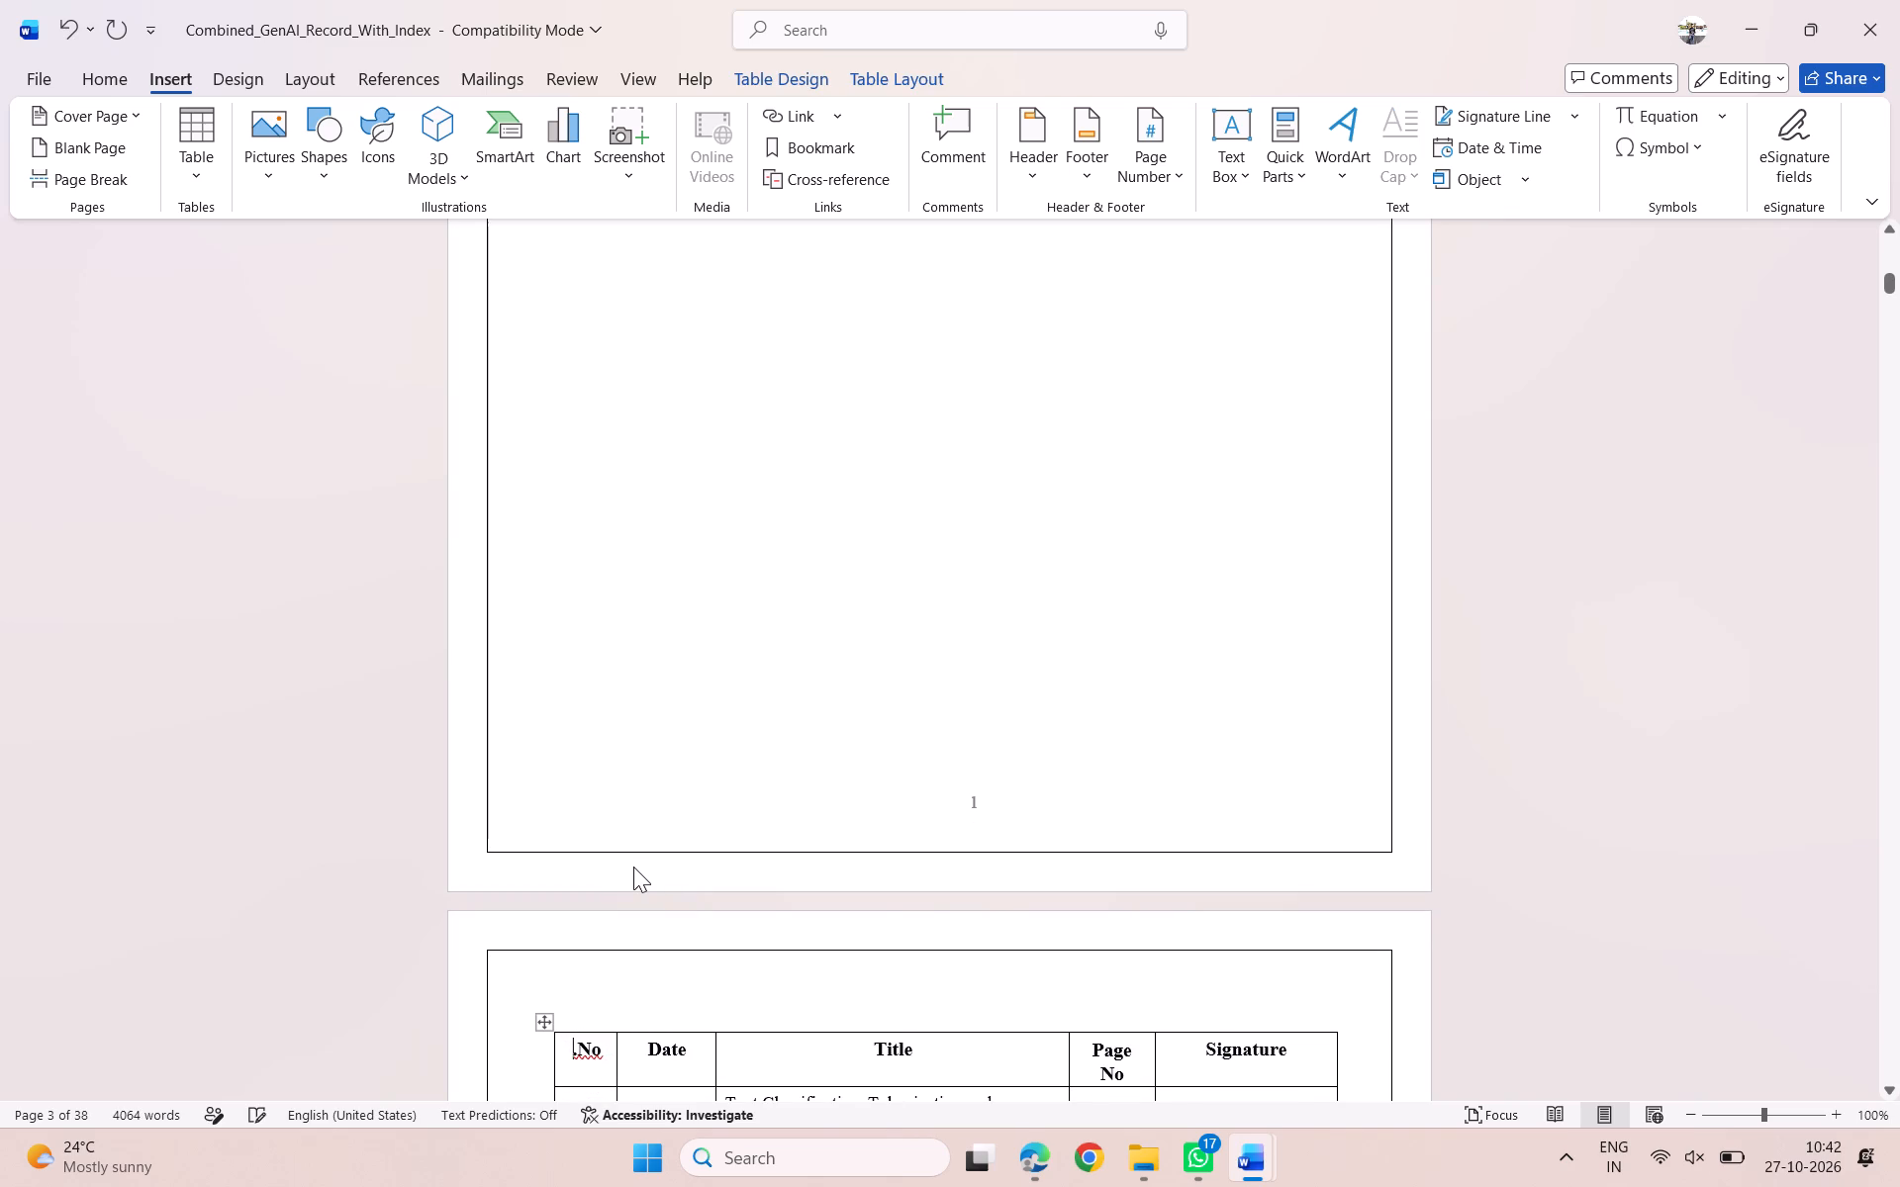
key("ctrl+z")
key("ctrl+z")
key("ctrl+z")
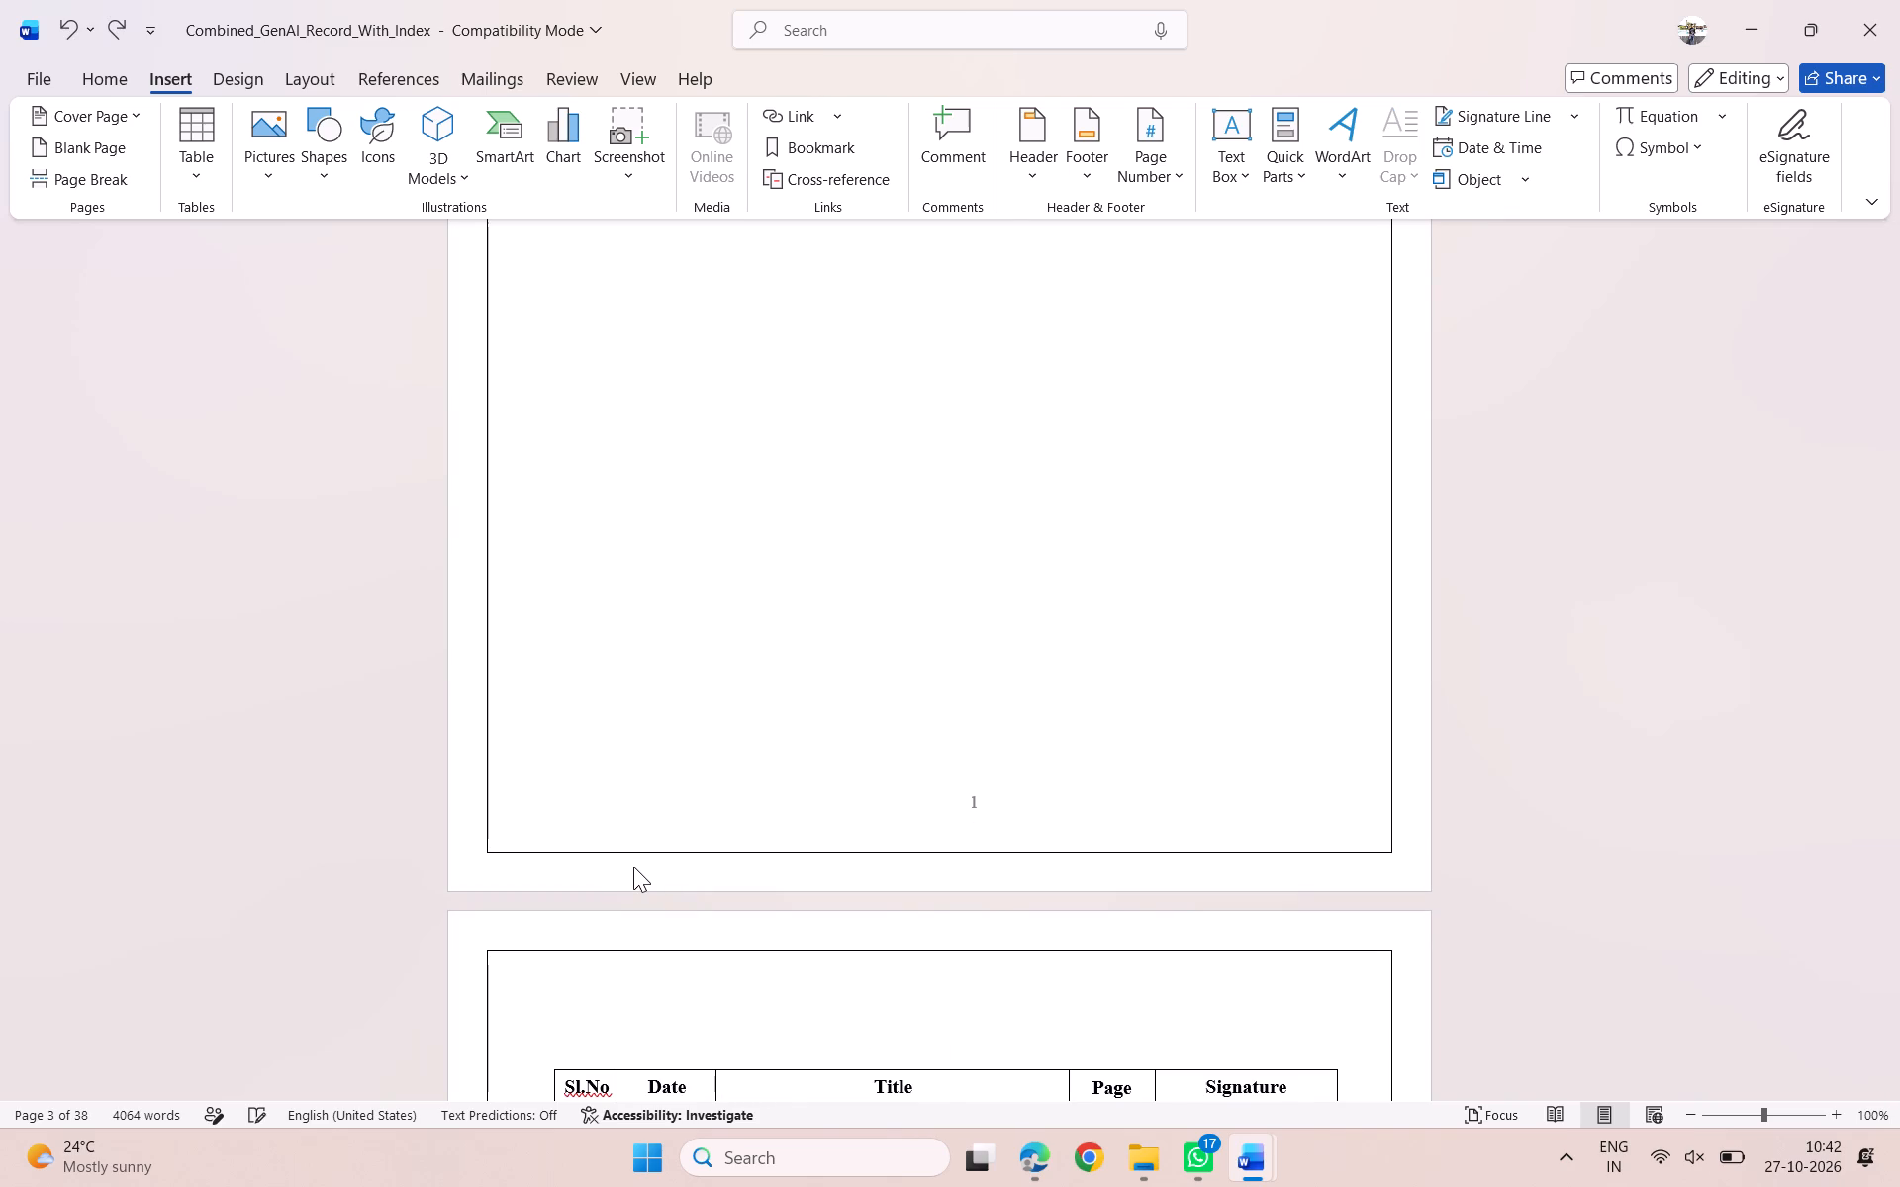
Delete the empty heading line above the index table.
left_click(630, 747)
scroll(630, 747, "up", 1)
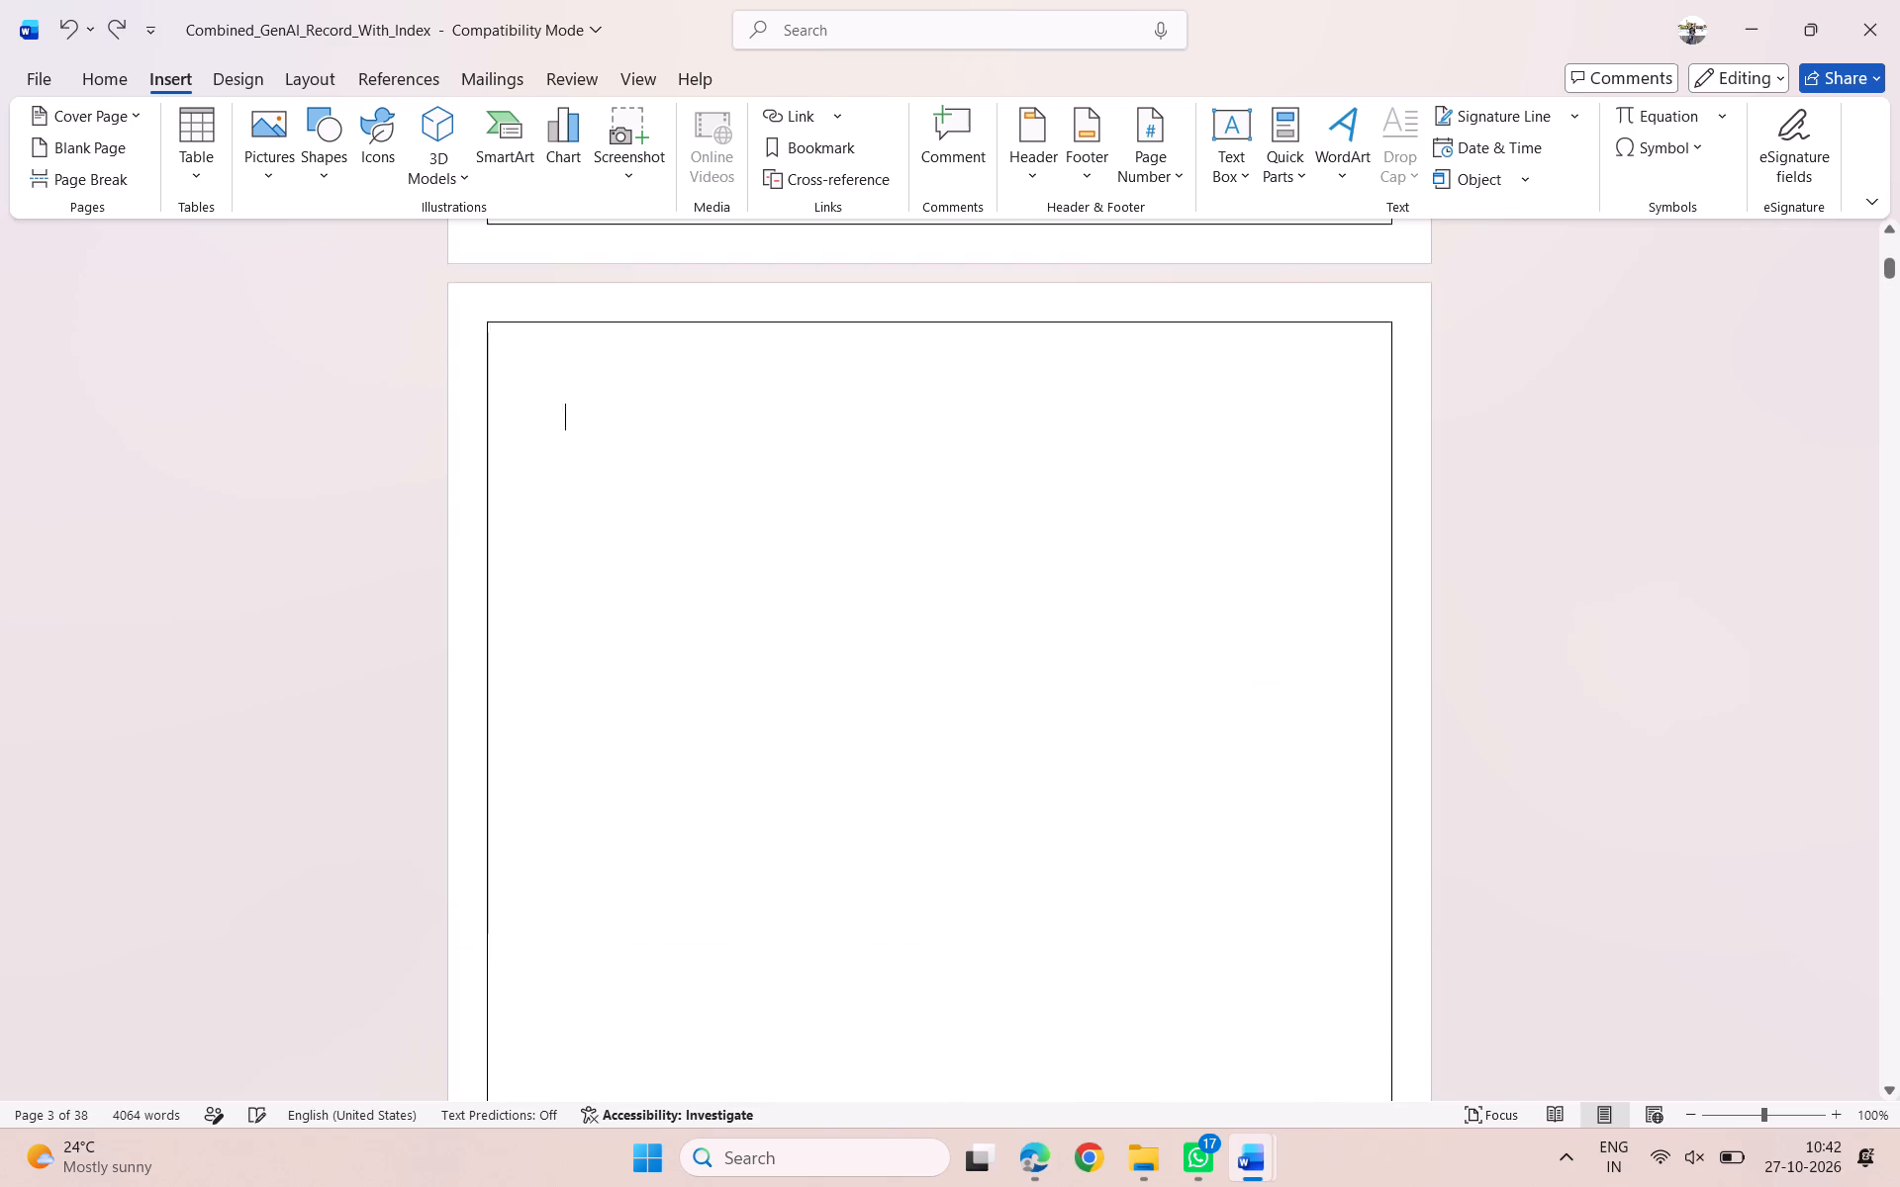
scroll(630, 747, "up", 1)
key("Delete")
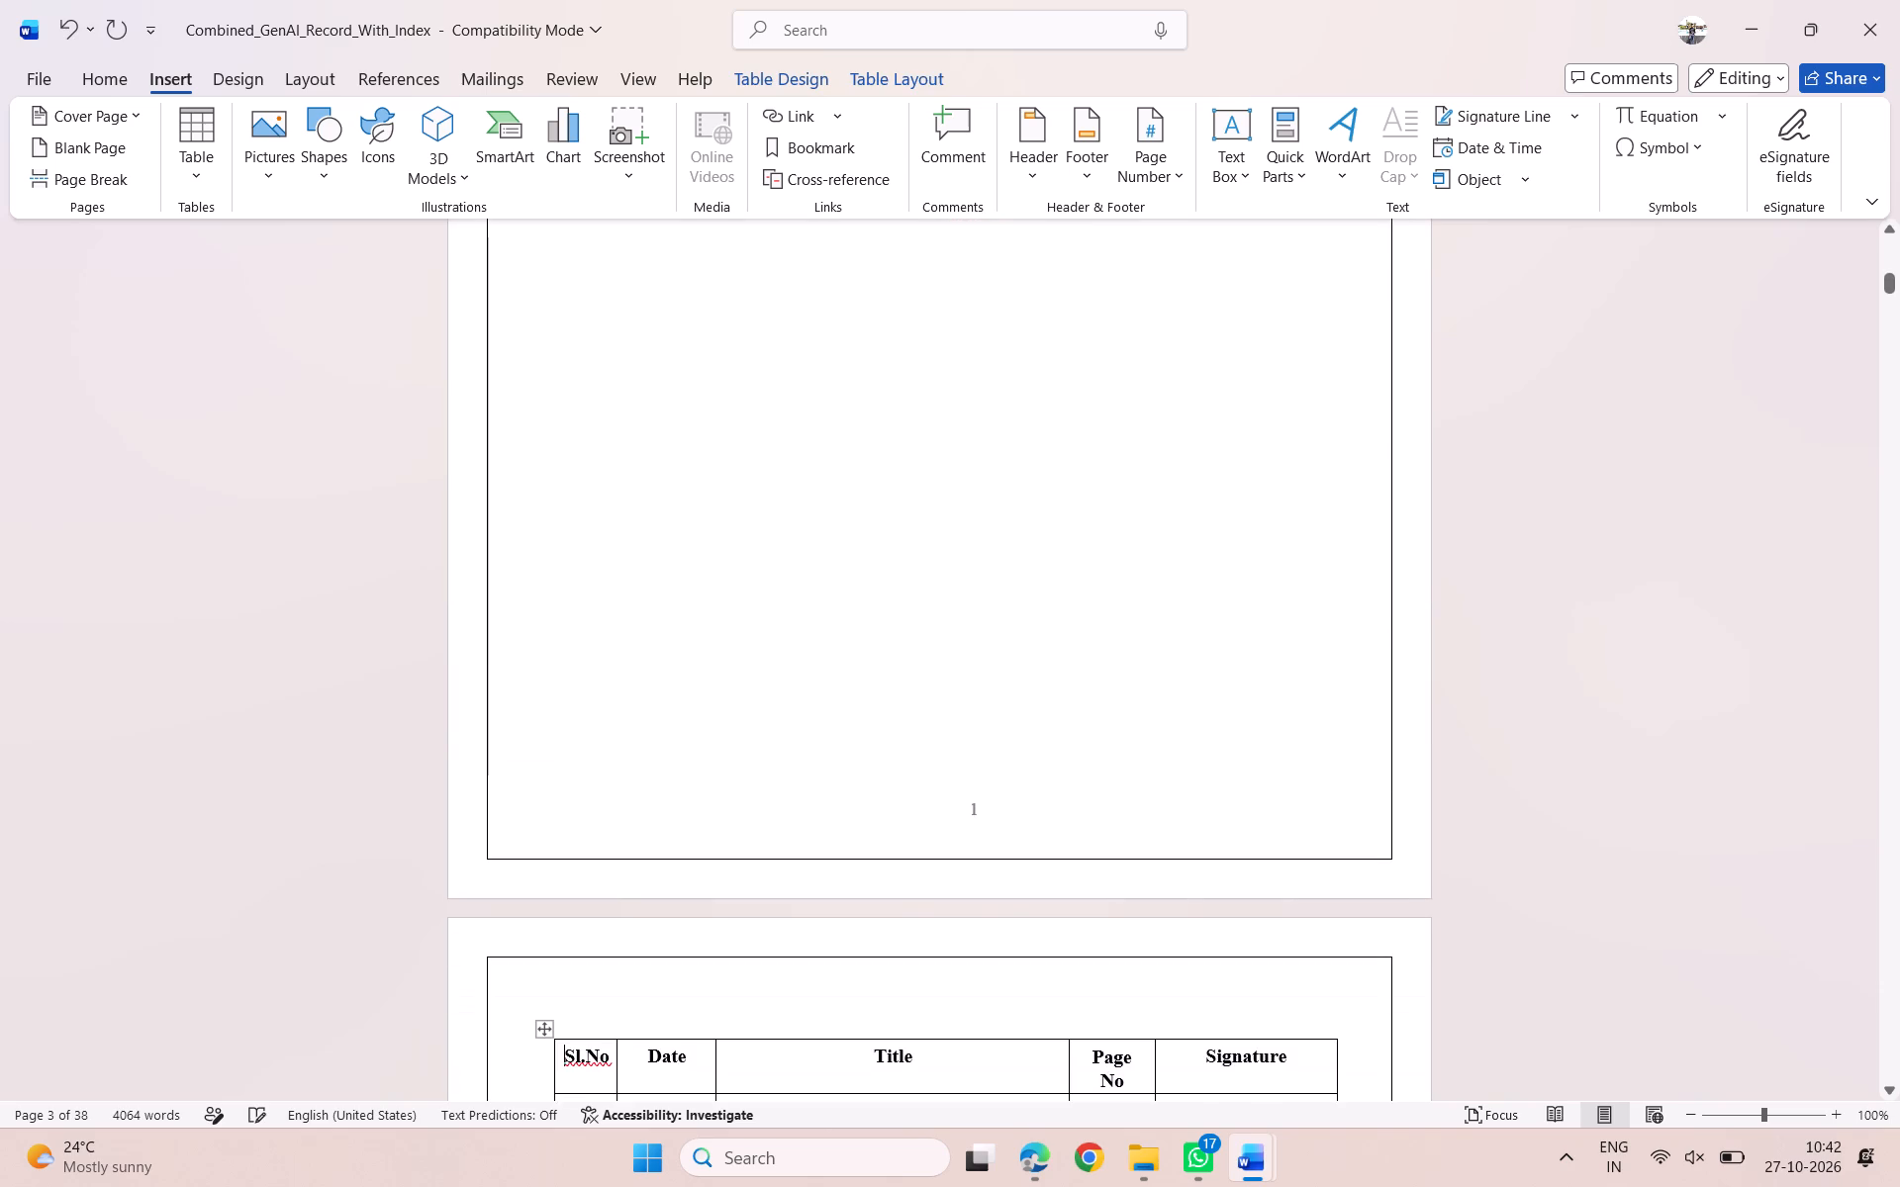
Try again to delete the blank page between the cover page and the index, erasing the S of the Sl.No header.
scroll(630, 747, "up", 1)
left_click(630, 747)
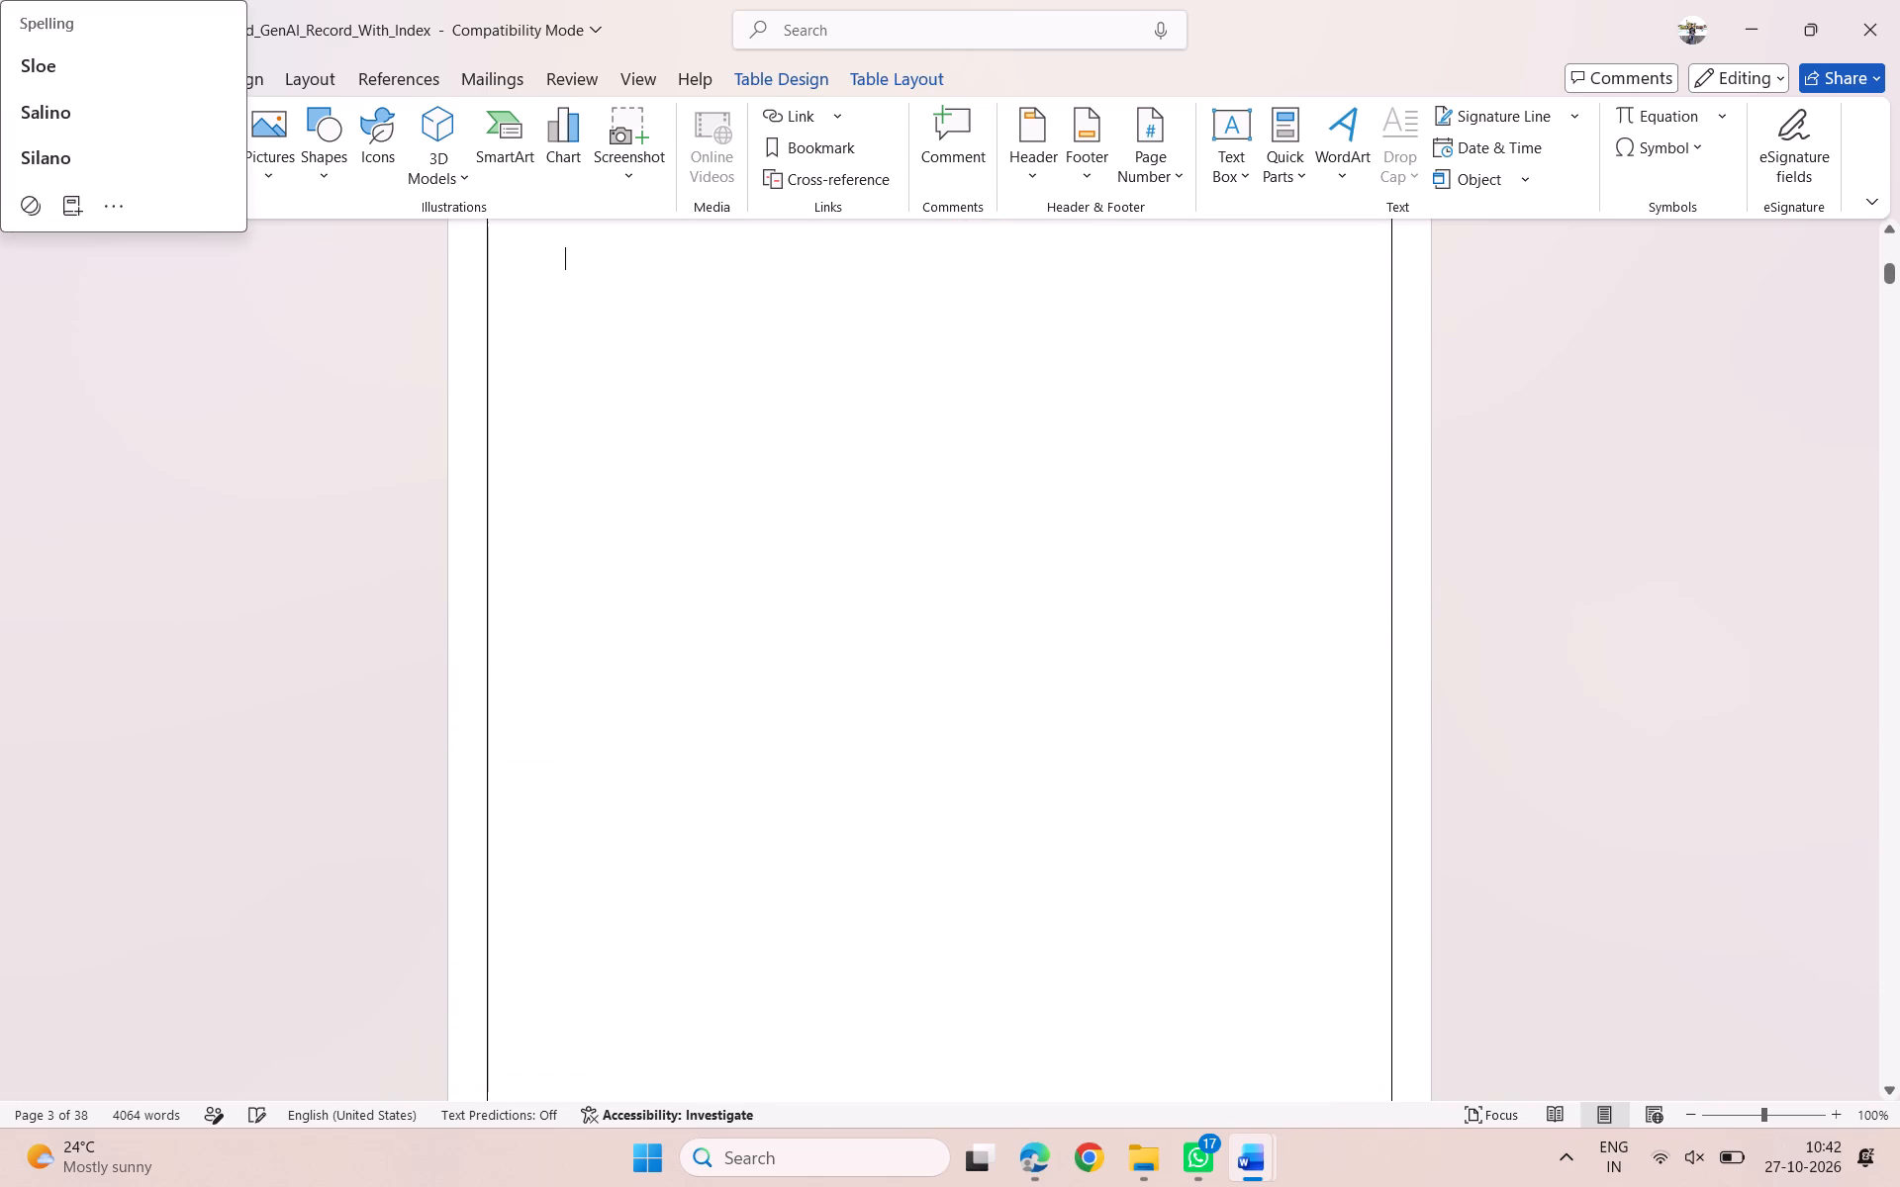
scroll(630, 747, "up", 1)
key("BackSpace")
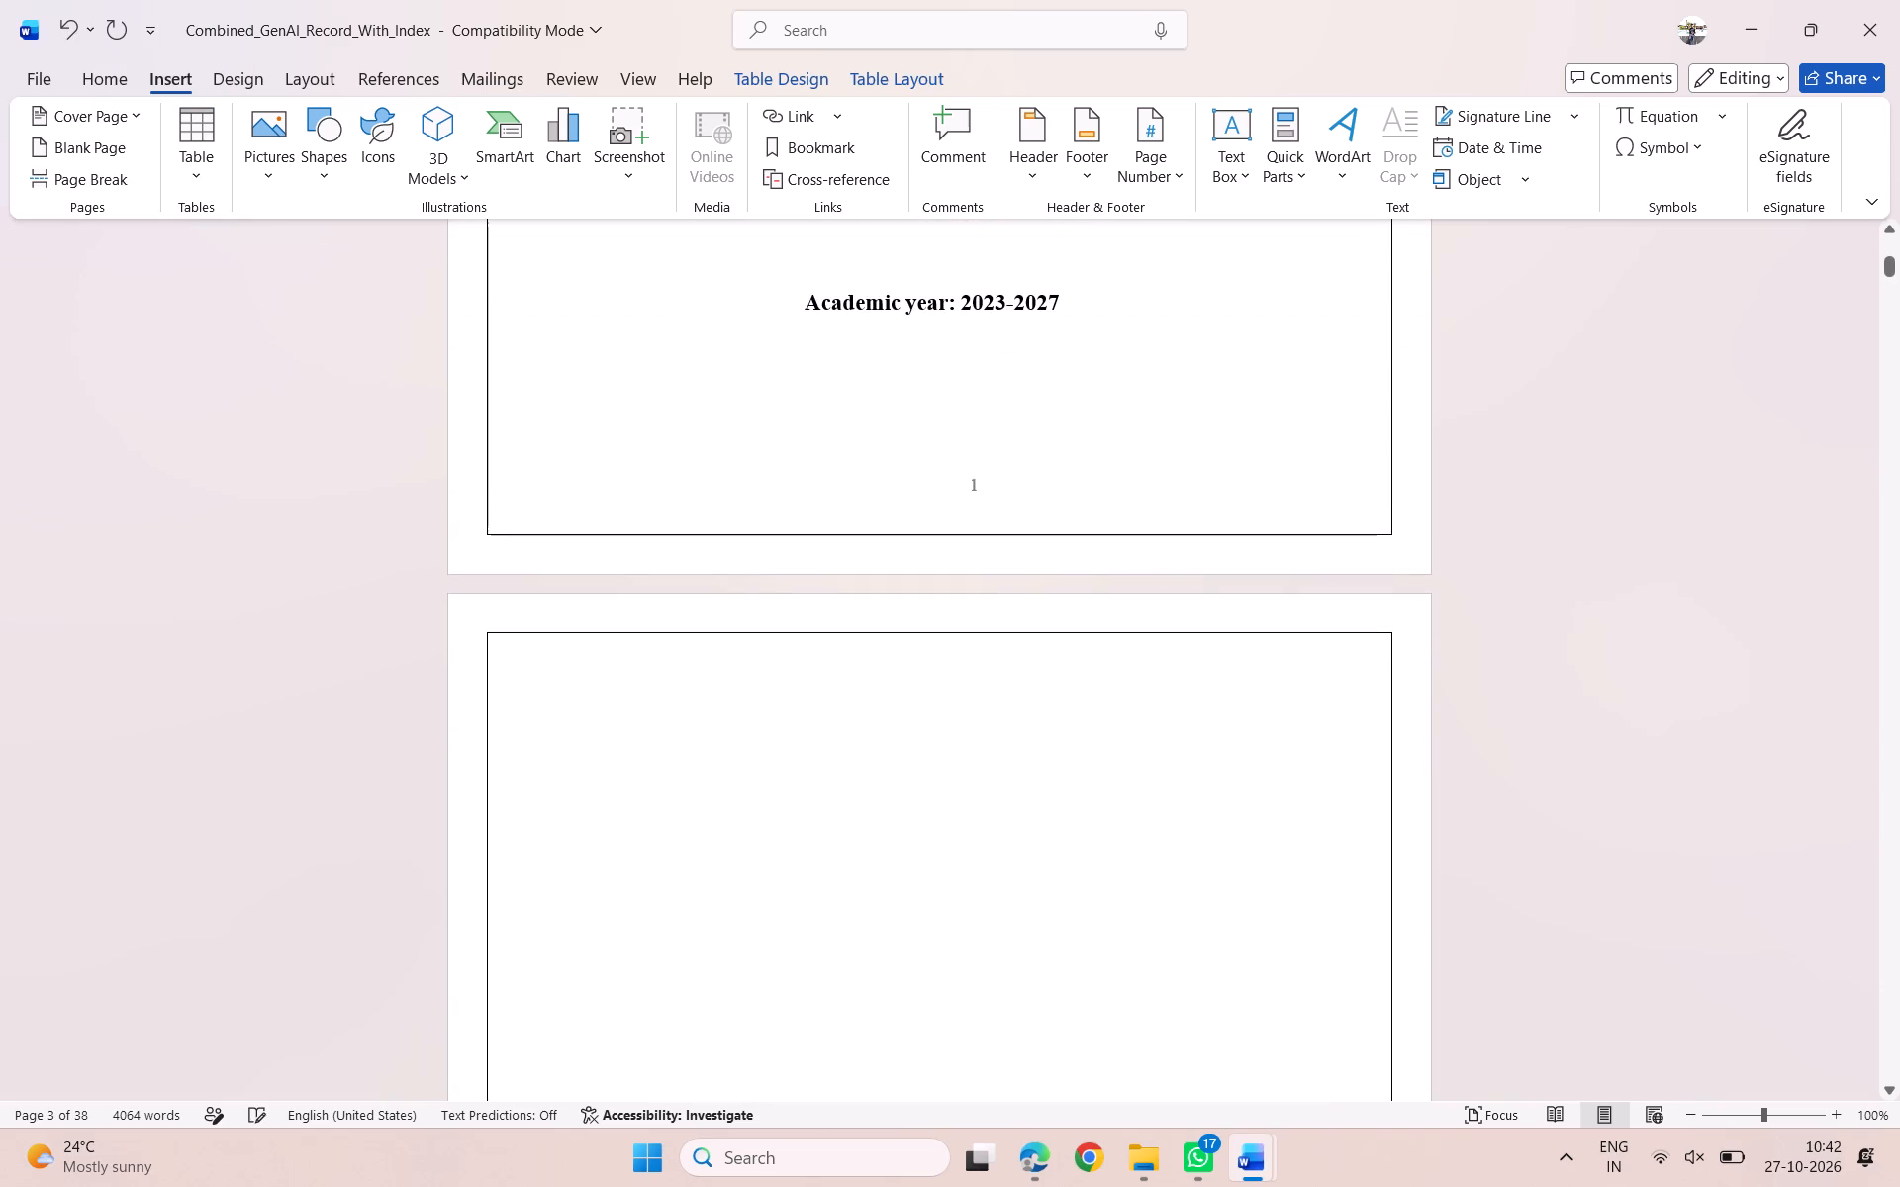
key("BackSpace")
key("BackSpace")
key("BackSpace")
key("BackSpace")
key("BackSpace")
key("BackSpace")
key("Delete")
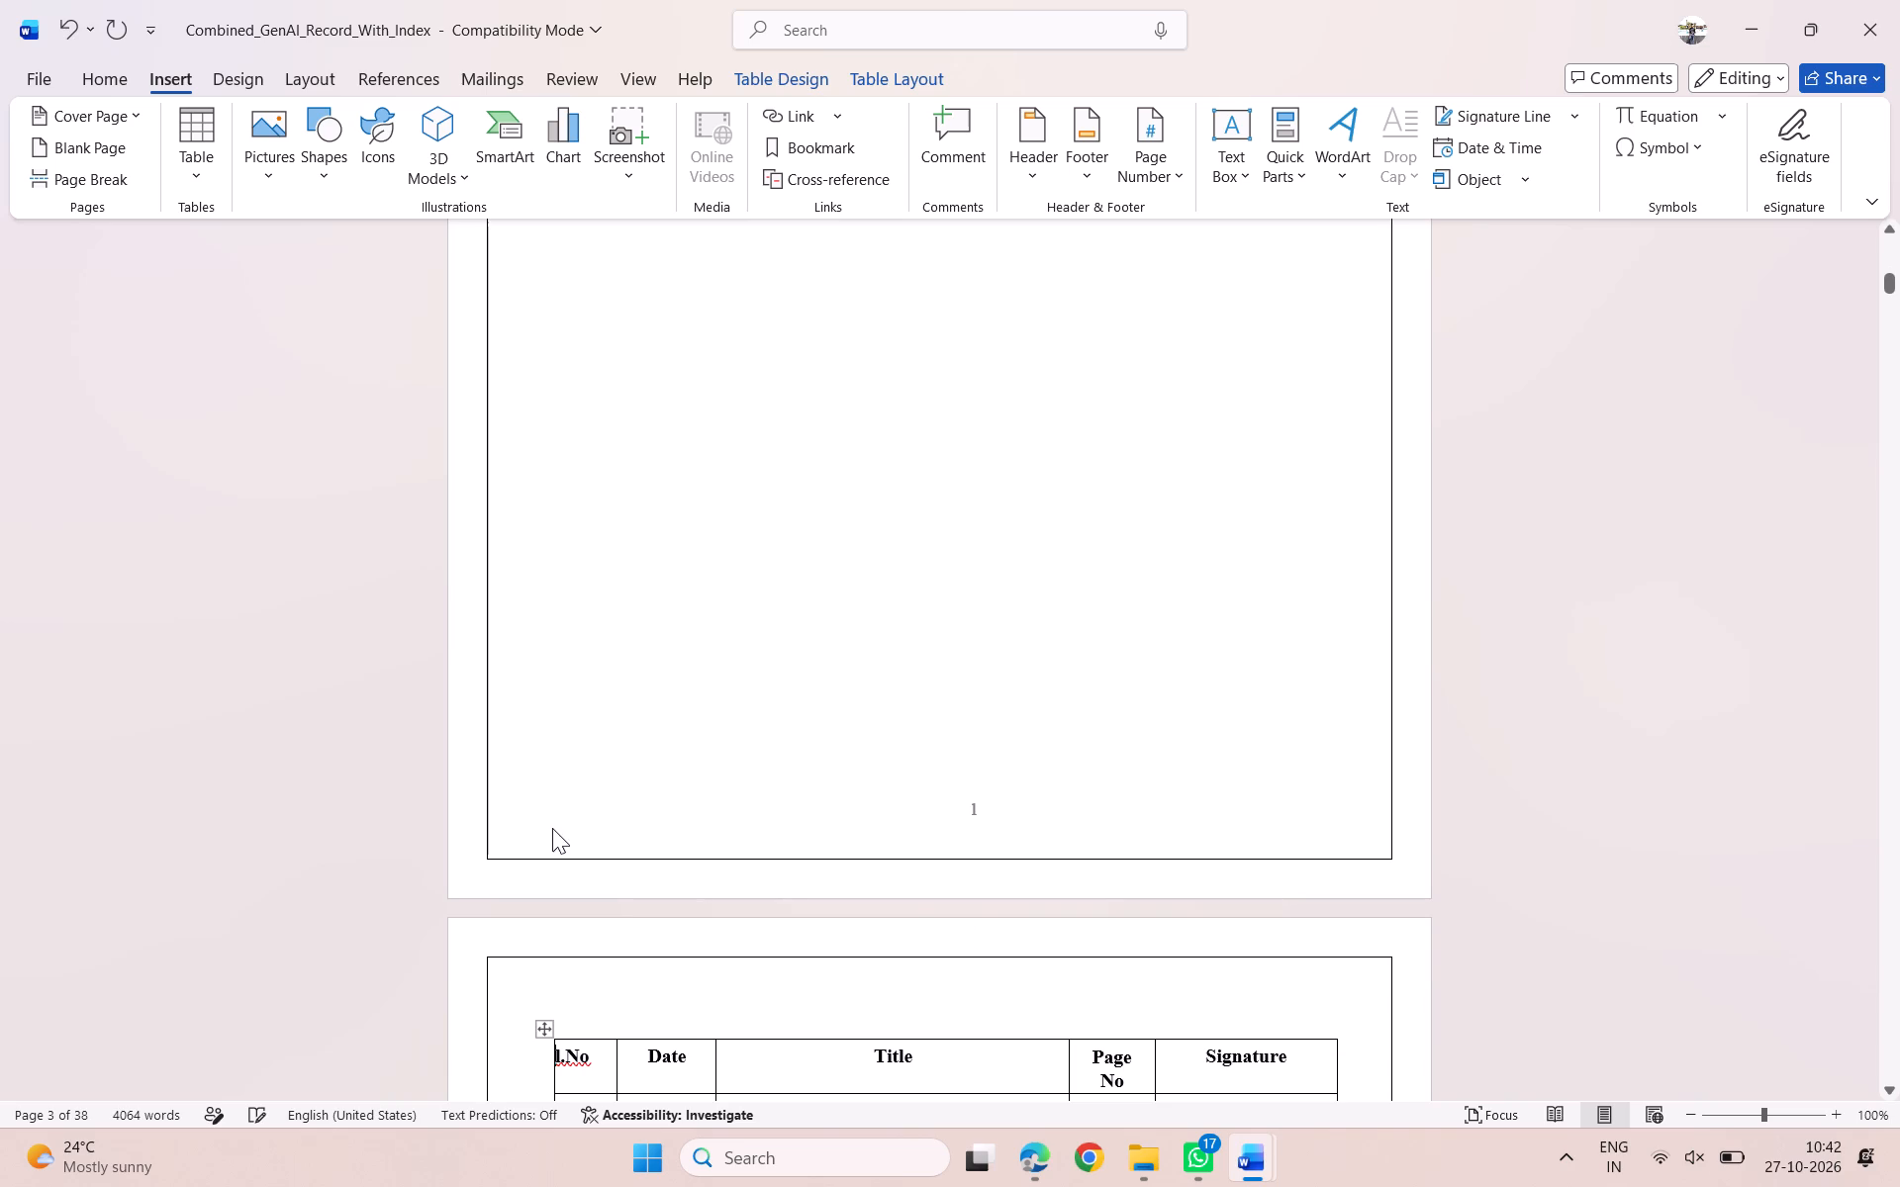
Delete the stray "Academic year: 2023-2027" text from the page following the index table.
scroll(591, 588, "up", 2)
scroll(780, 735, "down", 2)
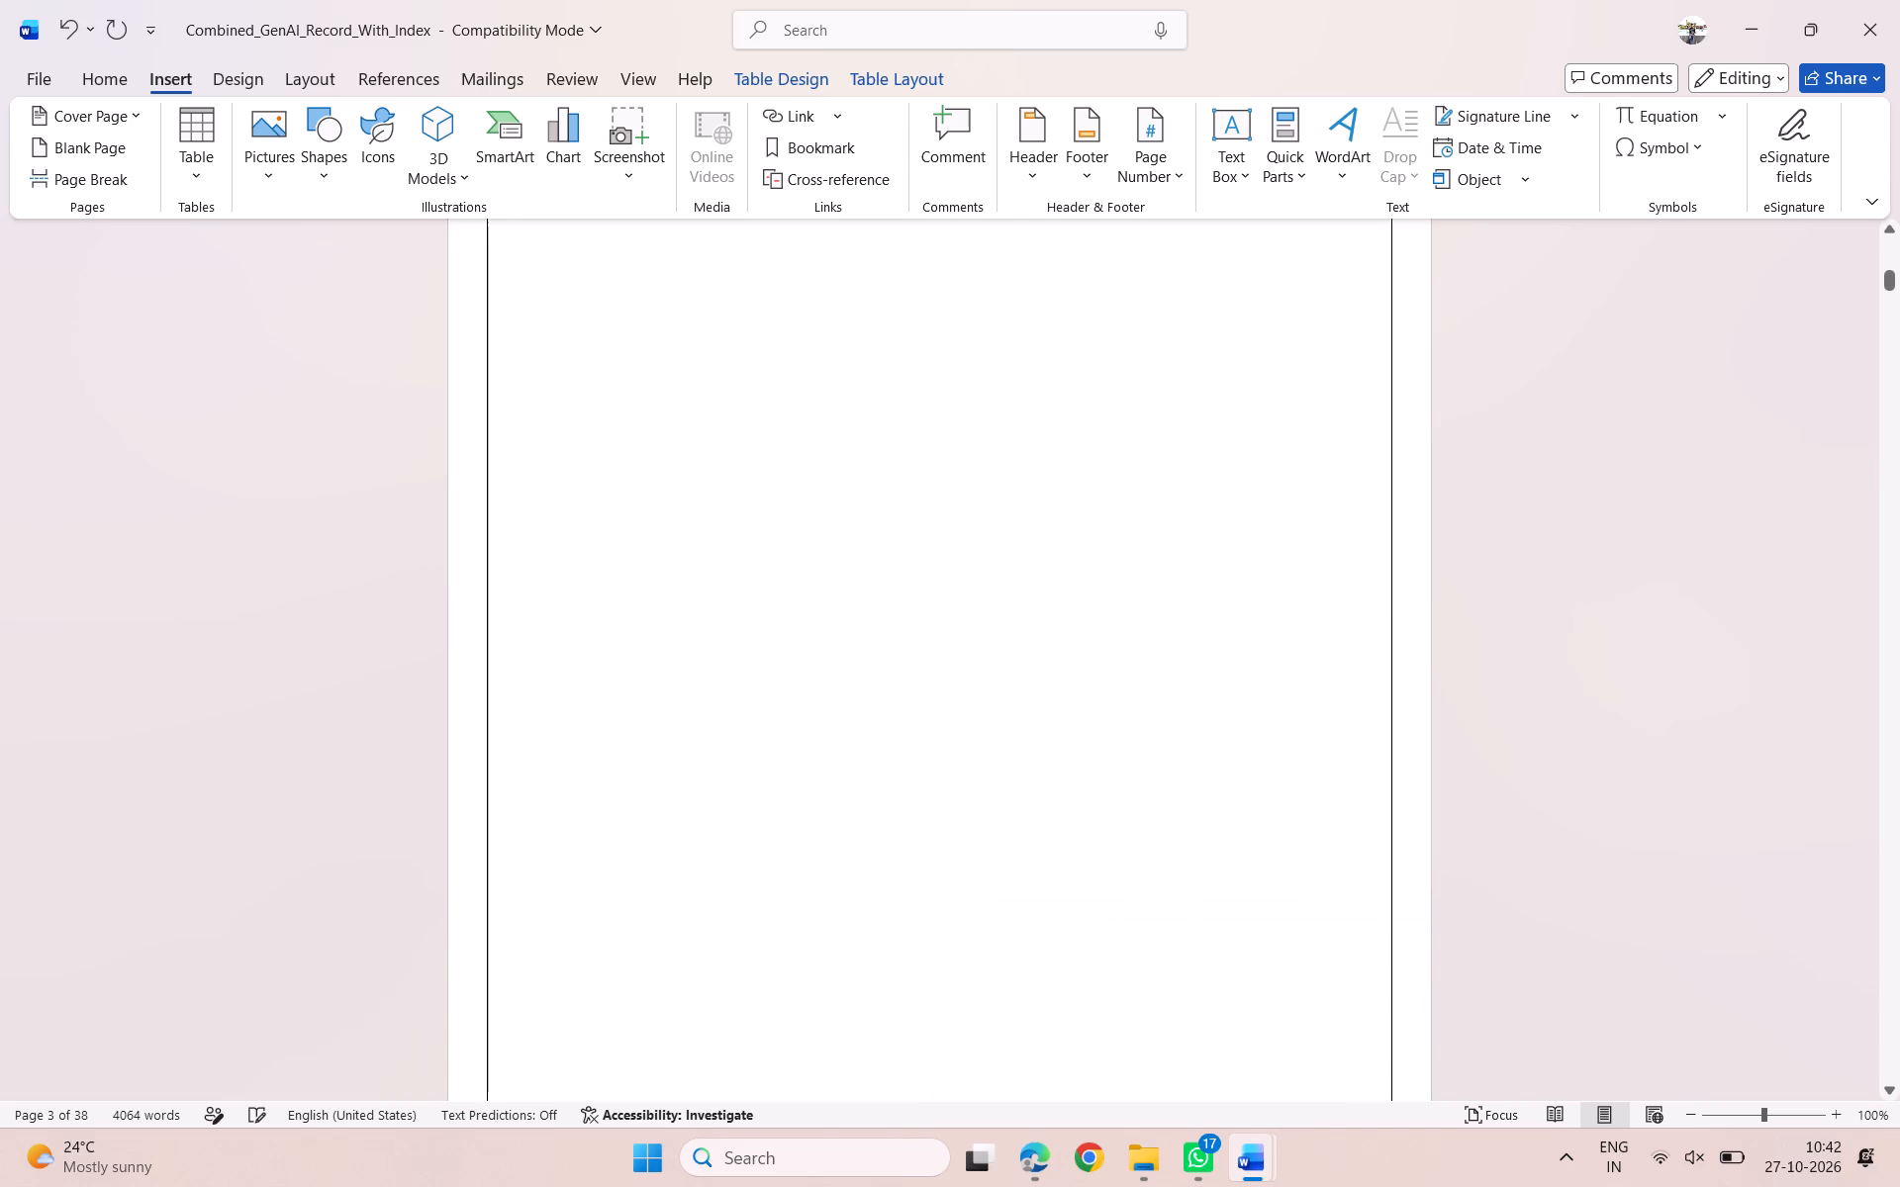
scroll(780, 735, "down", 5)
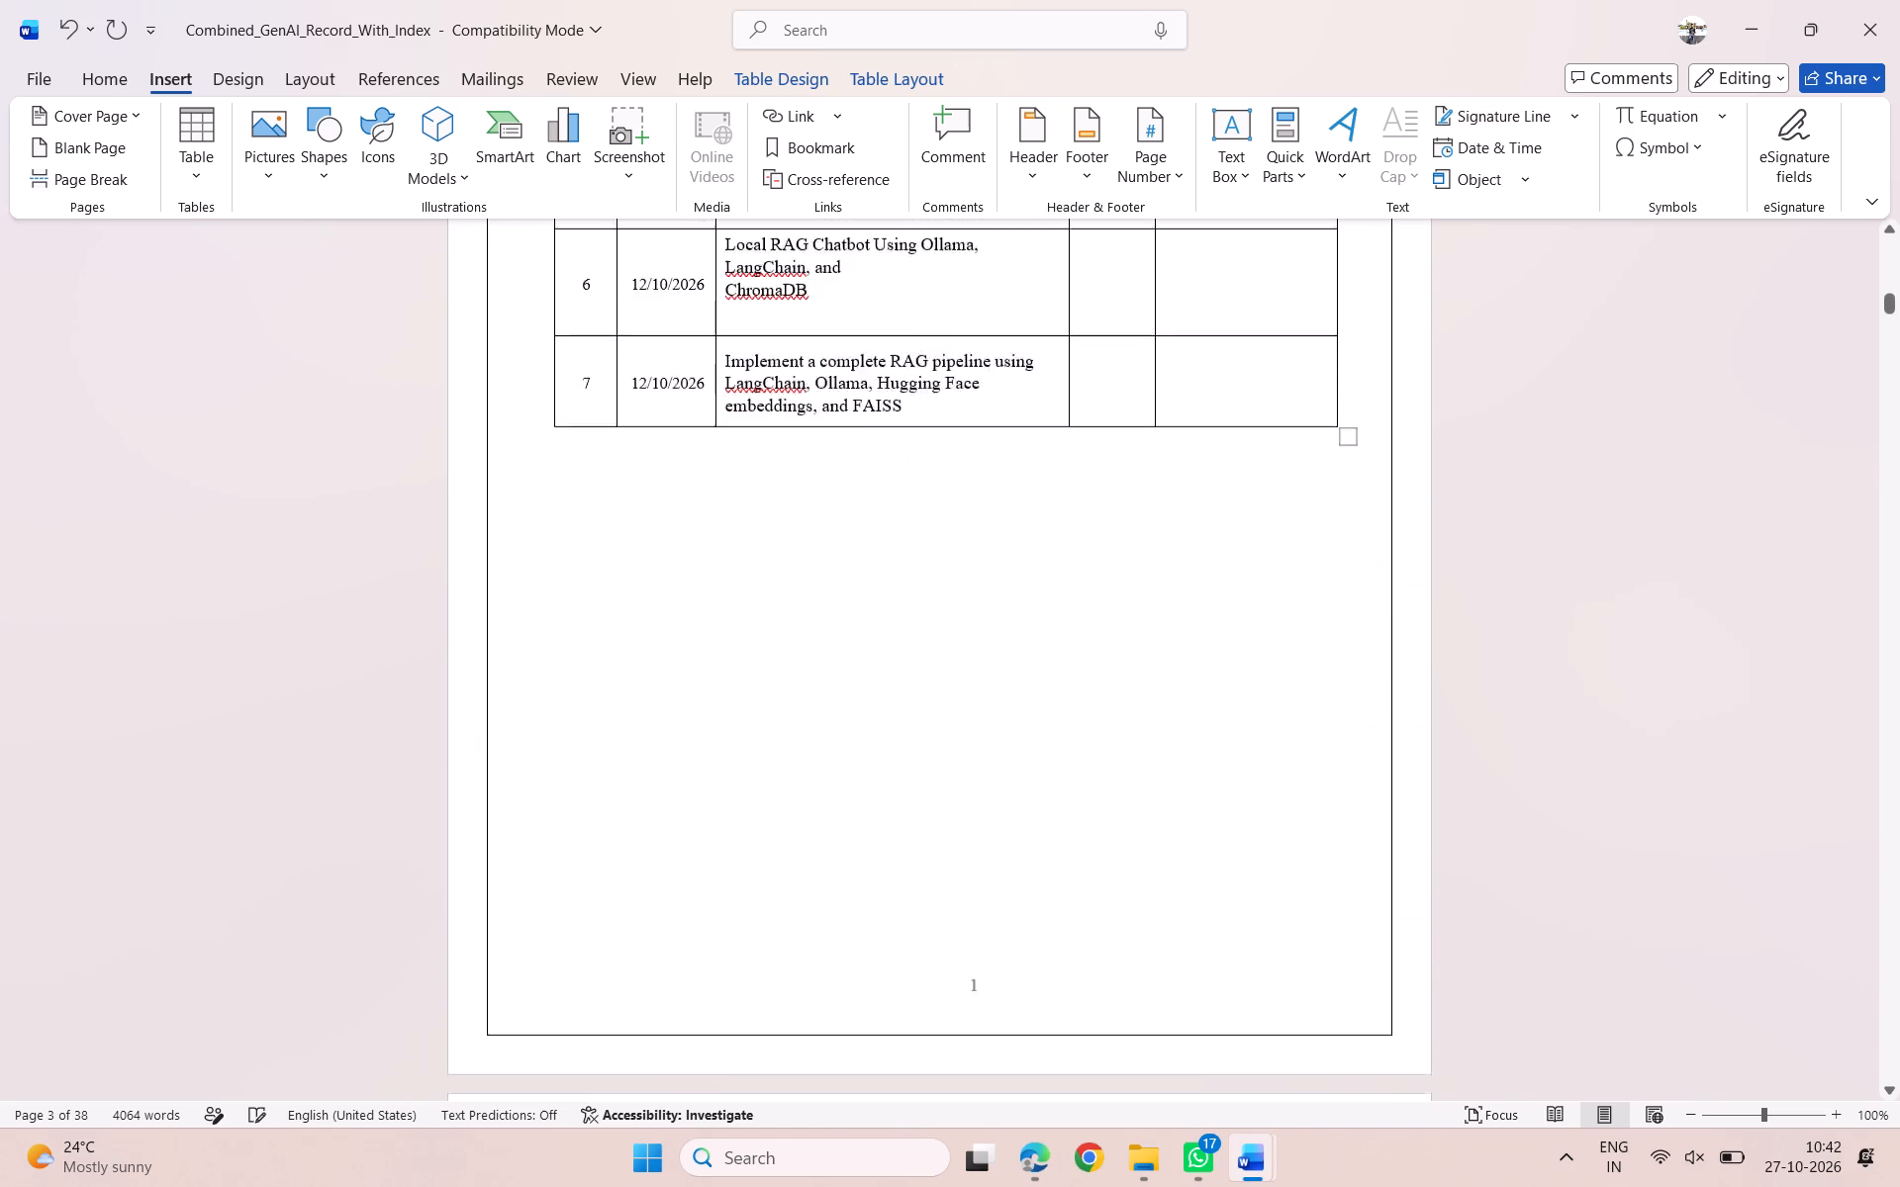
scroll(780, 735, "down", 7)
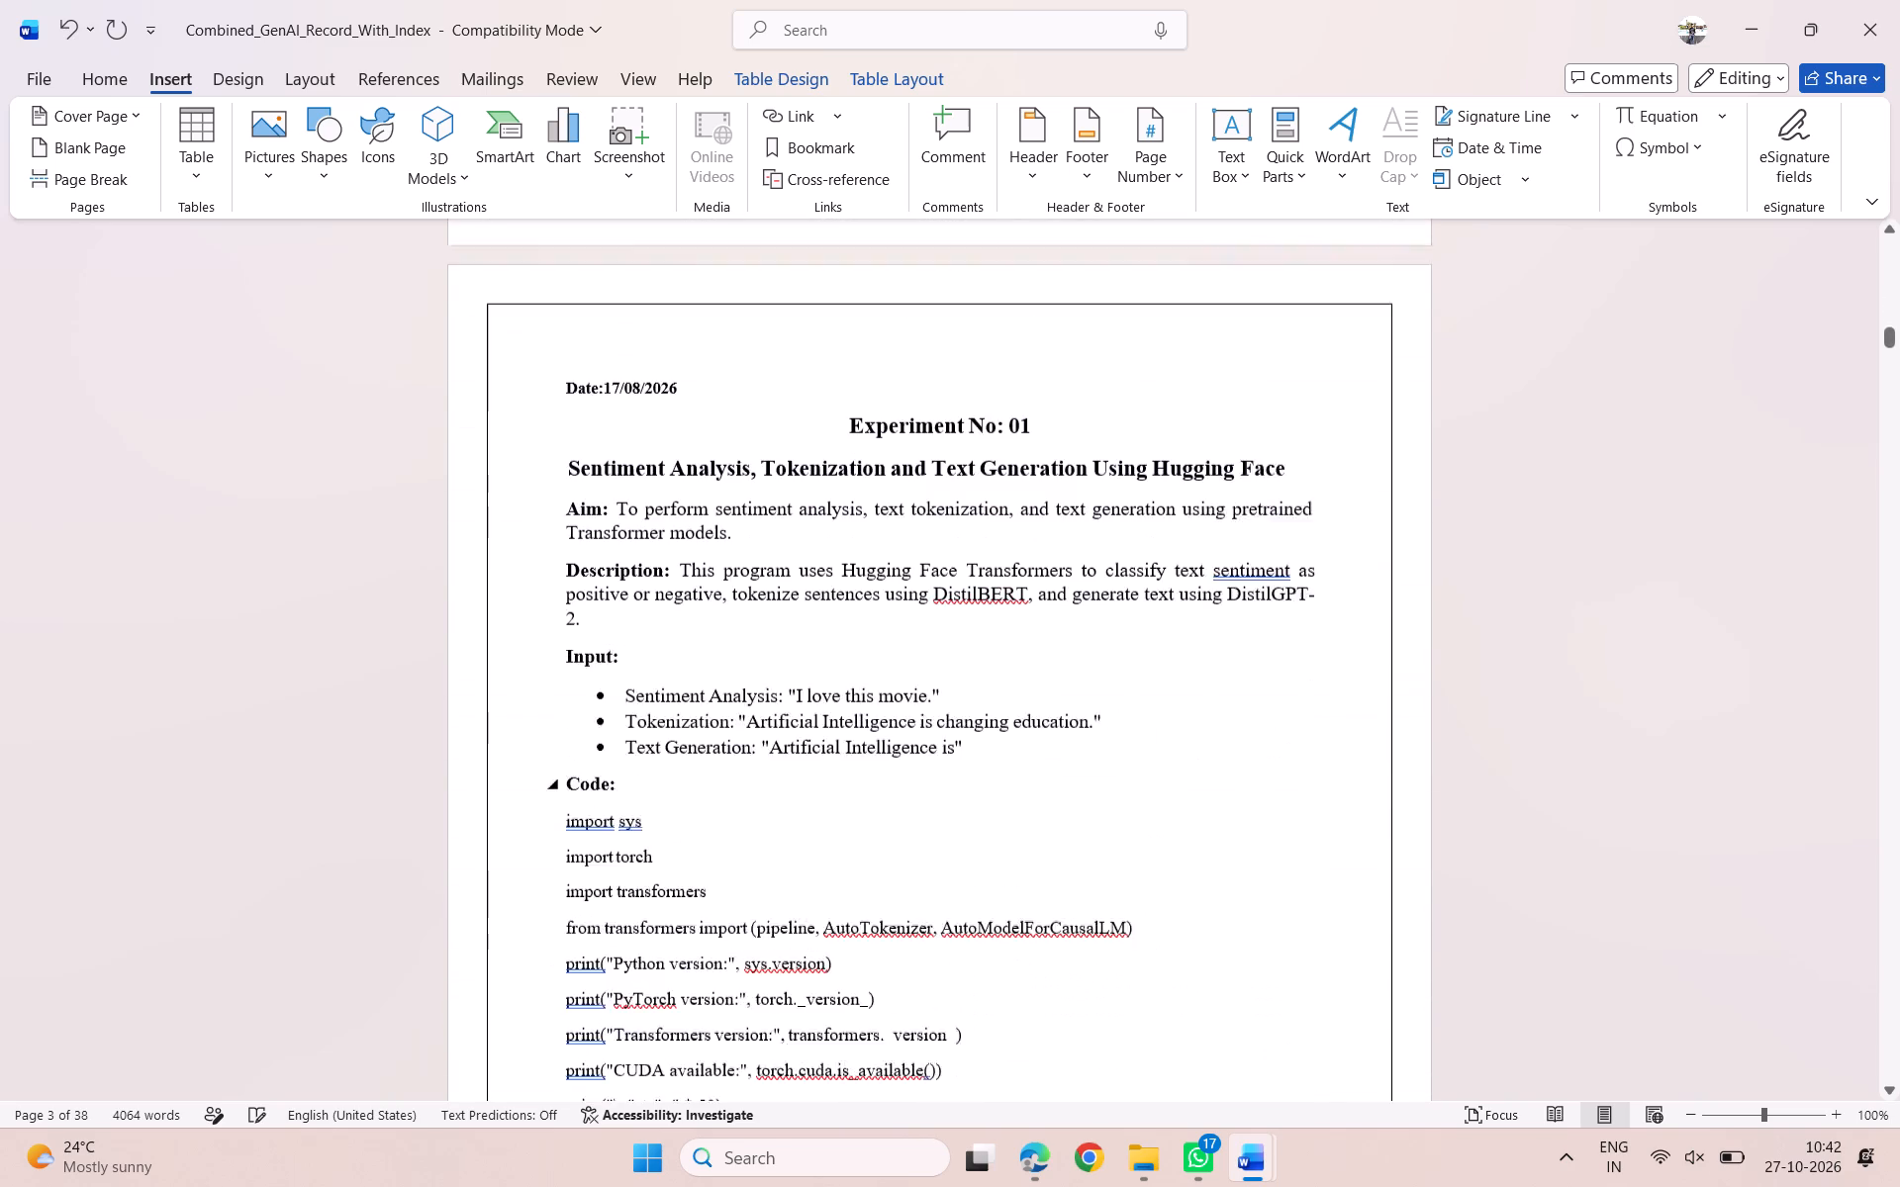
scroll(780, 735, "up", 2)
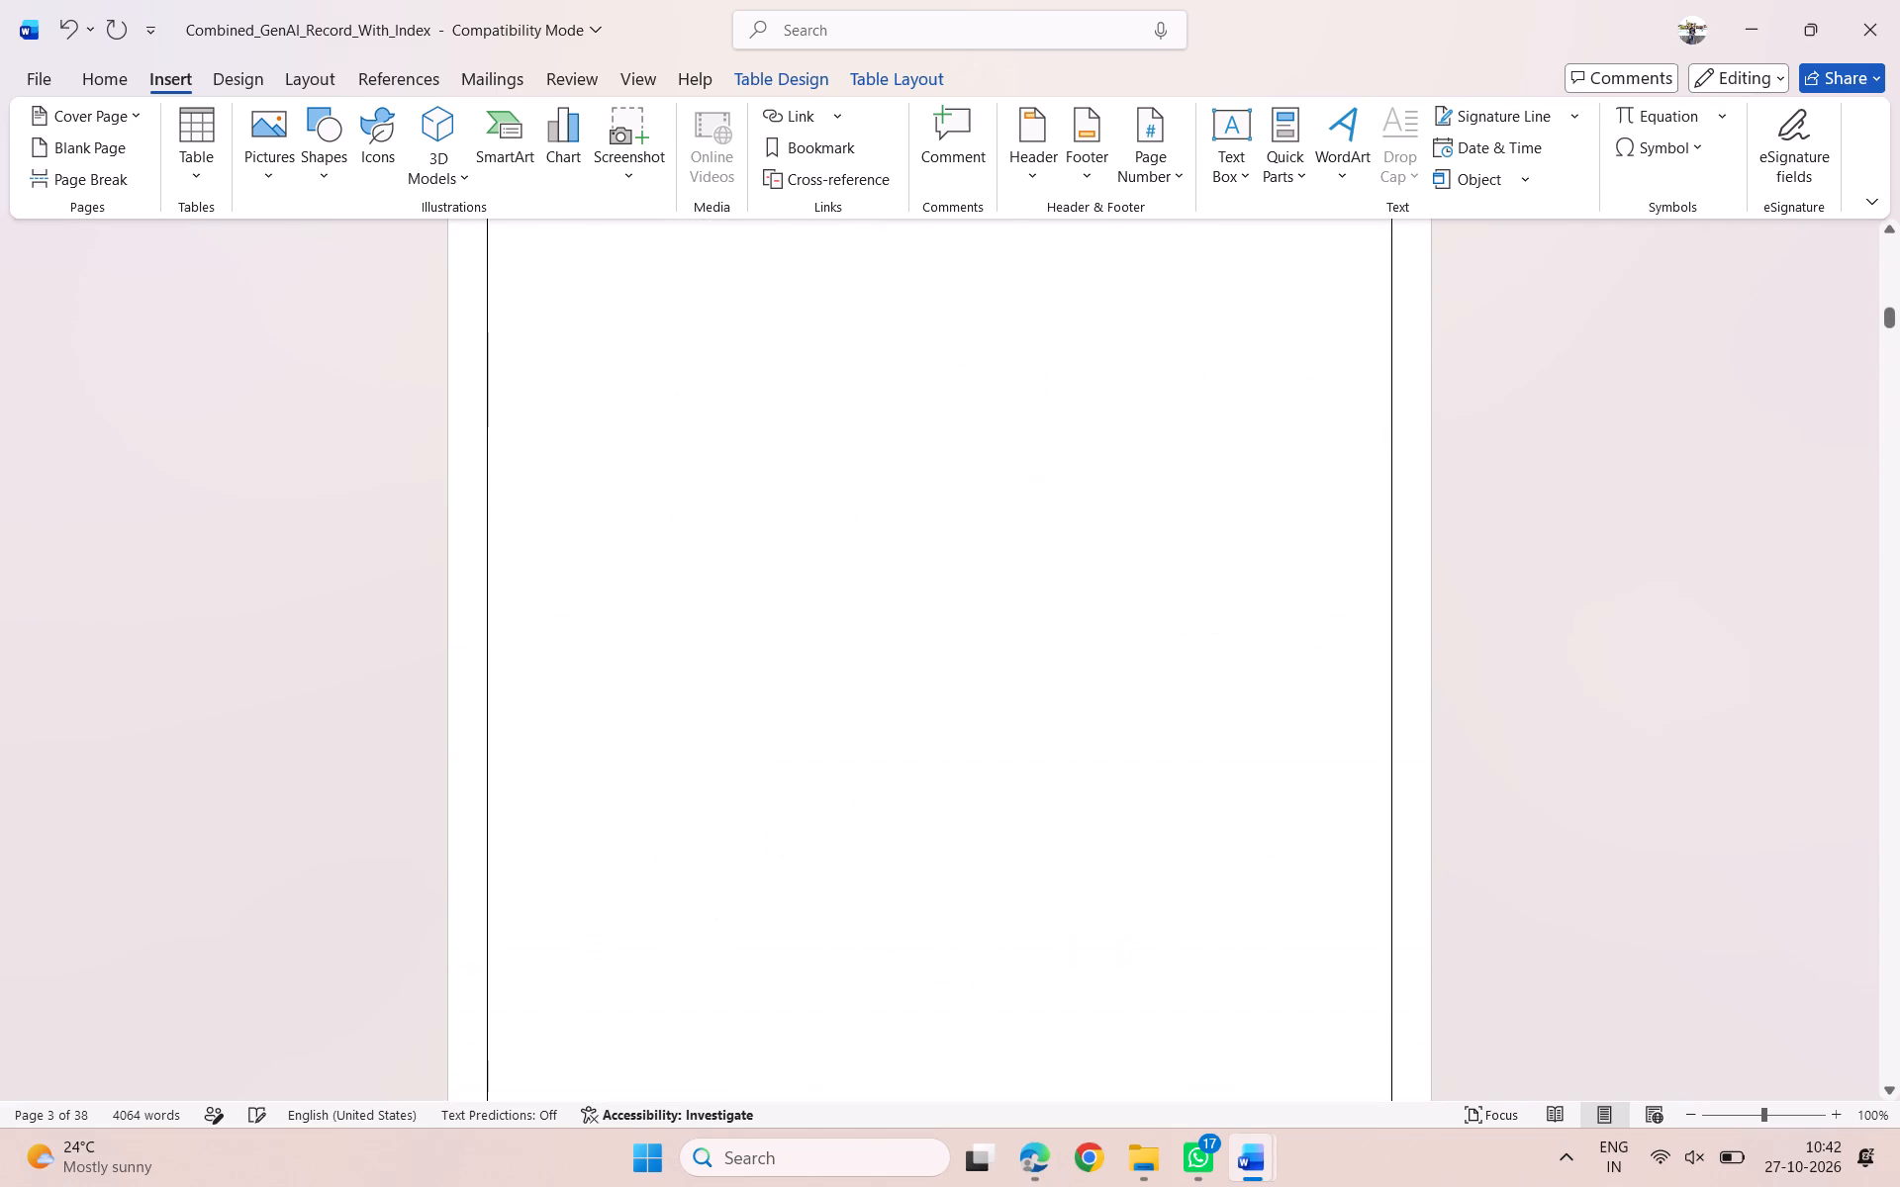
scroll(780, 735, "up", 4)
scroll(780, 735, "down", 1)
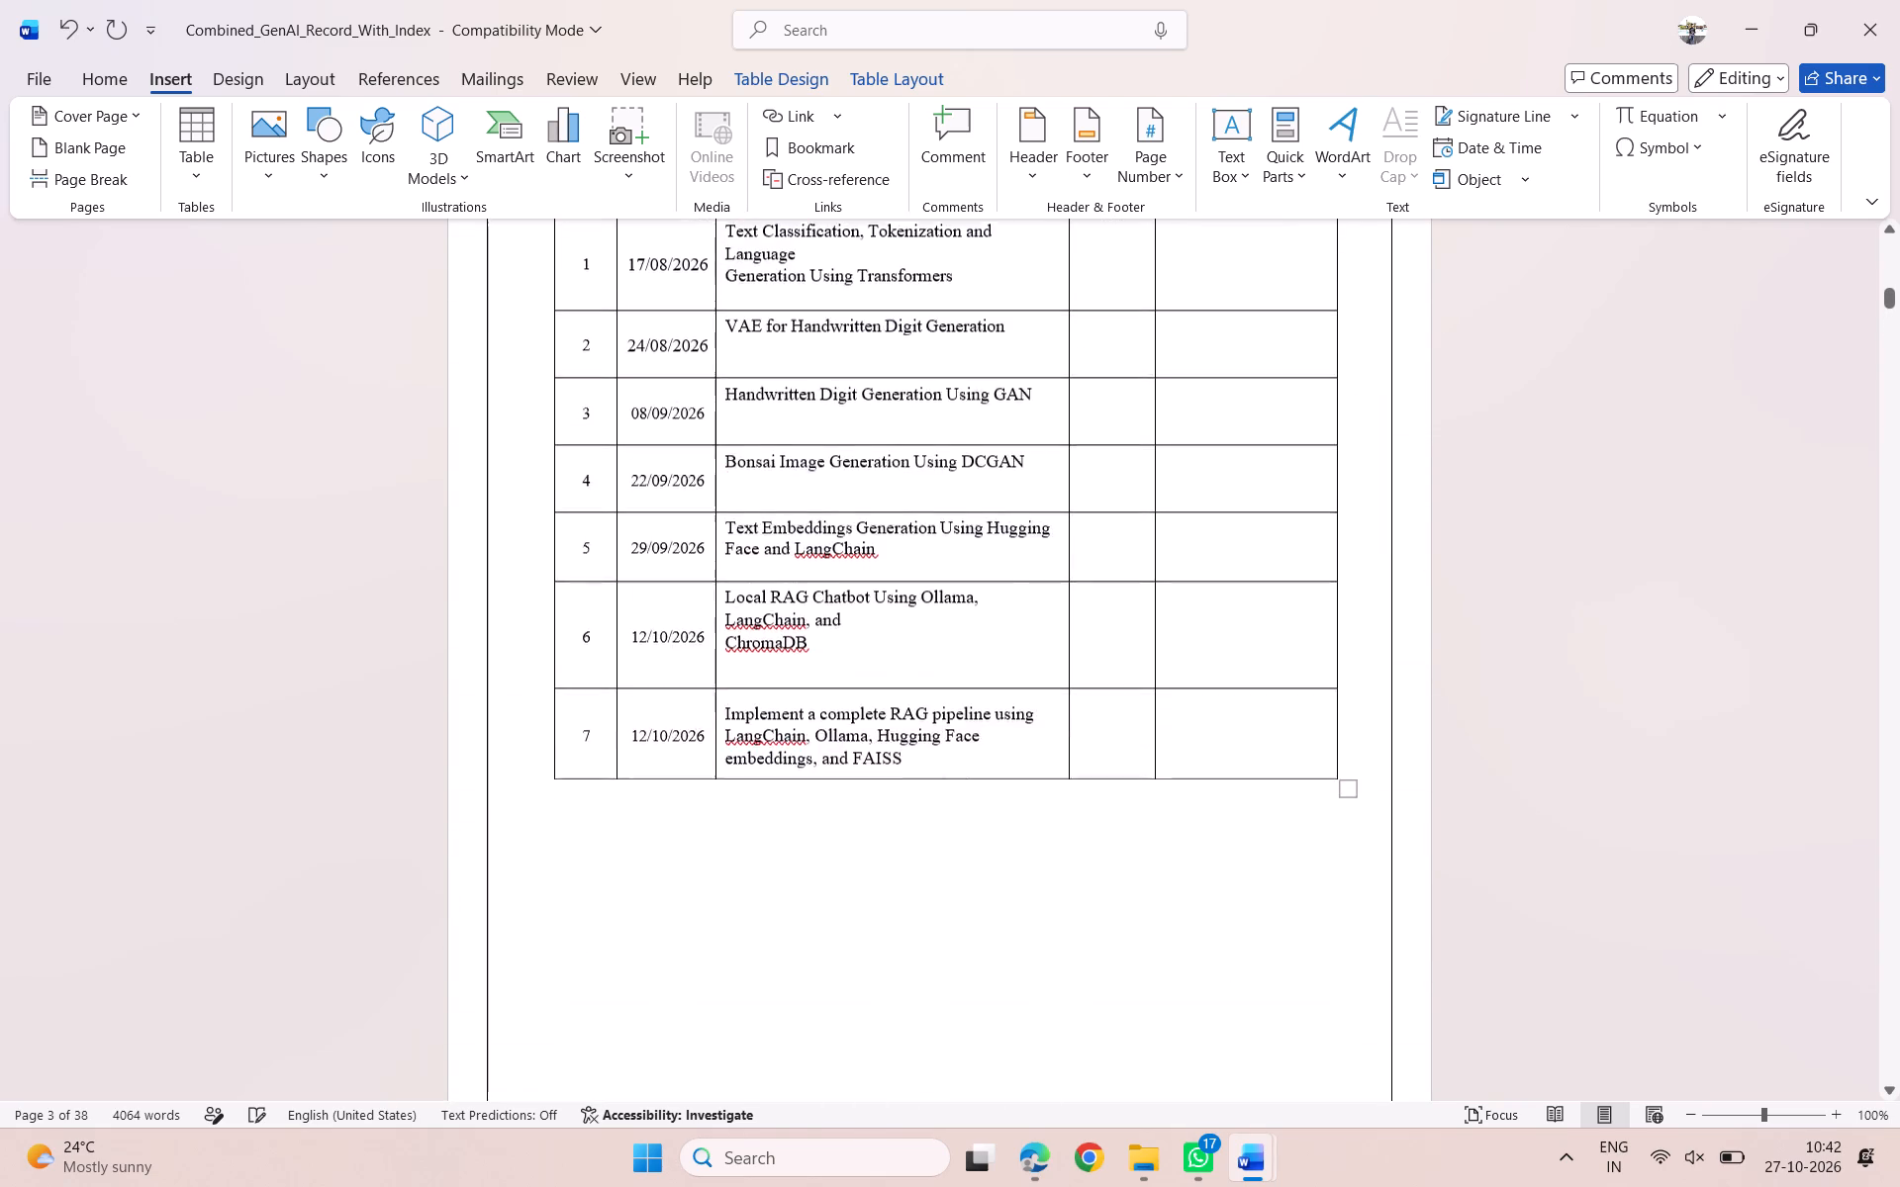
scroll(780, 735, "down", 1)
left_click_drag(889, 952, 805, 834)
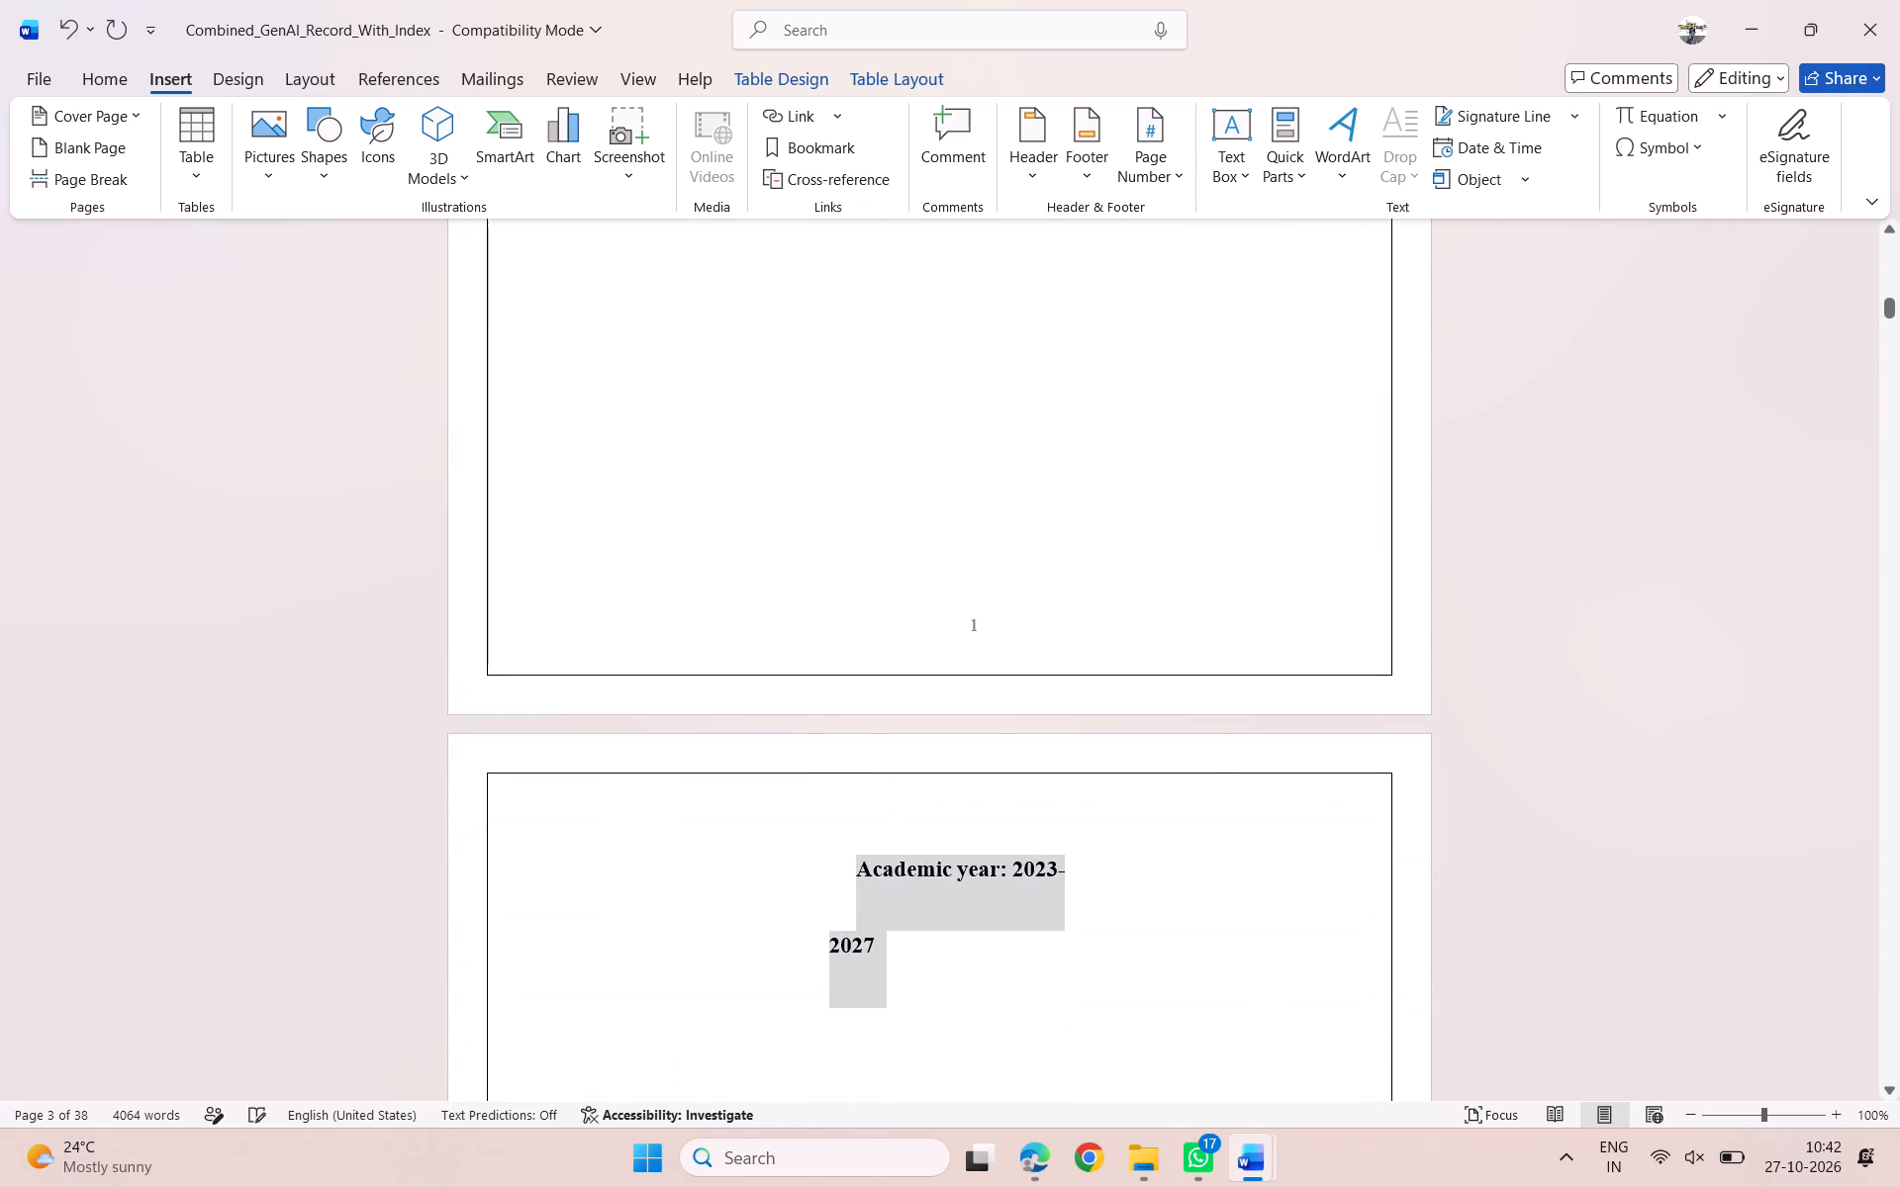
left_click_drag(805, 834, 805, 831)
key("BackSpace")
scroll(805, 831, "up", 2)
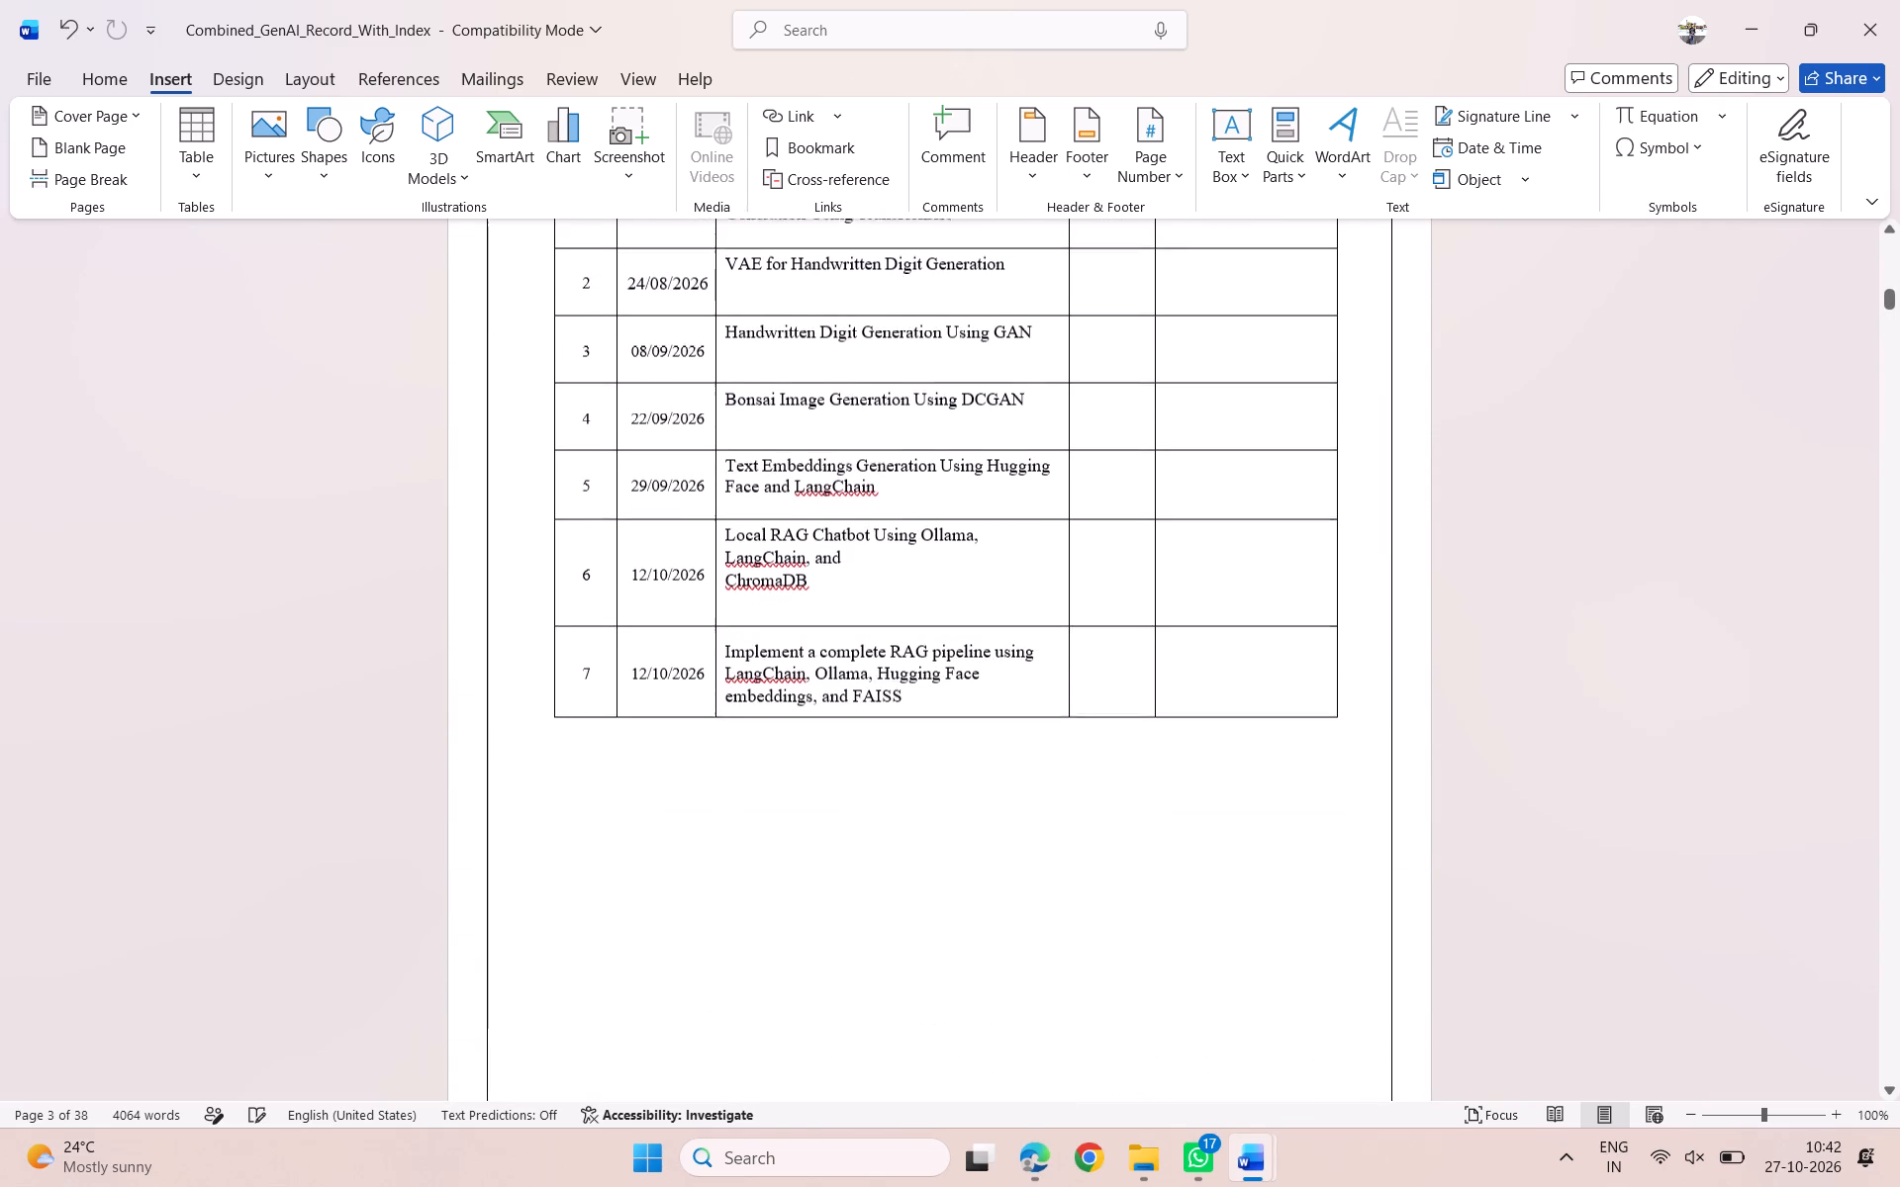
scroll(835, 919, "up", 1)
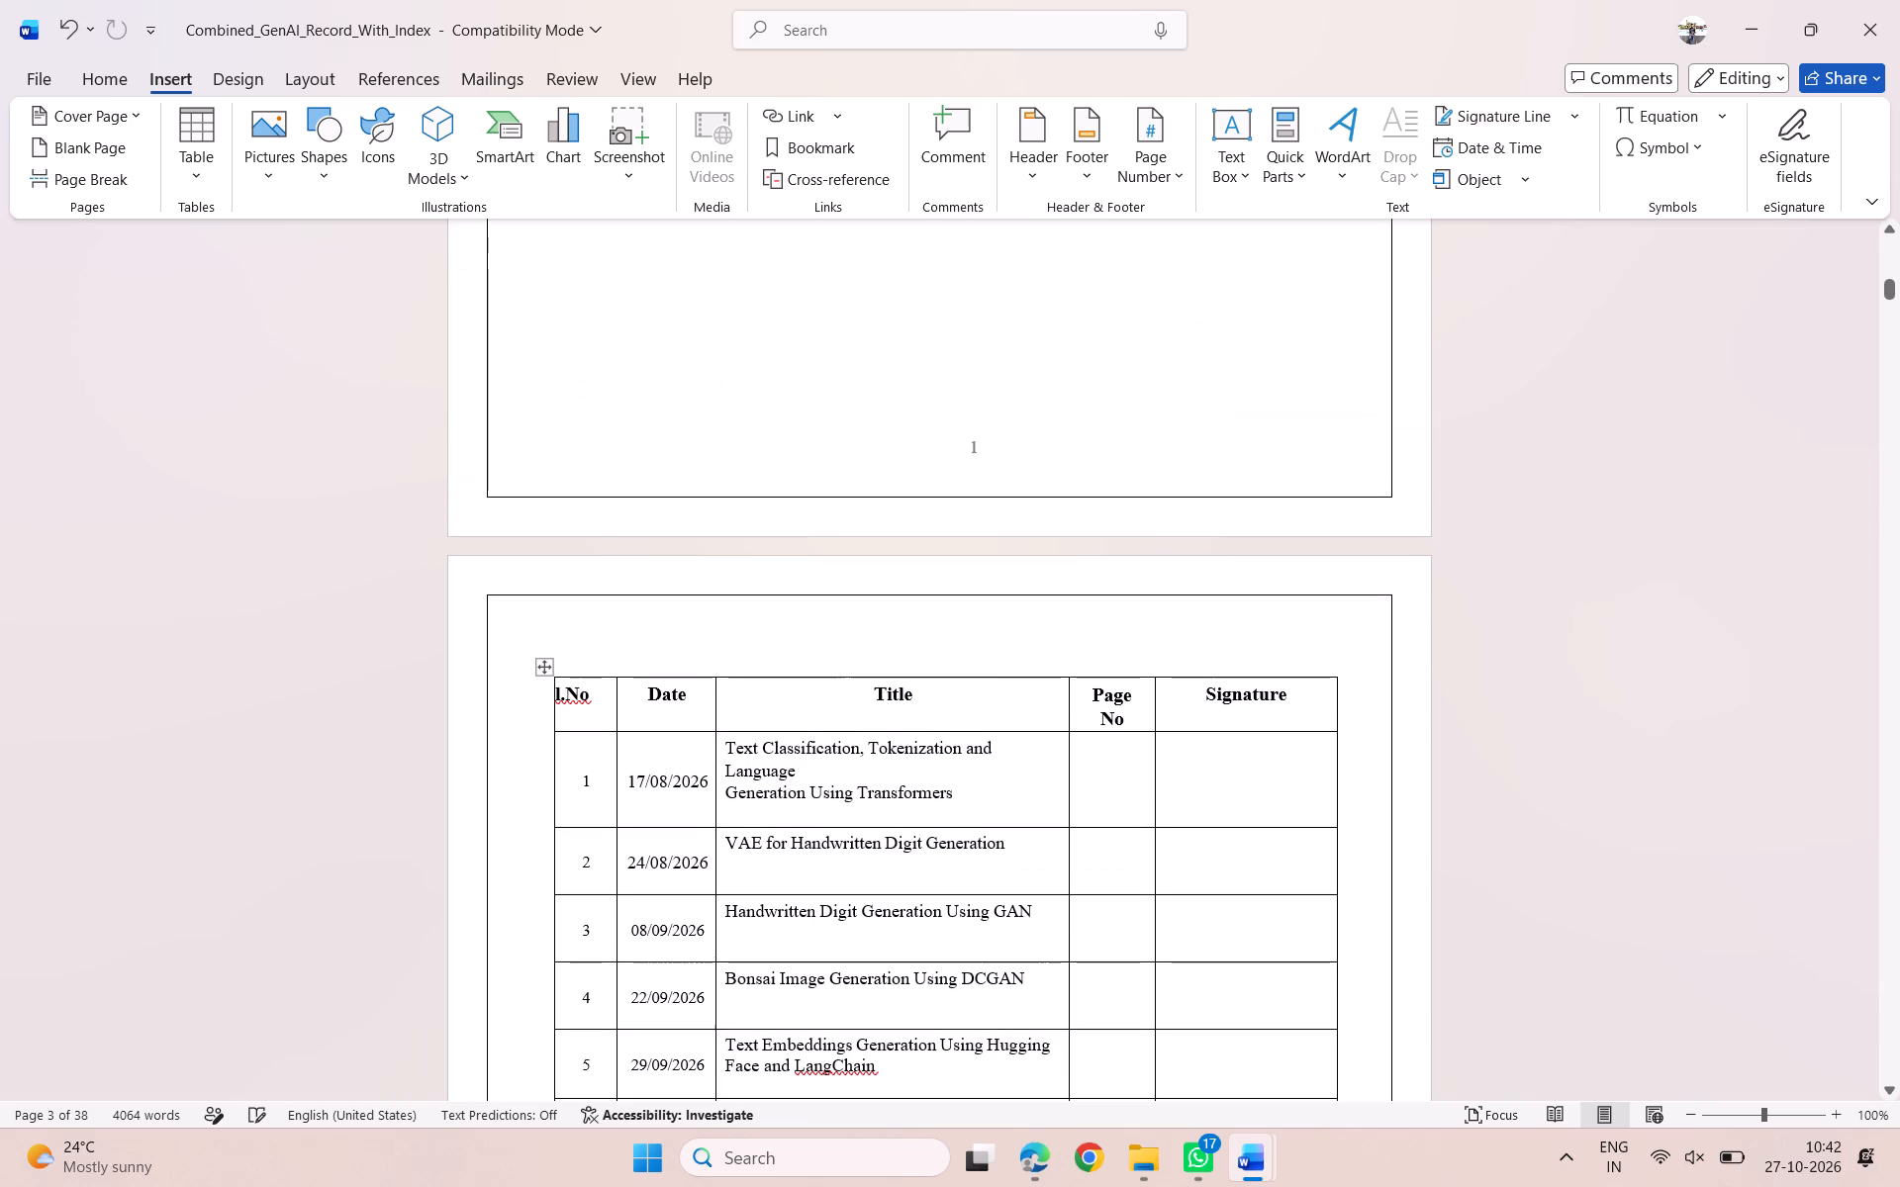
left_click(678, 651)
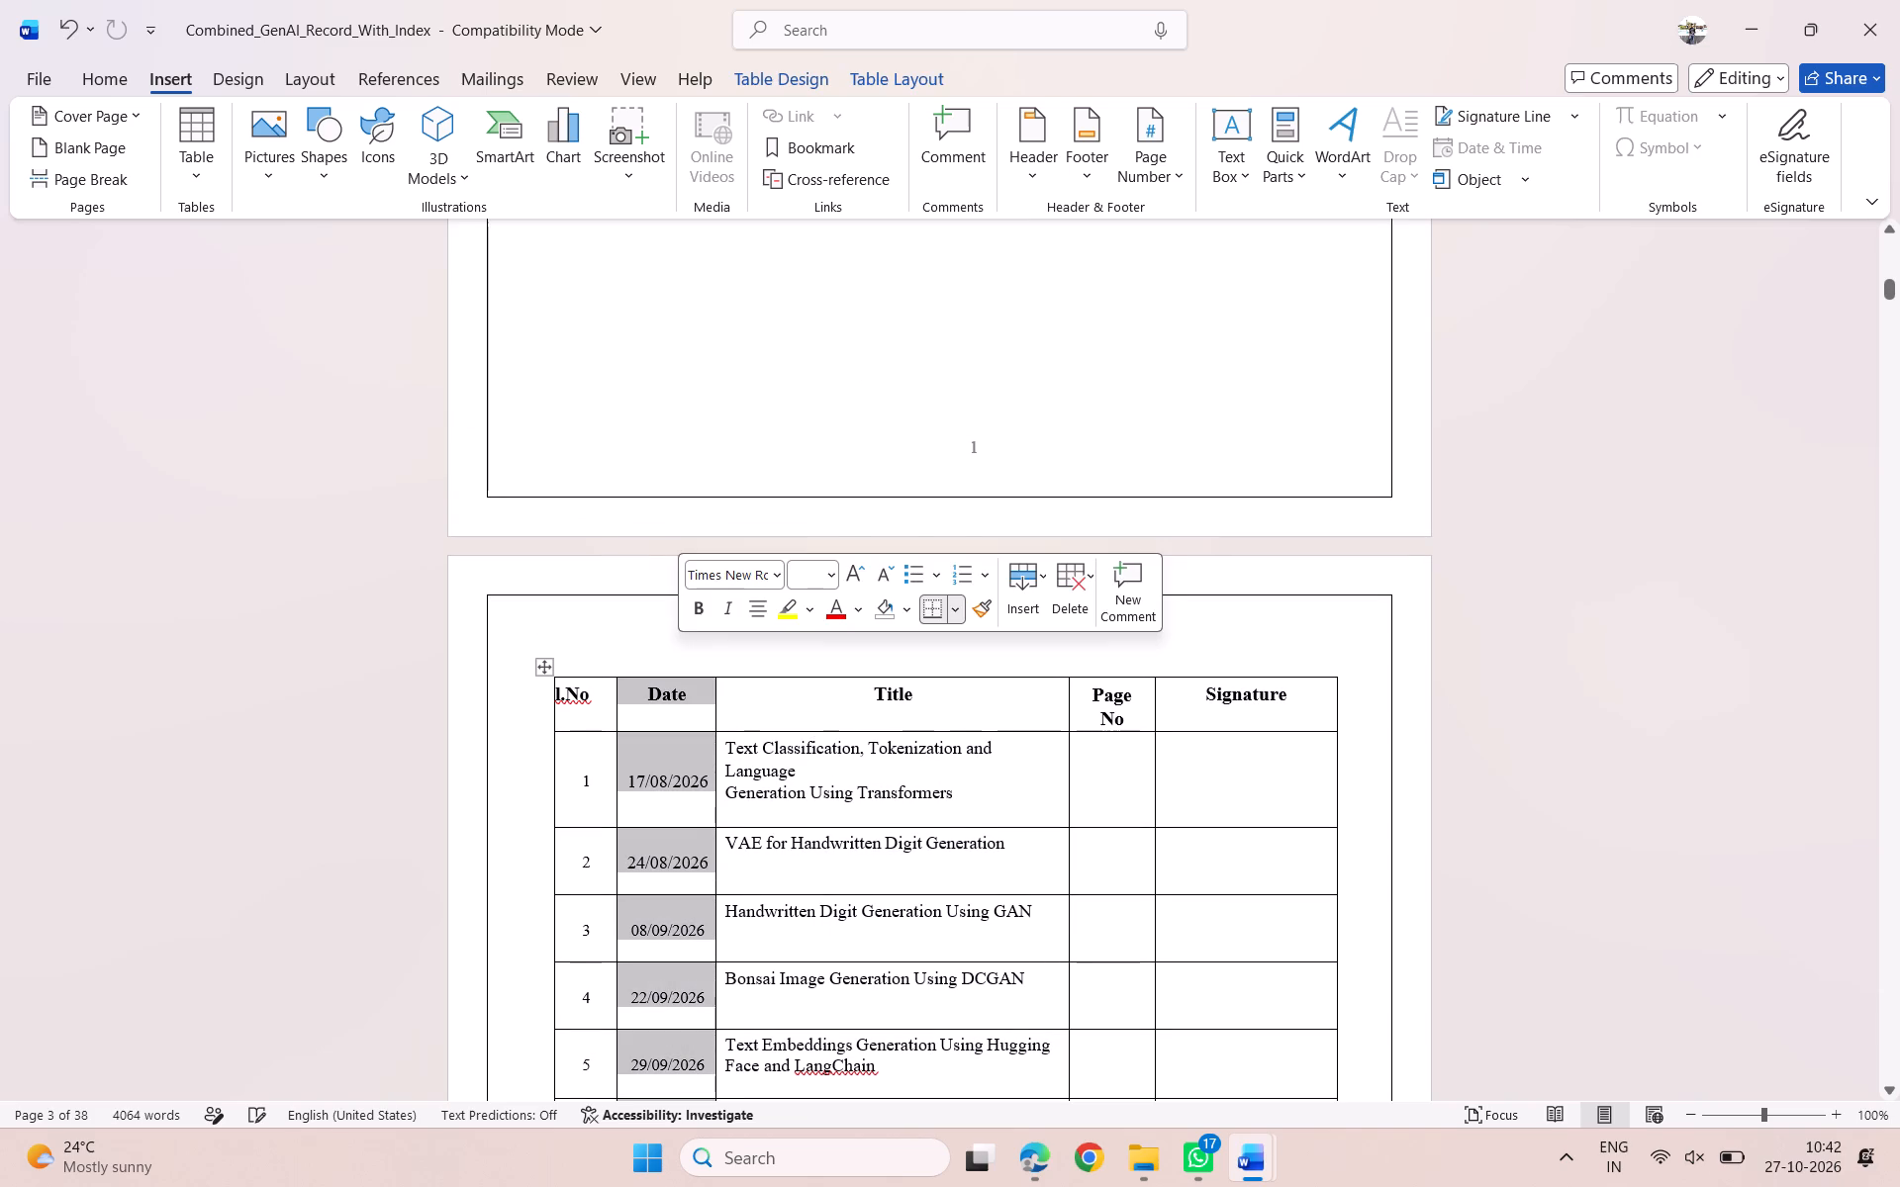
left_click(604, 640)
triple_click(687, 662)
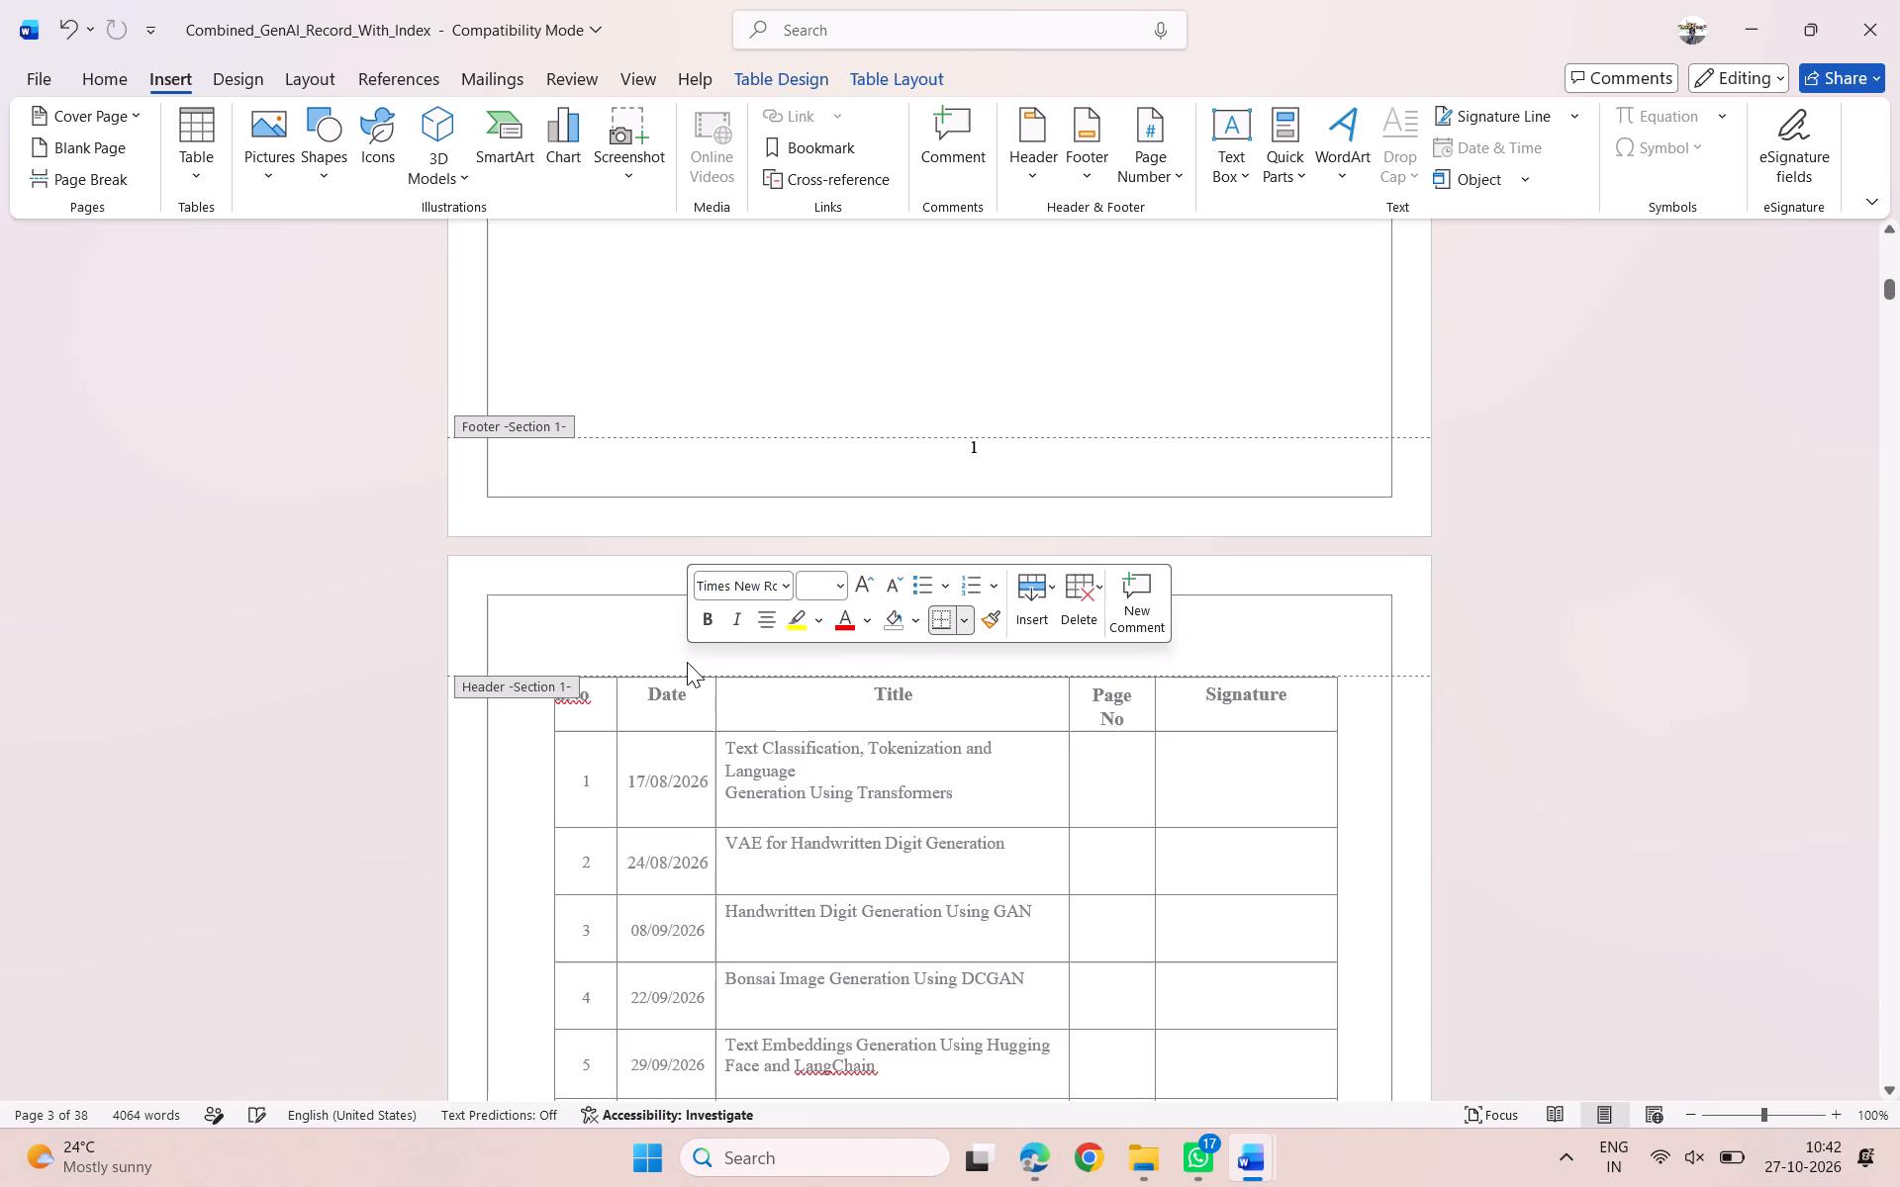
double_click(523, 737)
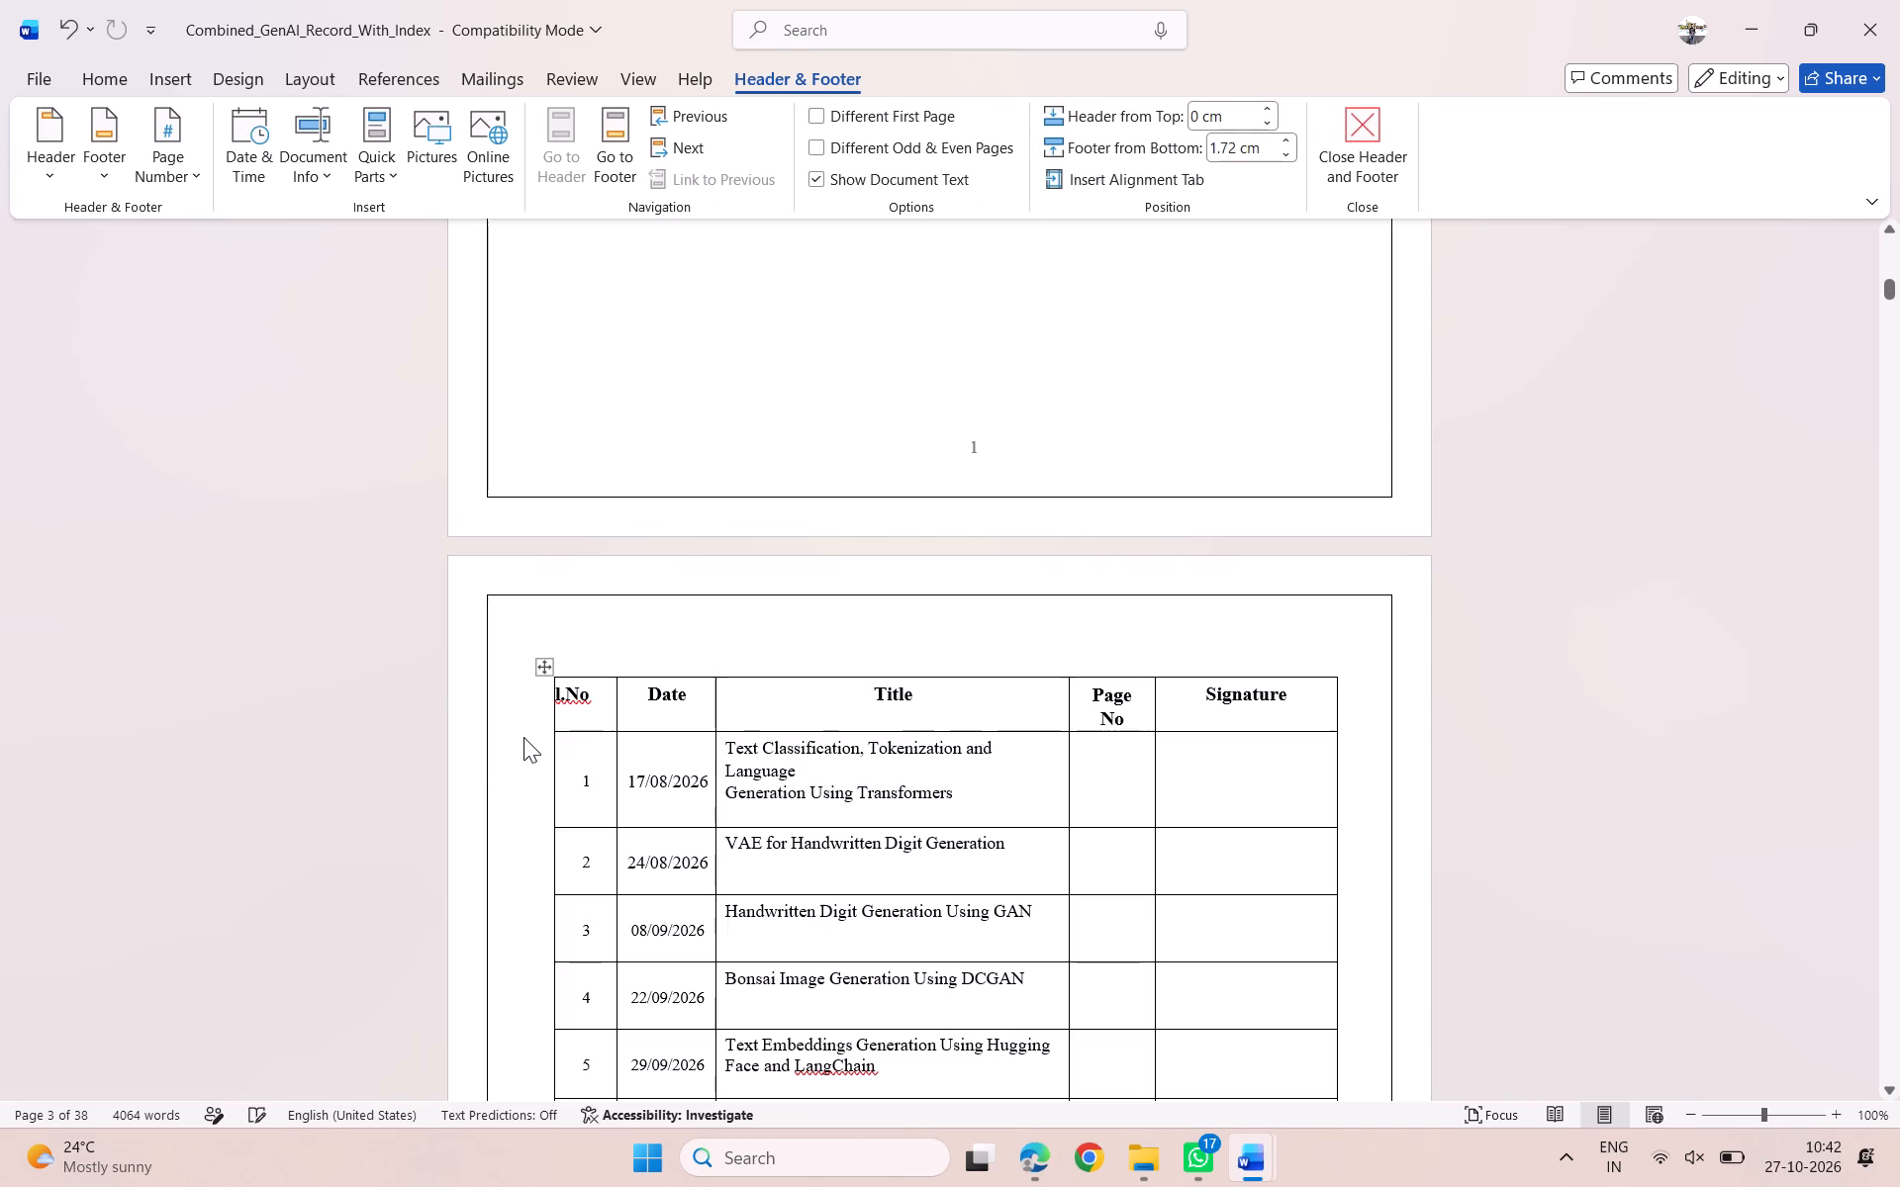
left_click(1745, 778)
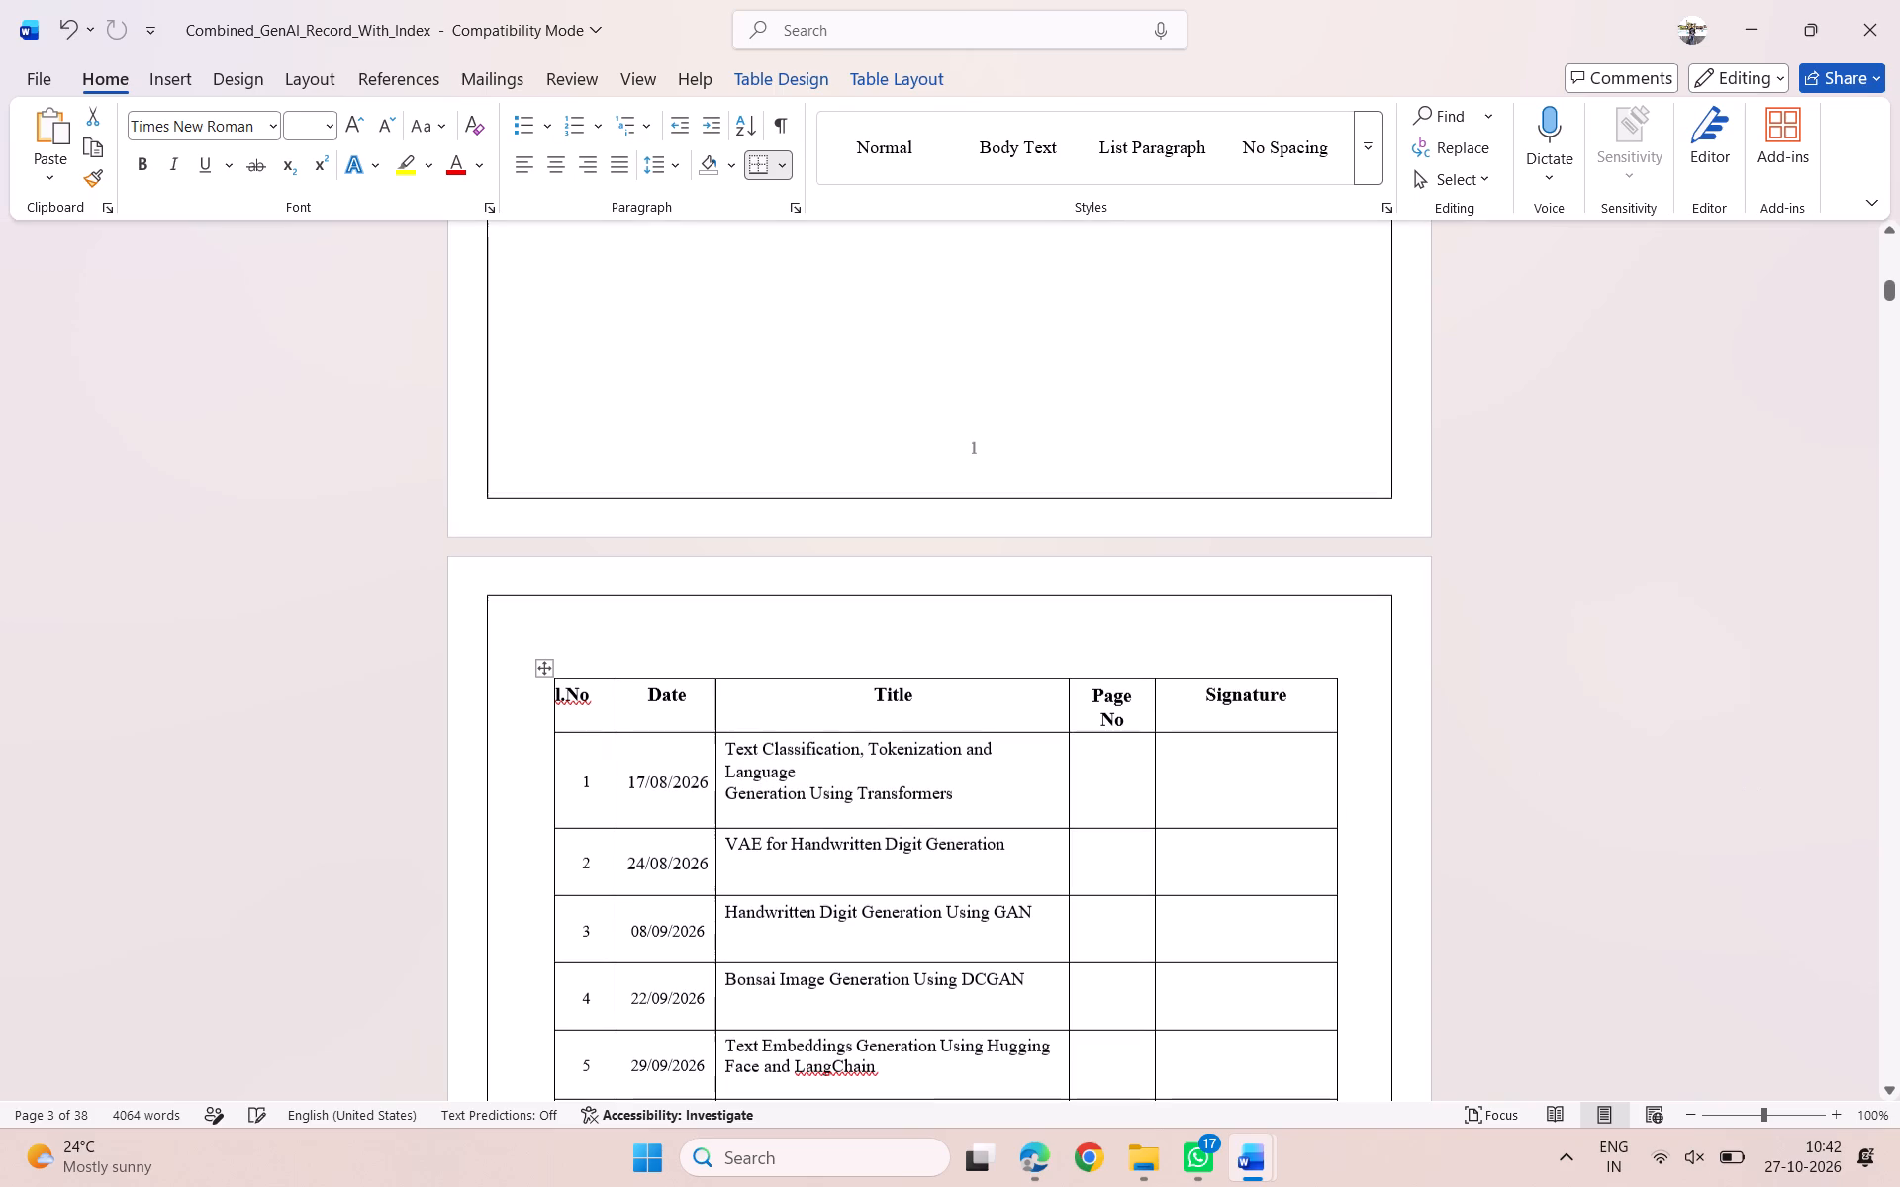
scroll(1161, 680, "up", 3)
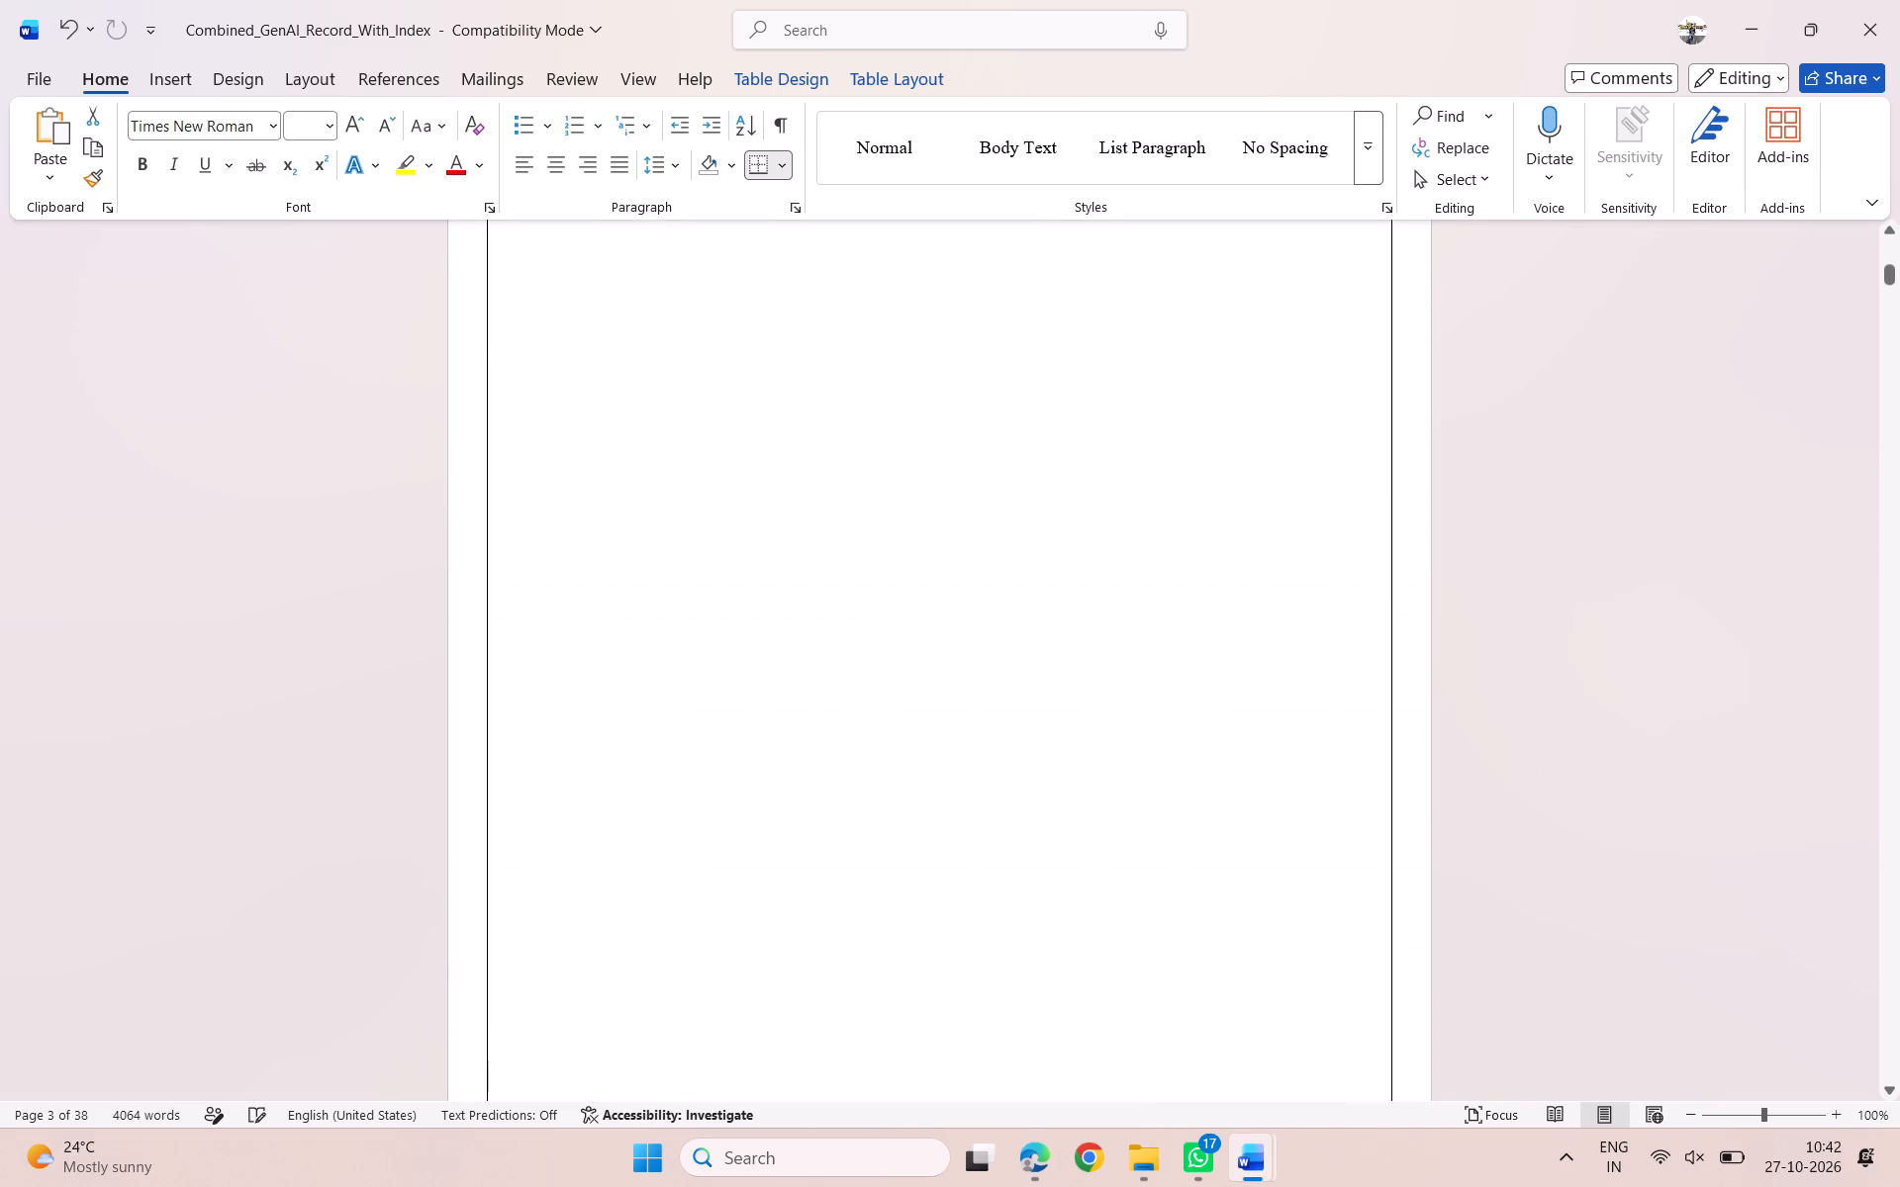
scroll(1161, 680, "up", 1)
left_click(832, 658)
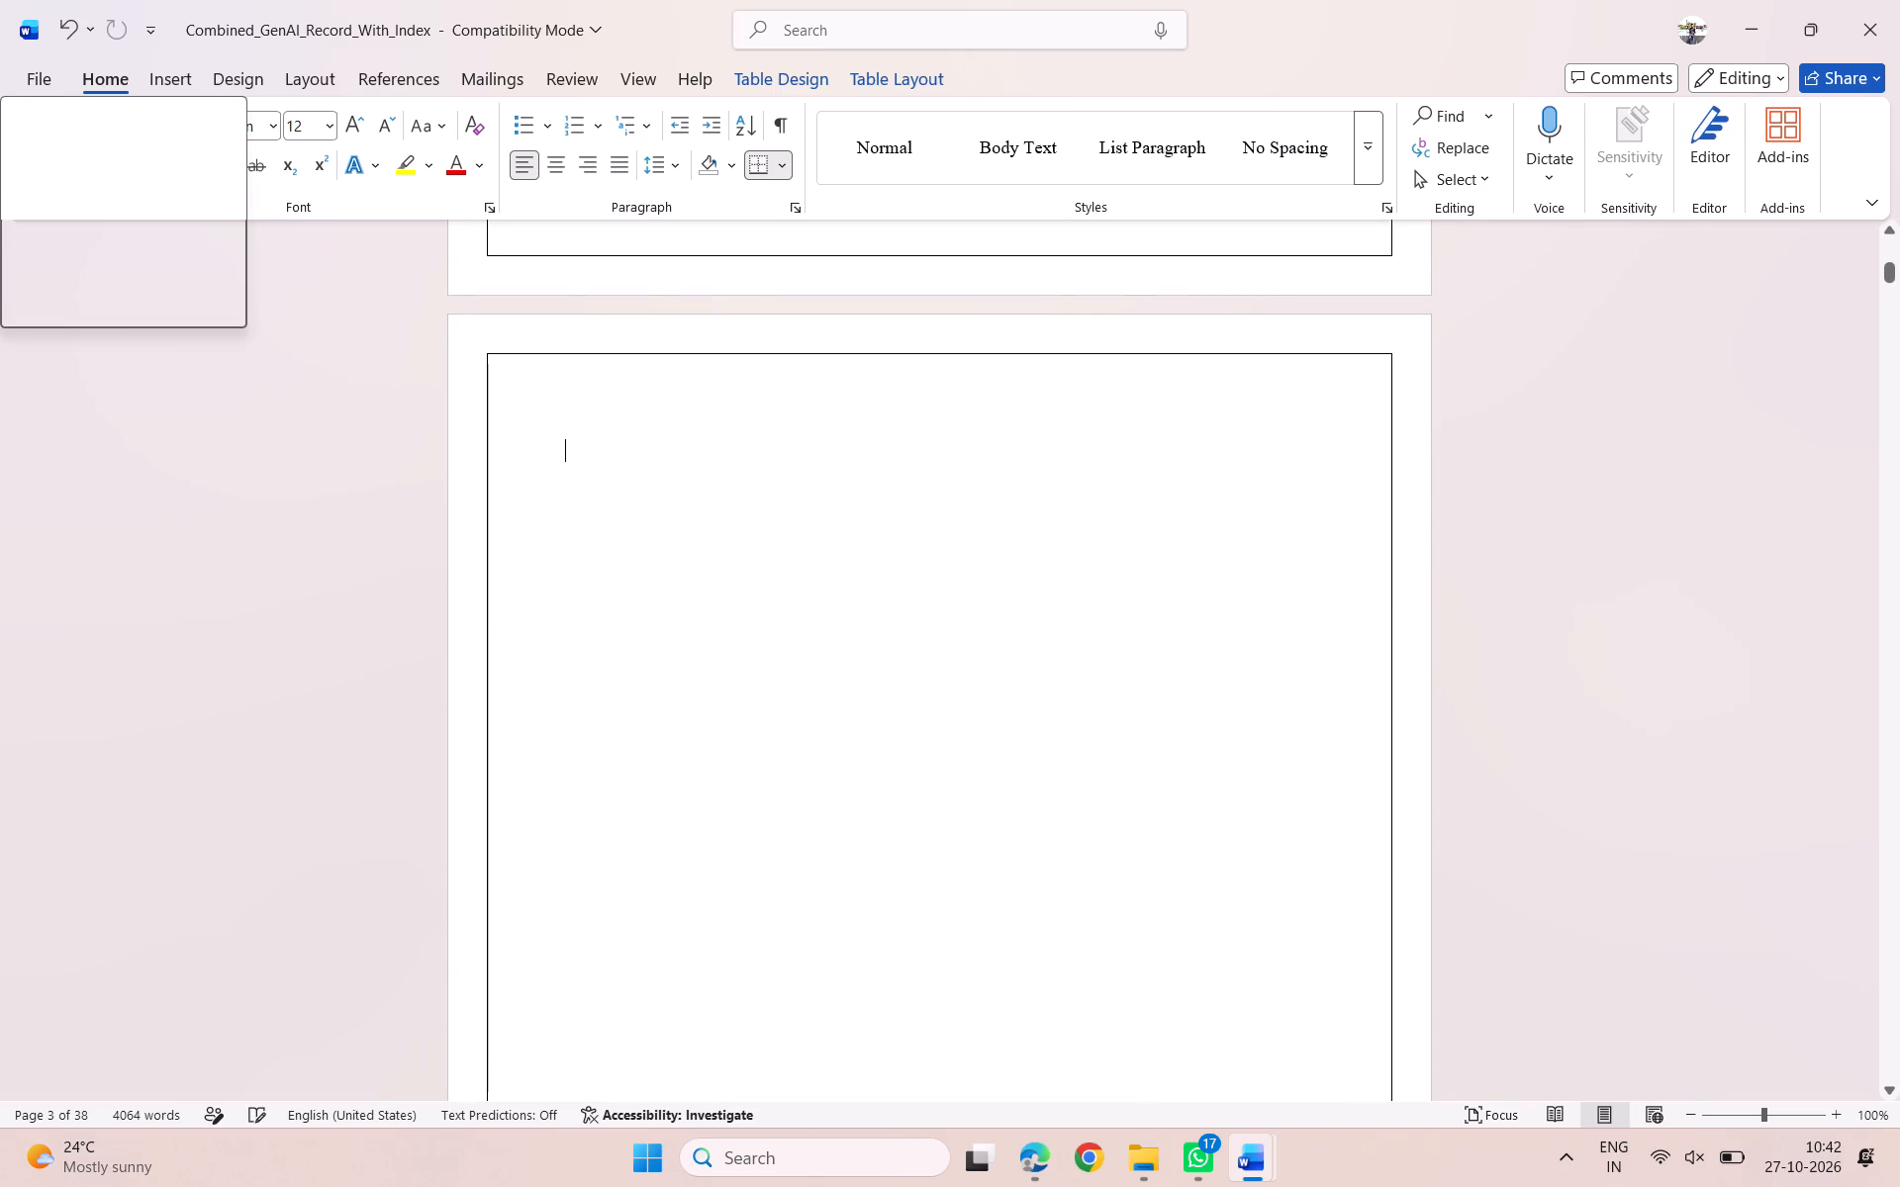
key("Delete")
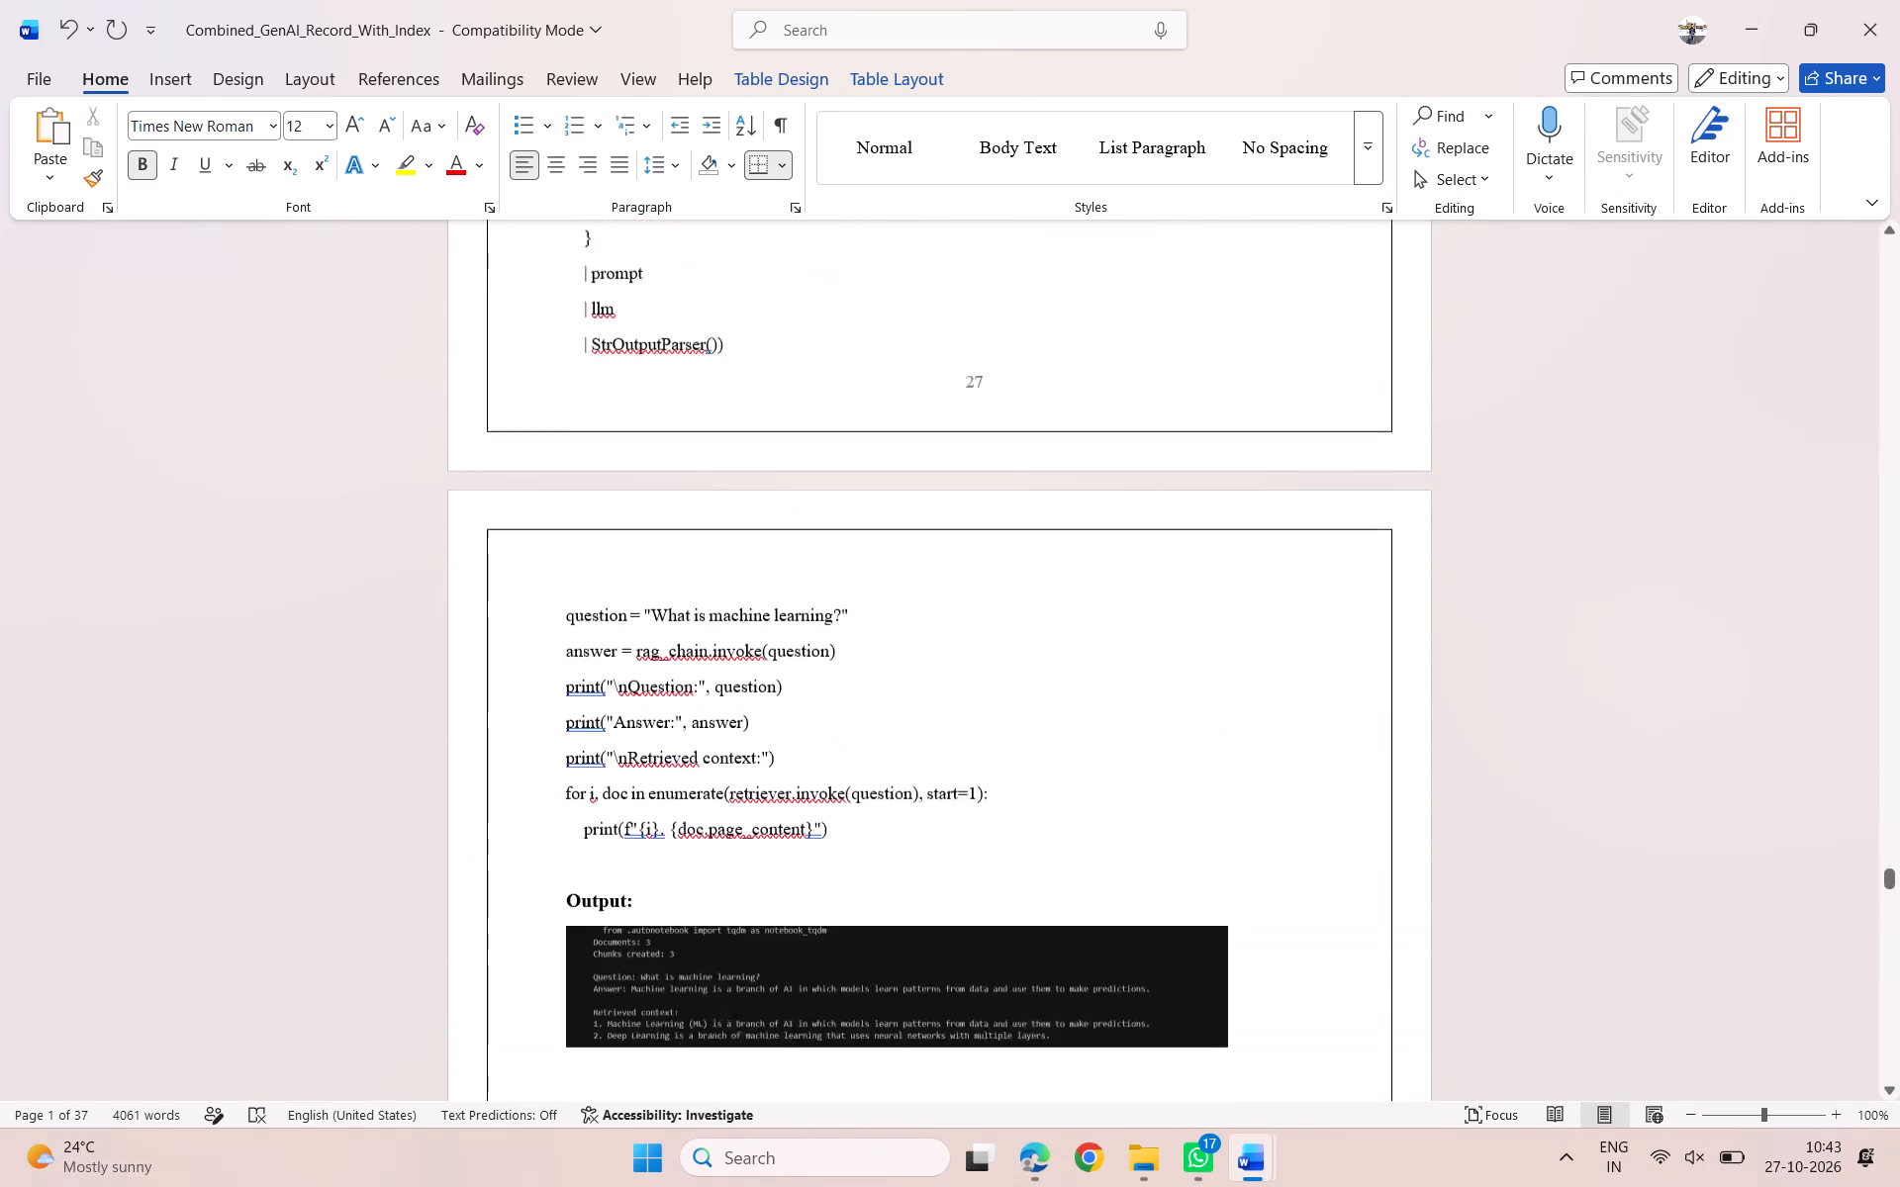
scroll(914, 678, "down", 3)
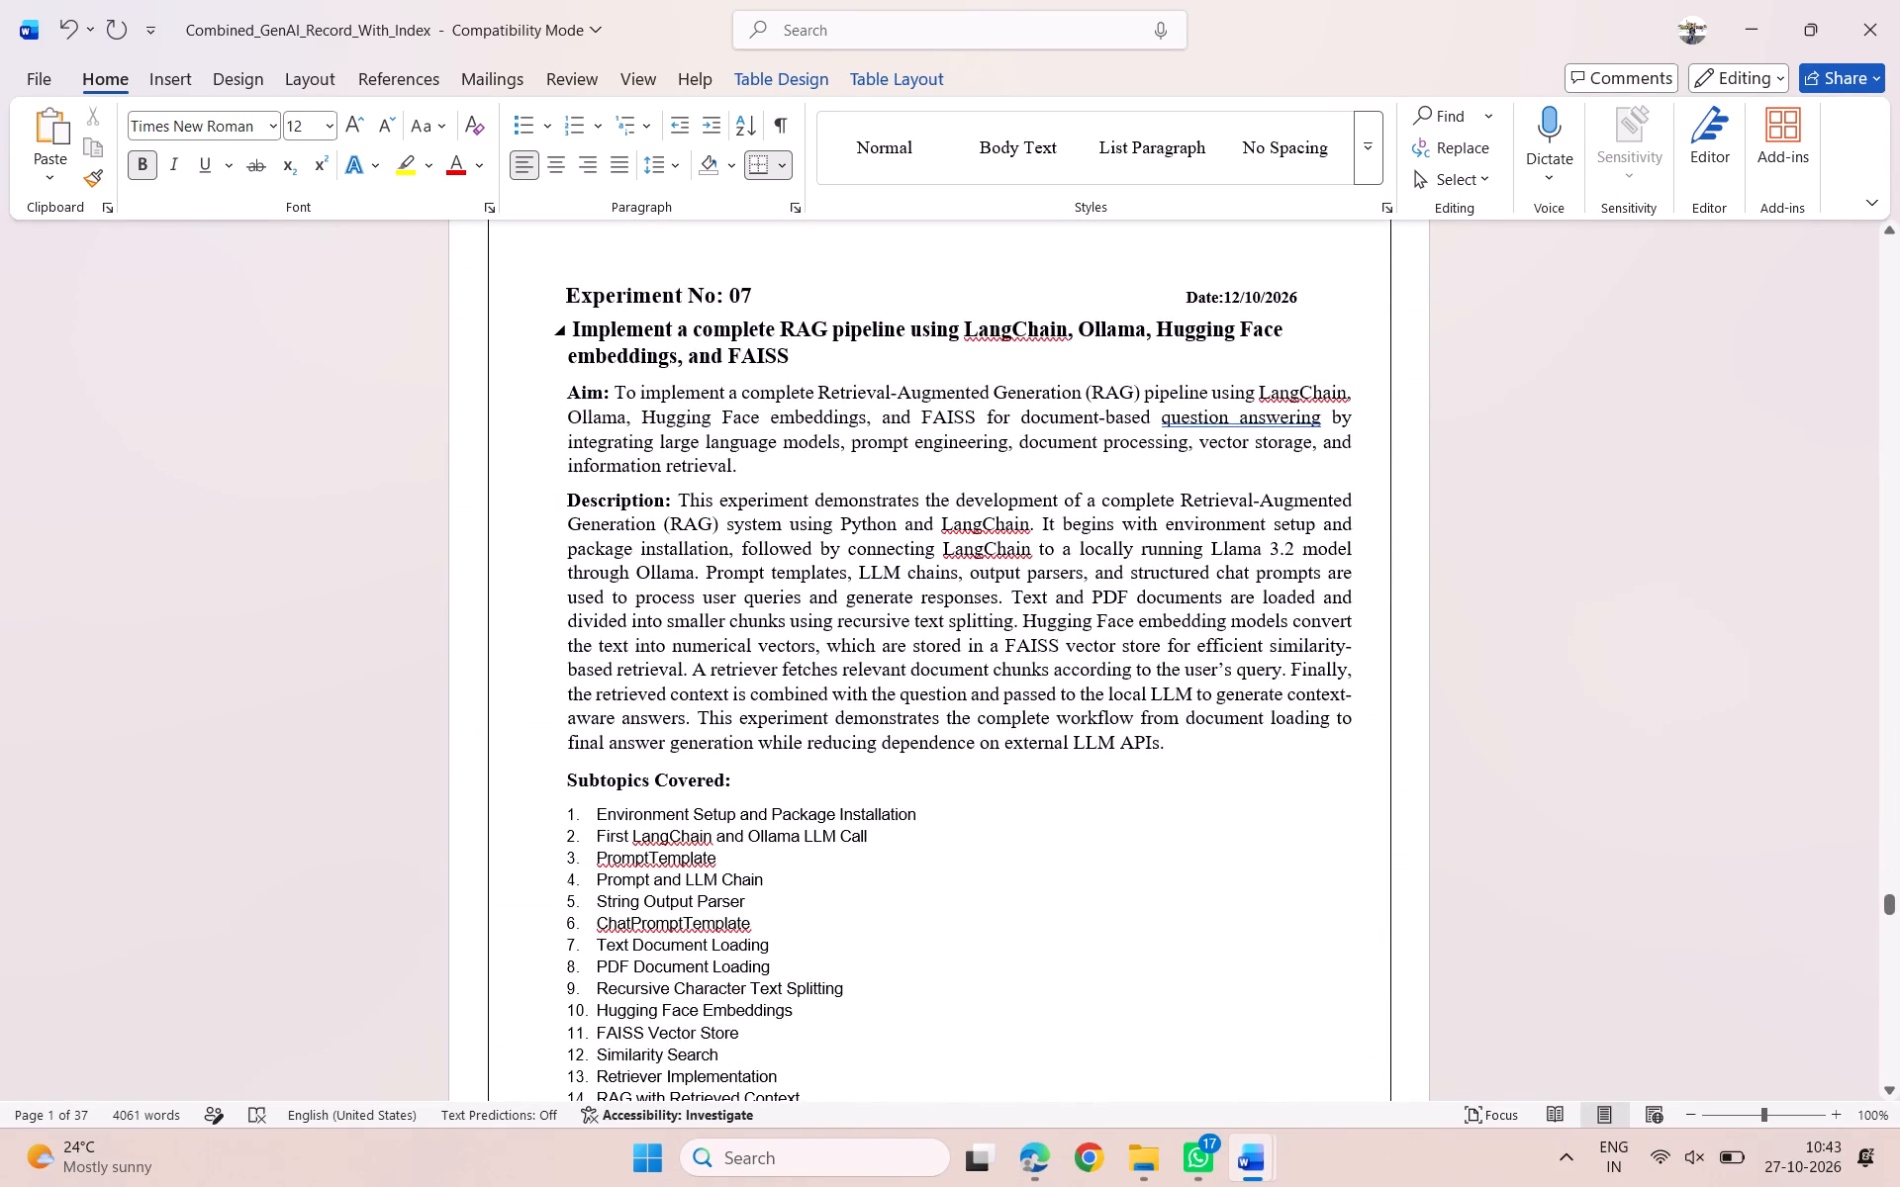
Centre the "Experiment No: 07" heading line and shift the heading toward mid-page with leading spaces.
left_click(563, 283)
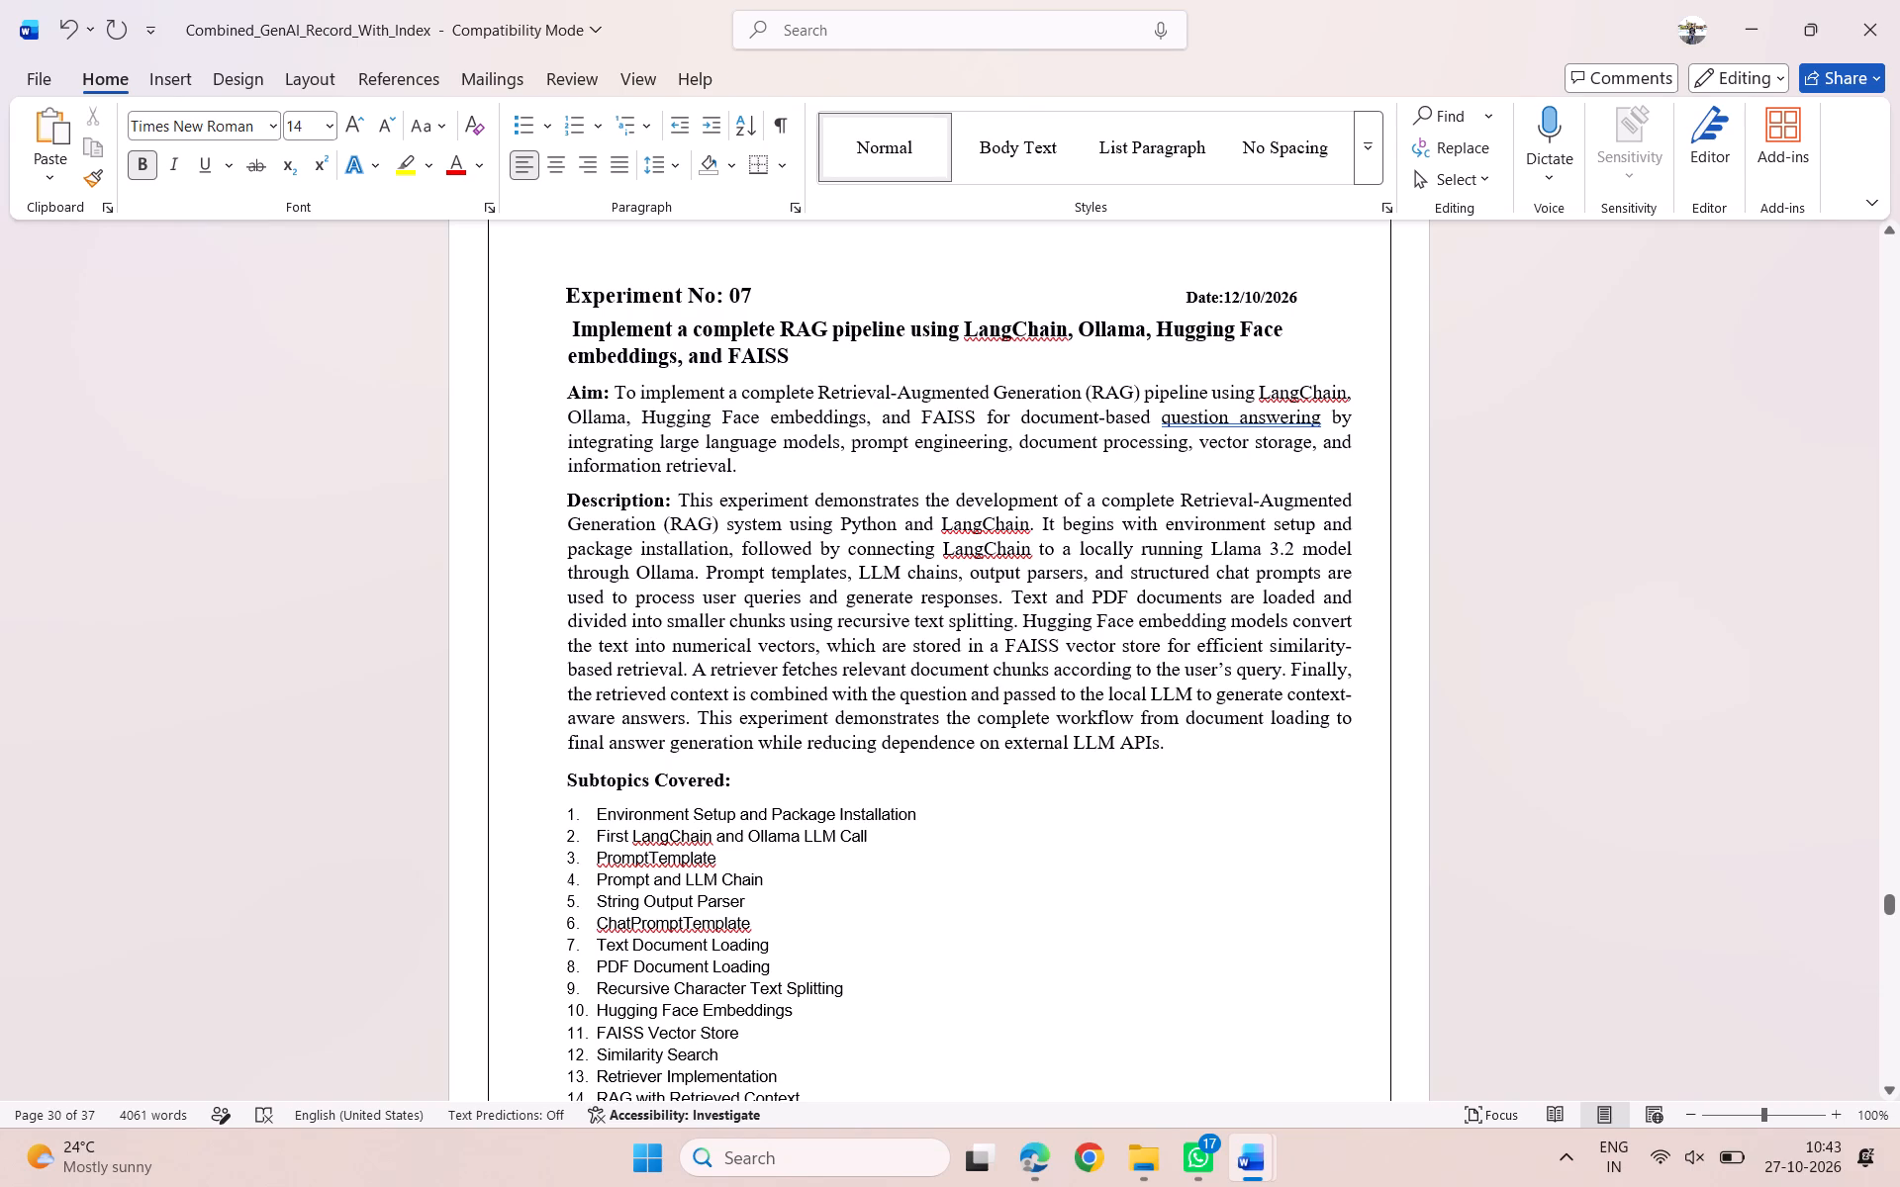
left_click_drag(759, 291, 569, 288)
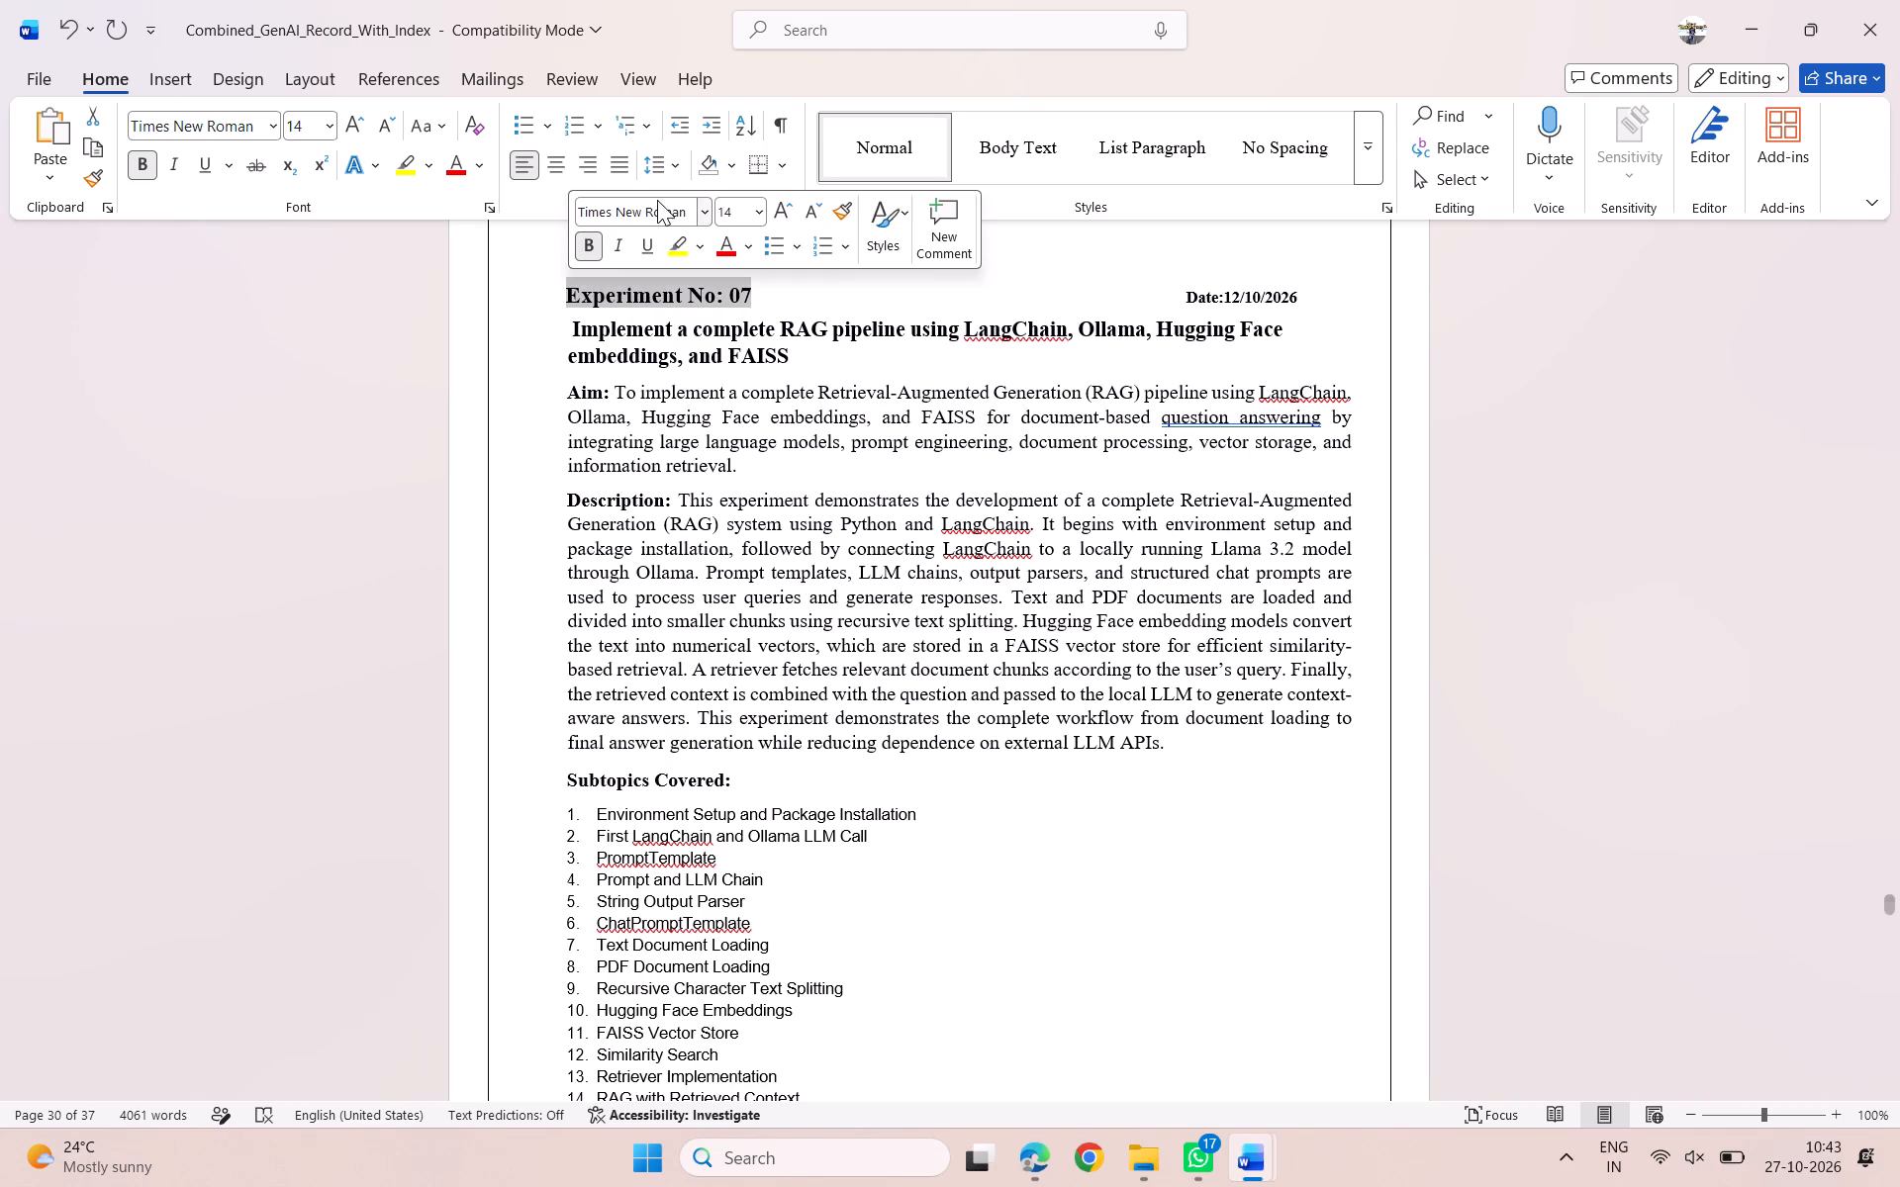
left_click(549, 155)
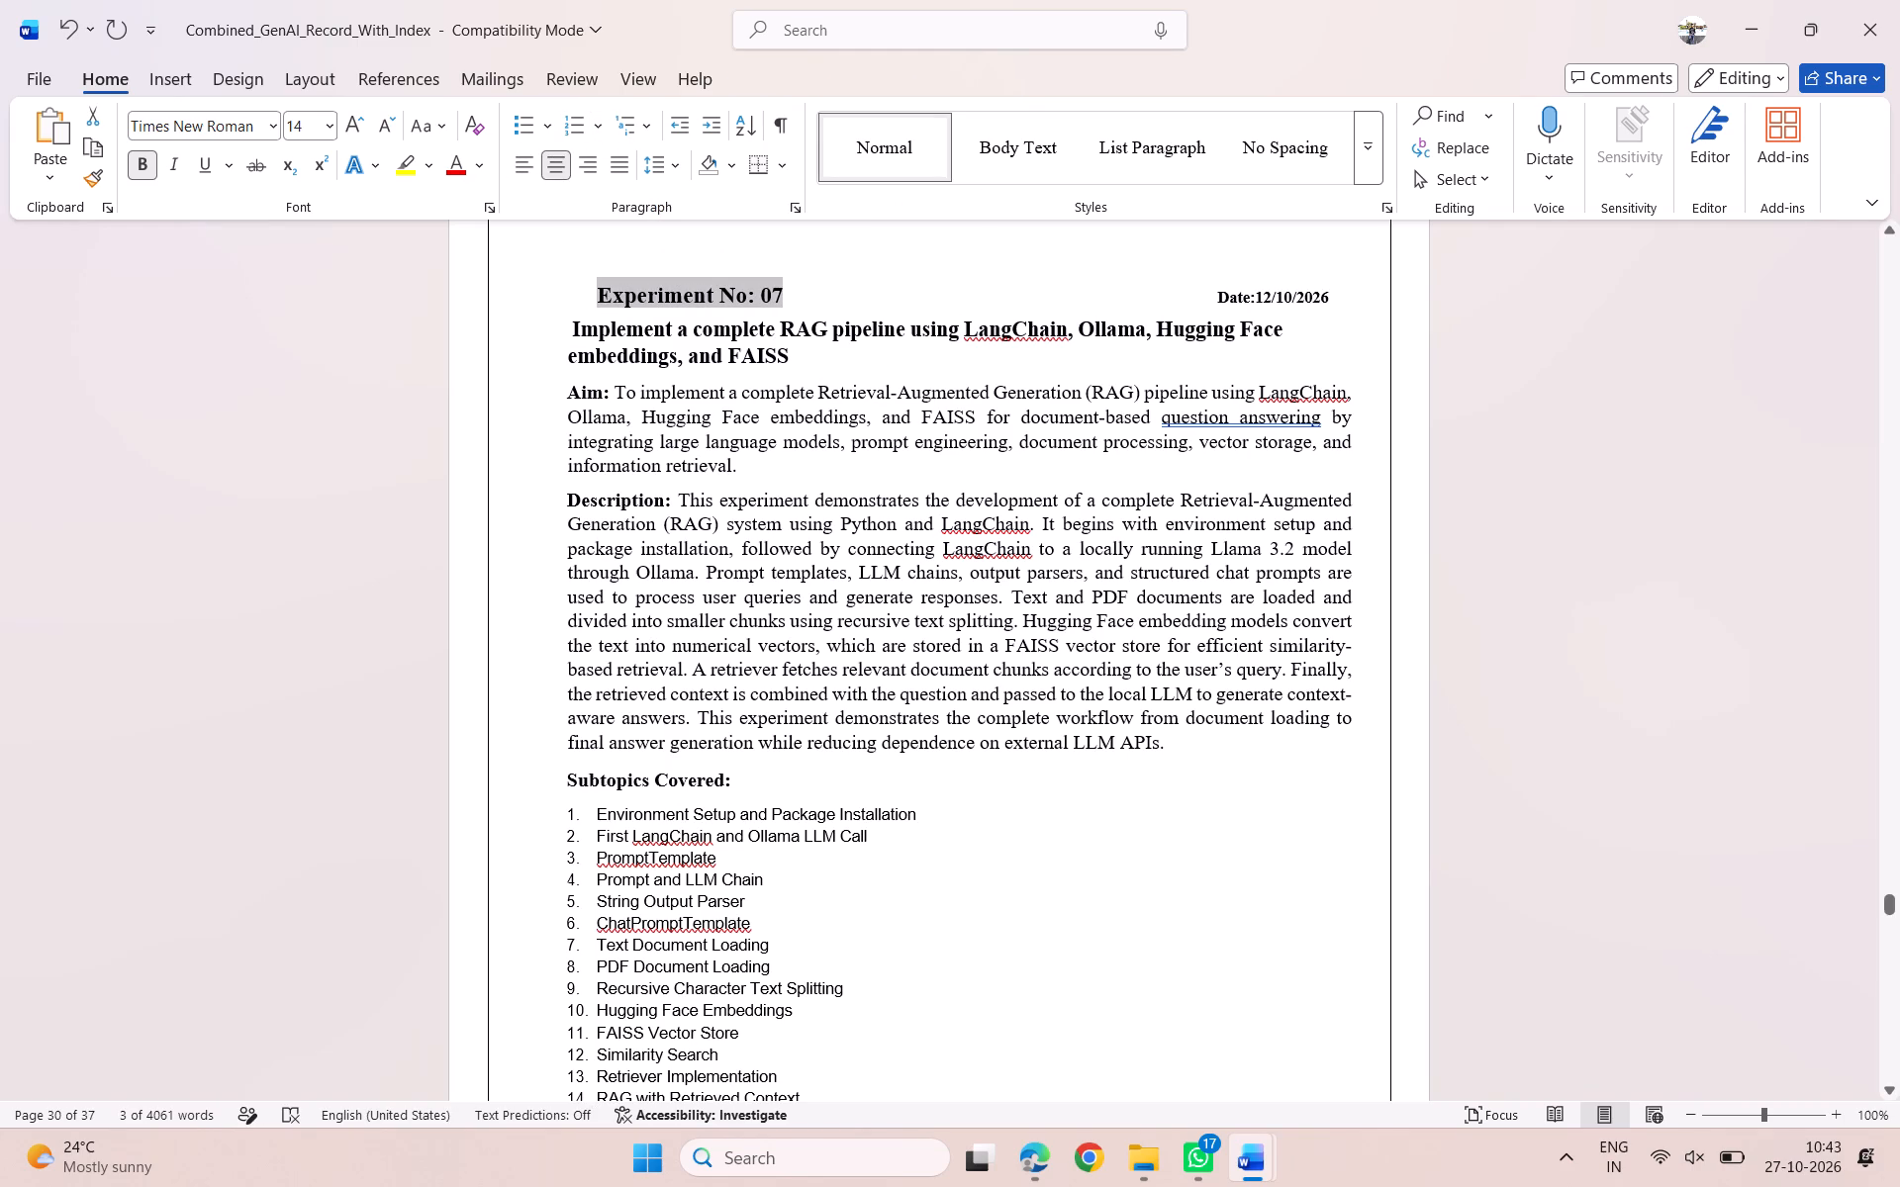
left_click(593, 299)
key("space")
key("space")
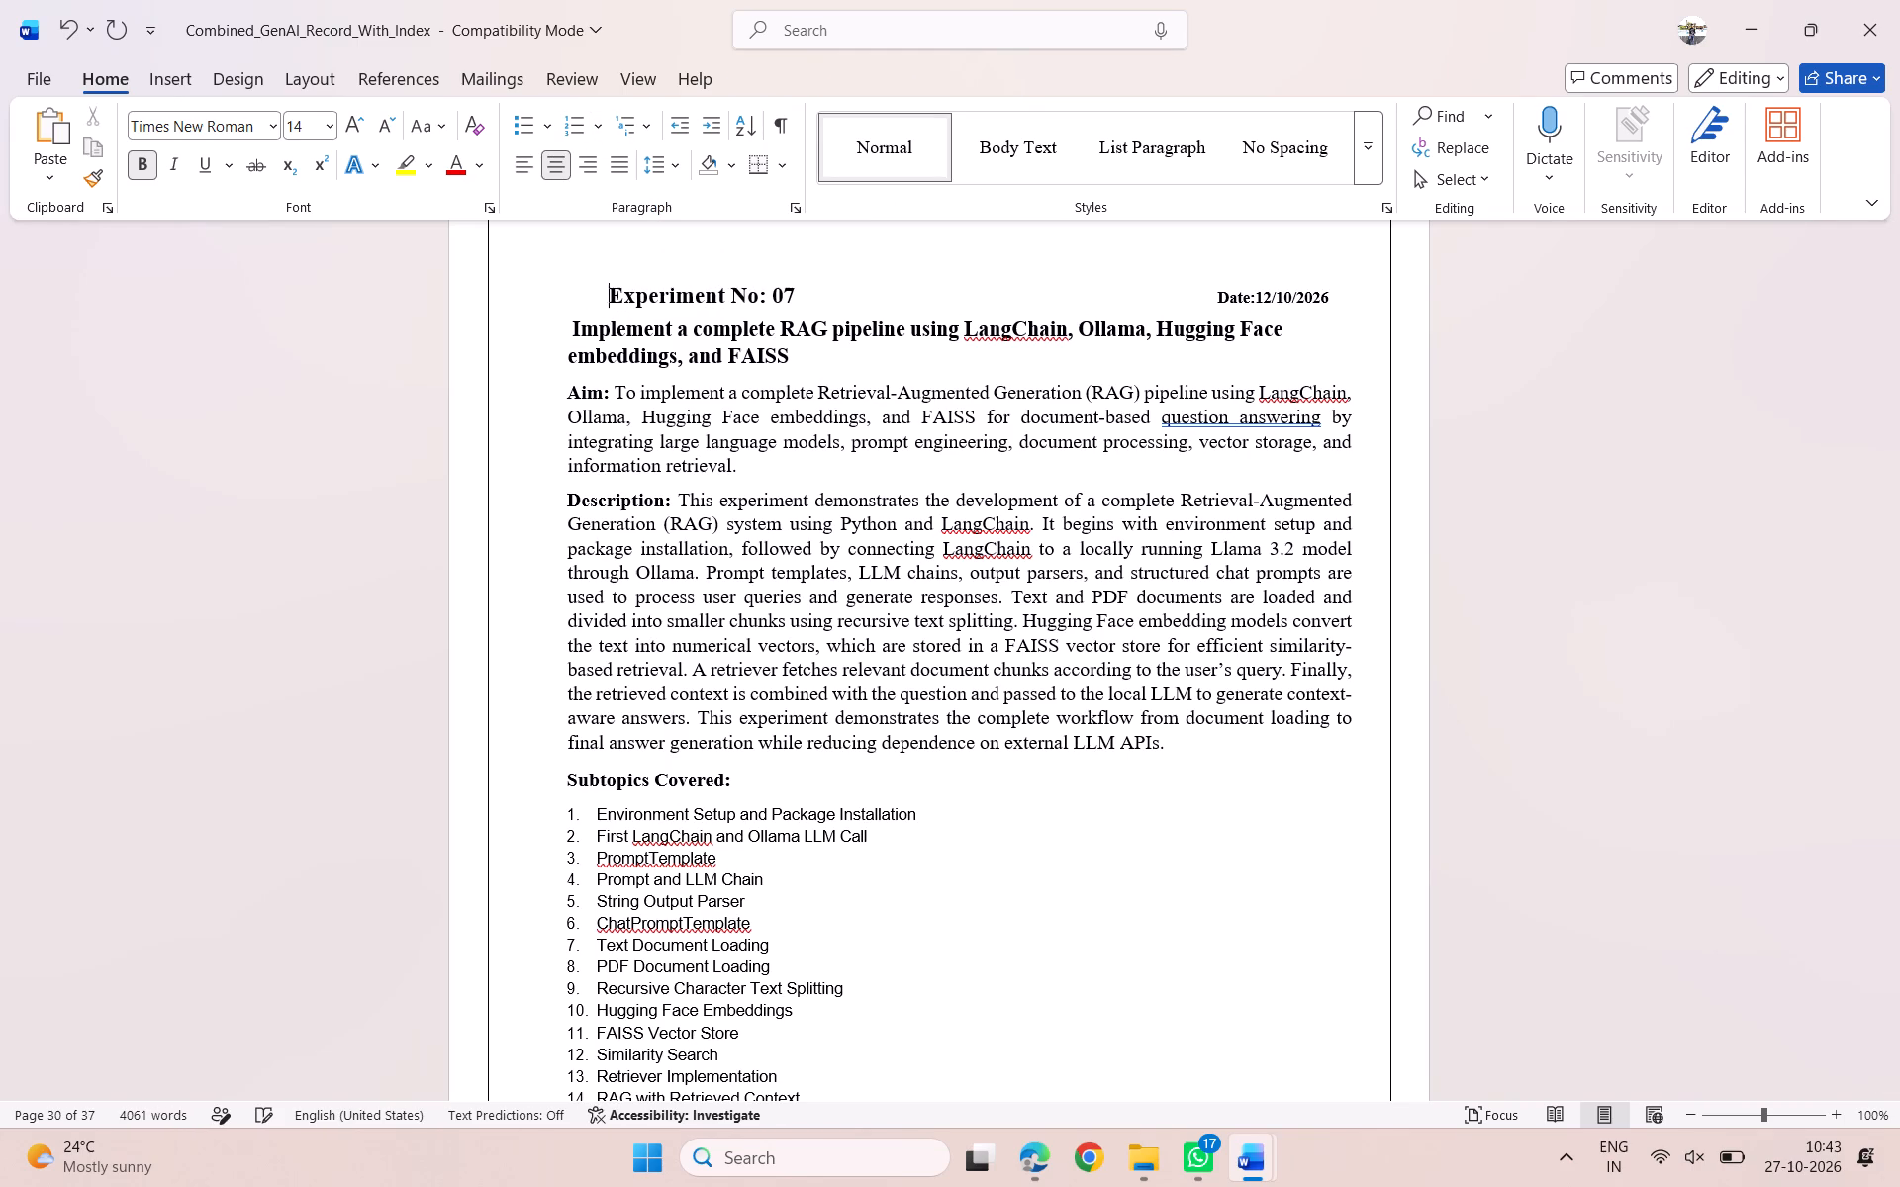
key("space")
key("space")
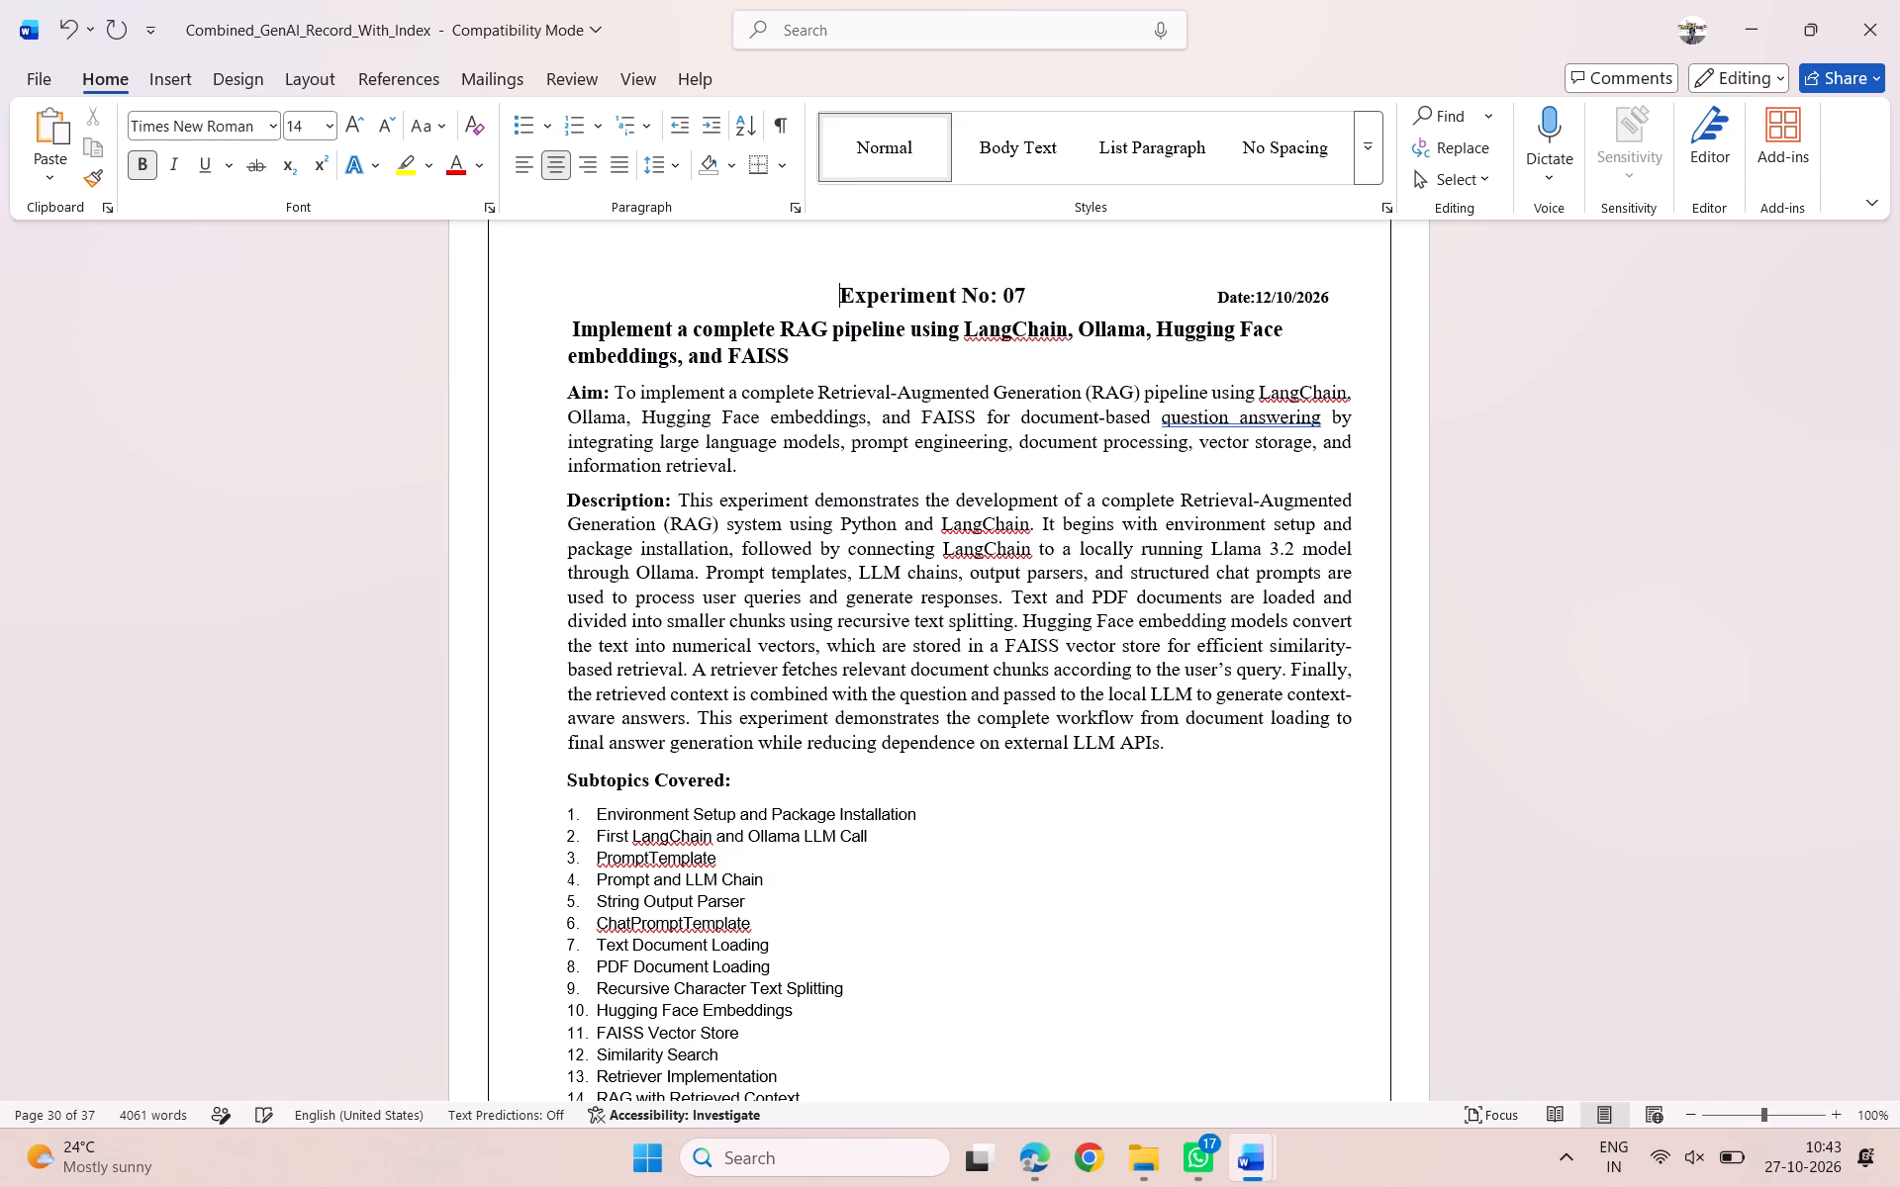
Review the pages around Experiment No: 07 and back to the cover page for layout consistency.
scroll(819, 448, "up", 1)
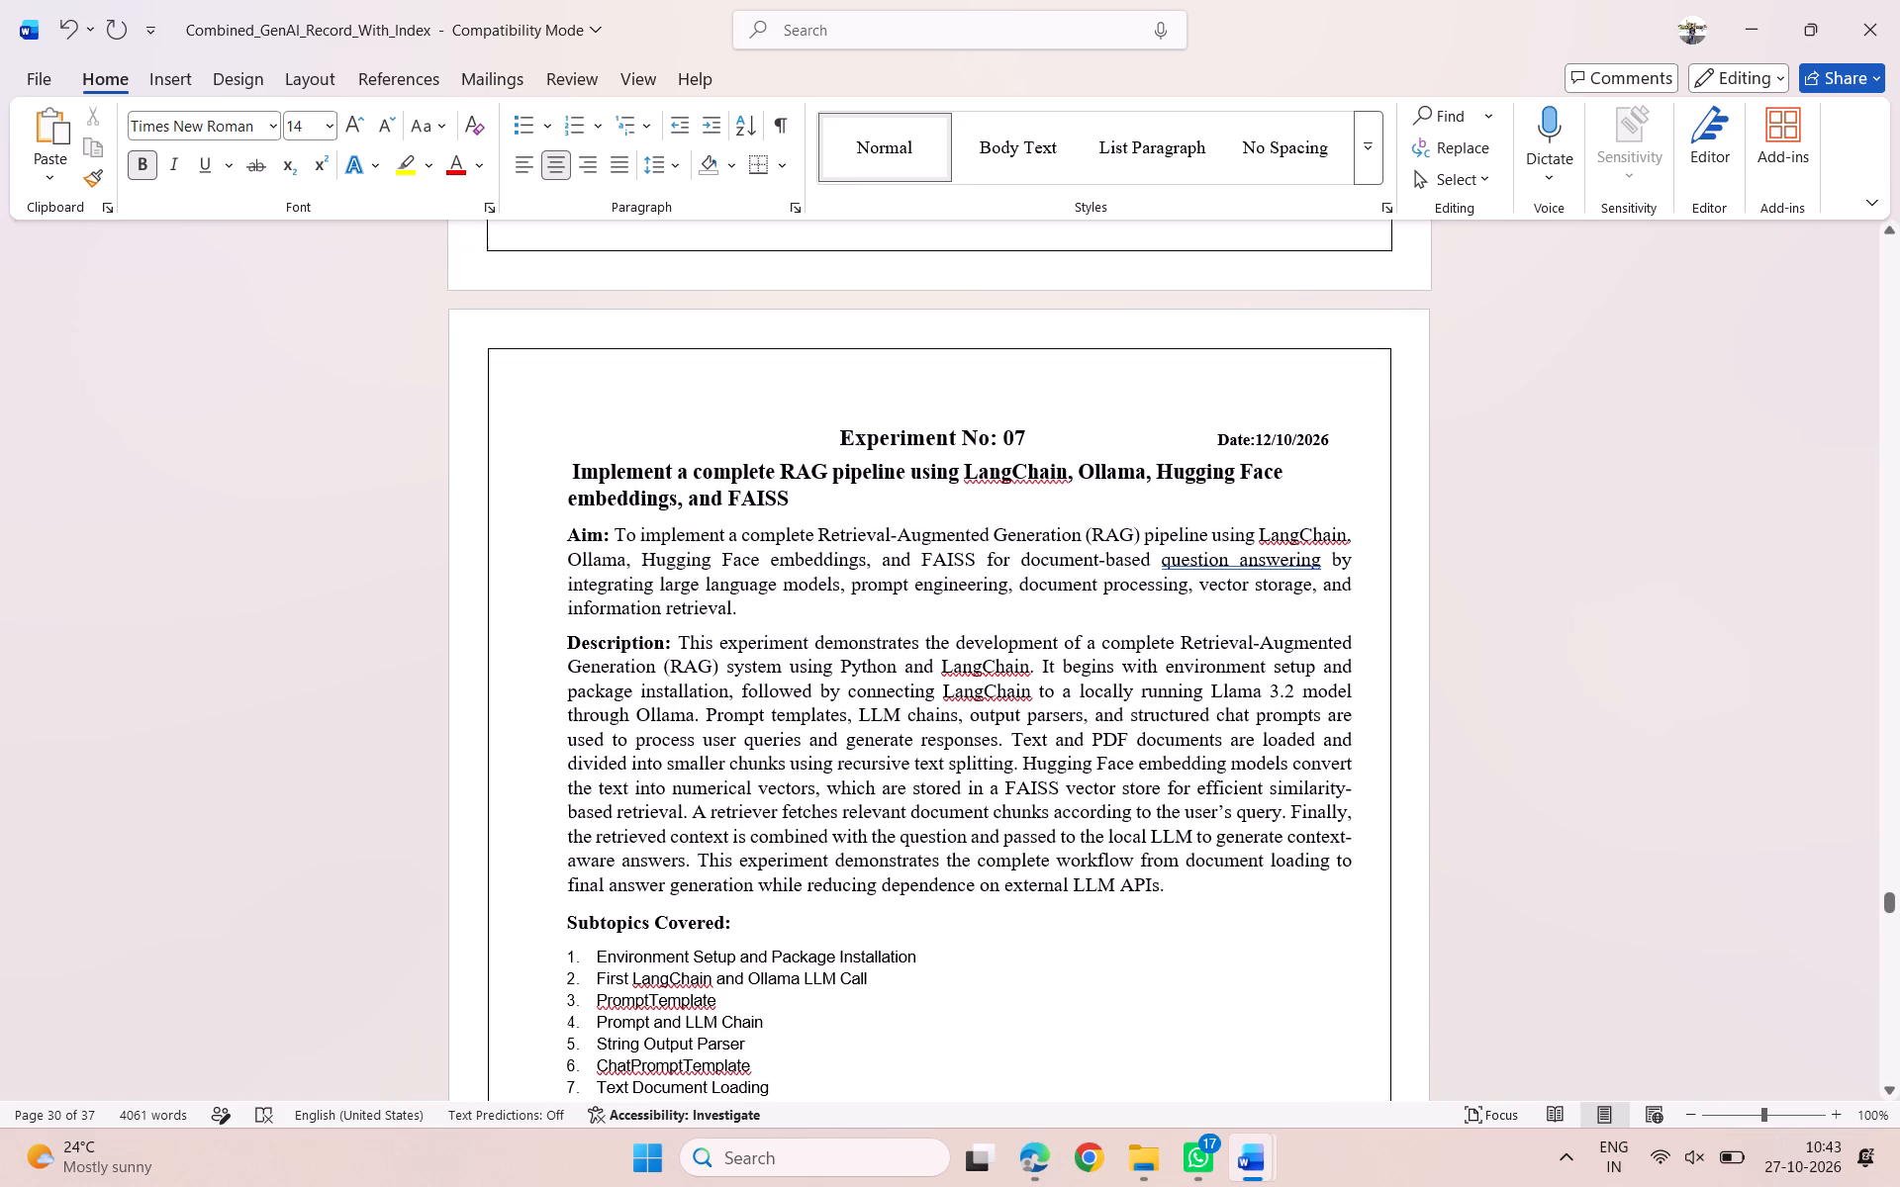
scroll(819, 448, "up", 1)
scroll(819, 448, "down", 10)
scroll(819, 448, "up", 13)
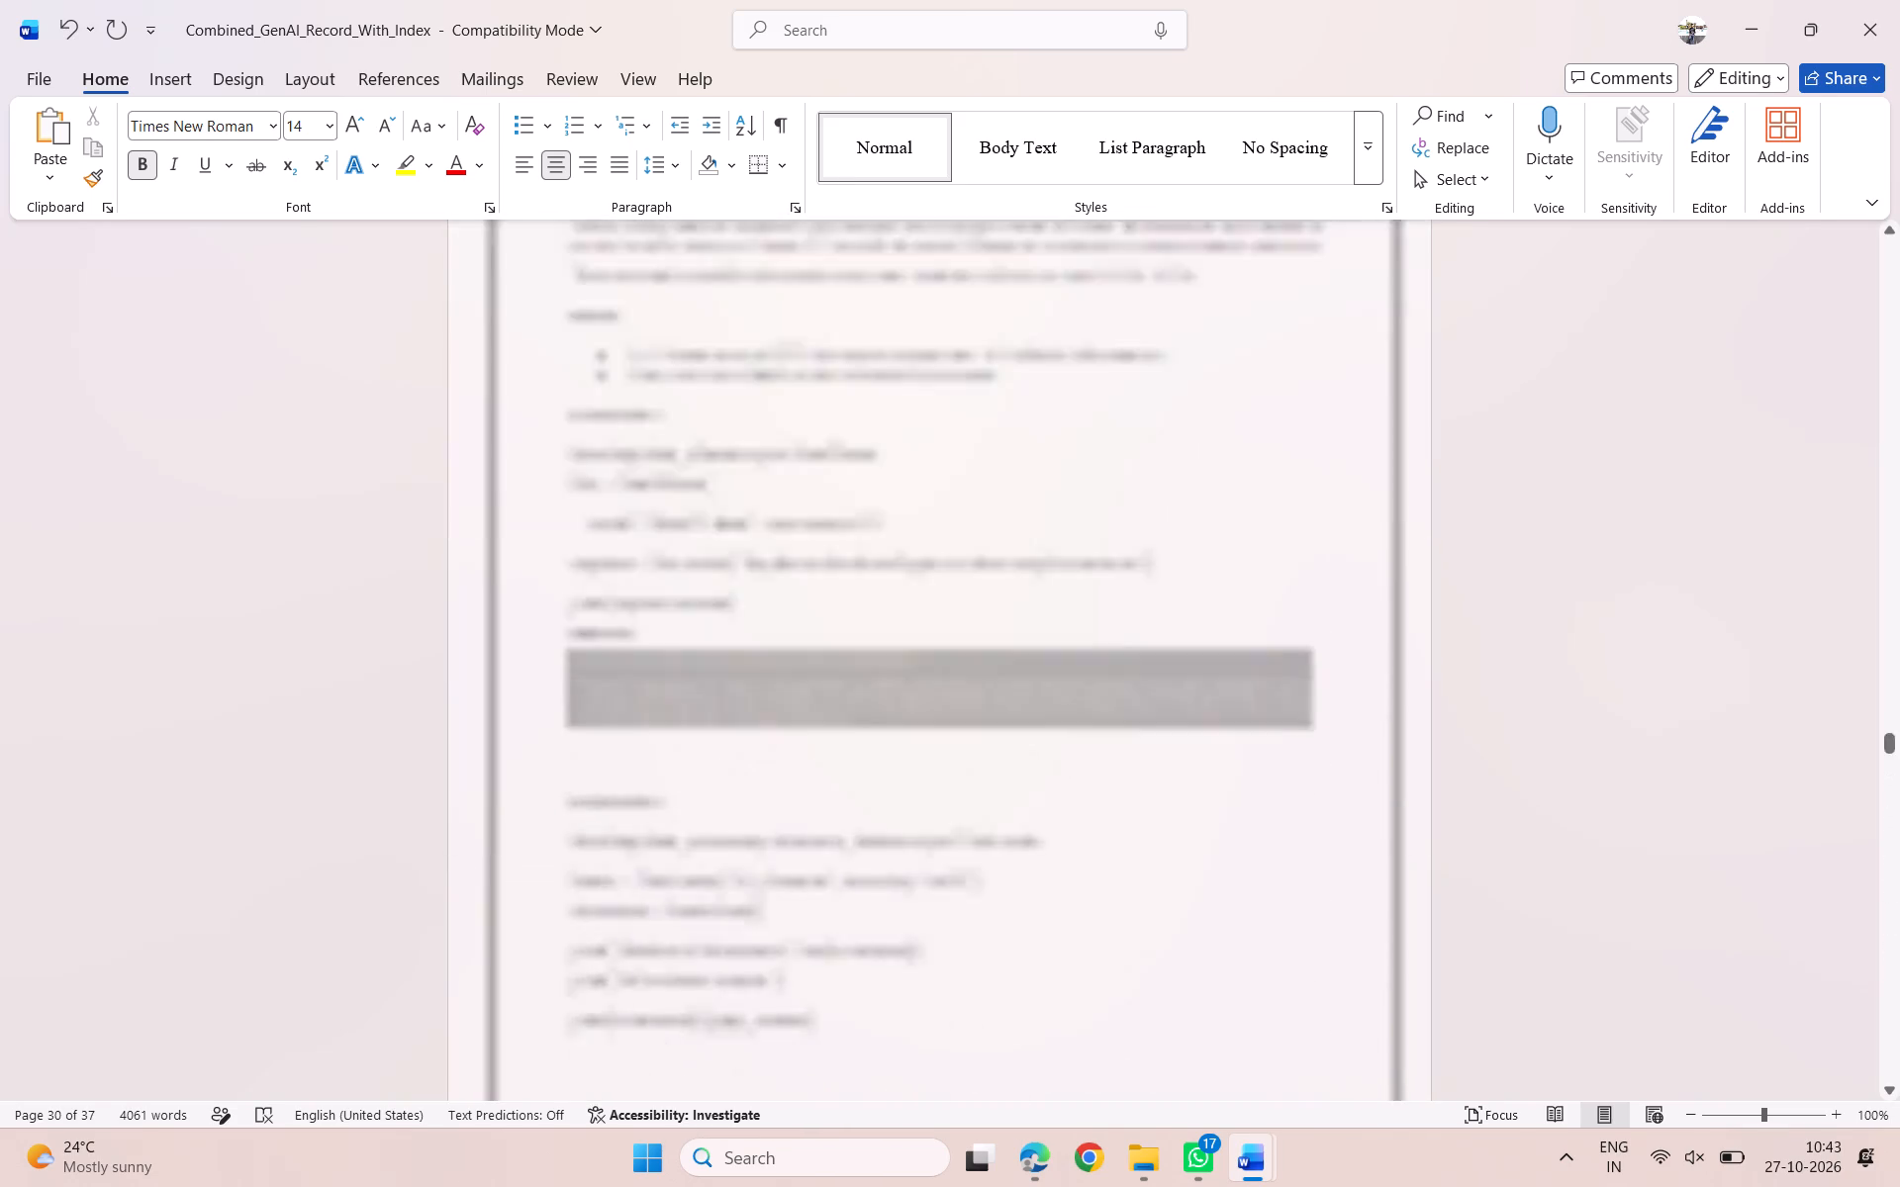
scroll(819, 448, "down", 20)
scroll(819, 448, "down", 2)
scroll(819, 448, "down", 20)
scroll(819, 448, "down", 10)
scroll(819, 448, "up", 20)
scroll(819, 448, "up", 20)
scroll(819, 448, "up", 20)
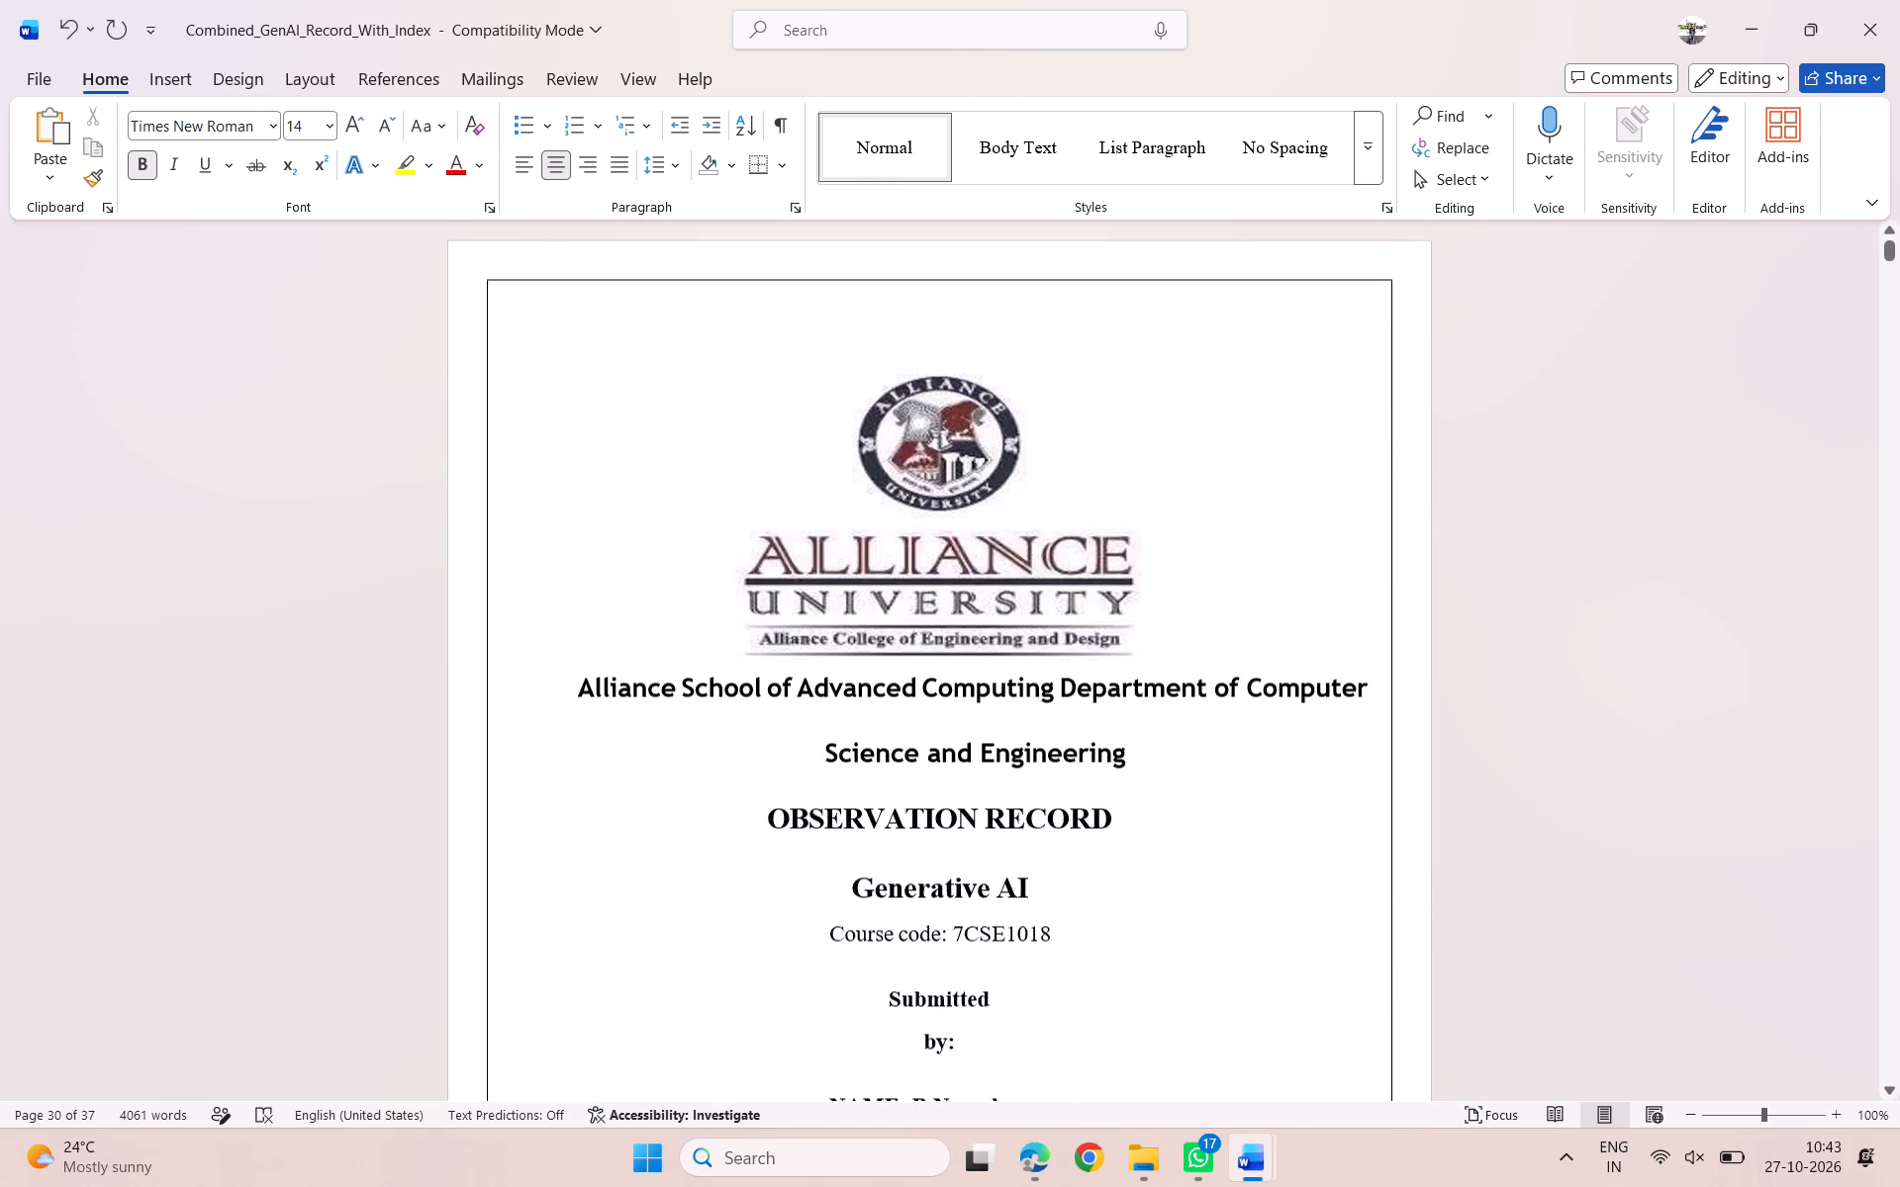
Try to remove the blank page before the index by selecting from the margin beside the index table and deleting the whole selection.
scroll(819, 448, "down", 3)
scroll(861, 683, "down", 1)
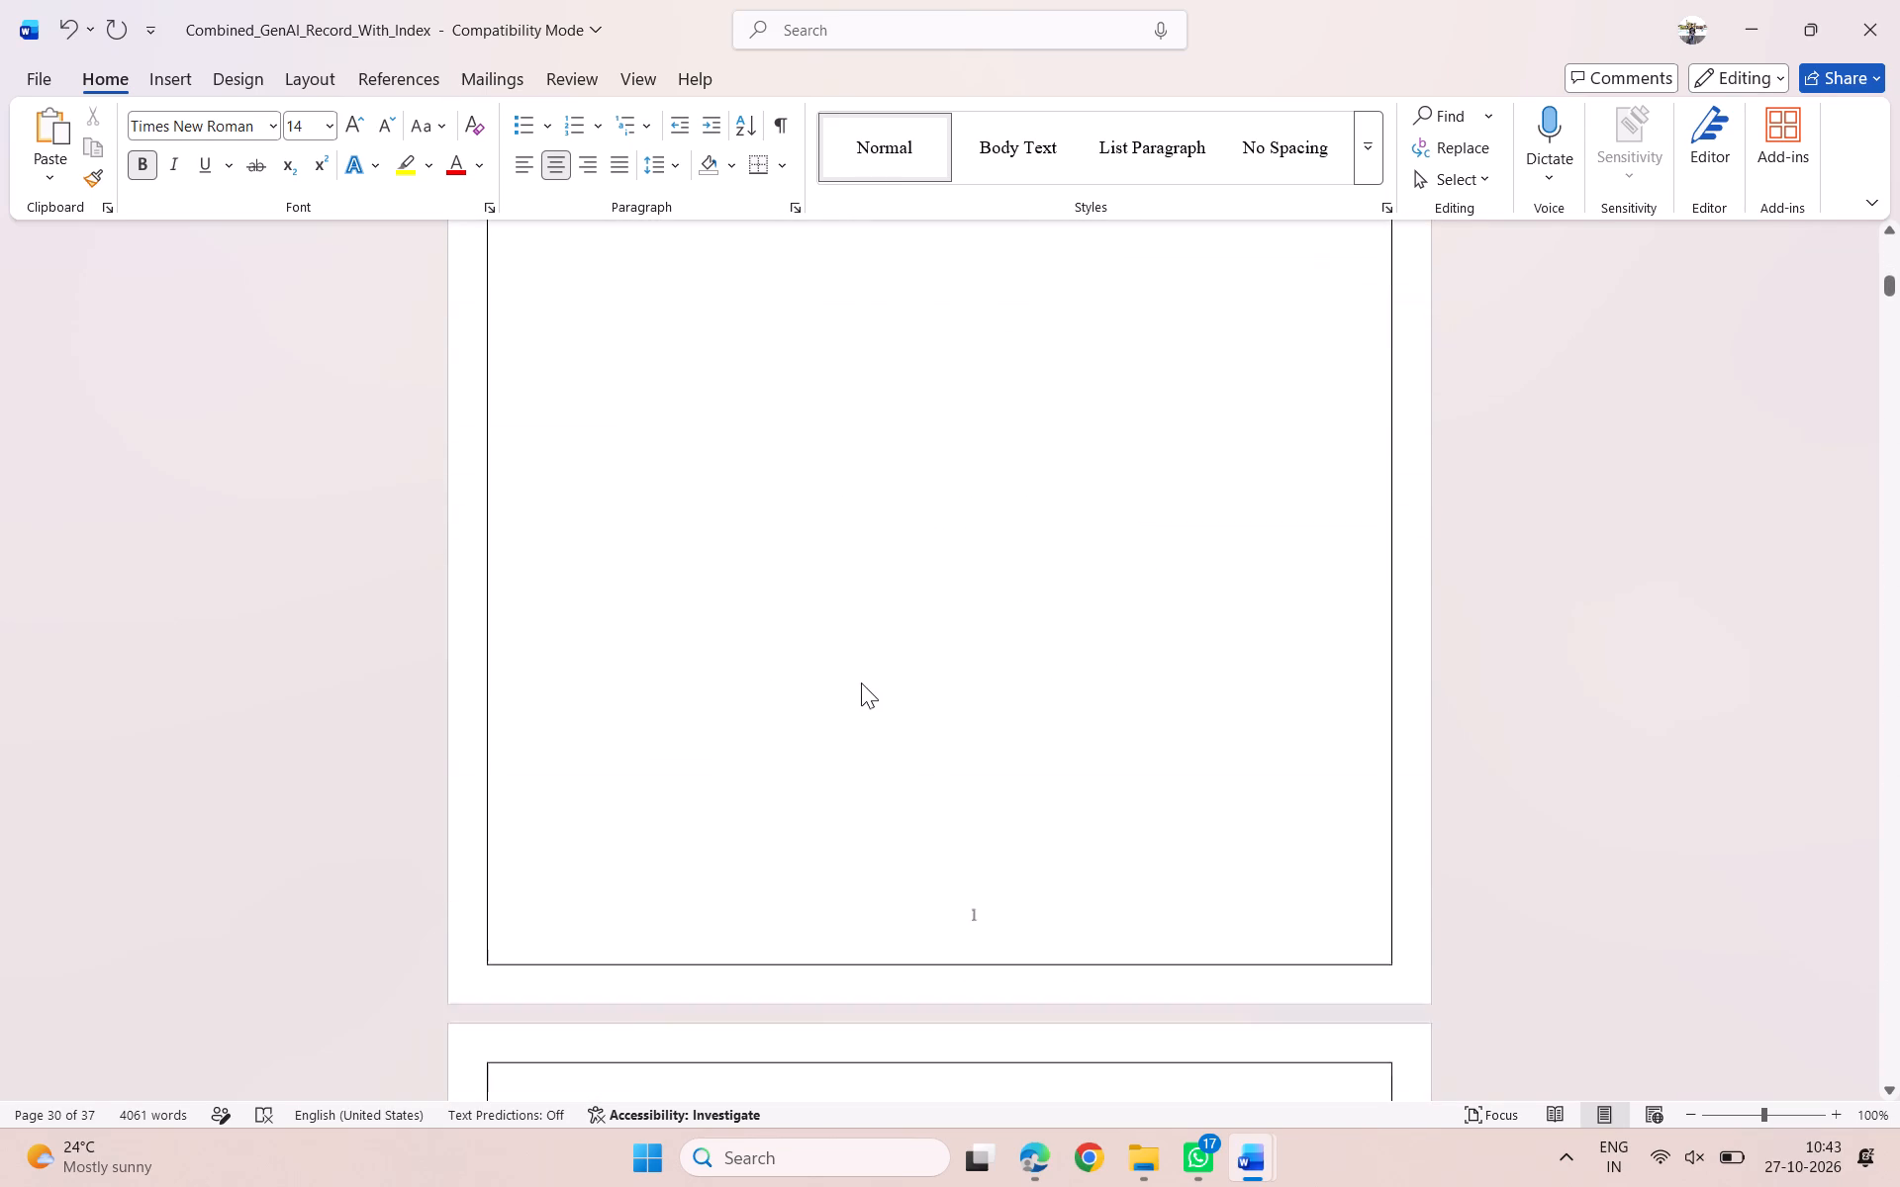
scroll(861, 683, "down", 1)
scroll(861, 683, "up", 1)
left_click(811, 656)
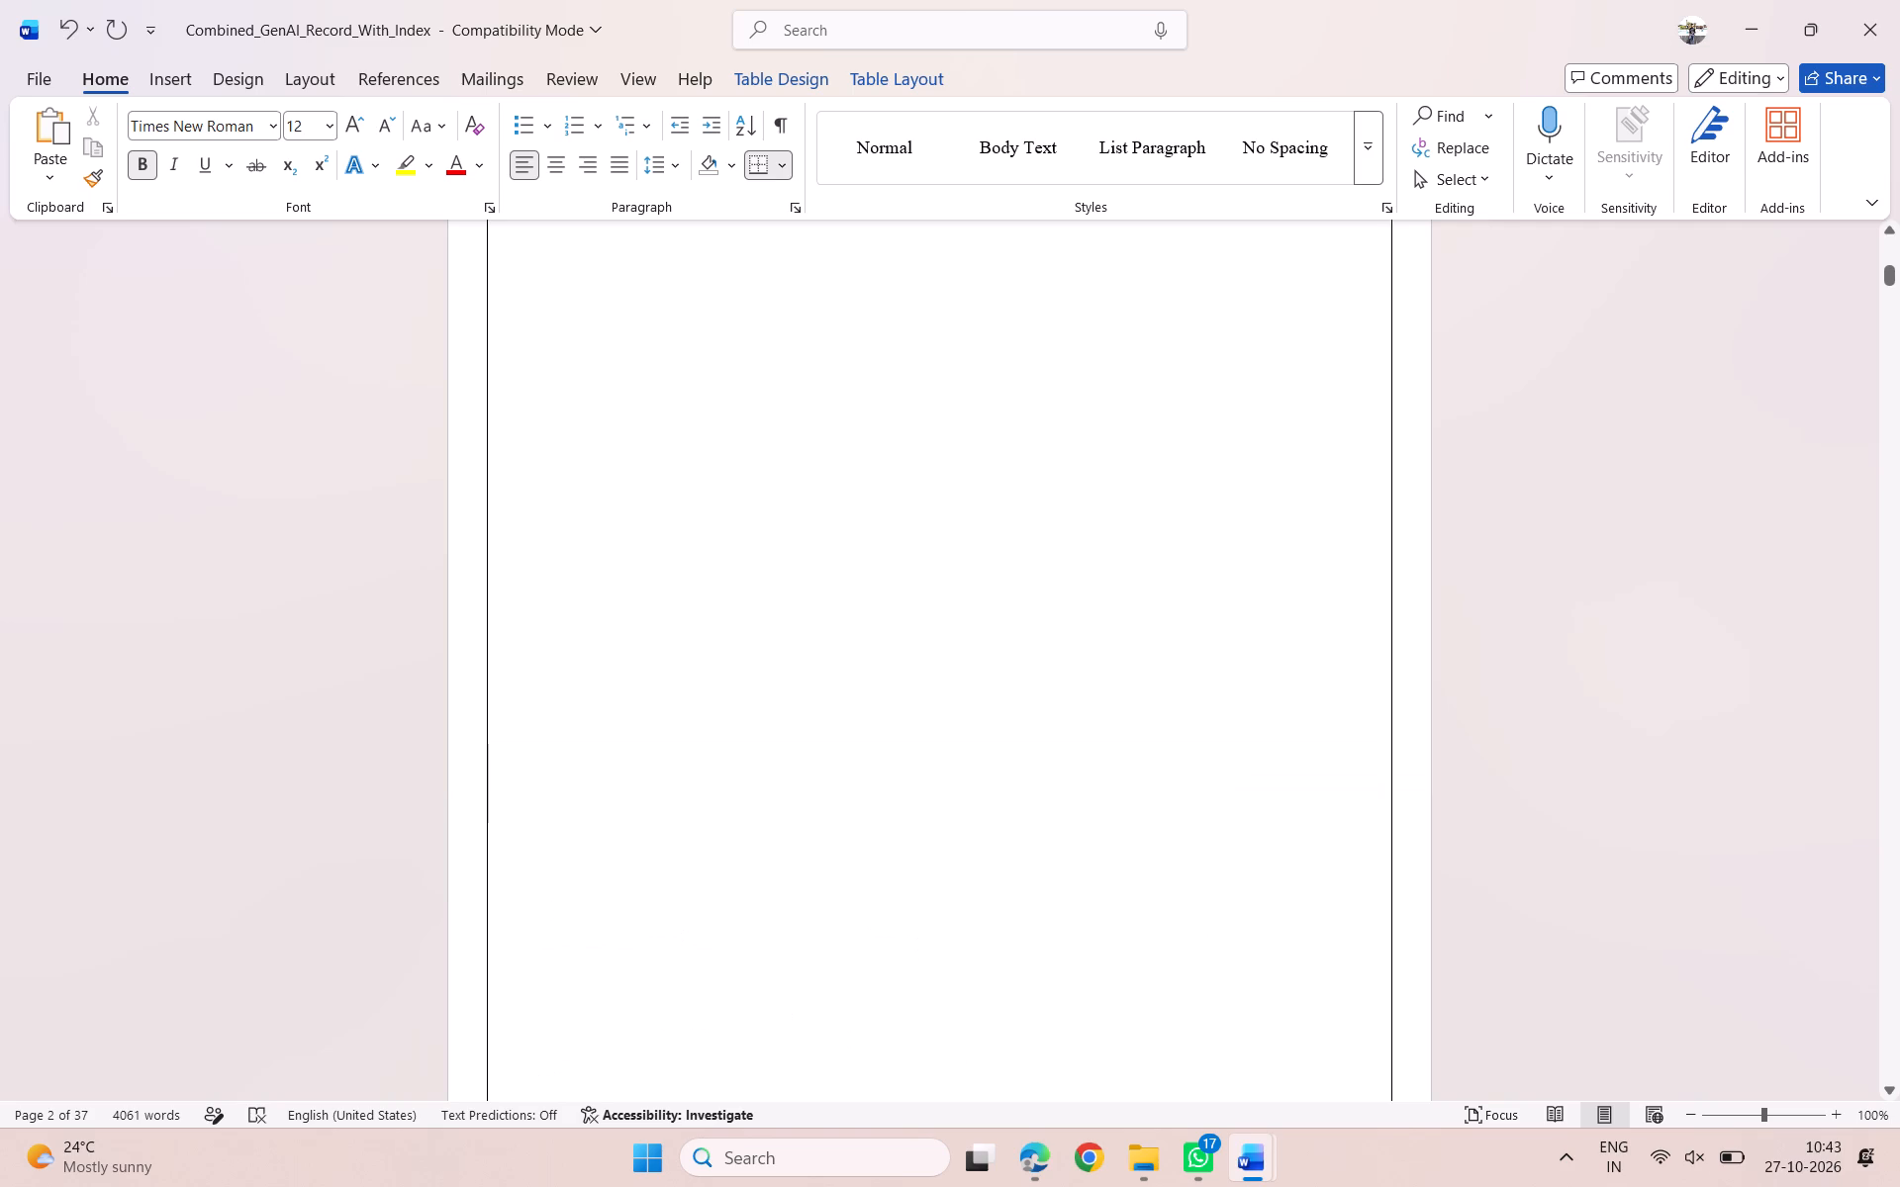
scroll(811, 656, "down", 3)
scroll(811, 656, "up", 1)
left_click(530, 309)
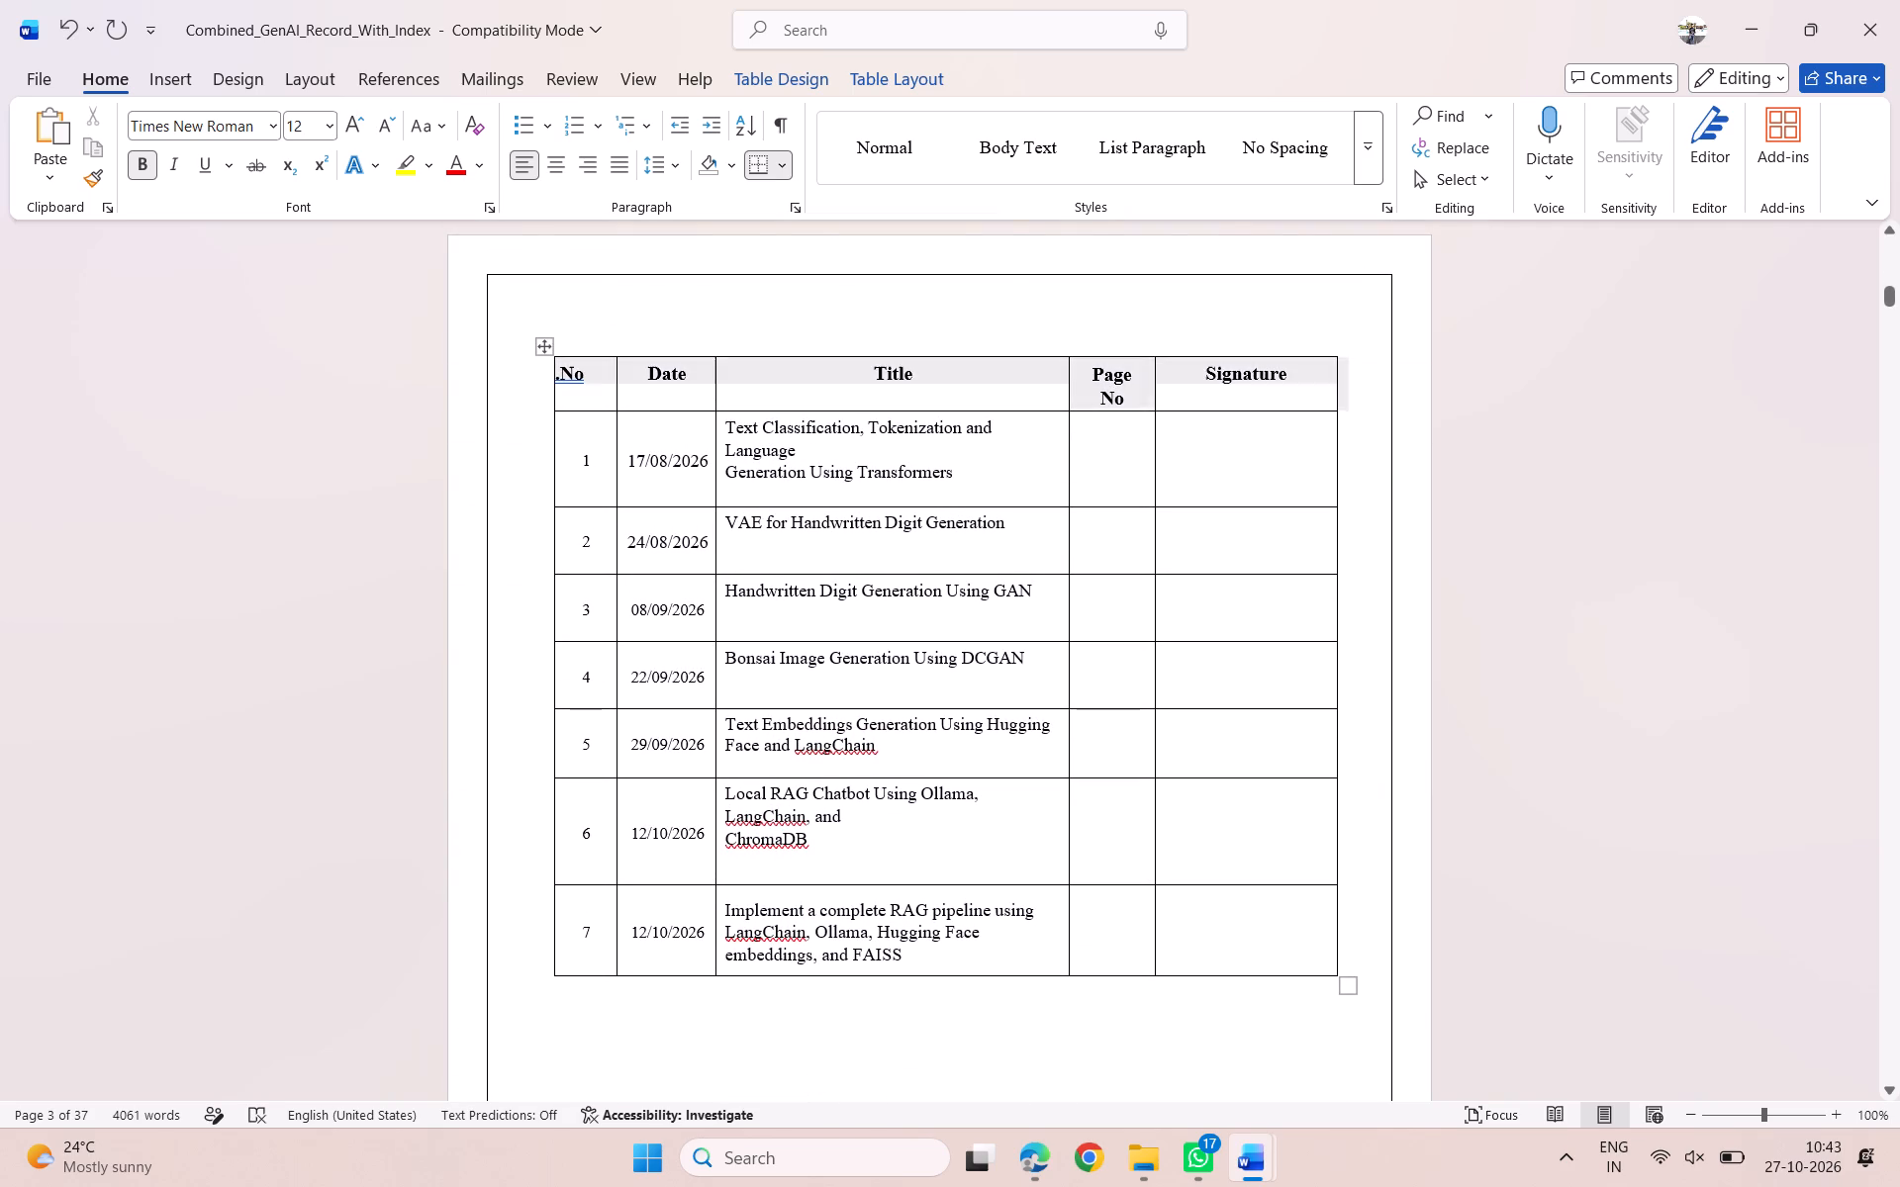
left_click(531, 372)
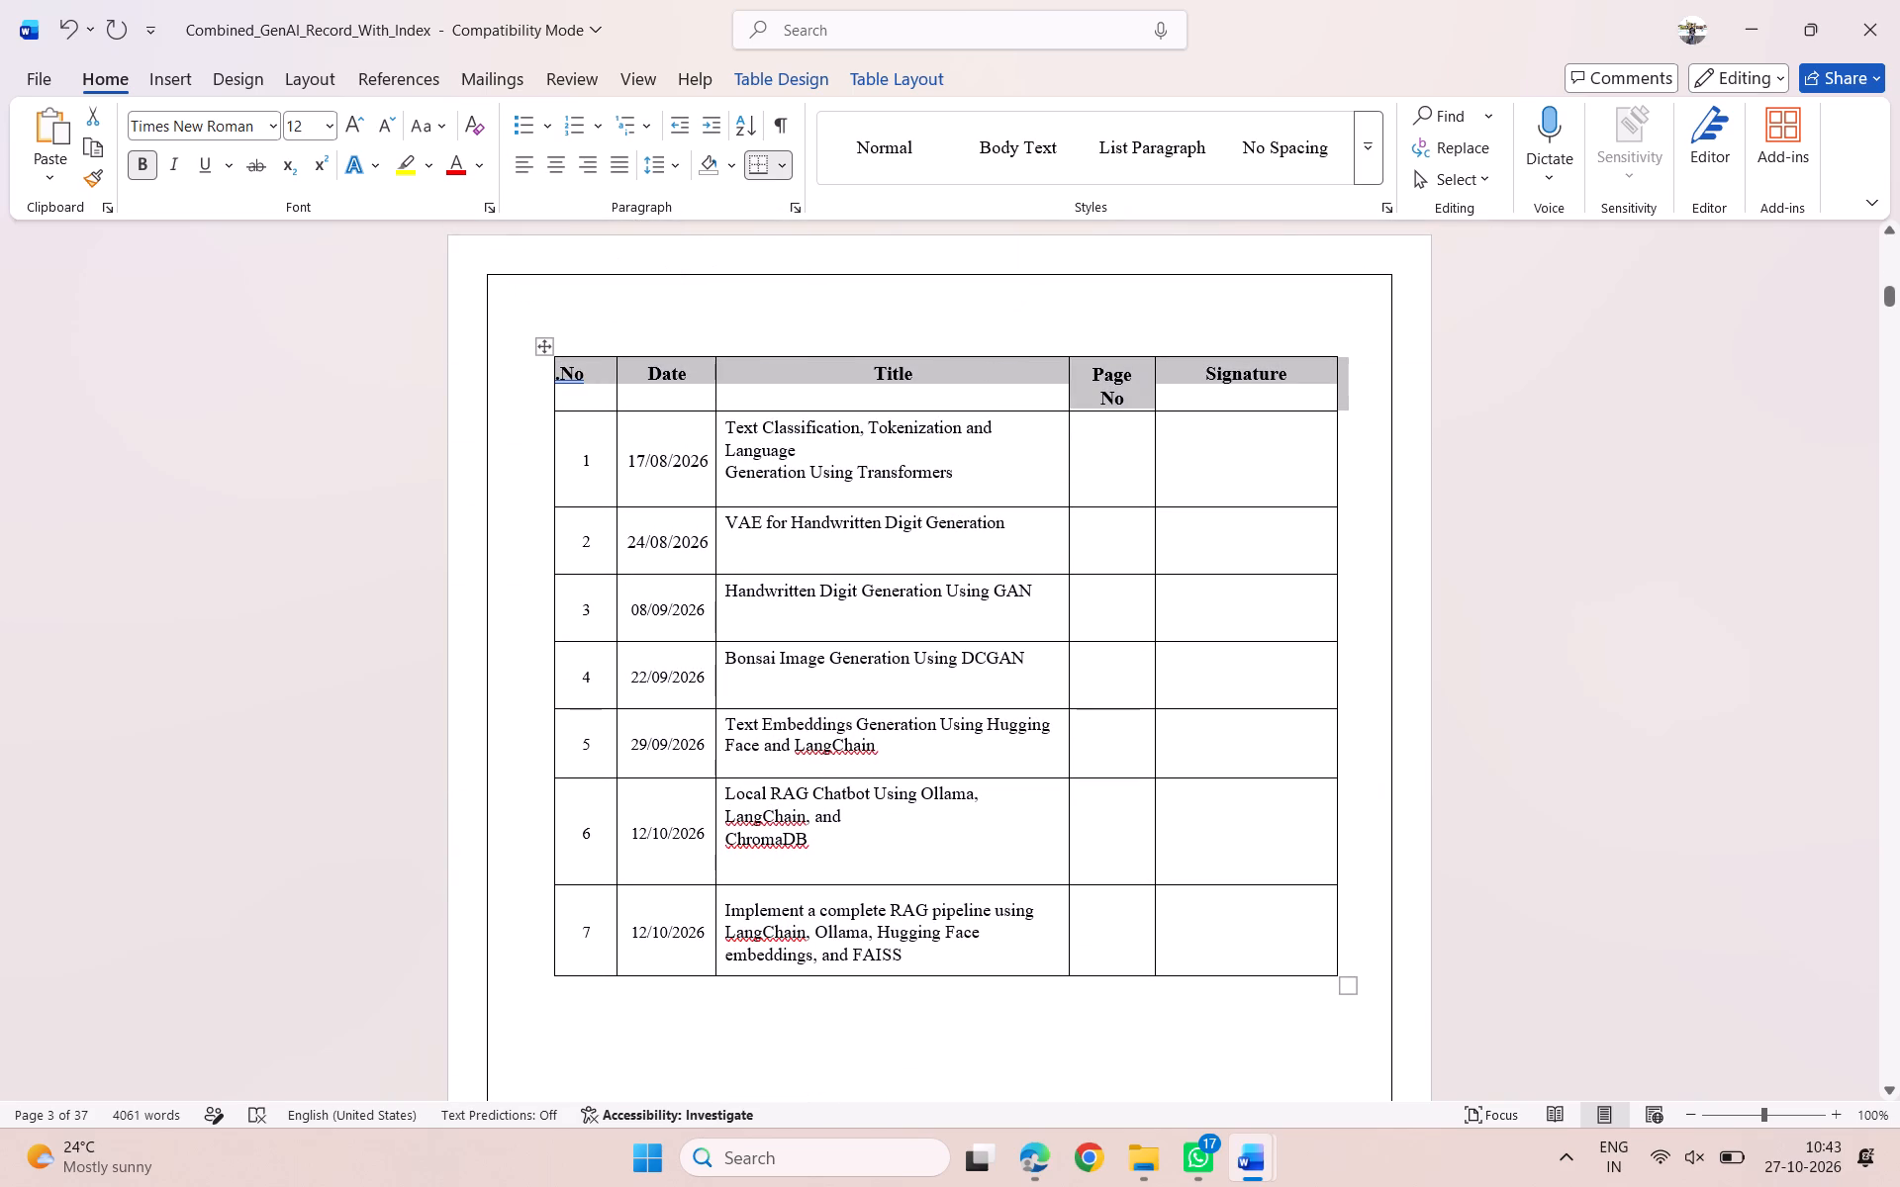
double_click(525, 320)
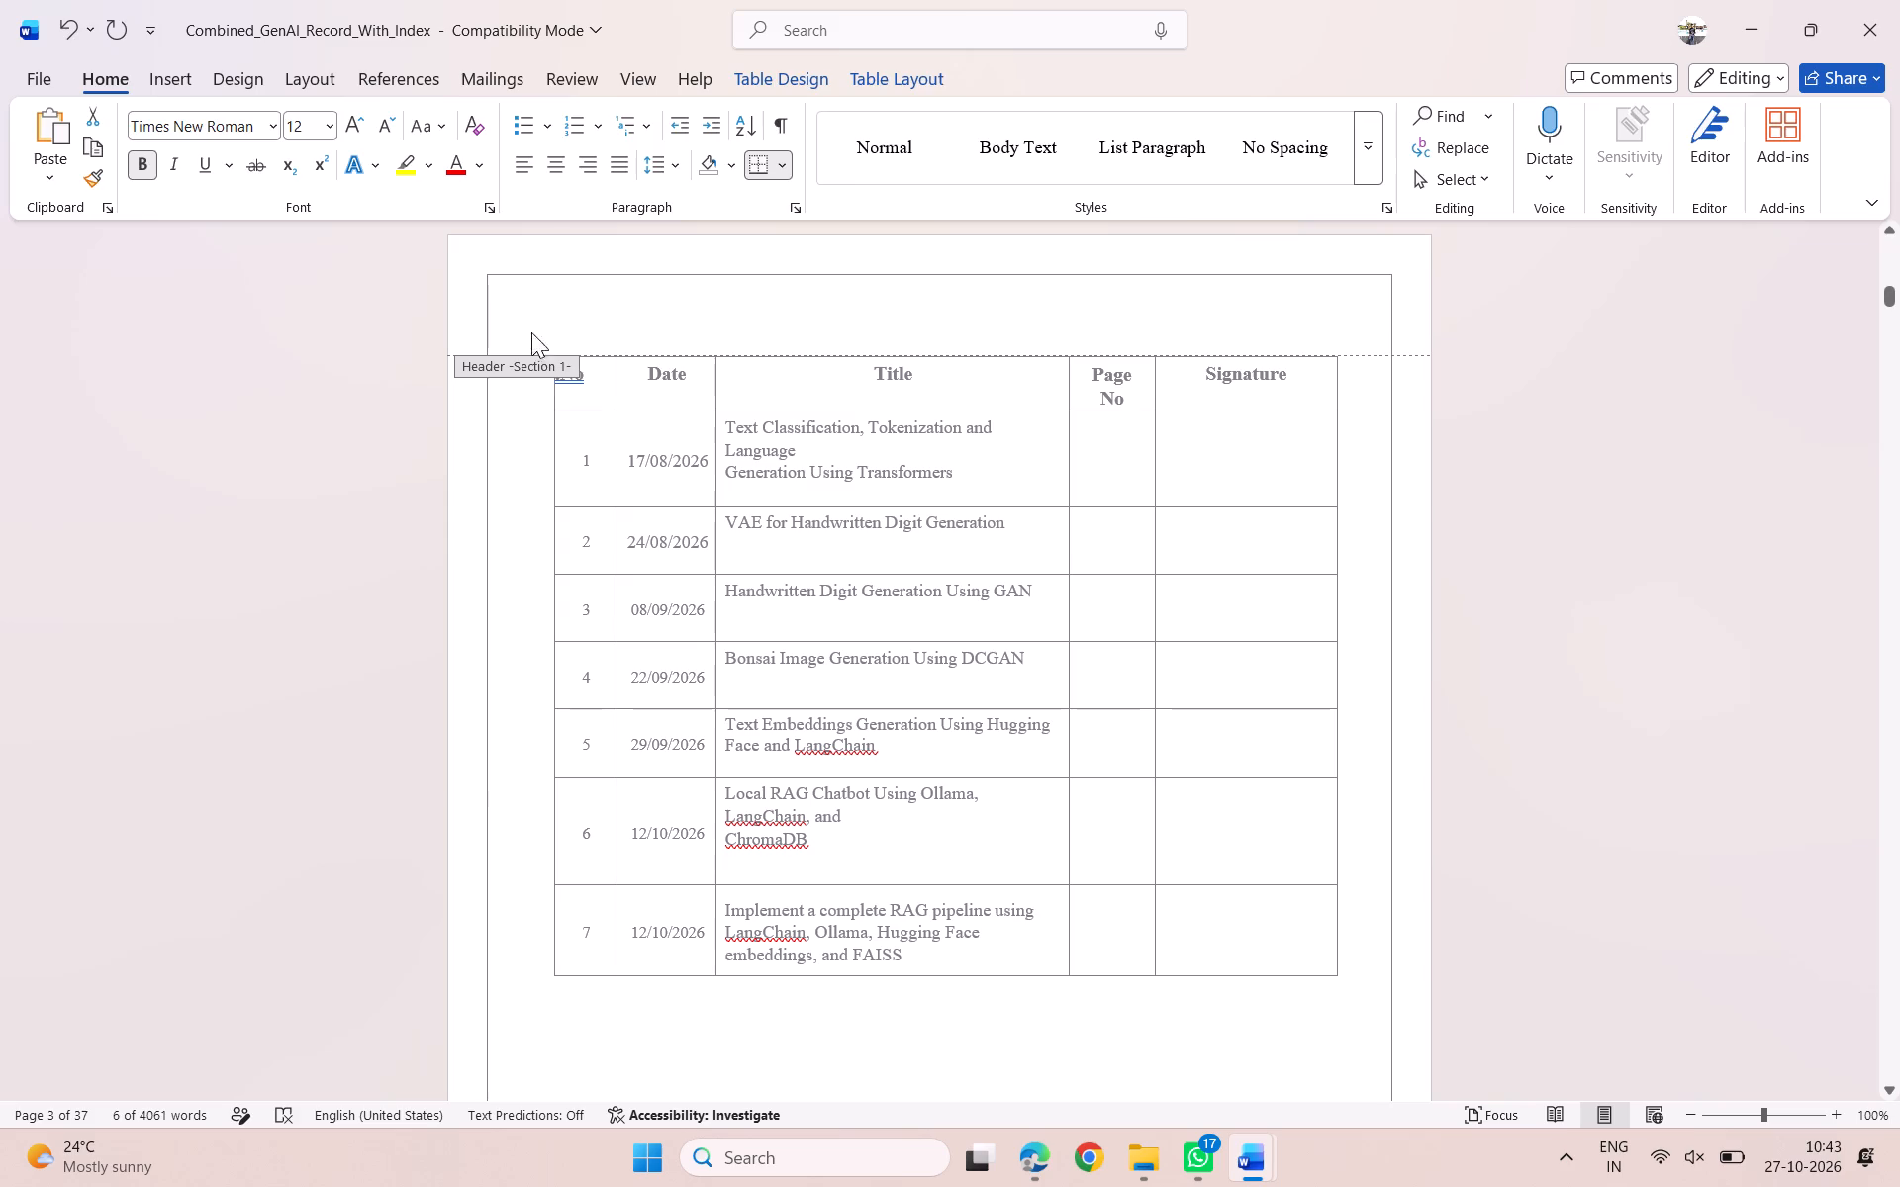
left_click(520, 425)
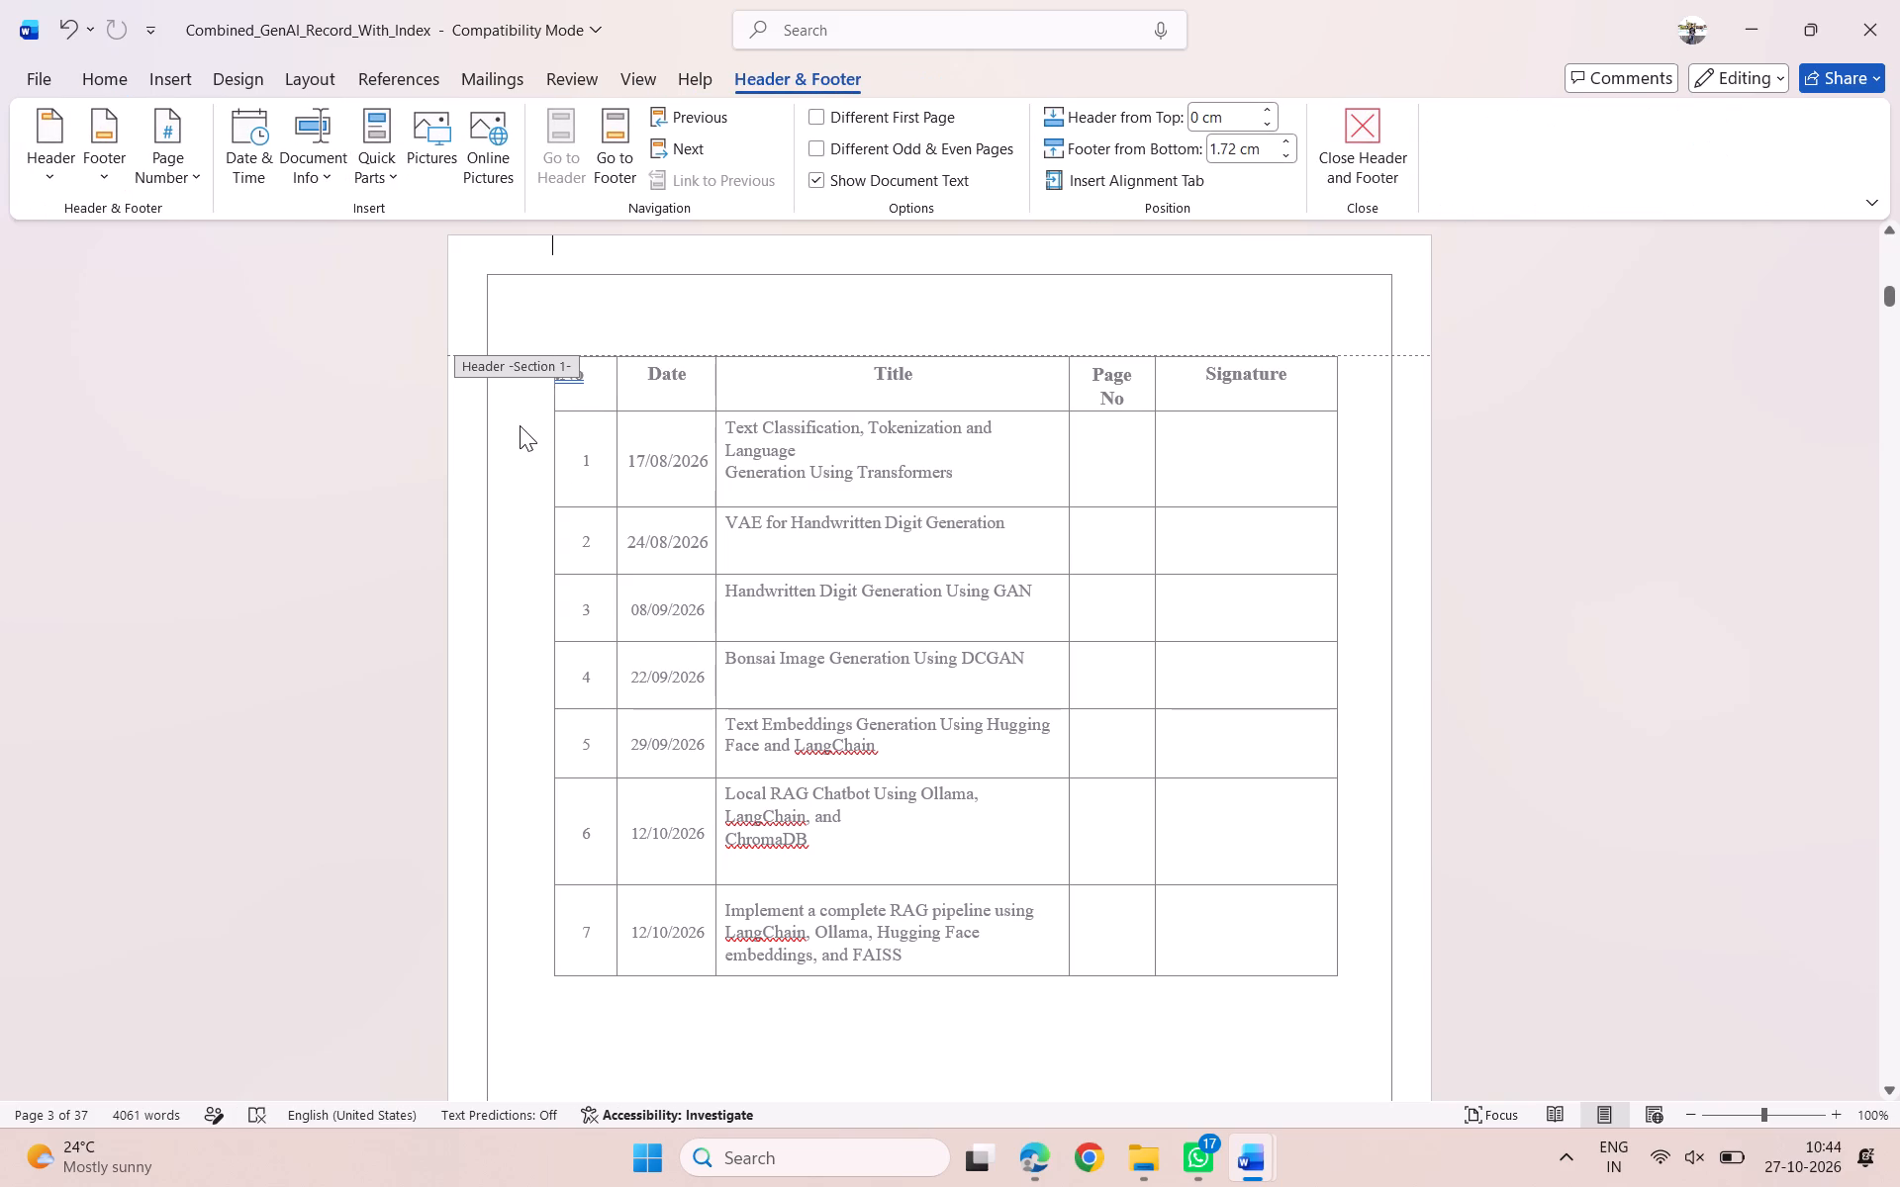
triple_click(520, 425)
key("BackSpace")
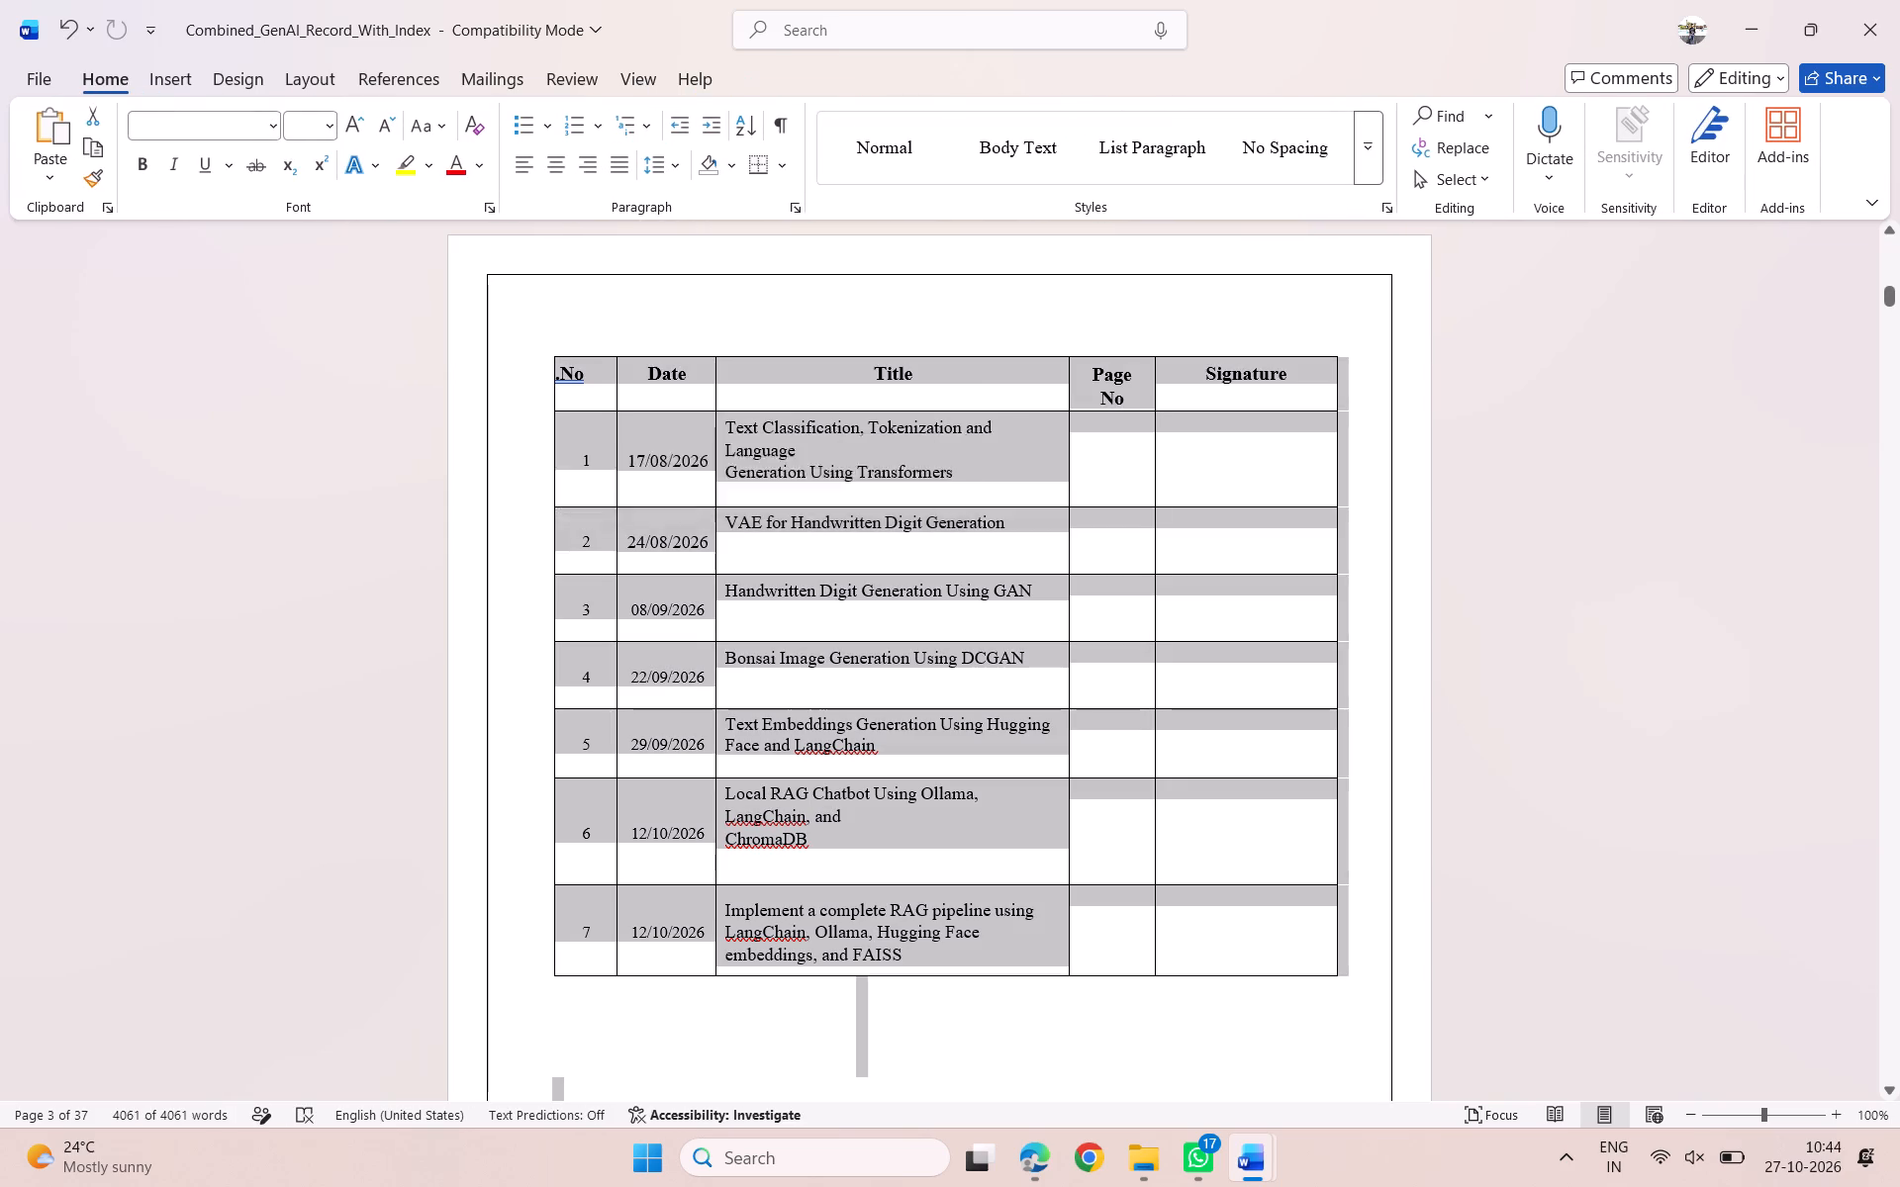
Undo the whole-document deletion and the preceding edits, back through the removal of the "Academic year: 2023-2027" text.
scroll(520, 425, "down", 6)
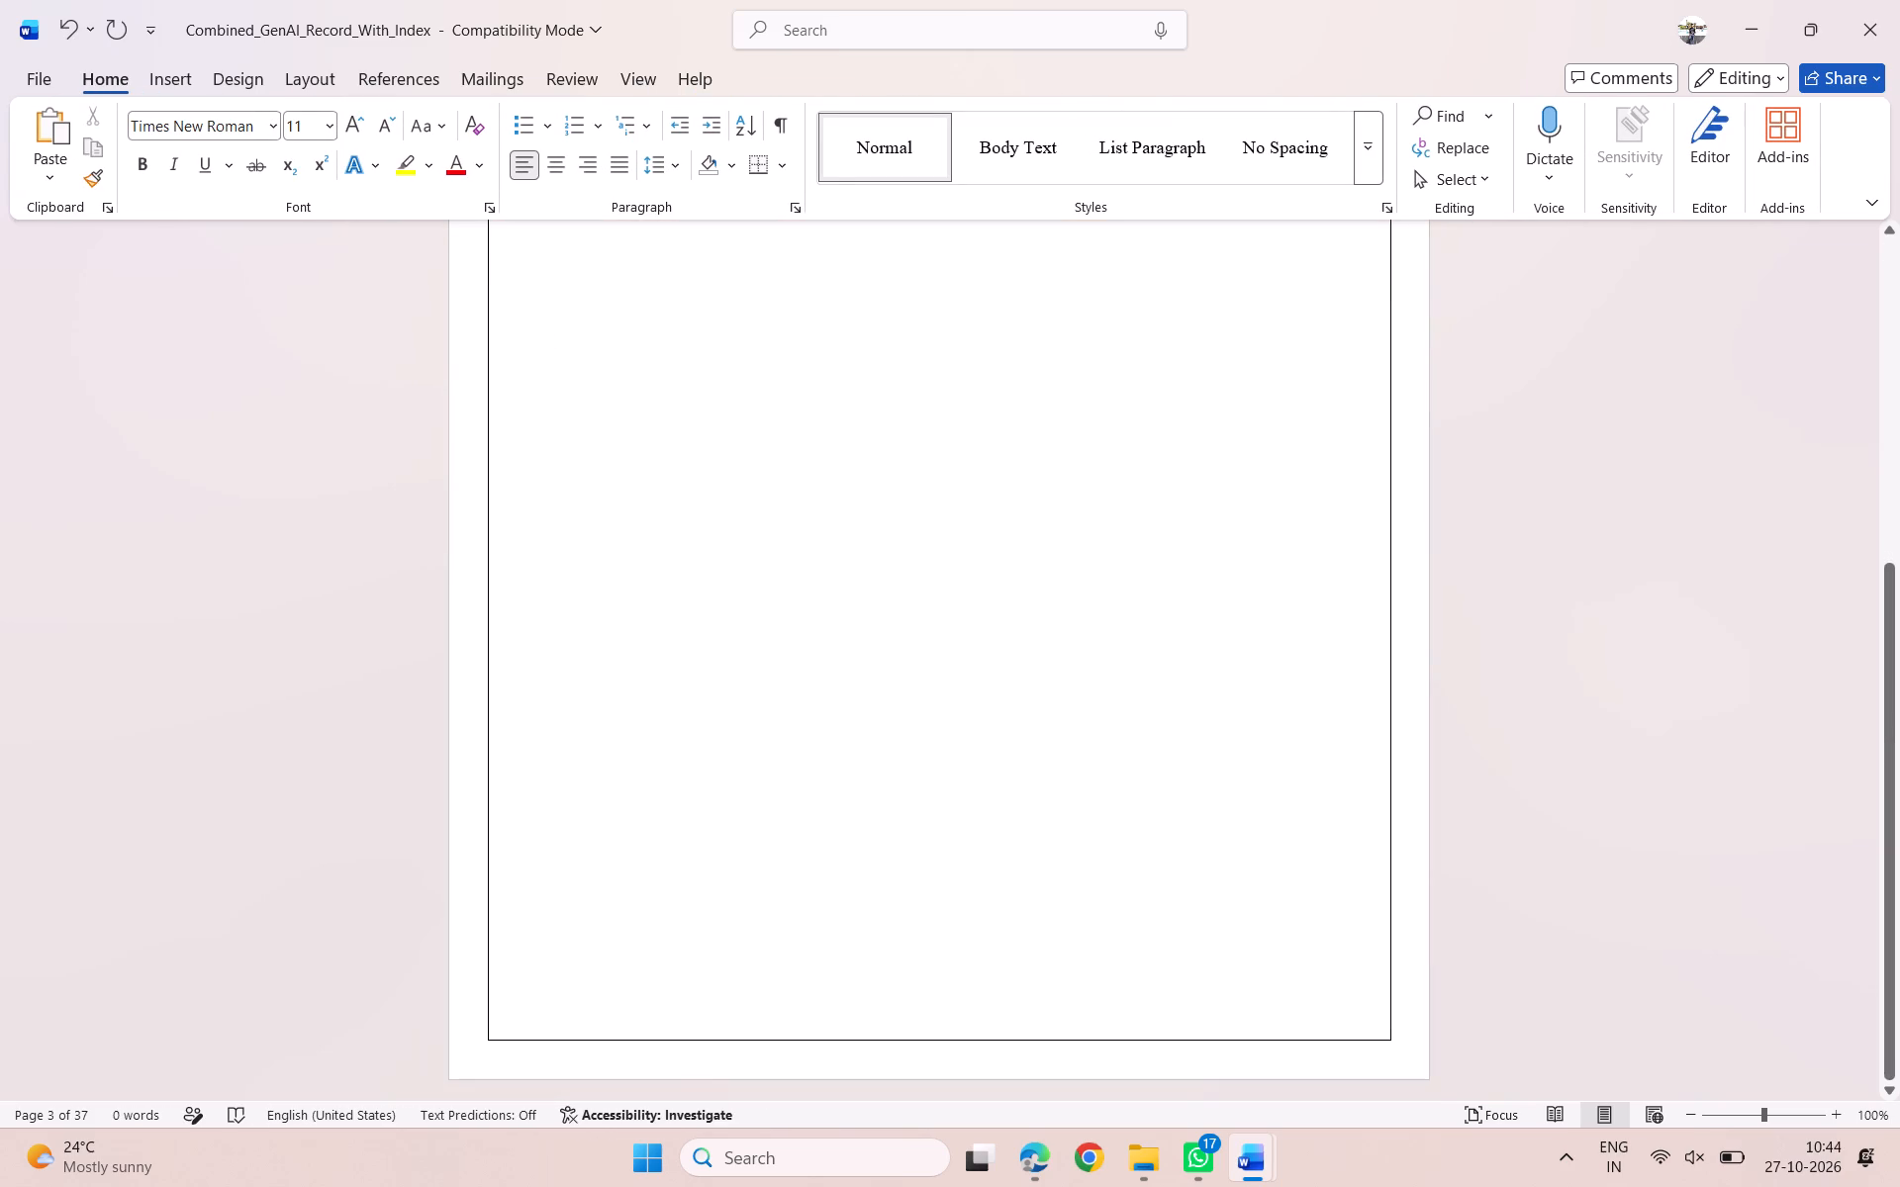
scroll(520, 425, "up", 18)
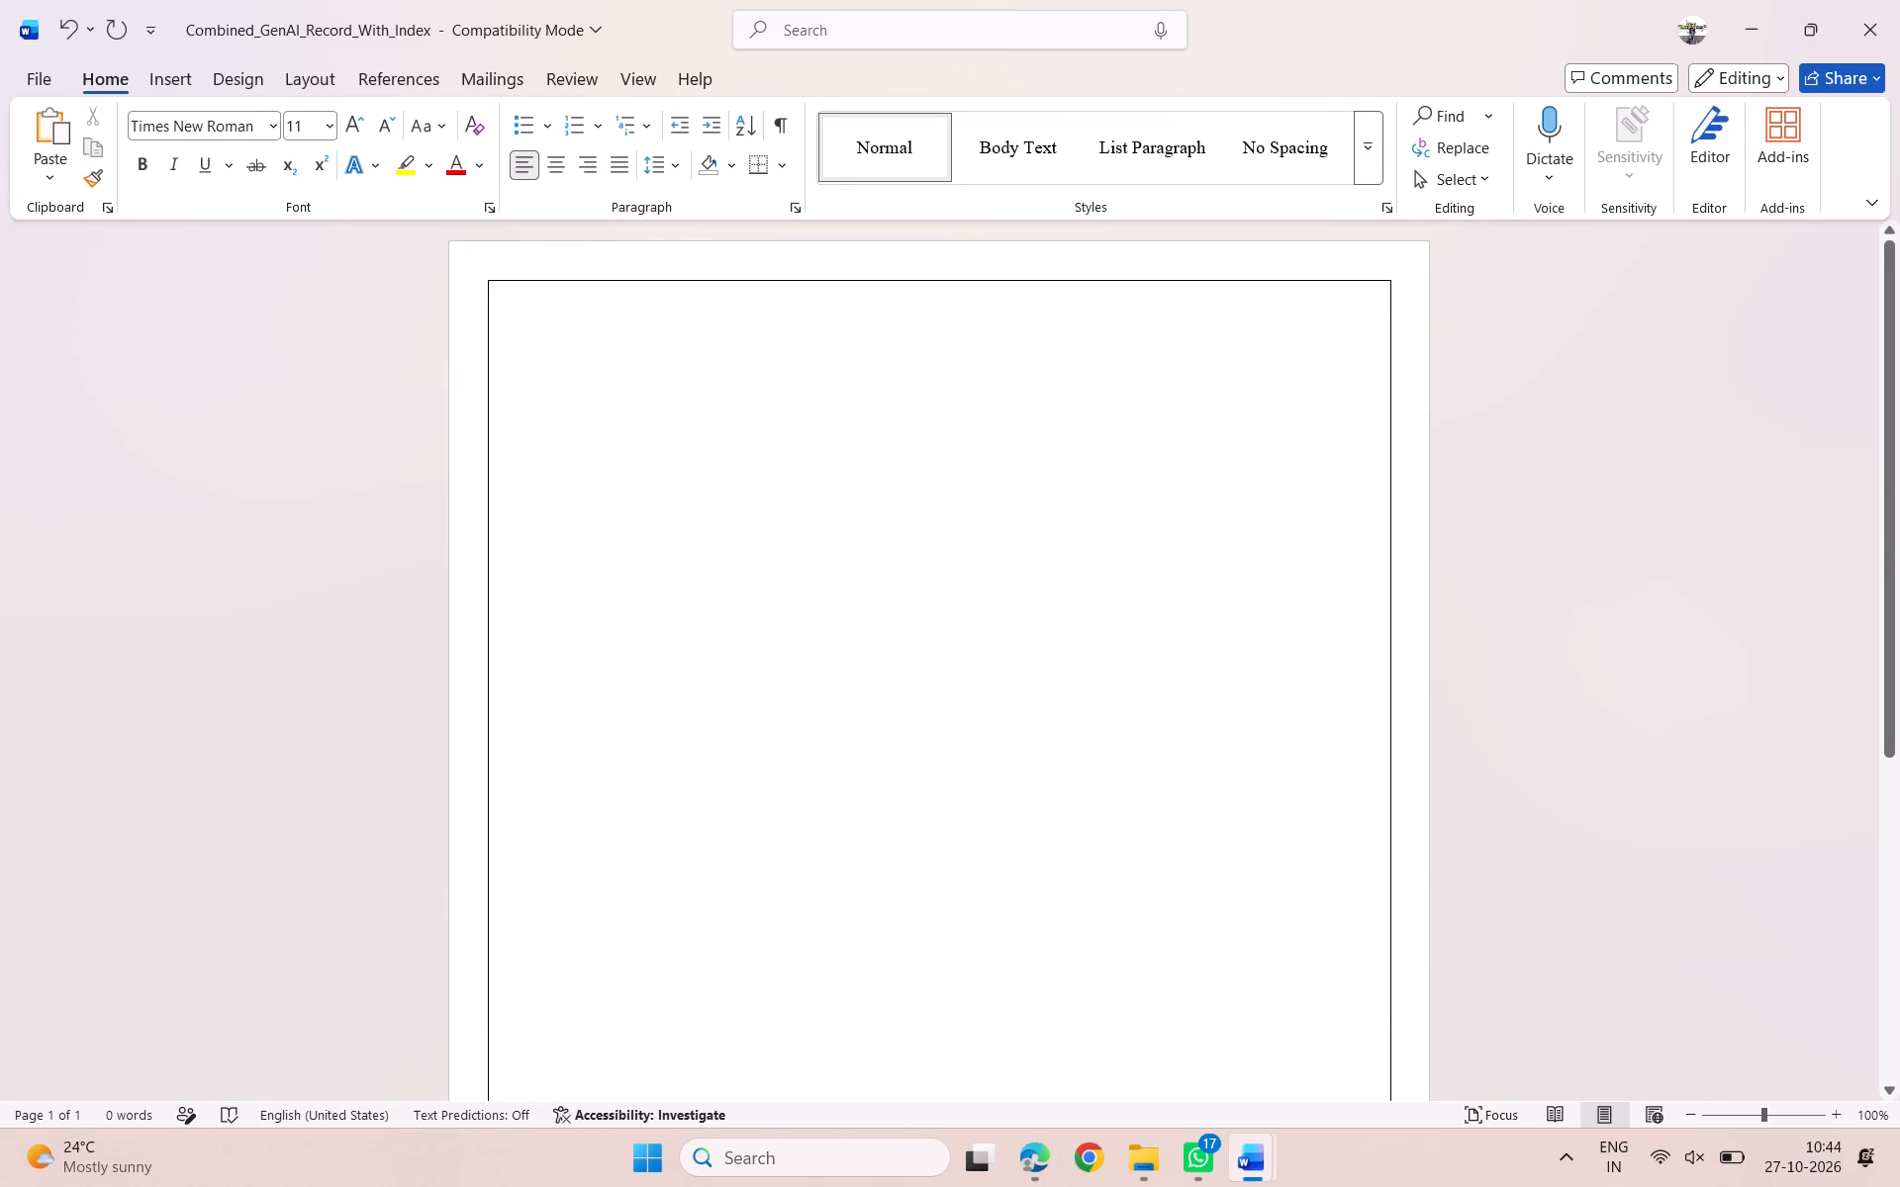
scroll(520, 425, "down", 10)
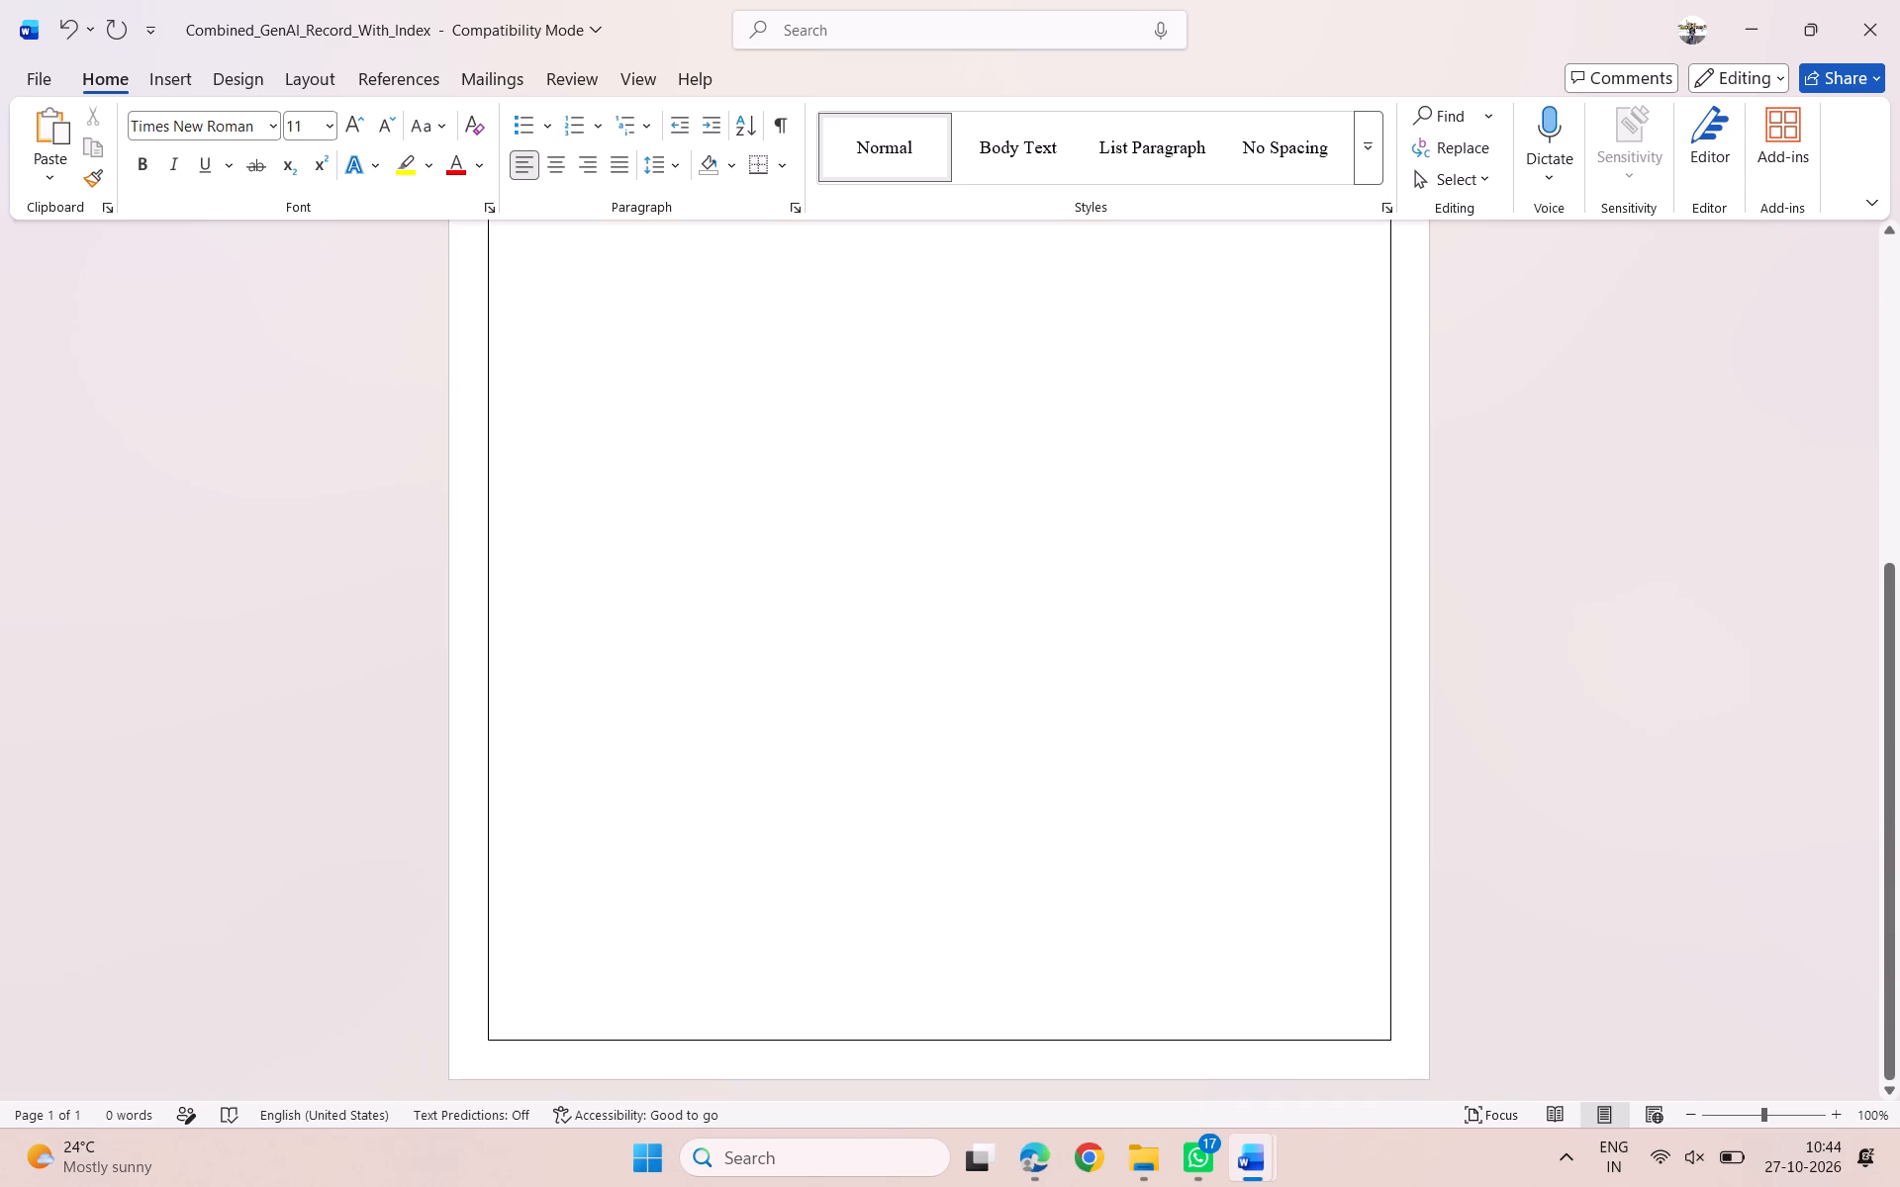
scroll(520, 425, "down", 6)
scroll(520, 425, "up", 6)
scroll(520, 425, "up", 17)
scroll(520, 425, "down", 8)
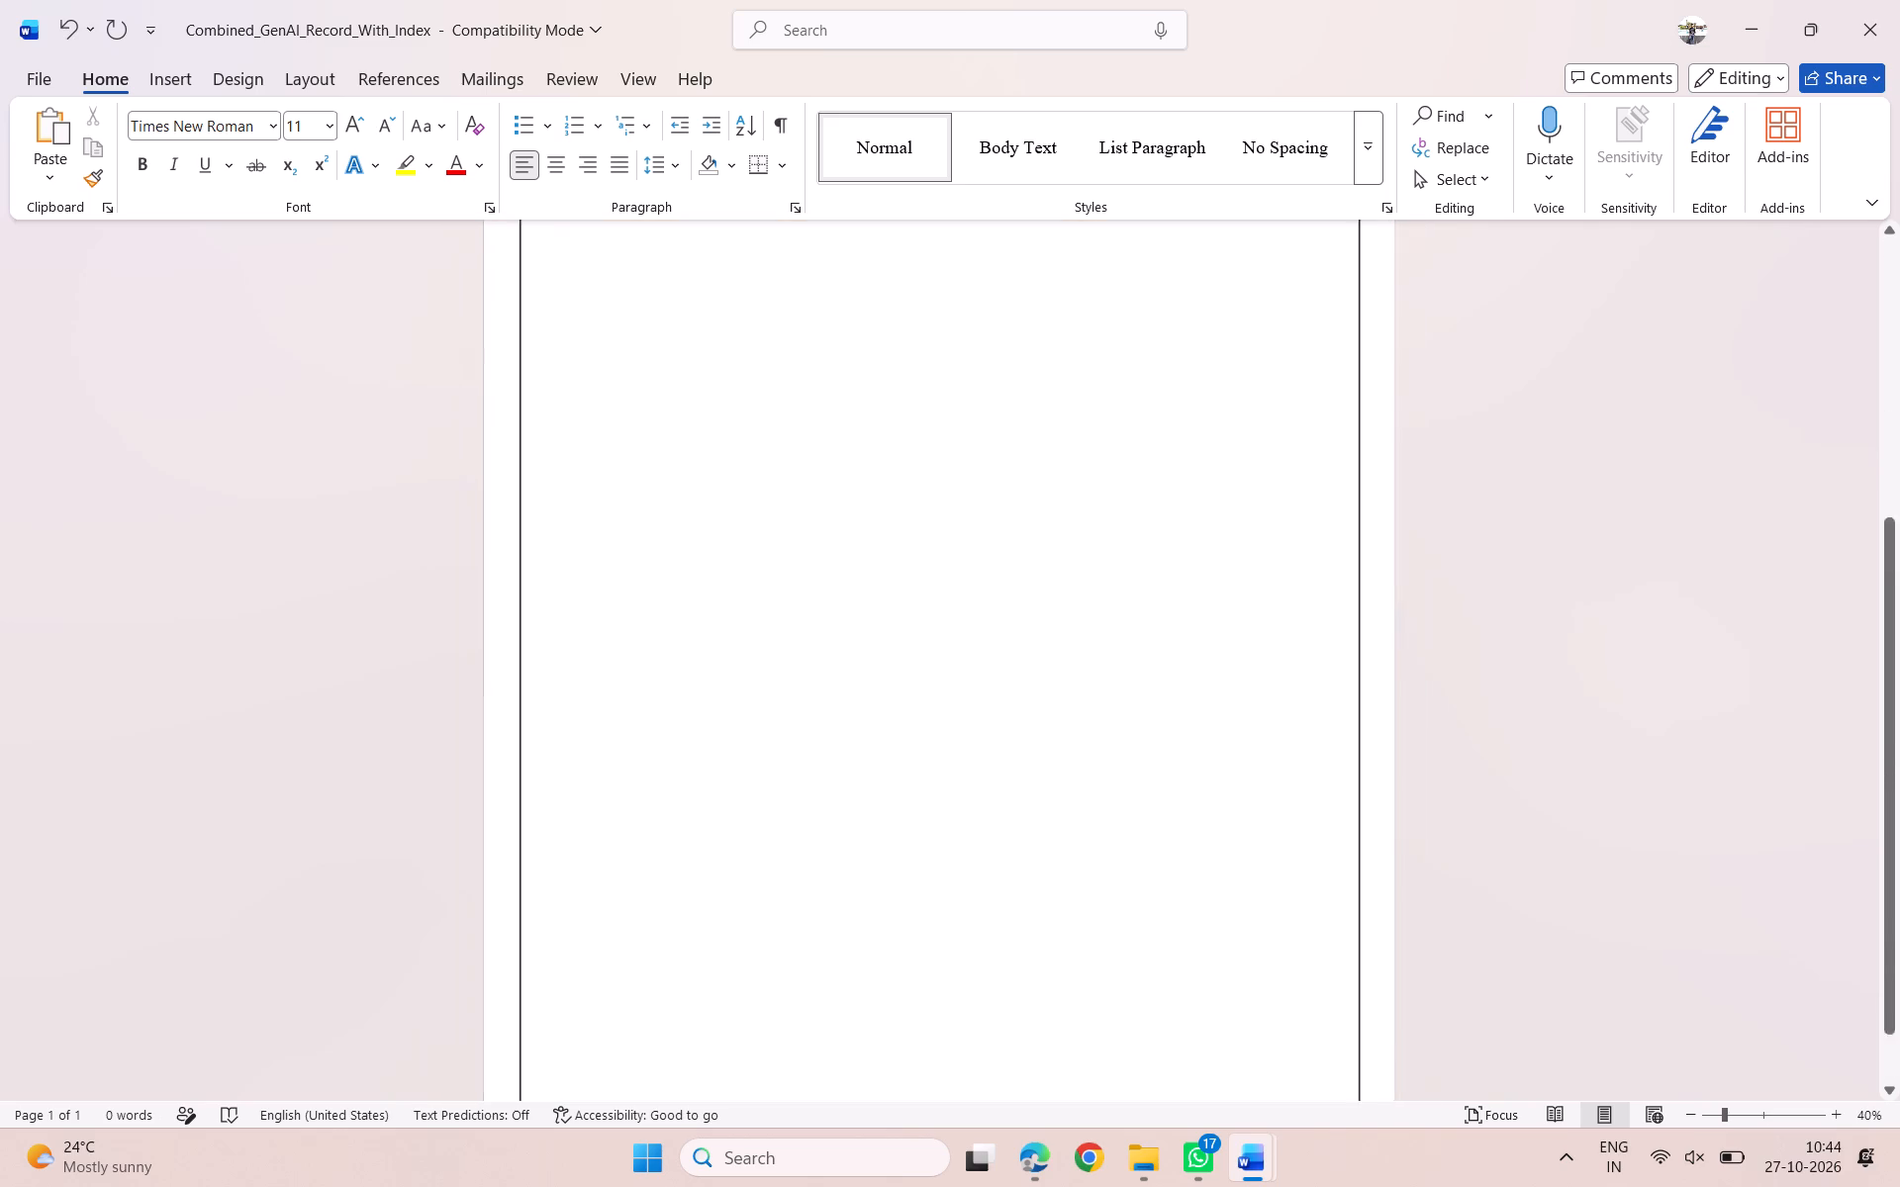
key("ctrl+z")
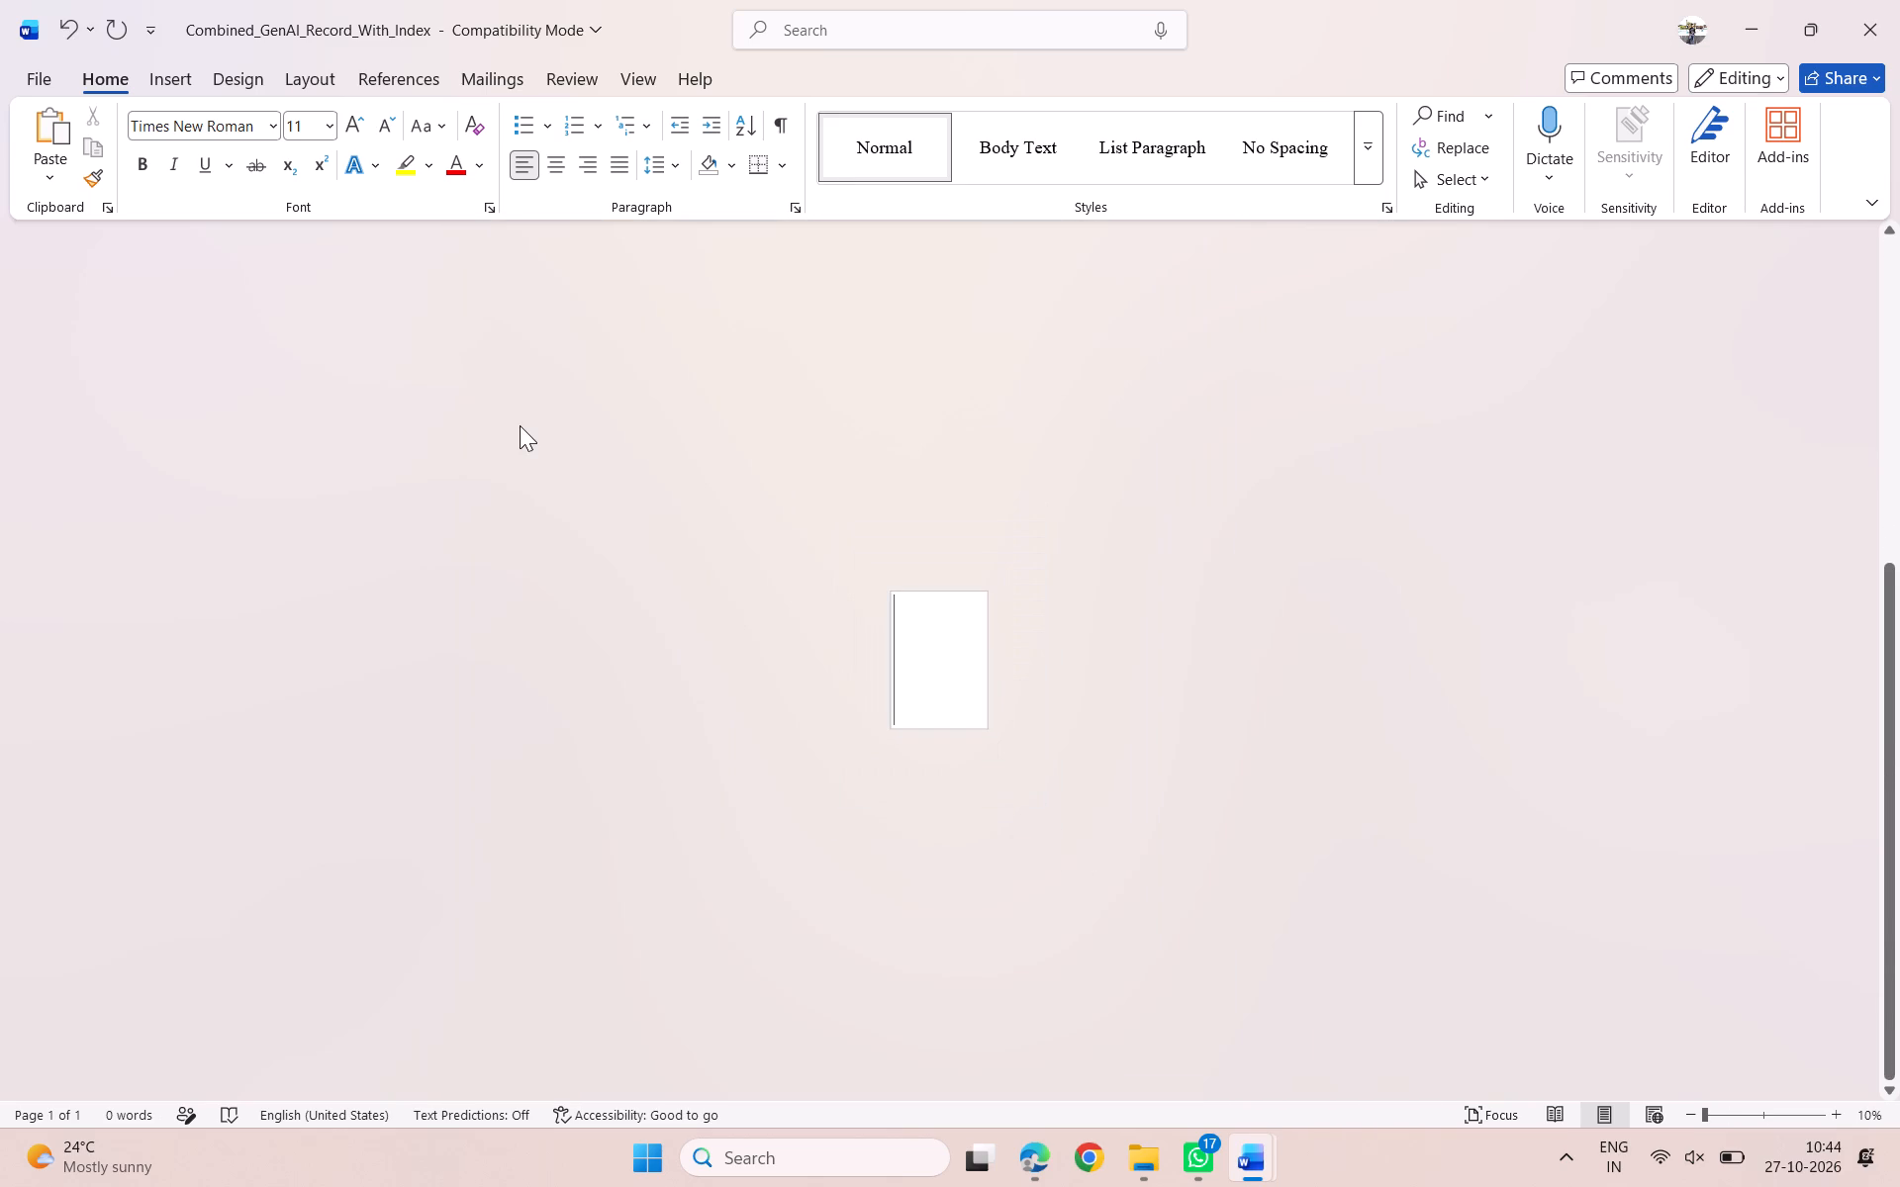
key("ctrl+z")
key("ctrl+z")
key("ctrl+z")
key("ctrl+z")
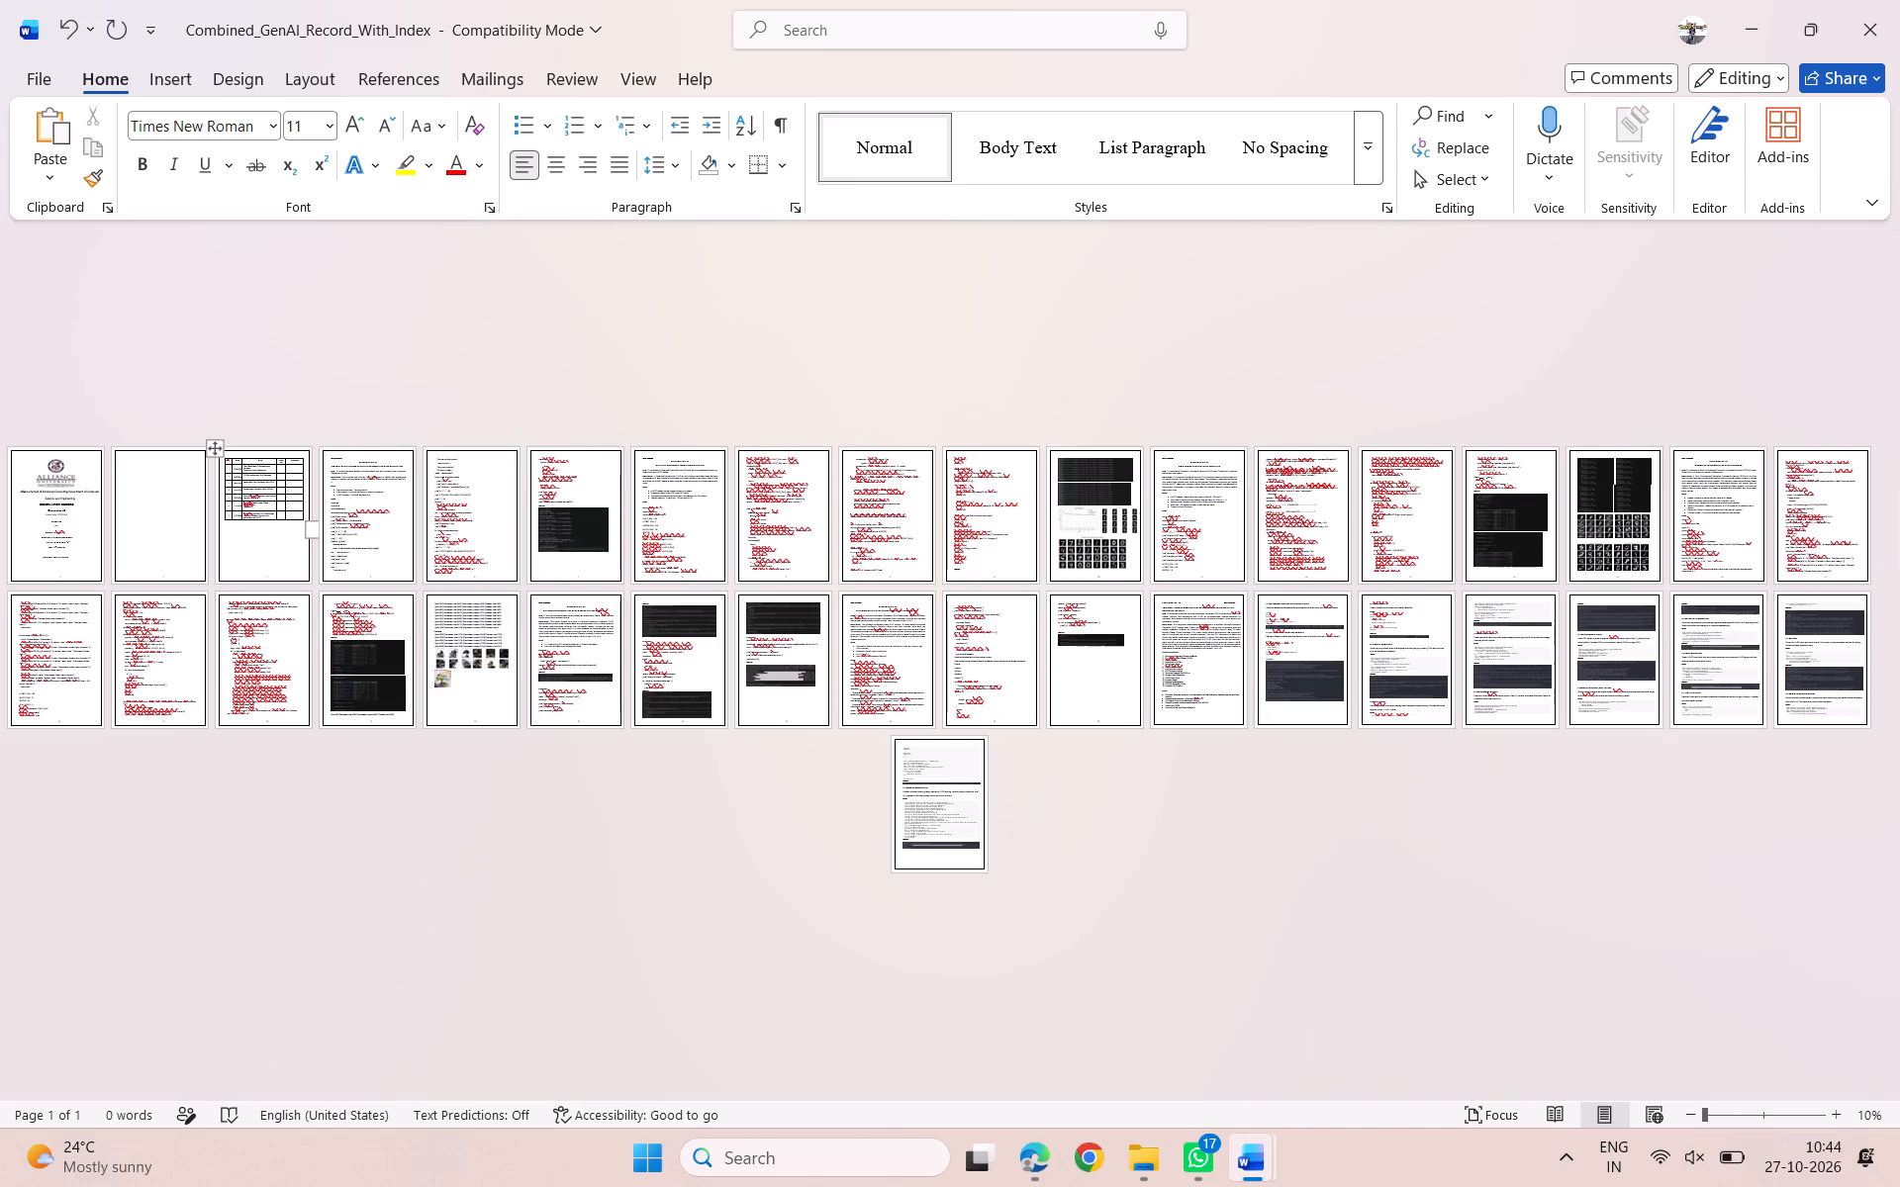
Enlarge the page overview and examine the cover page, blank page, index table and the stray "Academic year" page.
scroll(846, 851, "up", 4)
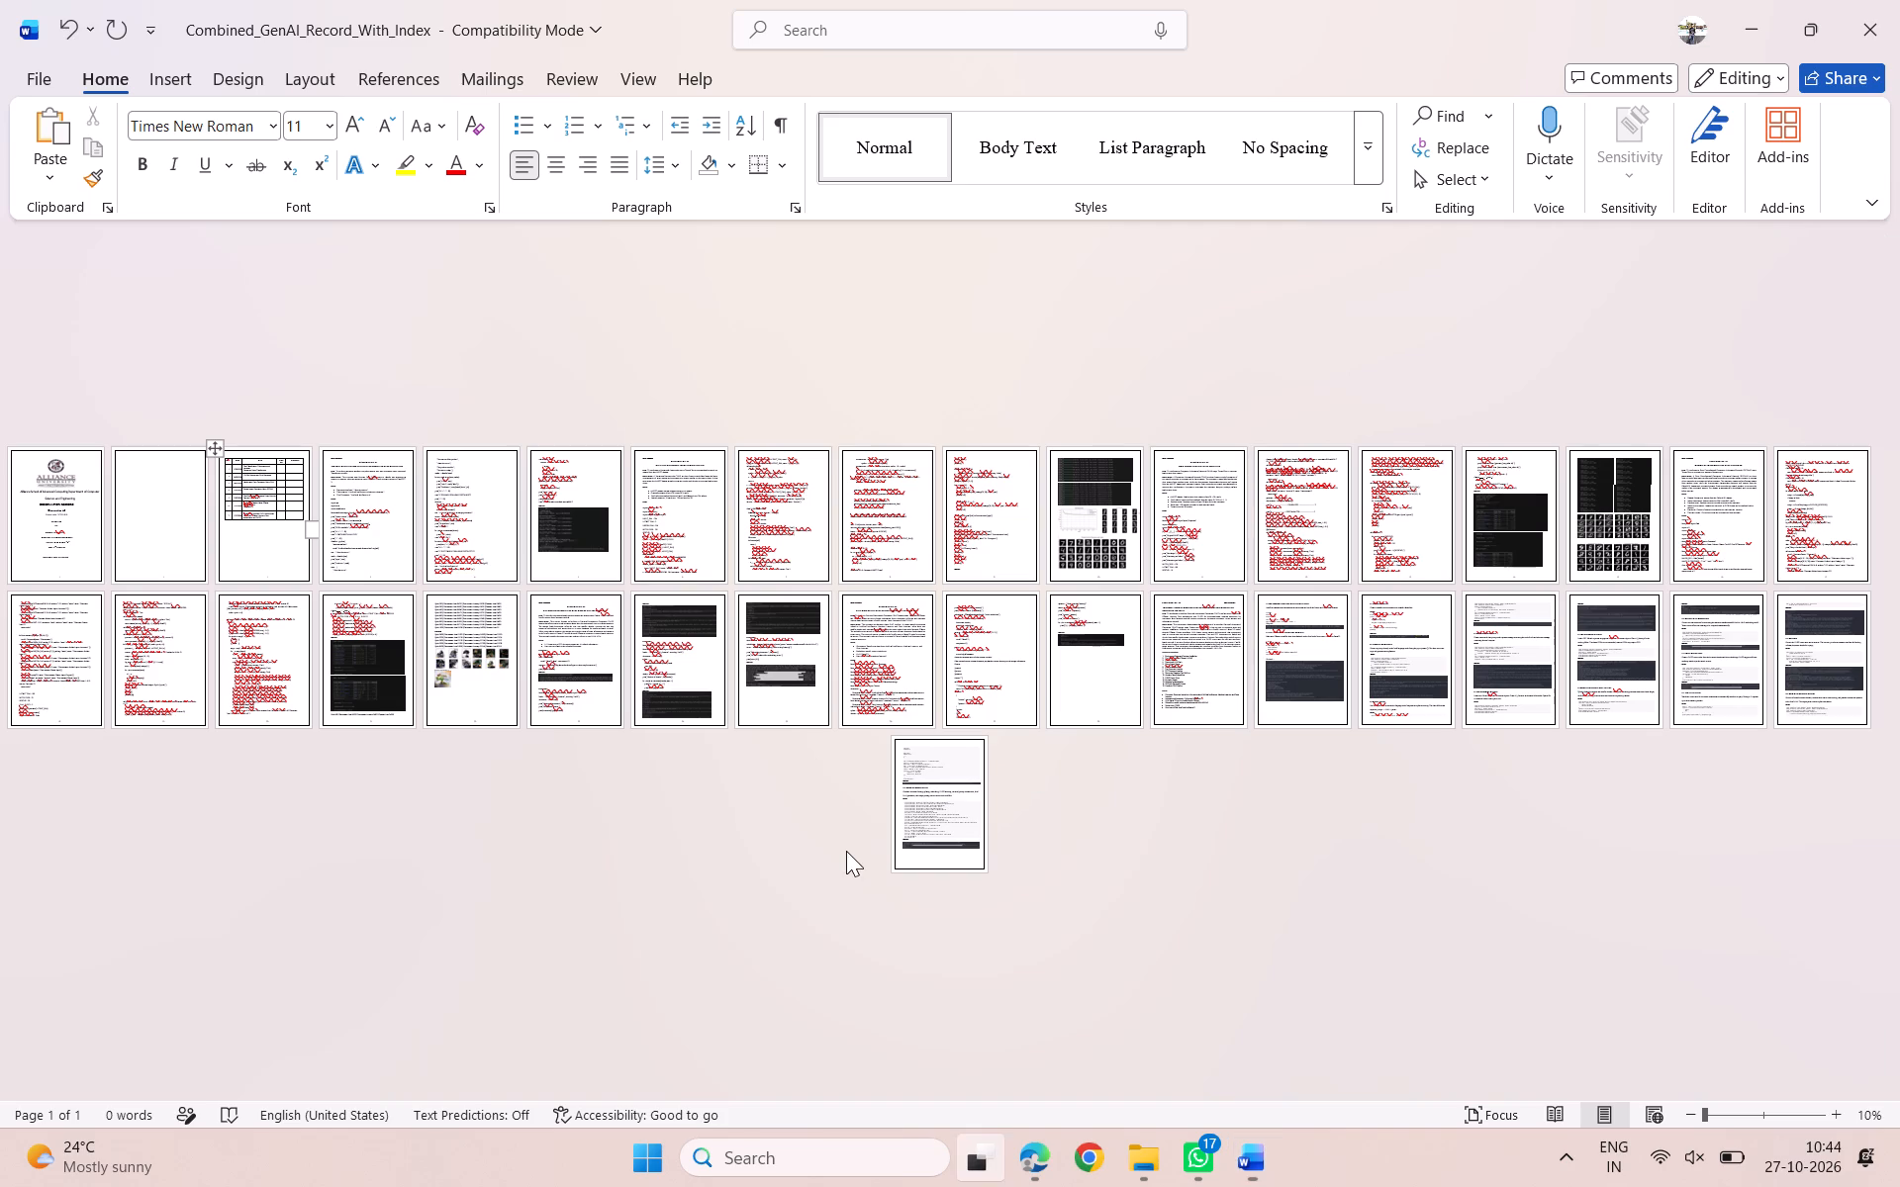
scroll(846, 851, "up", 3, "ctrl")
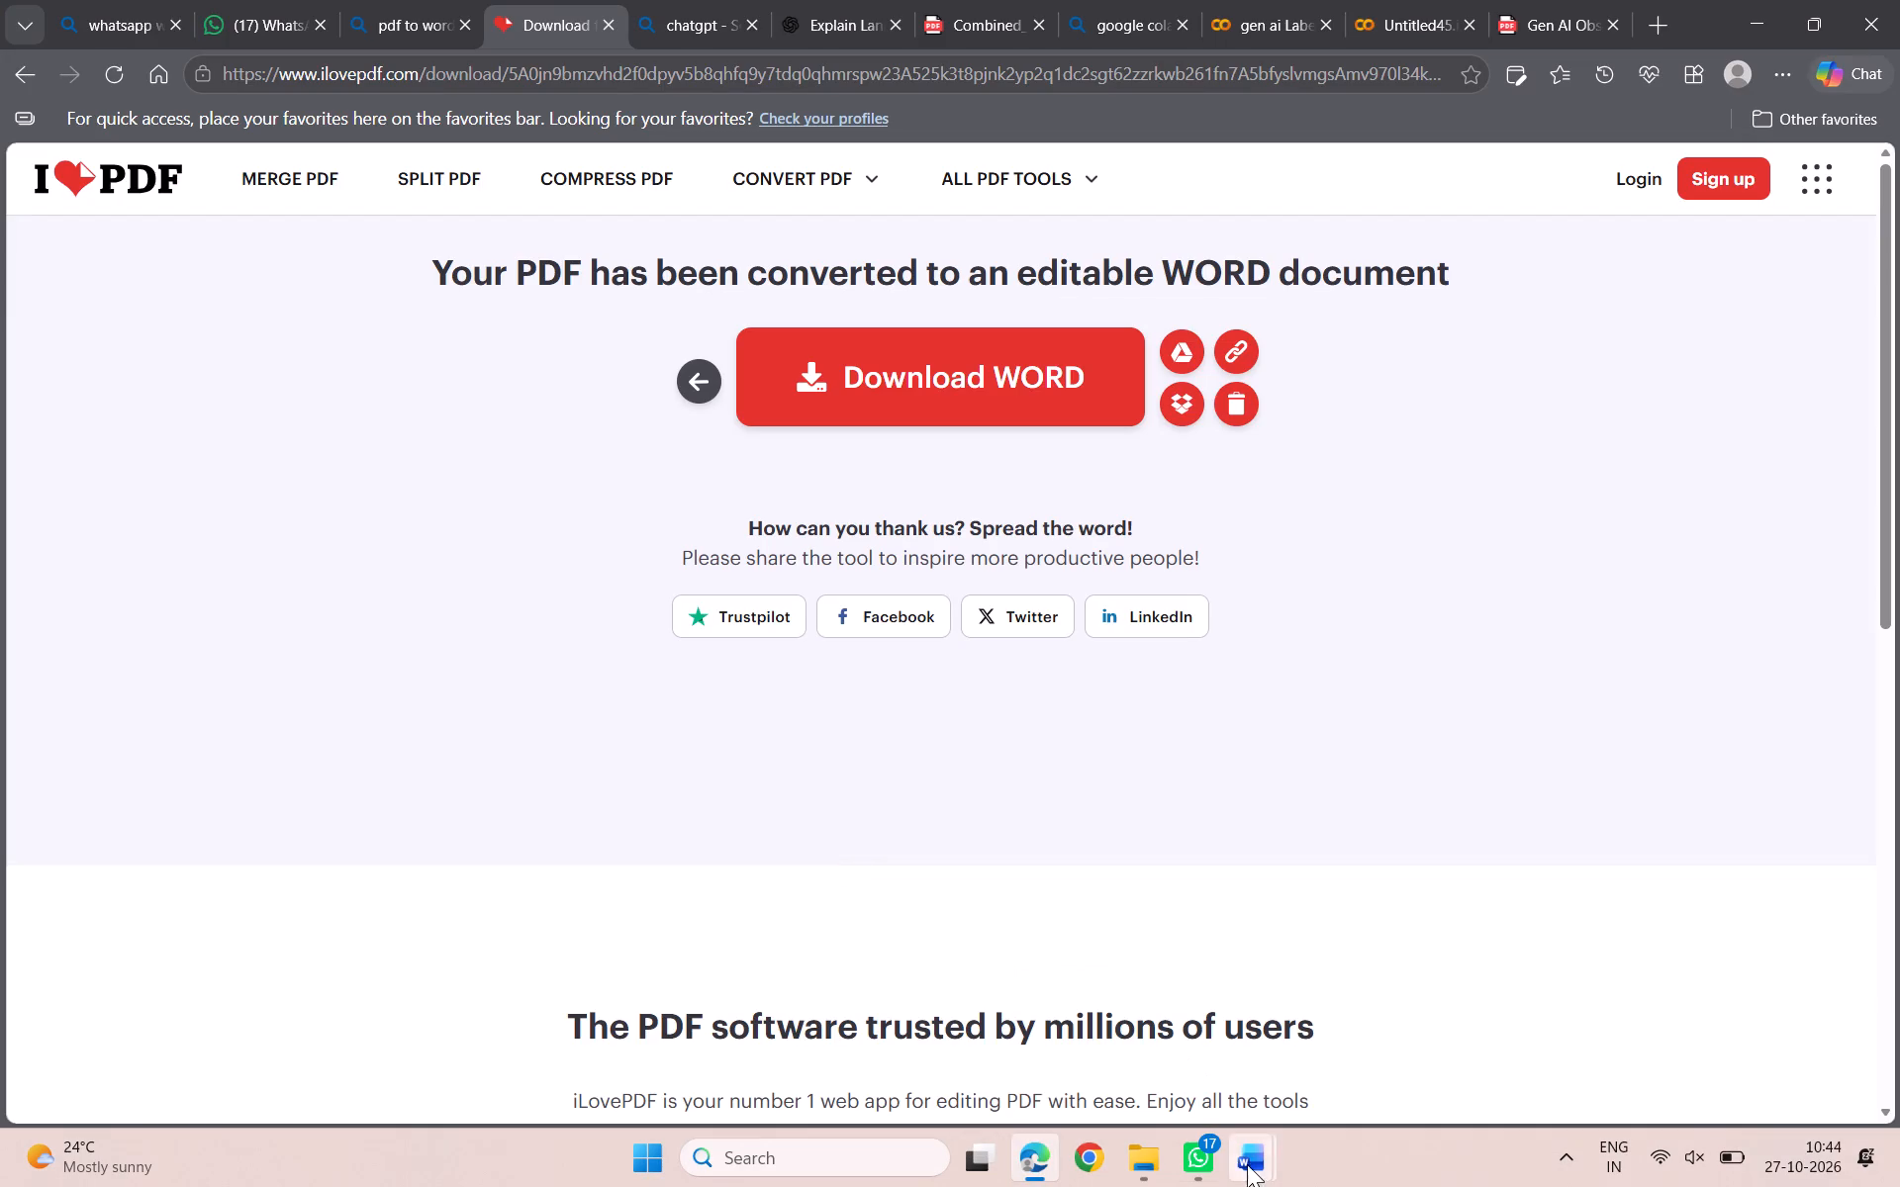
left_click(1247, 1177, "ctrl")
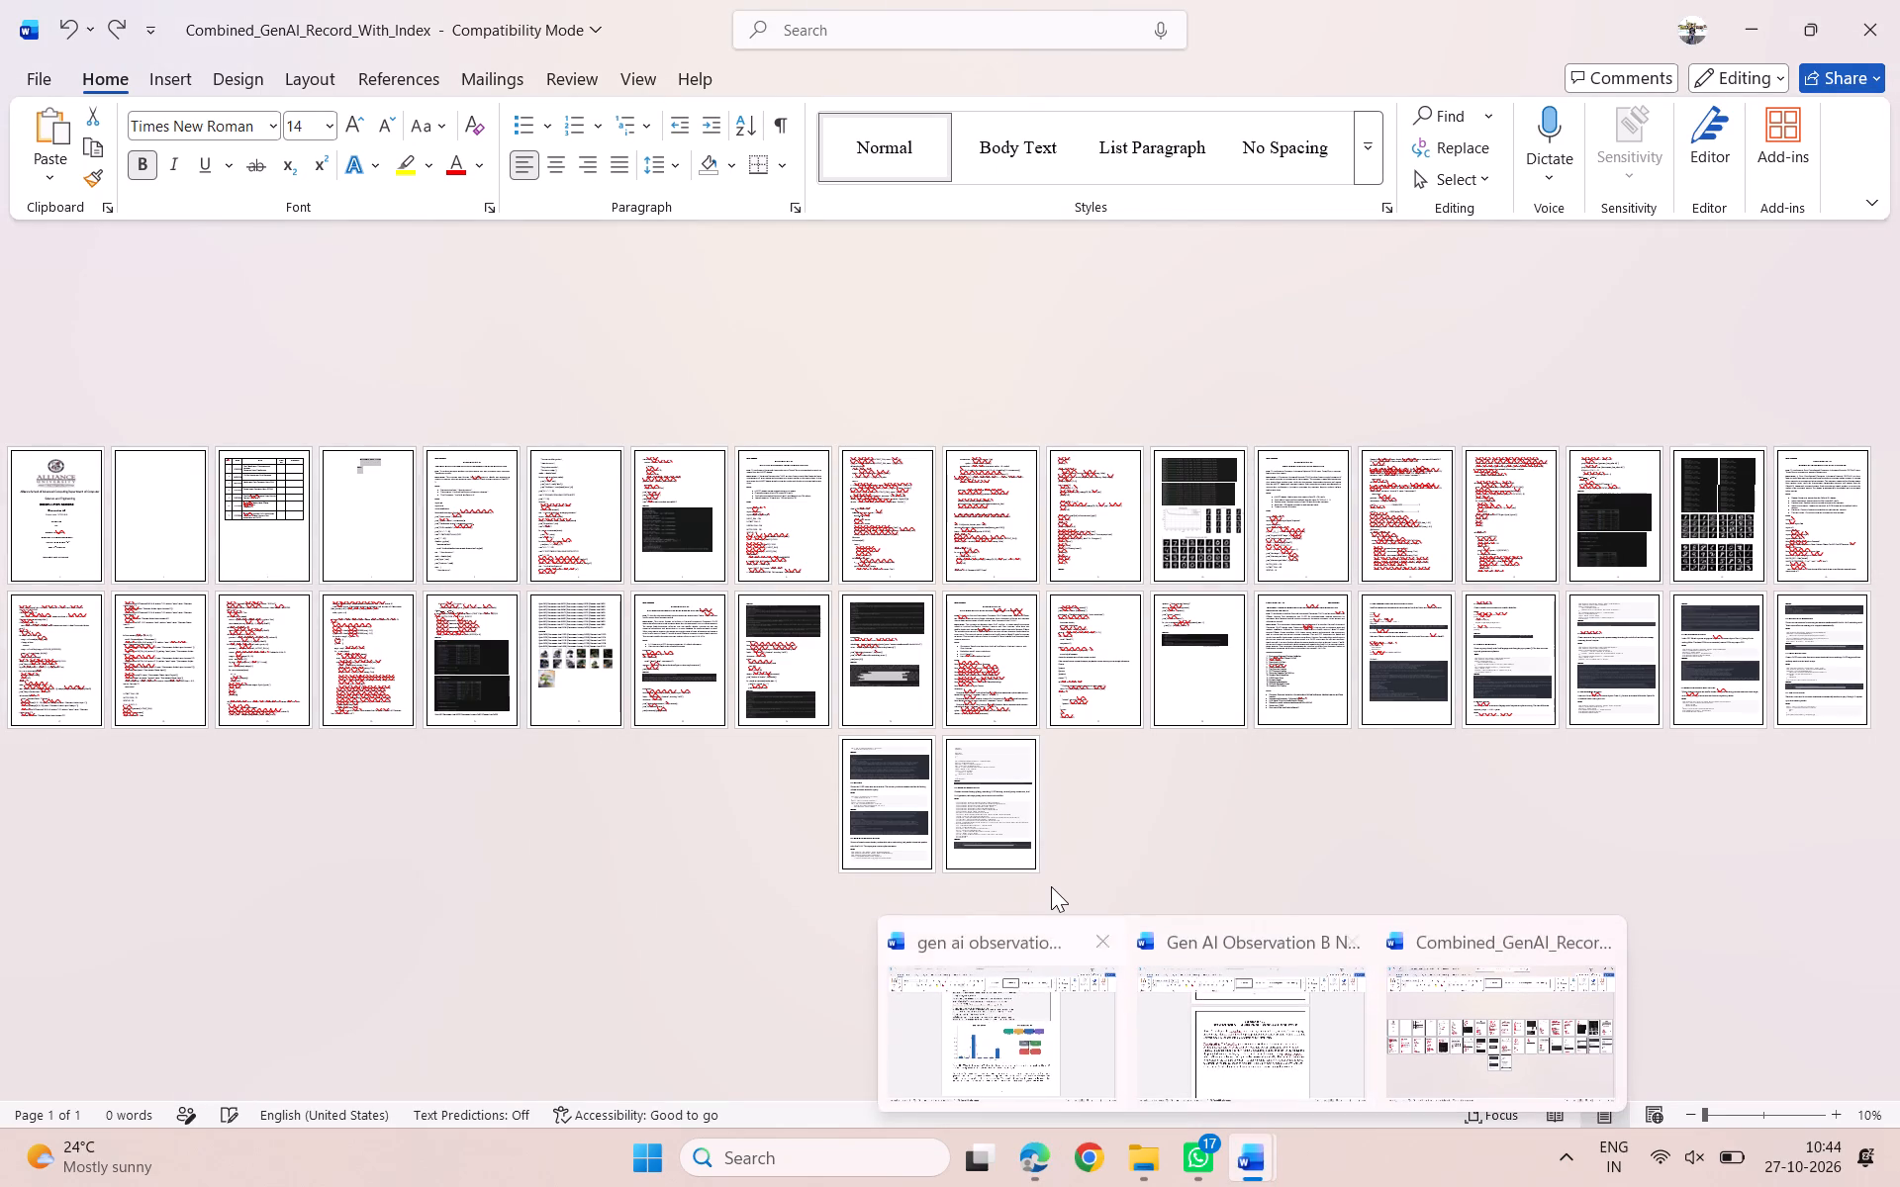
scroll(1051, 885, "up", 4, "ctrl")
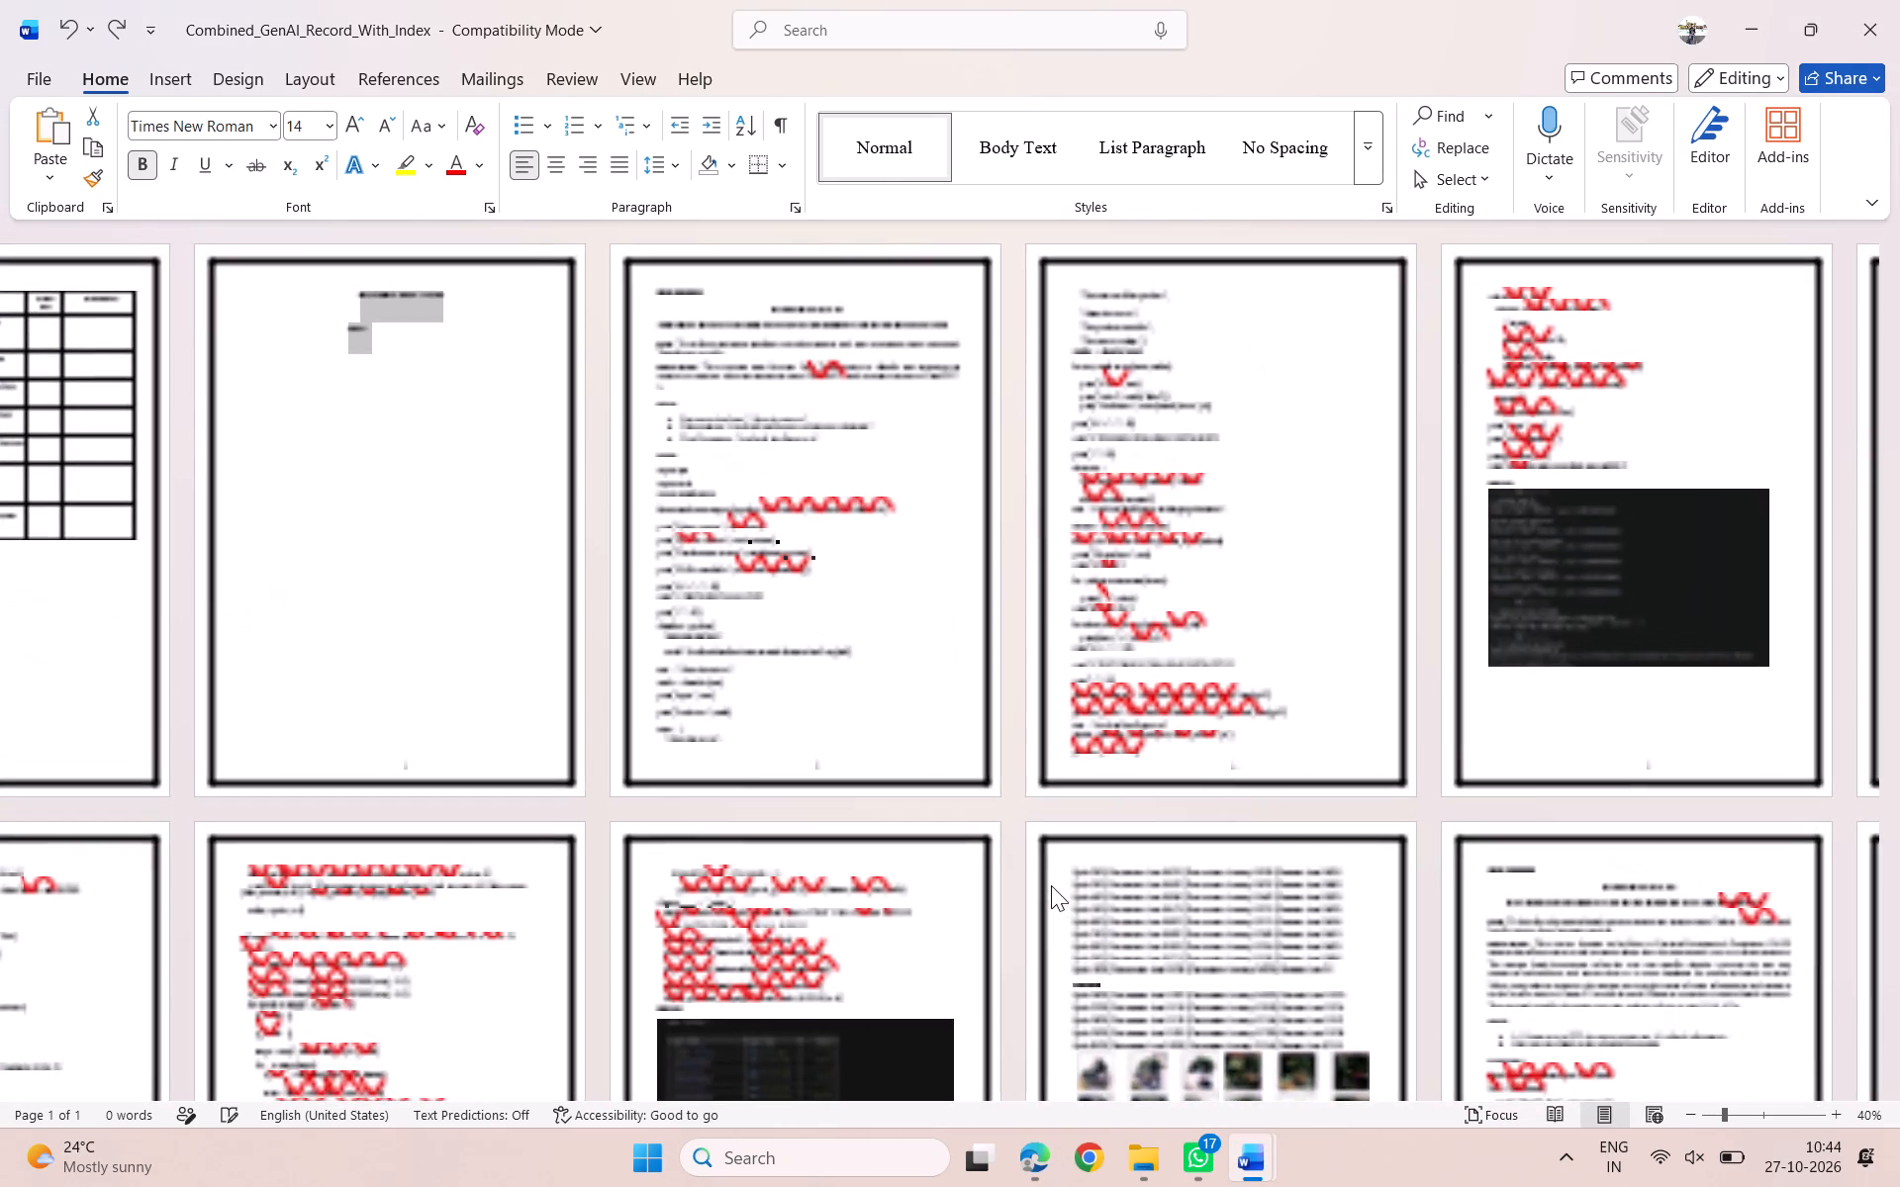
scroll(1051, 885, "up", 5, "ctrl")
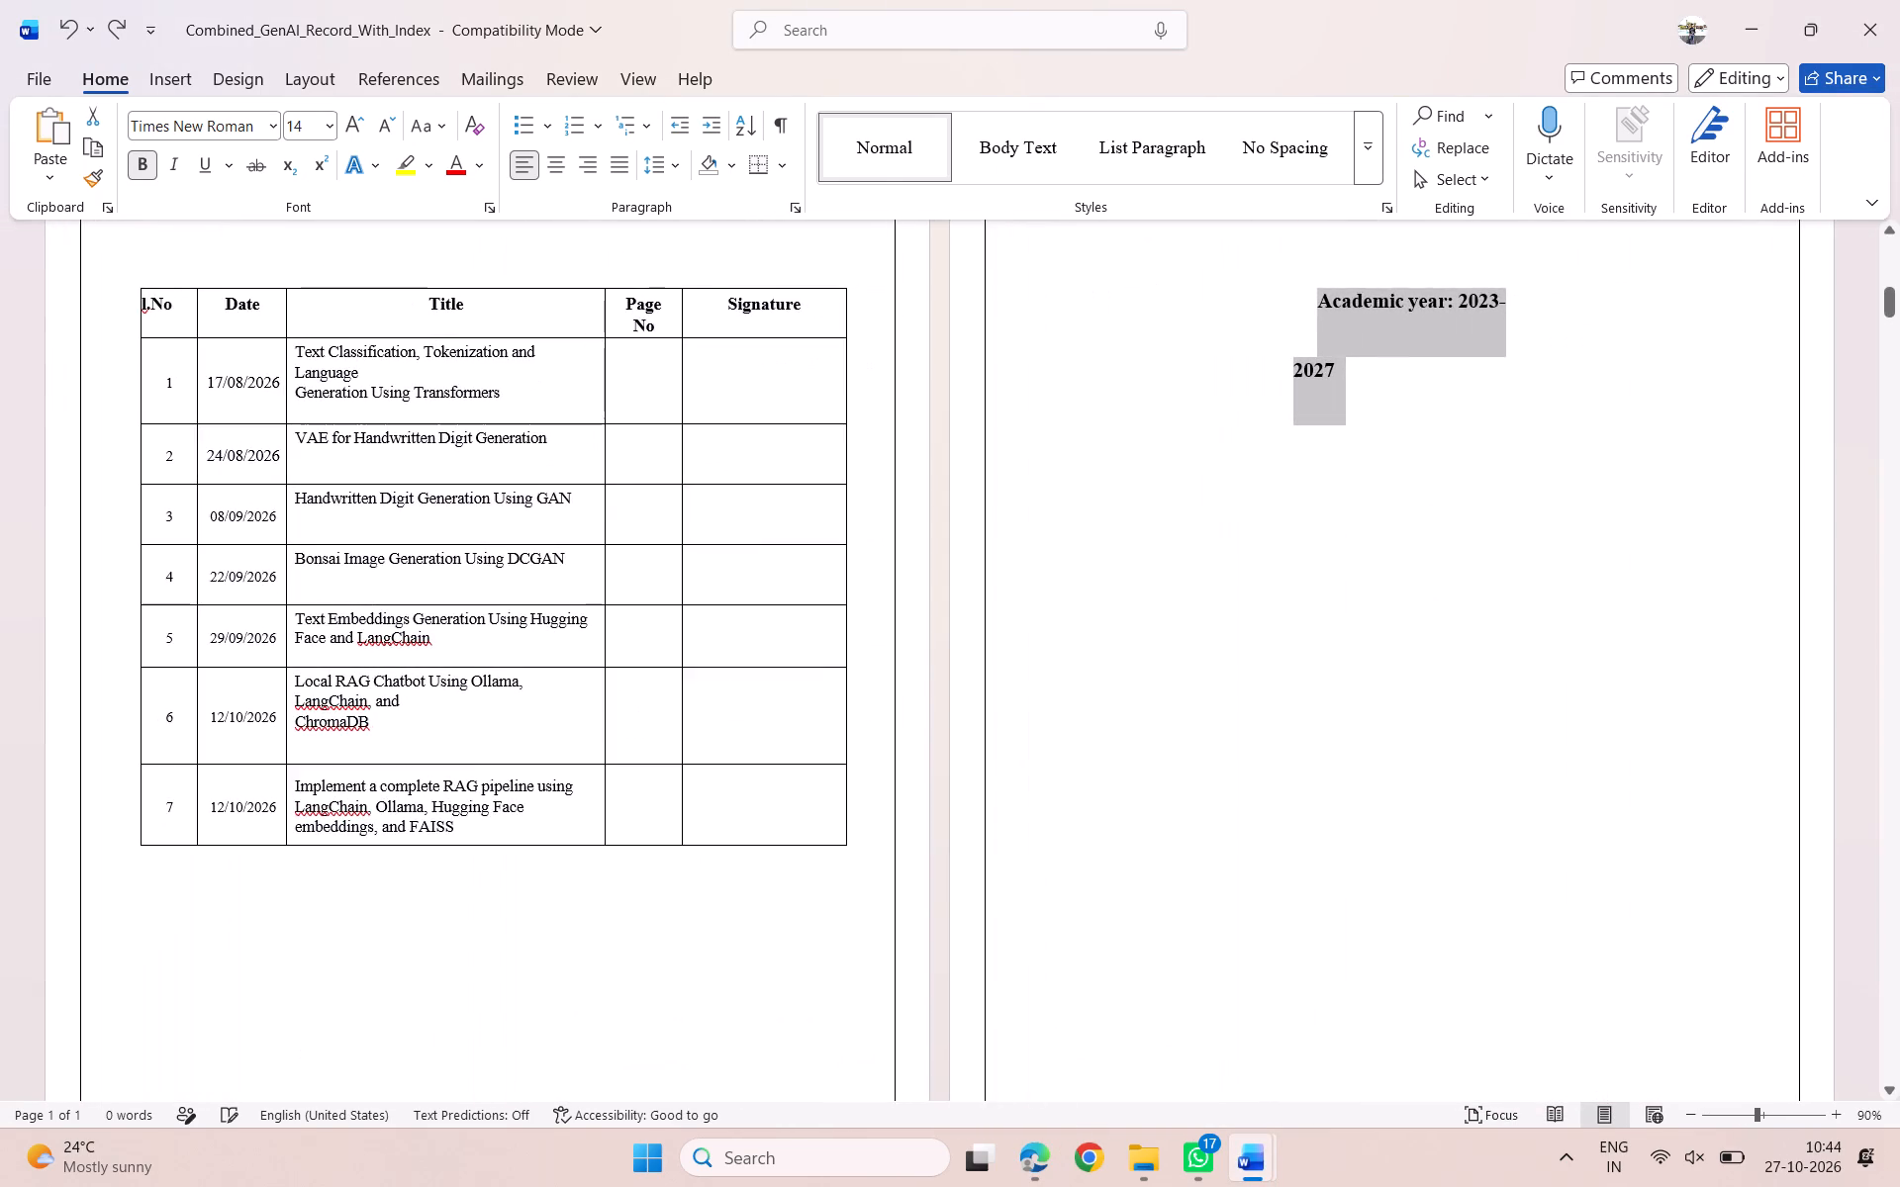
scroll(1051, 885, "up", 2, "ctrl")
scroll(1051, 885, "up", 4)
scroll(1051, 885, "down", 3, "ctrl")
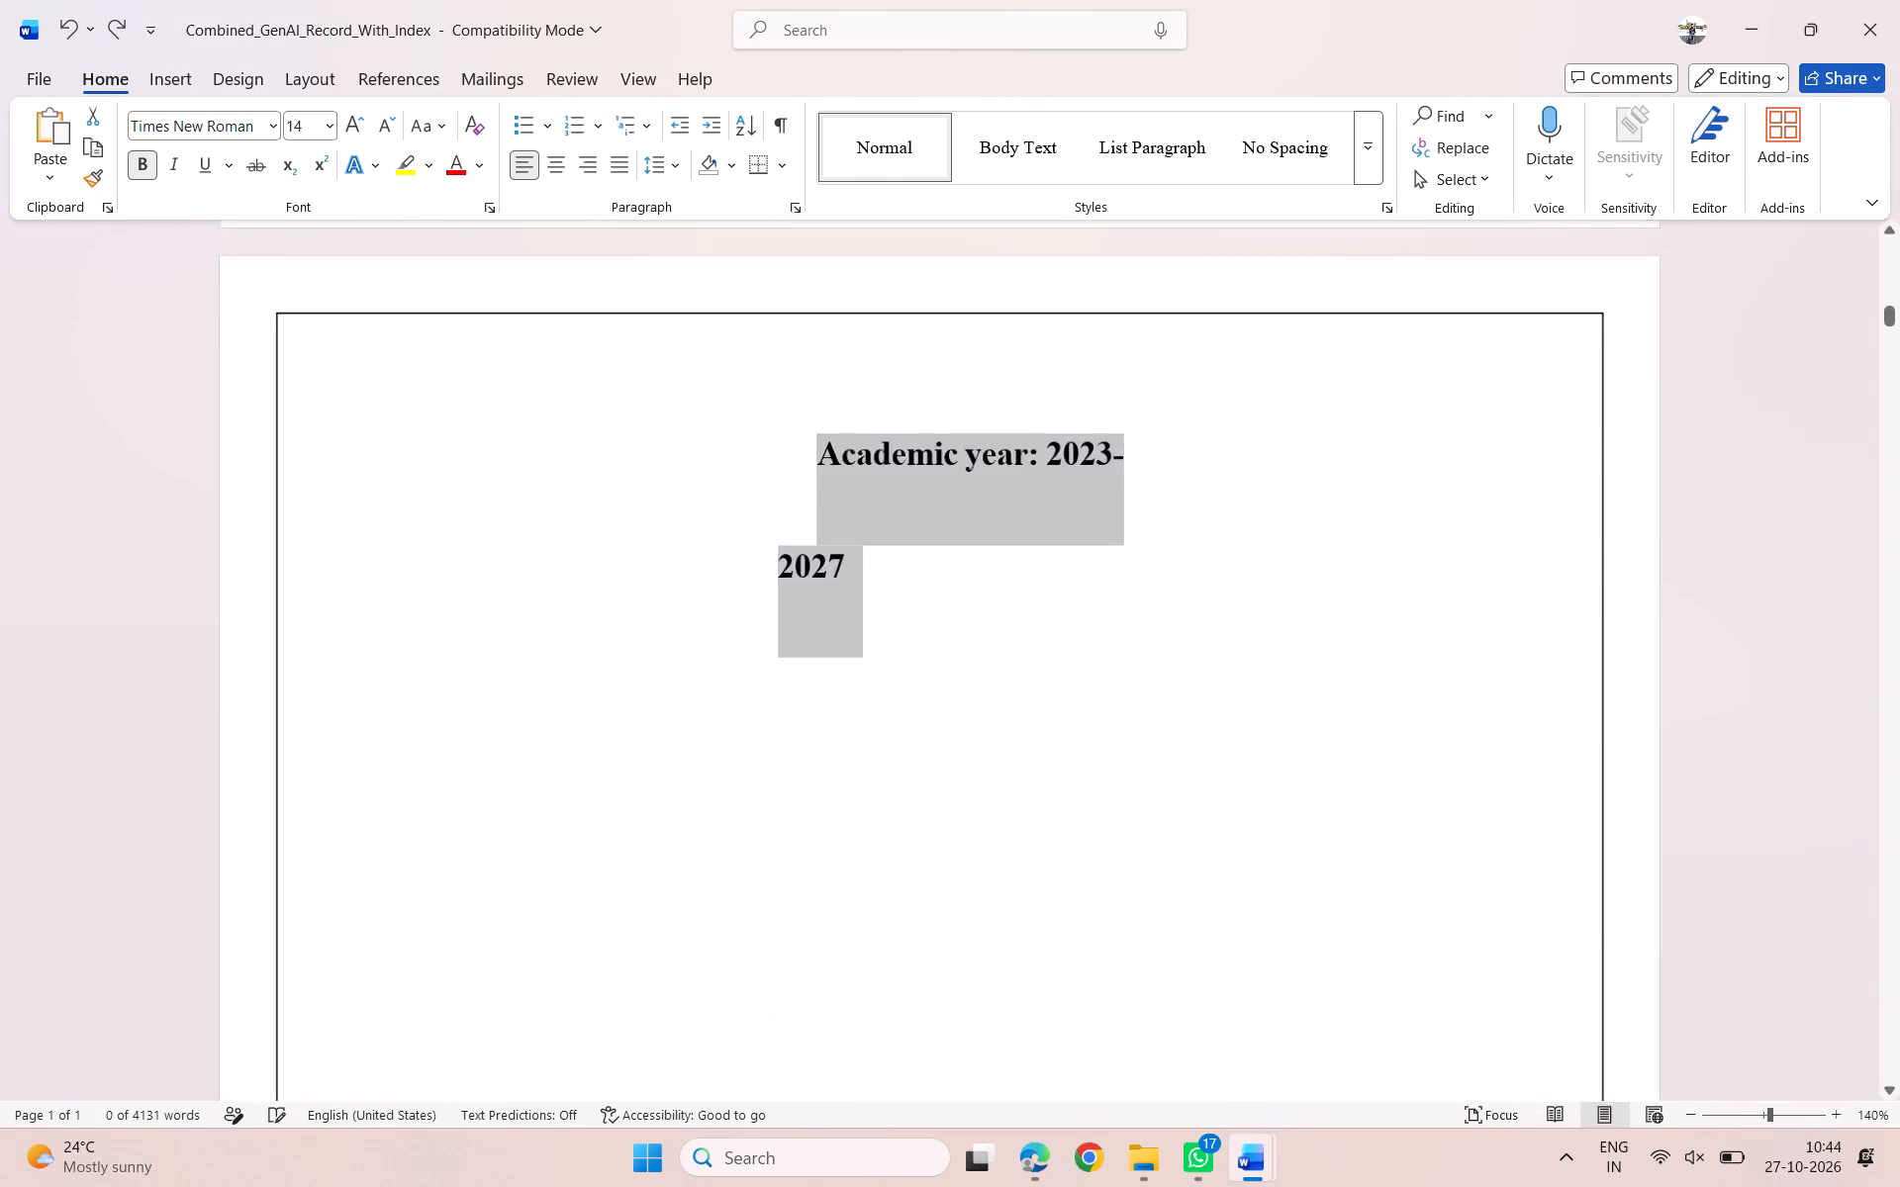
scroll(1051, 885, "down", 2, "ctrl")
scroll(1051, 885, "up", 8)
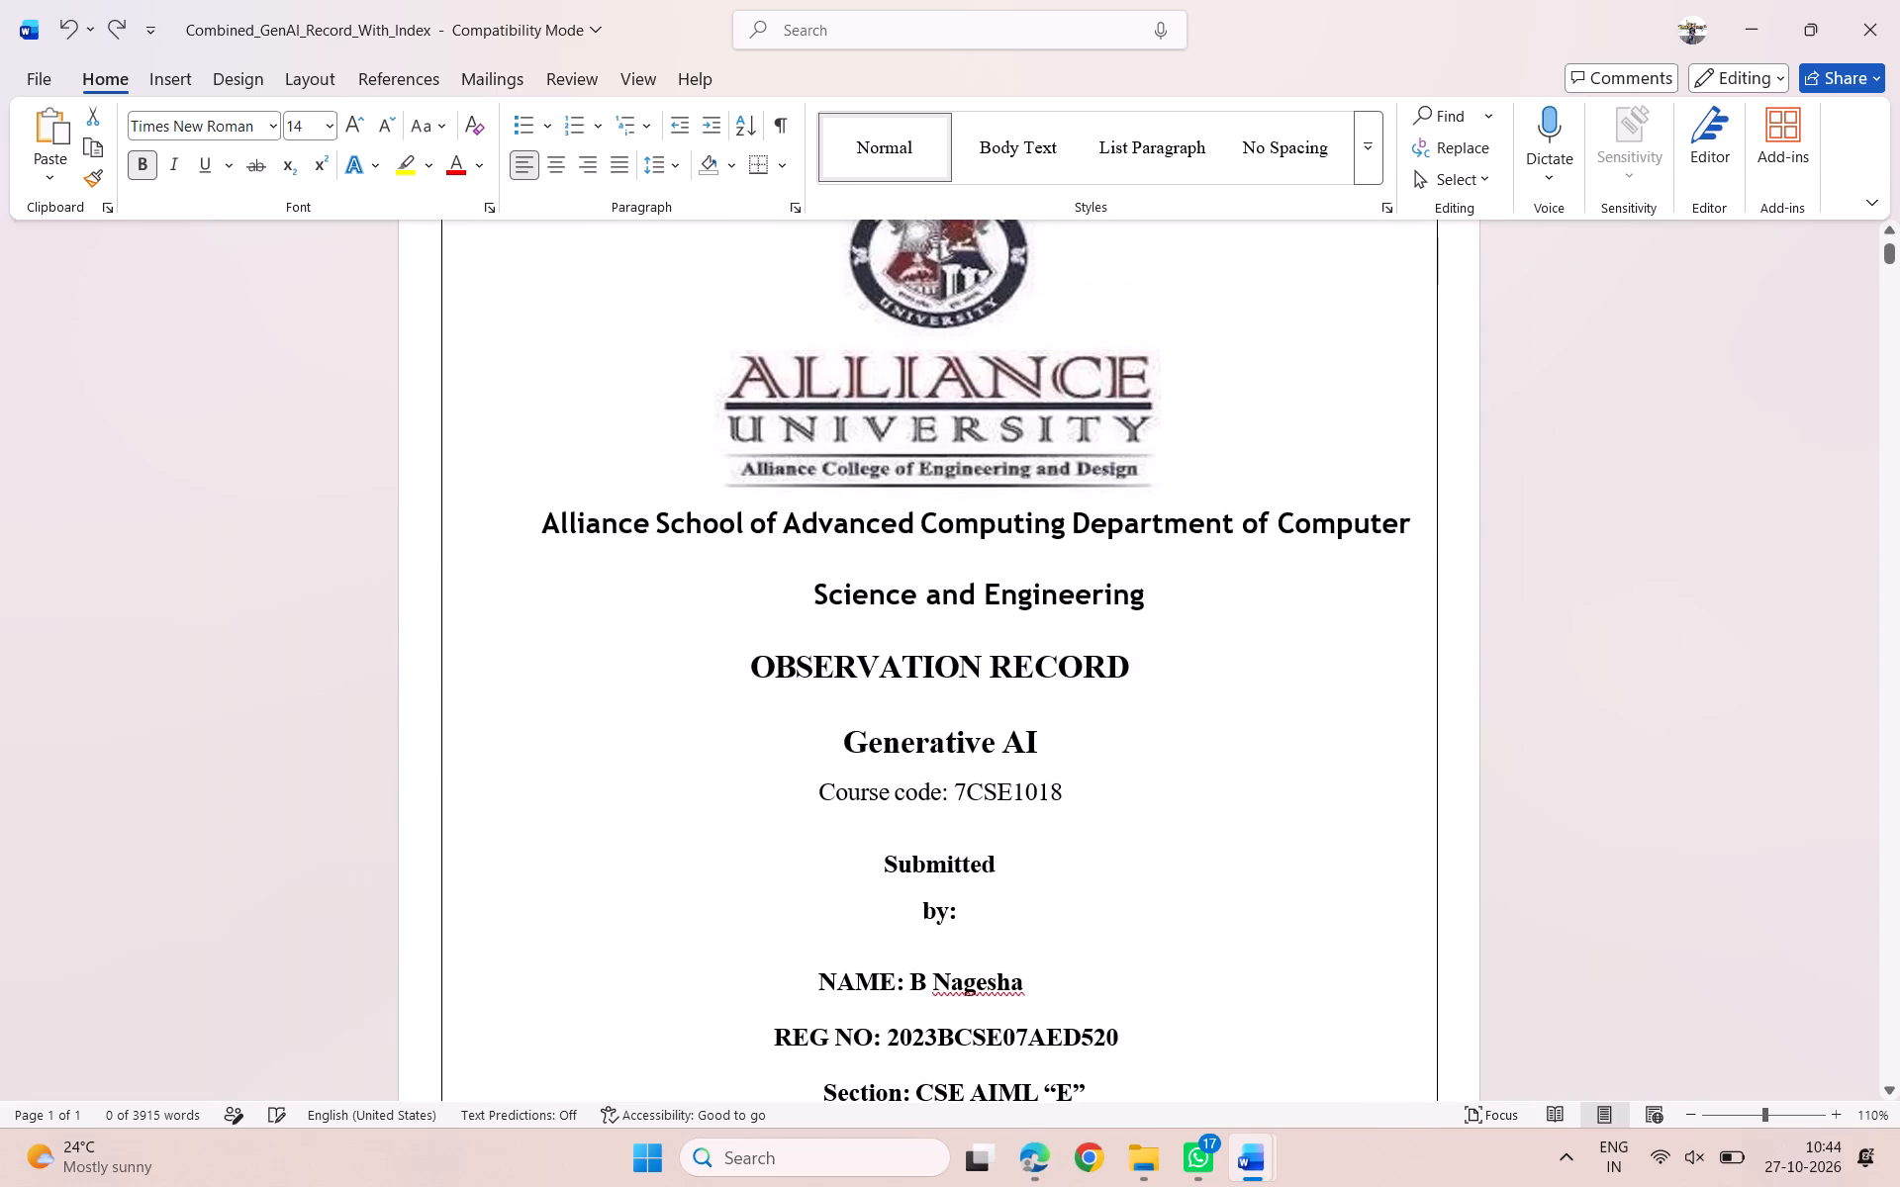
scroll(1051, 885, "down", 8)
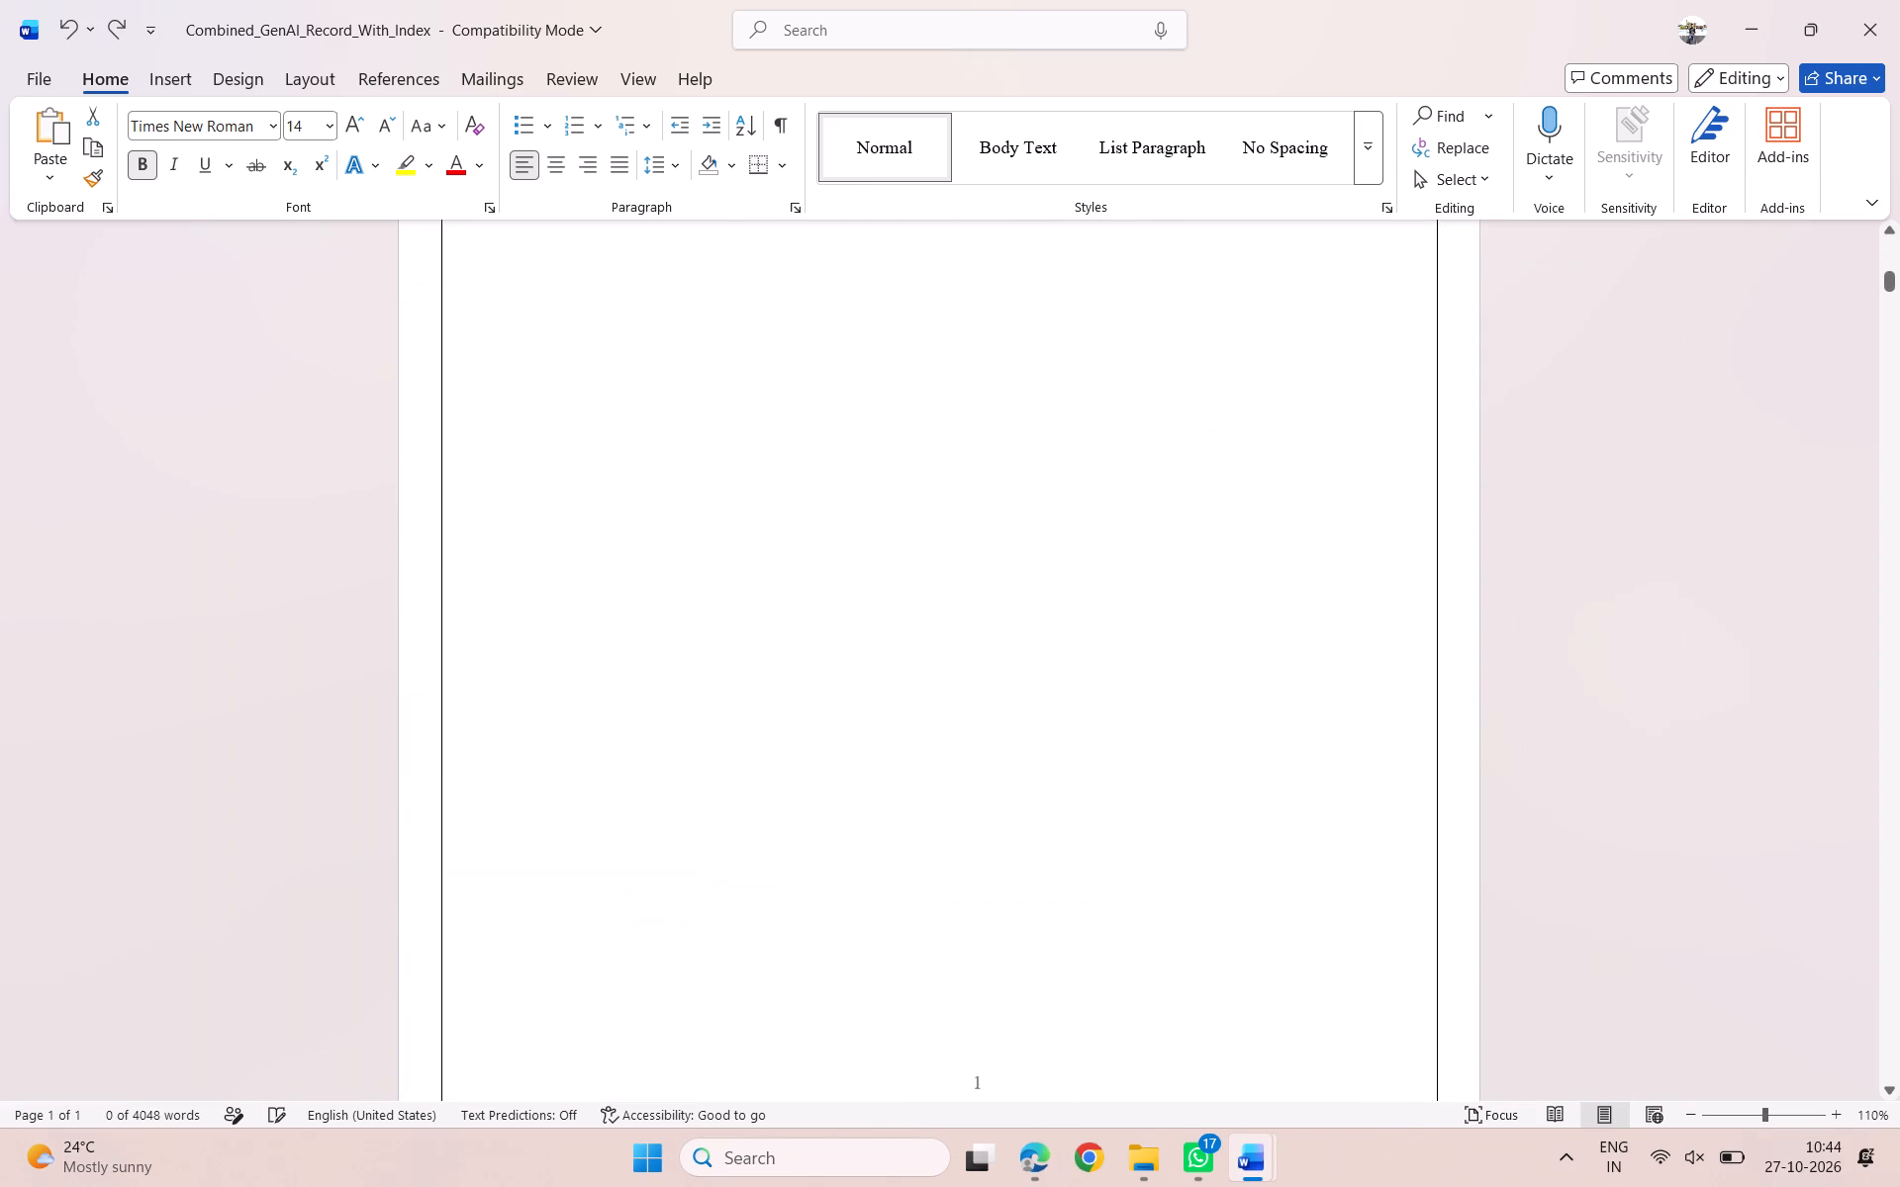
scroll(1051, 885, "down", 3)
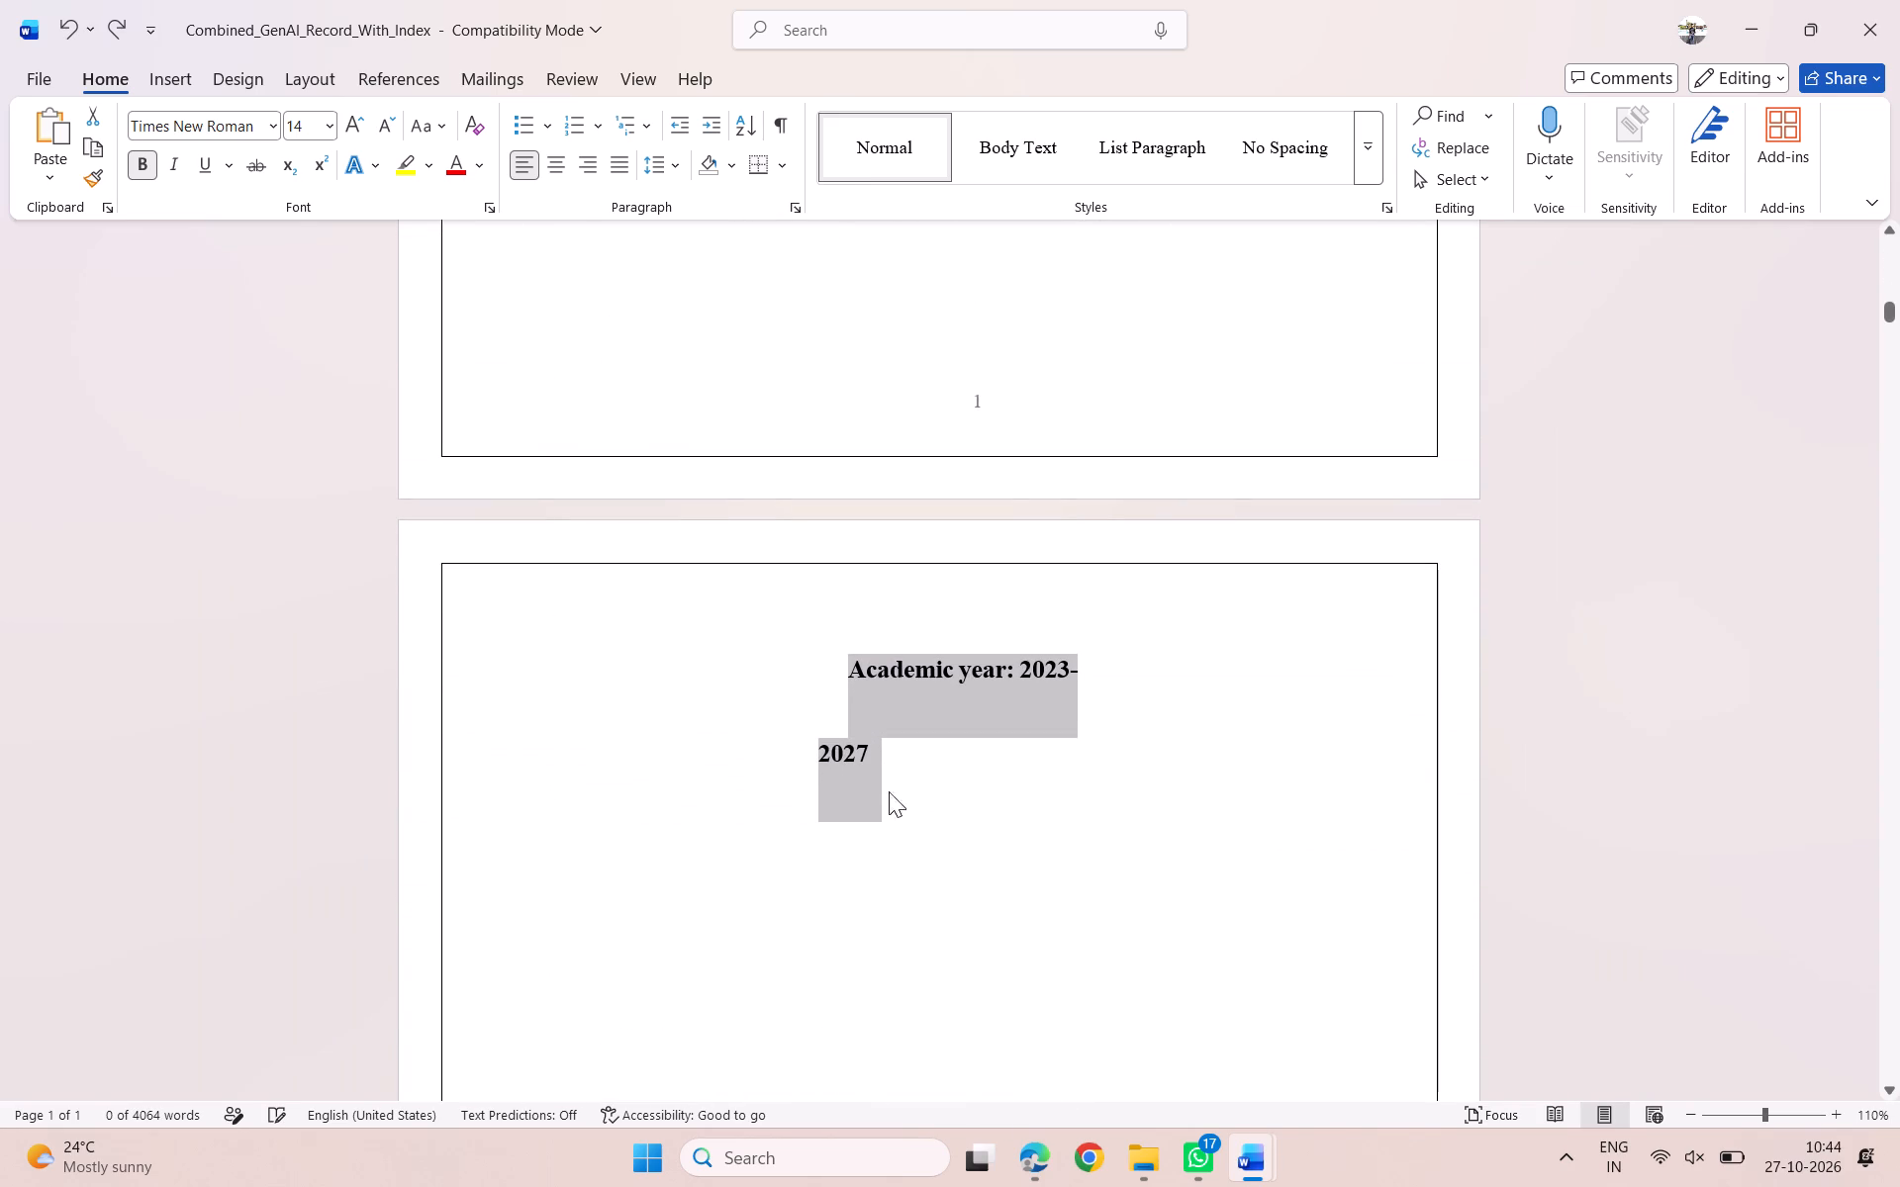
Delete the stray "Academic year: 2023-2027" text from the page after the index table.
left_click(872, 742)
left_click_drag(886, 754, 763, 666)
left_click_drag(763, 666, 796, 635)
key("ctrl+c")
scroll(796, 635, "up", 4)
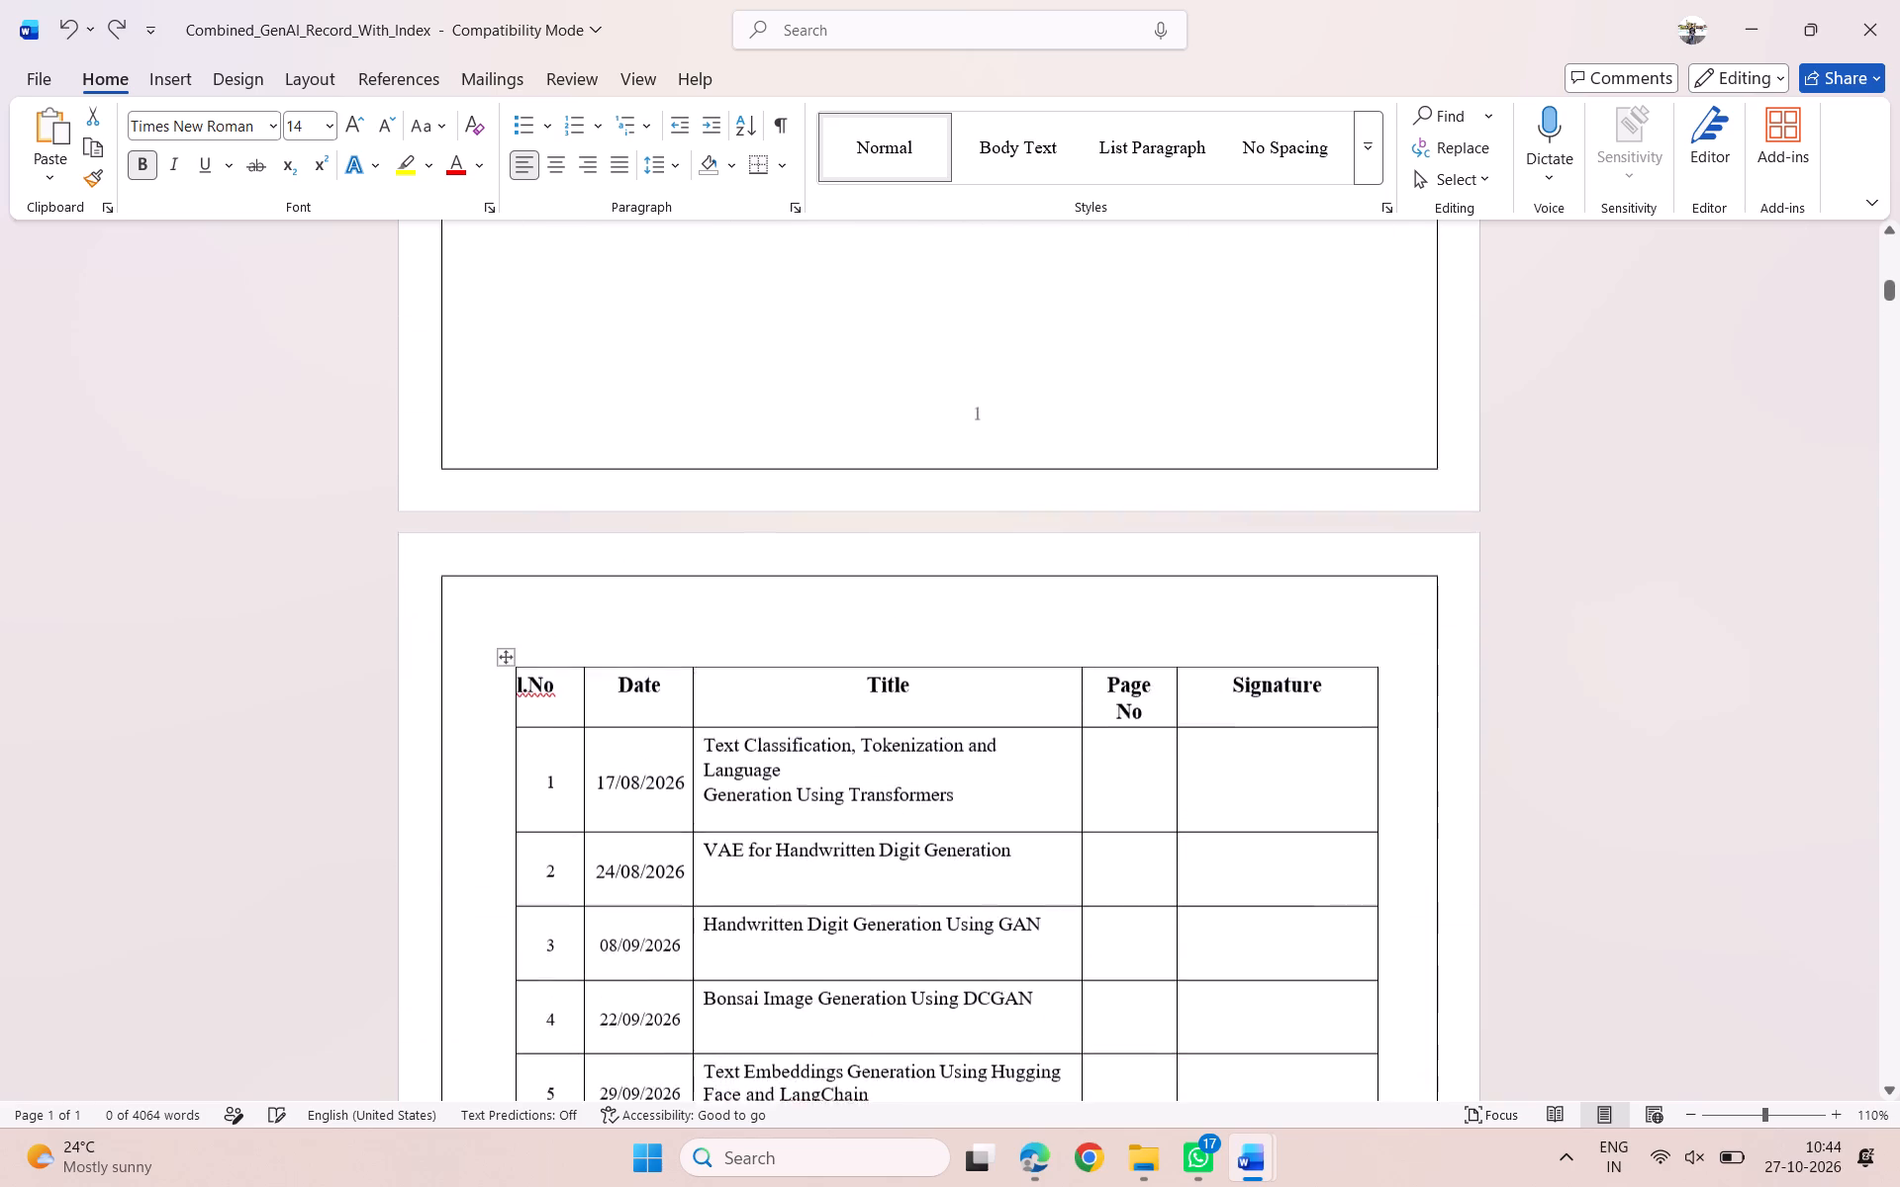
scroll(796, 635, "up", 3)
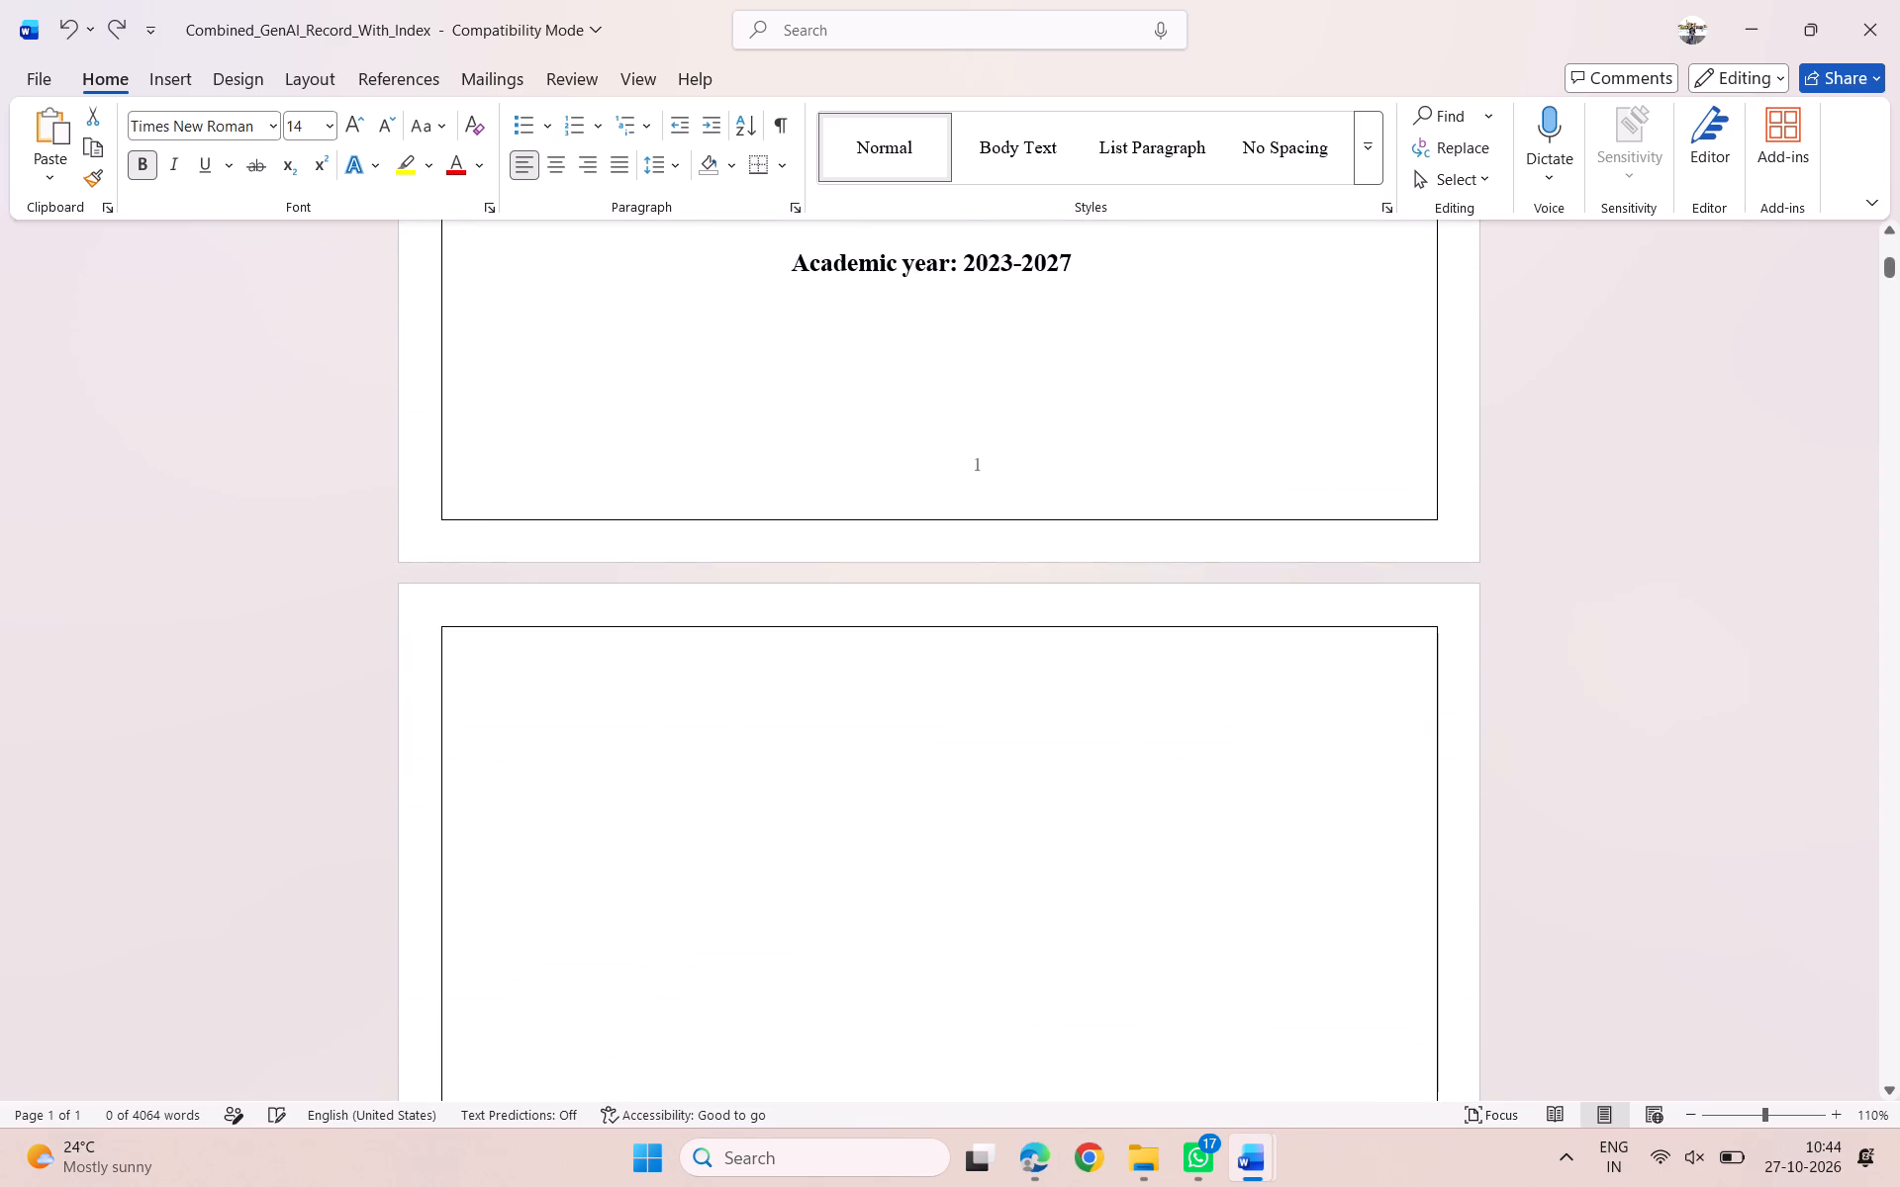
scroll(951, 759, "down", 6)
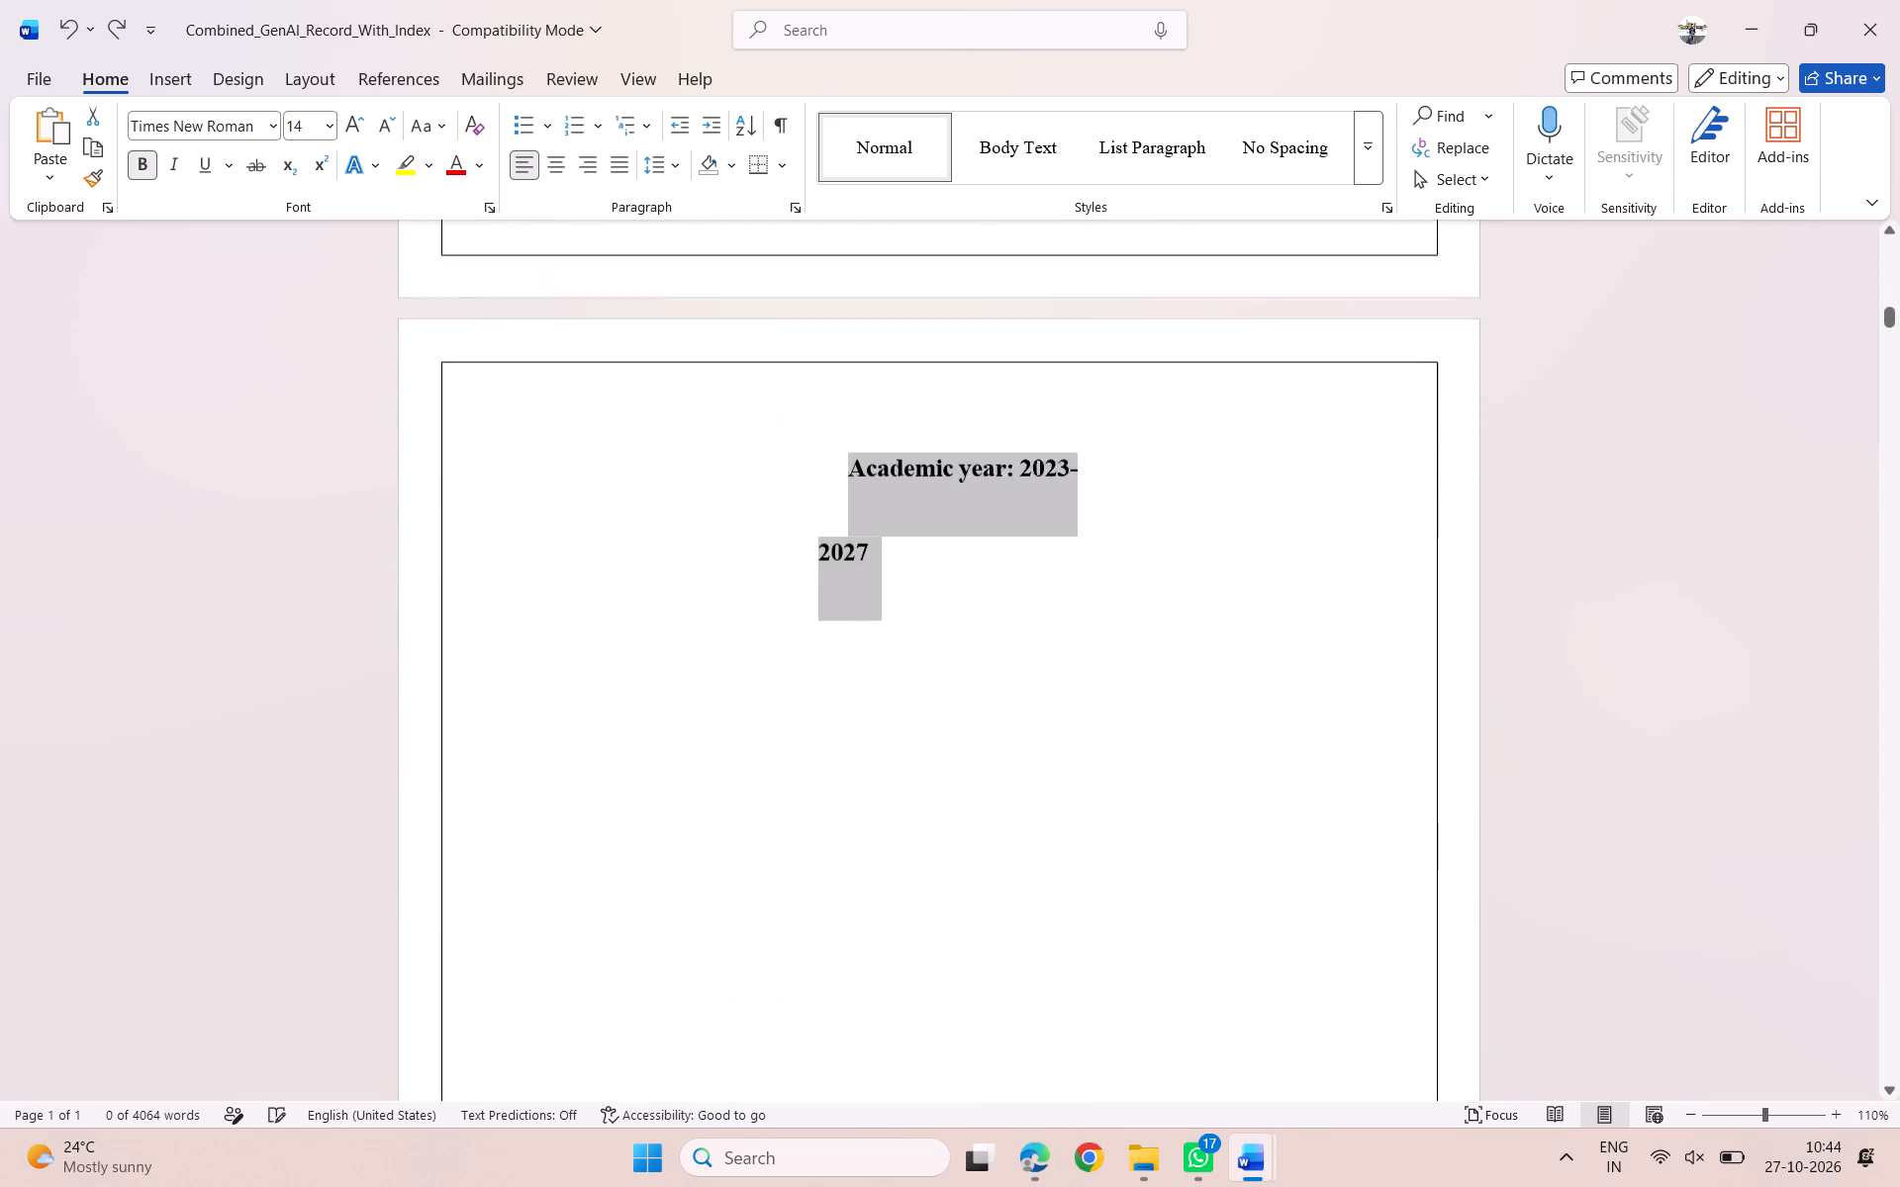
scroll(951, 759, "down", 1)
key("BackSpace")
Correct the first column header of the index table to read "Sl.No".
scroll(951, 759, "up", 1)
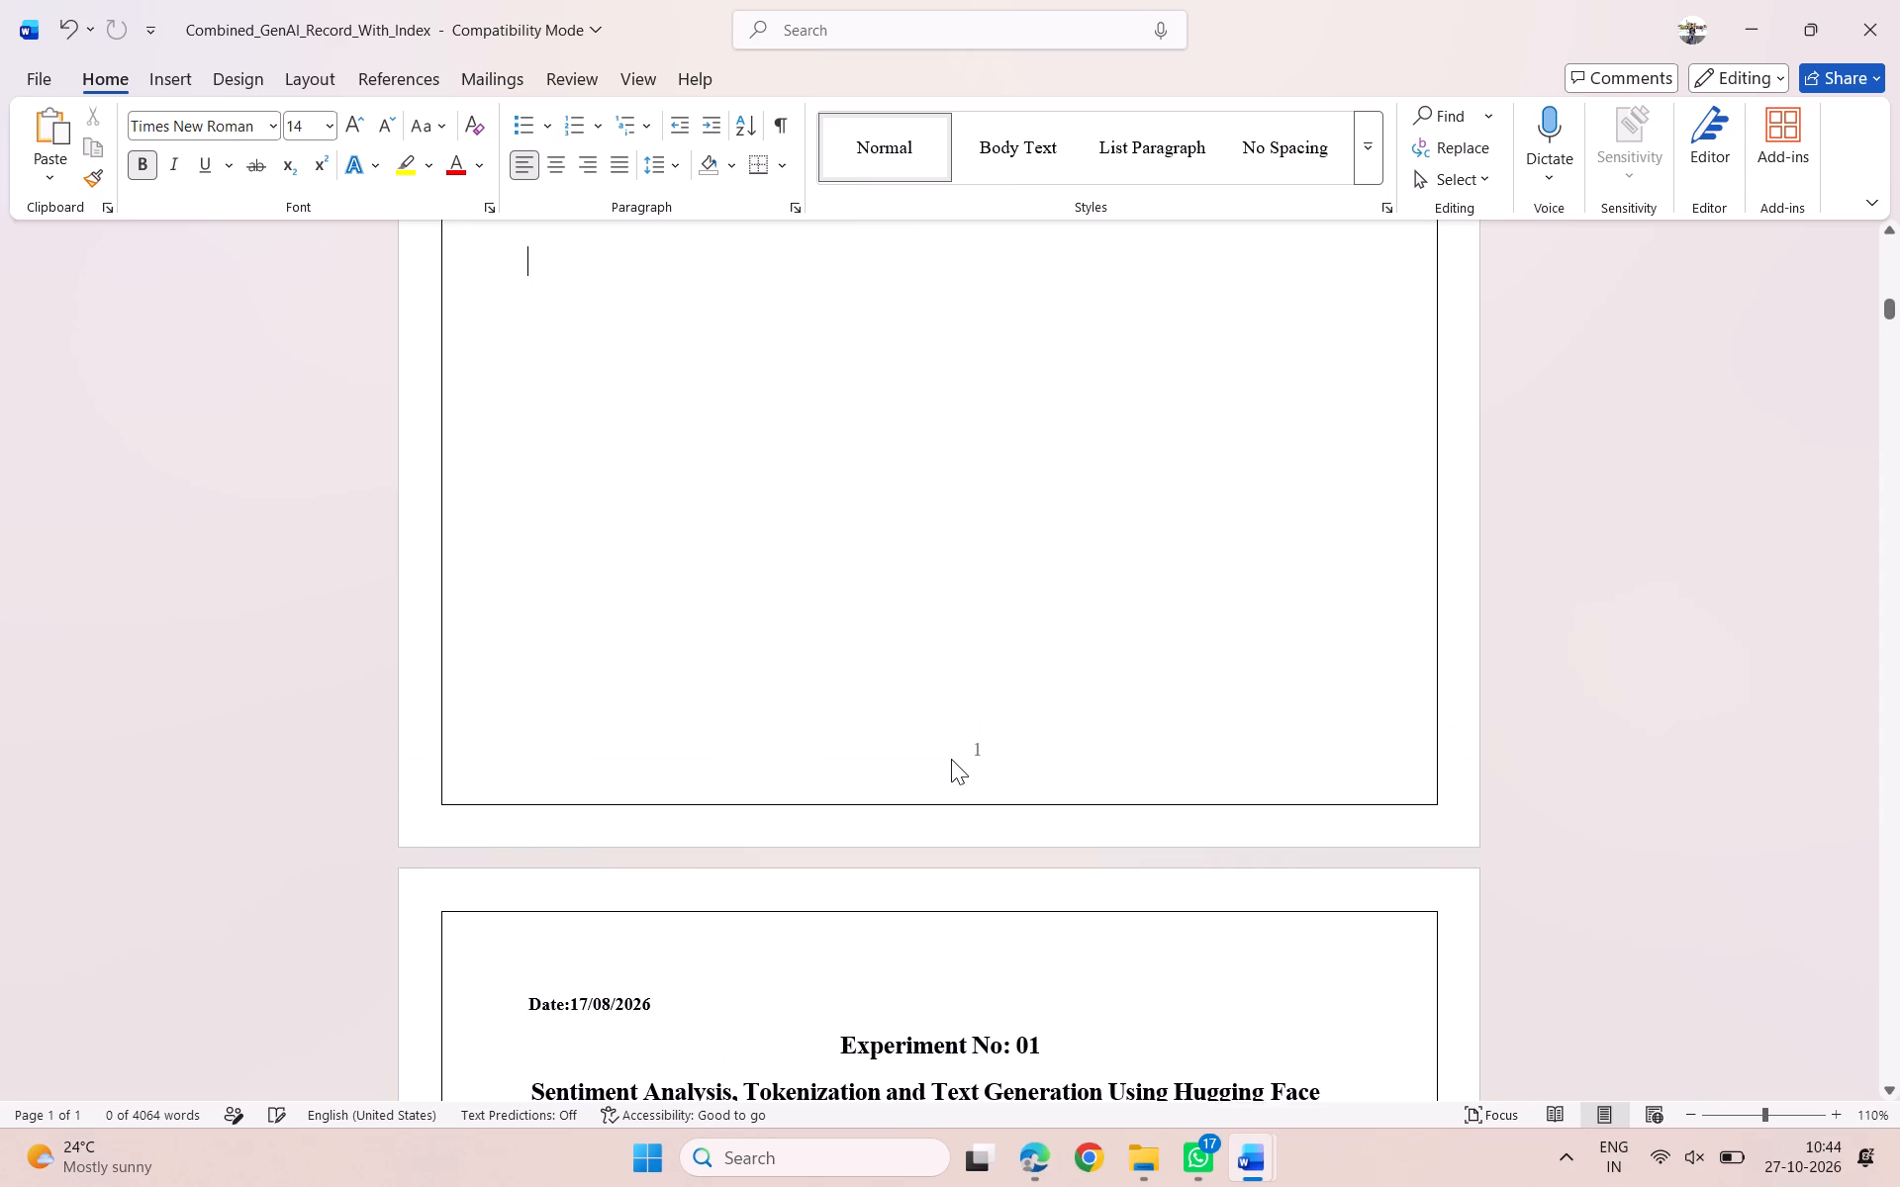
scroll(951, 759, "up", 2)
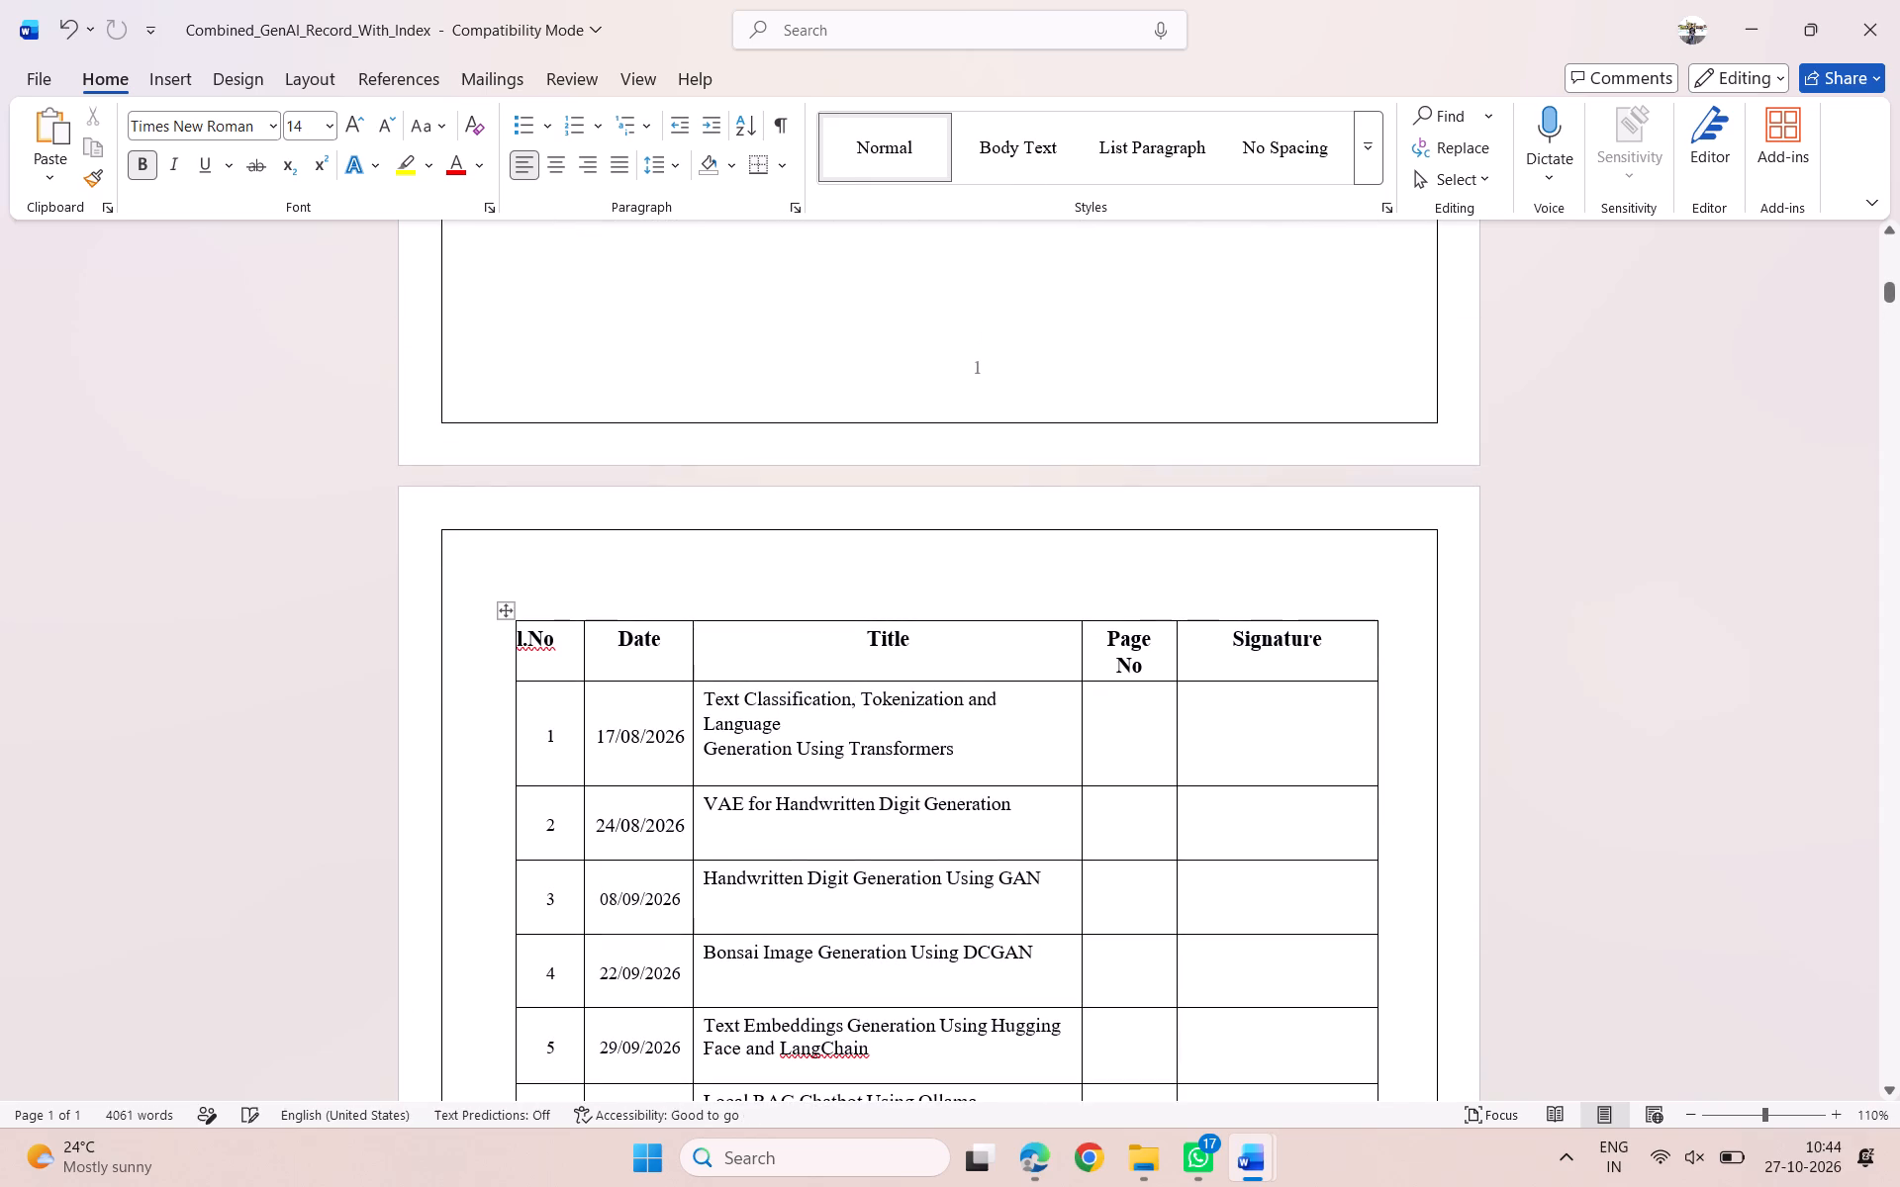
left_click(518, 639)
key("s")
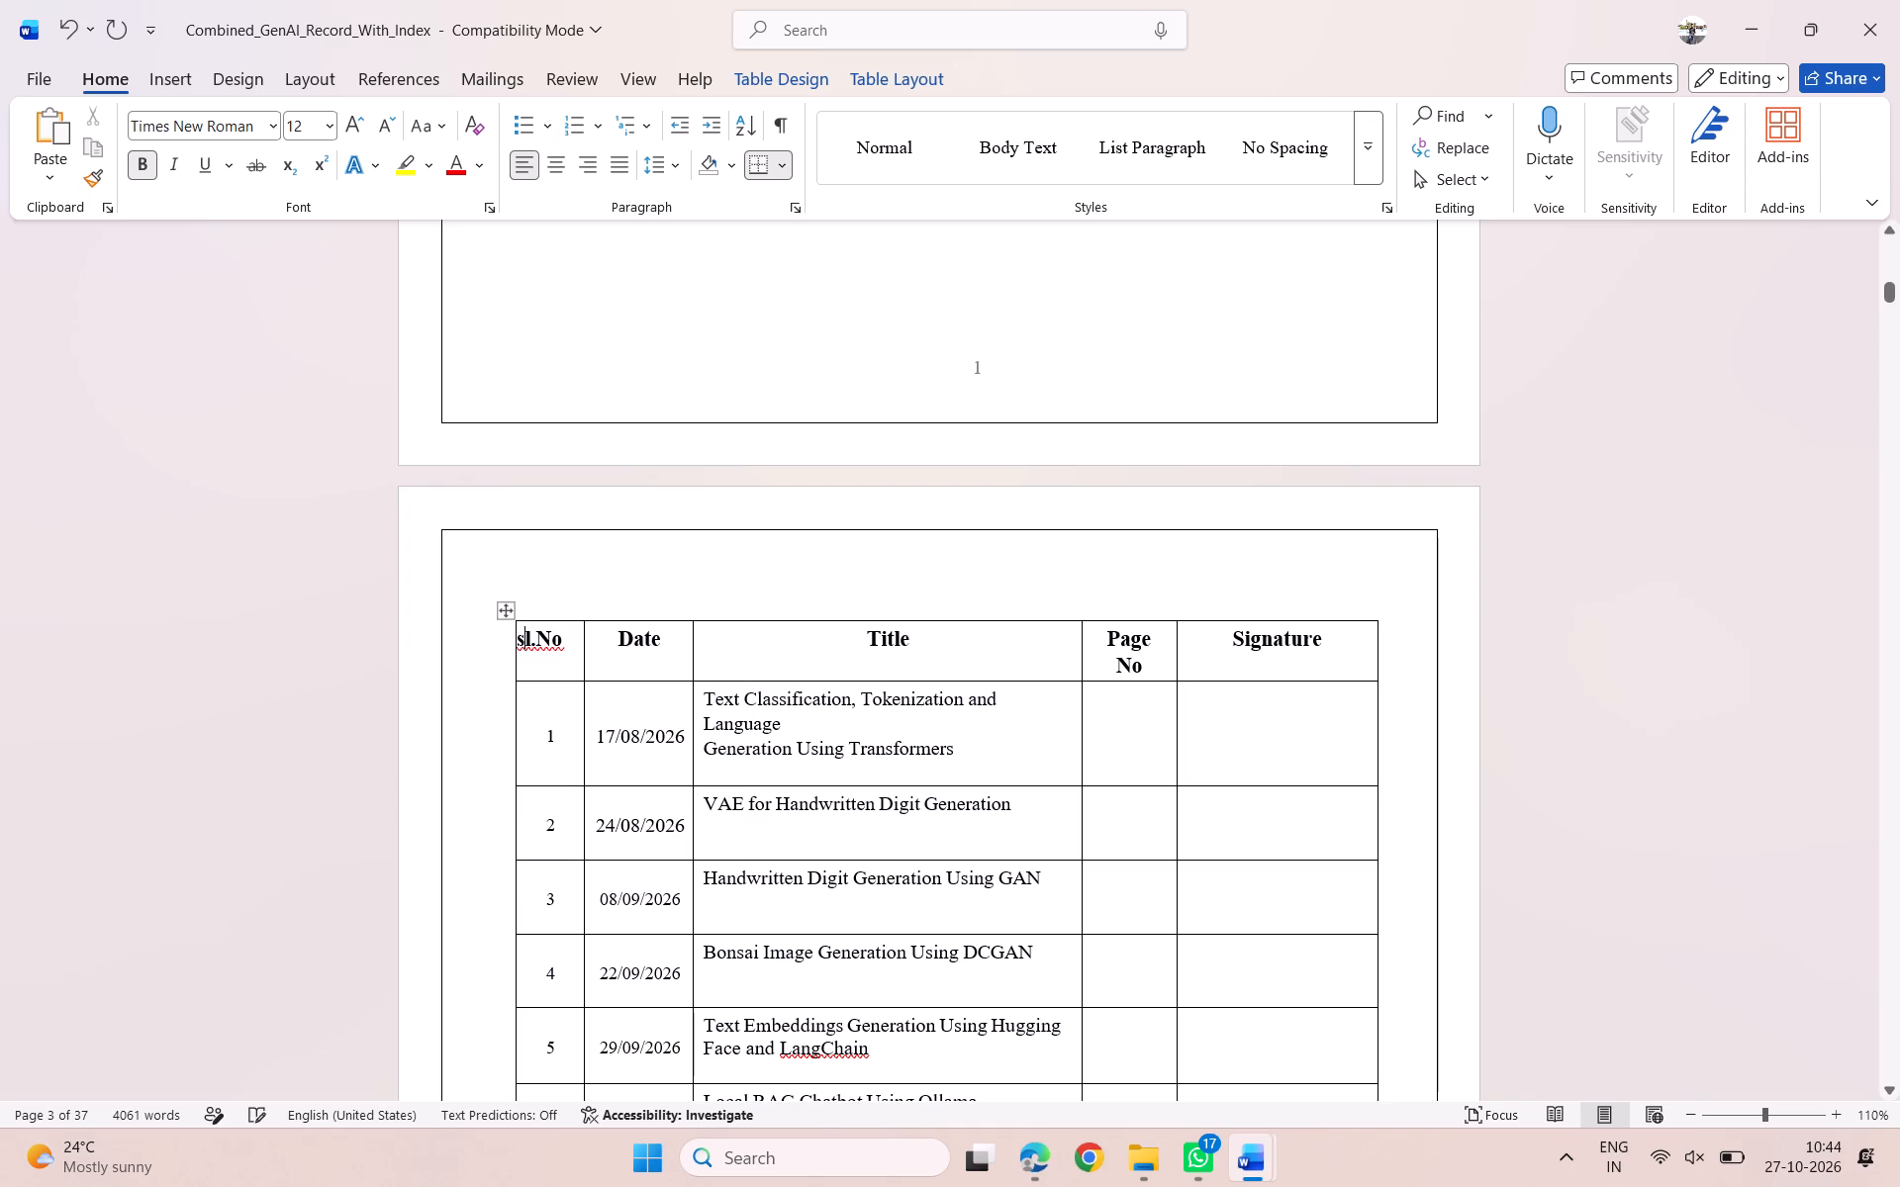
key("BackSpace")
key("ctrl+s")
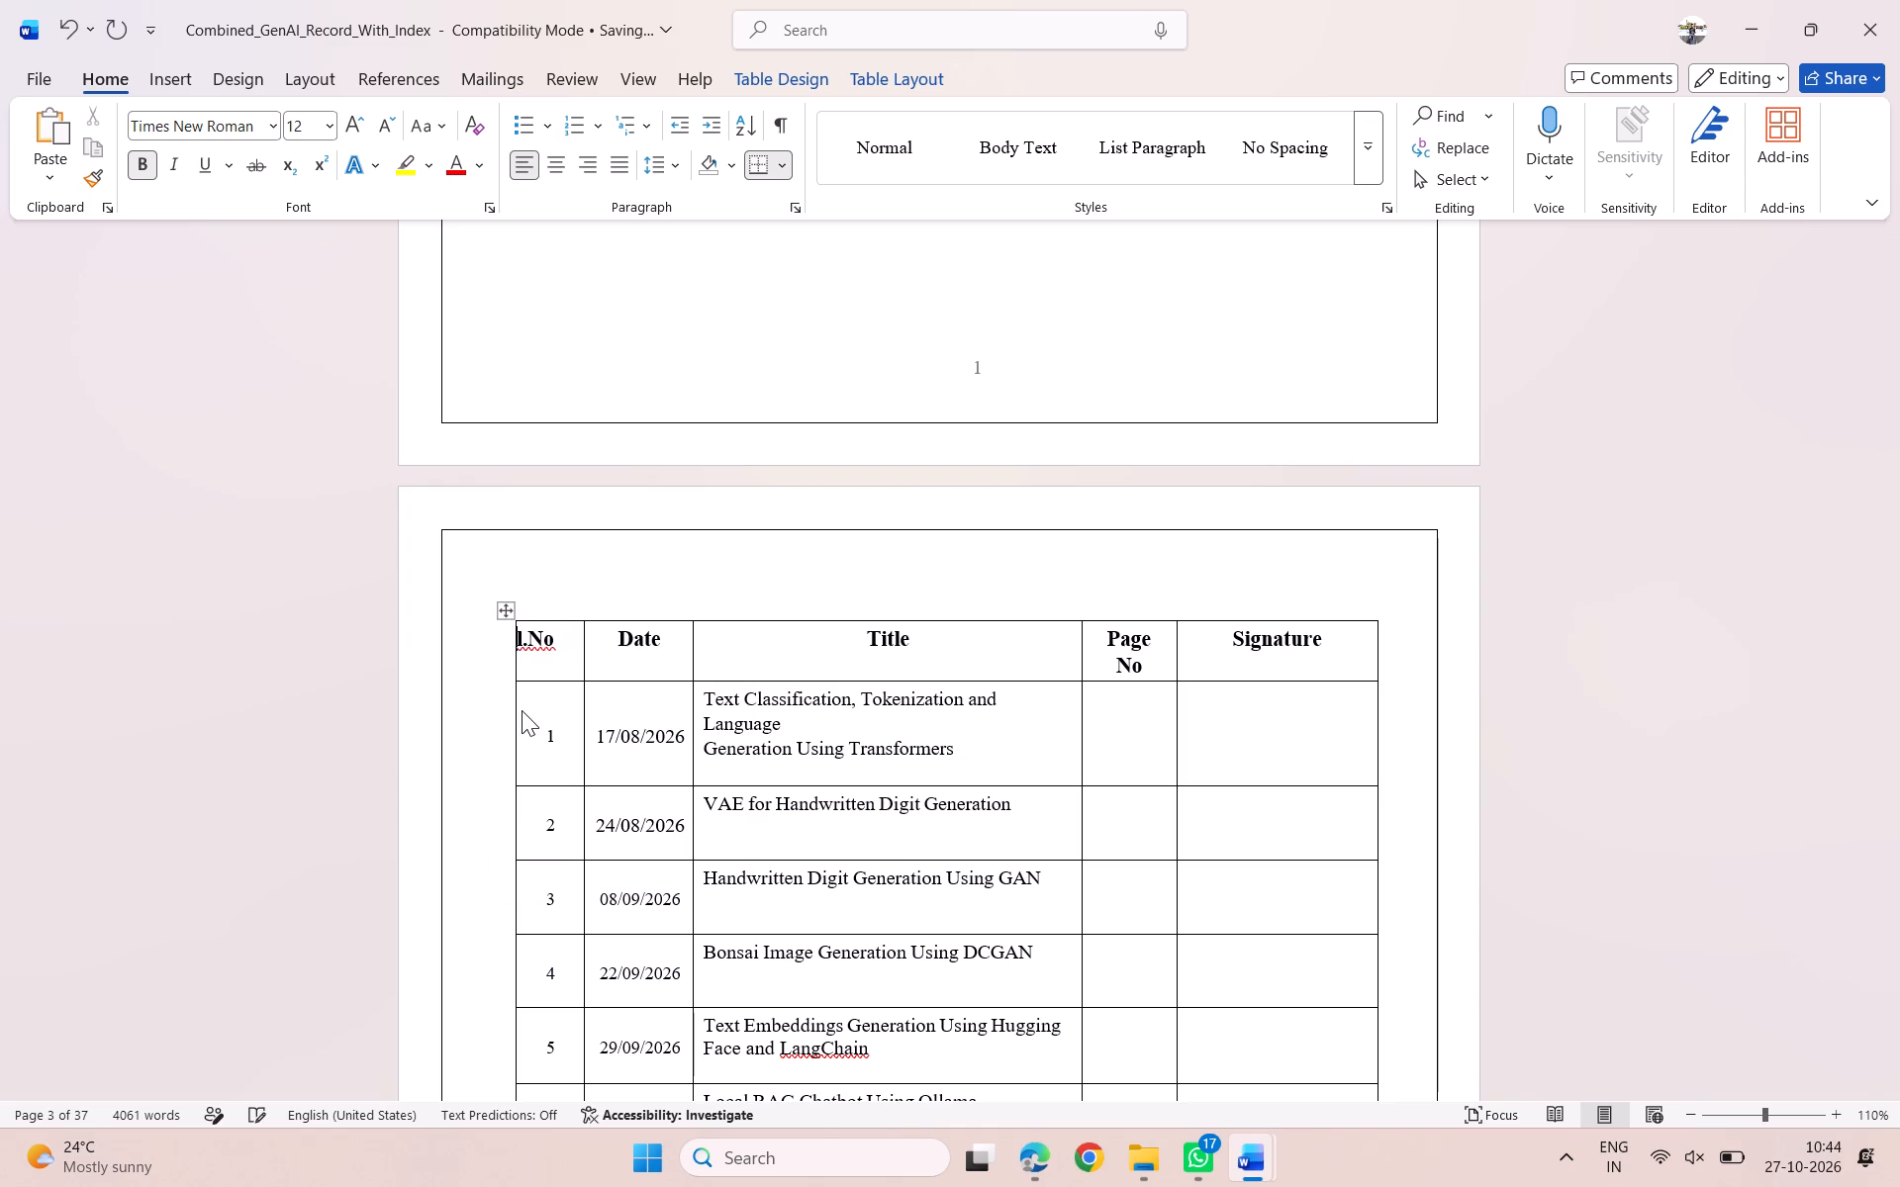
key("shift+s")
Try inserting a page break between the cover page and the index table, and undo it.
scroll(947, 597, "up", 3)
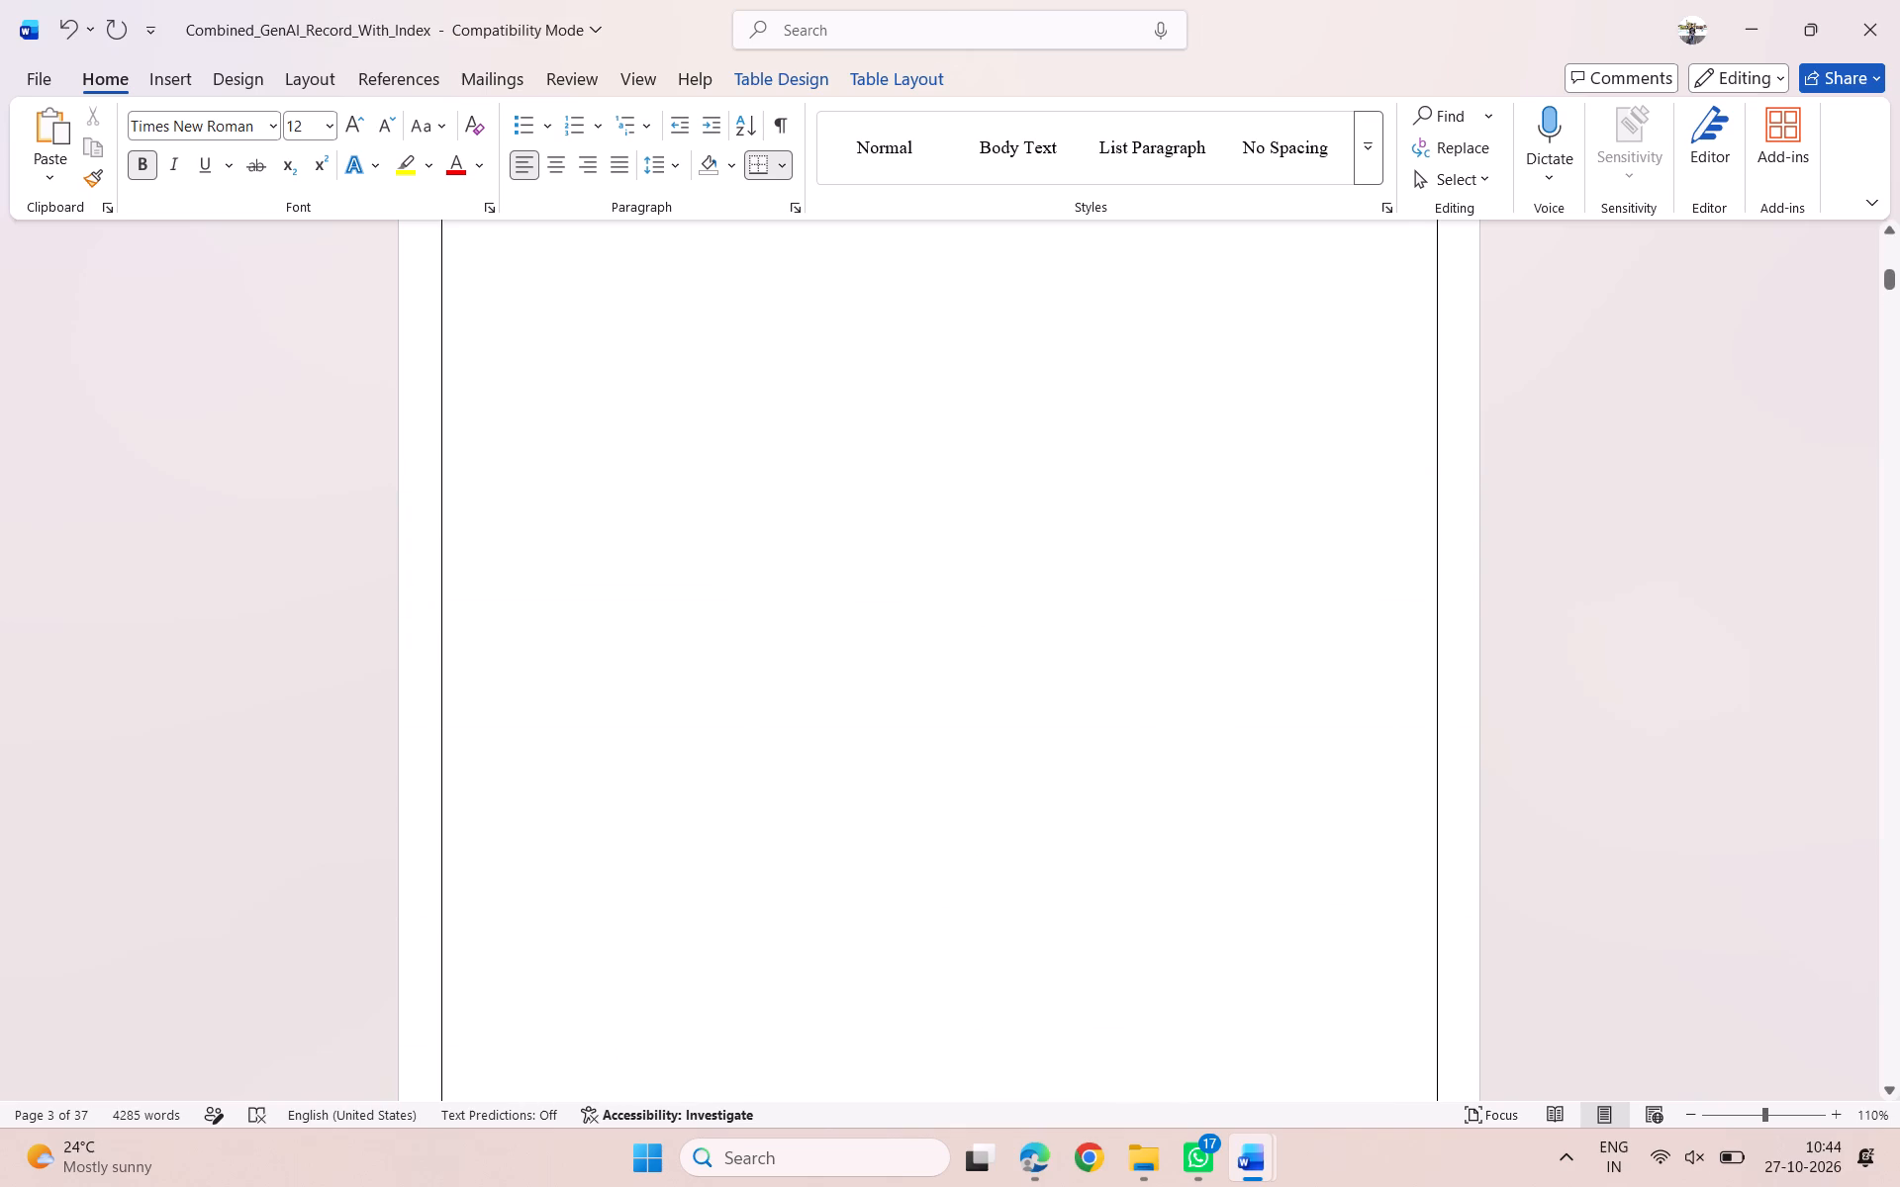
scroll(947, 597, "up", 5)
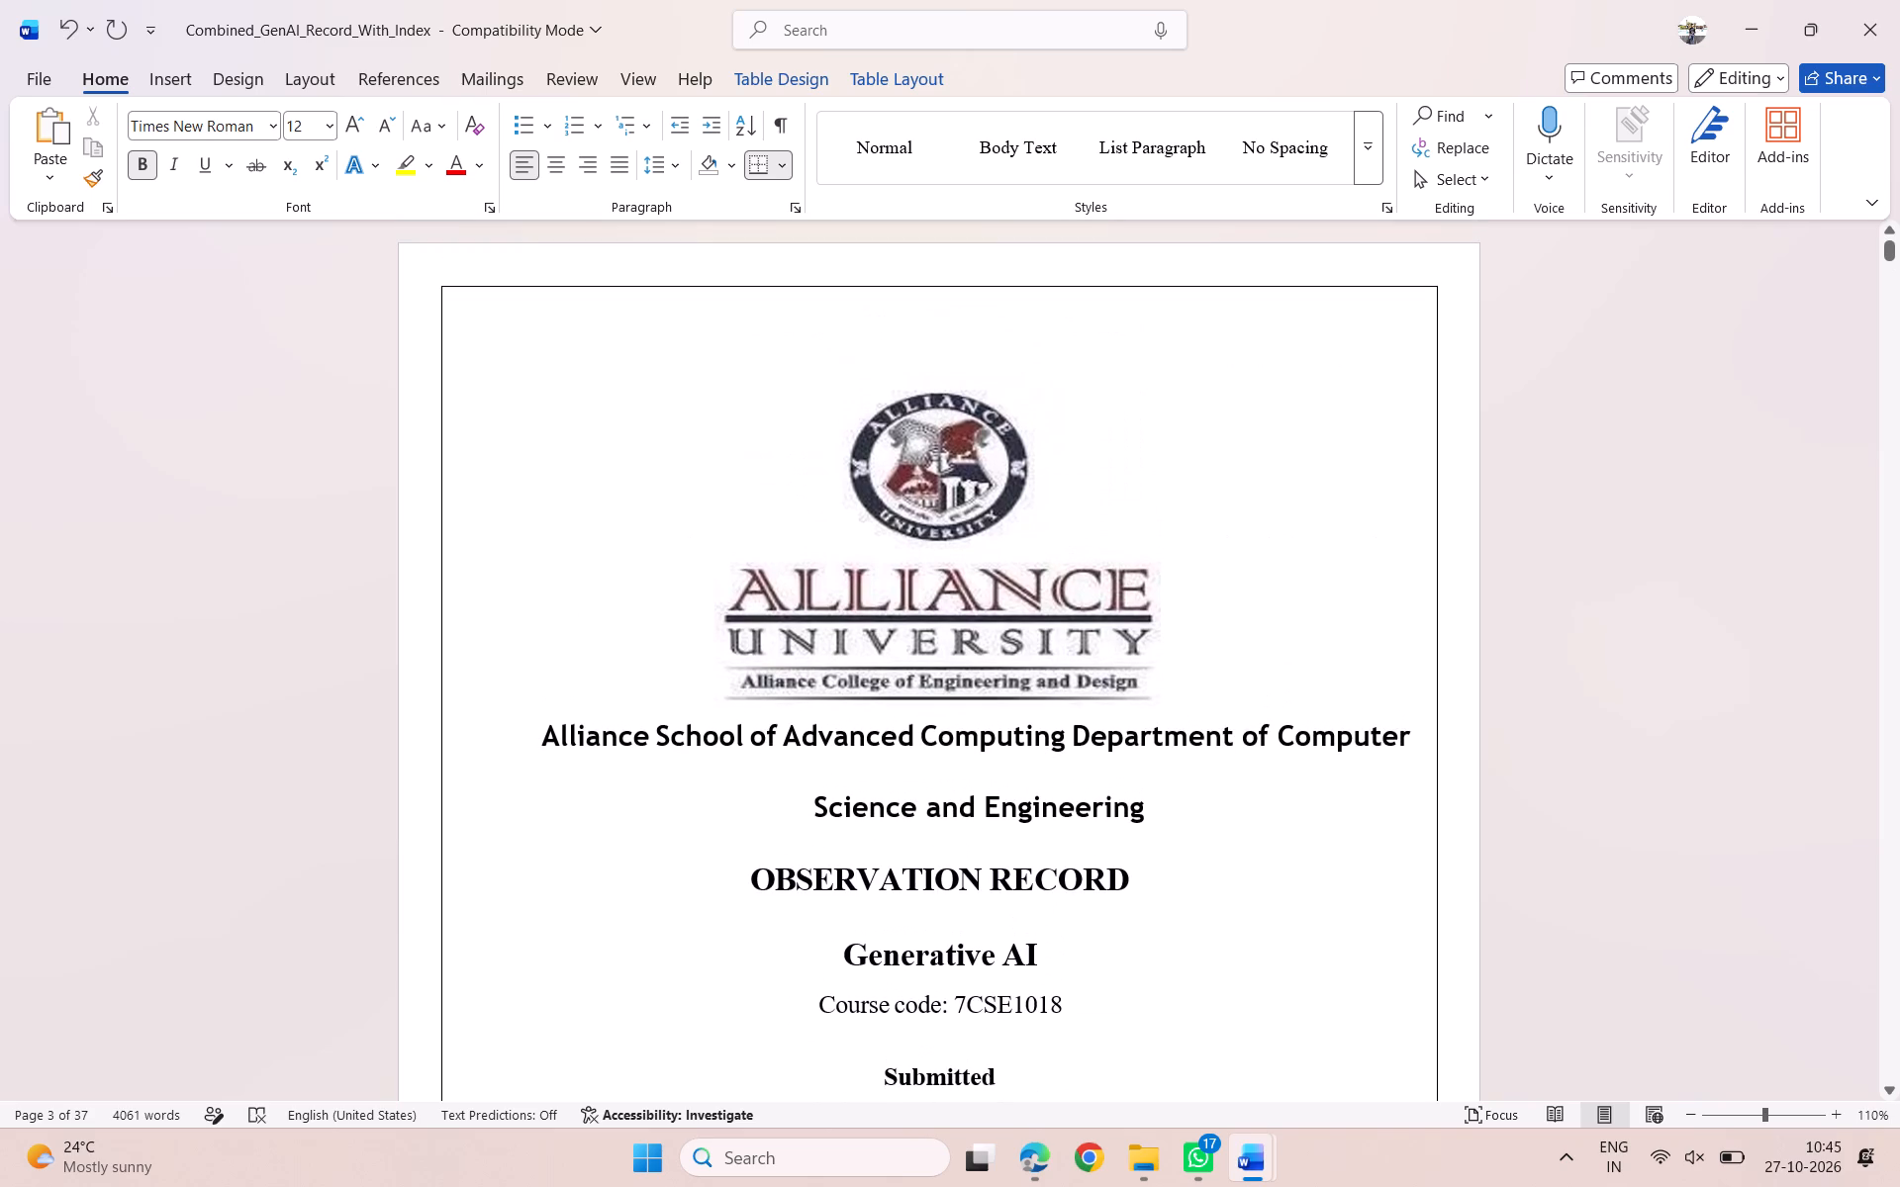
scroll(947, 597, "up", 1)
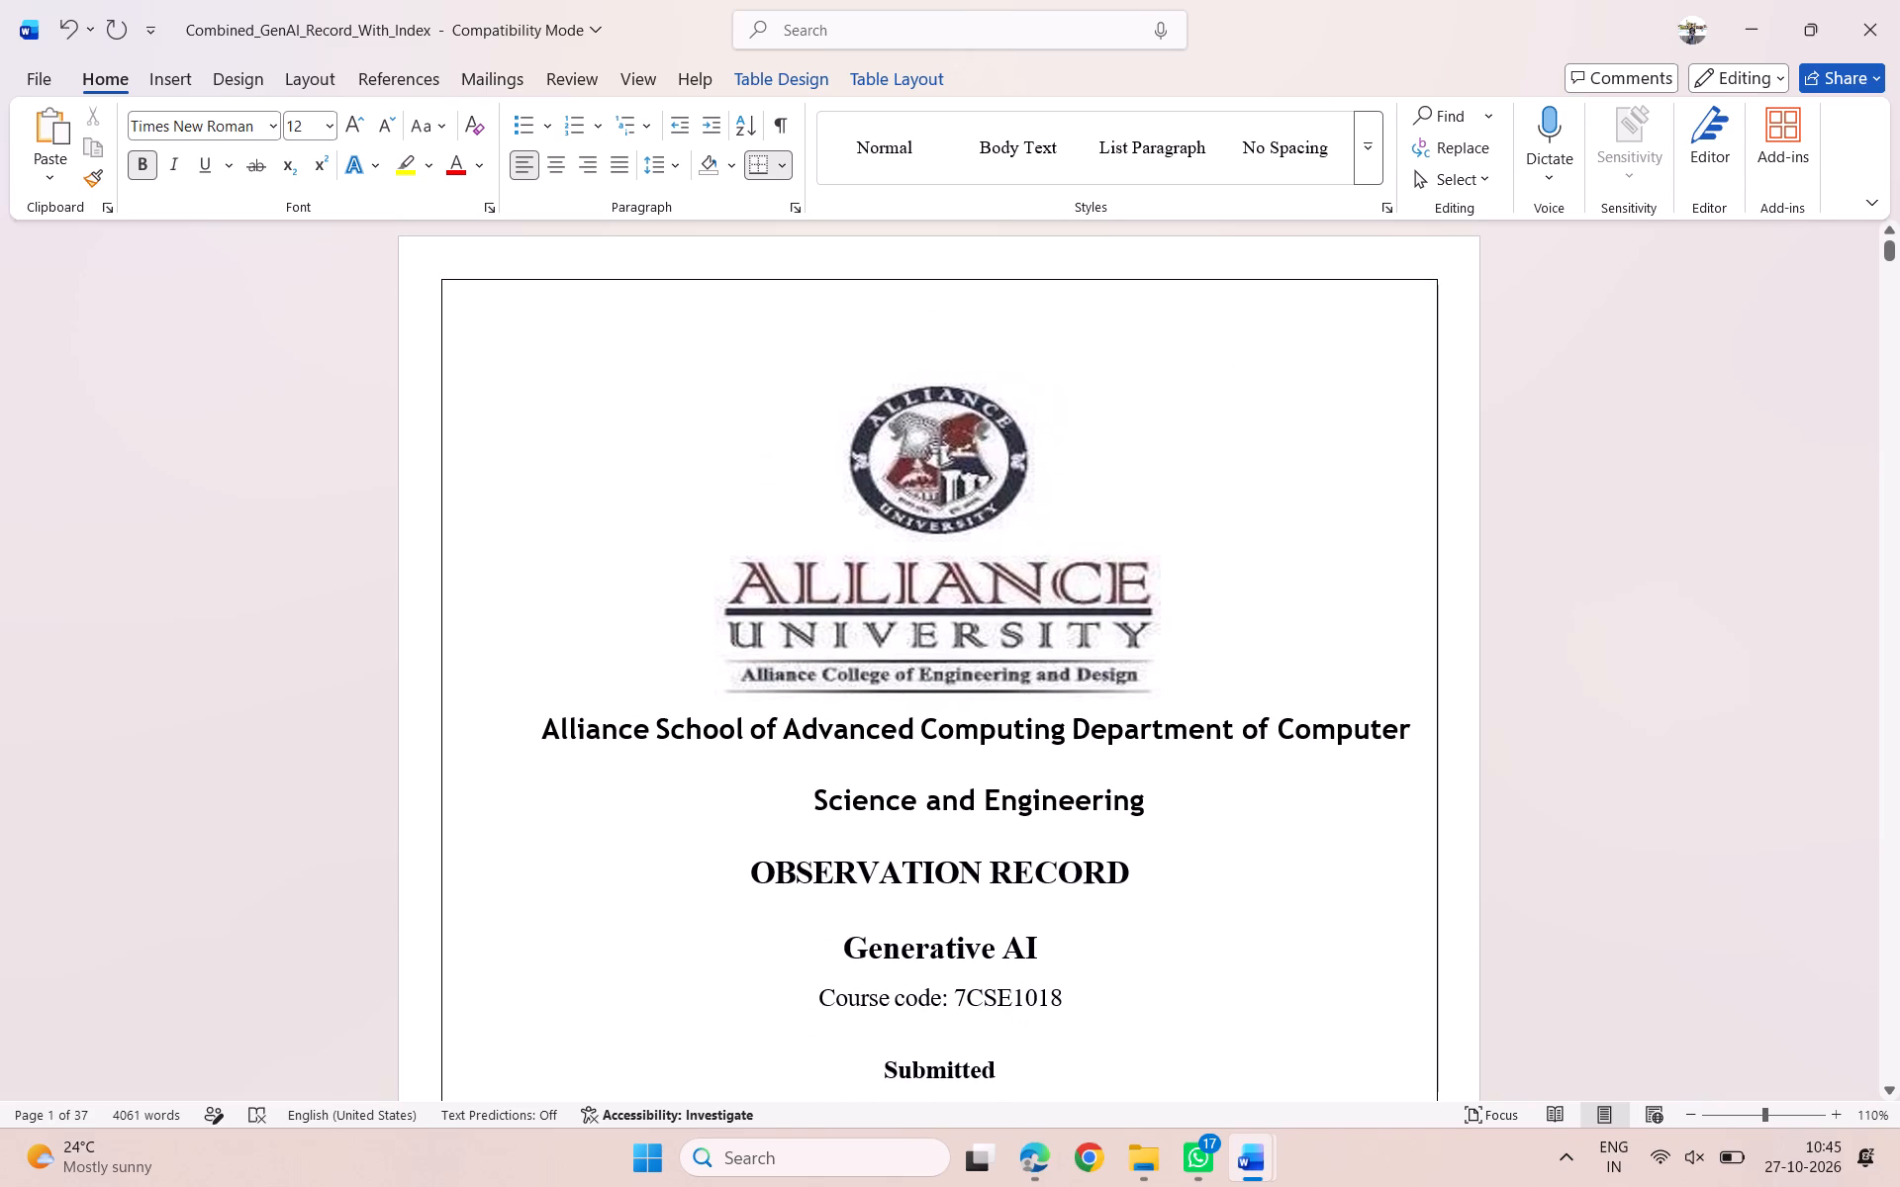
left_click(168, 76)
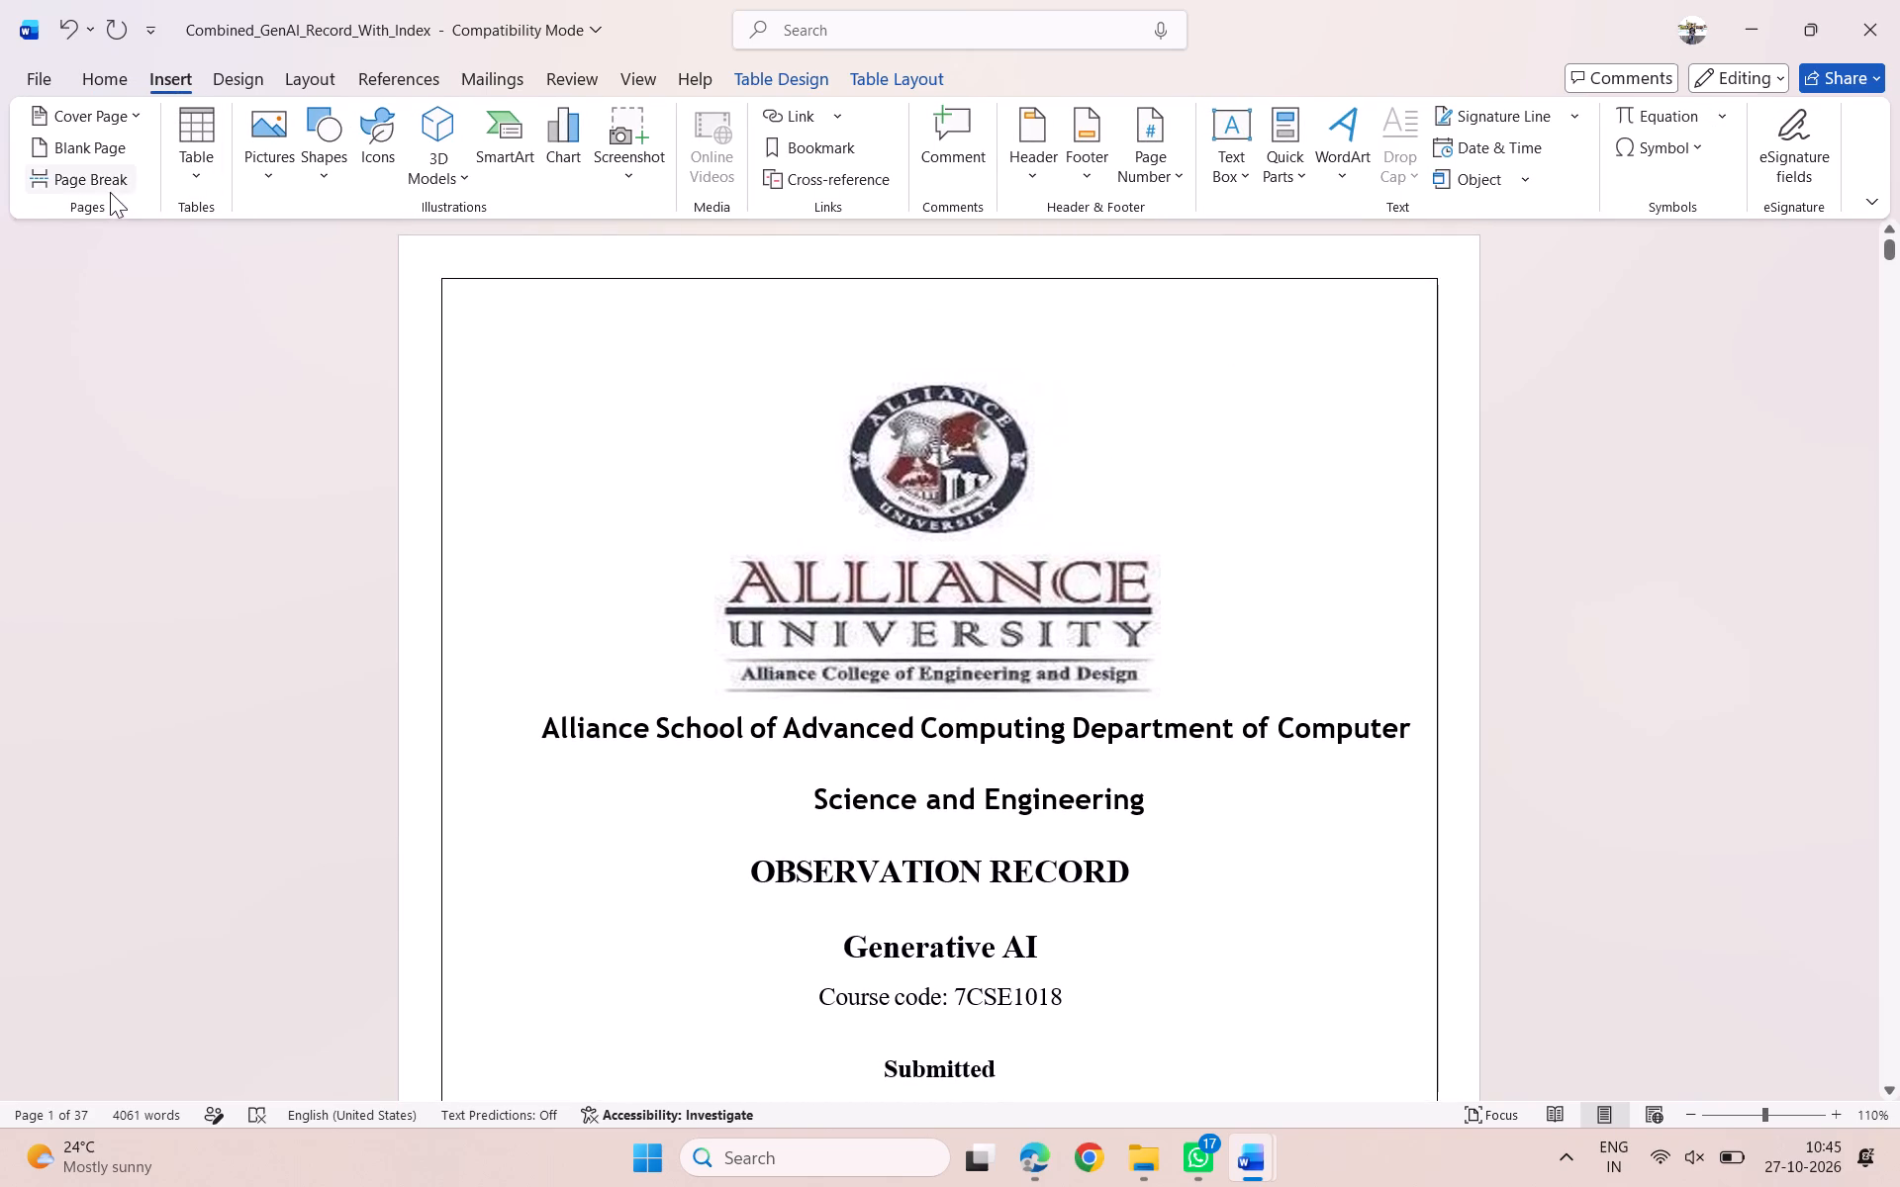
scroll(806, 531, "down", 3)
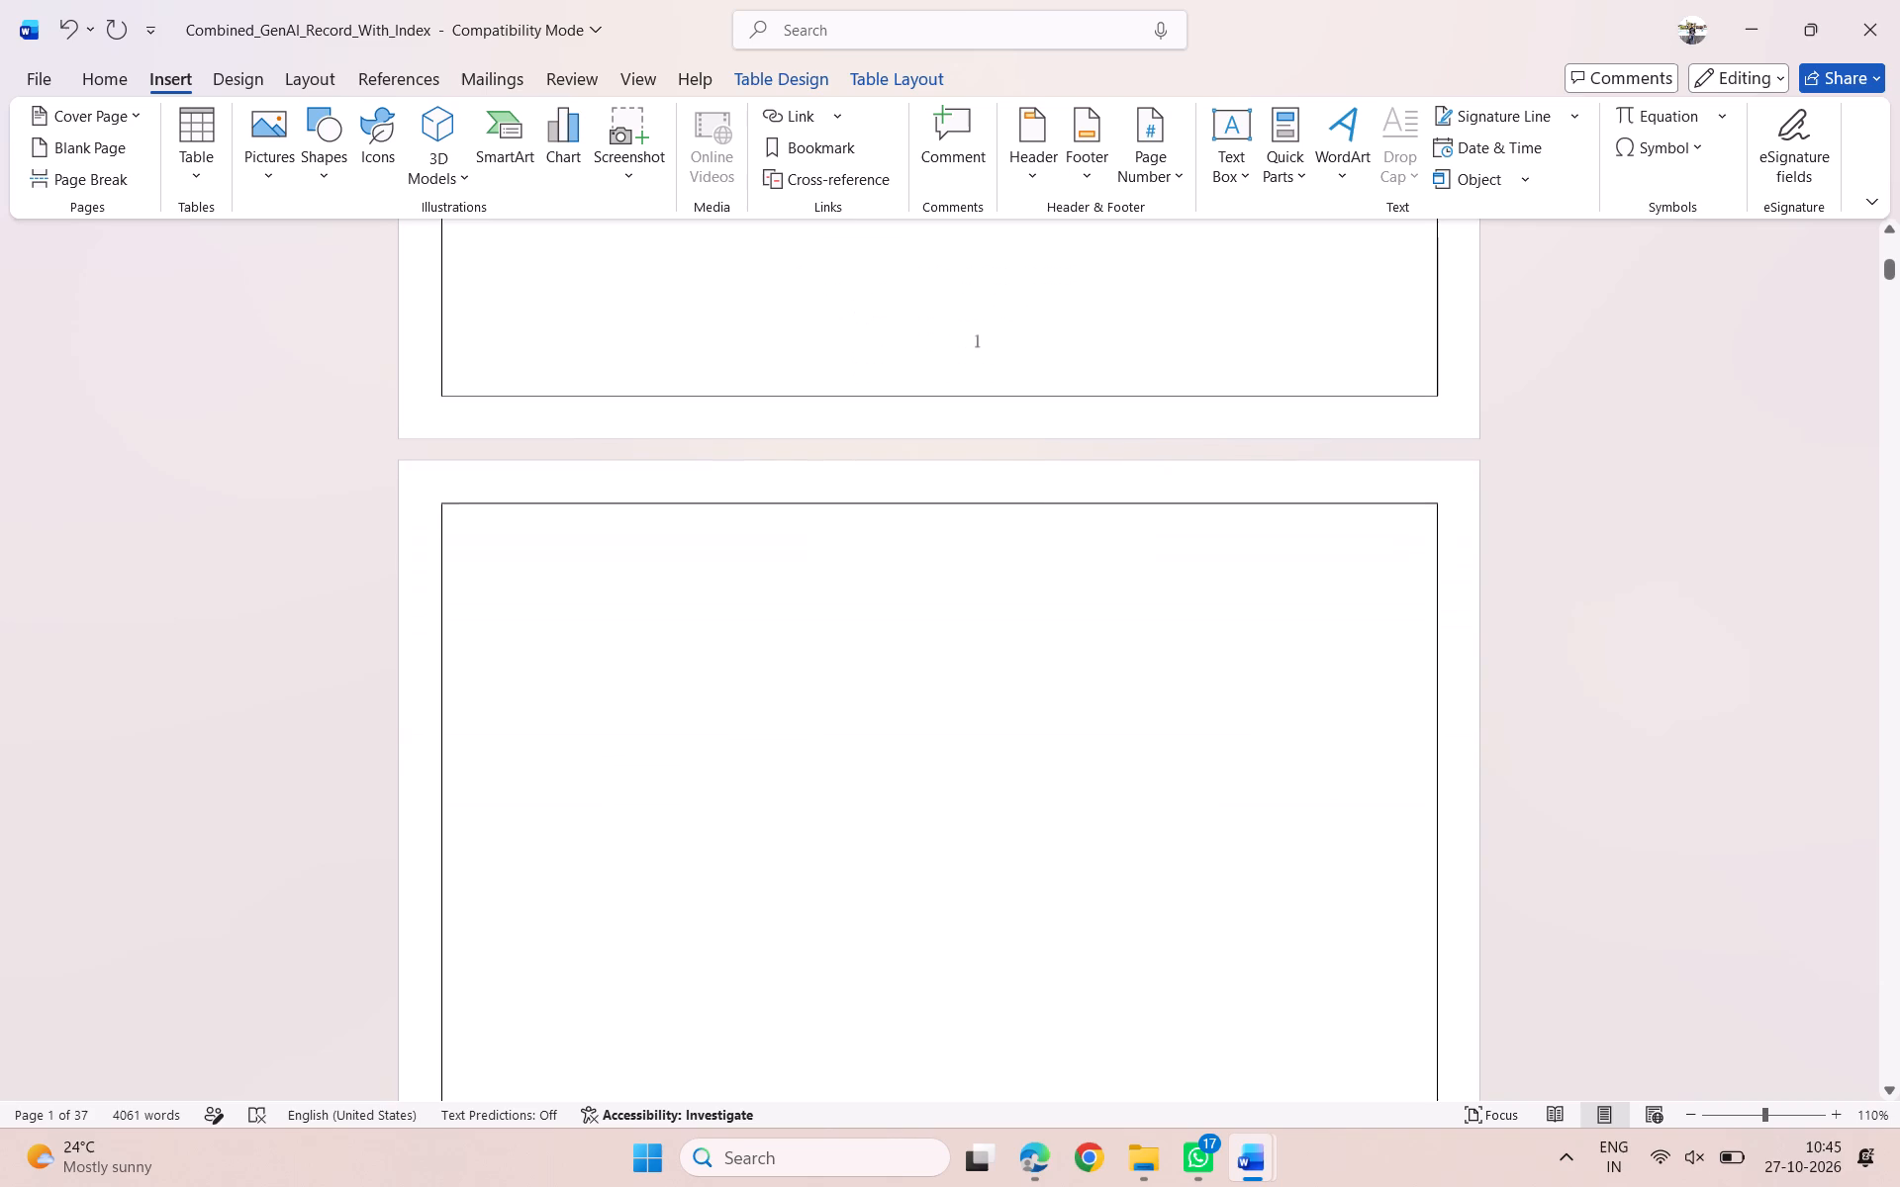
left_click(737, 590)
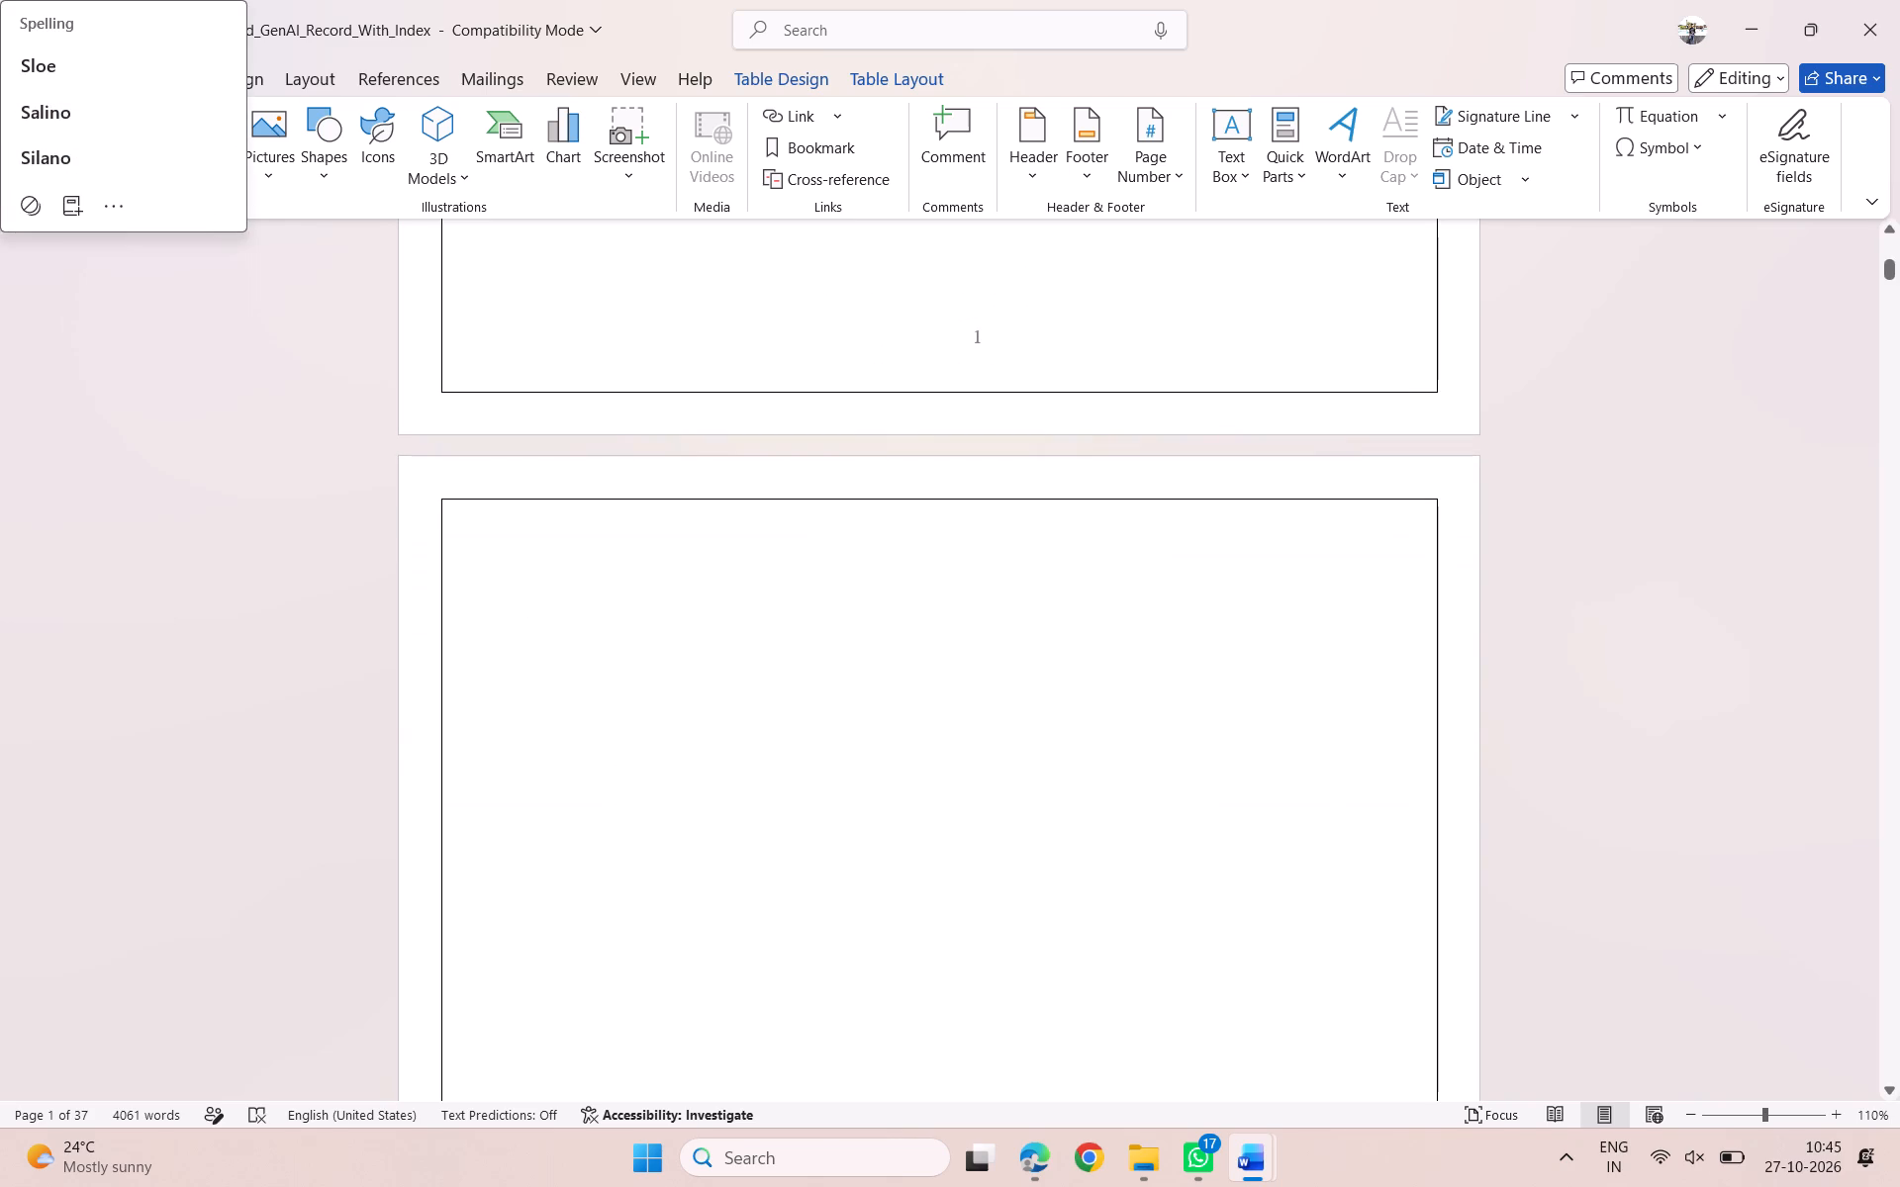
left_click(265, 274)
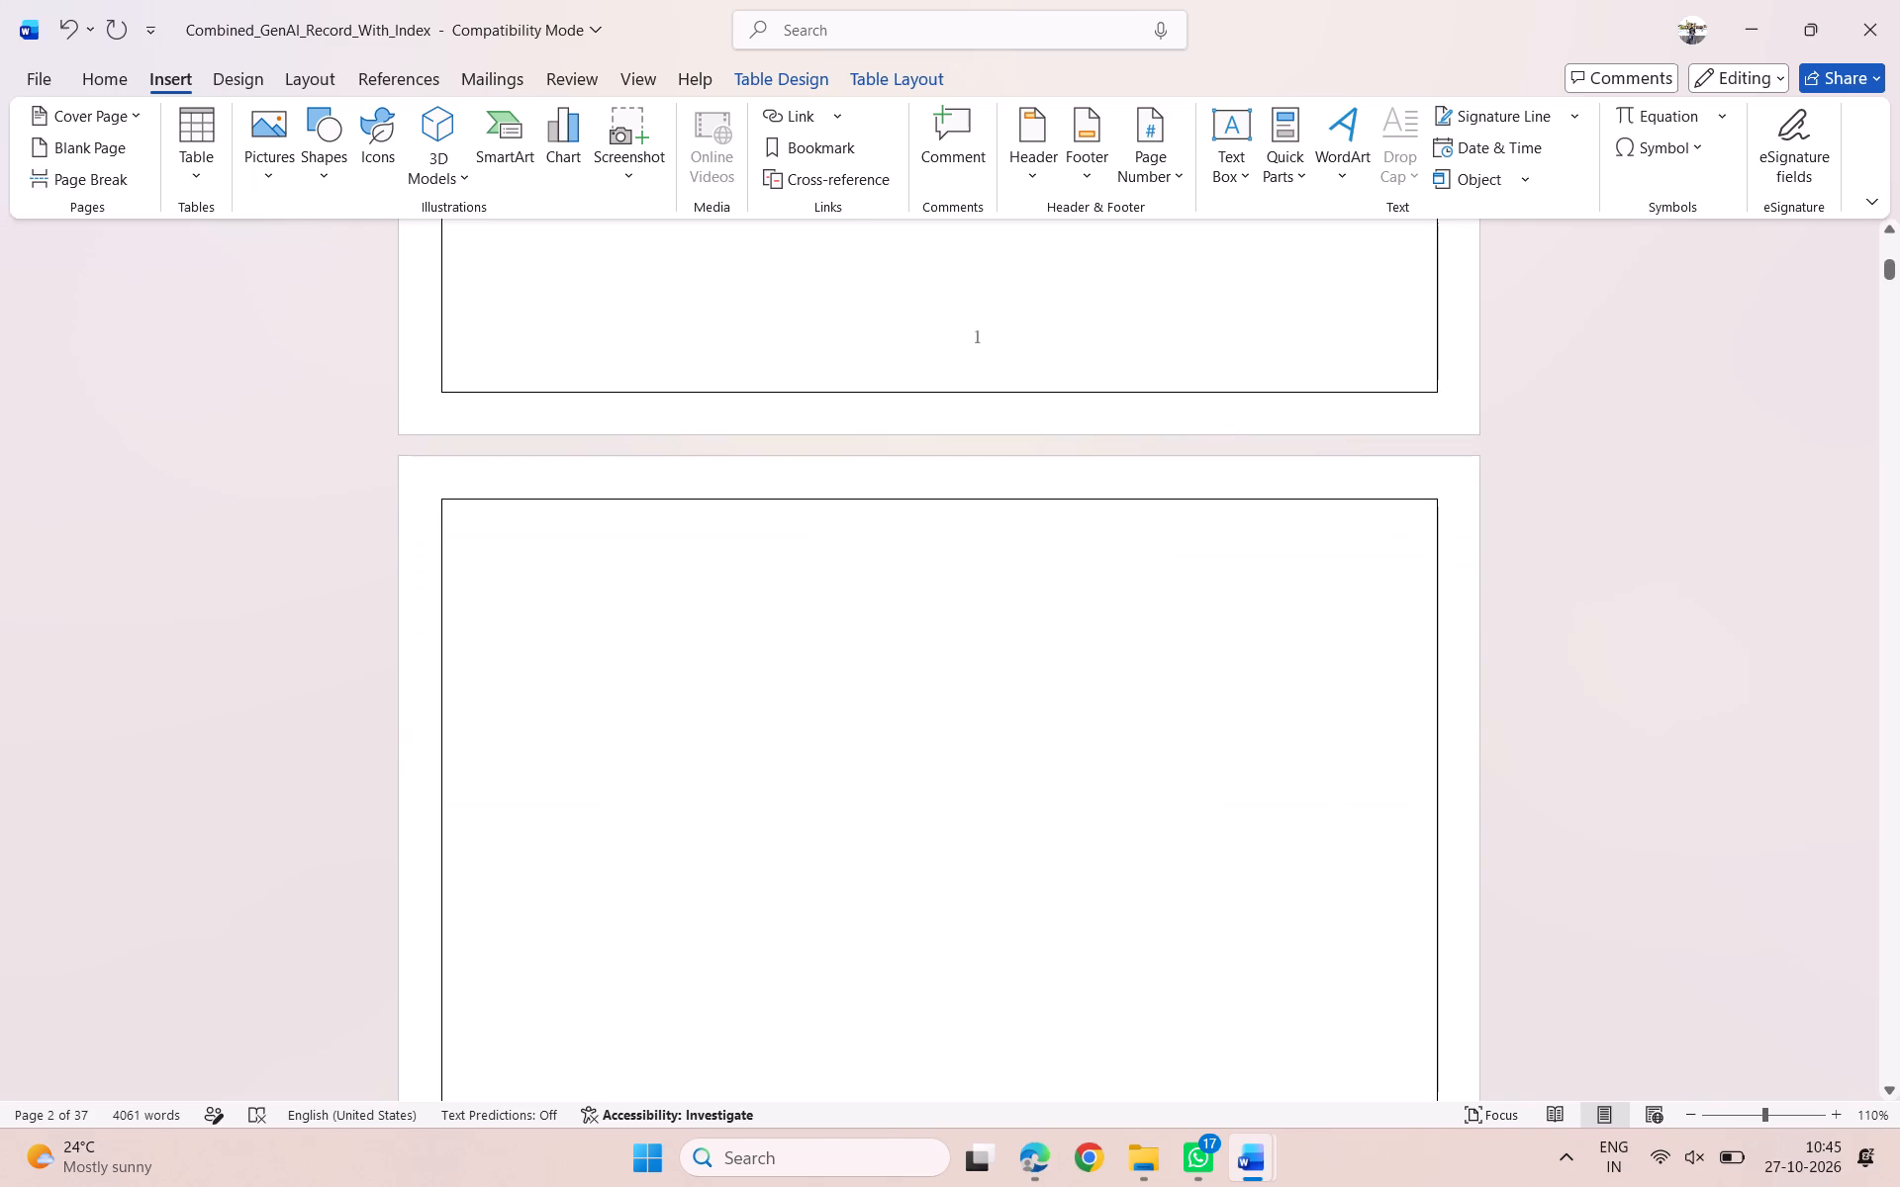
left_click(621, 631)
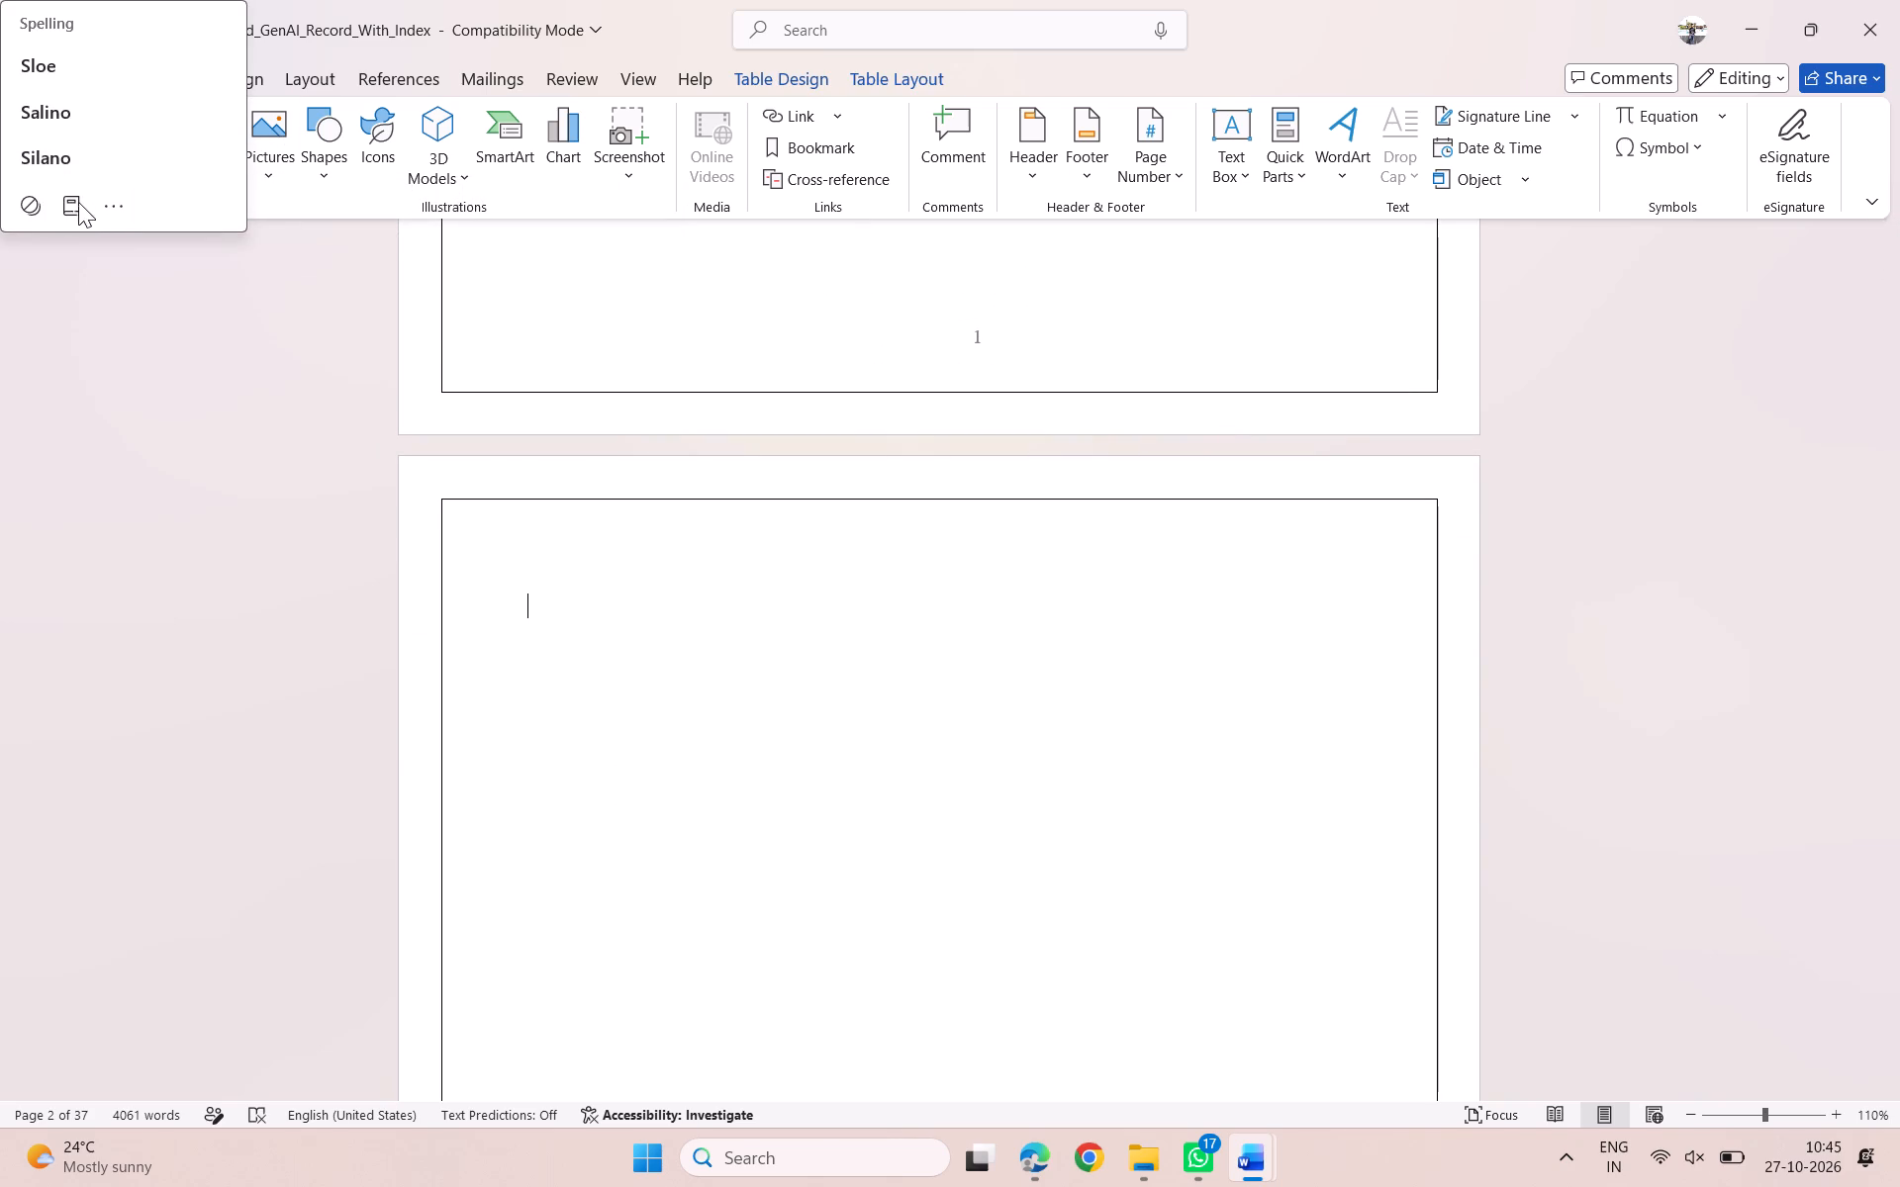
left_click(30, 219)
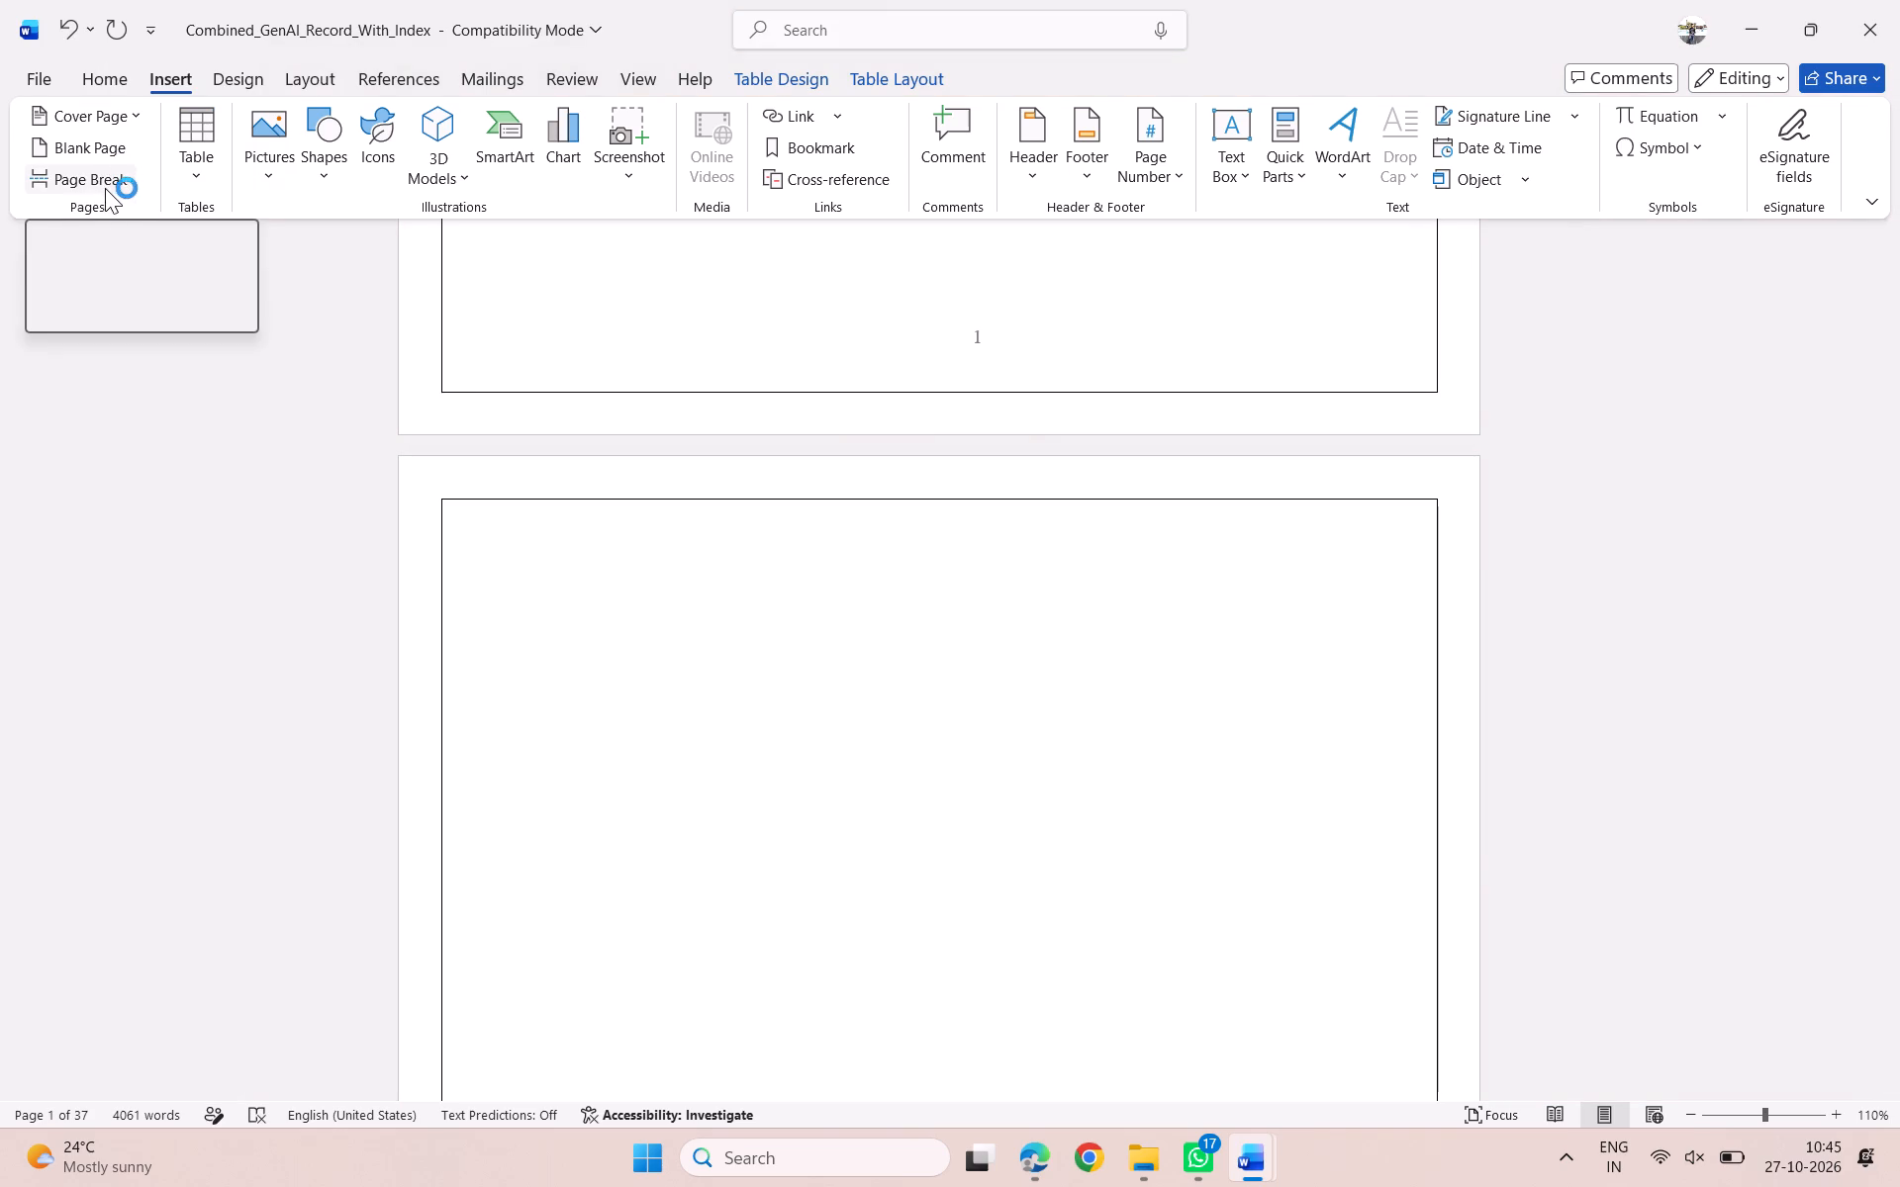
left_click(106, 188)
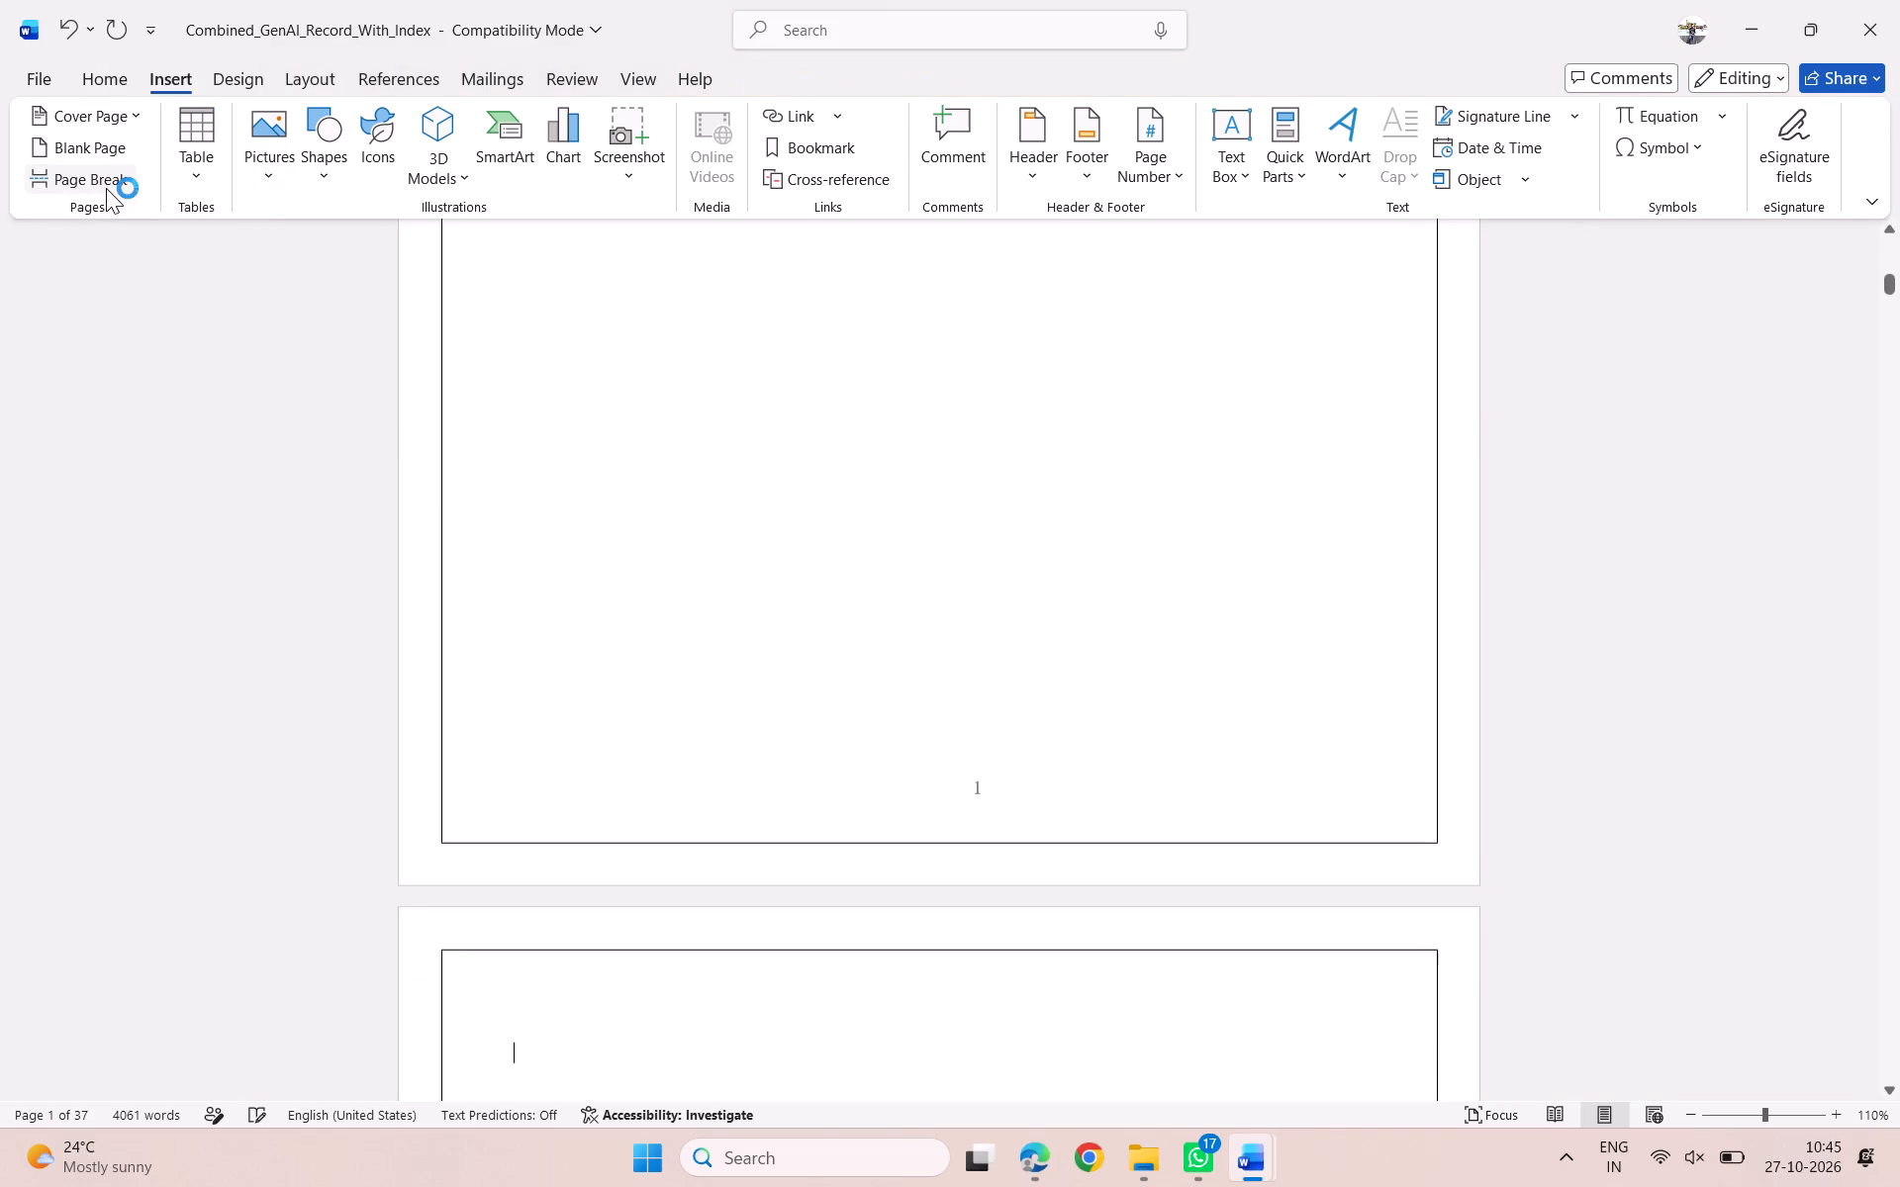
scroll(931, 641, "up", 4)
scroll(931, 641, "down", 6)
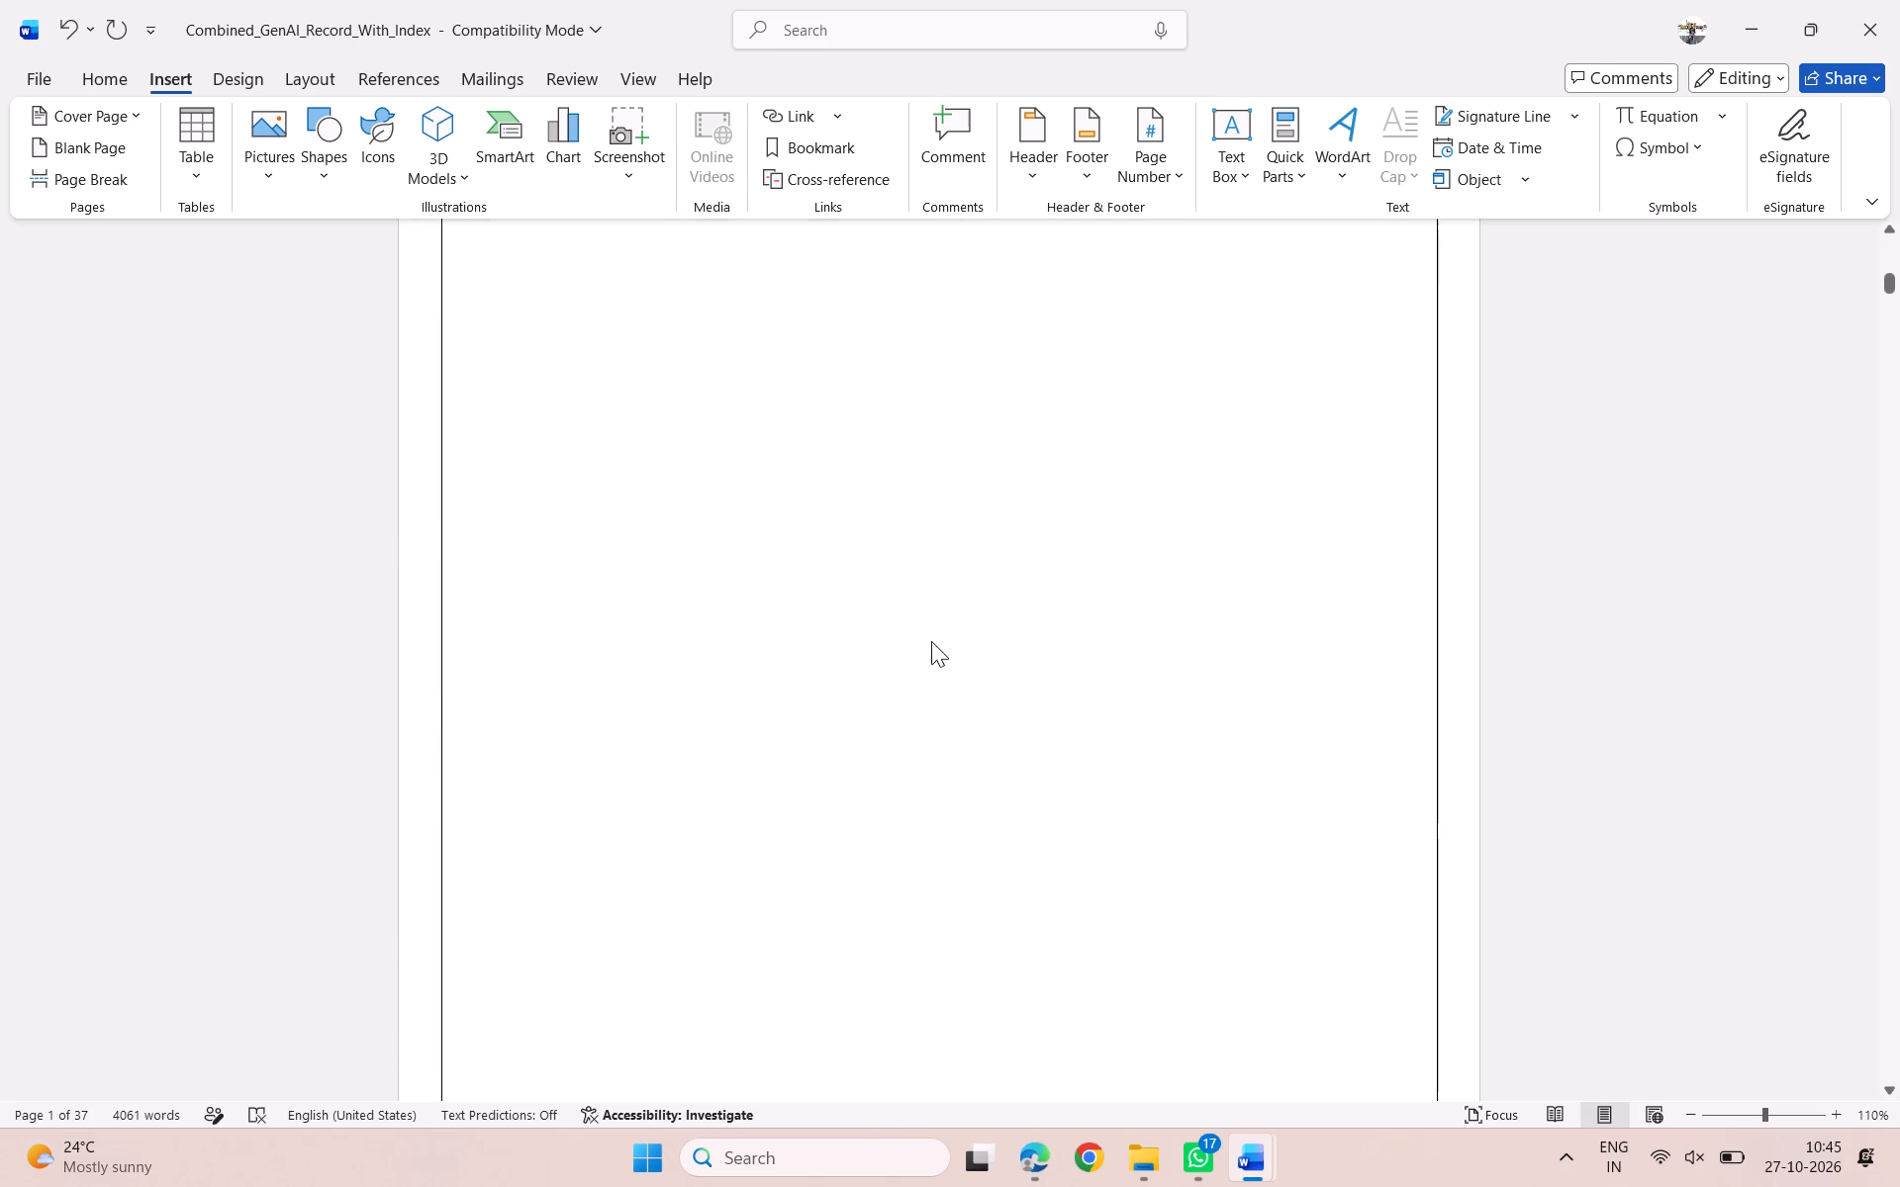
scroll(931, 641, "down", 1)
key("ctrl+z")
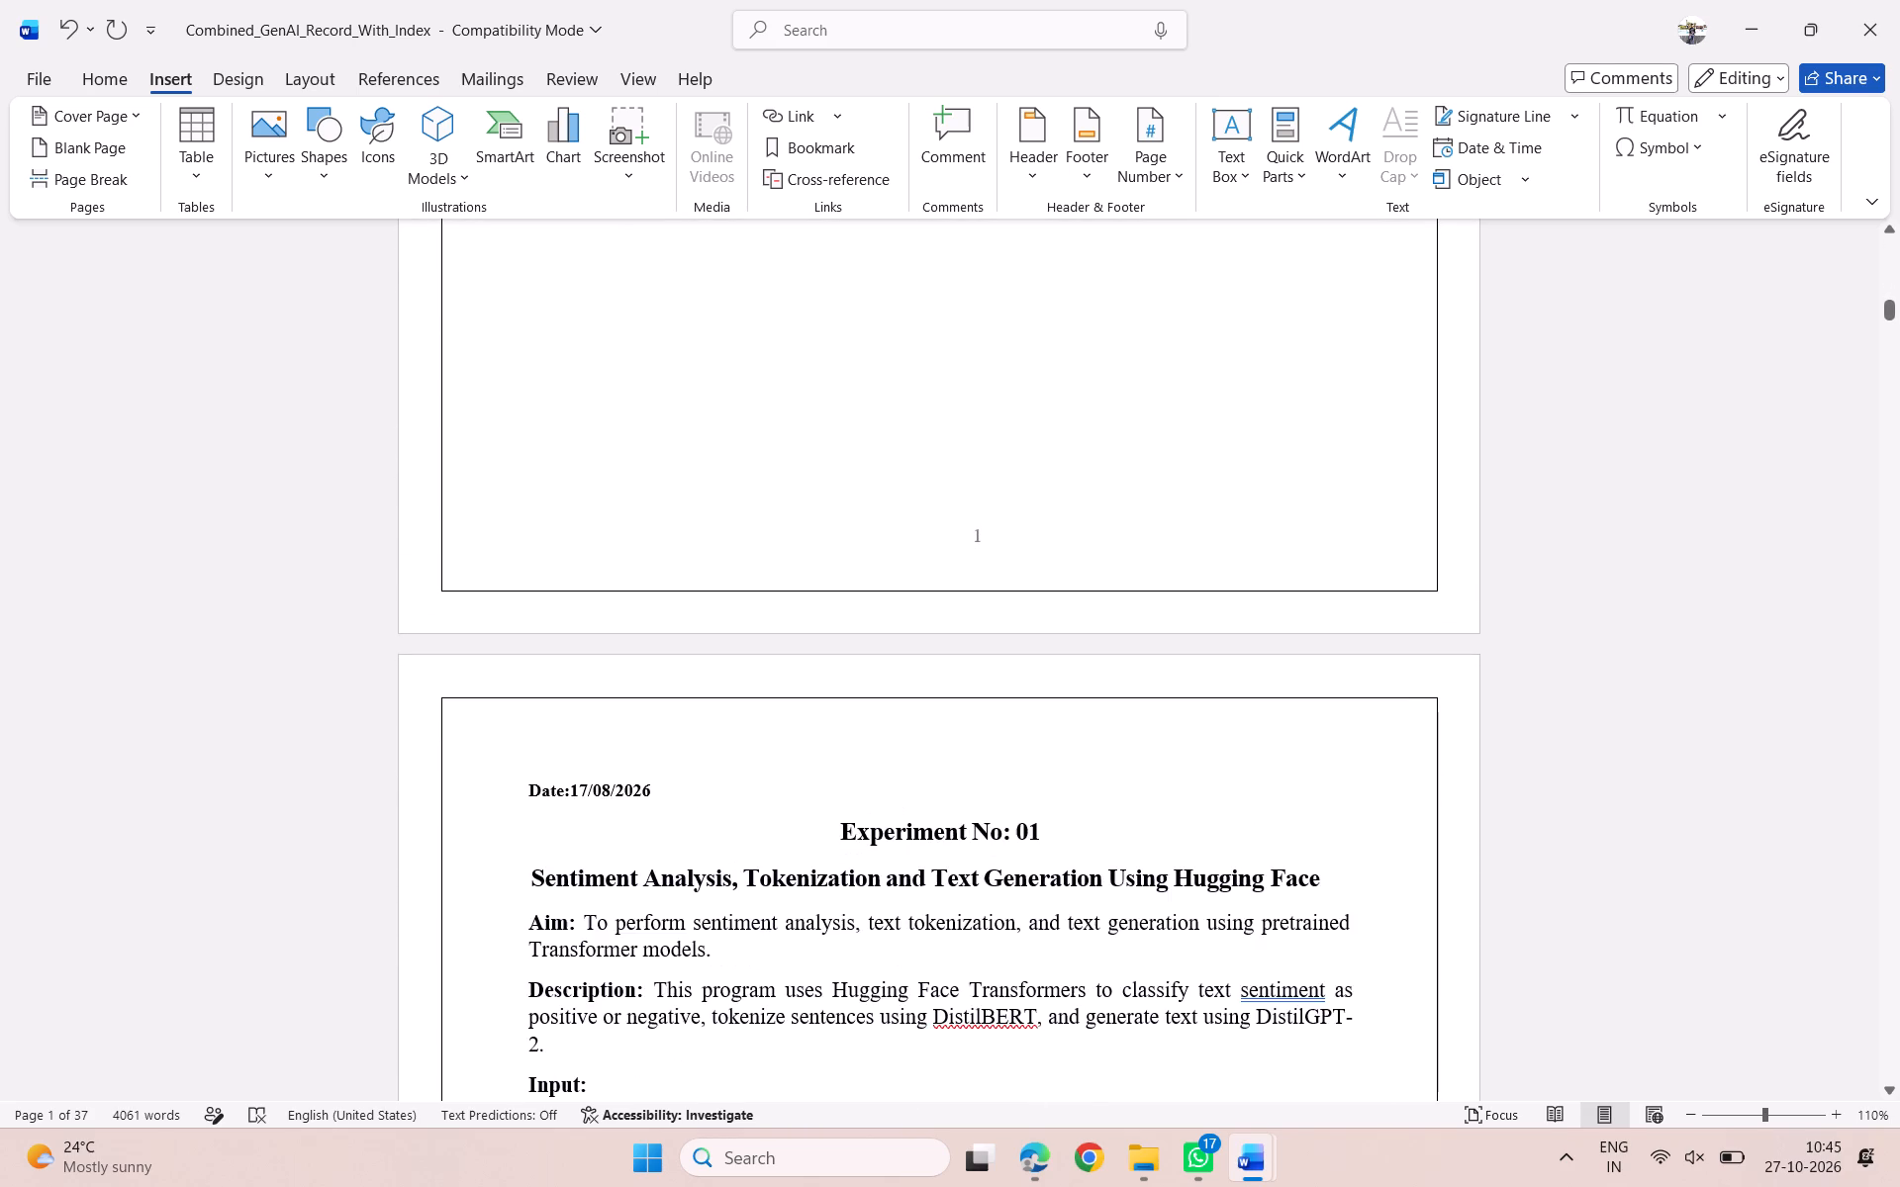
Review the cover page, blank page, index table and the pages of Experiments 01 and 02 for layout problems.
scroll(931, 641, "down", 2)
scroll(931, 641, "up", 1)
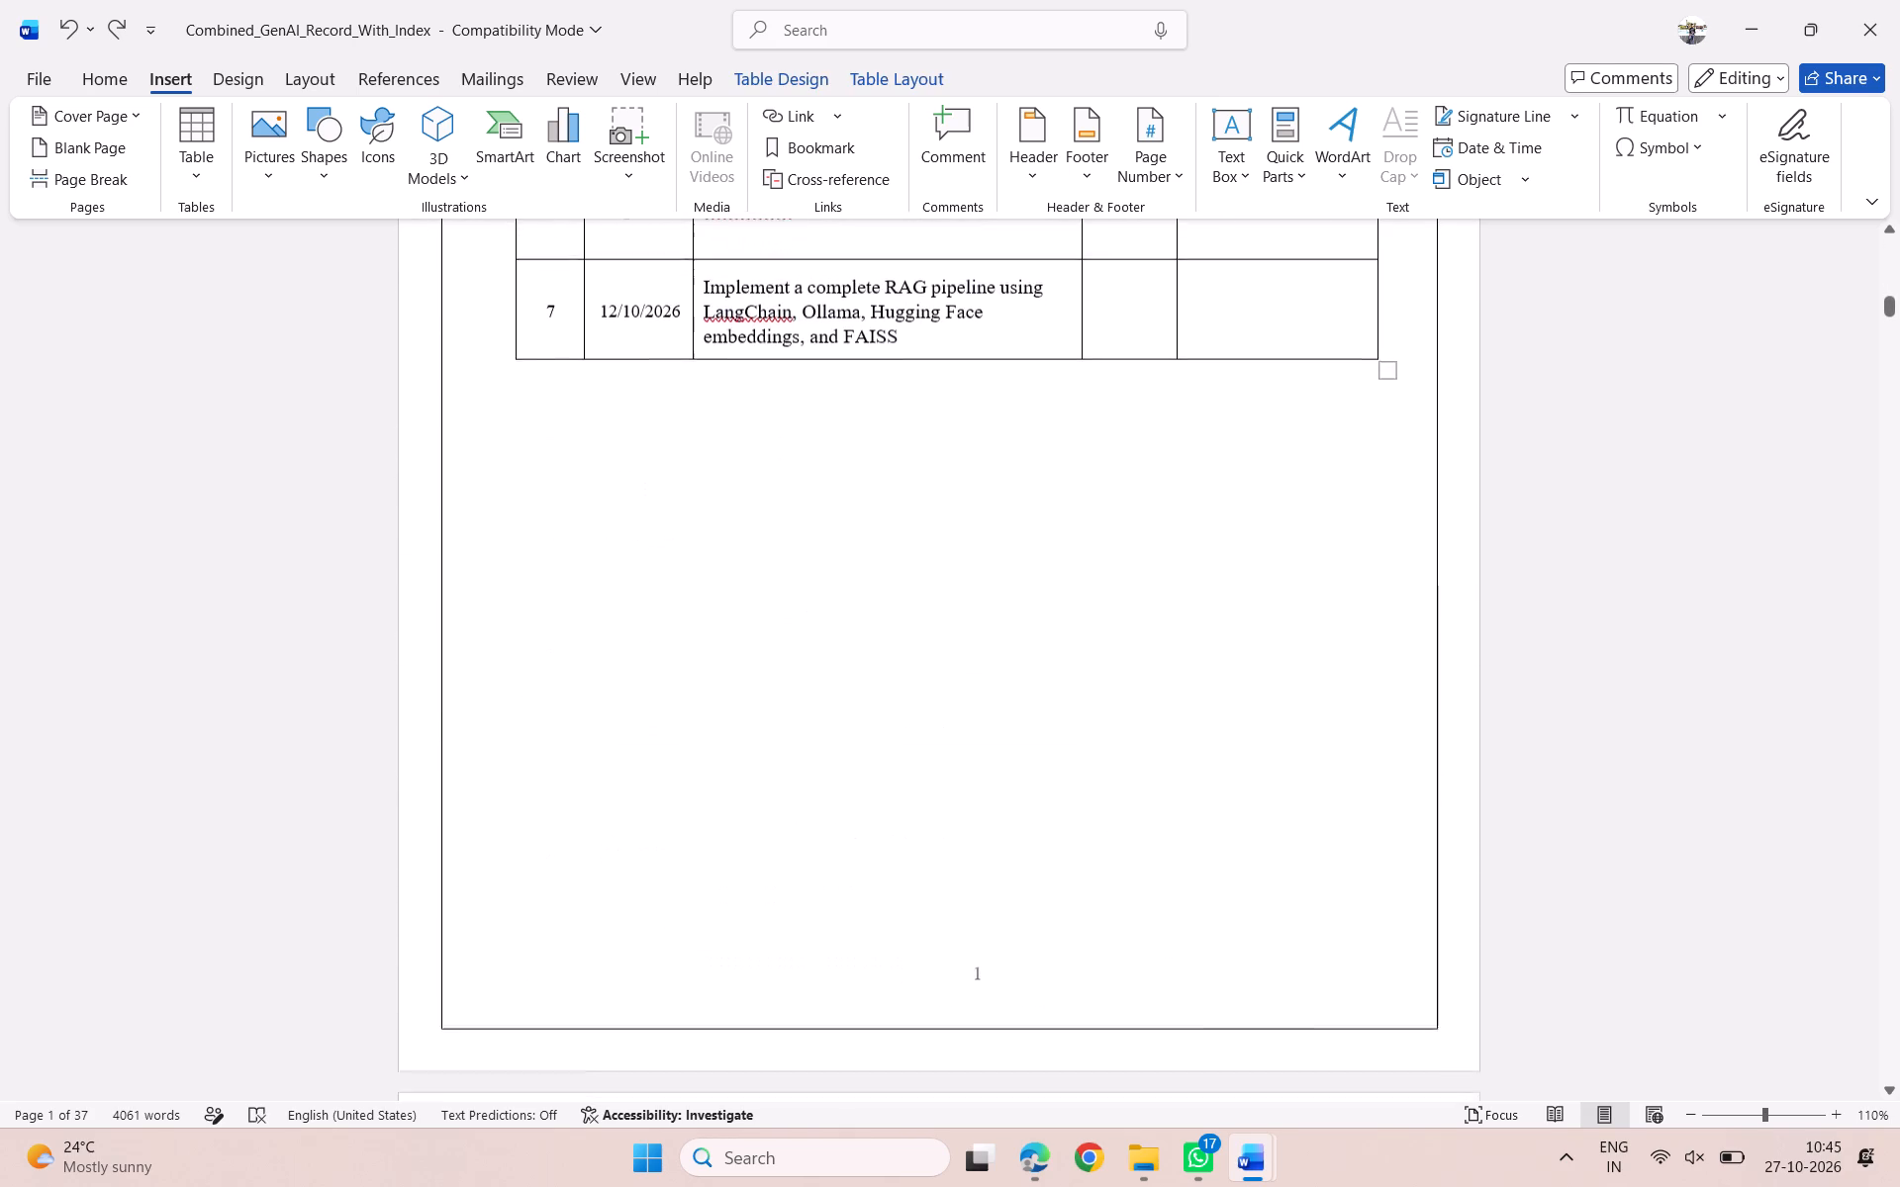
scroll(931, 641, "up", 1)
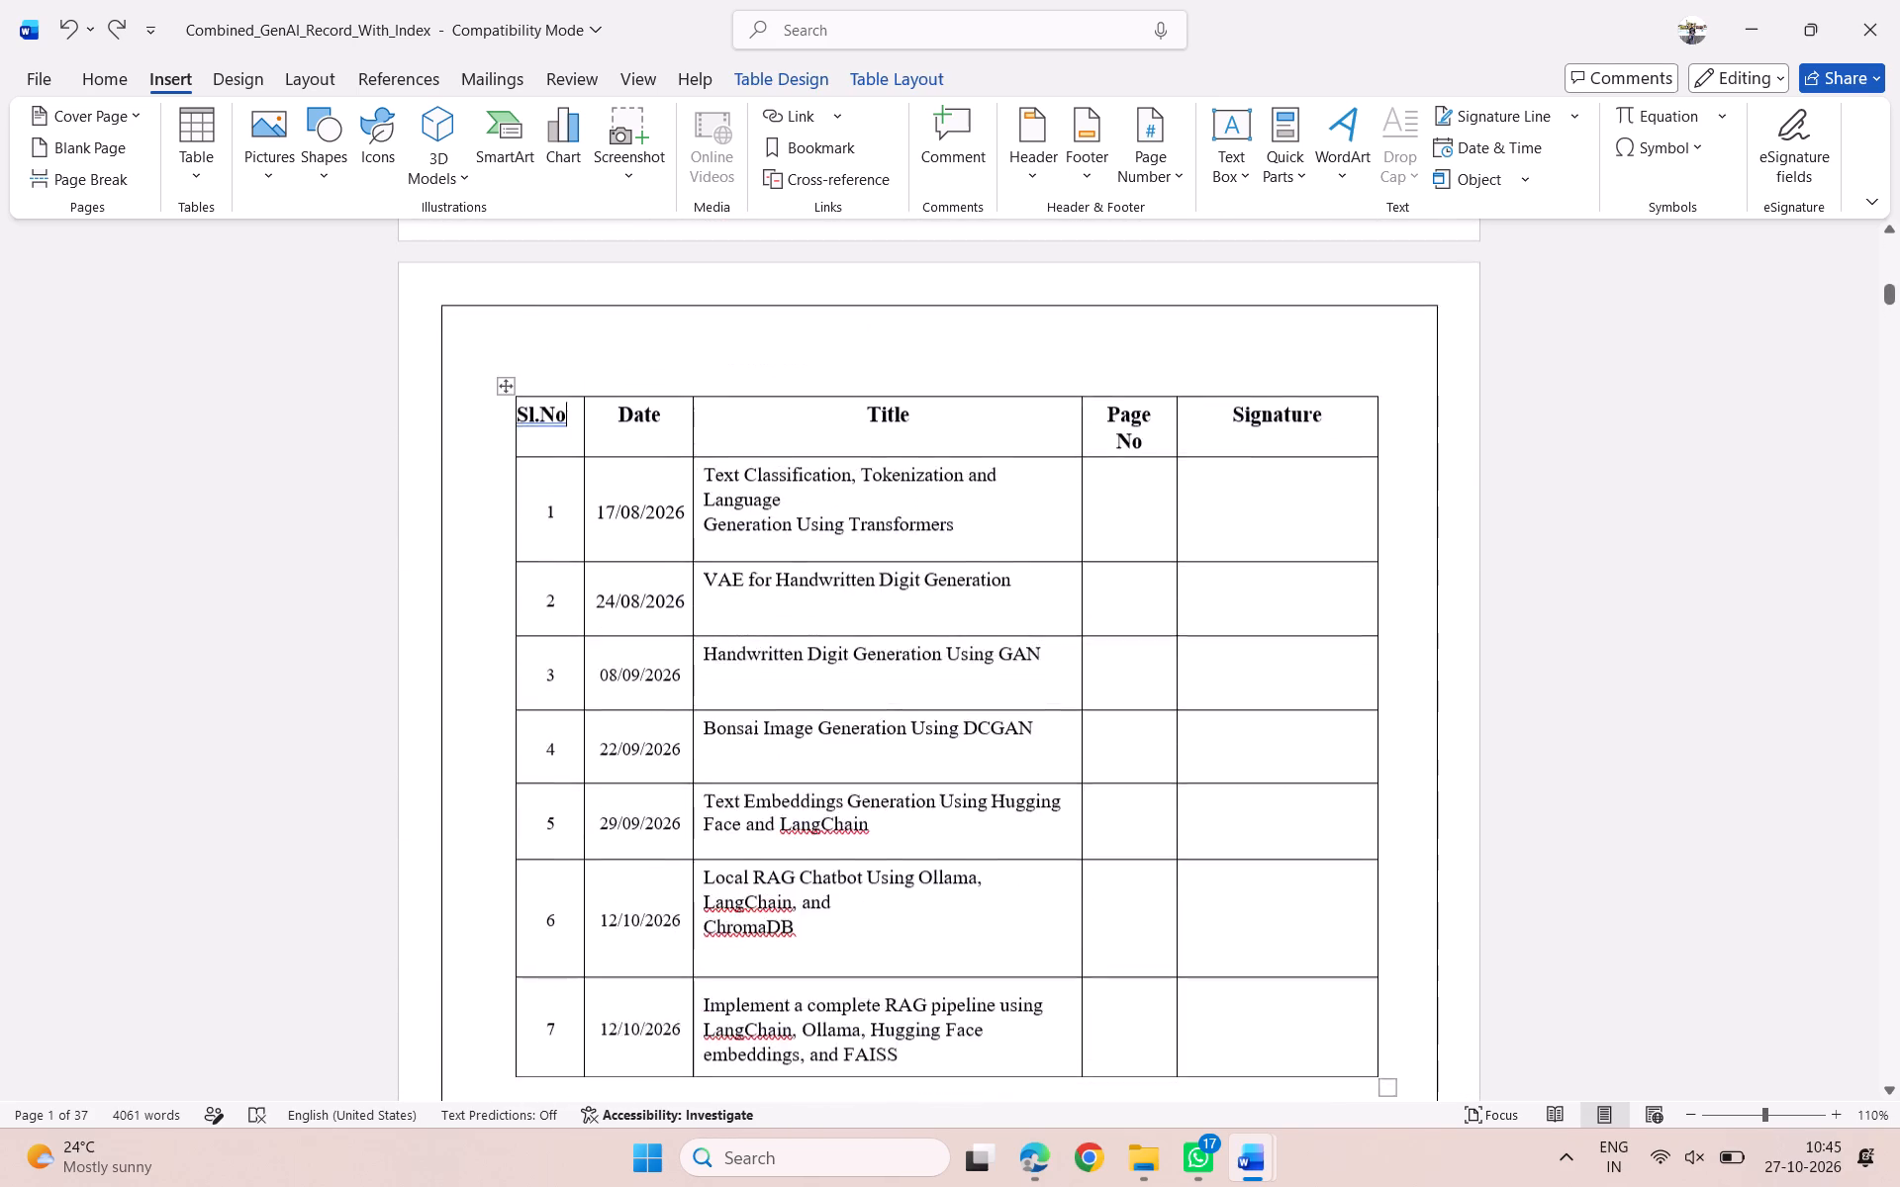
scroll(931, 641, "up", 4)
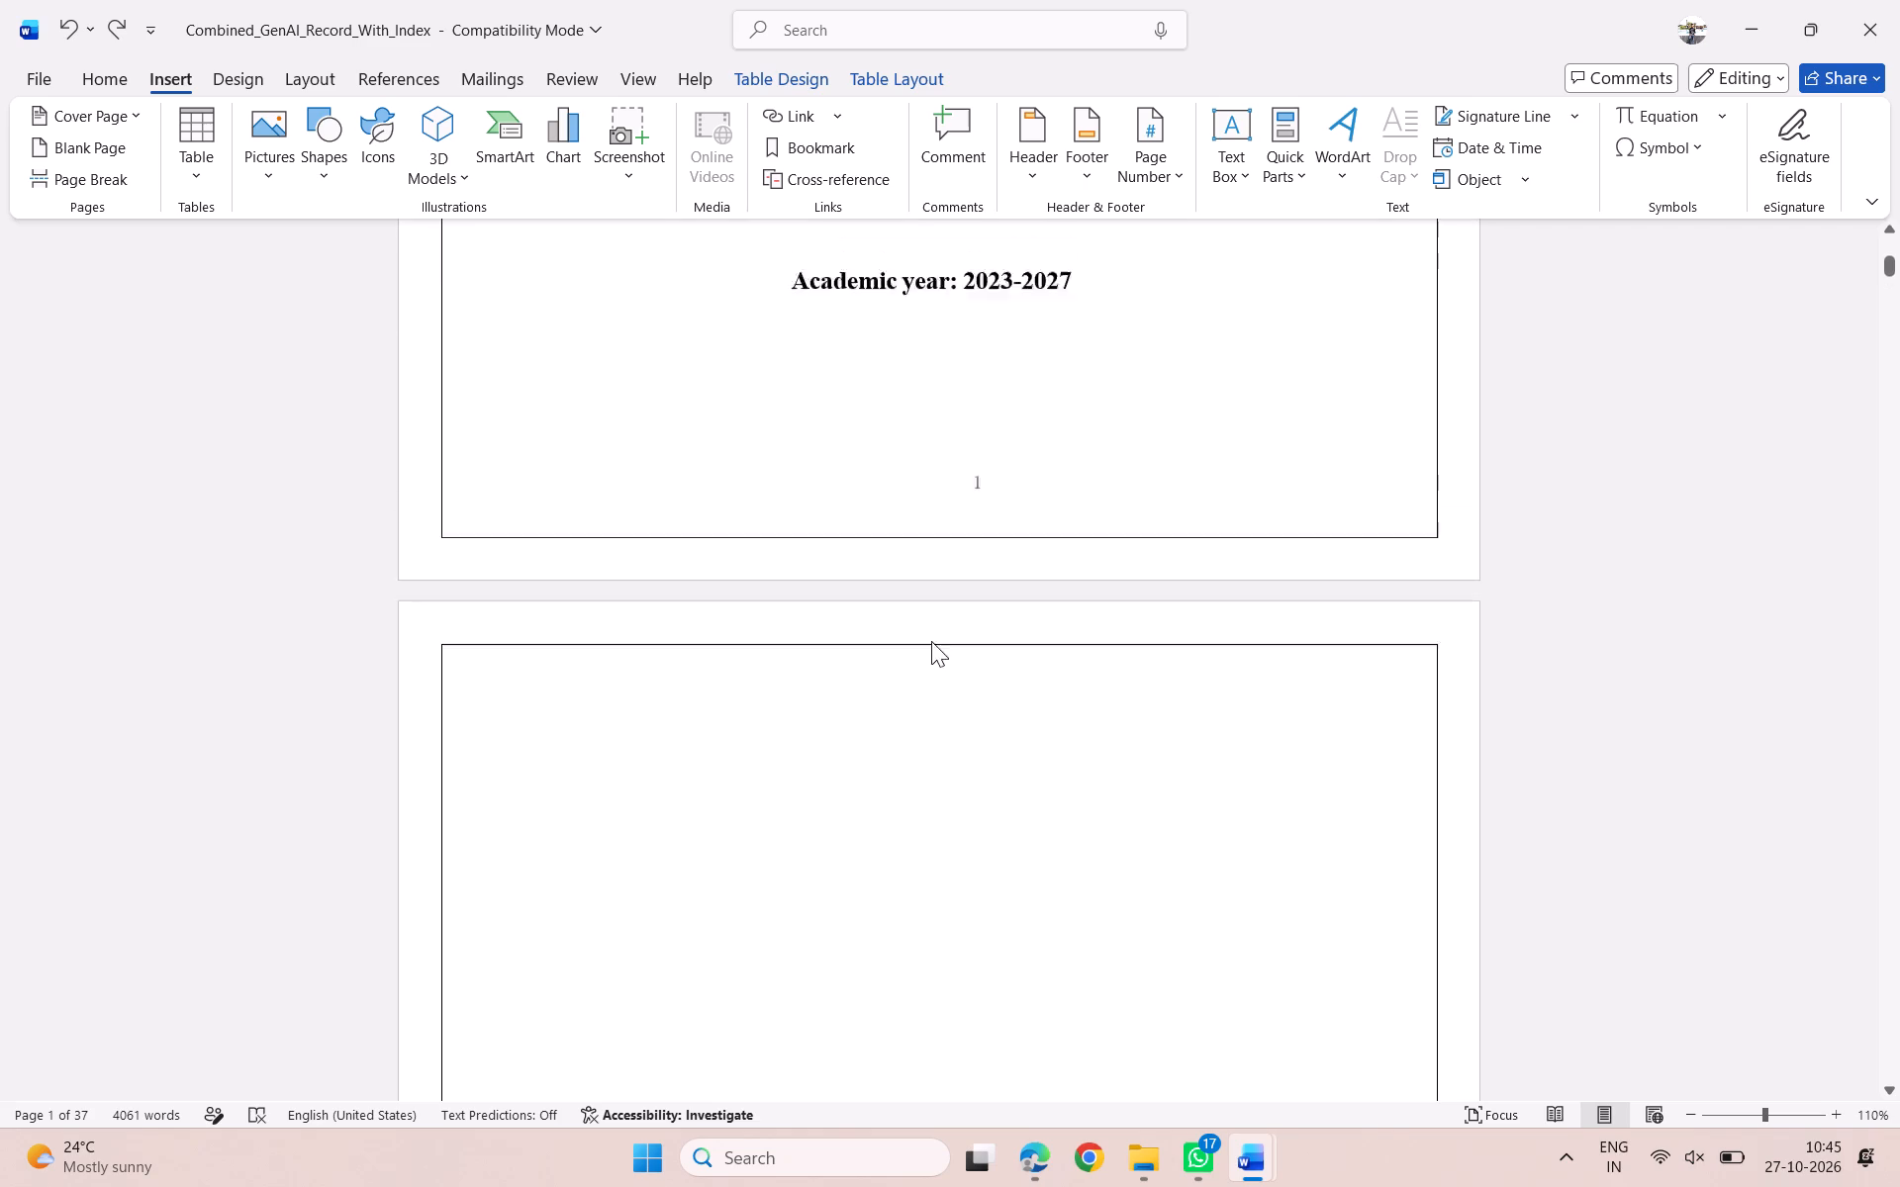
scroll(931, 641, "up", 2)
scroll(928, 722, "down", 1)
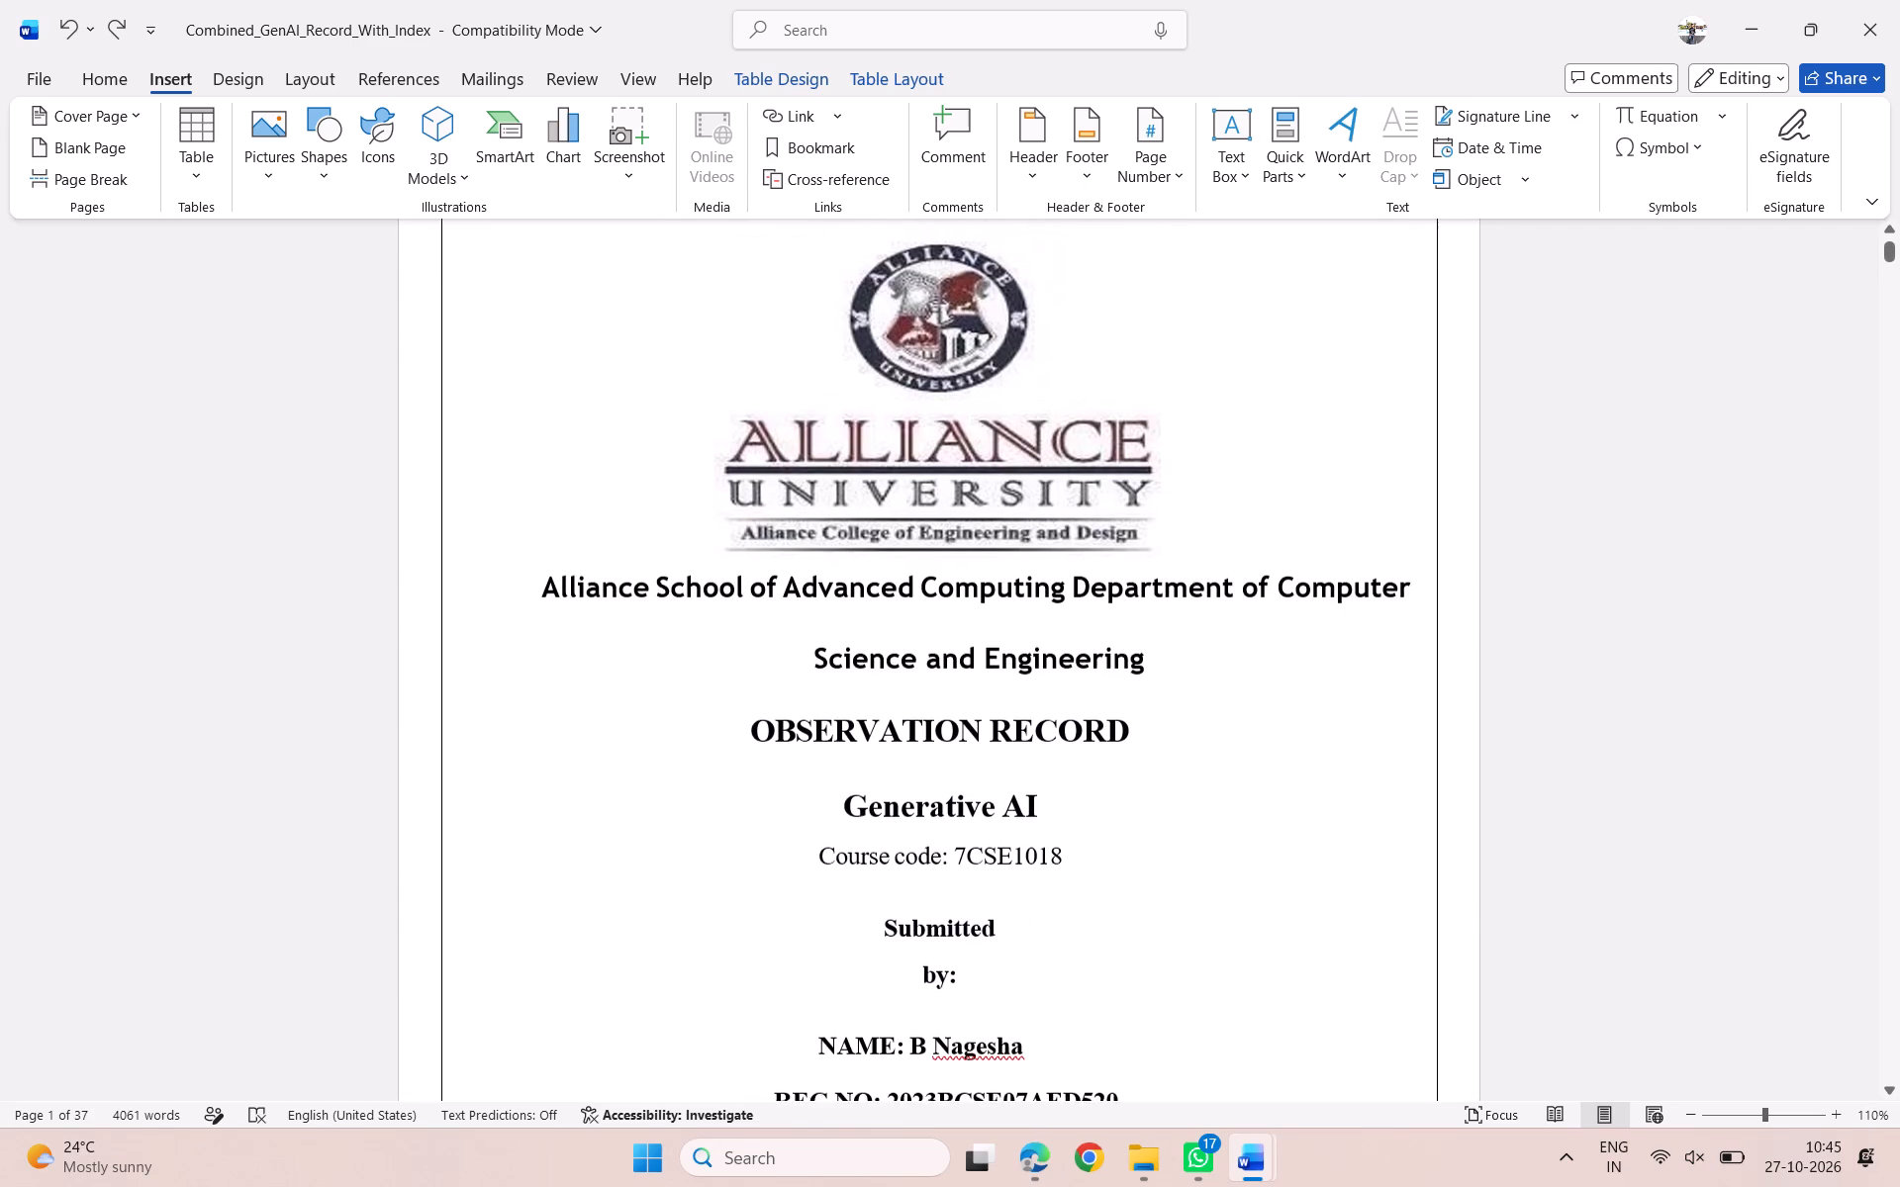
scroll(928, 722, "down", 1)
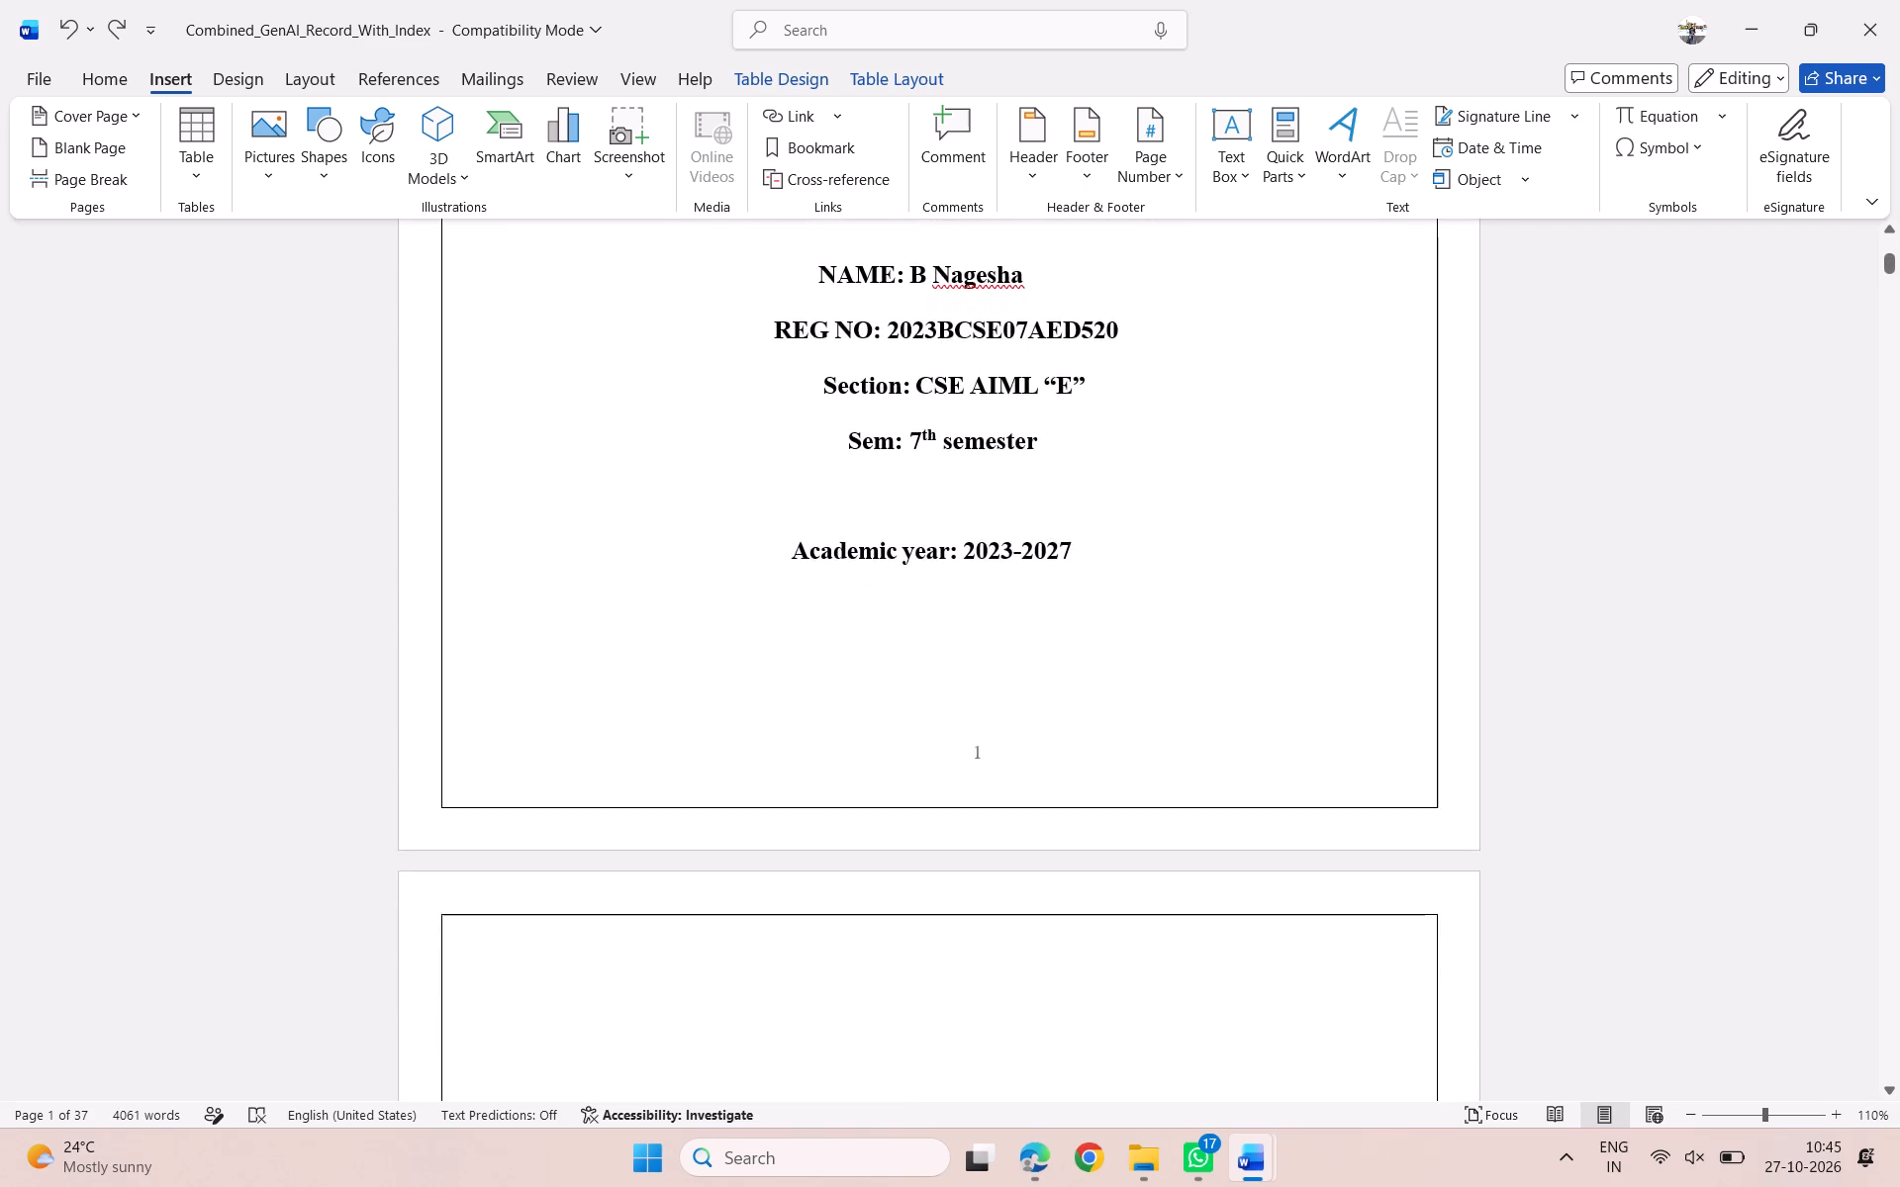
scroll(928, 722, "down", 6)
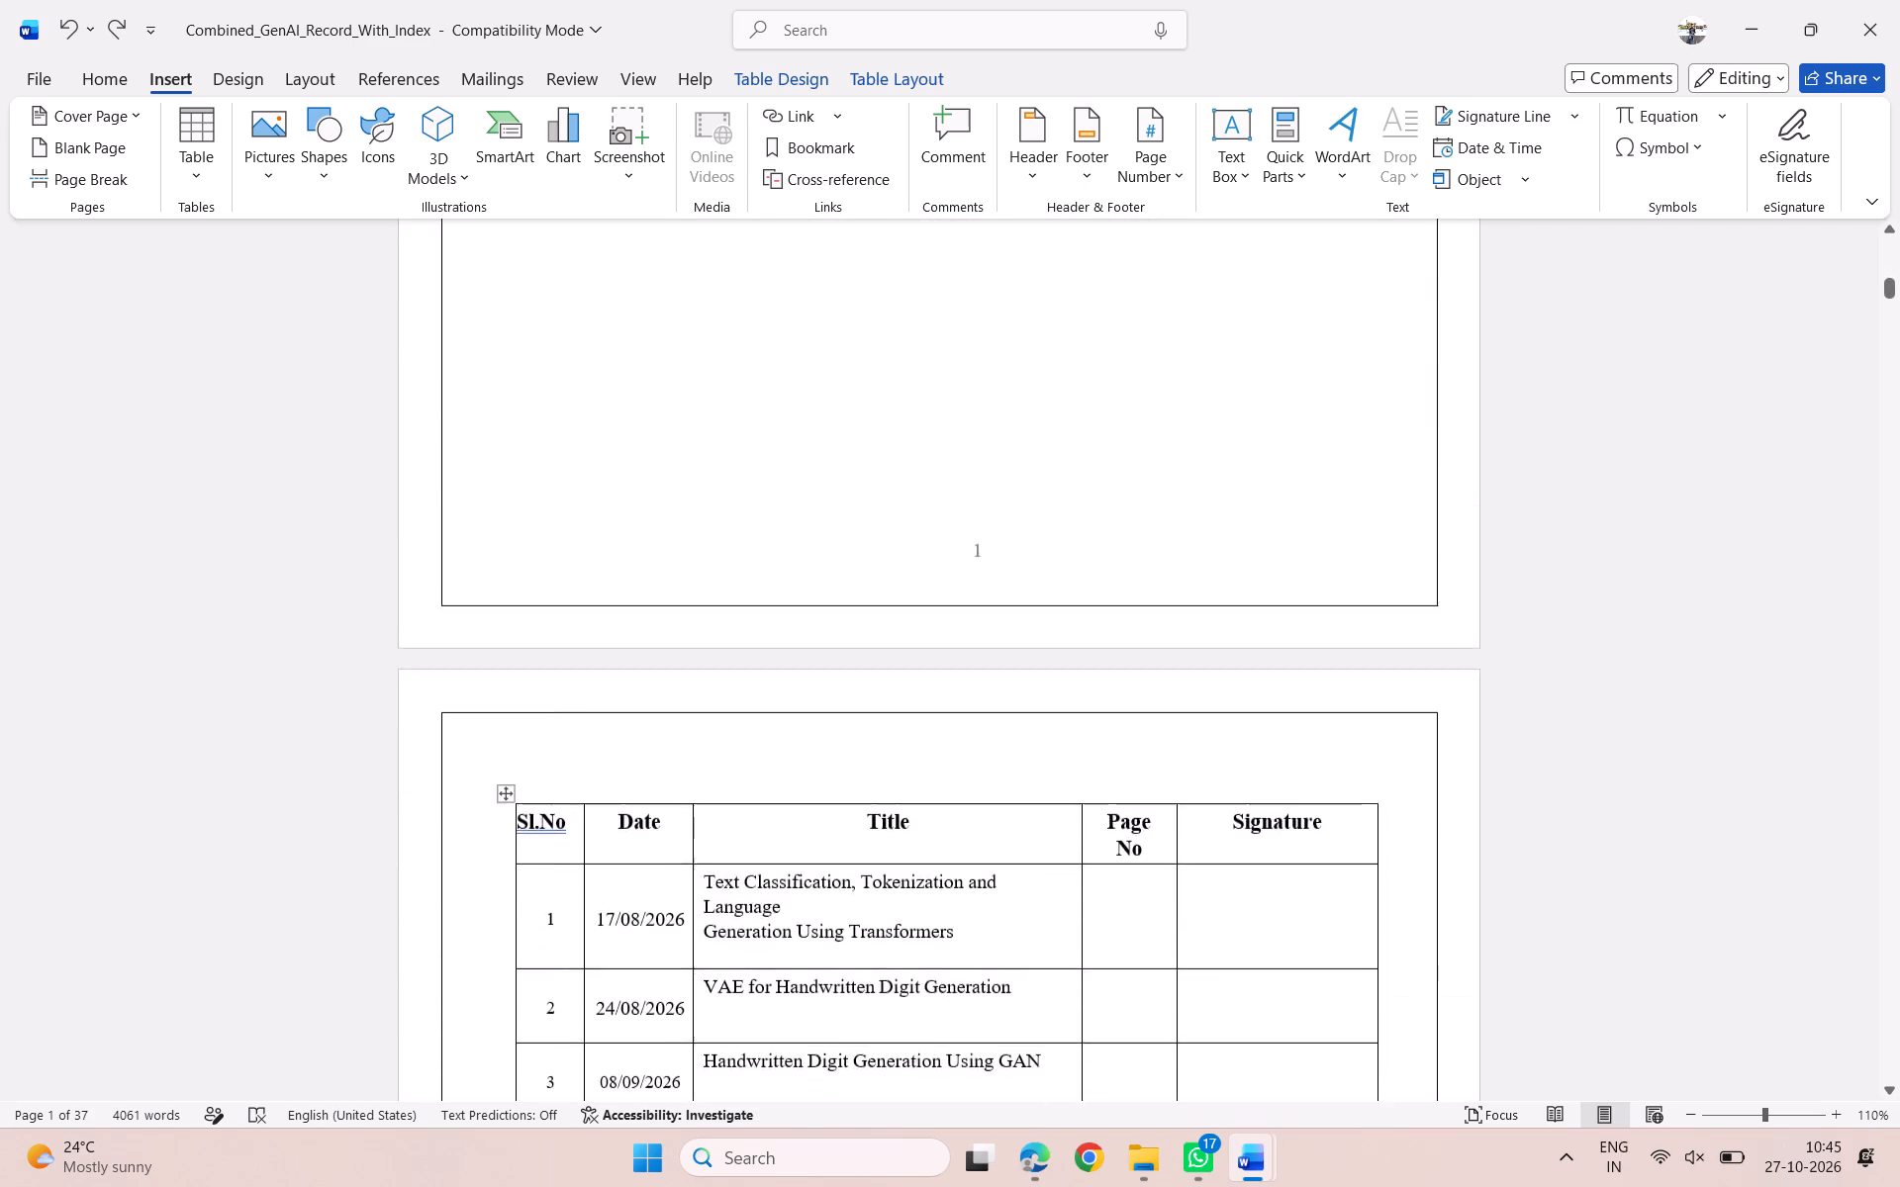
scroll(928, 722, "down", 11)
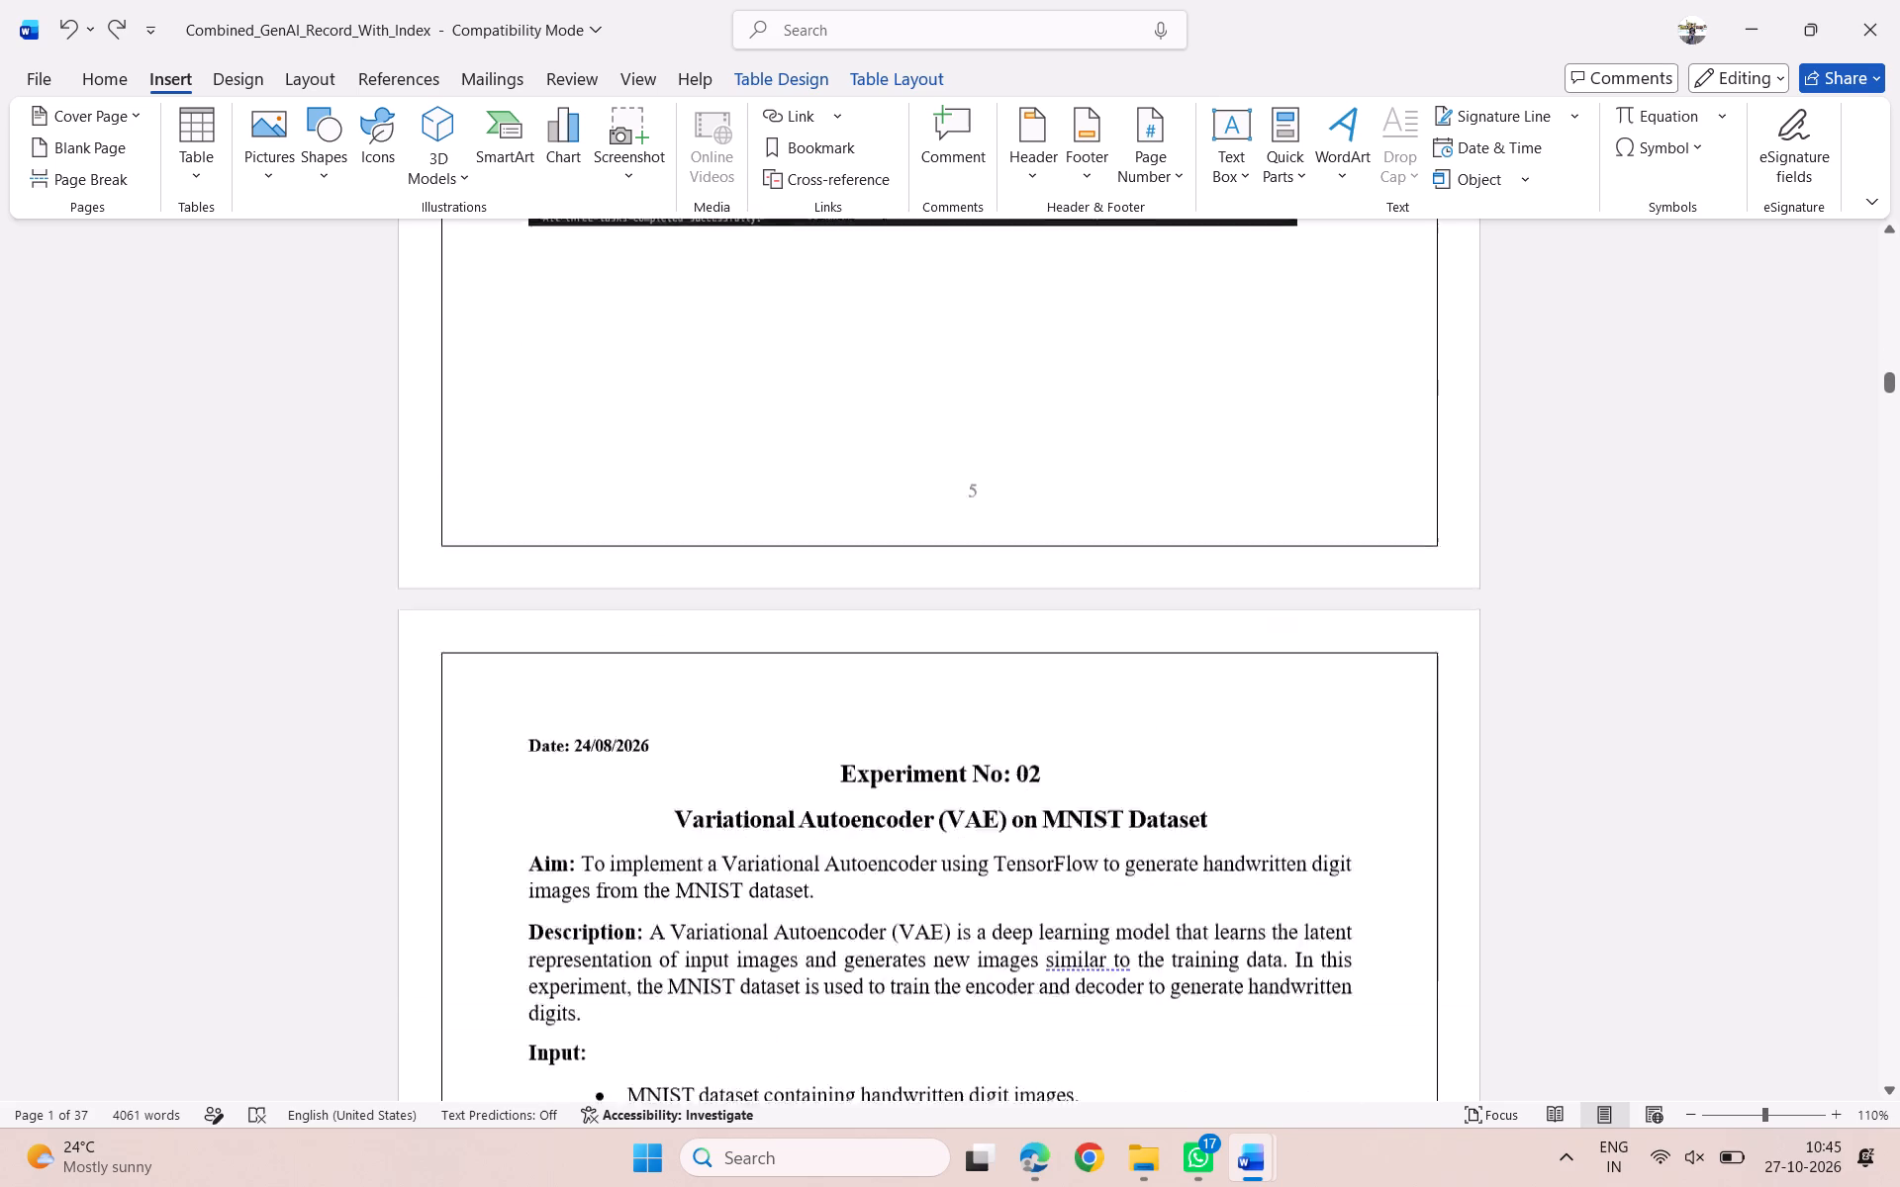
scroll(928, 722, "down", 6)
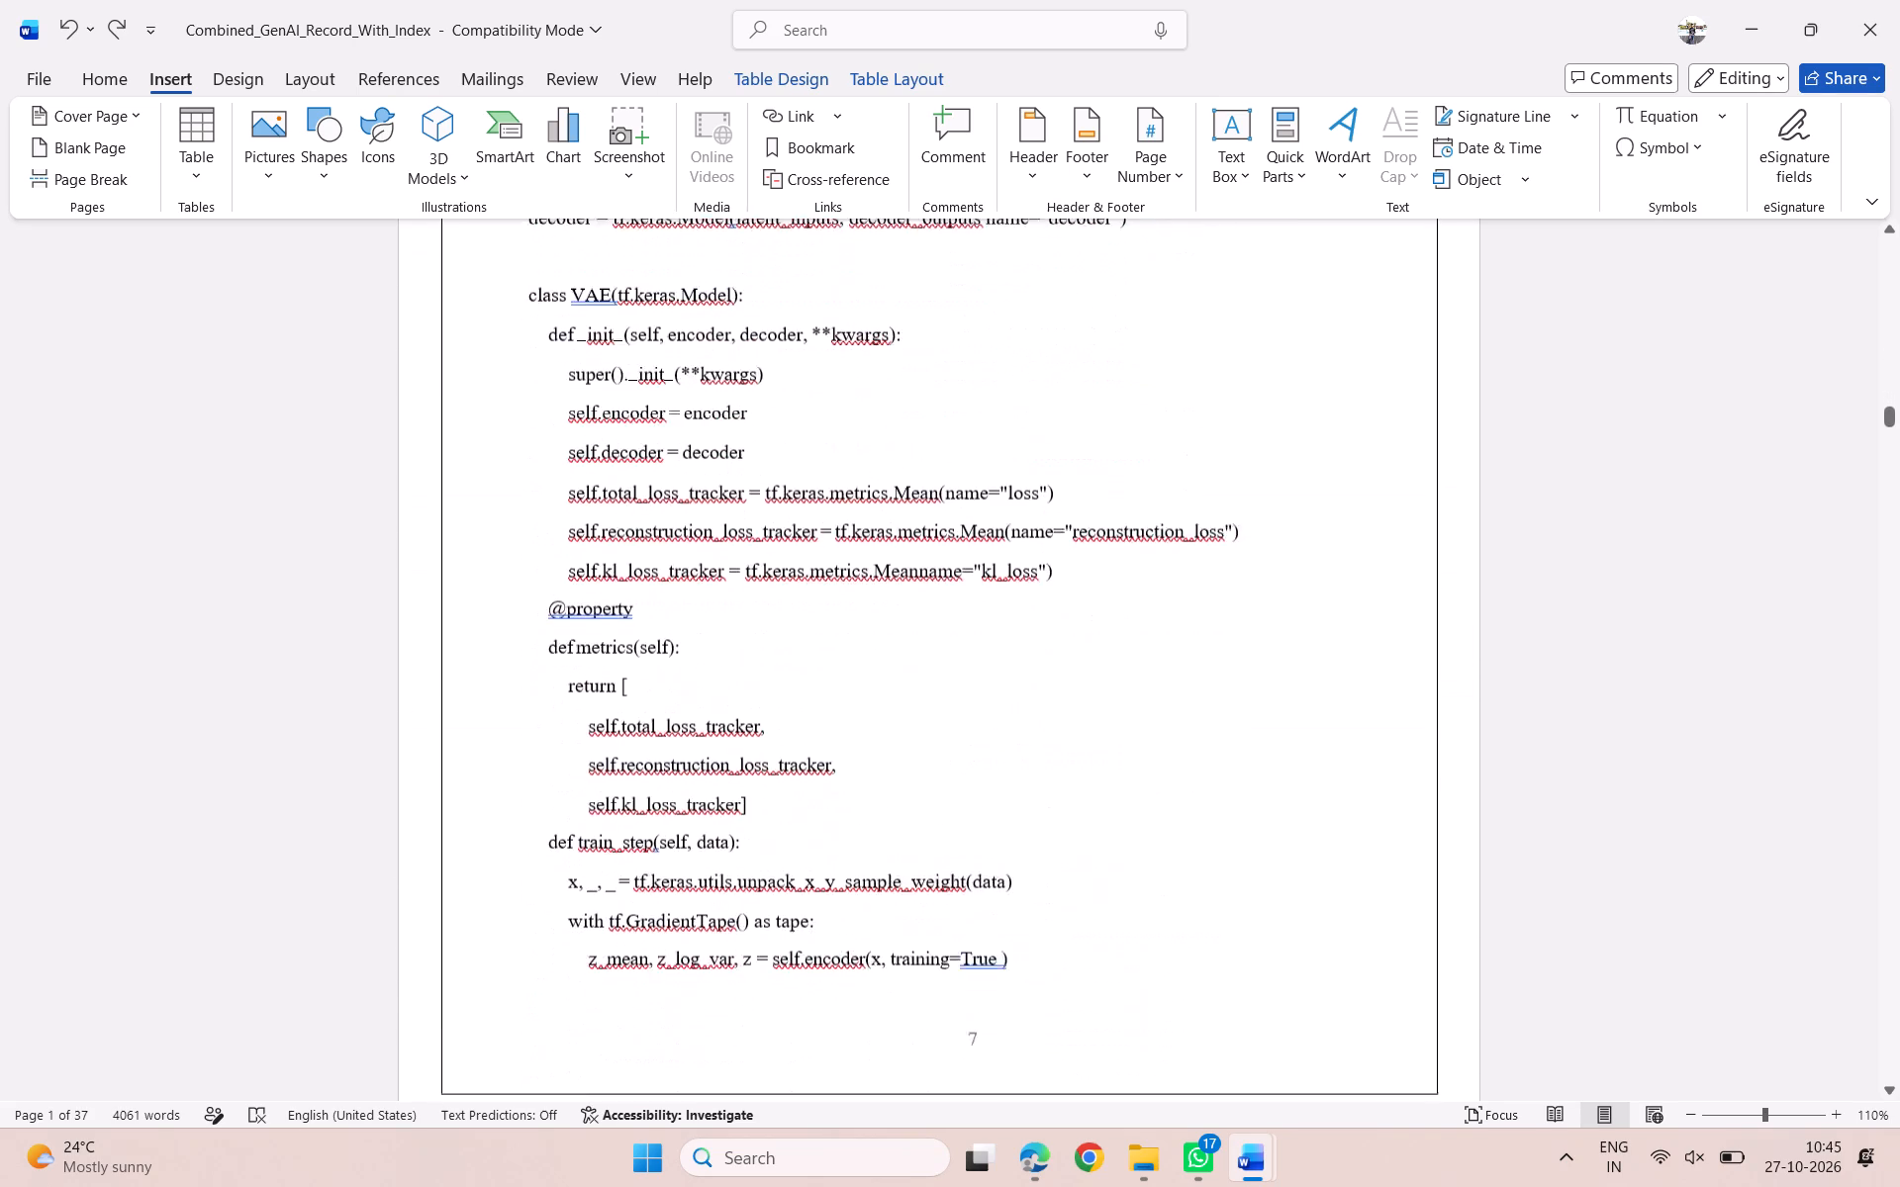
scroll(928, 722, "down", 2)
scroll(928, 722, "up", 13)
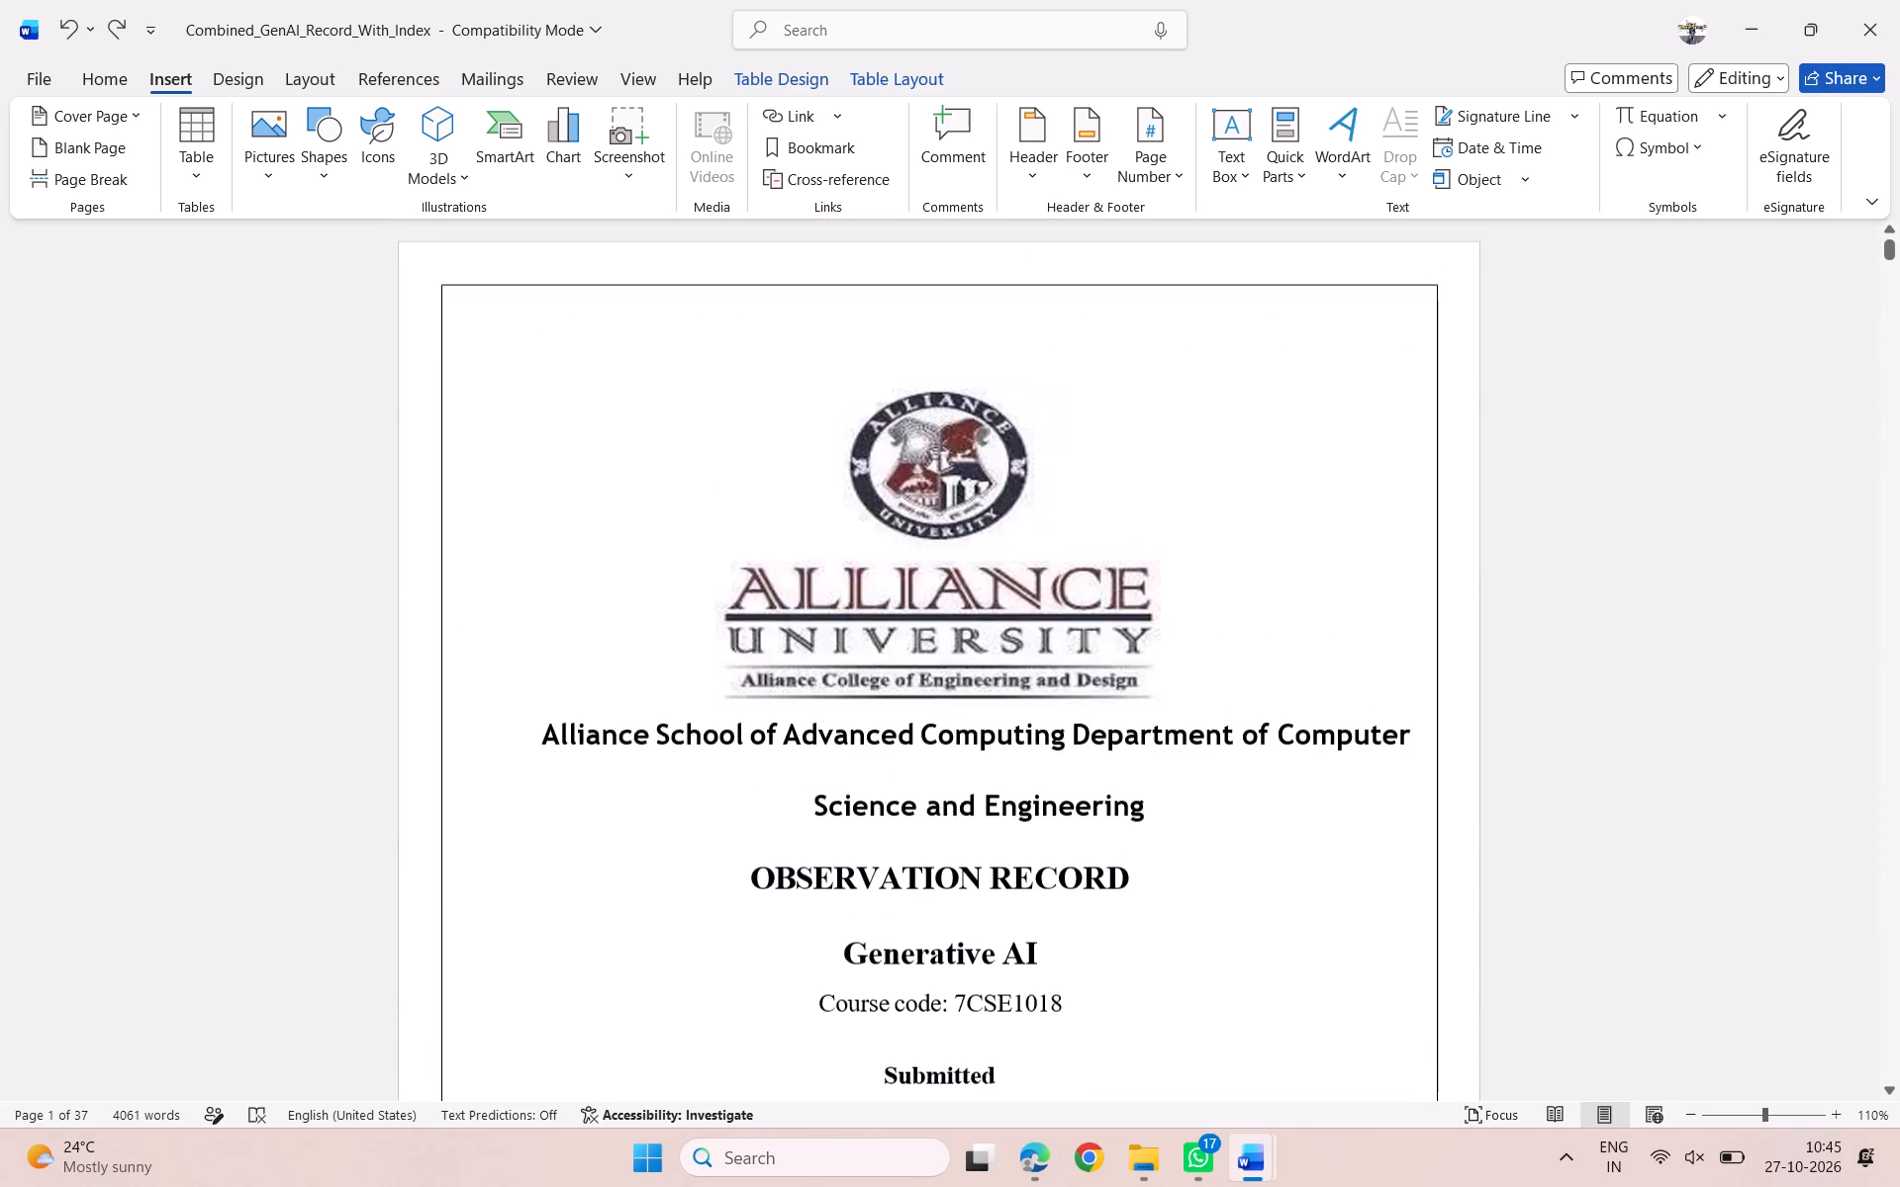
scroll(928, 722, "down", 3)
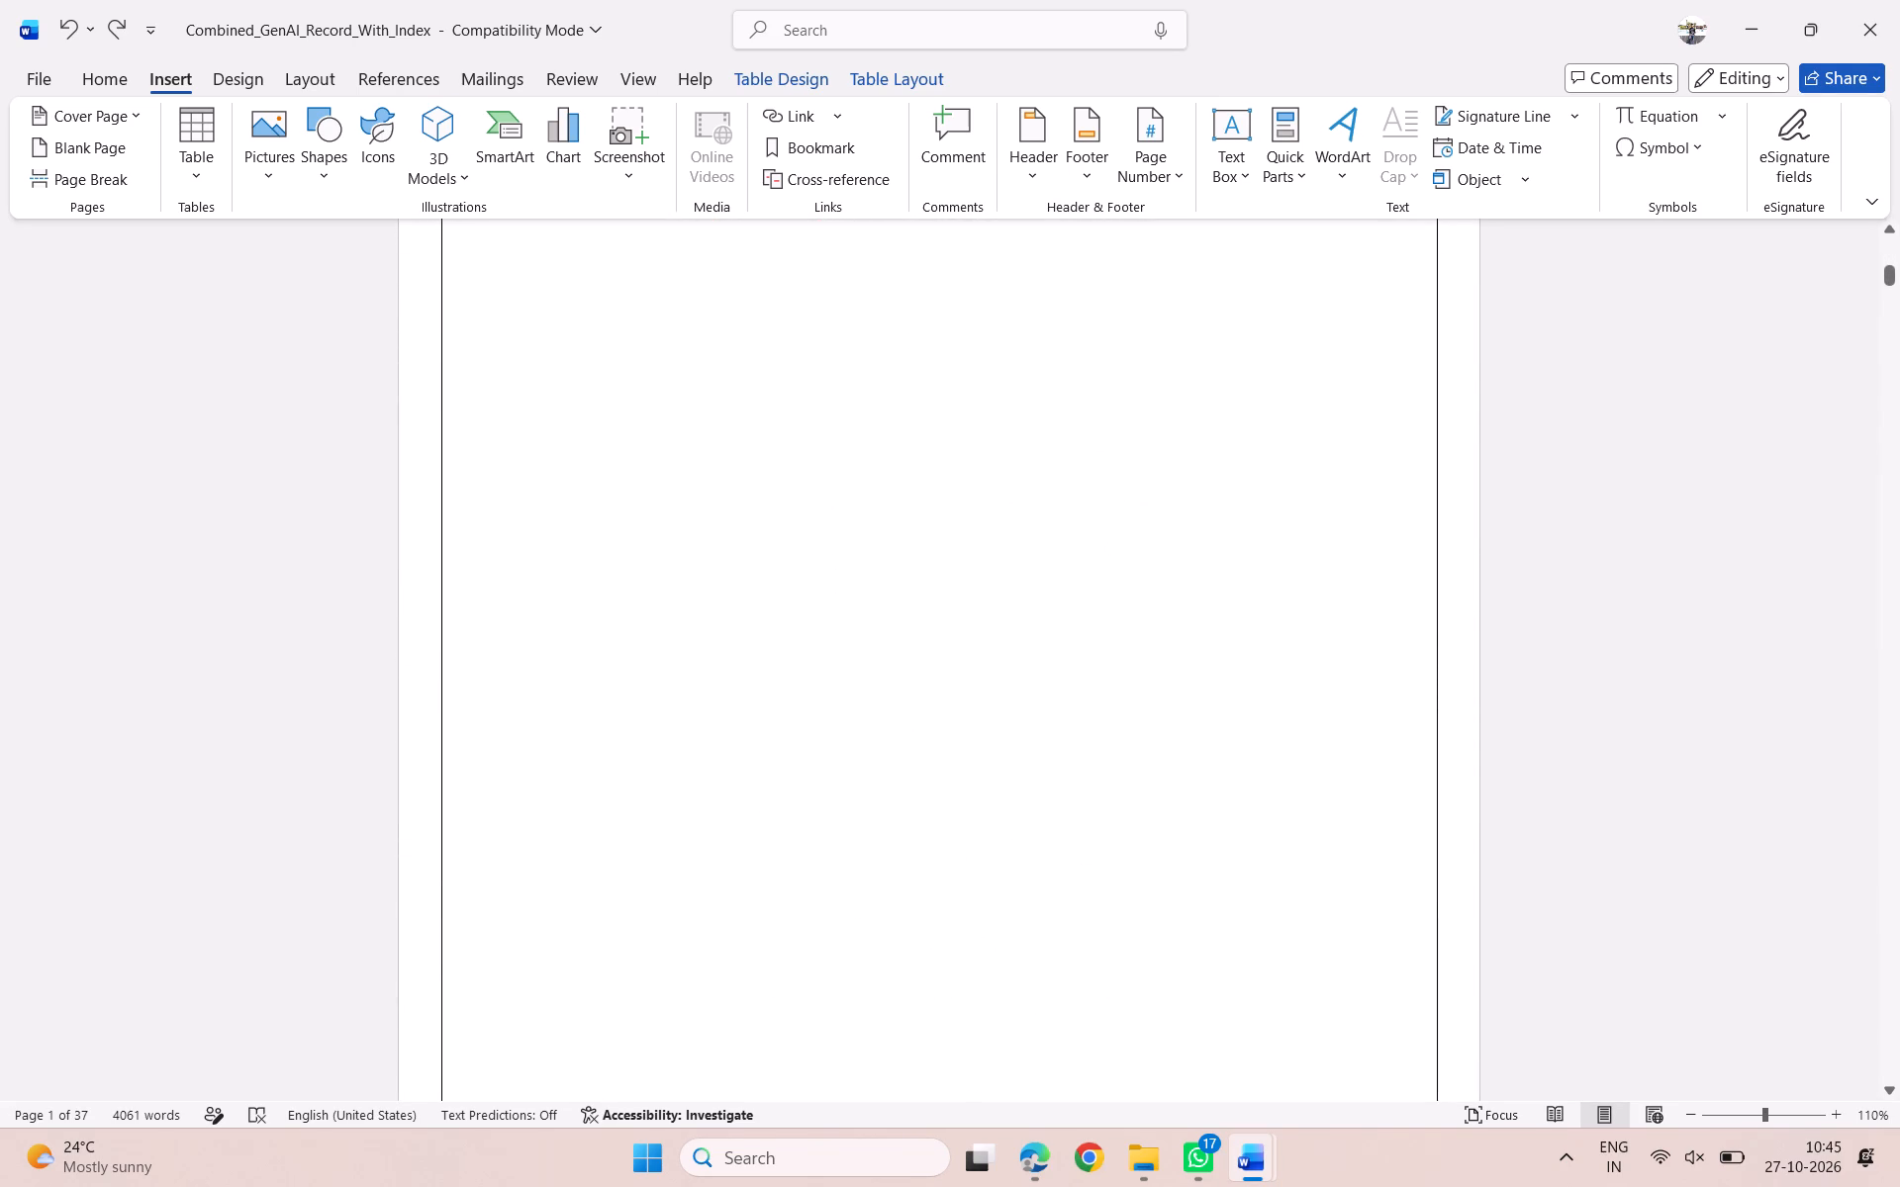
scroll(928, 722, "down", 1)
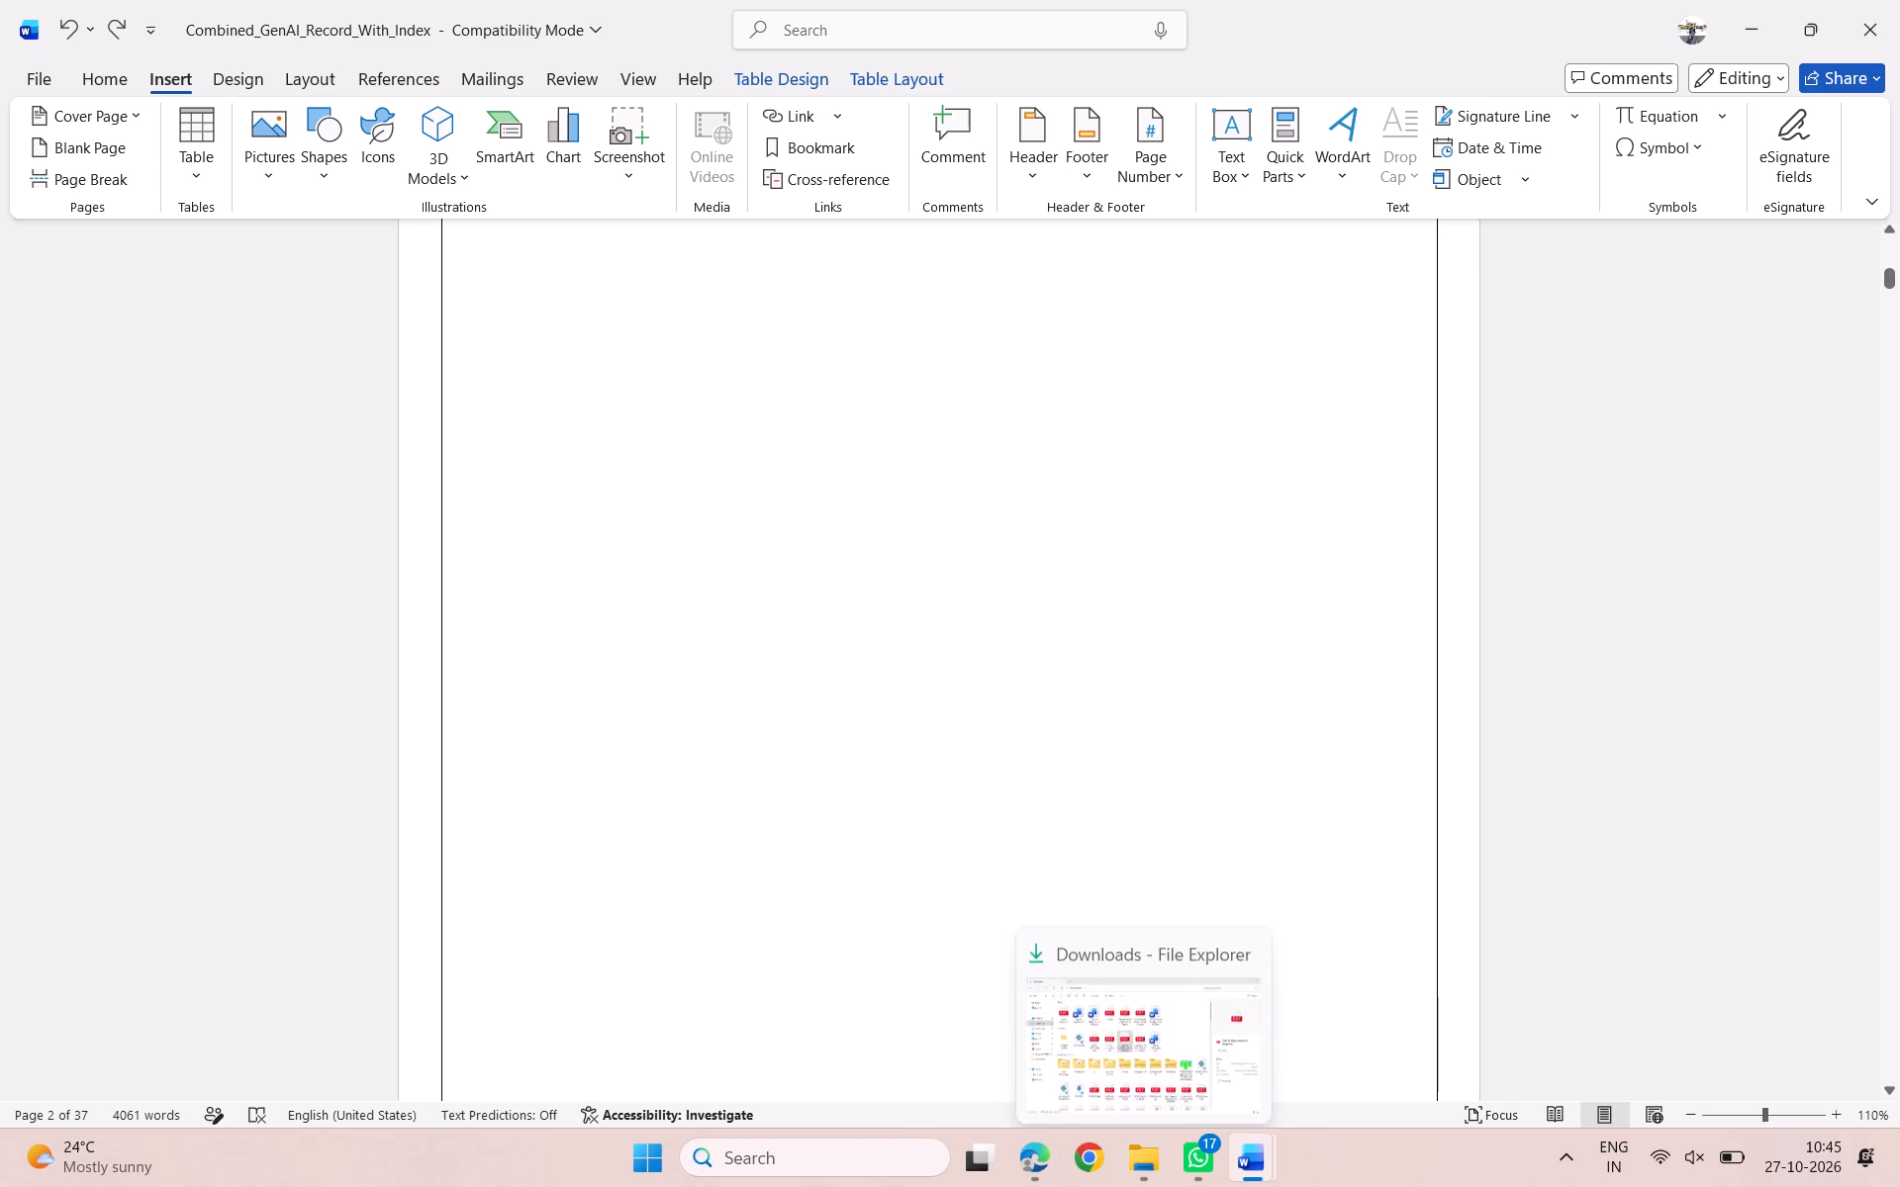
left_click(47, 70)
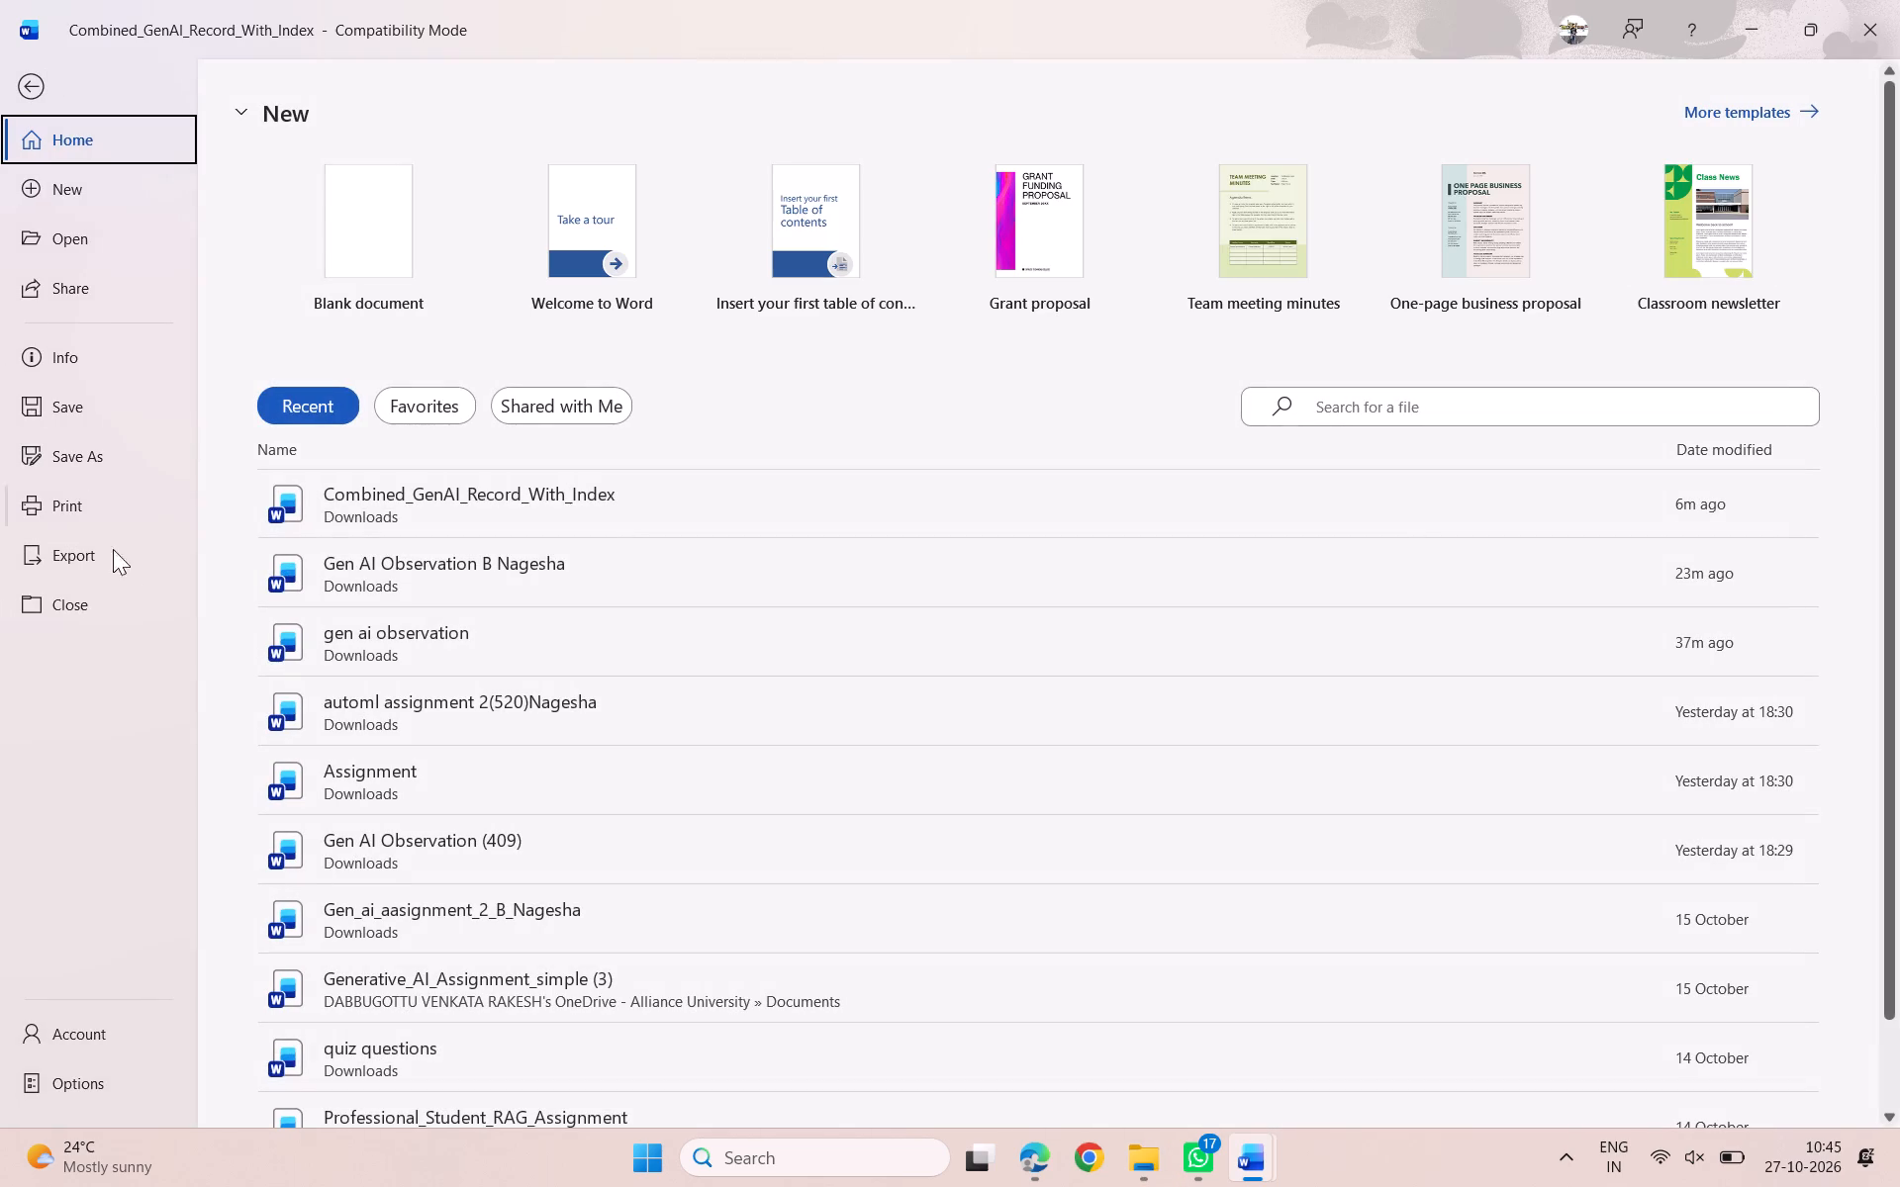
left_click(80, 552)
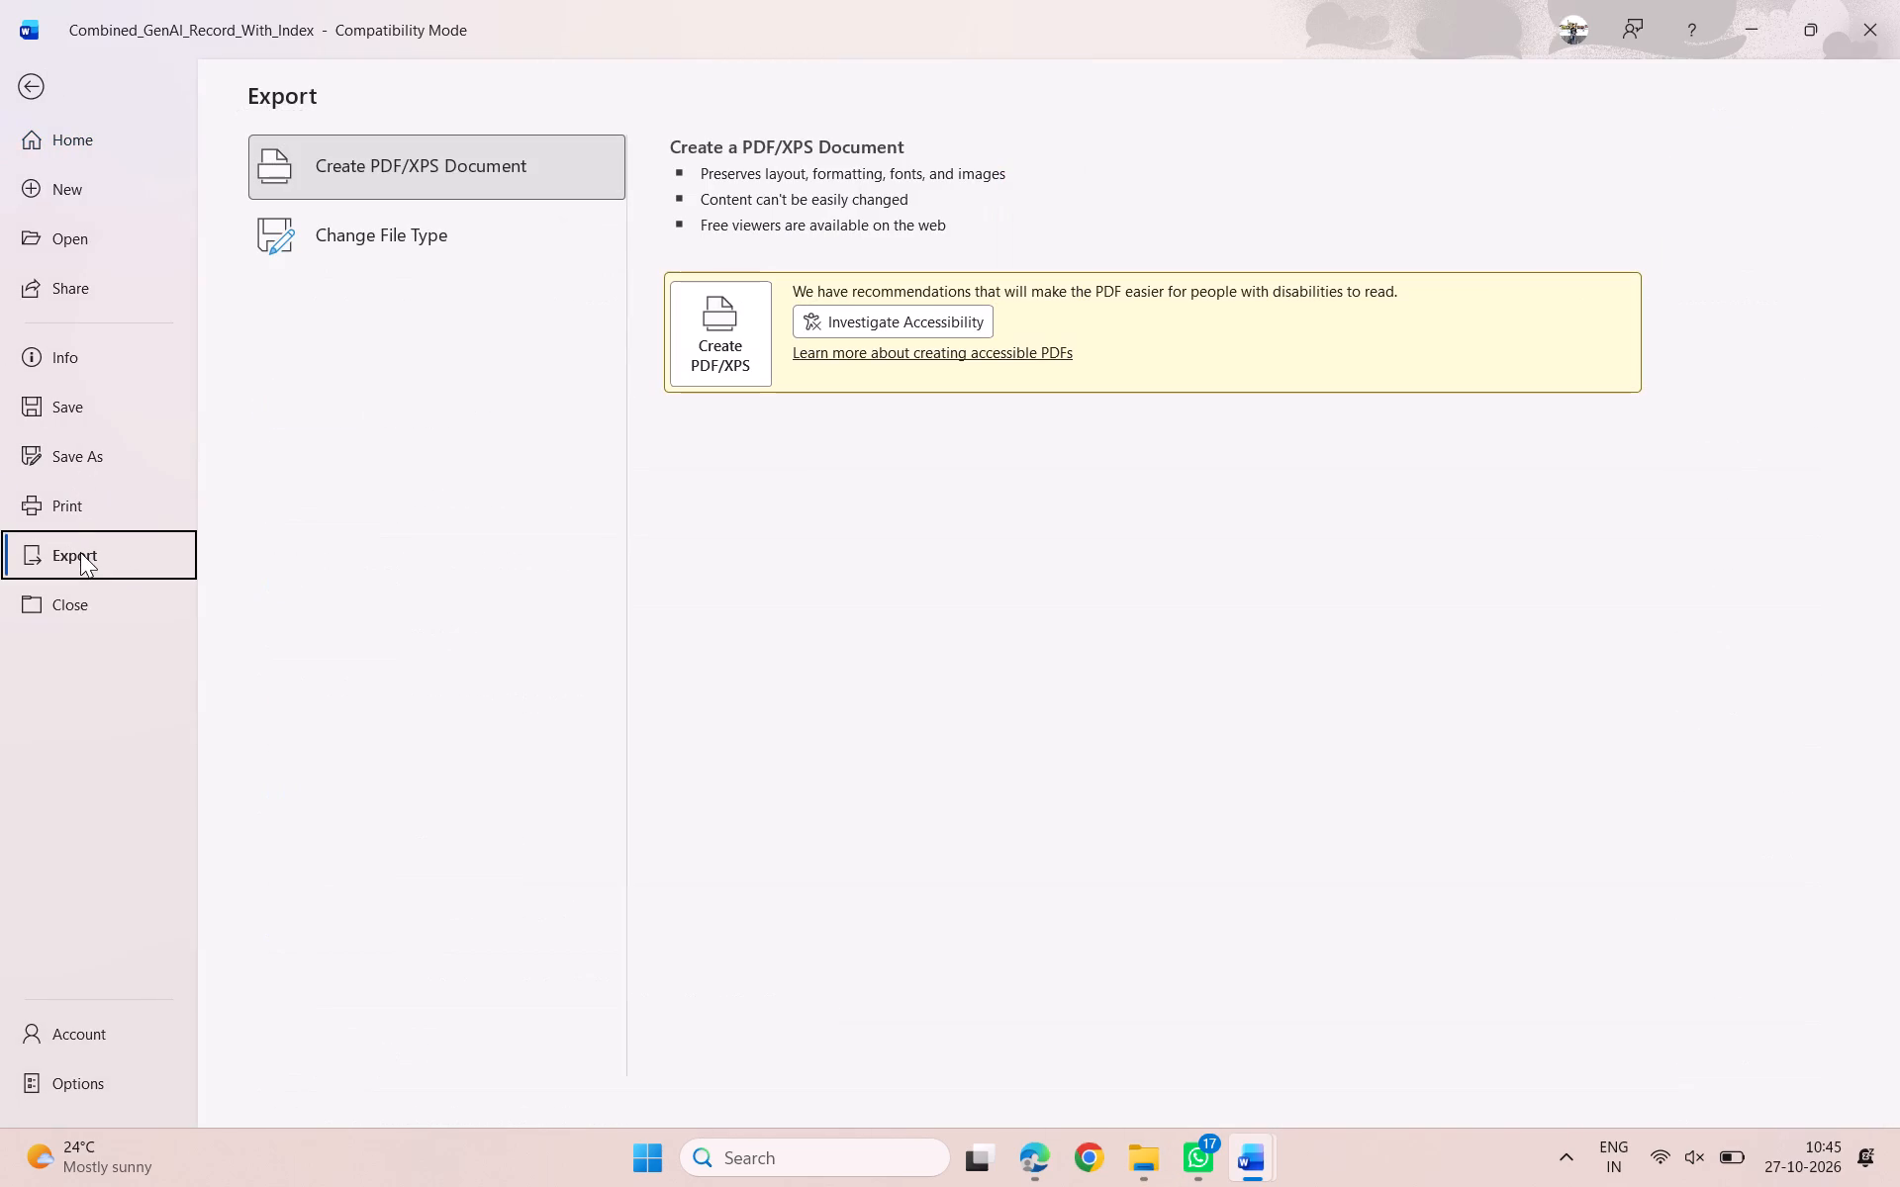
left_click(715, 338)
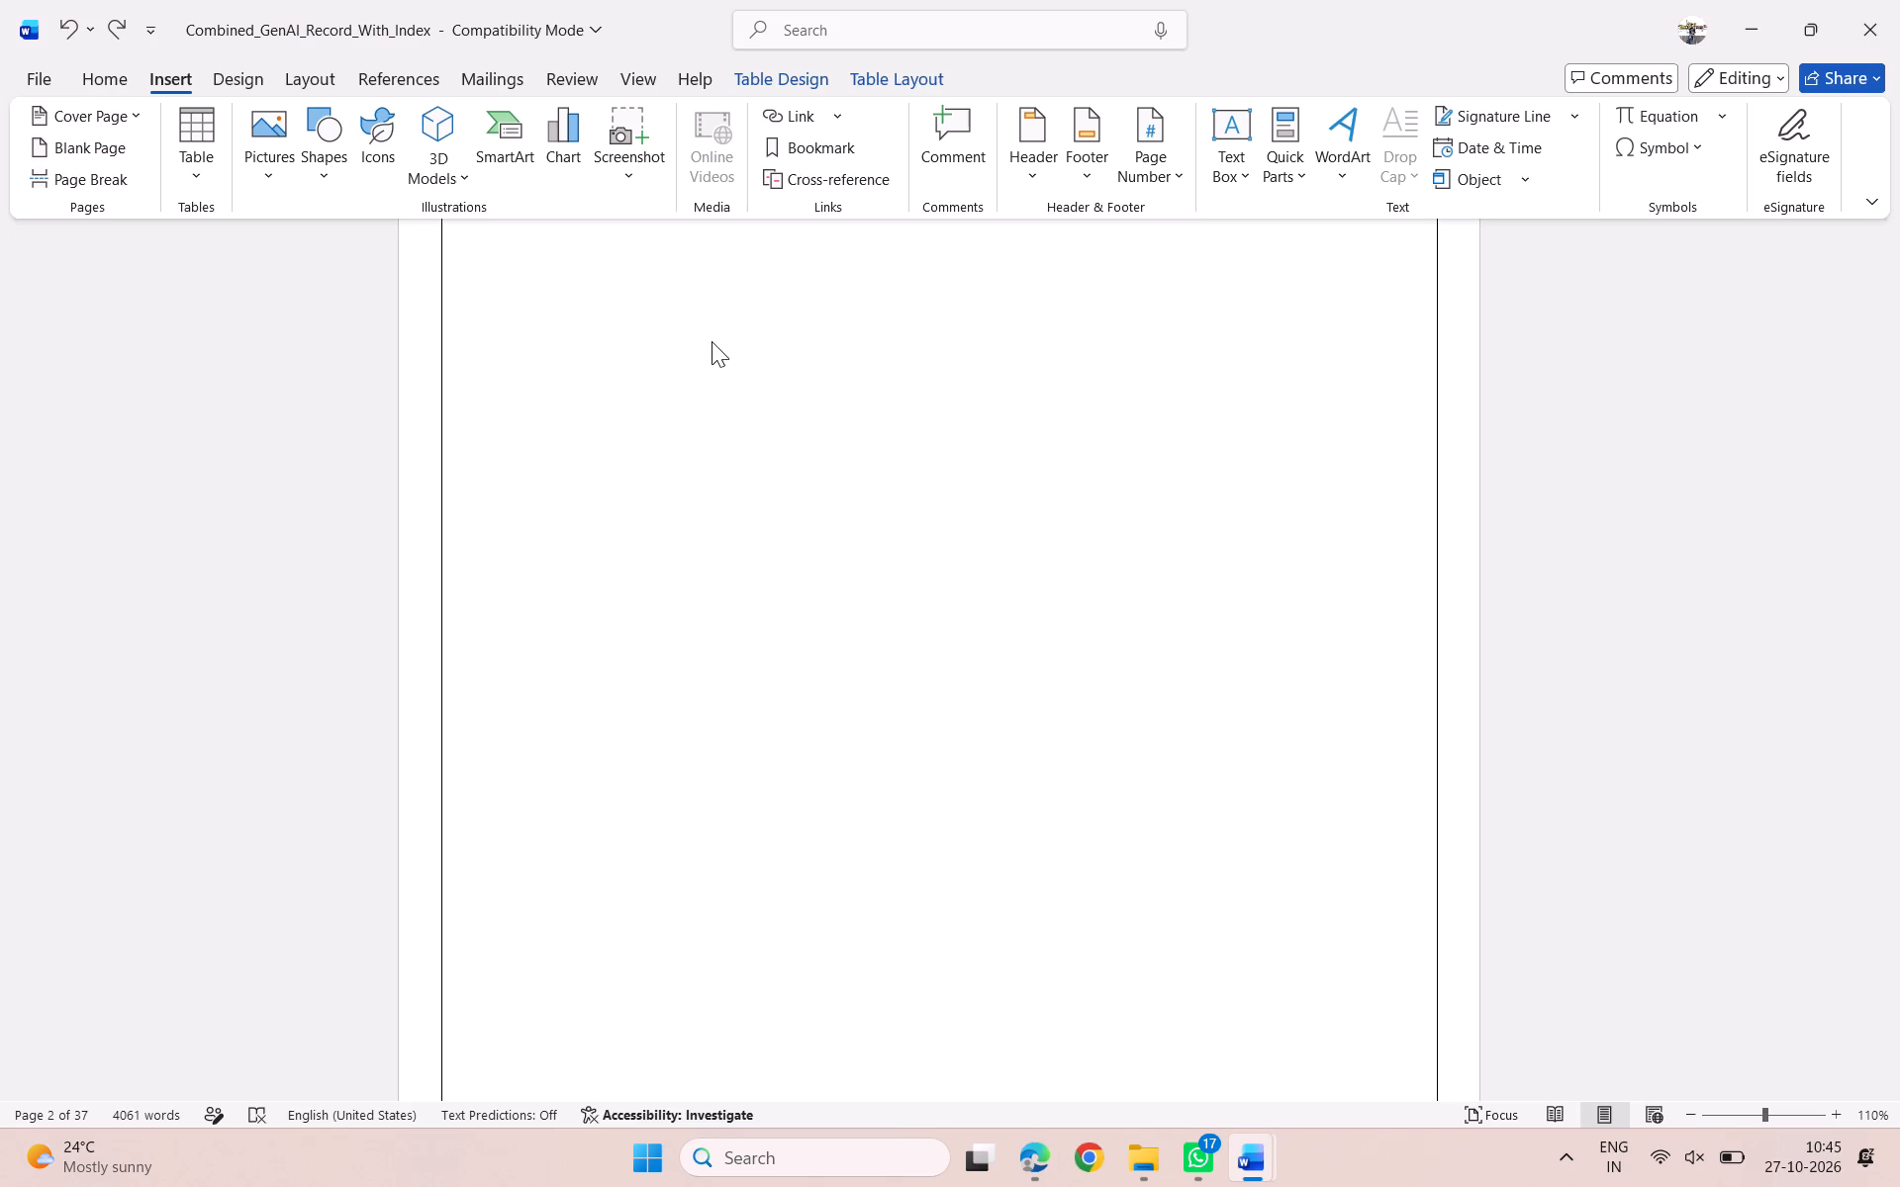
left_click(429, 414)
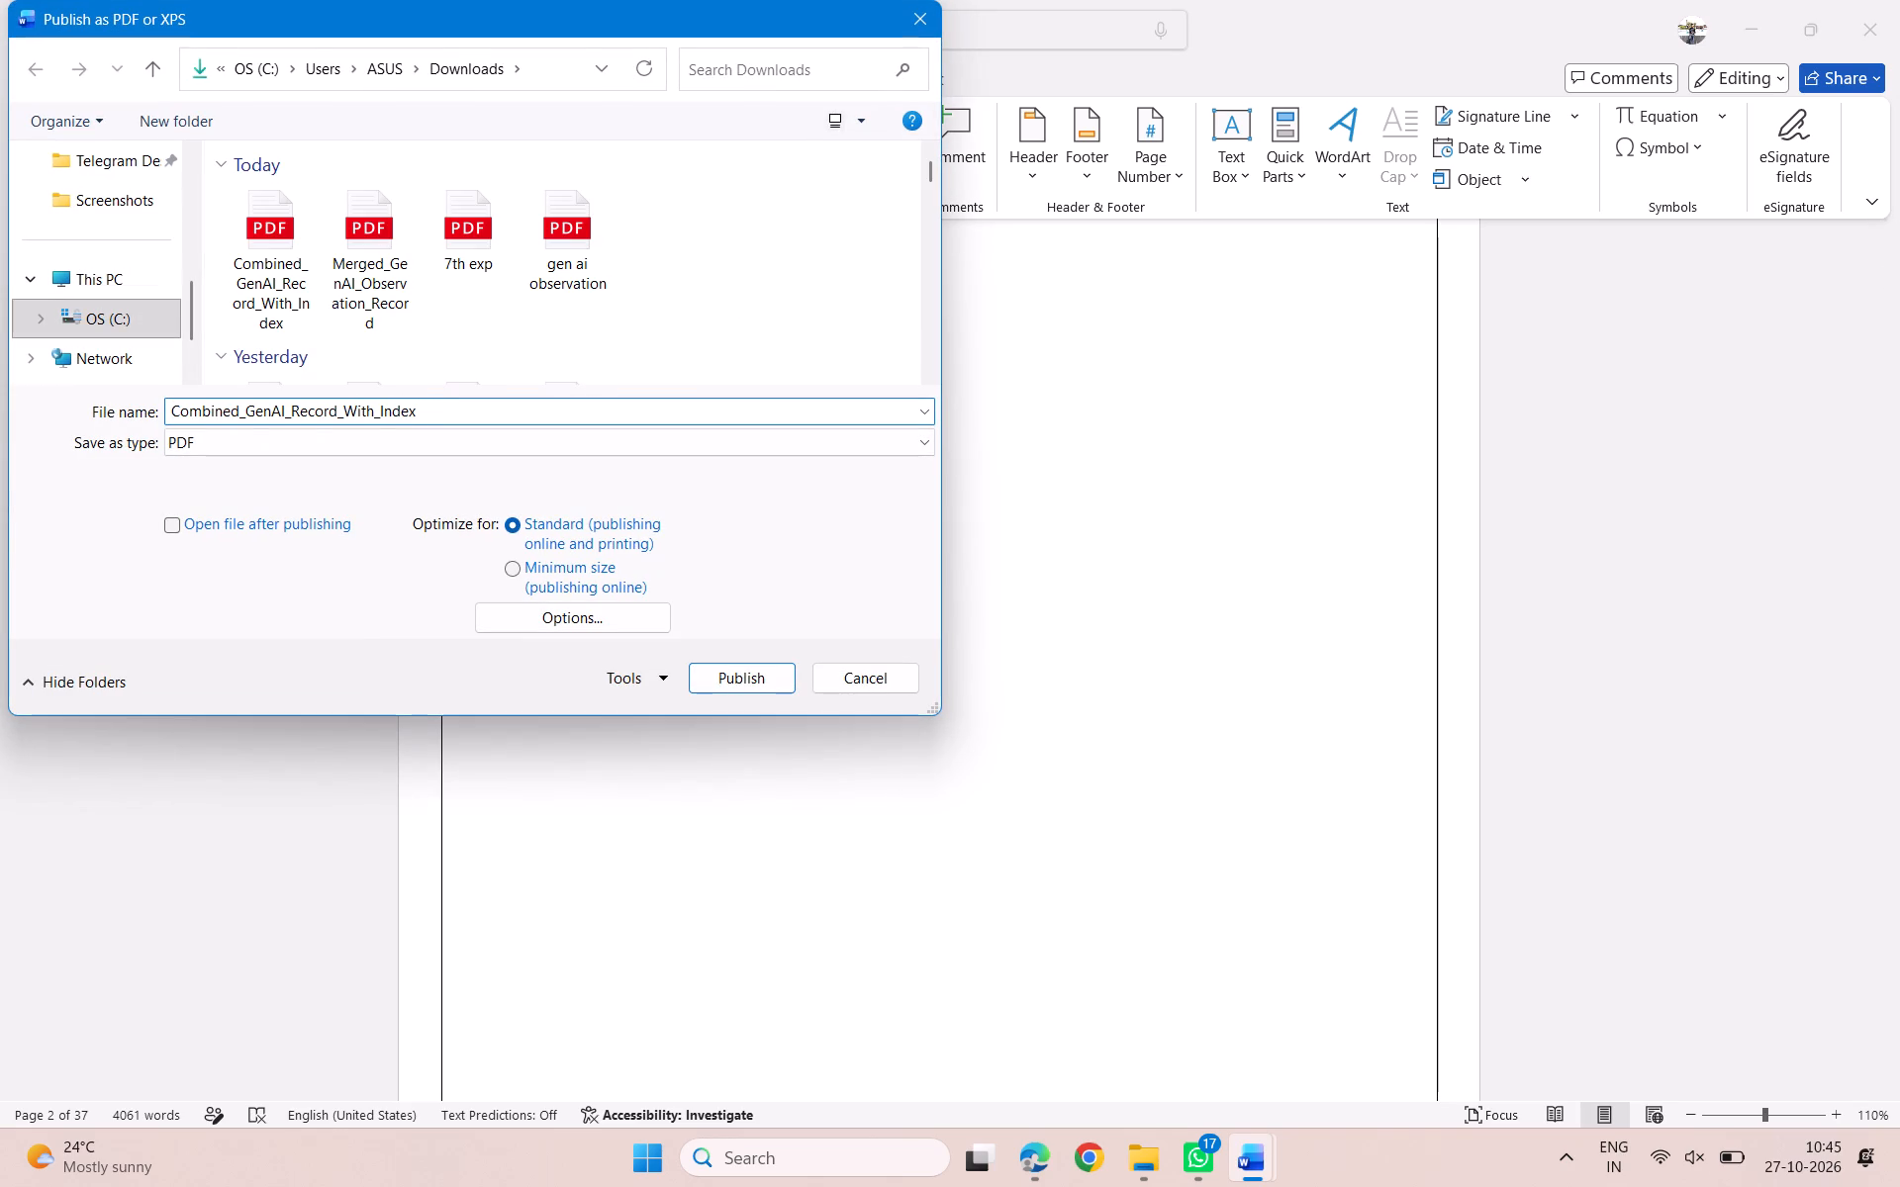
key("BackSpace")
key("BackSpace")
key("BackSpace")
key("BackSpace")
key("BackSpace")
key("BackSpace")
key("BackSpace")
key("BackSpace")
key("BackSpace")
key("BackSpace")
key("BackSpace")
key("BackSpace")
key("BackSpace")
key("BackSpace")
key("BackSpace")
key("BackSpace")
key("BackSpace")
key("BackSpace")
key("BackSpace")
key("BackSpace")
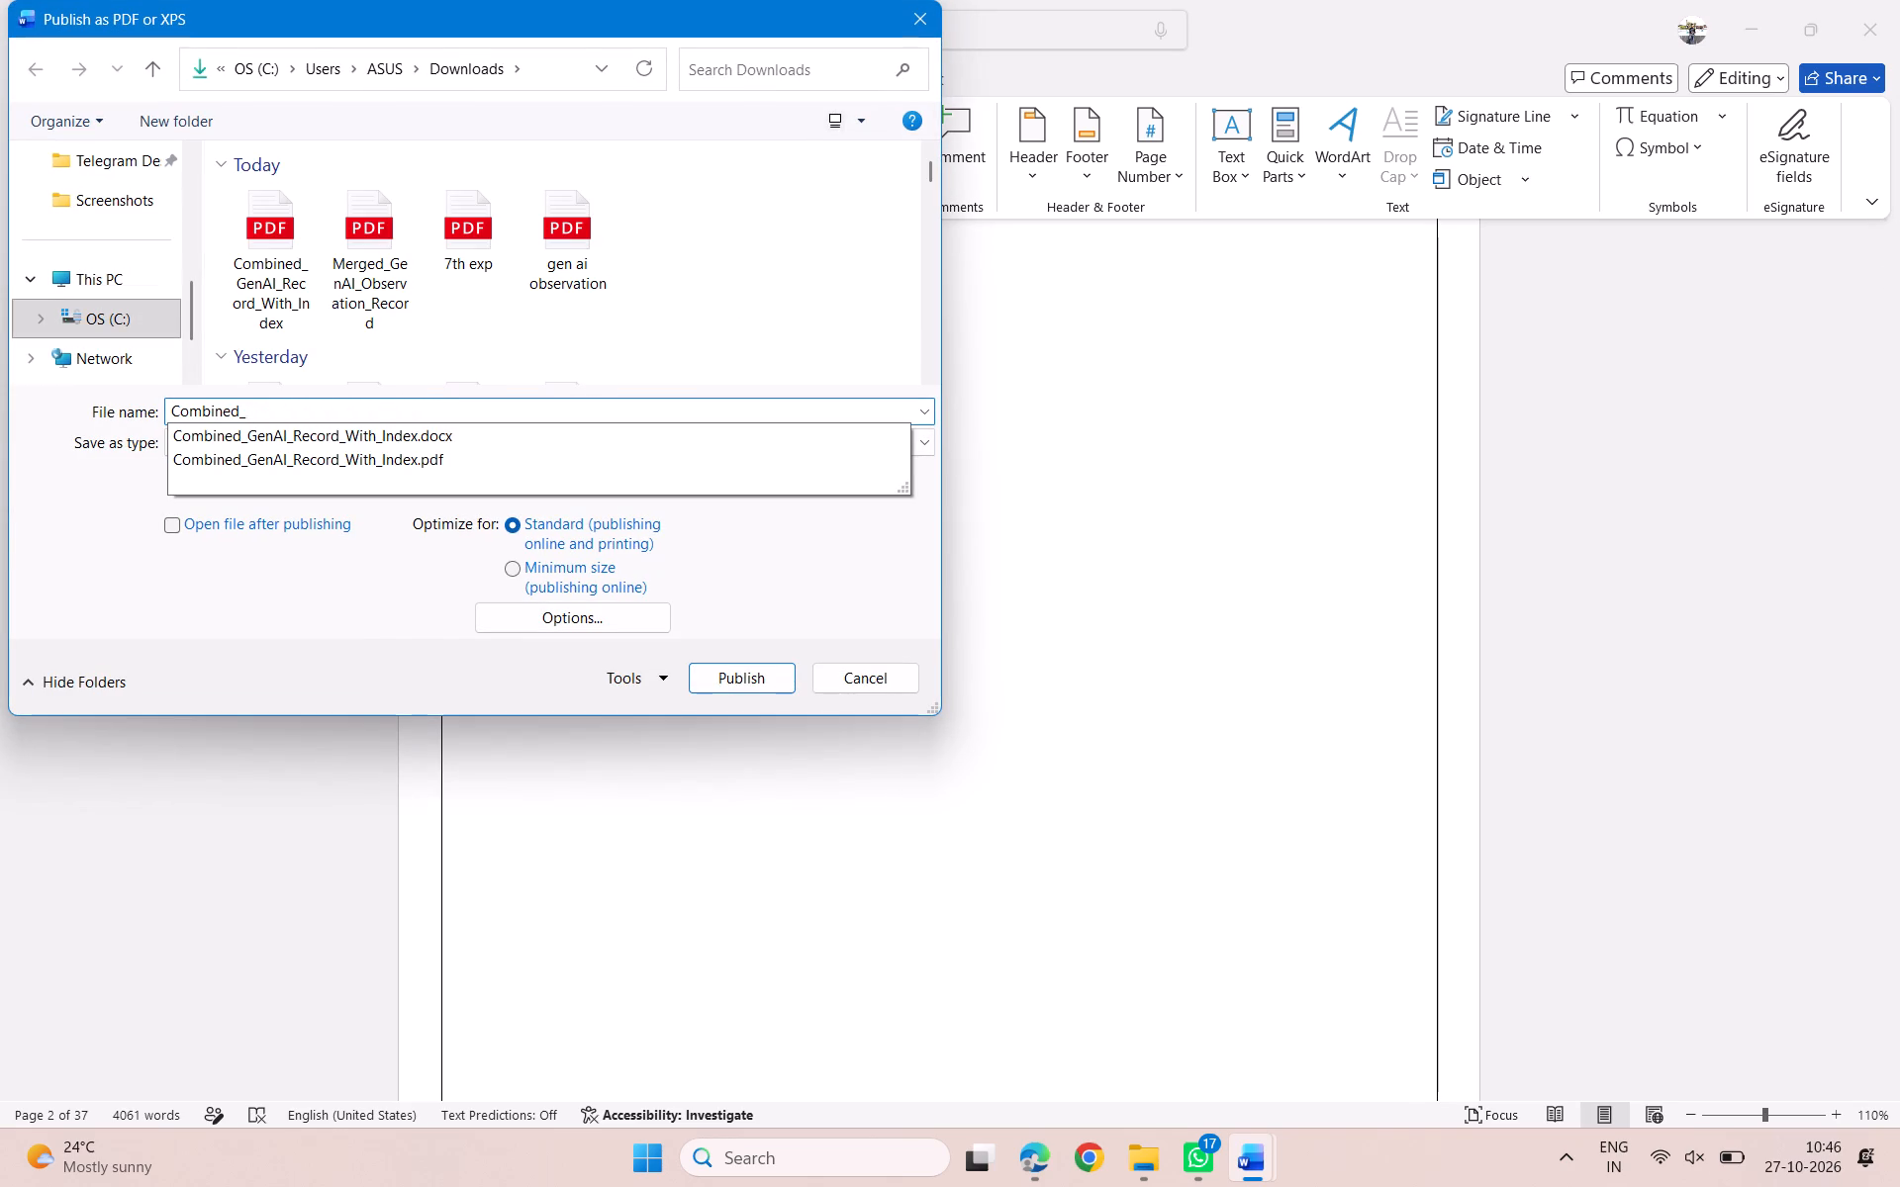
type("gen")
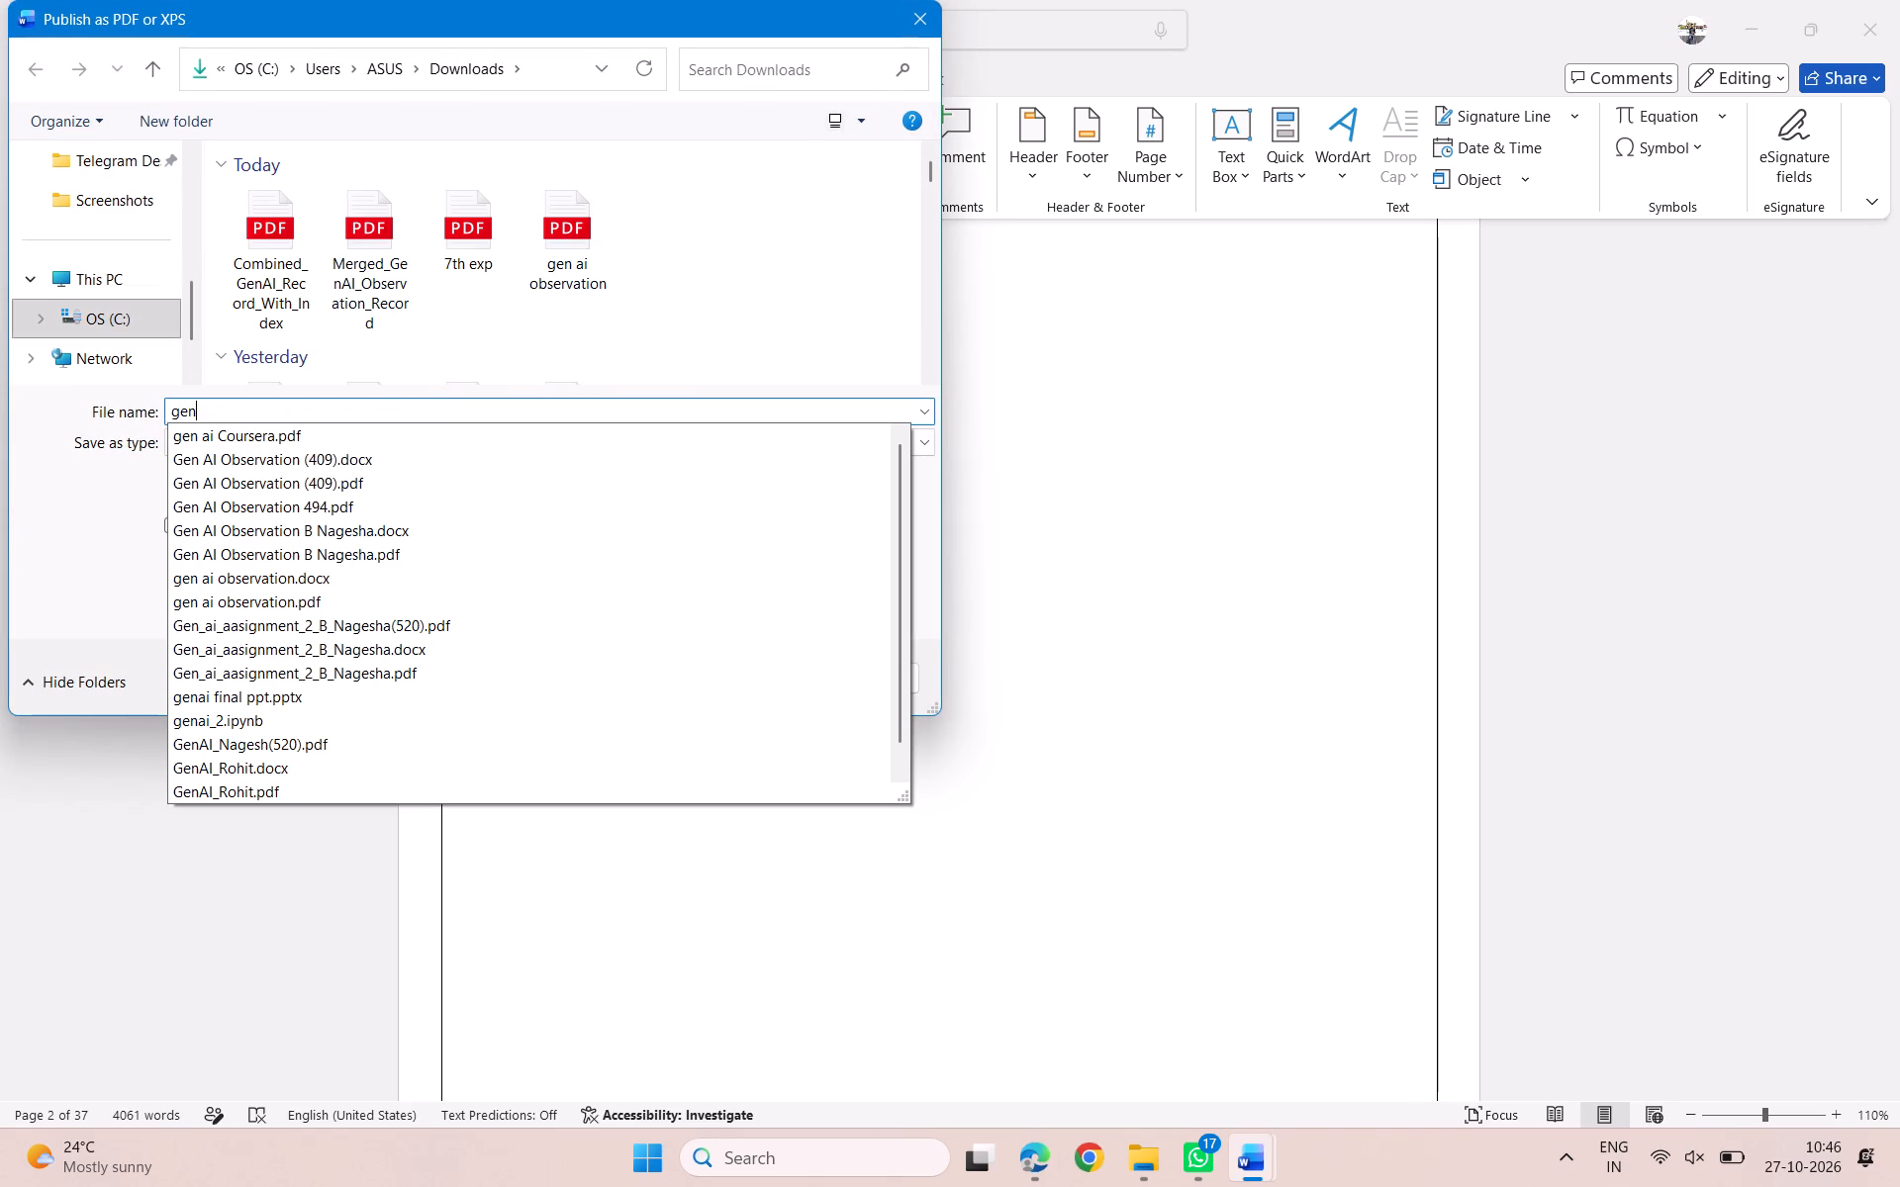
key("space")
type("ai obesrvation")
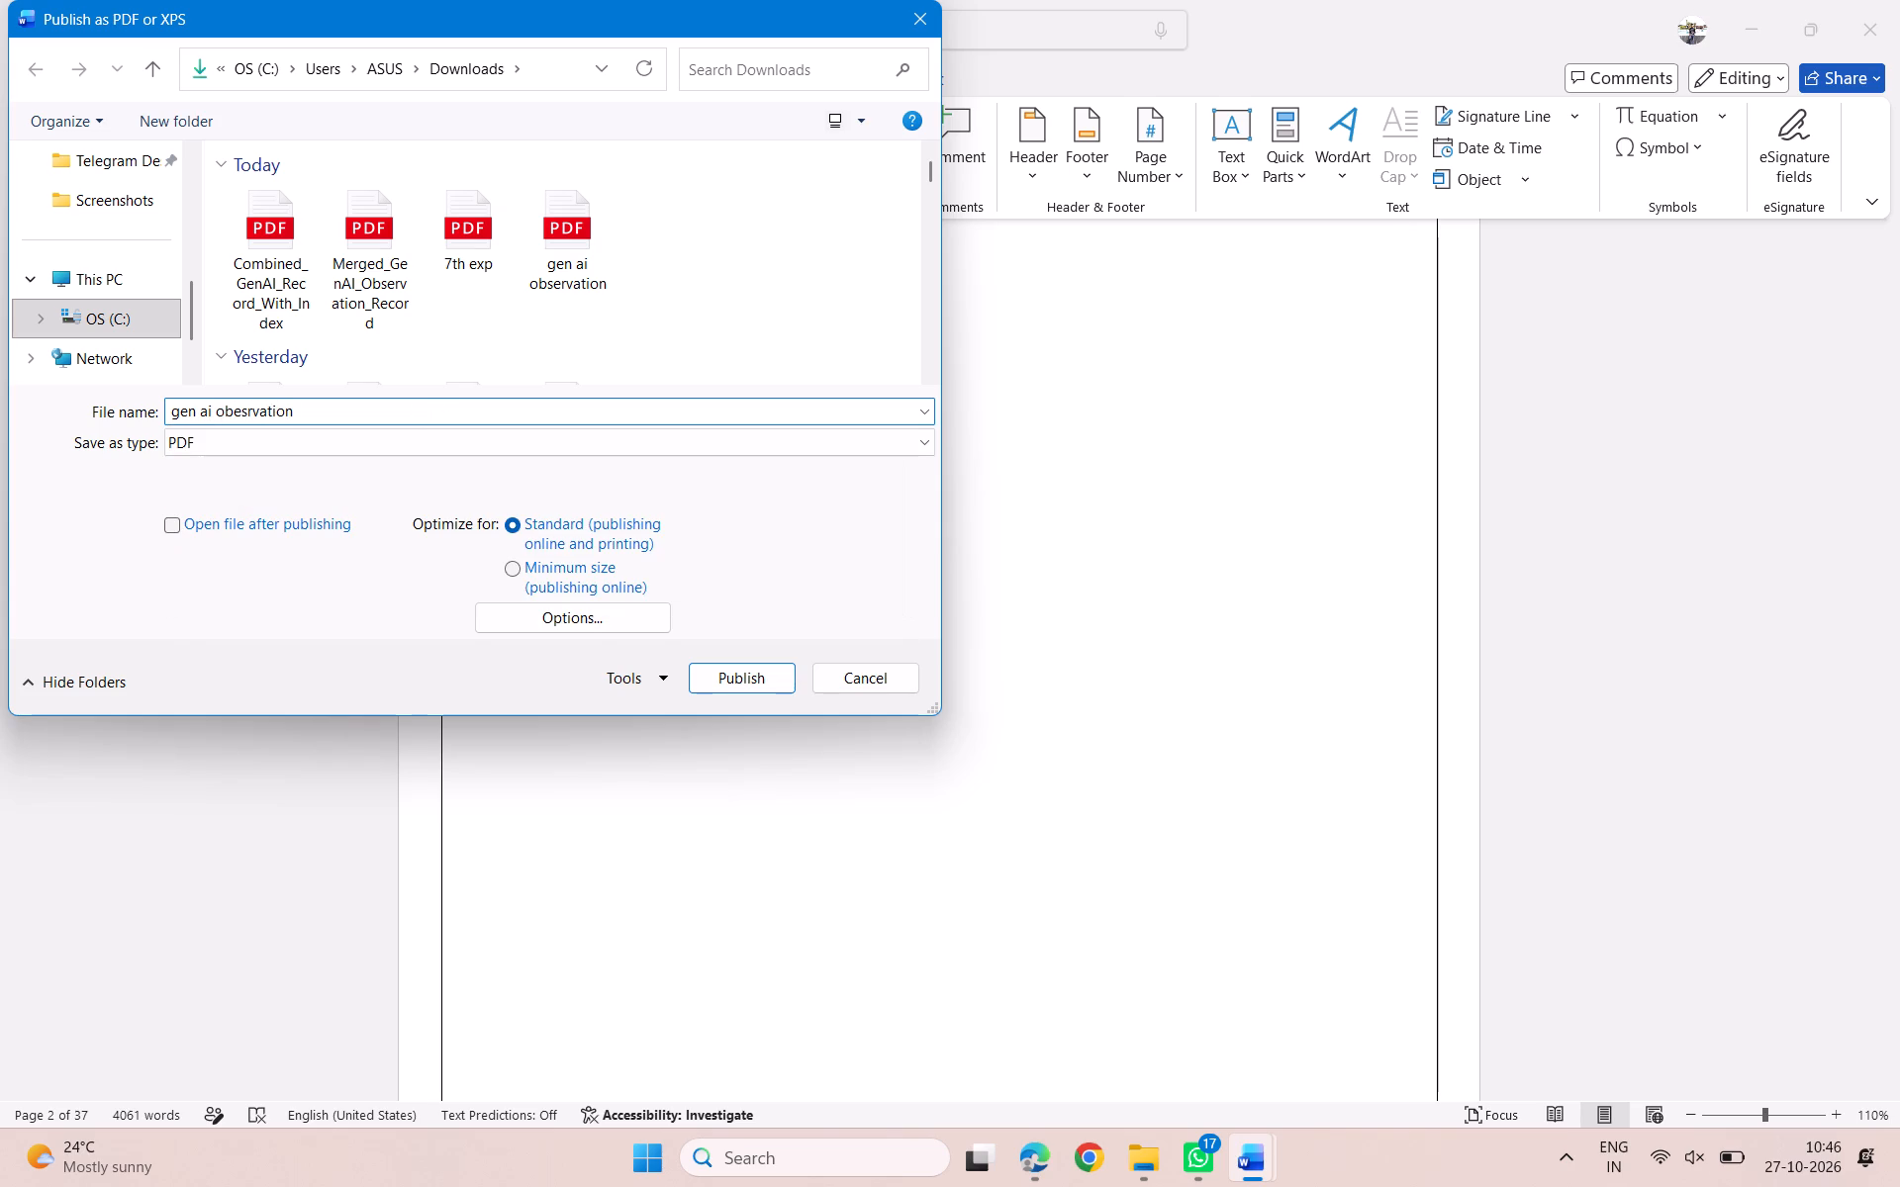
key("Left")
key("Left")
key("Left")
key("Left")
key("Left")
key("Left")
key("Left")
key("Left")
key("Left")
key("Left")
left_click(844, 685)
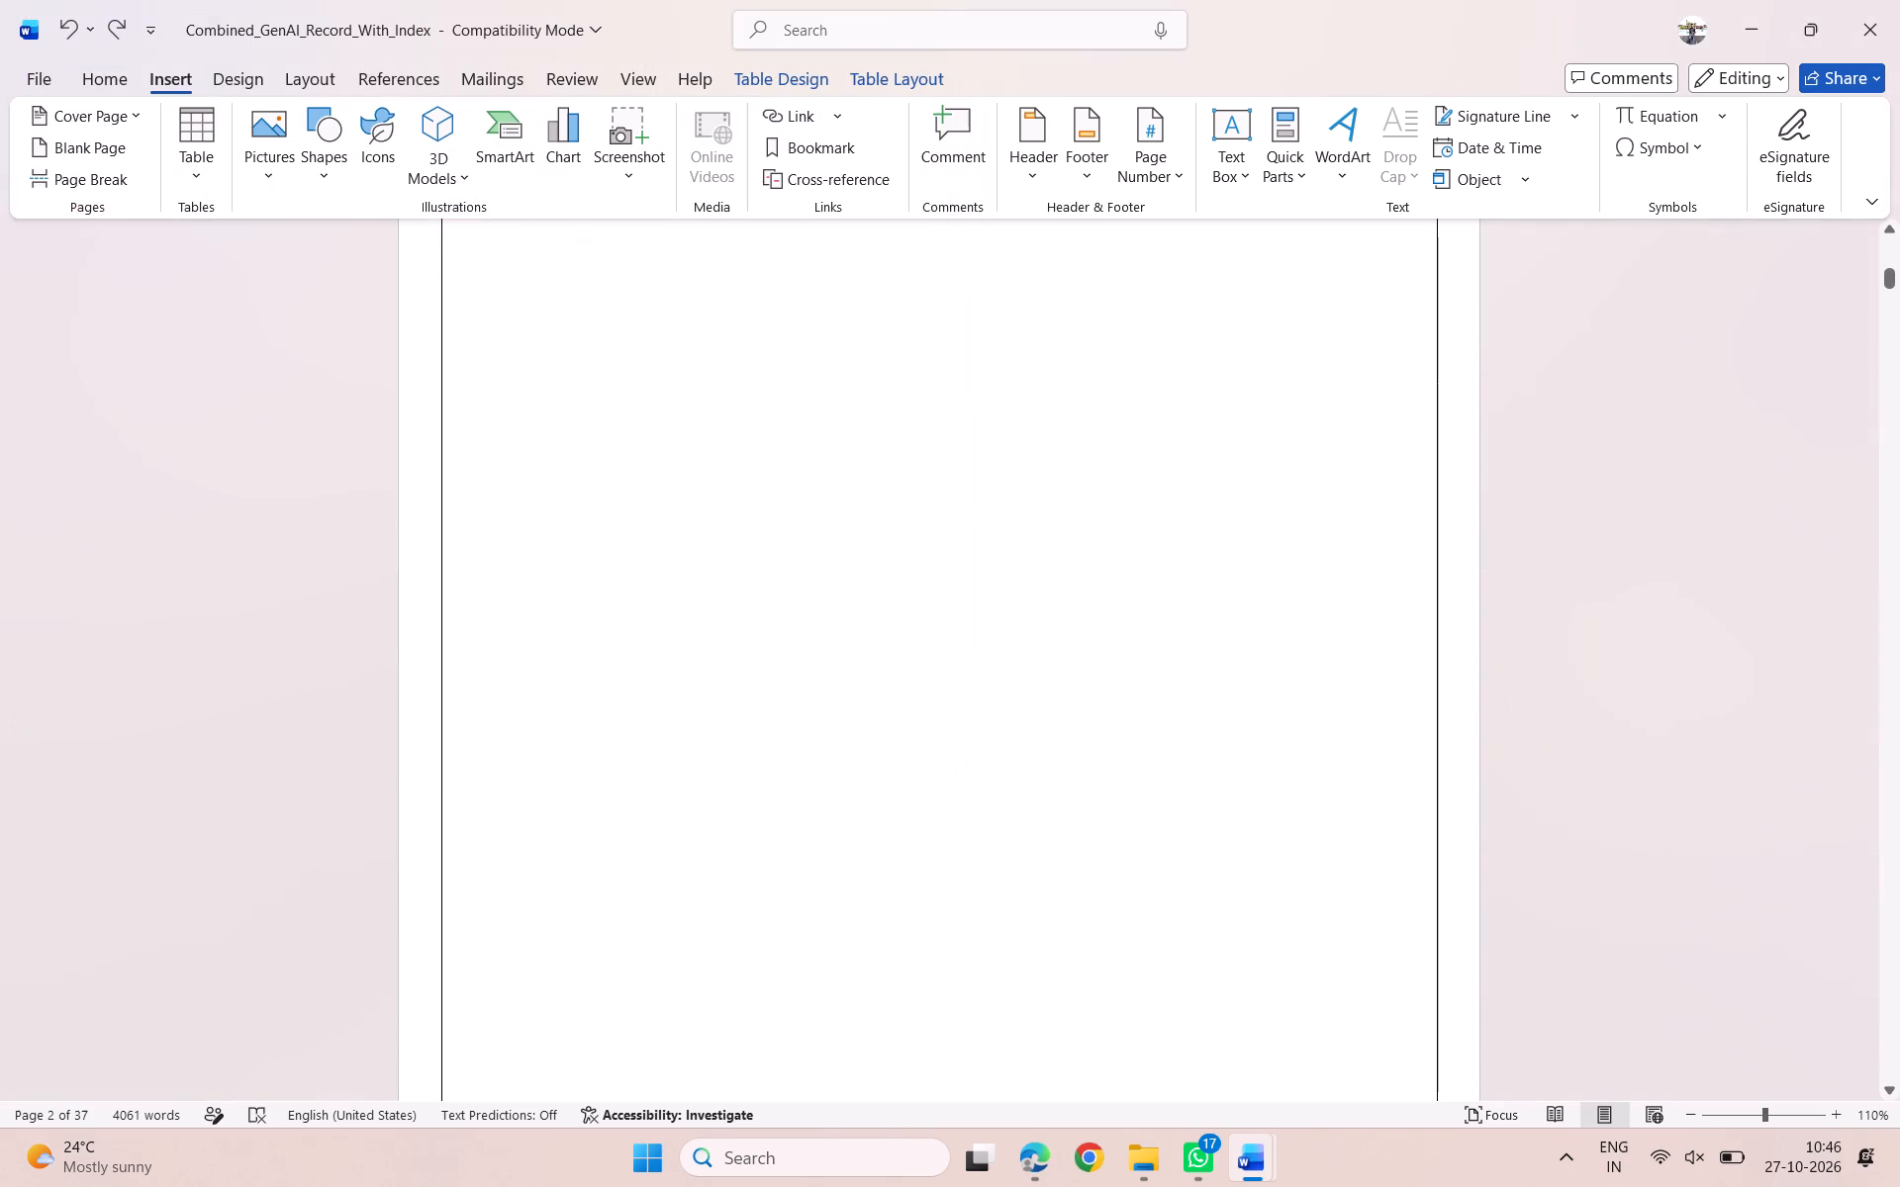
Review the cover page, the blank page after it and the index table for layout problems.
scroll(844, 685, "up", 5)
scroll(844, 685, "down", 2)
scroll(844, 685, "up", 1, "ctrl")
scroll(844, 685, "down", 1, "ctrl")
scroll(844, 685, "up", 1, "ctrl")
scroll(844, 685, "down", 1, "ctrl")
scroll(844, 685, "down", 3)
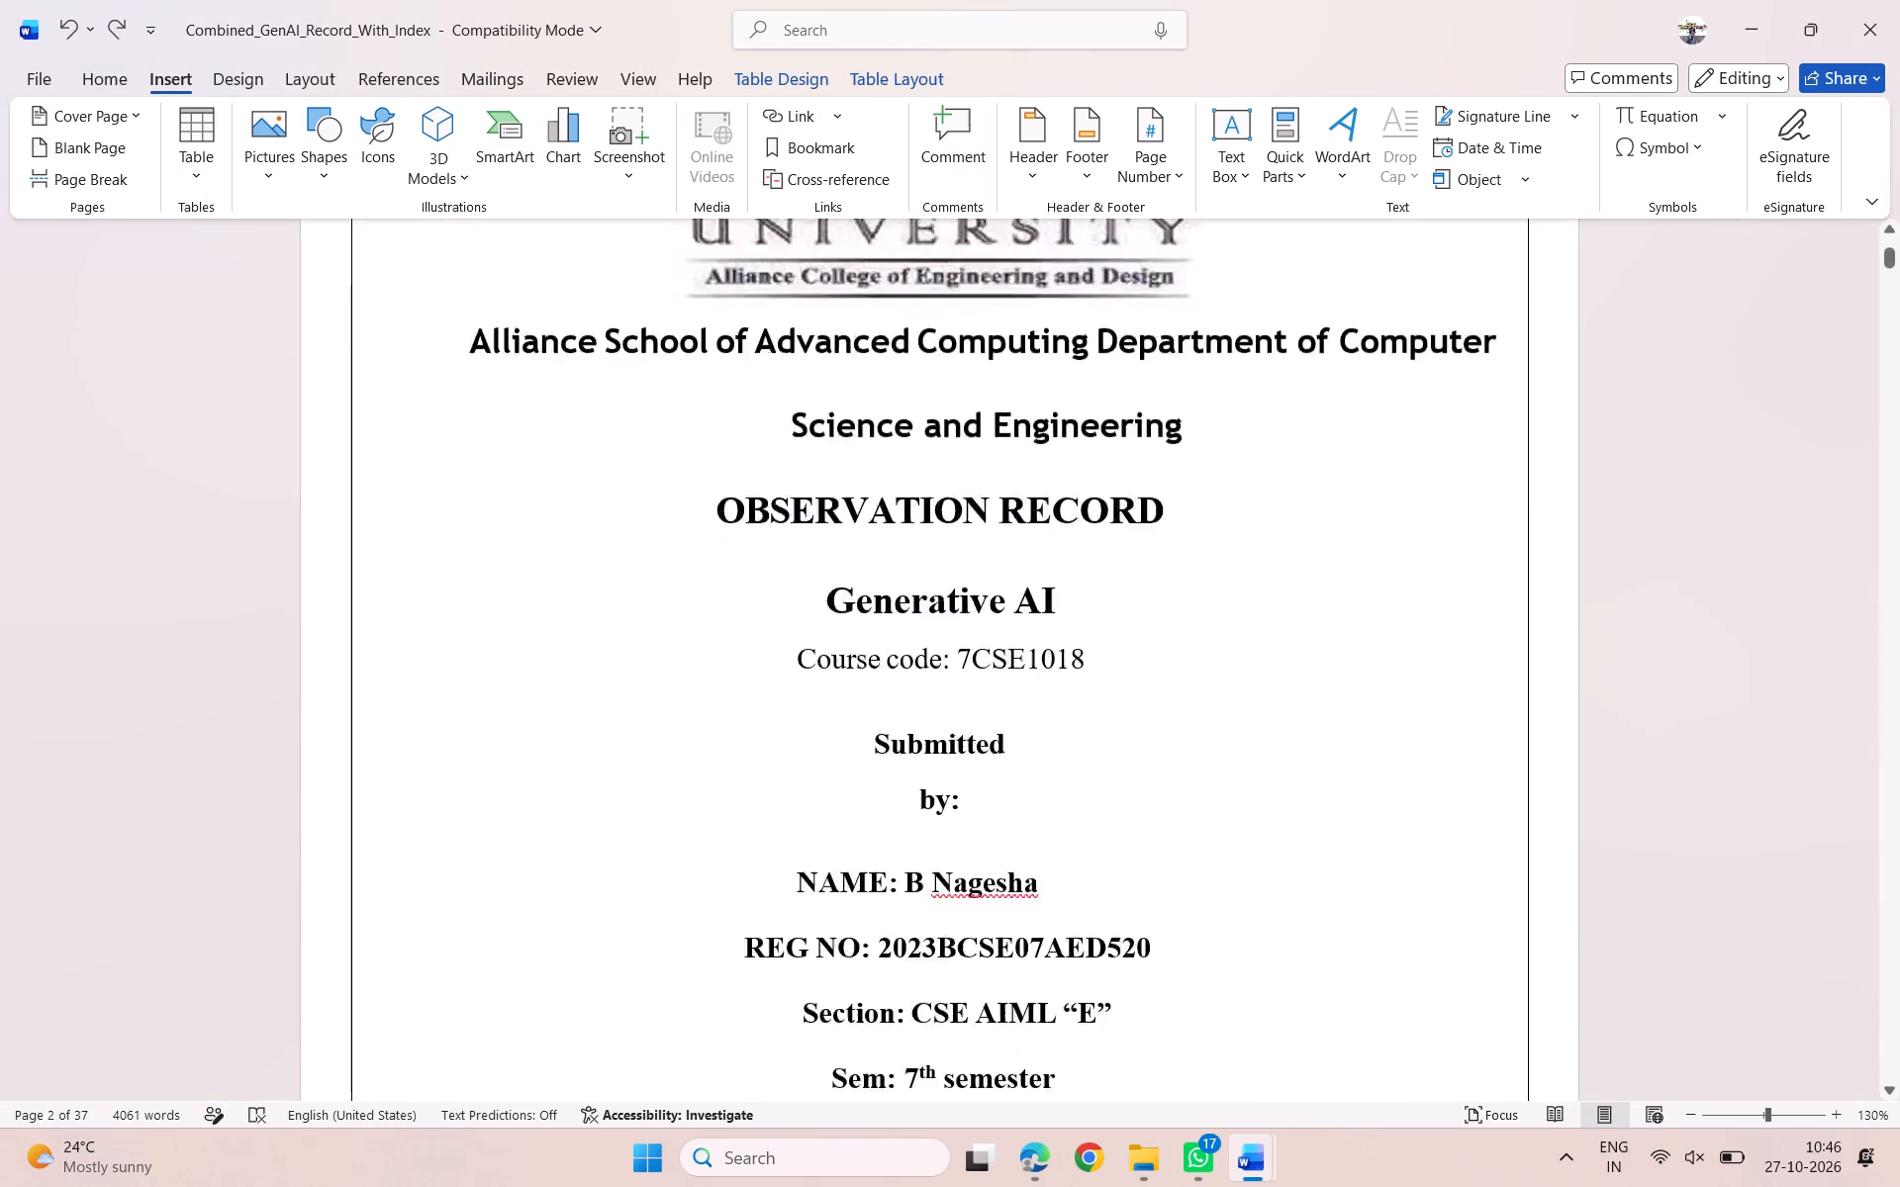
scroll(844, 685, "down", 6)
scroll(844, 685, "up", 2)
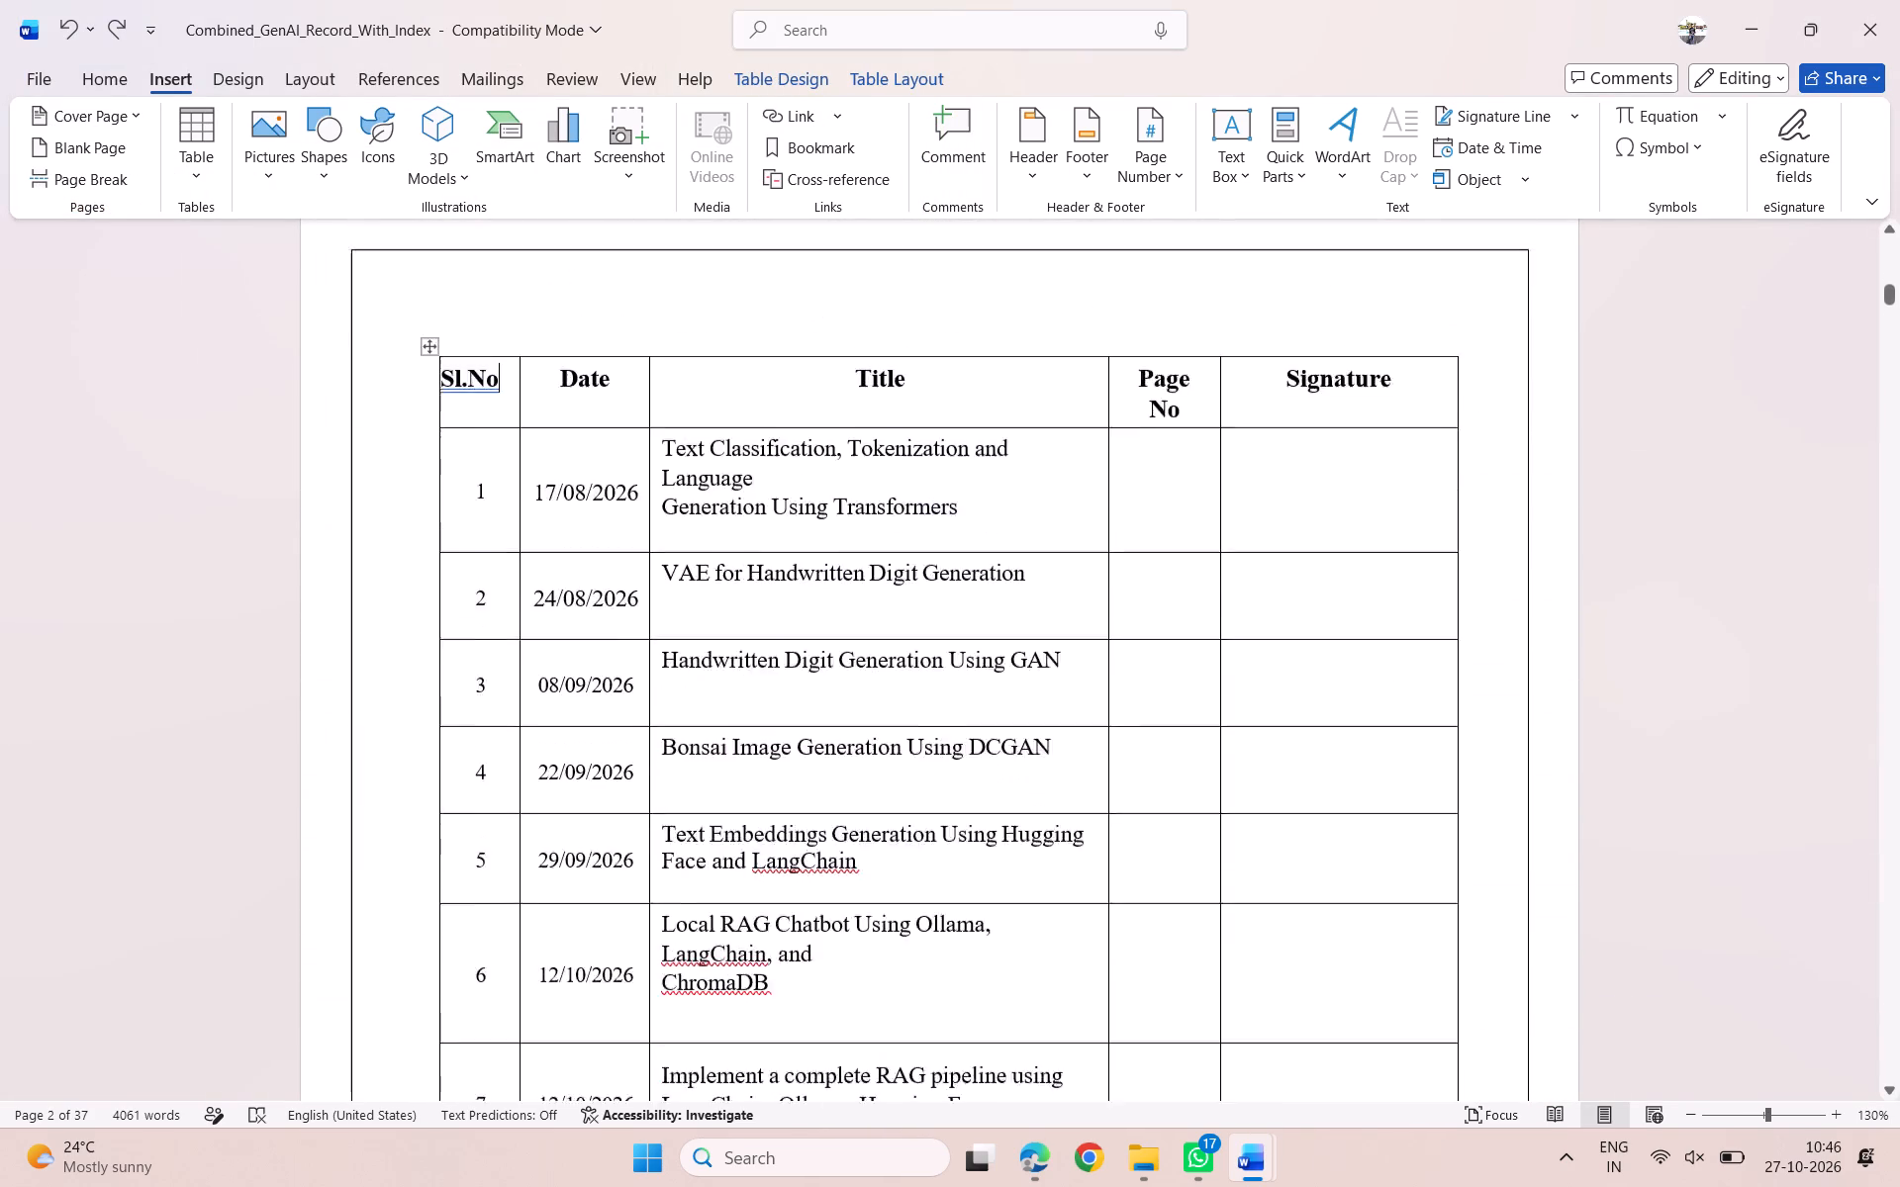
scroll(844, 685, "up", 1)
Move the index table slightly lower on its page to leave more space above it.
left_click(753, 374)
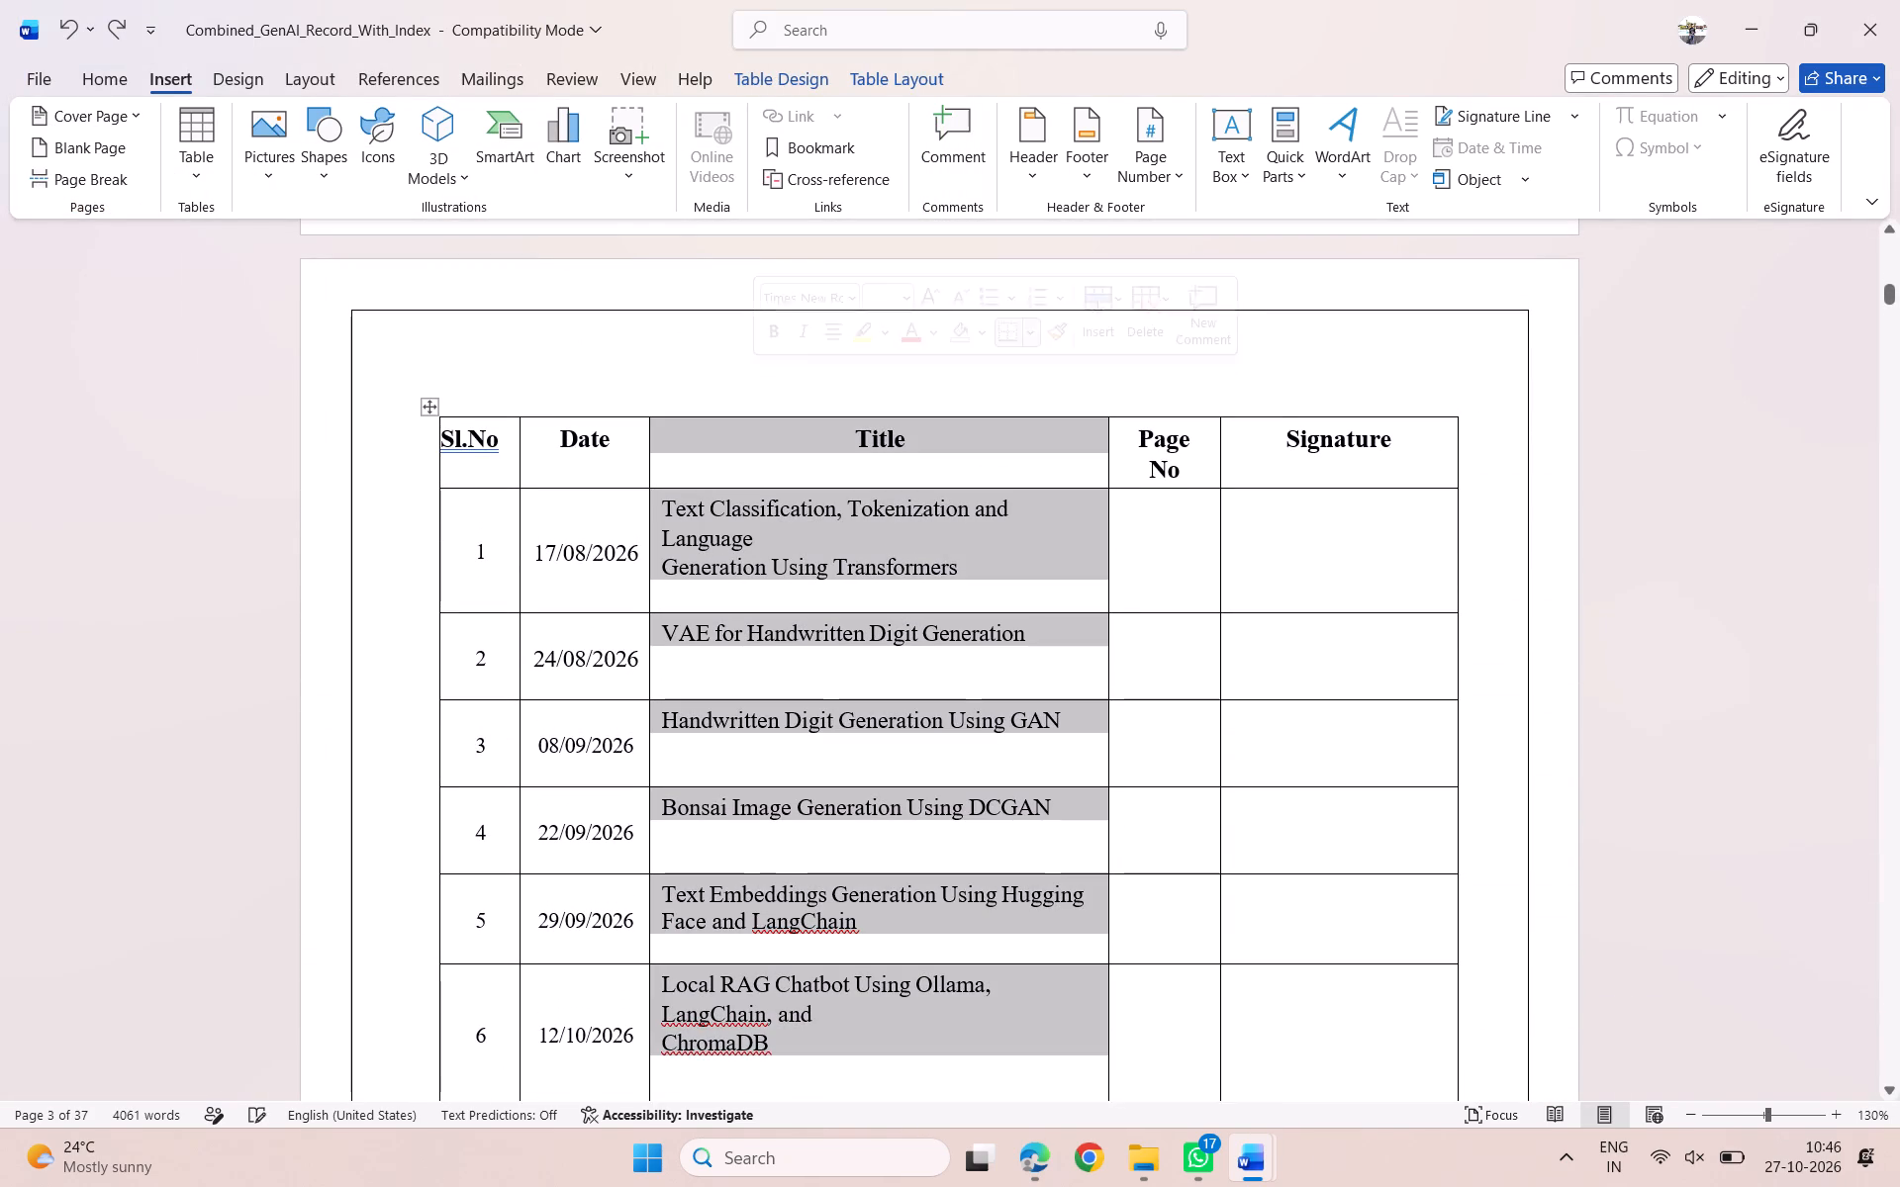
triple_click(627, 364)
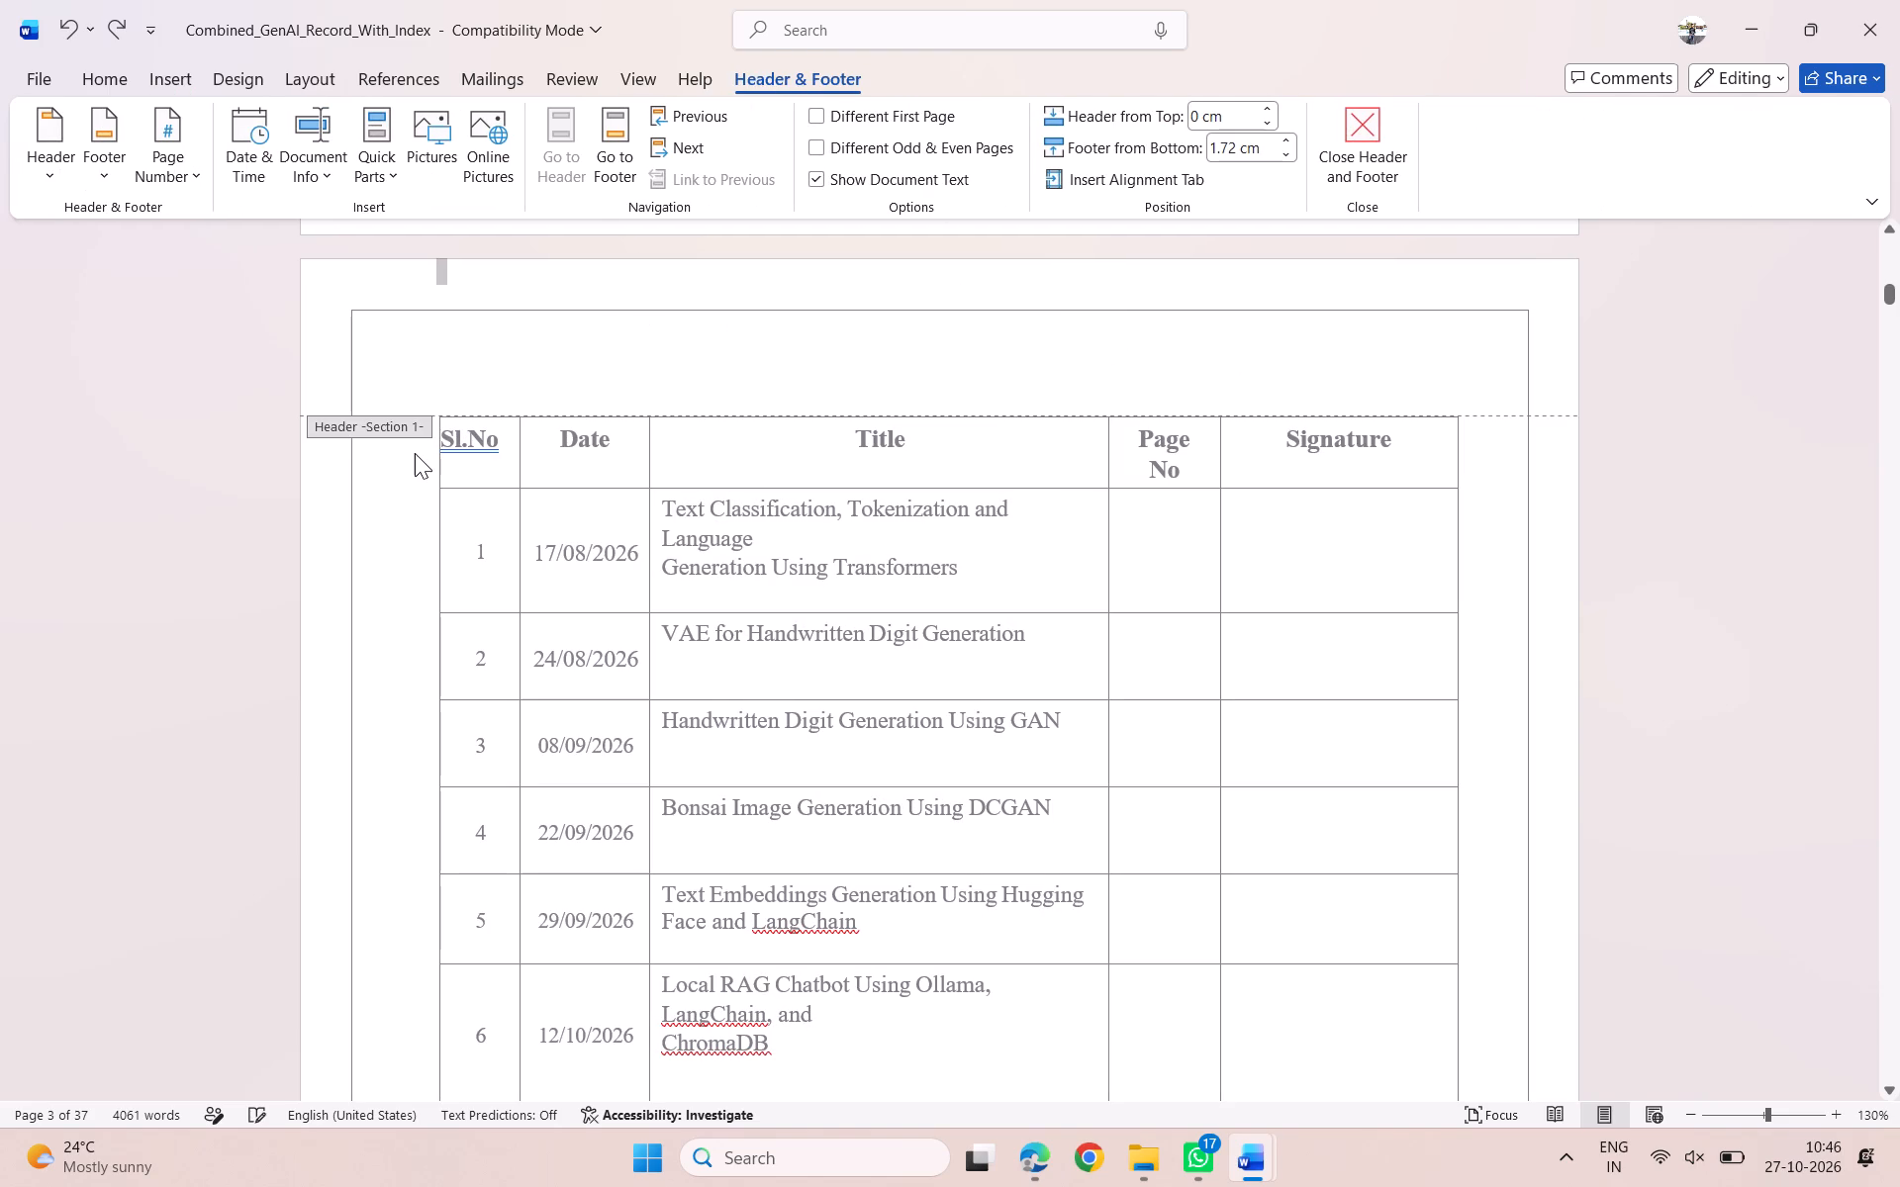
left_click(408, 481)
double_click(441, 463)
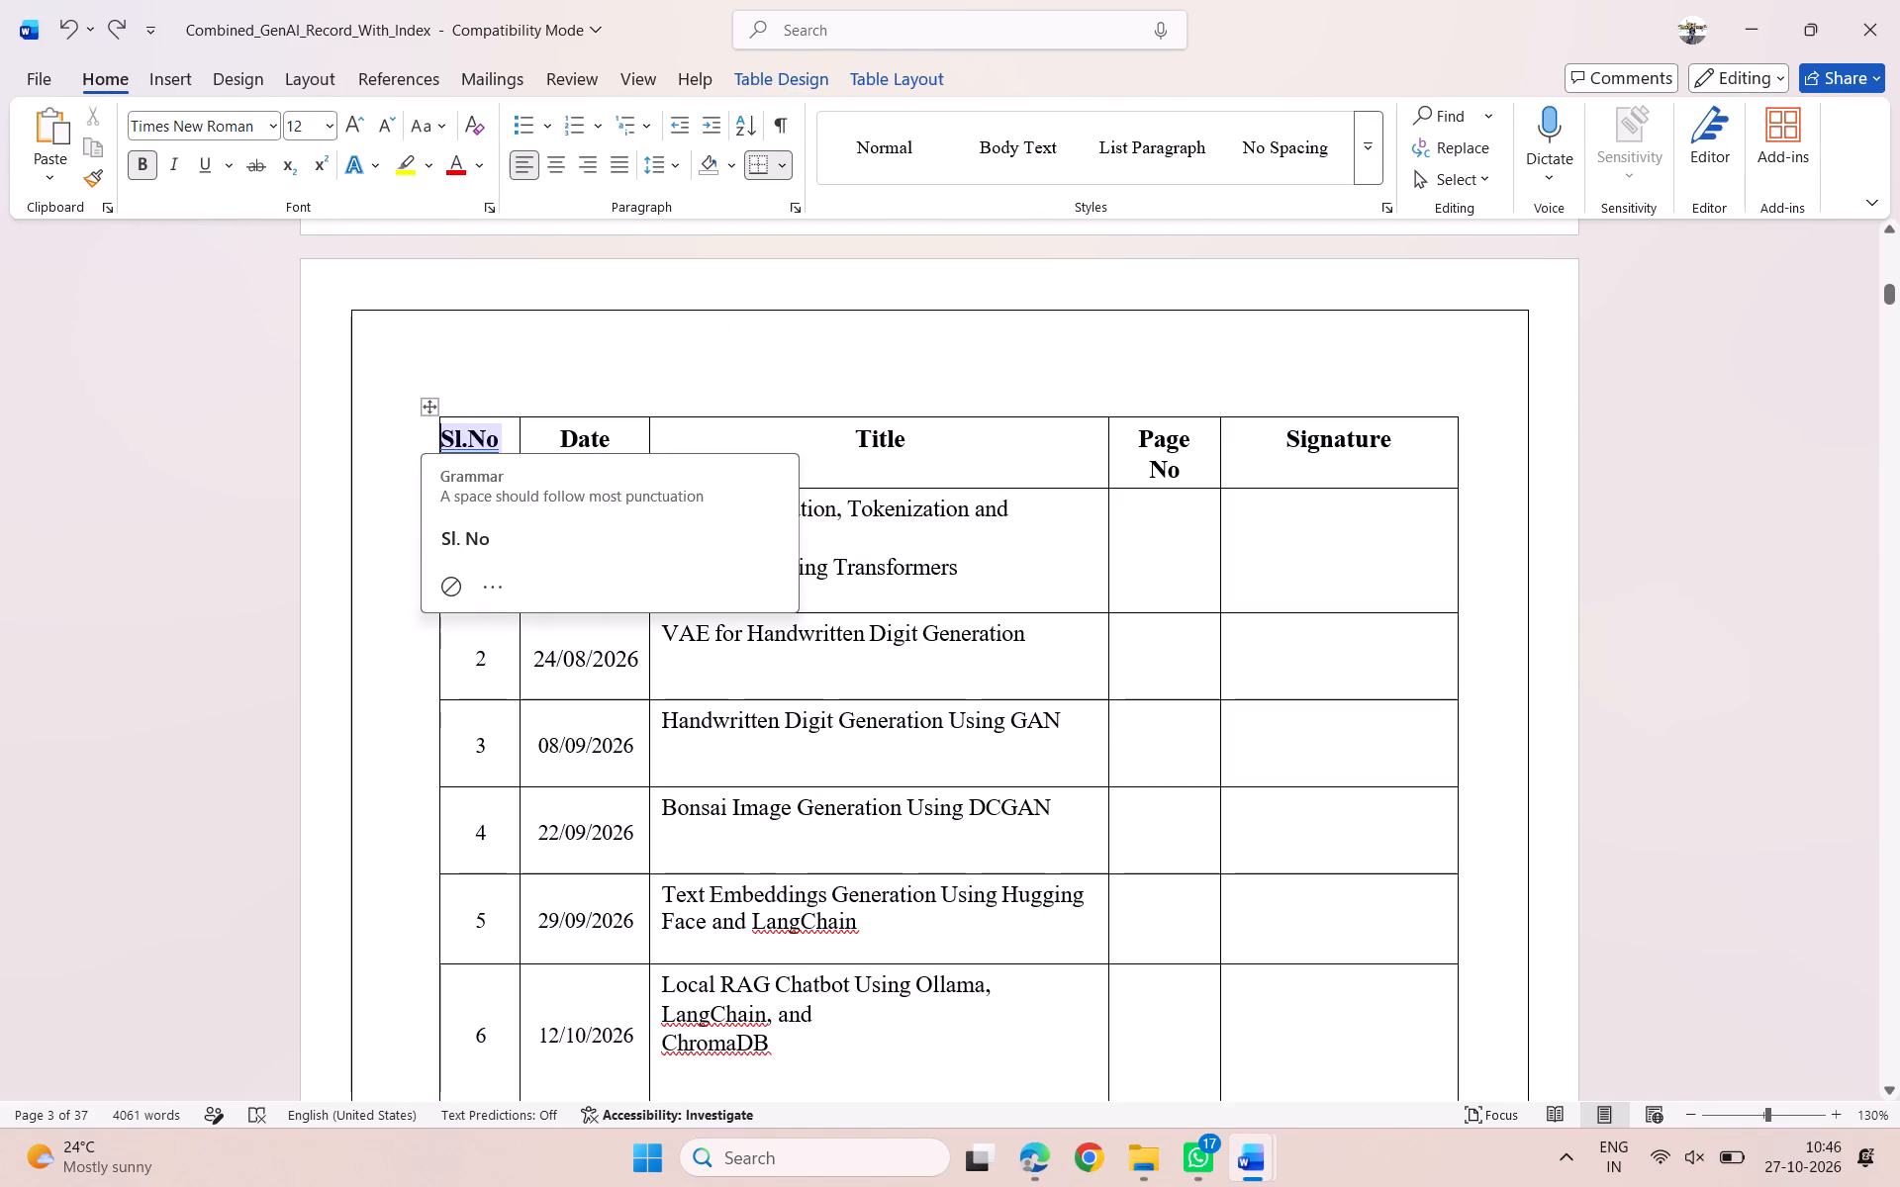
left_click_drag(435, 404, 427, 414)
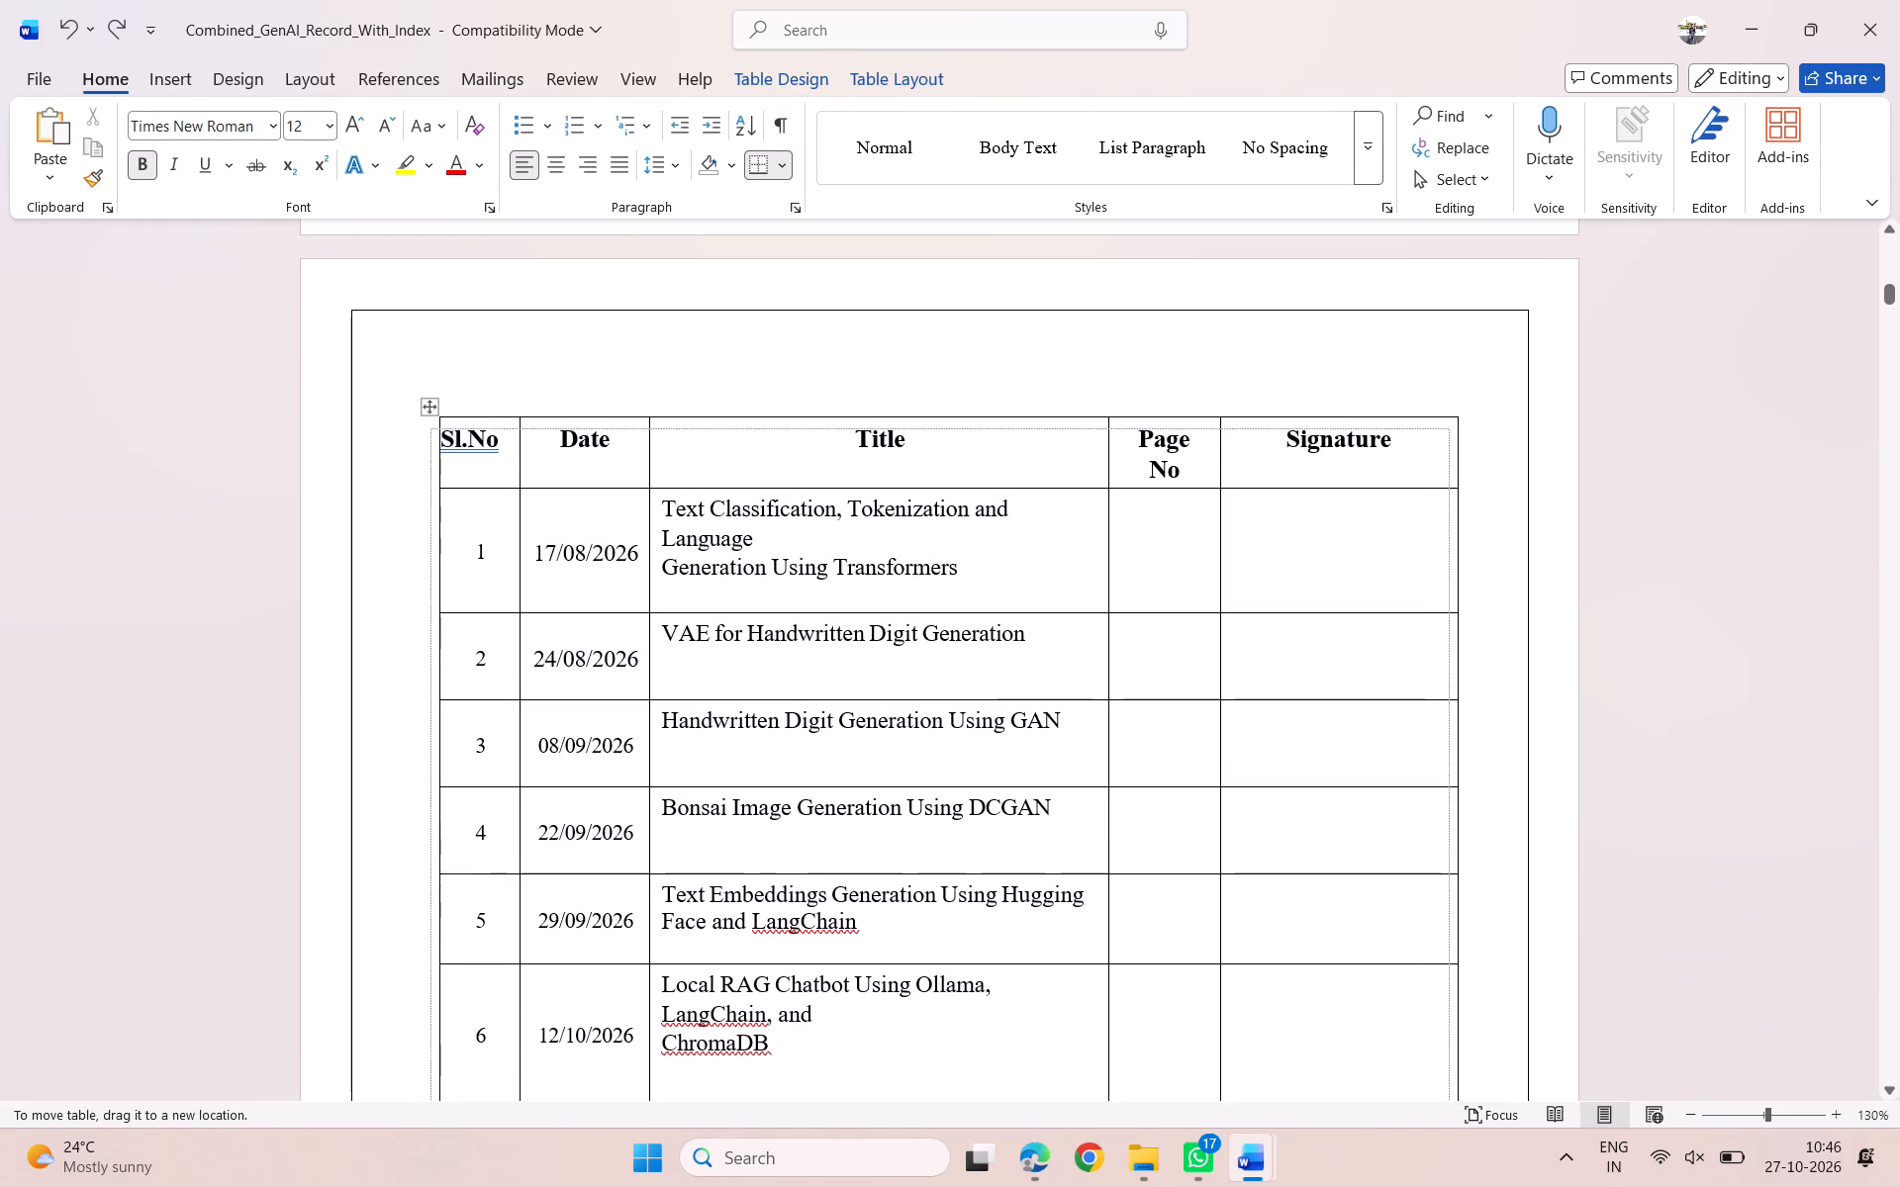
left_click_drag(427, 414, 414, 455)
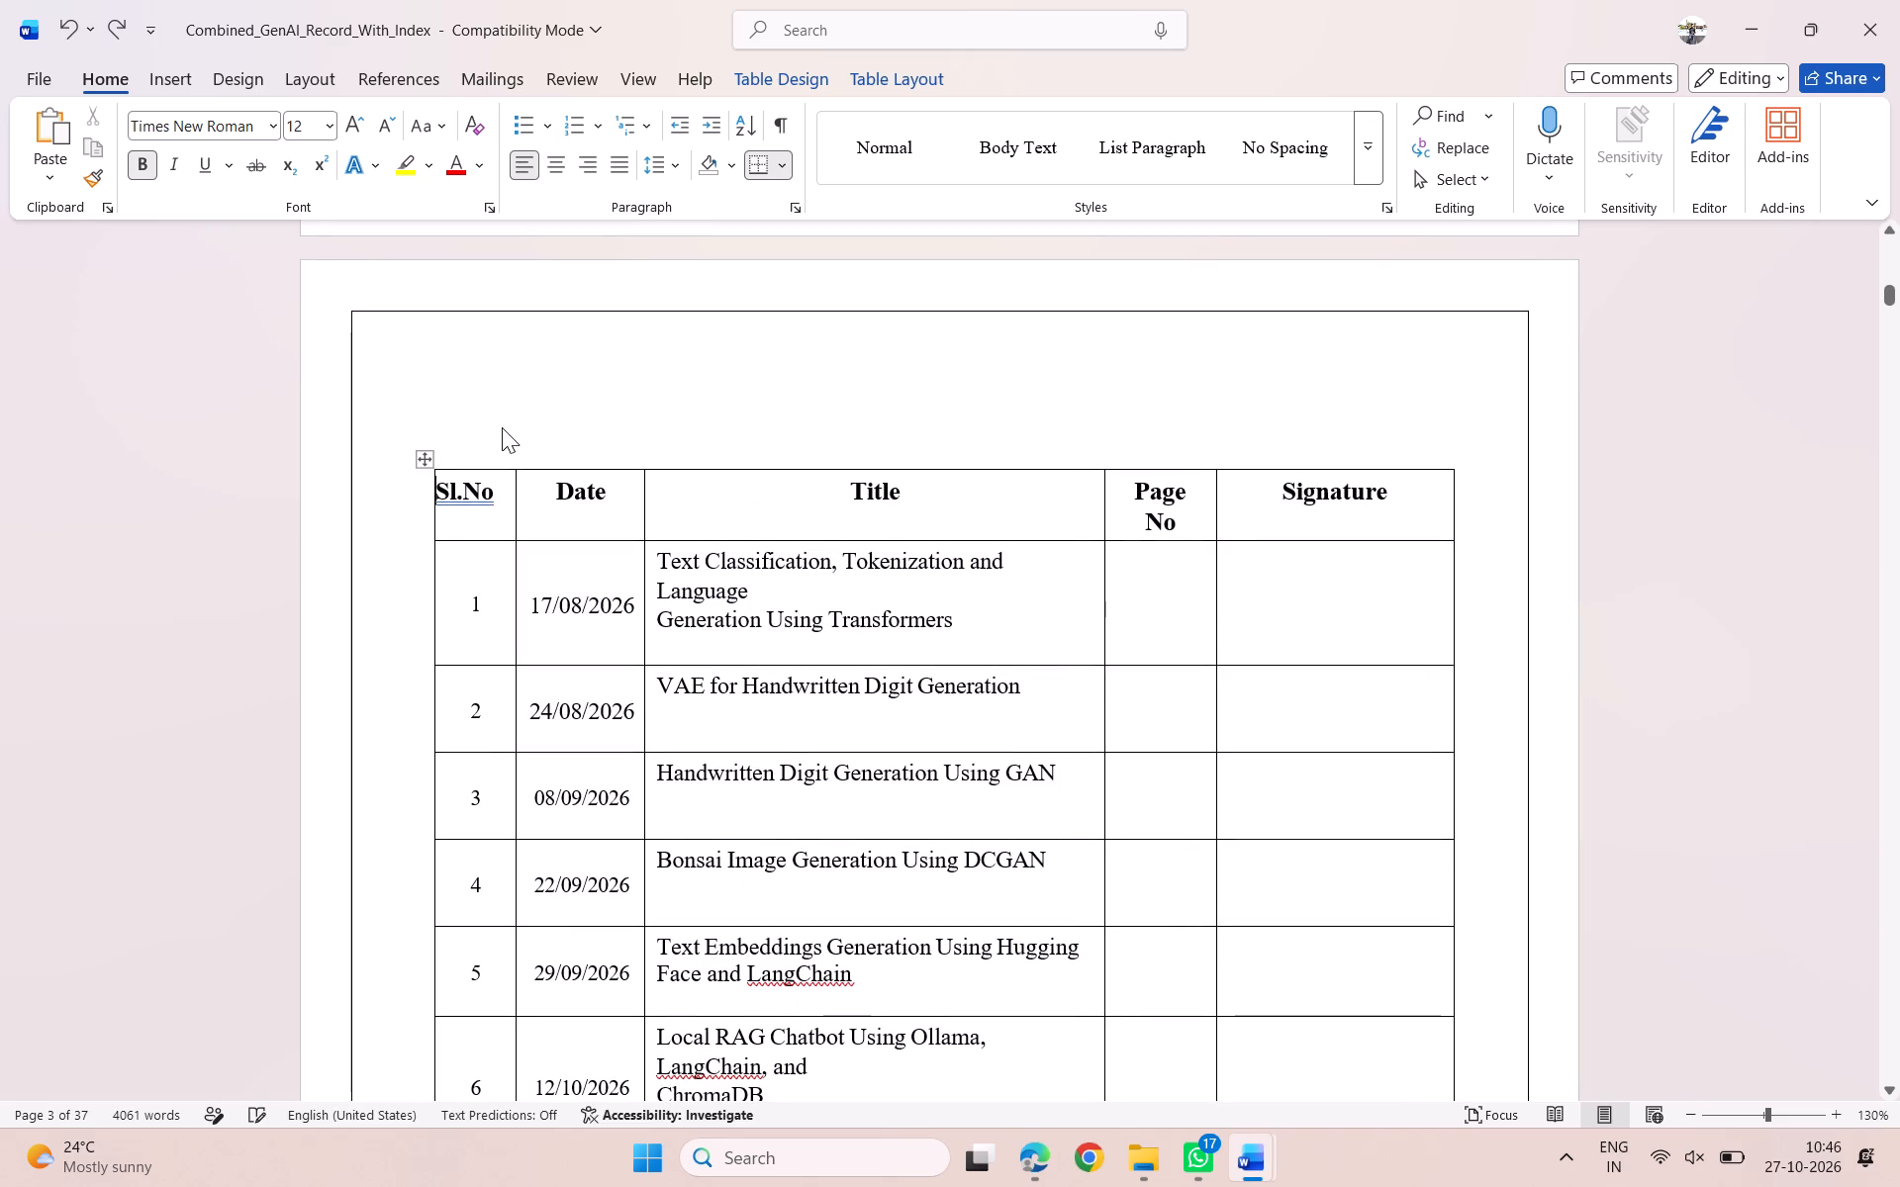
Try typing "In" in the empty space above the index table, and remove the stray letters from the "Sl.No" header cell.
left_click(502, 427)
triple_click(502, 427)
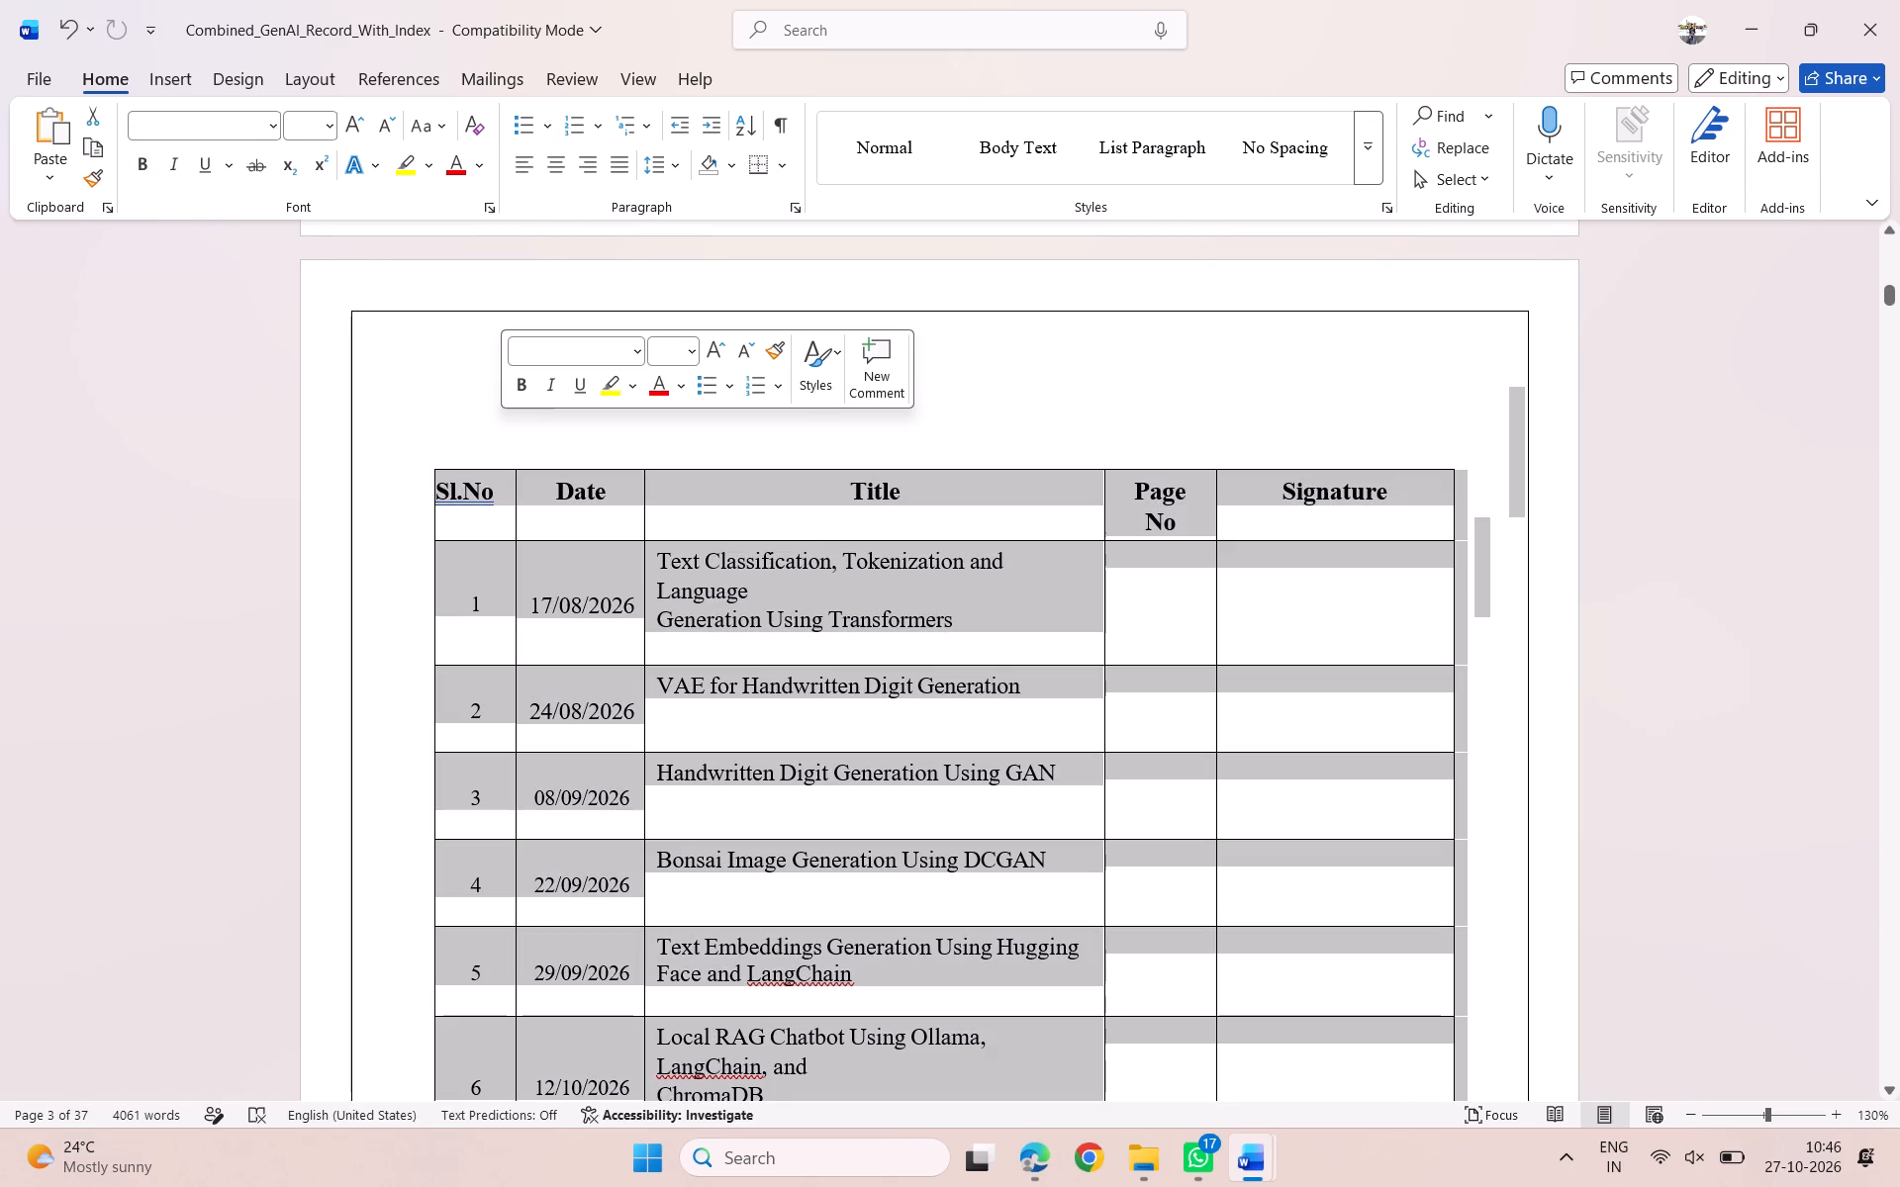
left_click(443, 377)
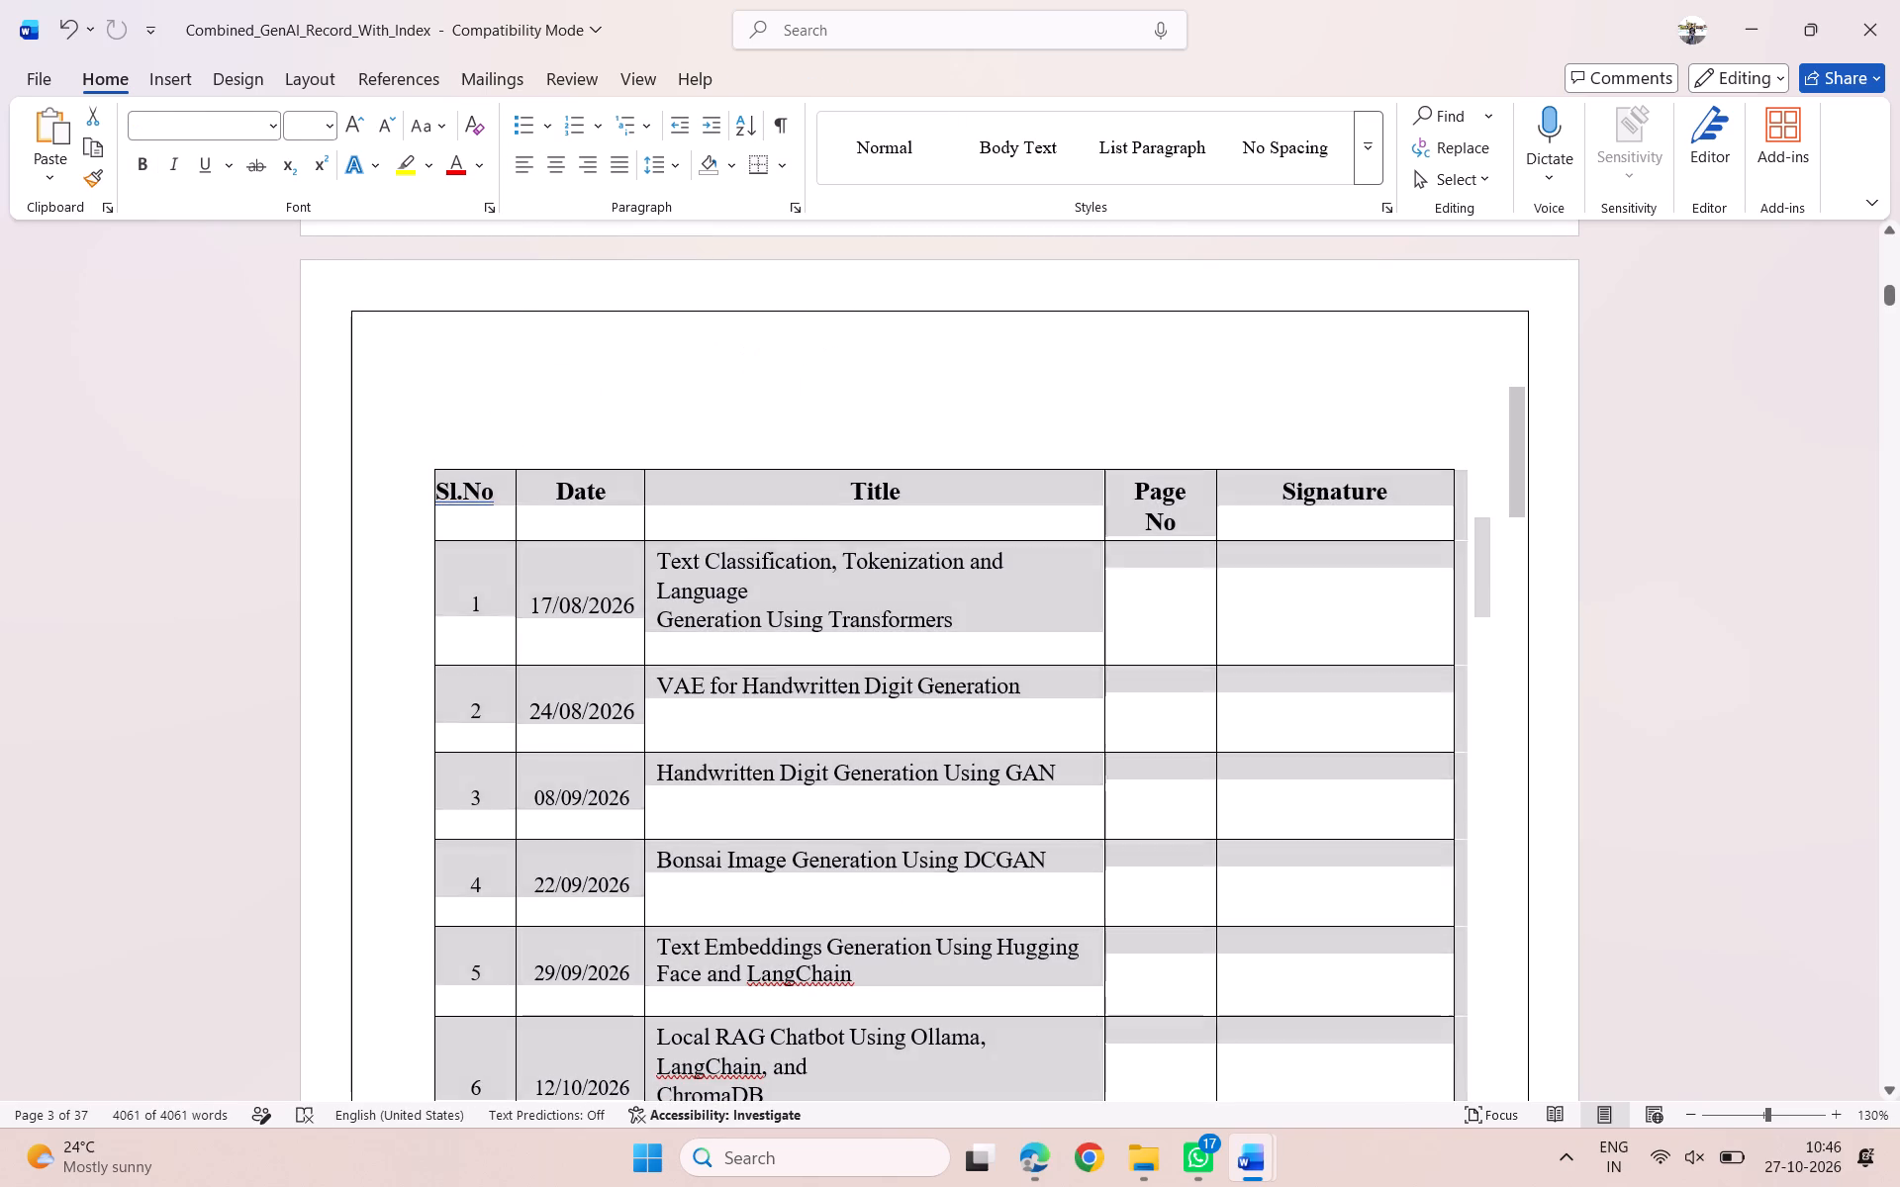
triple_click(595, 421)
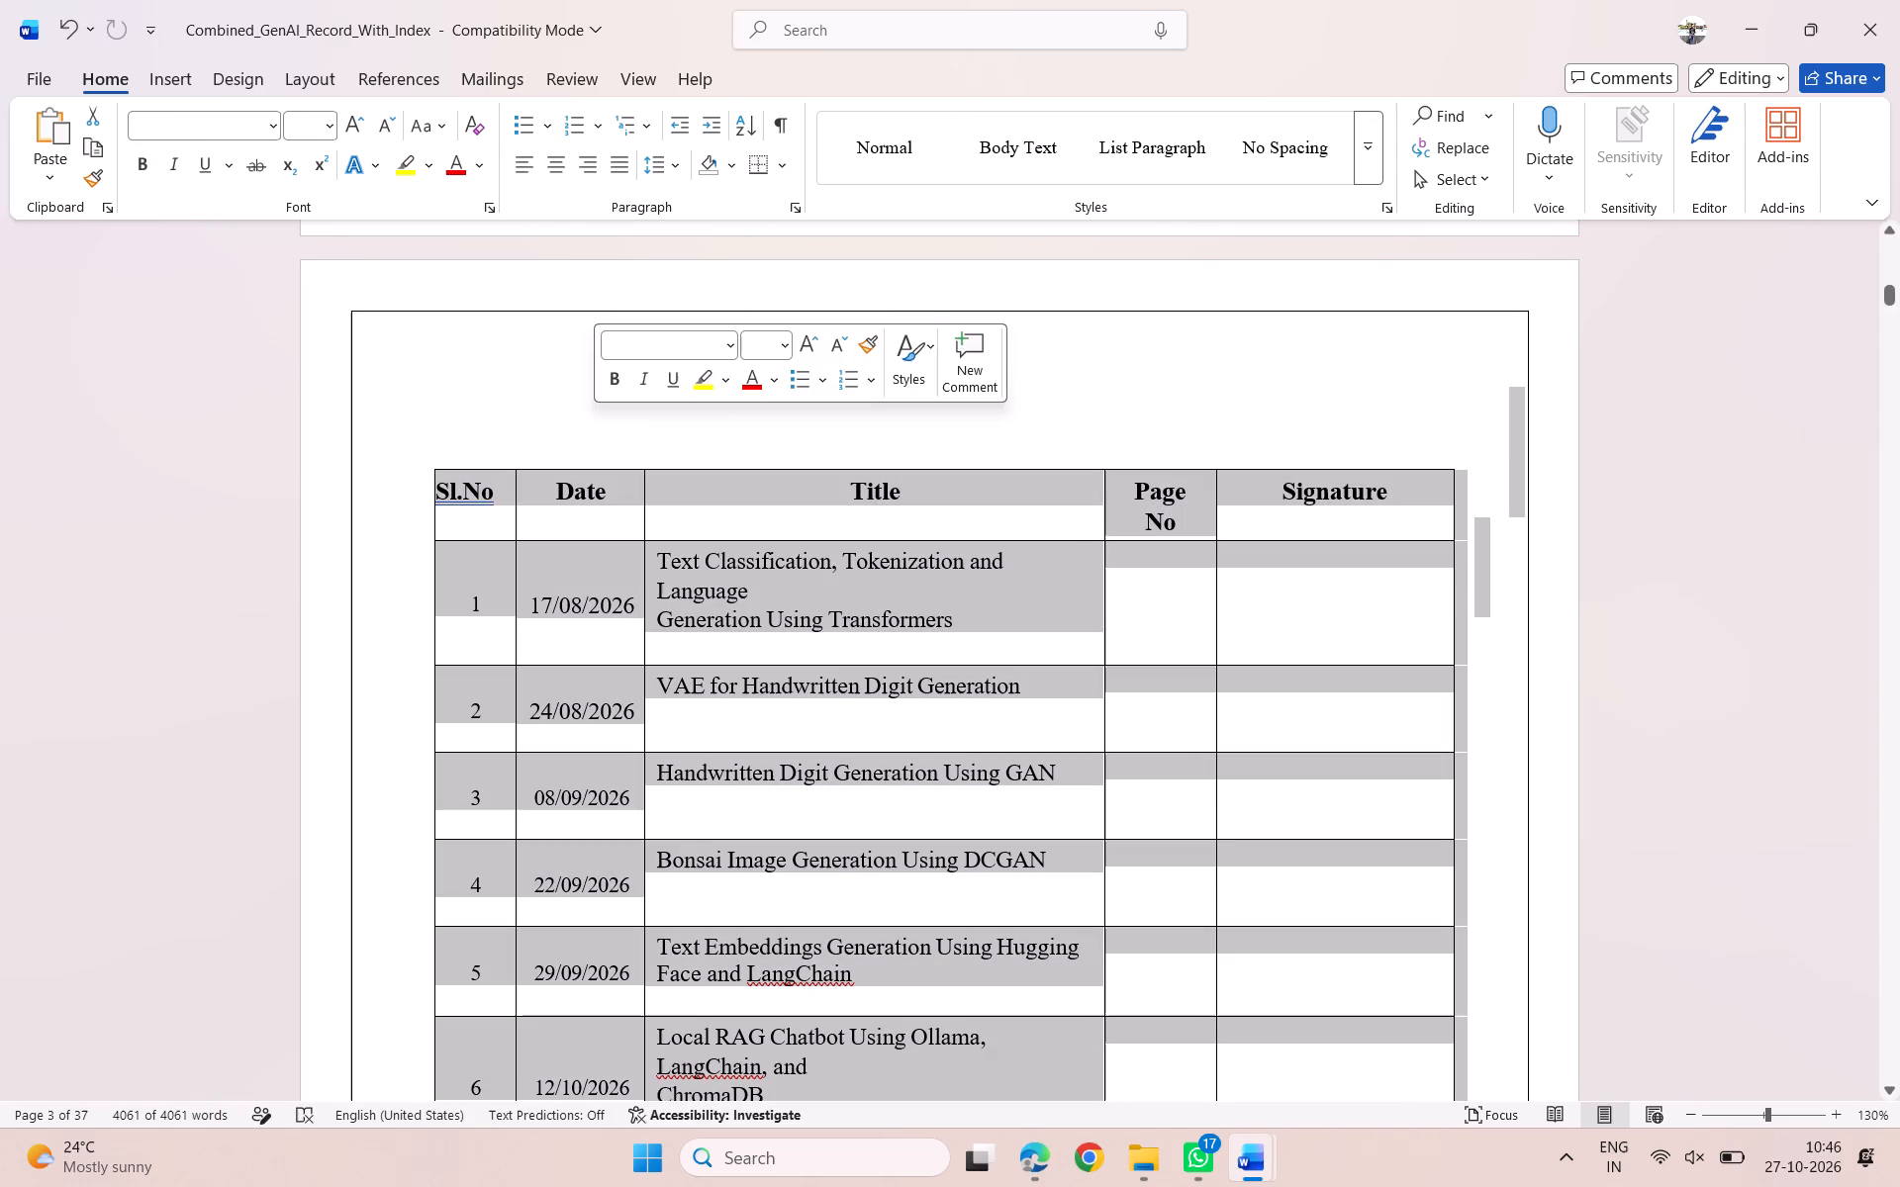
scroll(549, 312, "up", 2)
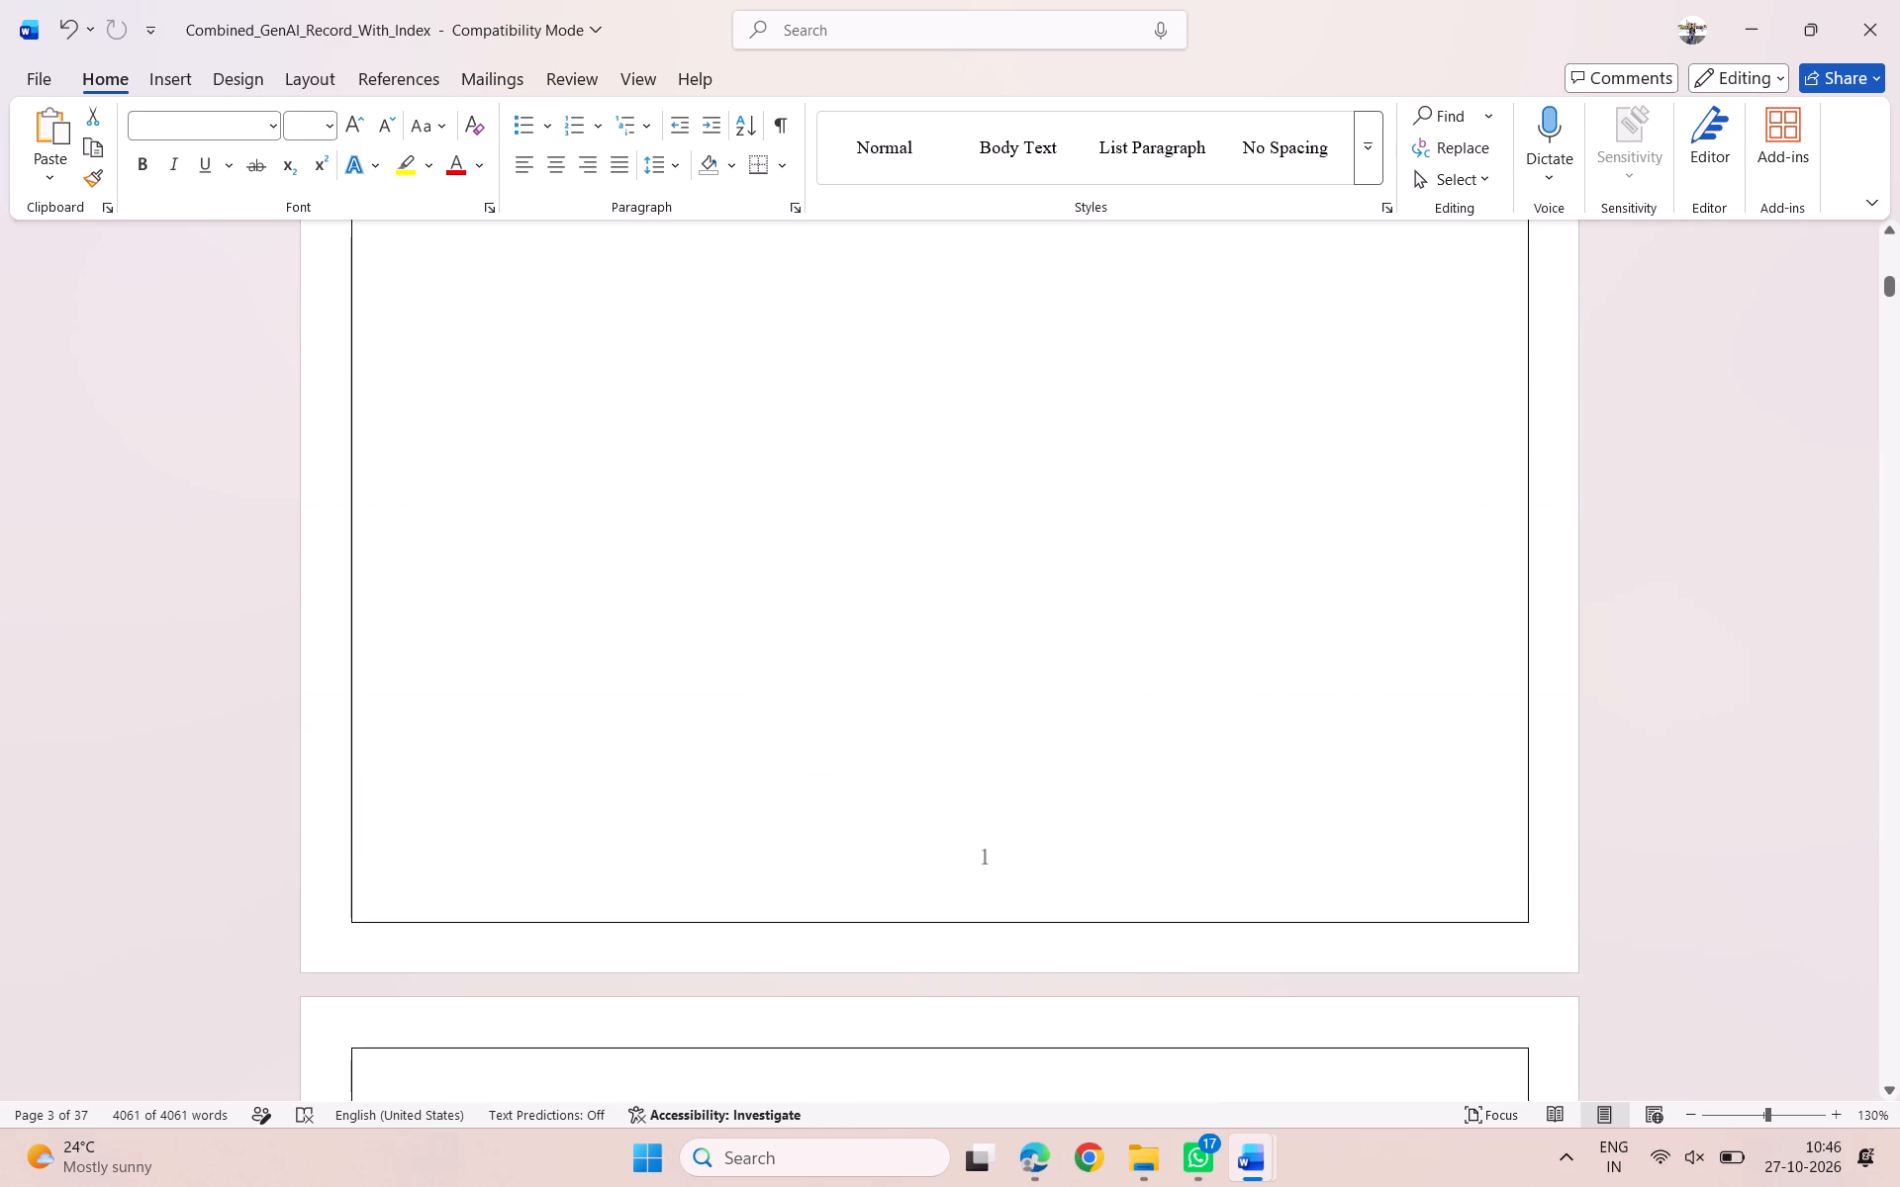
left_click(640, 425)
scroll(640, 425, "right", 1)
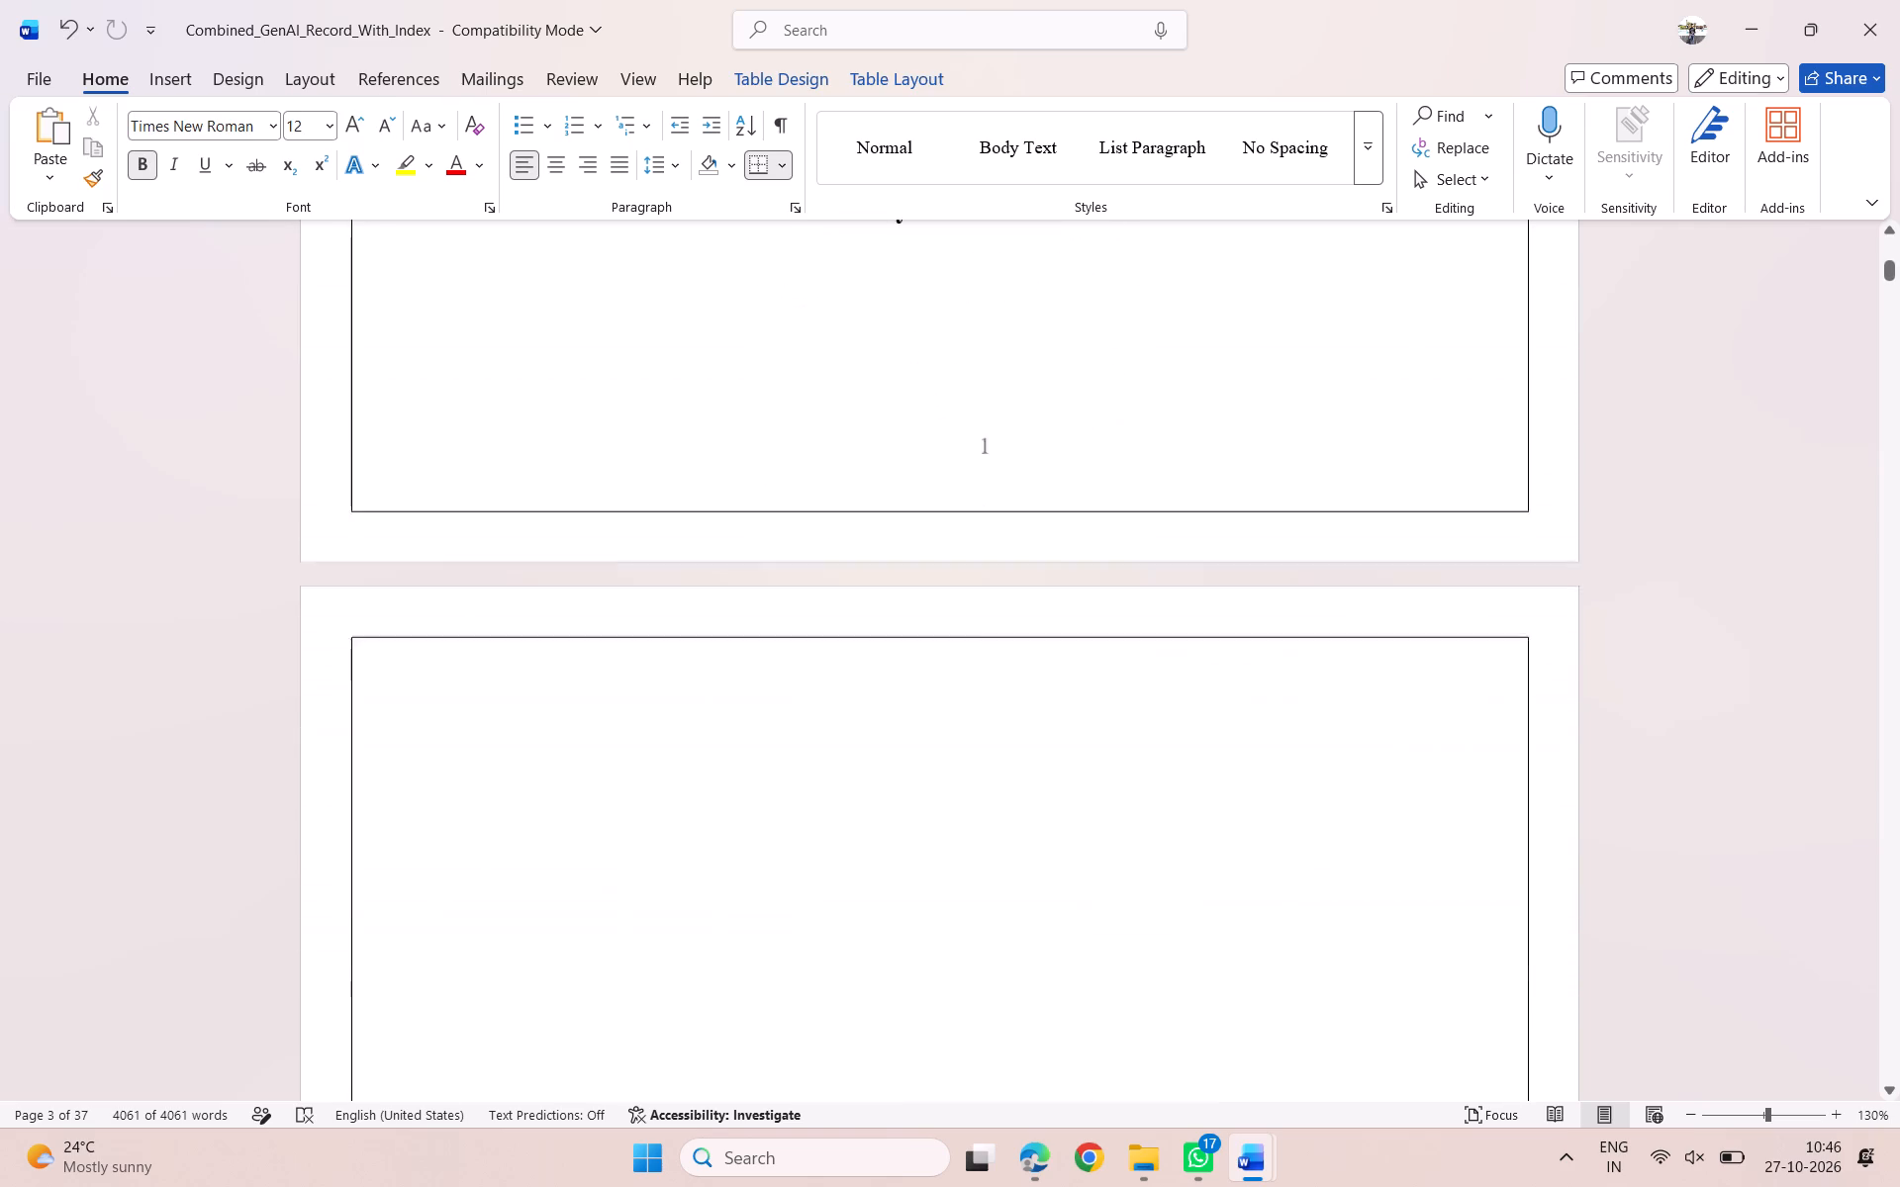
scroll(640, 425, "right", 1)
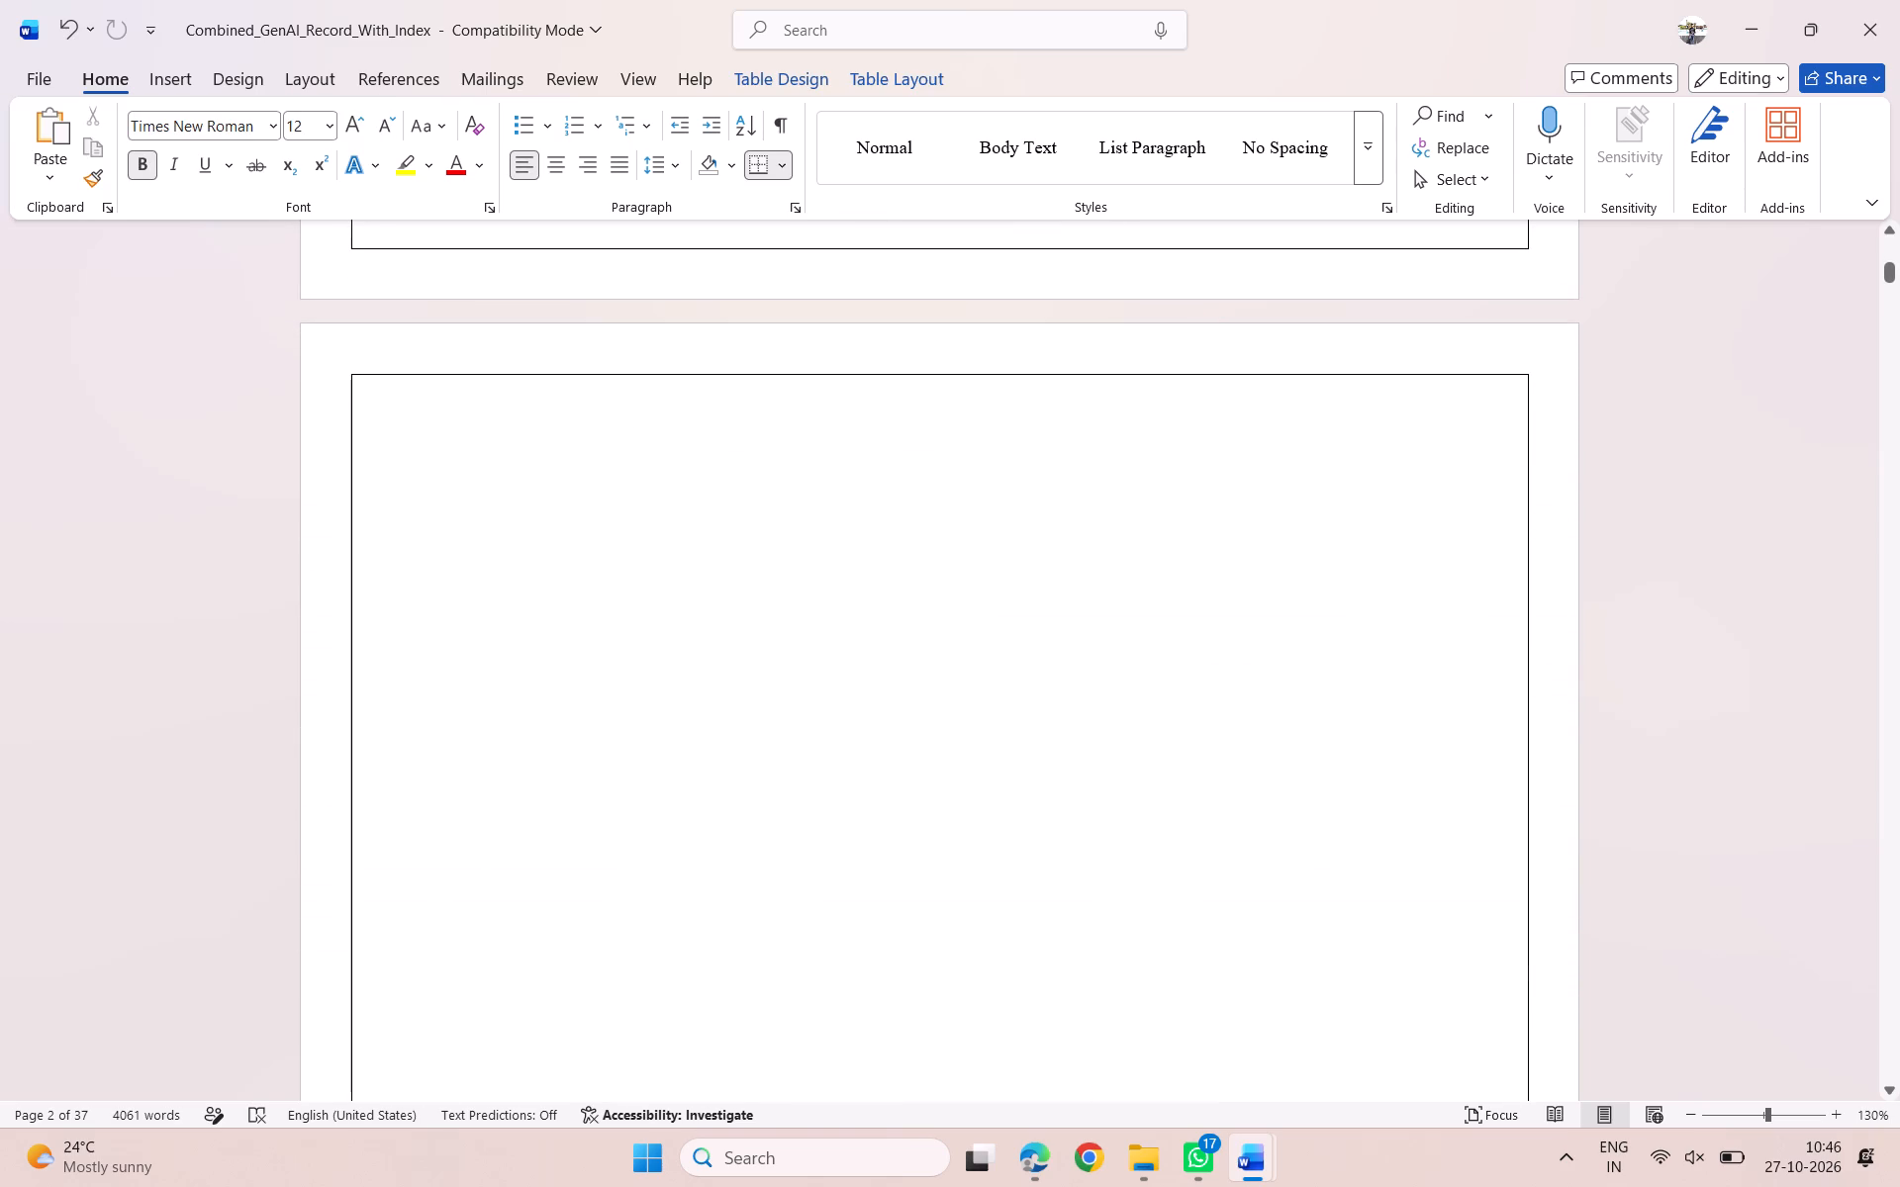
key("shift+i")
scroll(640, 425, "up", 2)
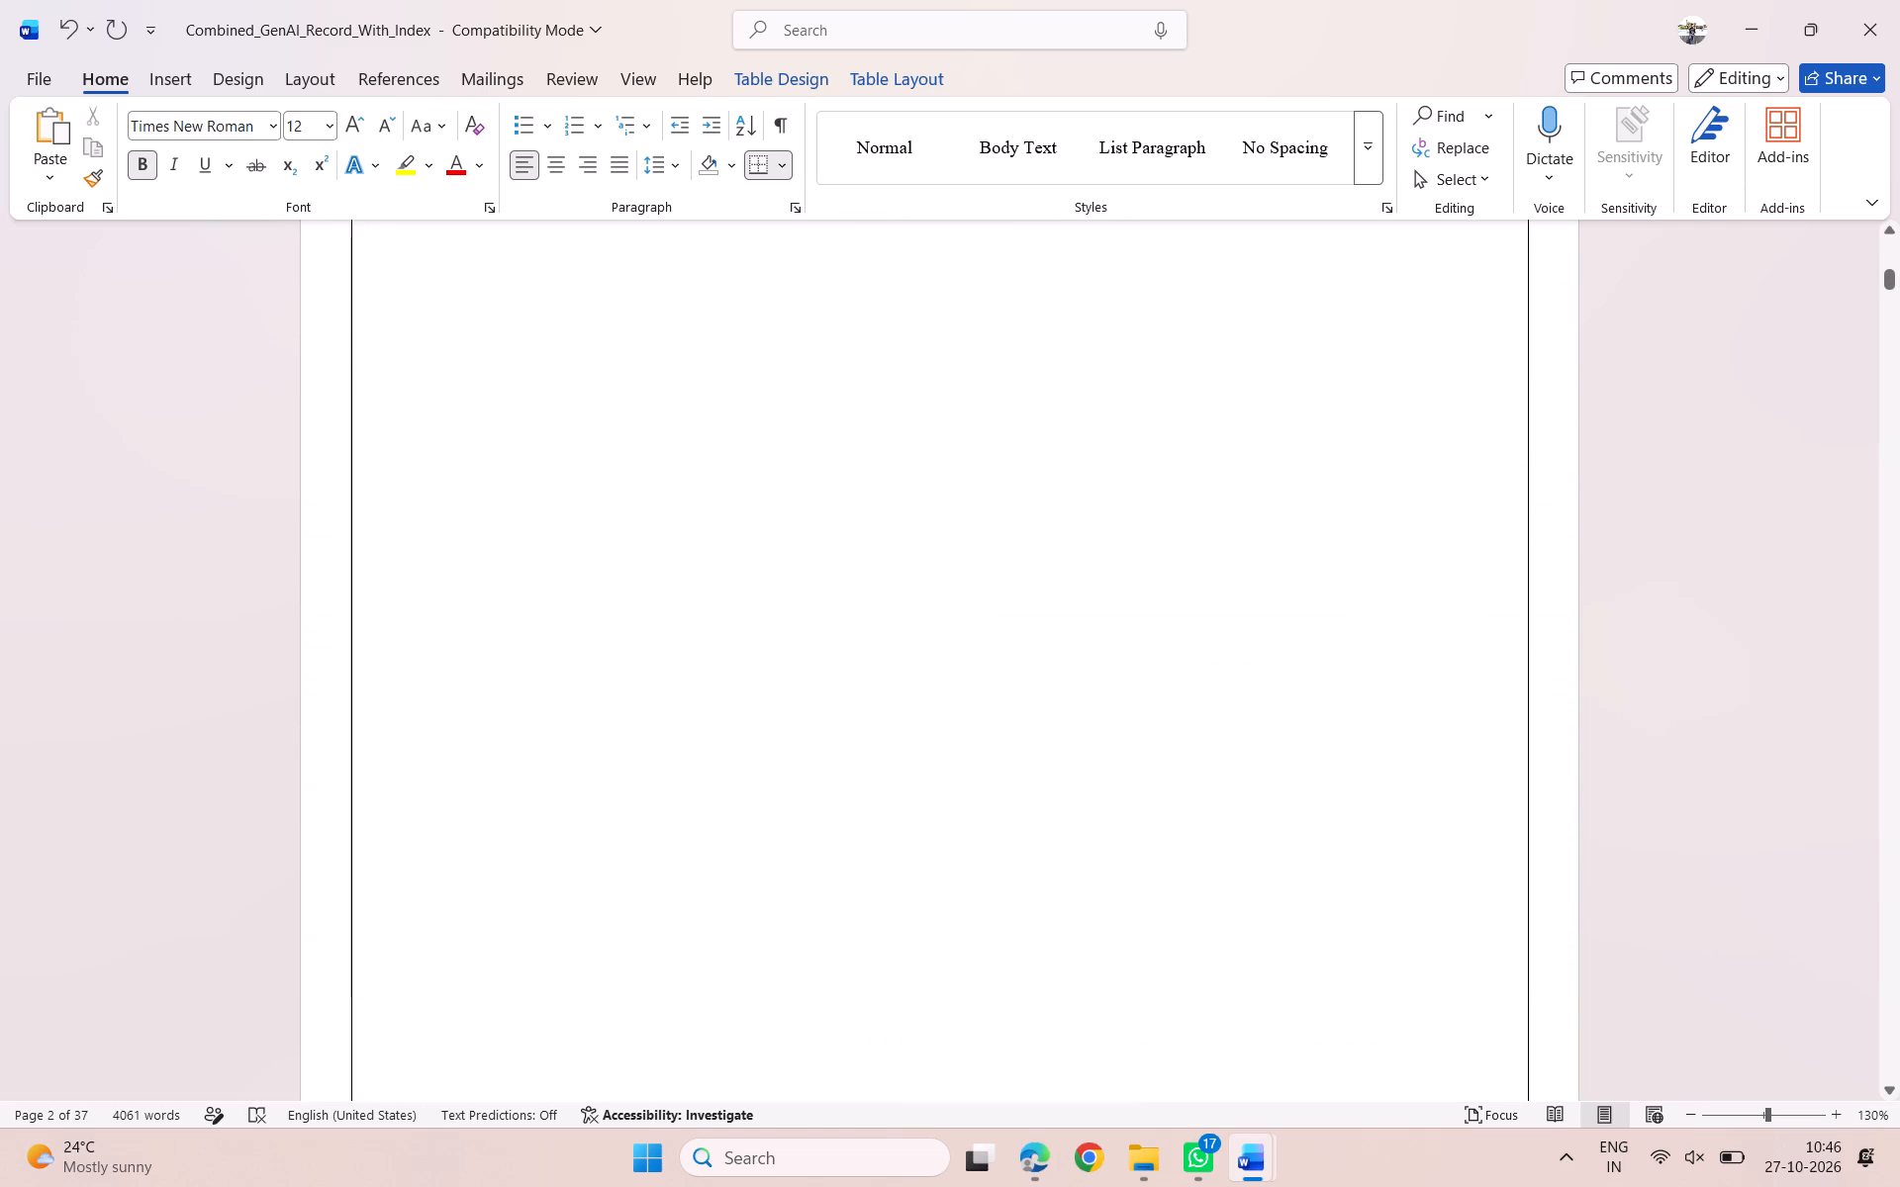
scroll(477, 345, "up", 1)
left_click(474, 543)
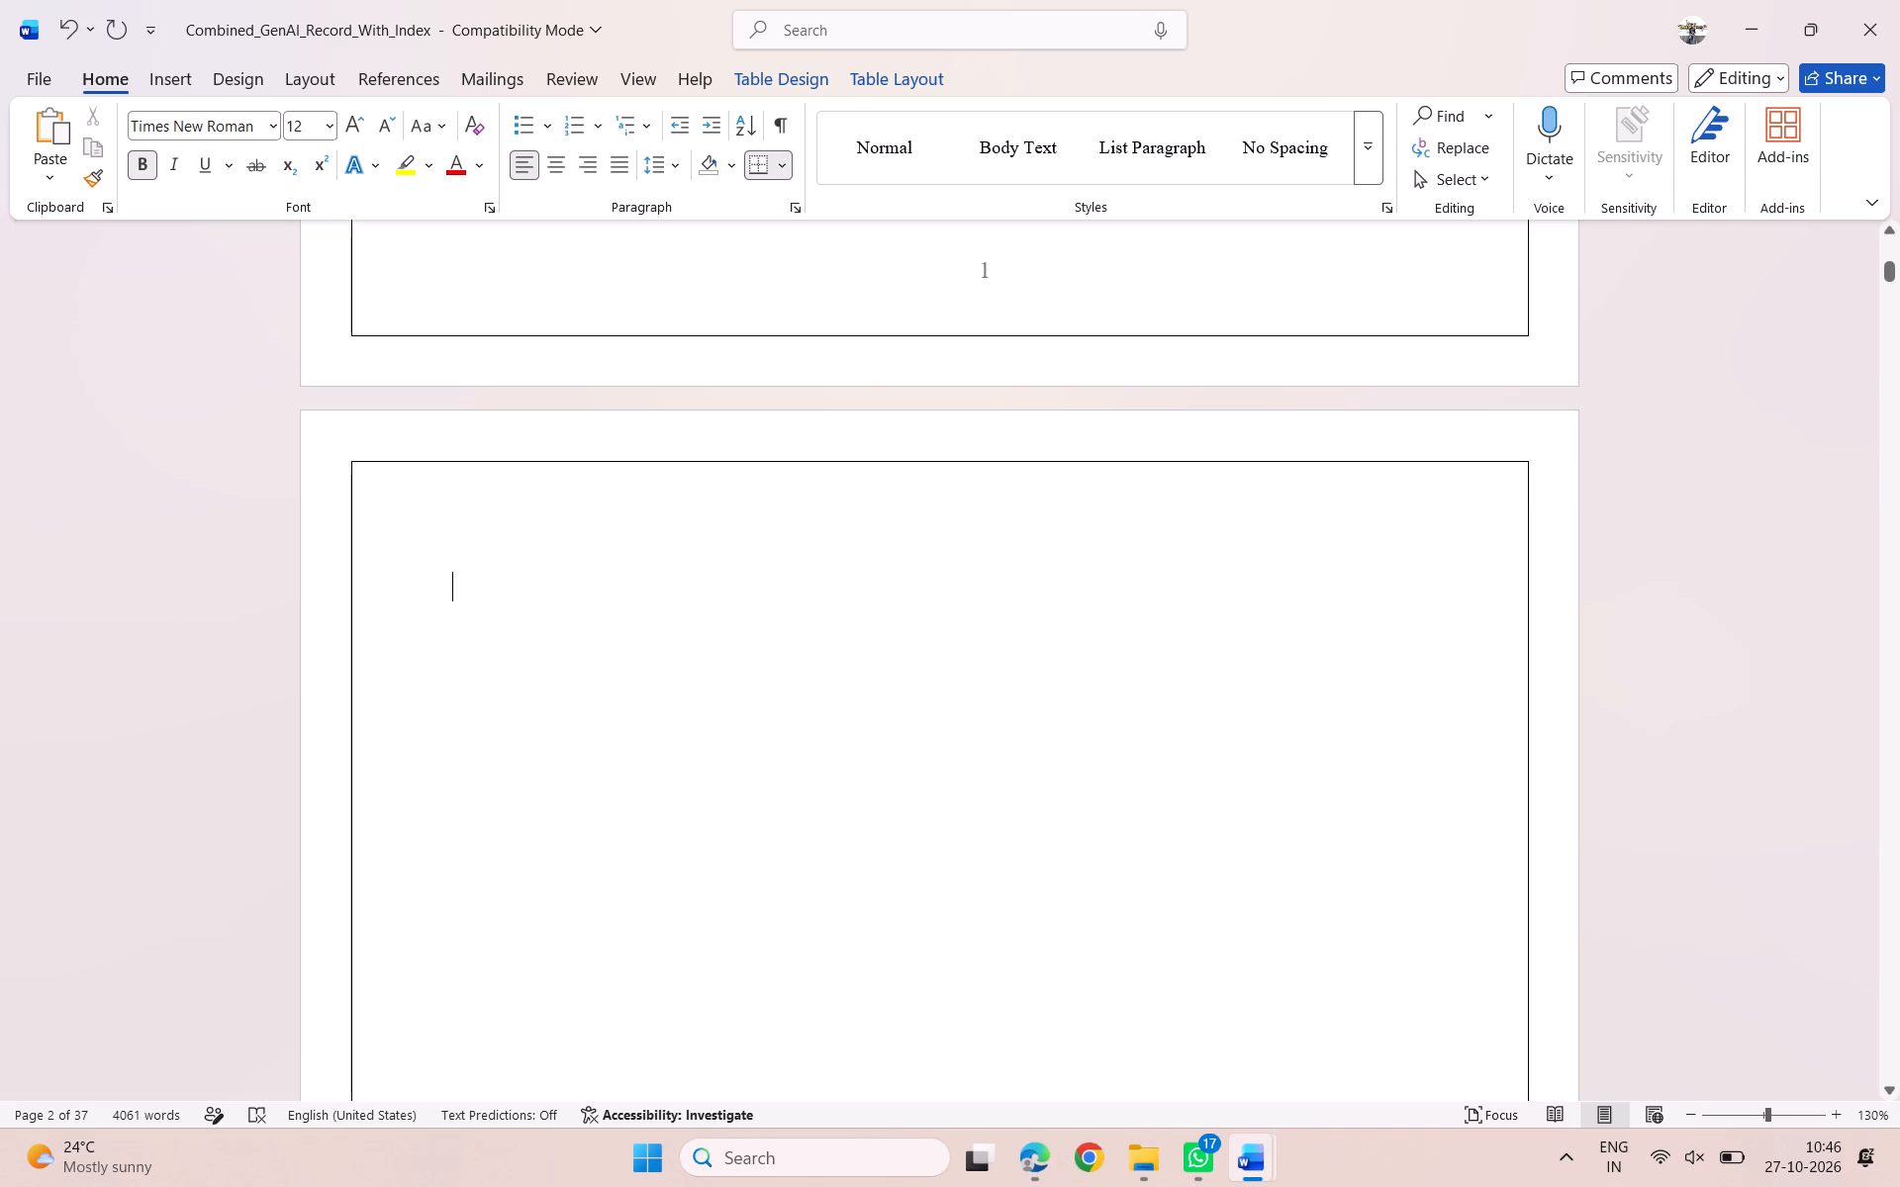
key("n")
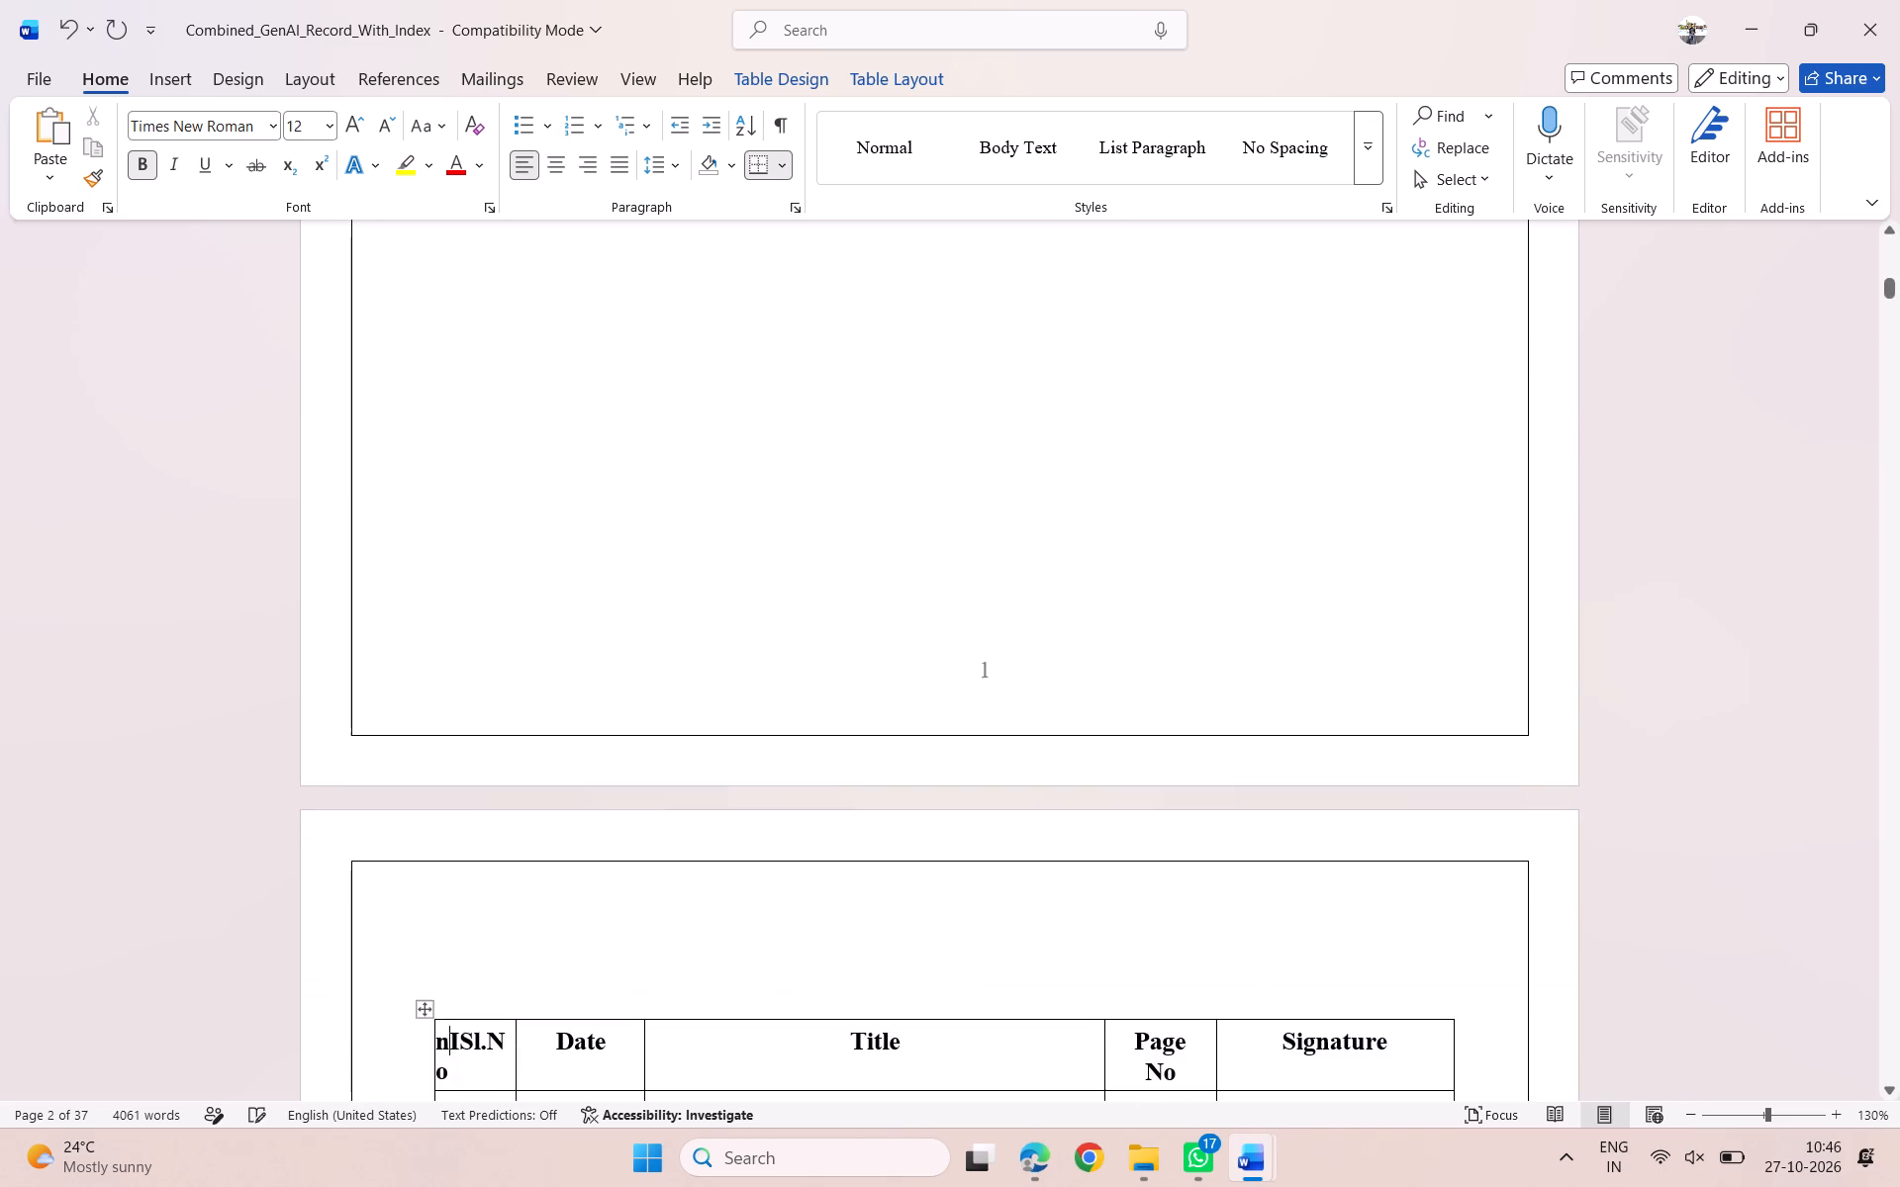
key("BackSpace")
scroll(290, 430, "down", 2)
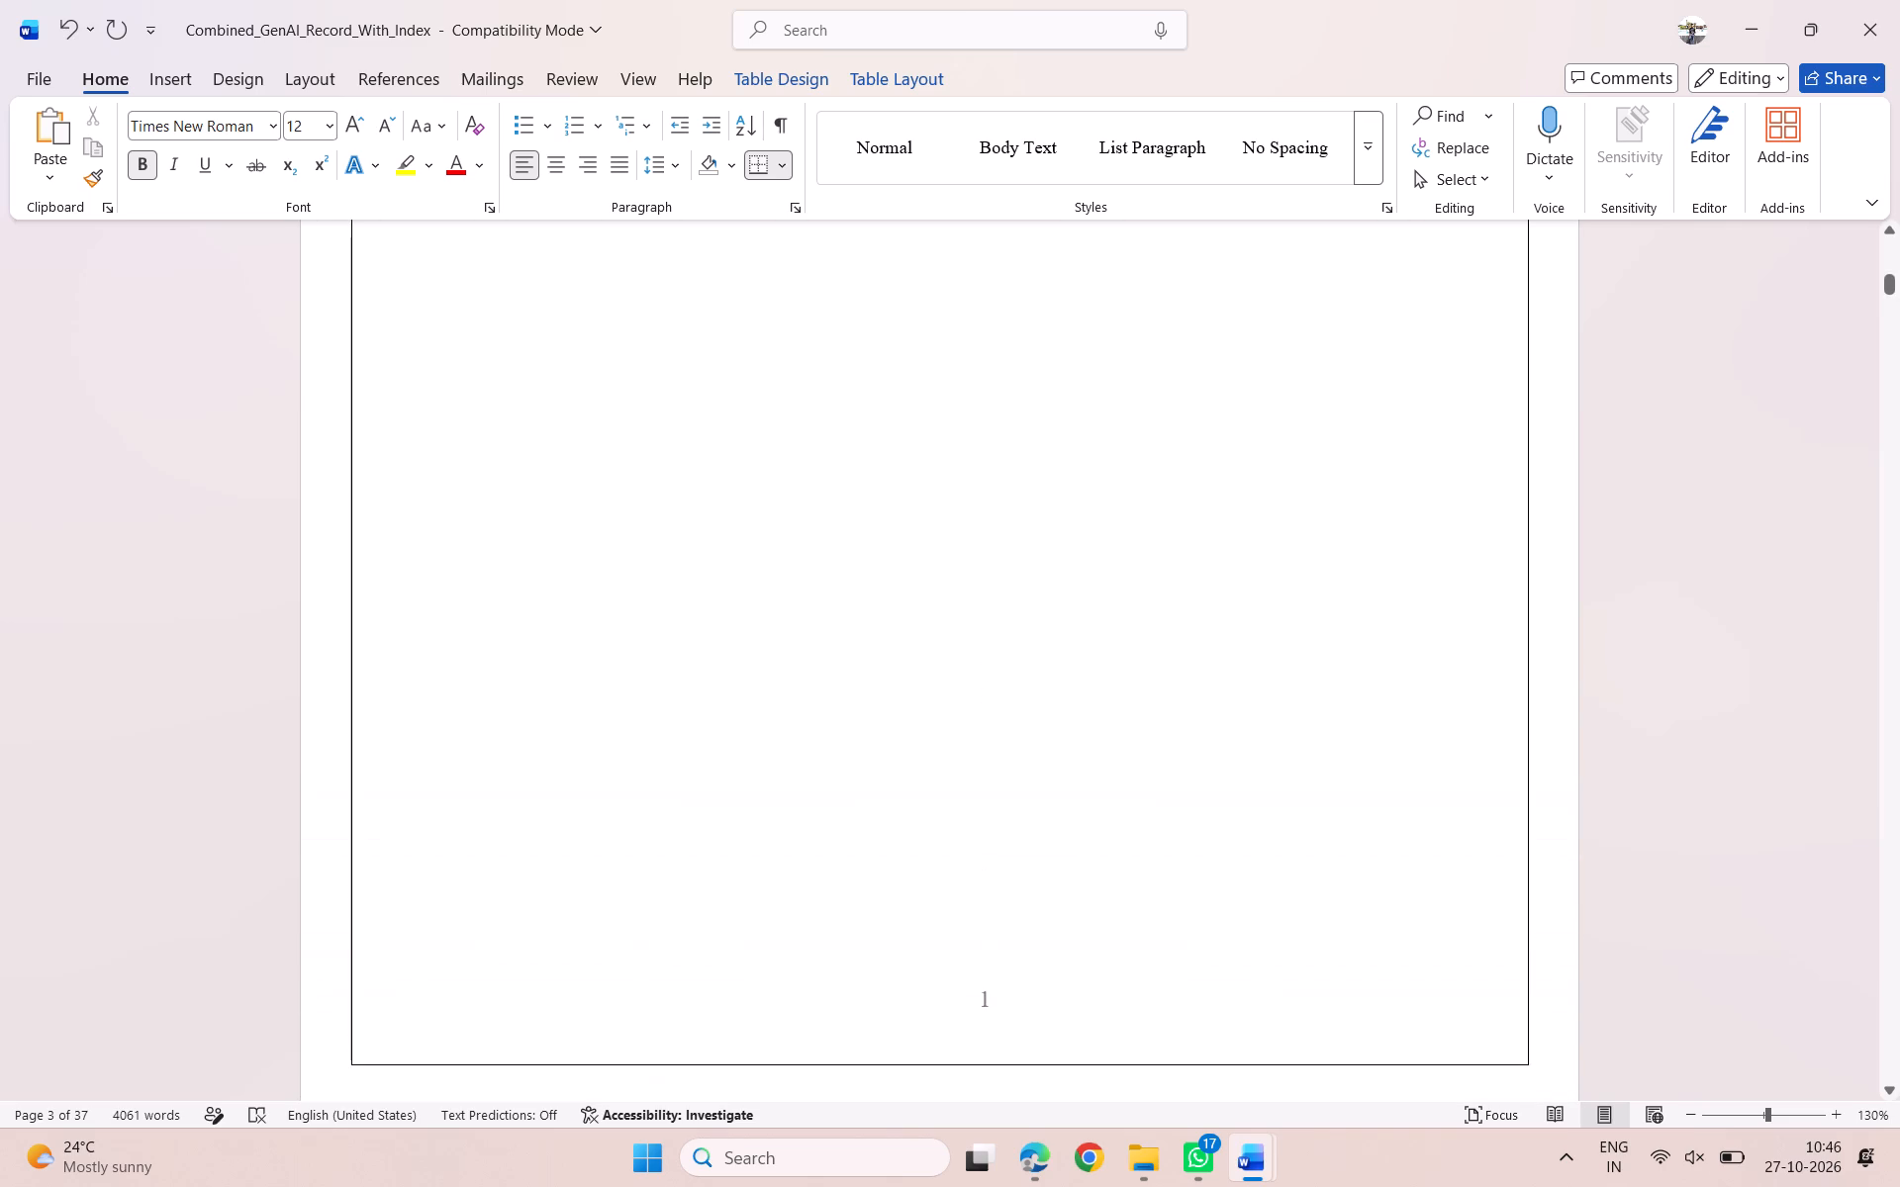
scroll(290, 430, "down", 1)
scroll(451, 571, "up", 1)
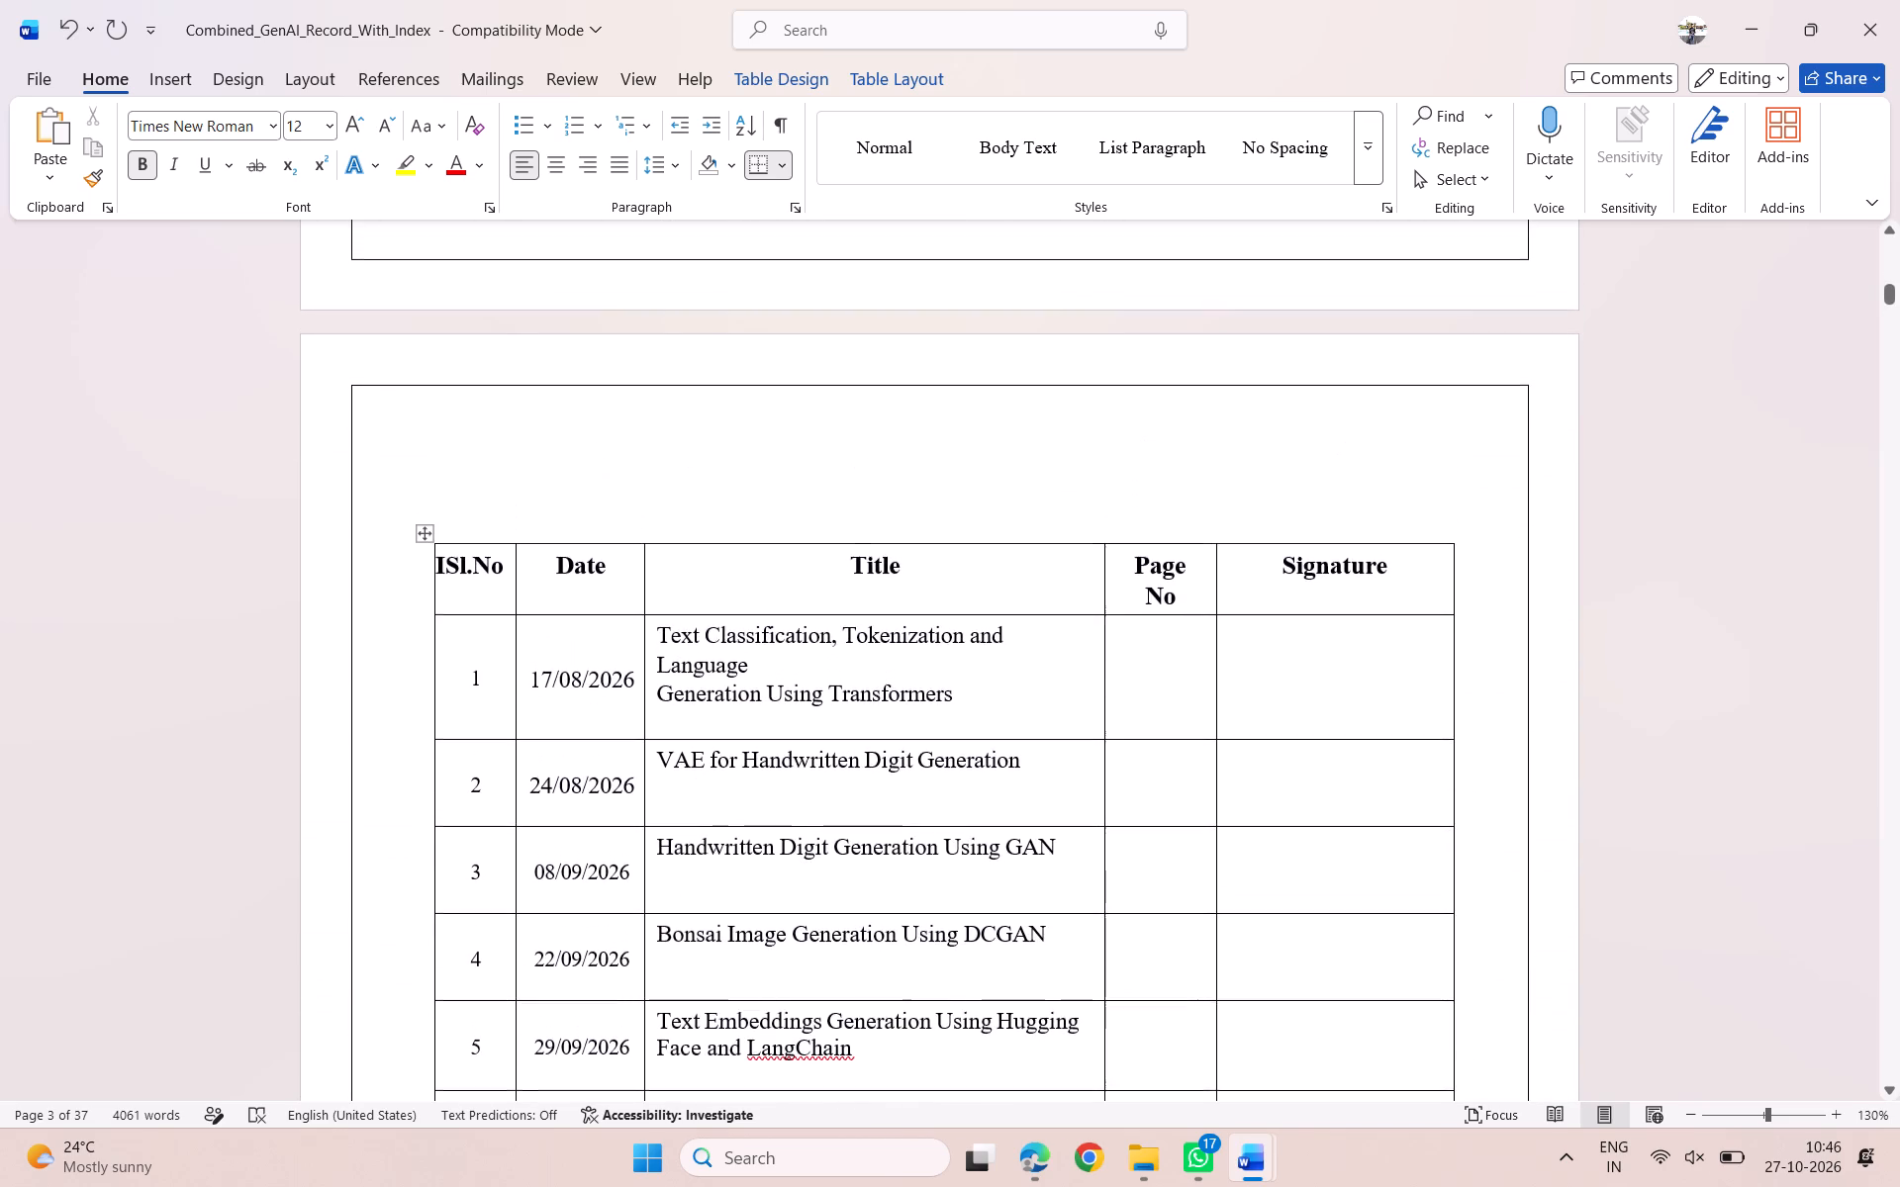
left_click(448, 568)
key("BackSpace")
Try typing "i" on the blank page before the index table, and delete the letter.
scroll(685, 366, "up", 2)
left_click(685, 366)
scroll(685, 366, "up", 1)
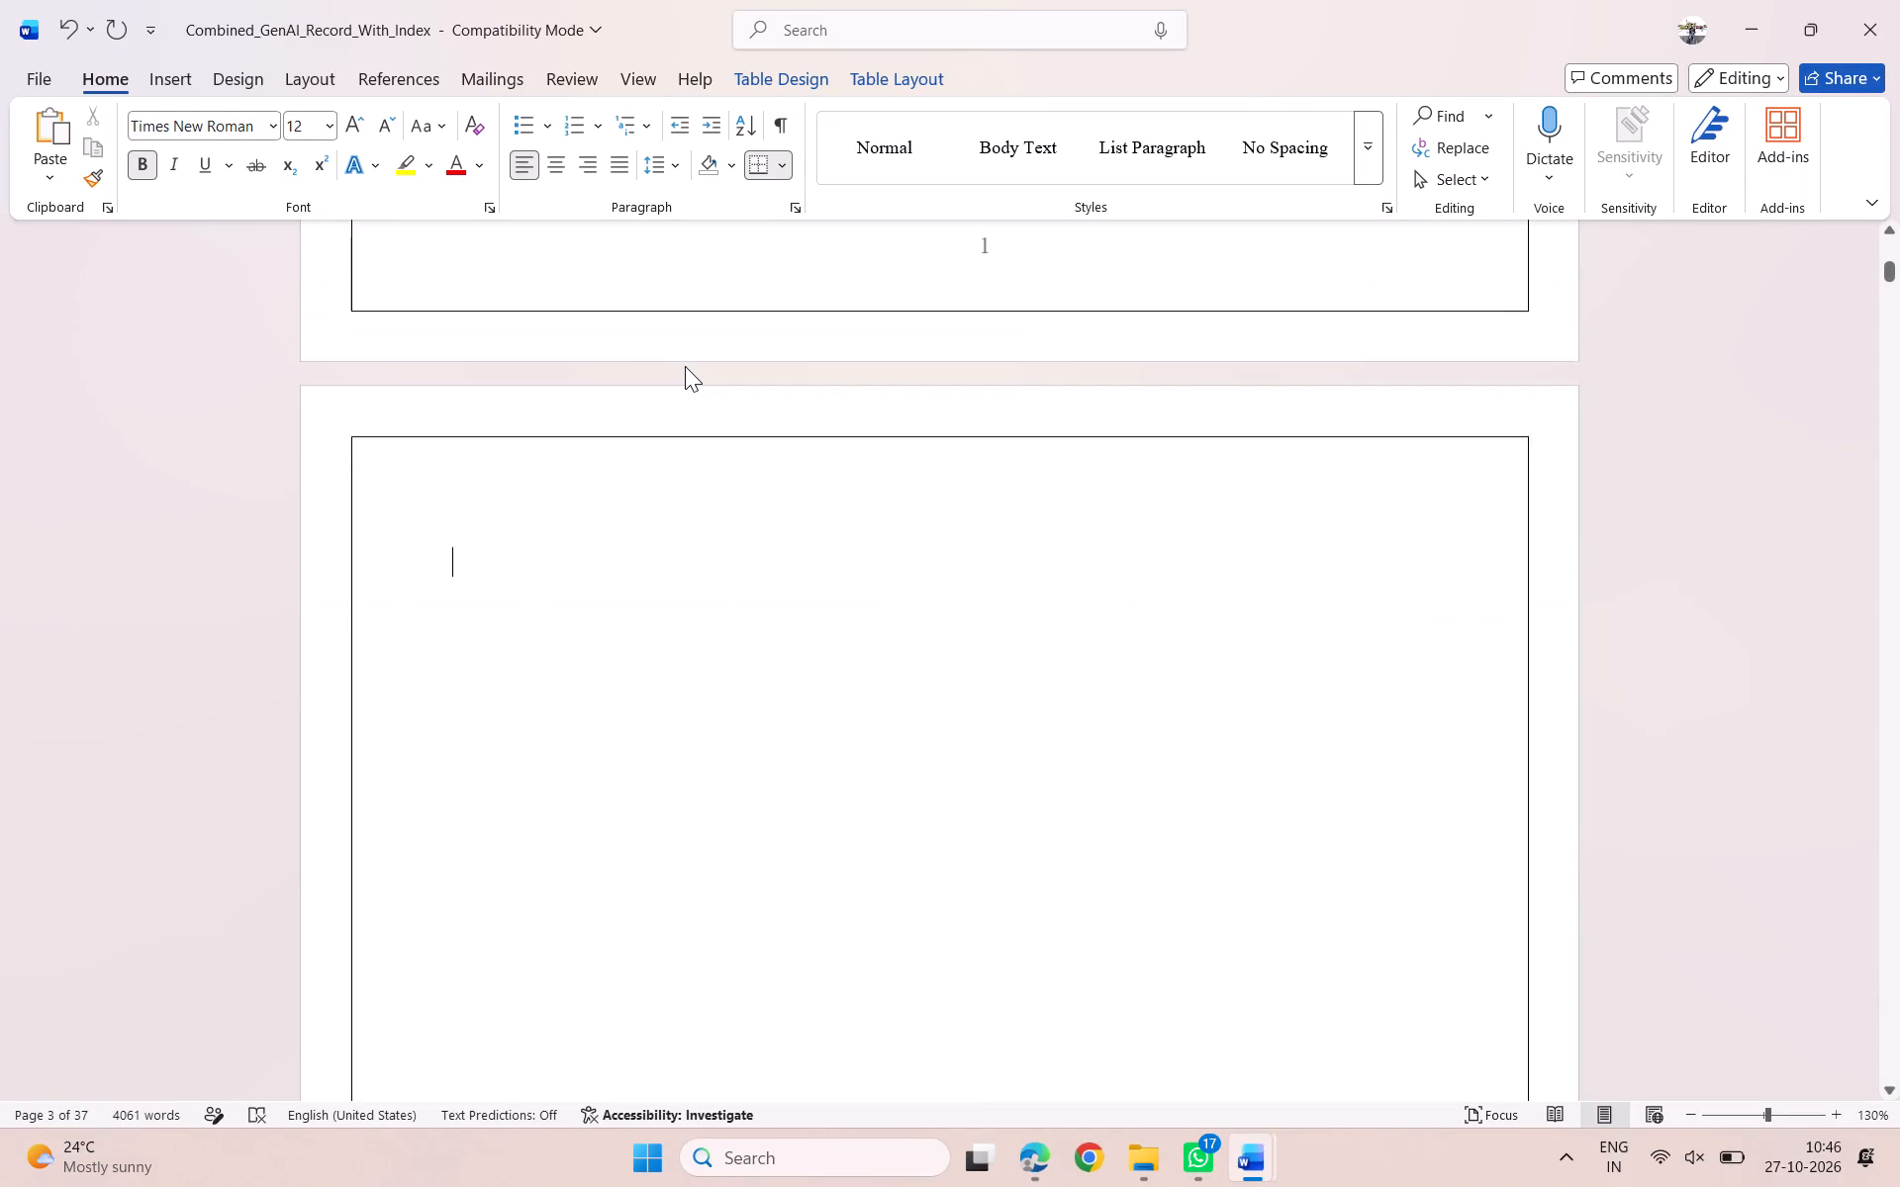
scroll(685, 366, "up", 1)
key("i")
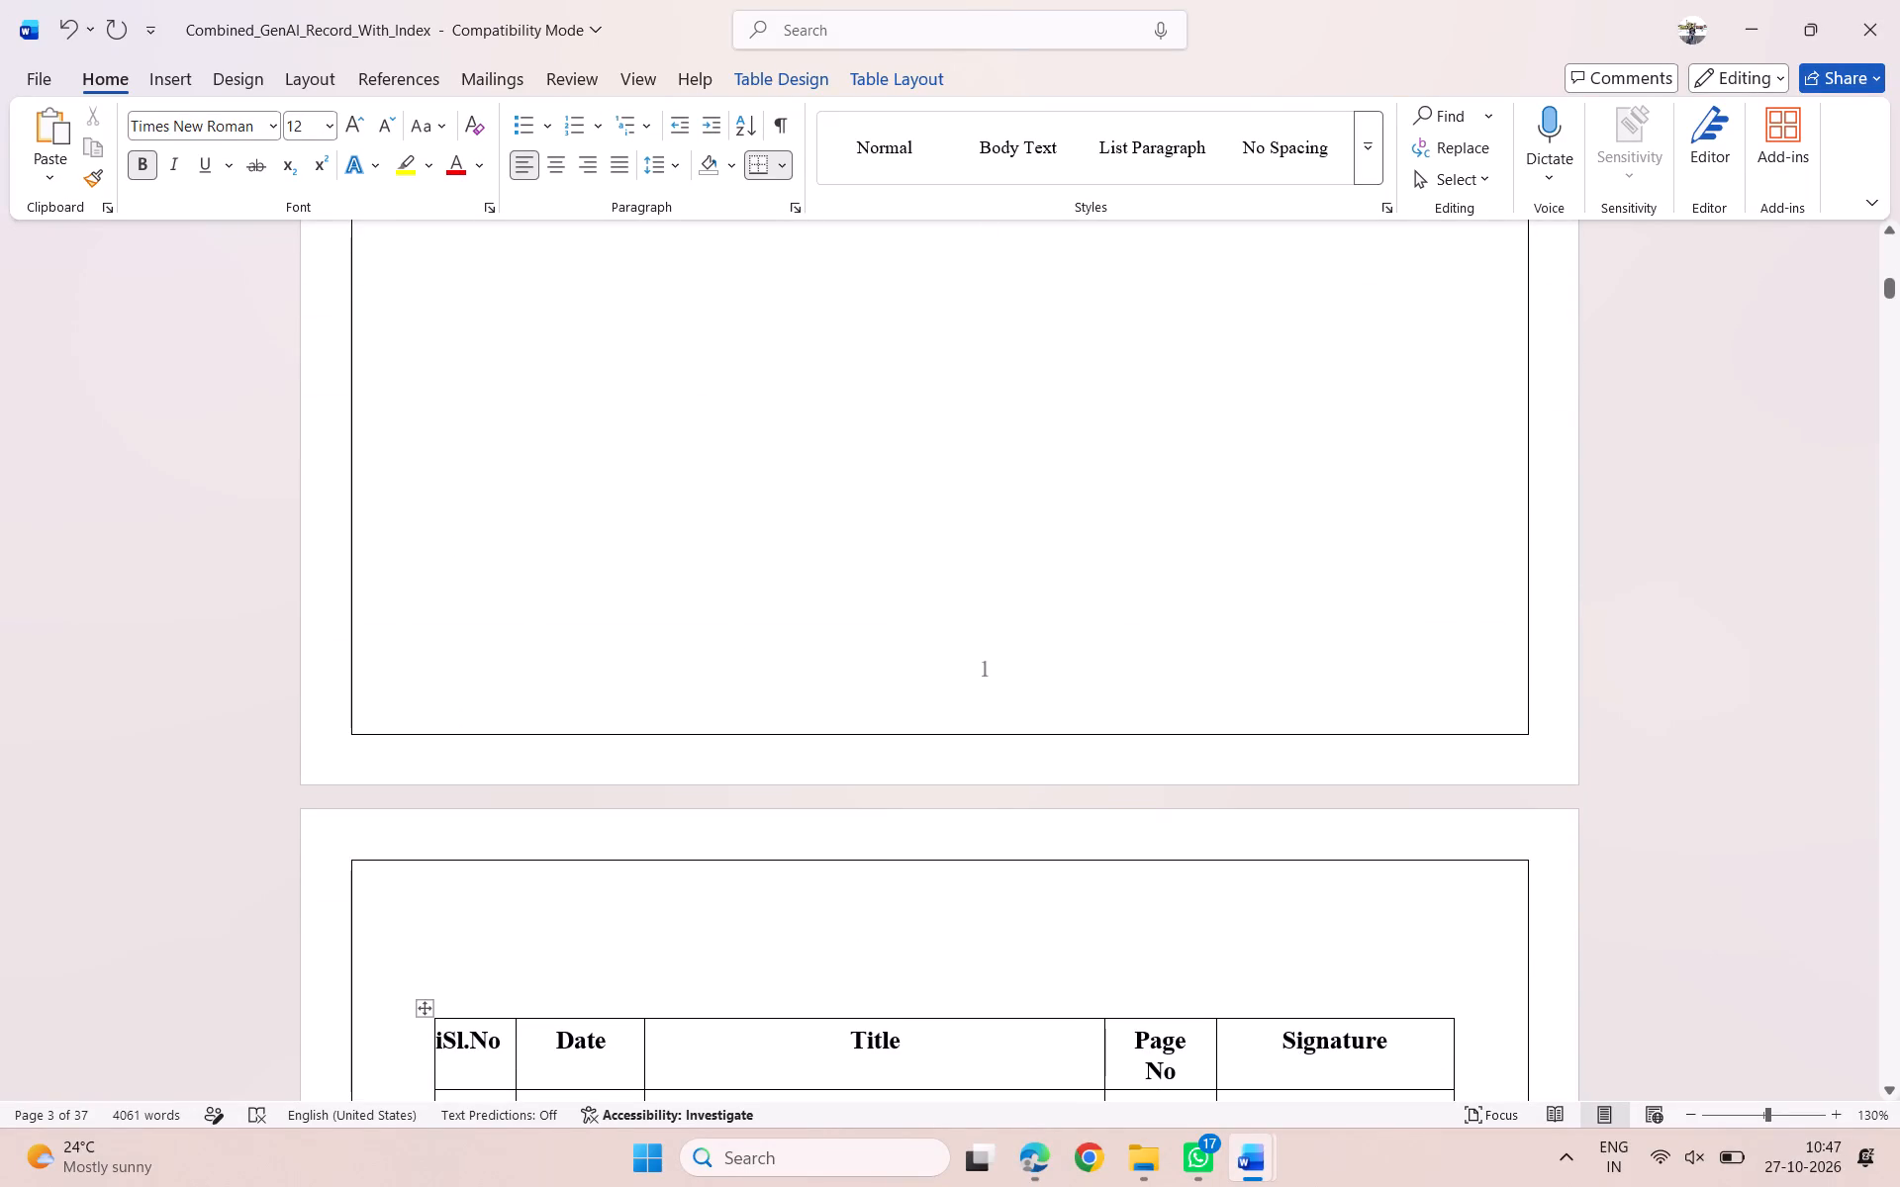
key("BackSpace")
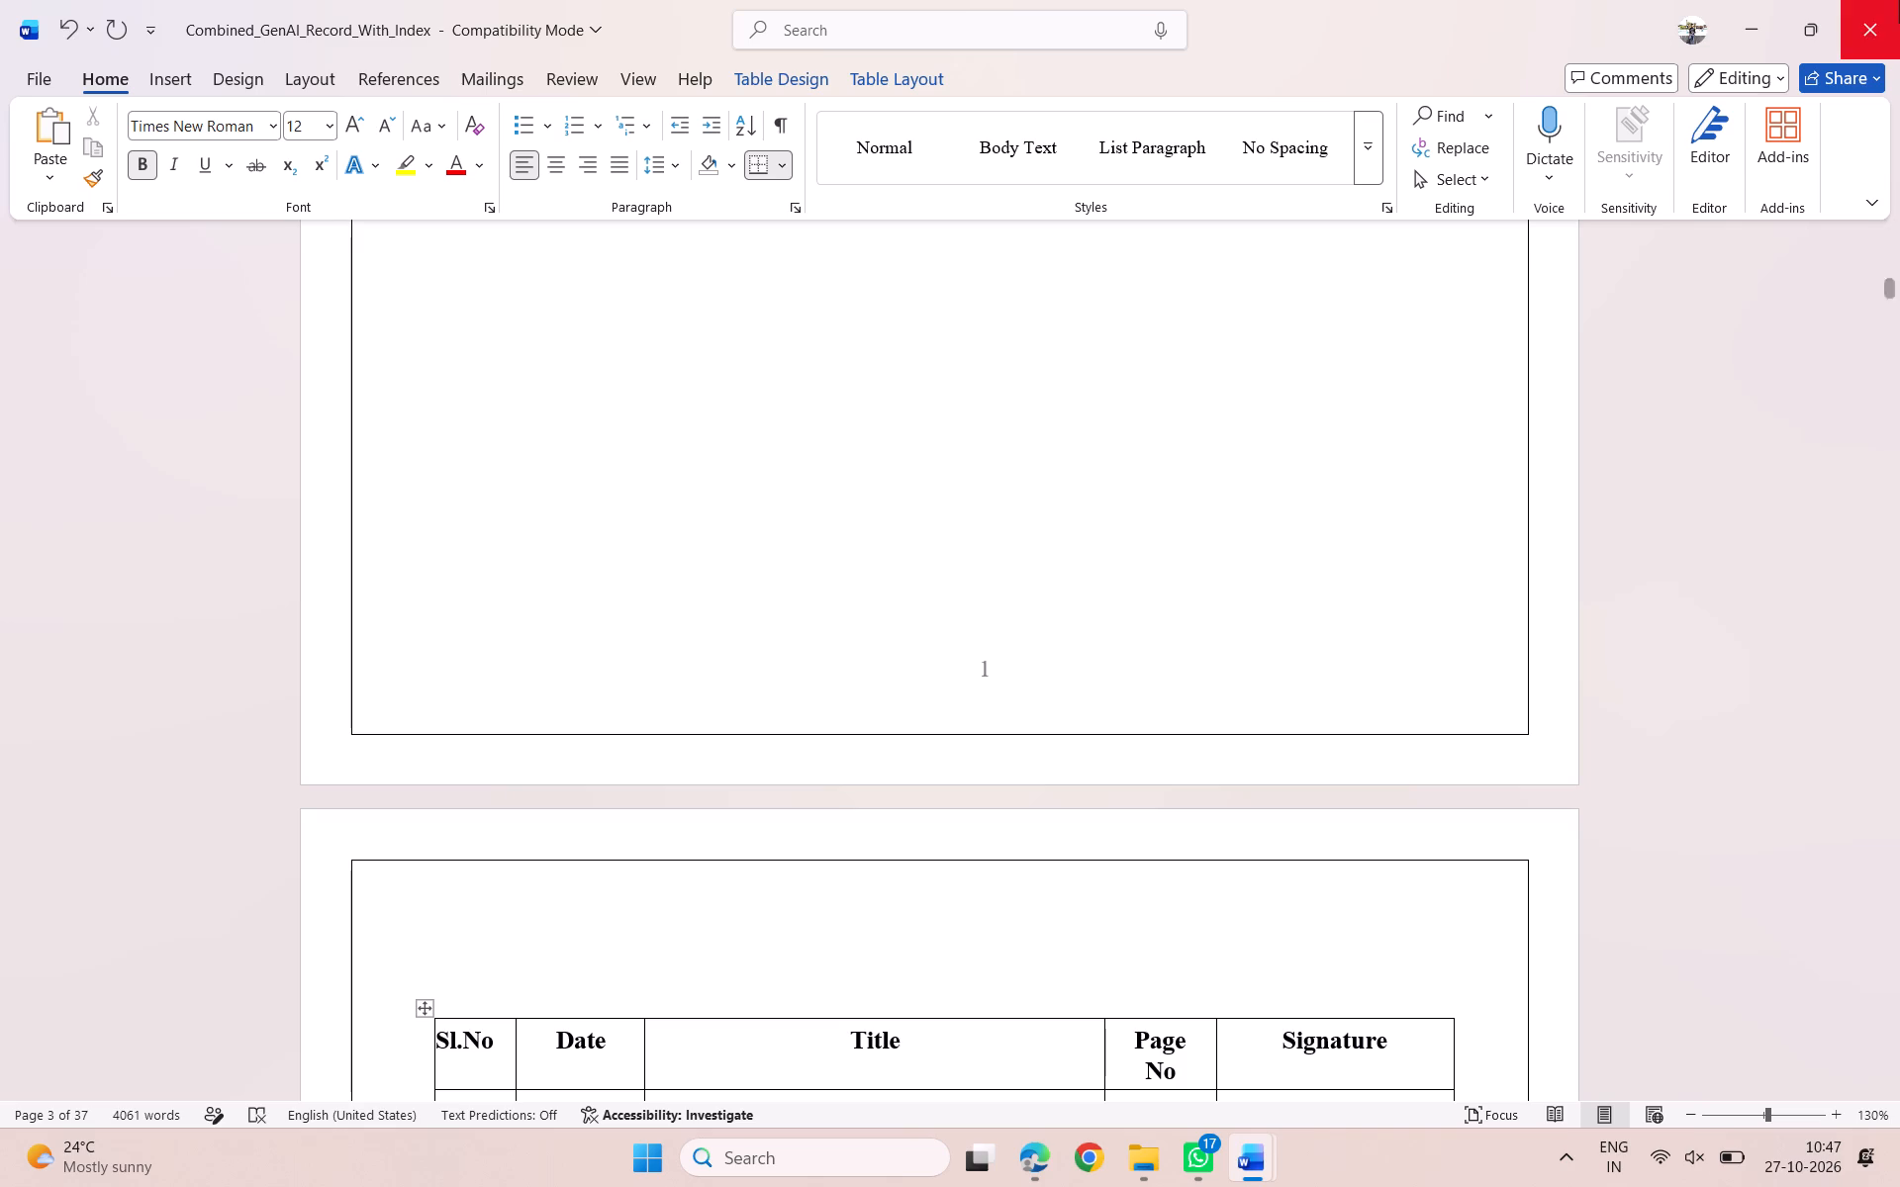
Close the Combined_GenAI_Record_With_Index document in Word and the Gen AI Observation PDF open in Edge.
double_click(1899, 0)
left_click(996, 920)
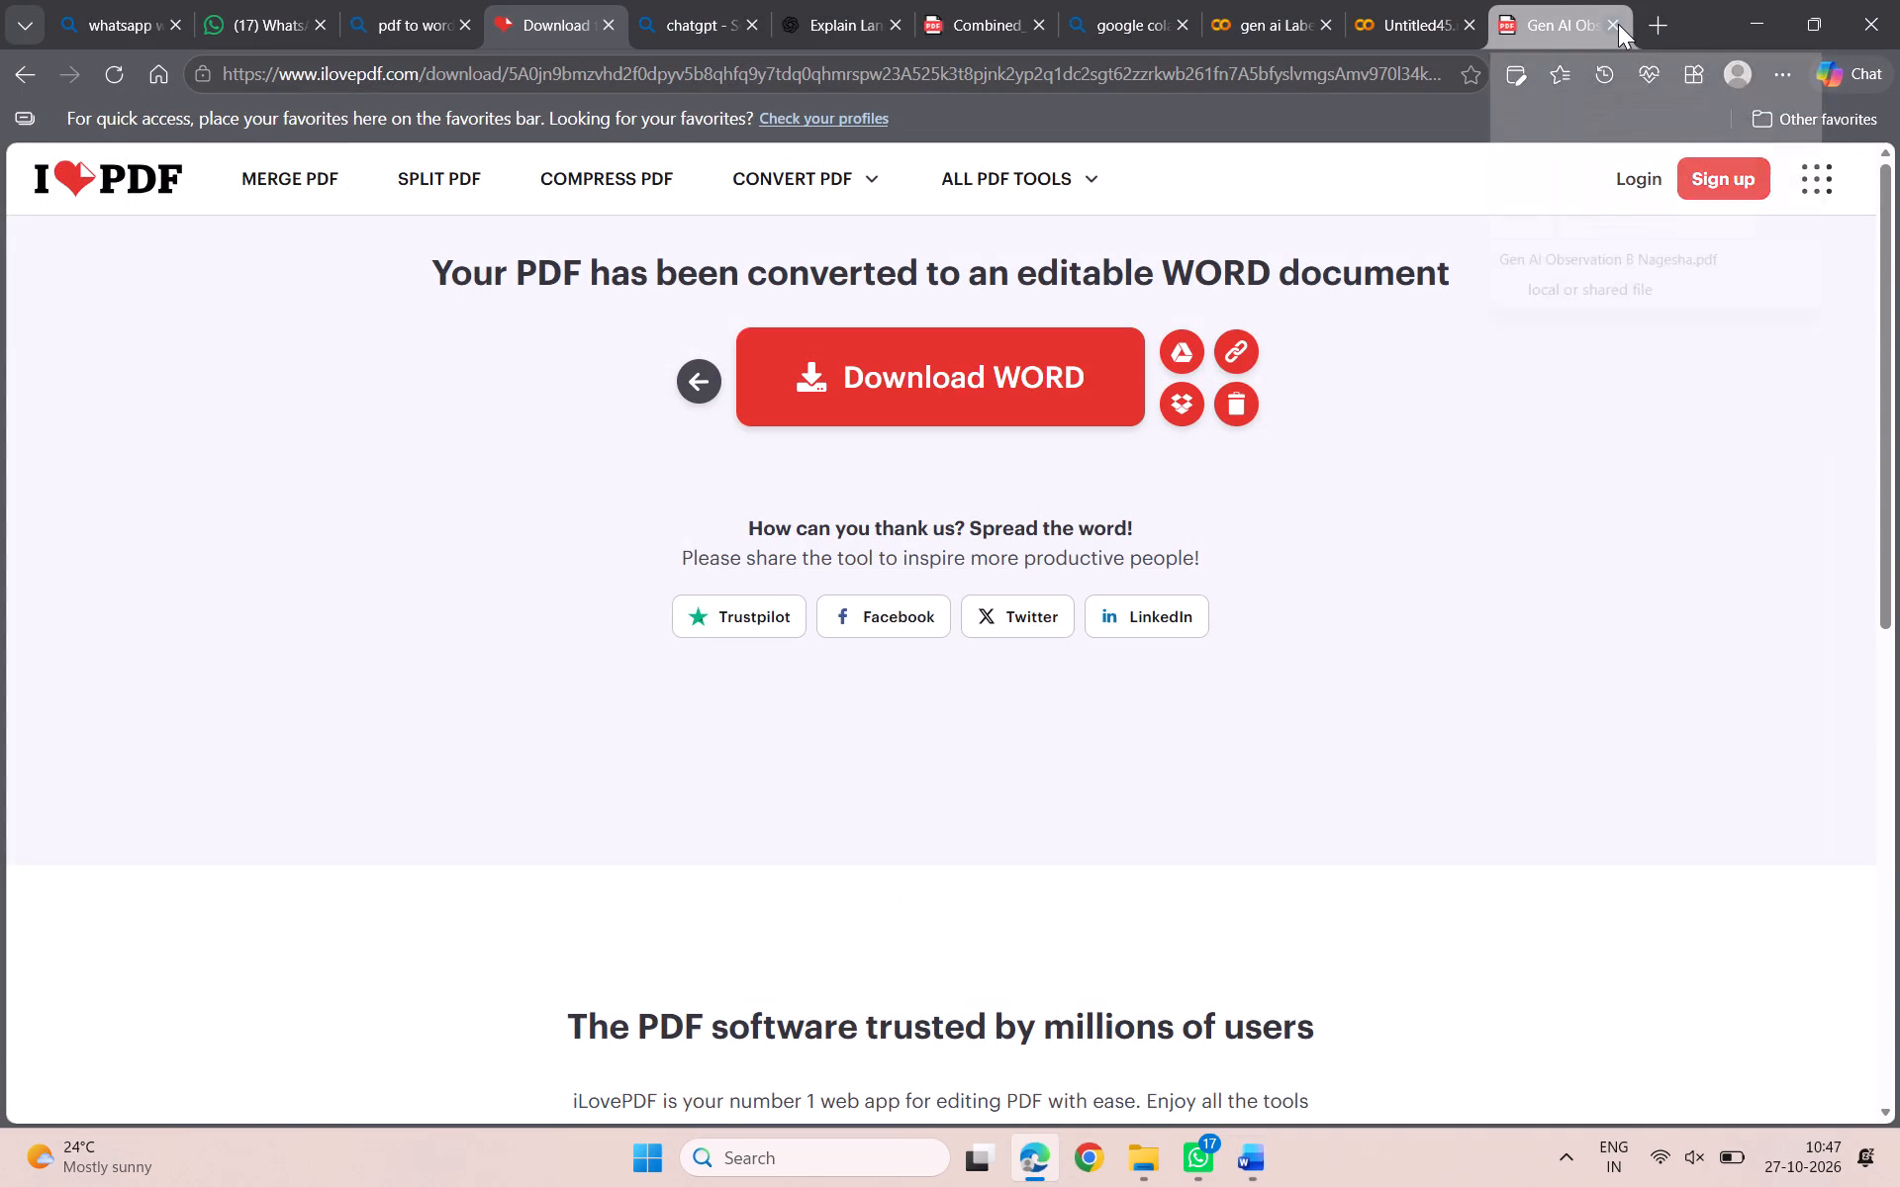
left_click(1618, 24)
left_click(940, 7)
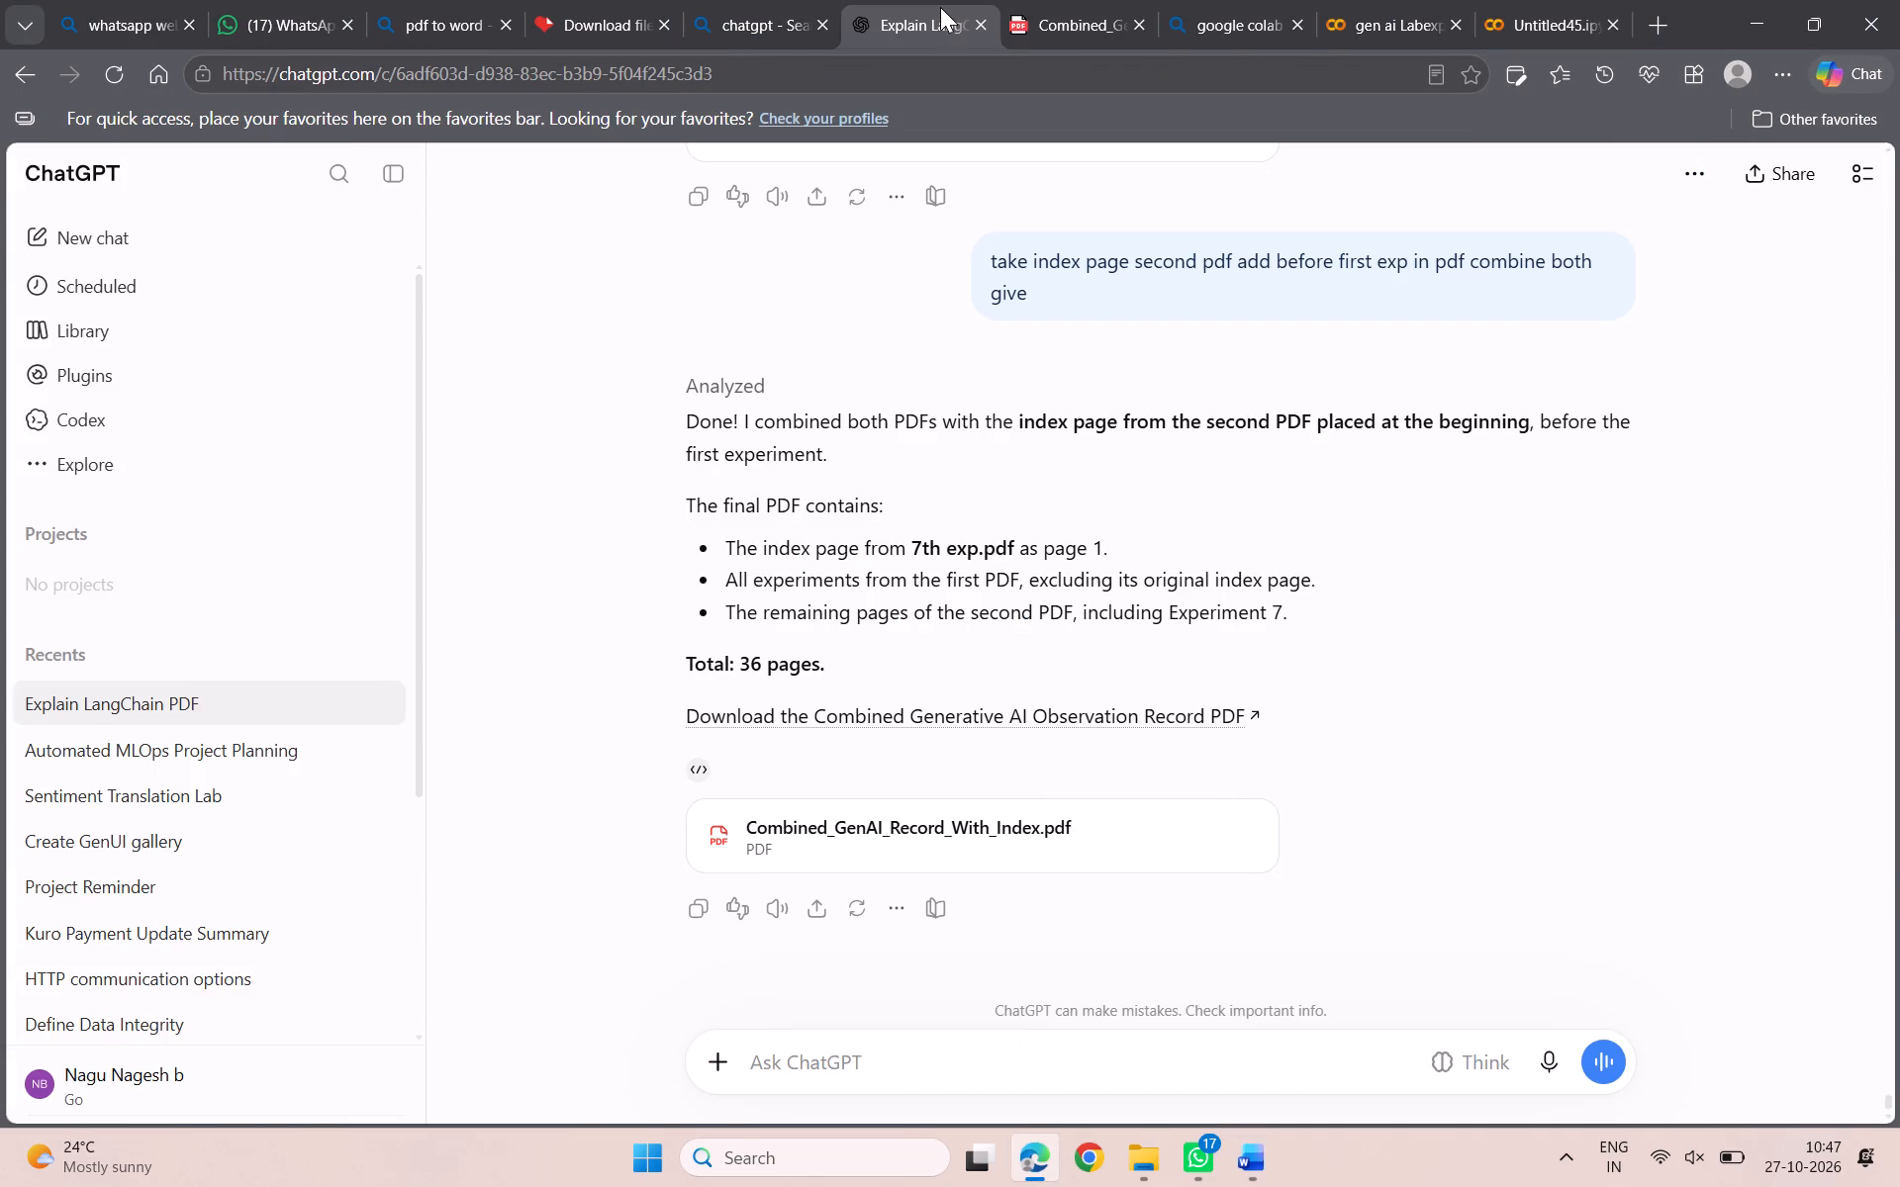
scroll(1041, 831, "up", 3)
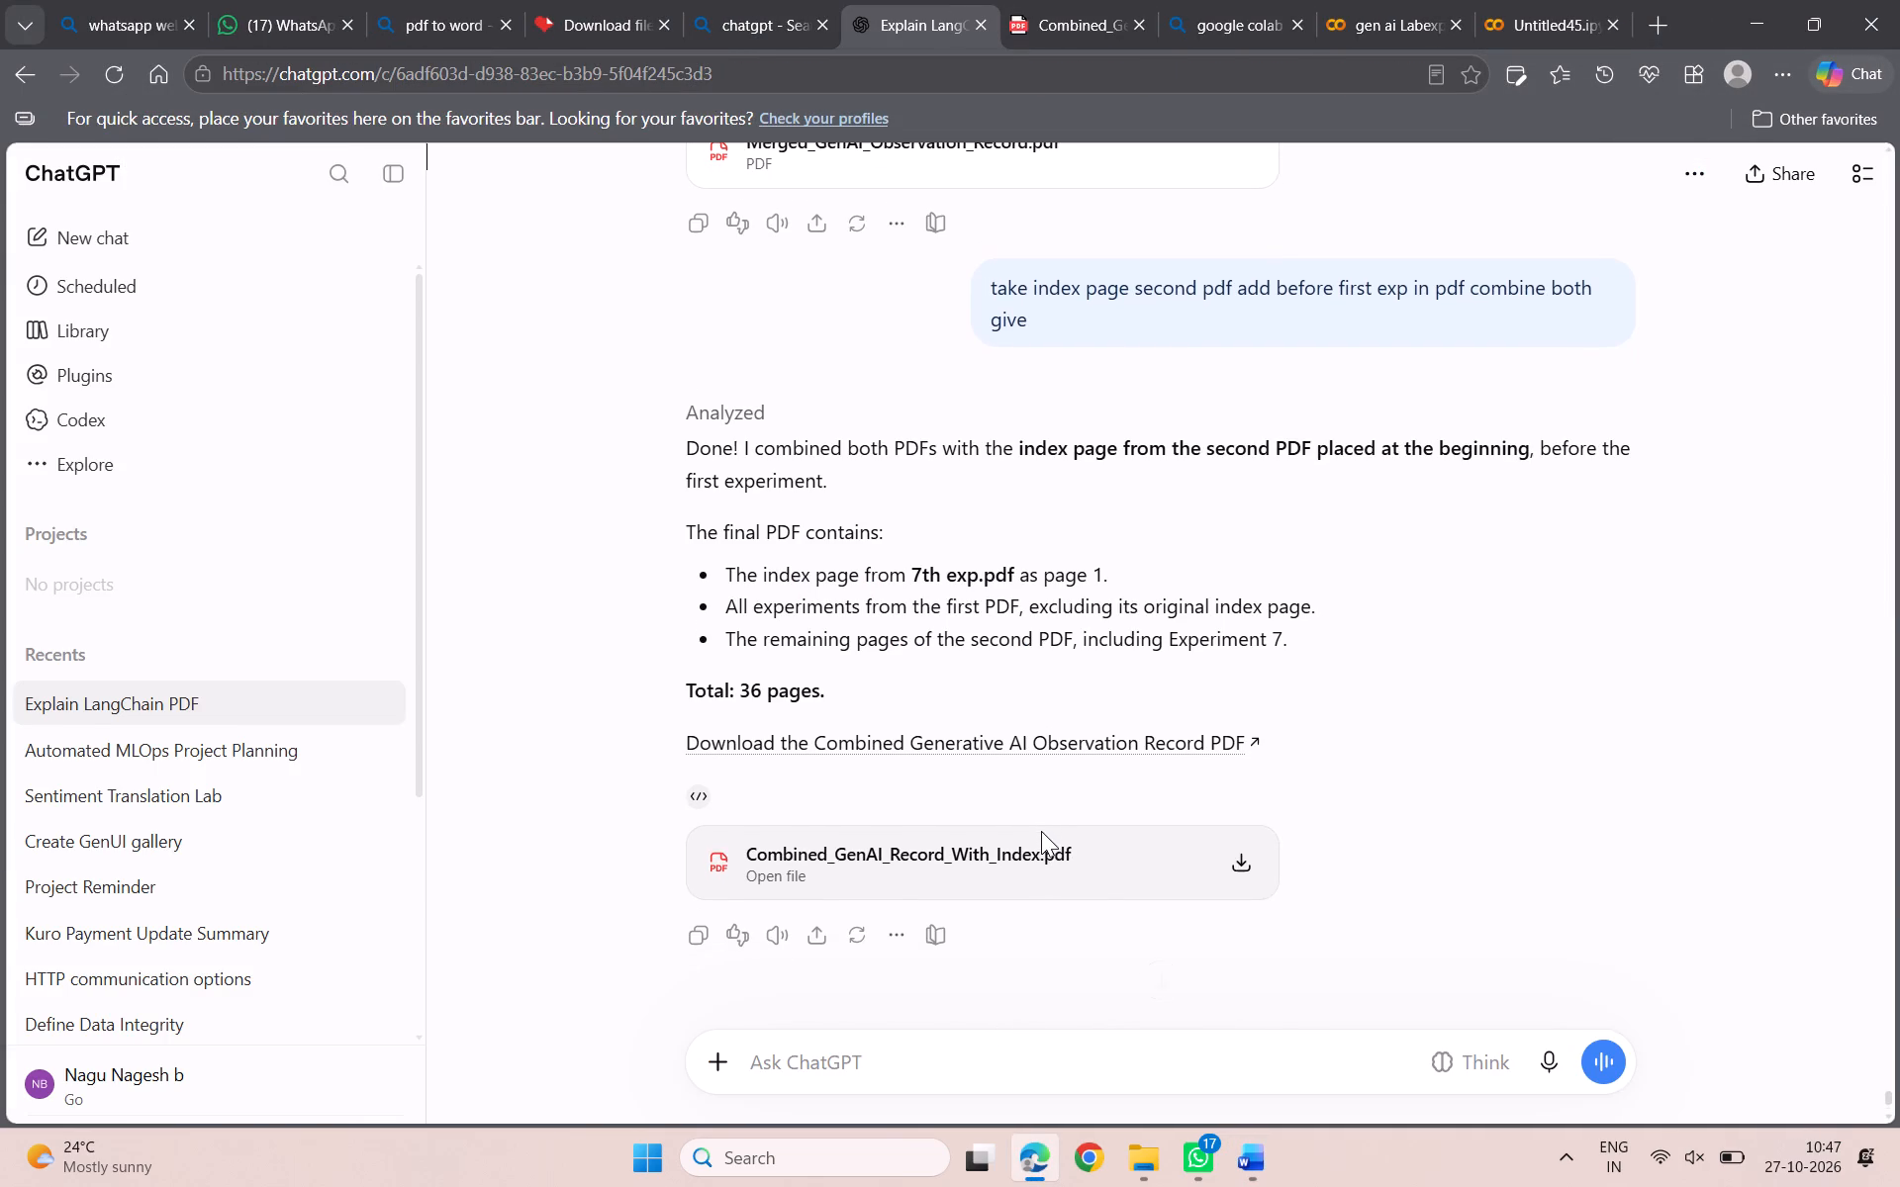
scroll(1041, 831, "down", 1)
scroll(1041, 831, "up", 3)
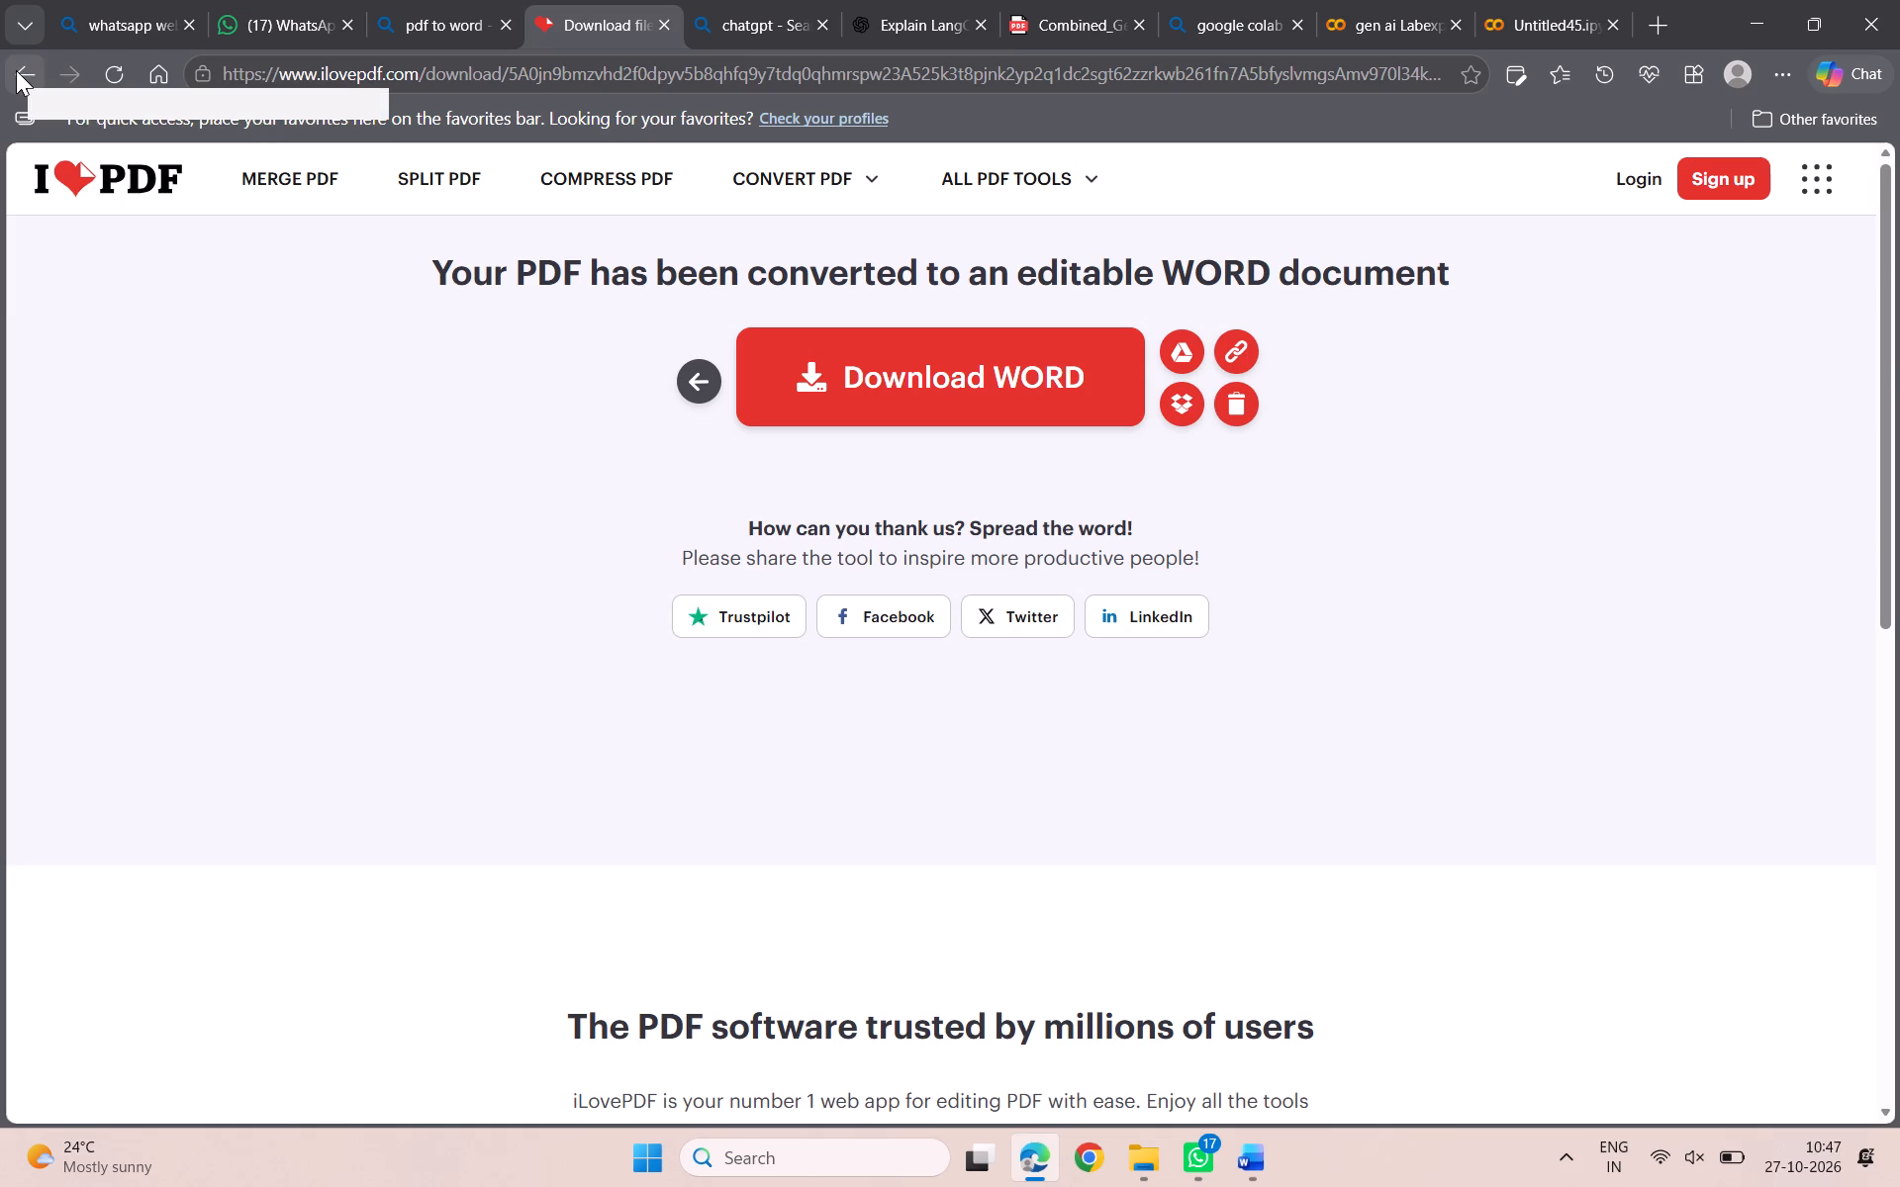
left_click(263, 173)
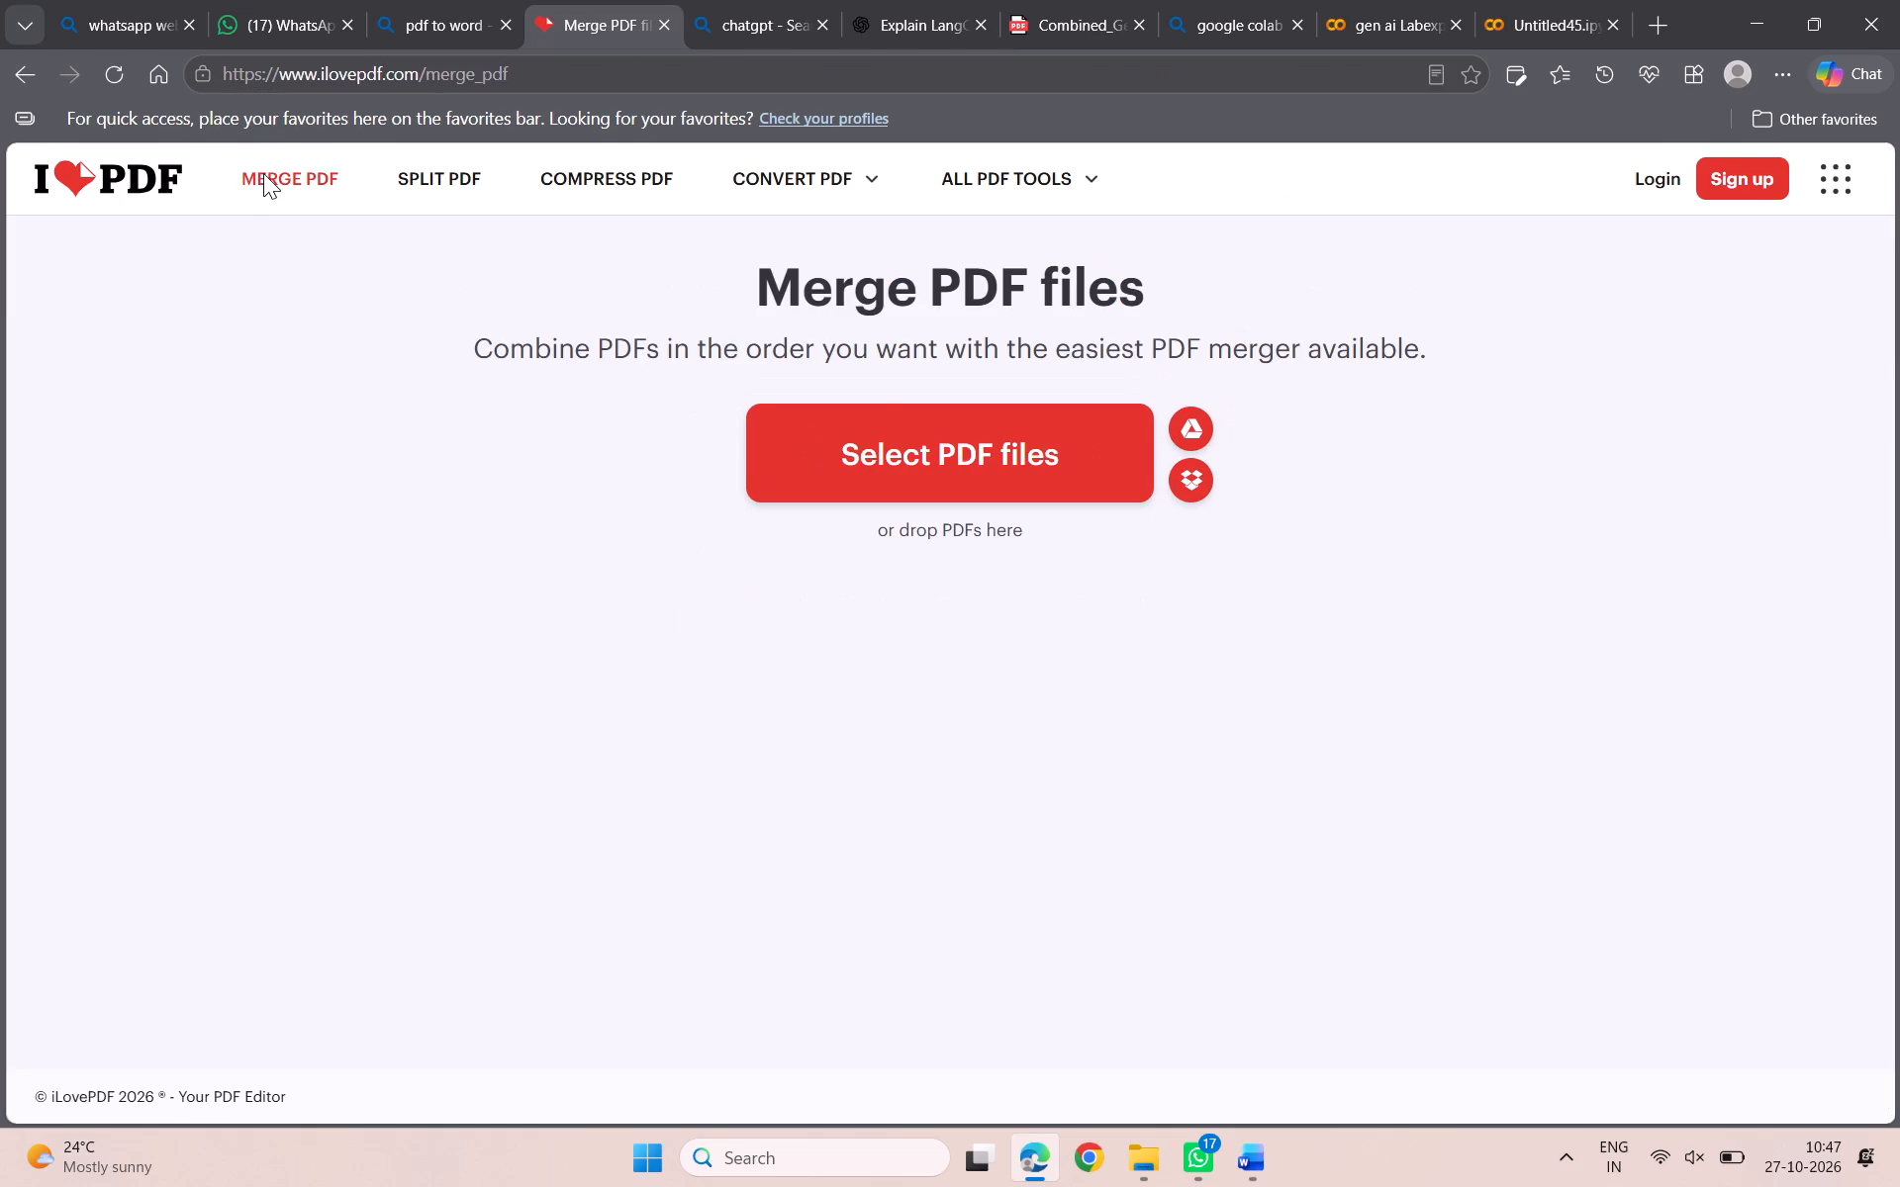
left_click(912, 455)
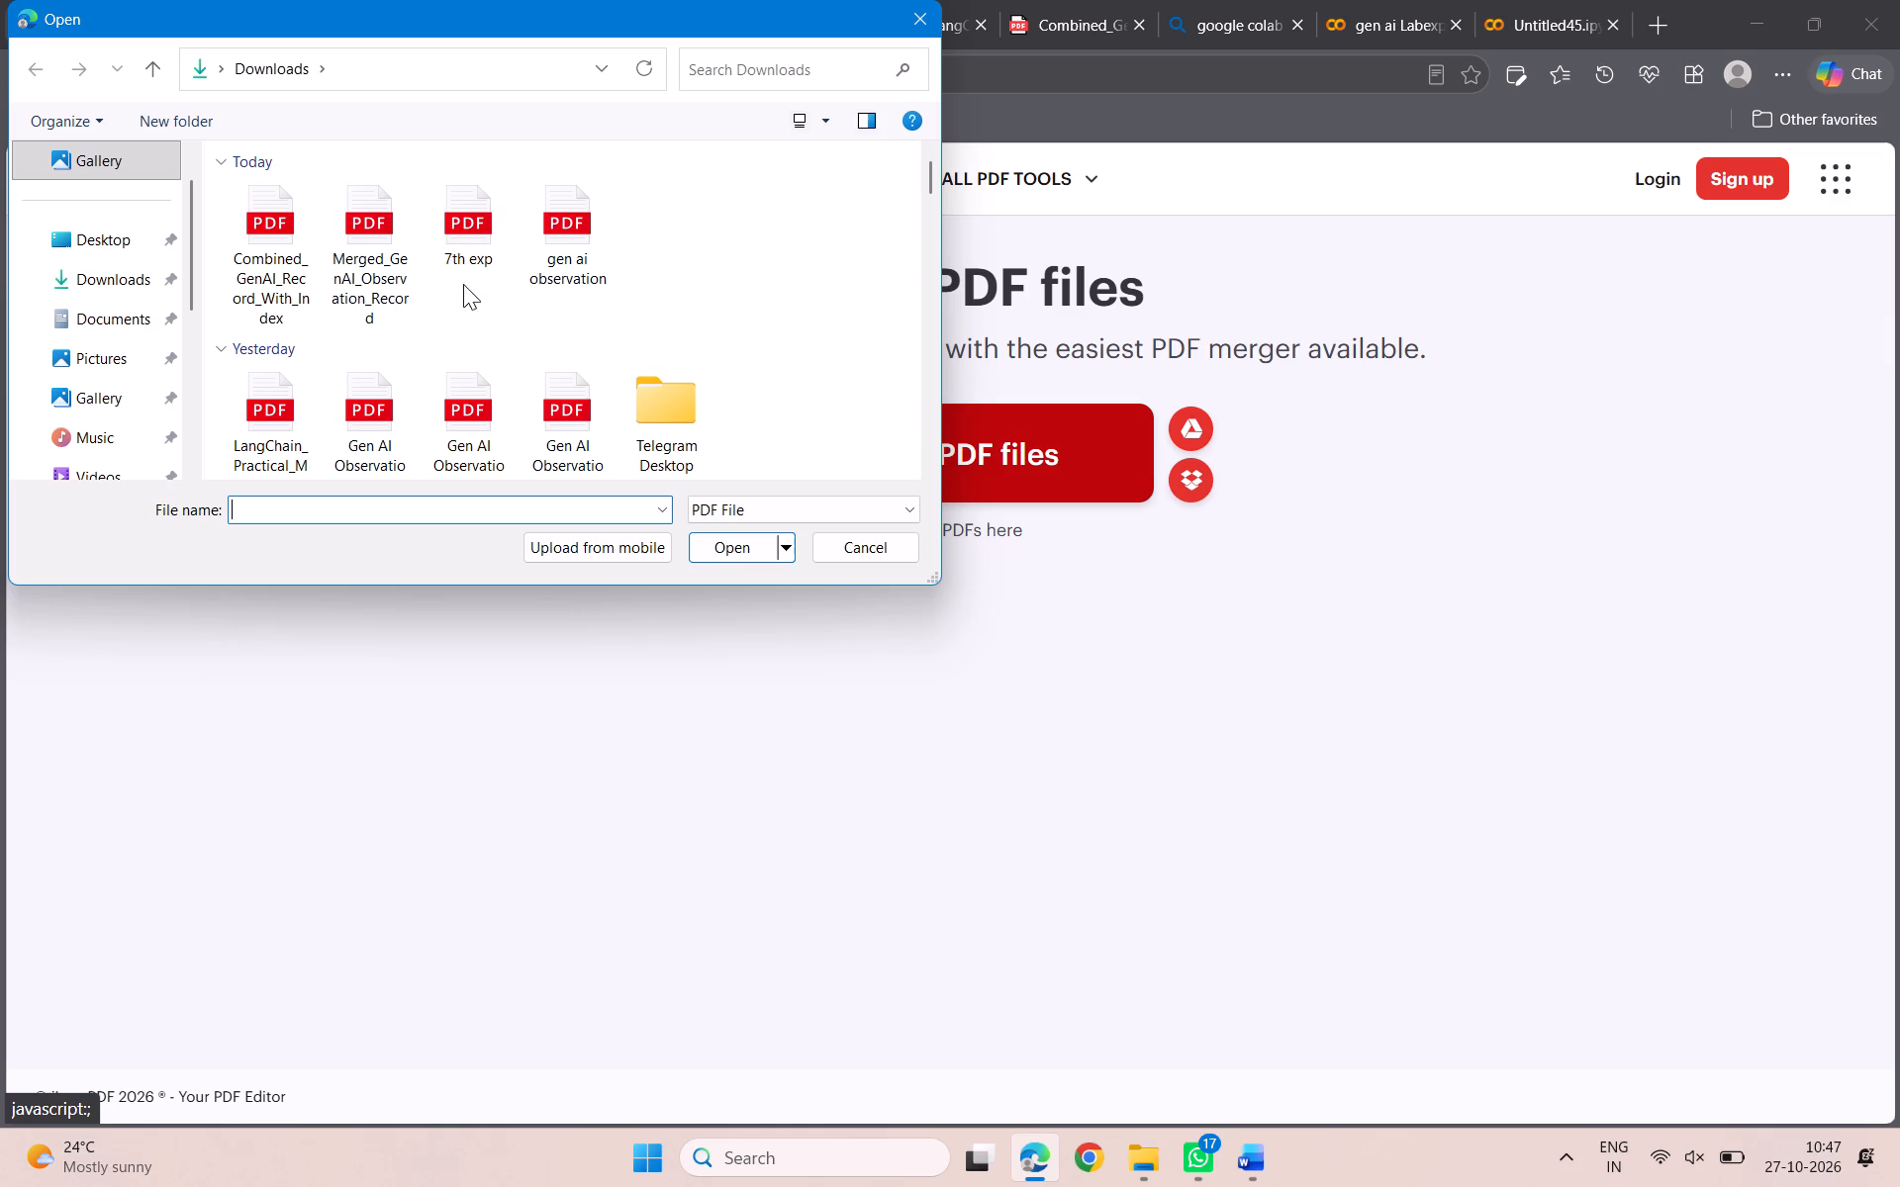
scroll(580, 316, "down", 1)
scroll(580, 316, "up", 1)
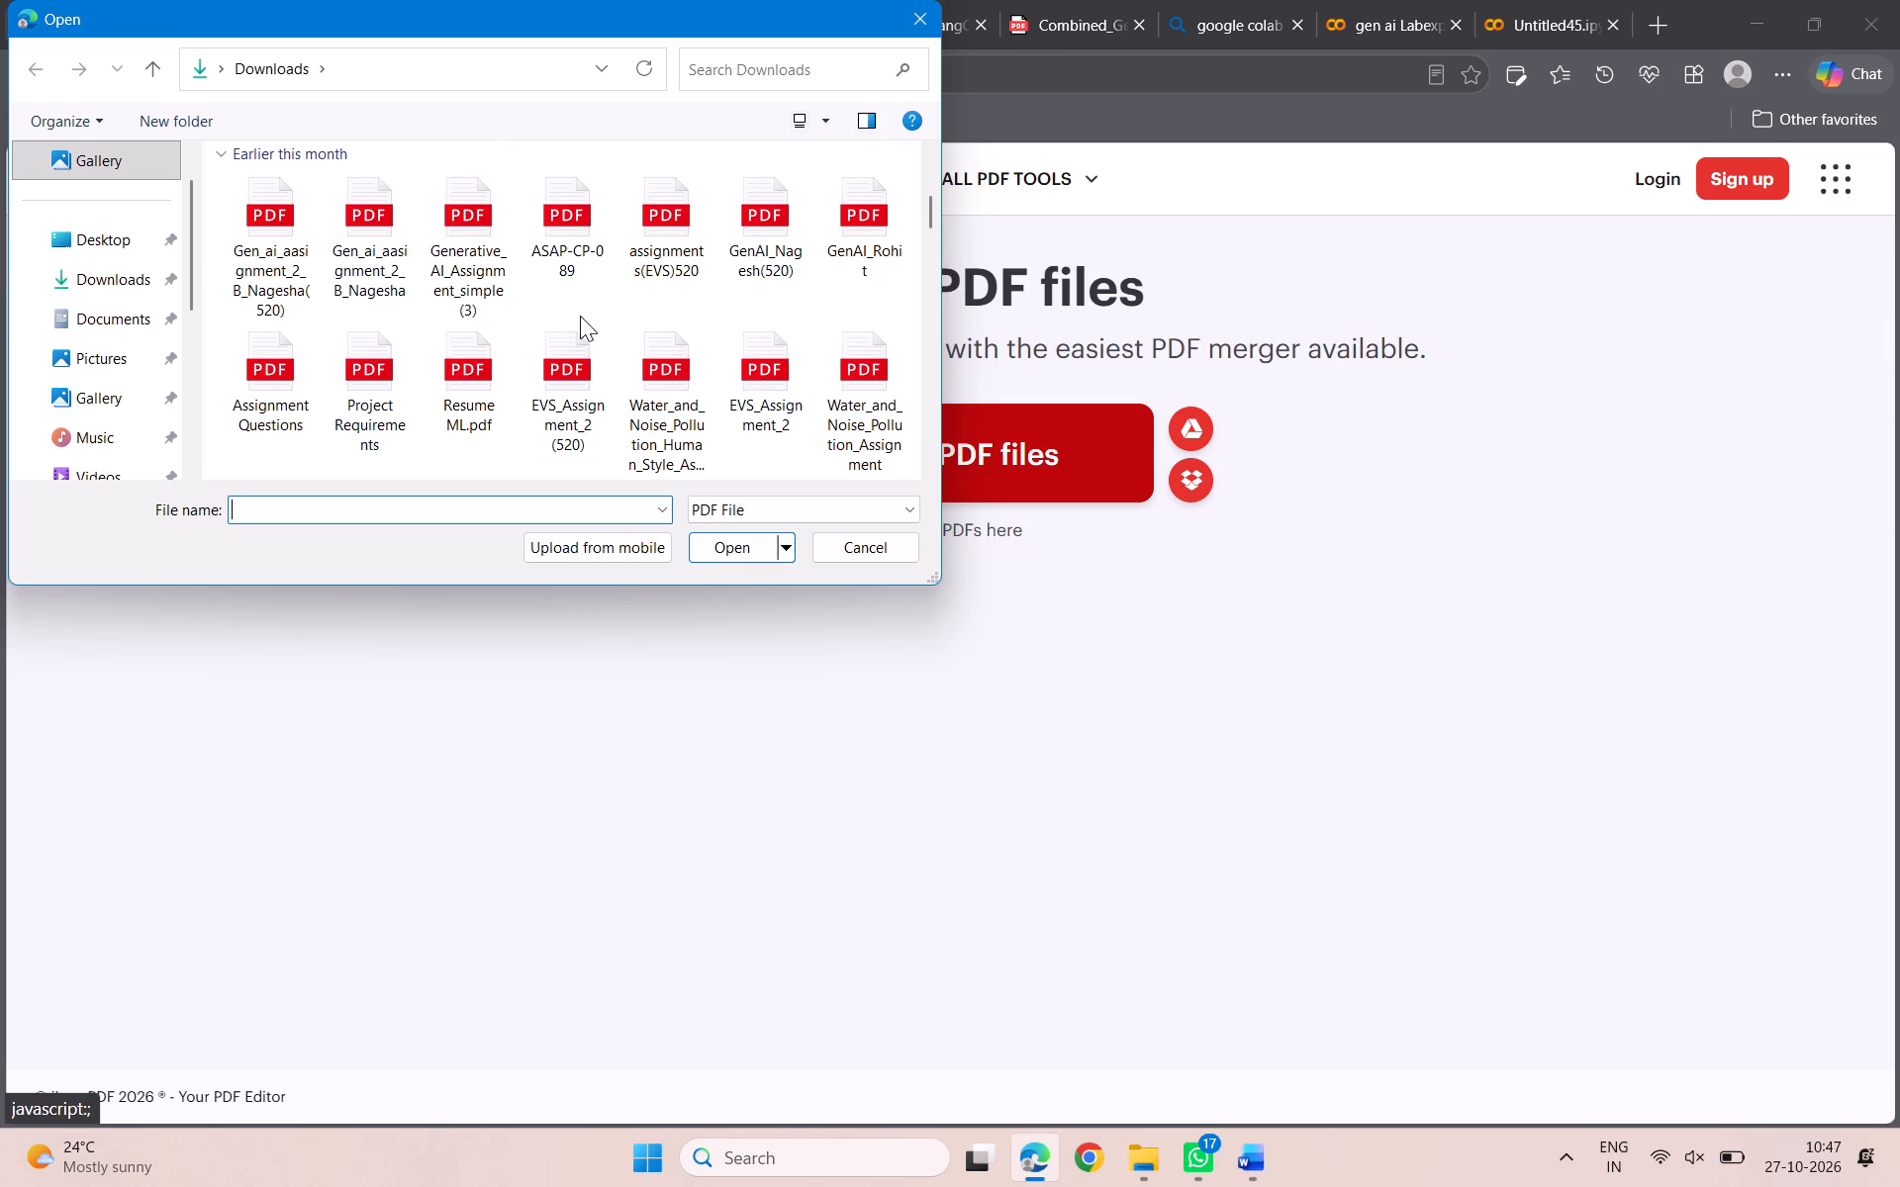
scroll(580, 316, "up", 1)
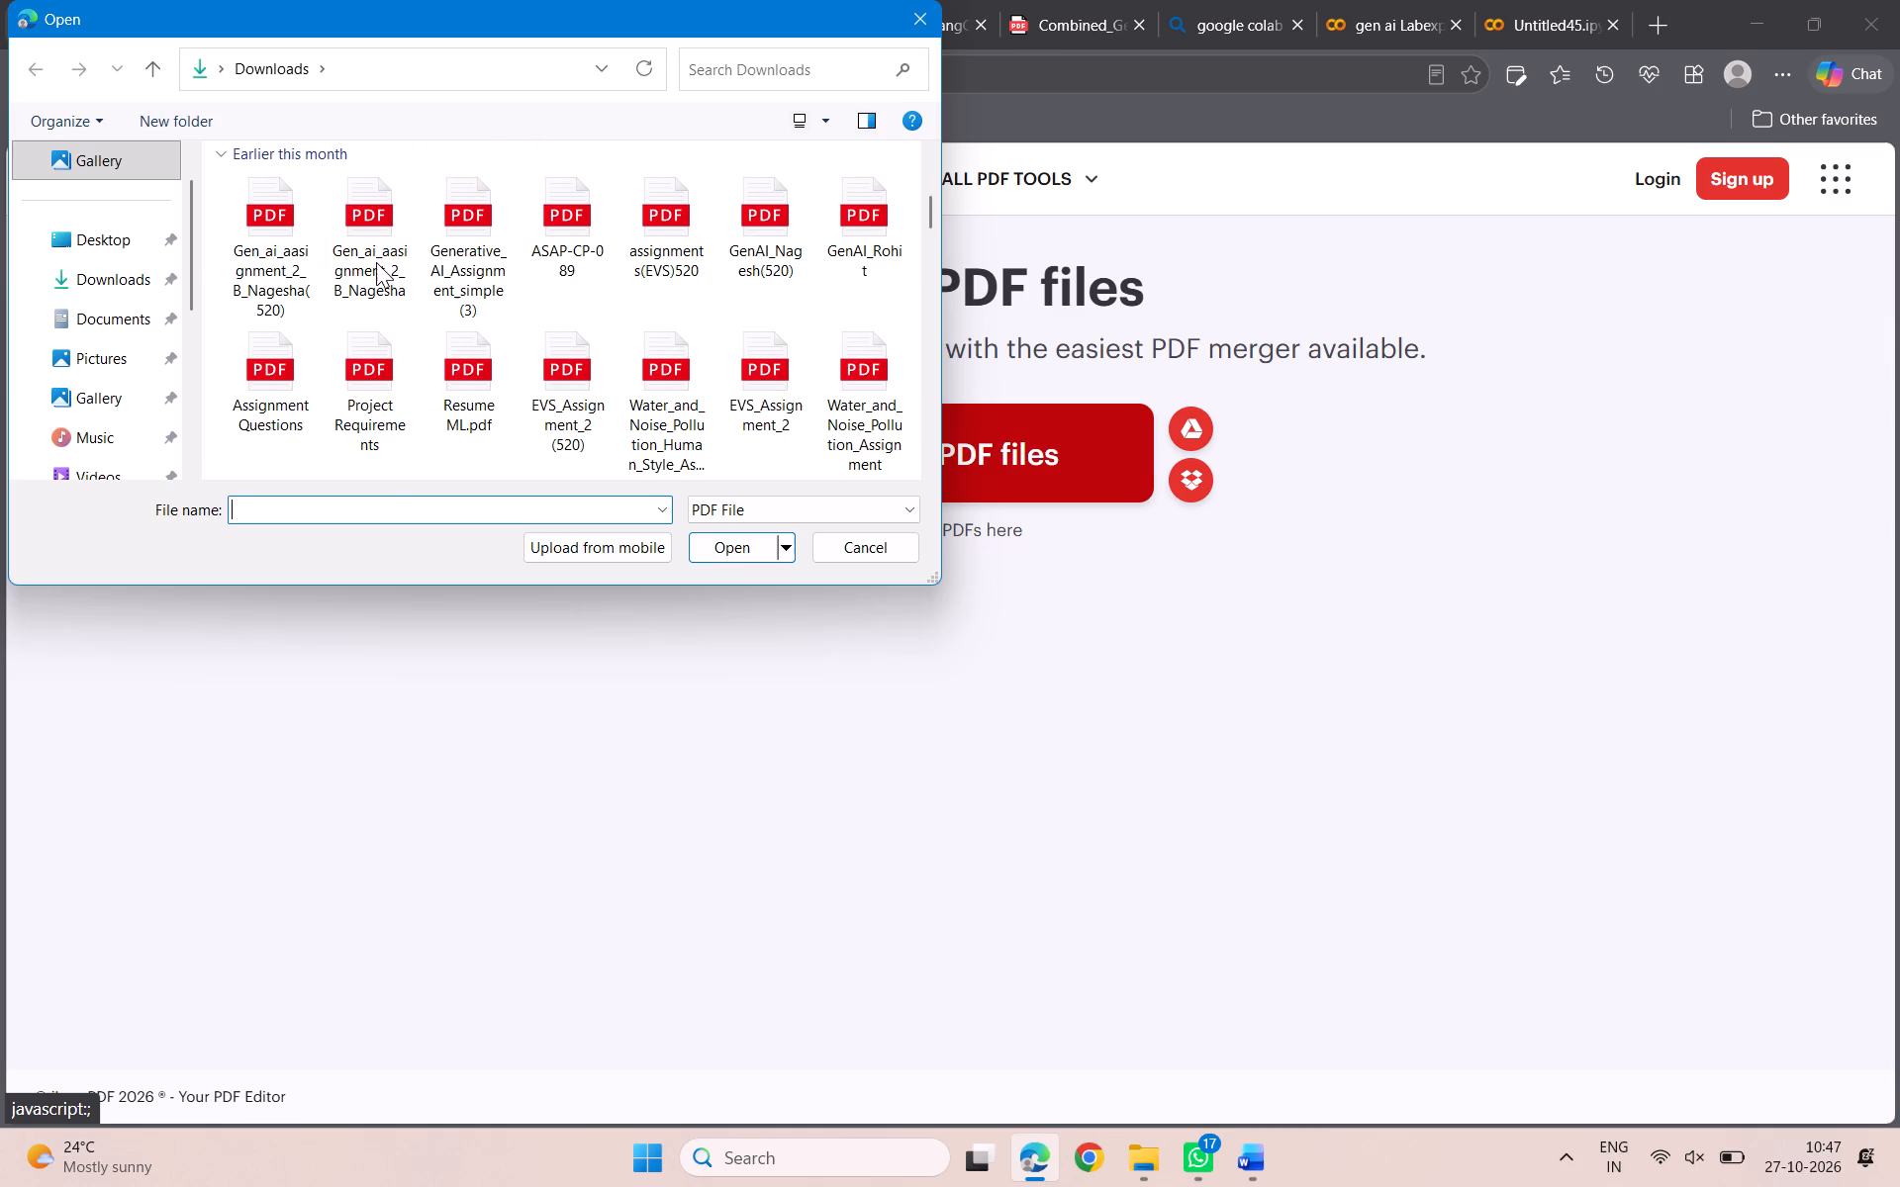
left_click(368, 261)
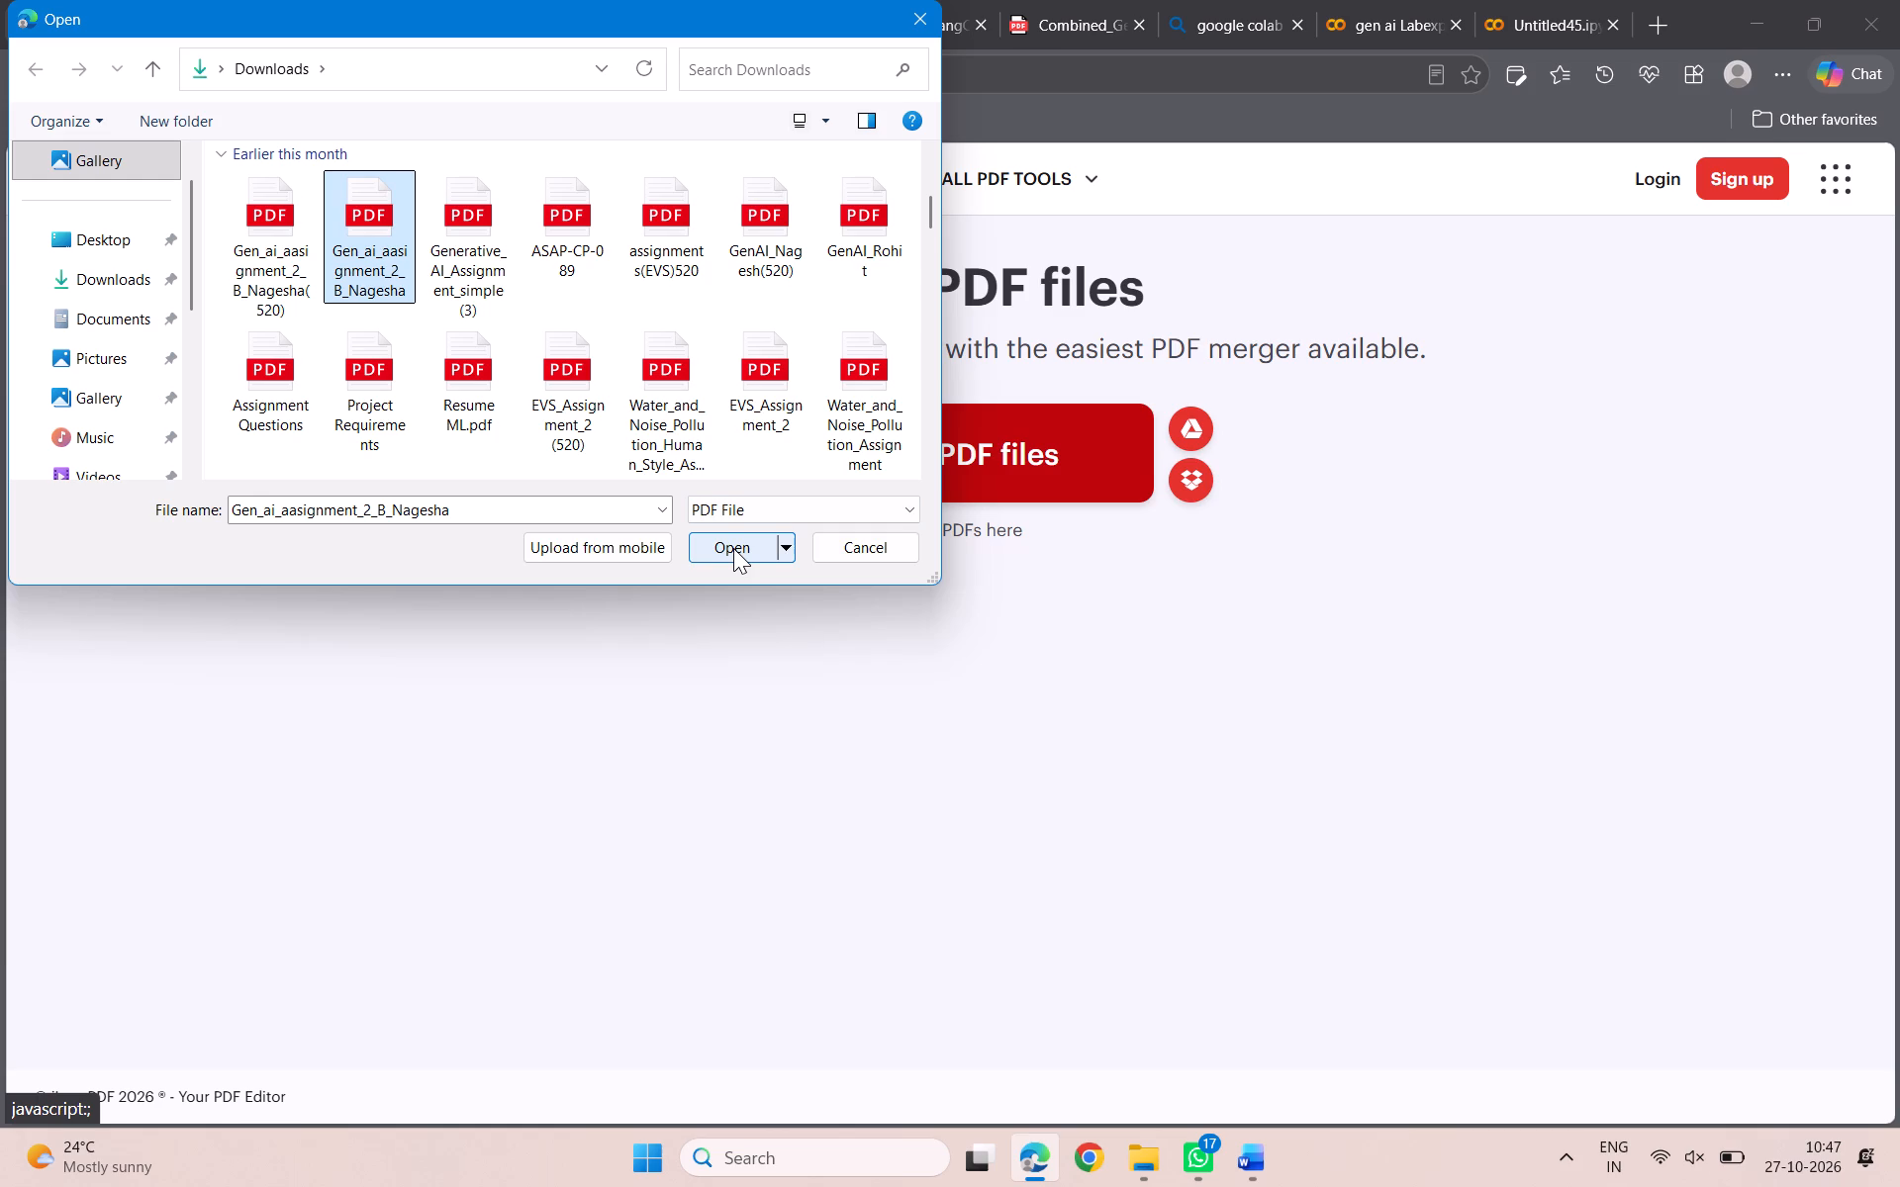
left_click(603, 310)
scroll(603, 310, "up", 1)
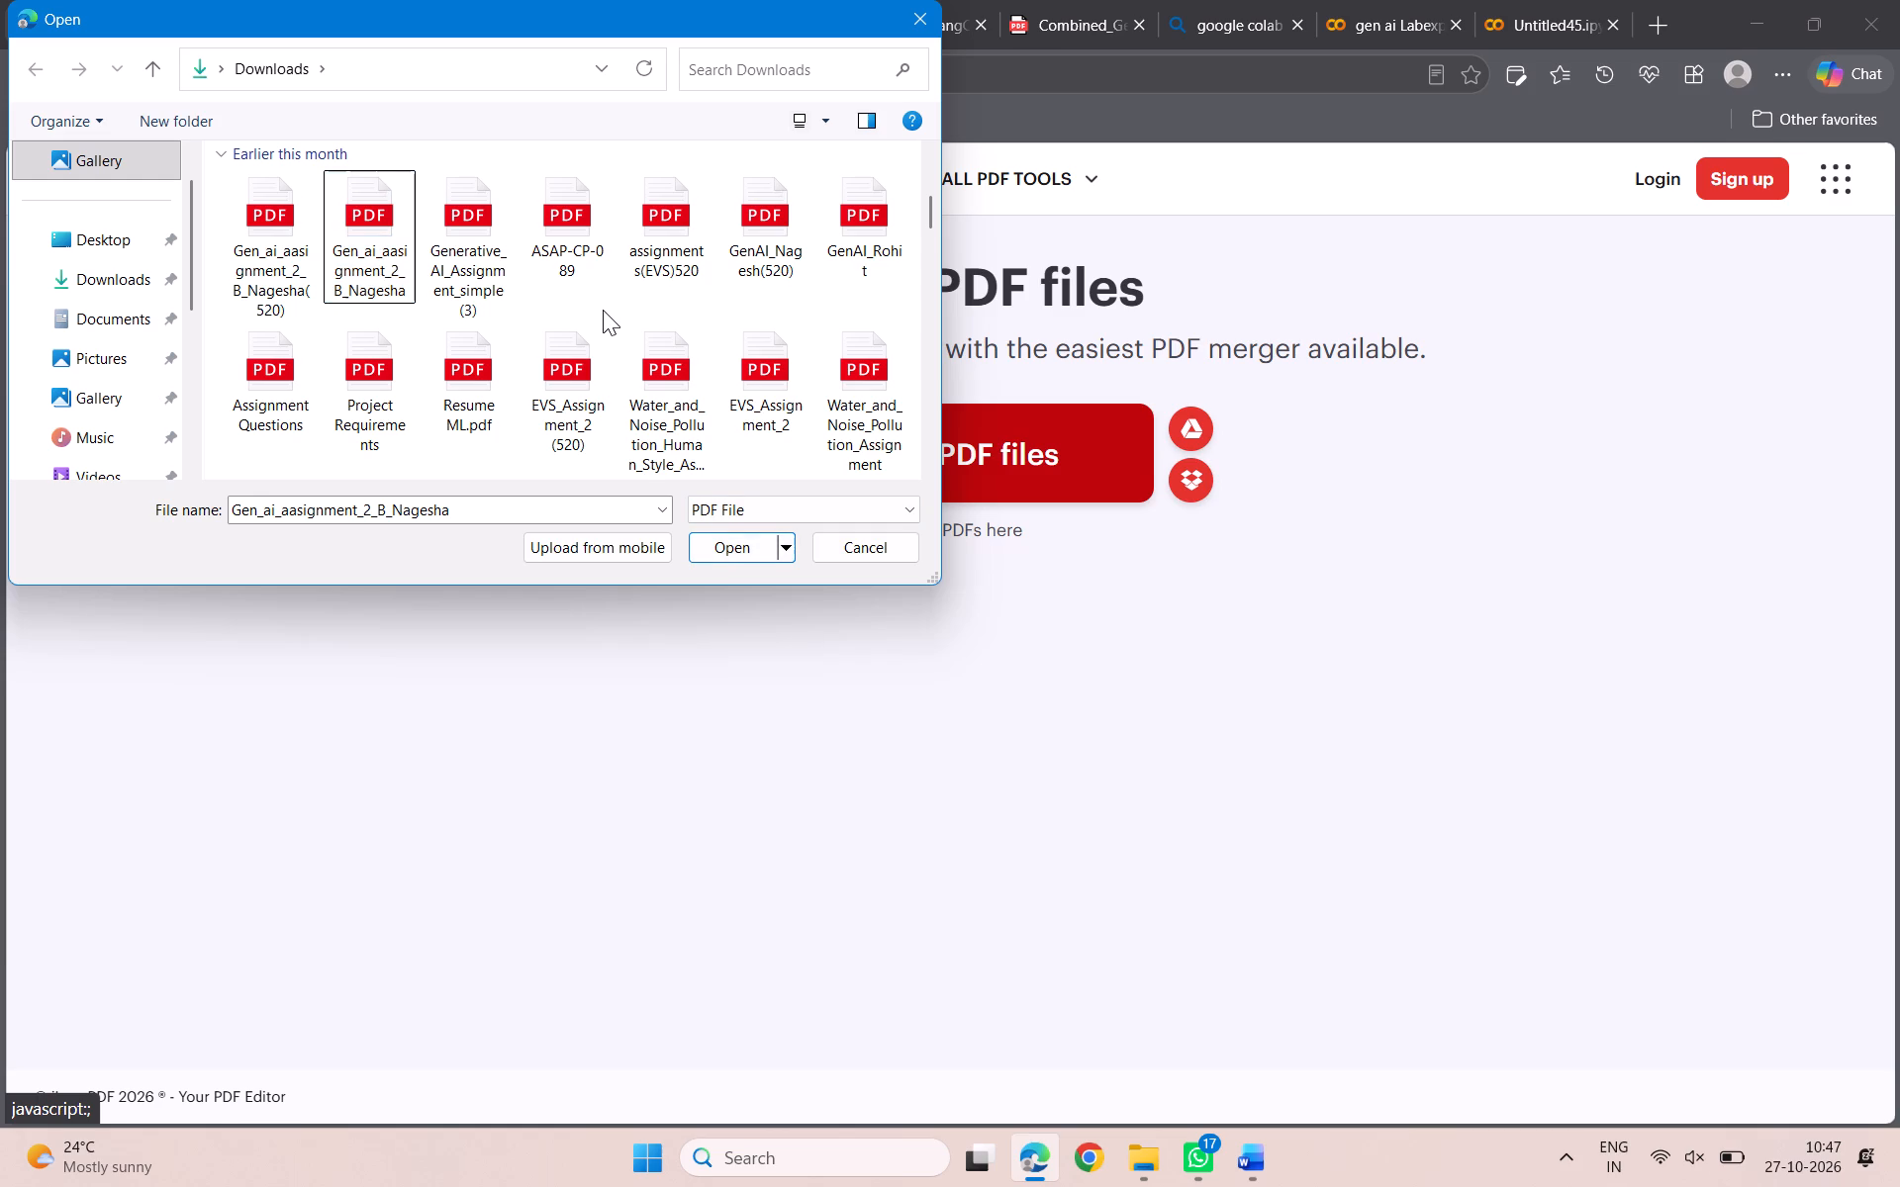
scroll(603, 310, "up", 1)
left_click(467, 267)
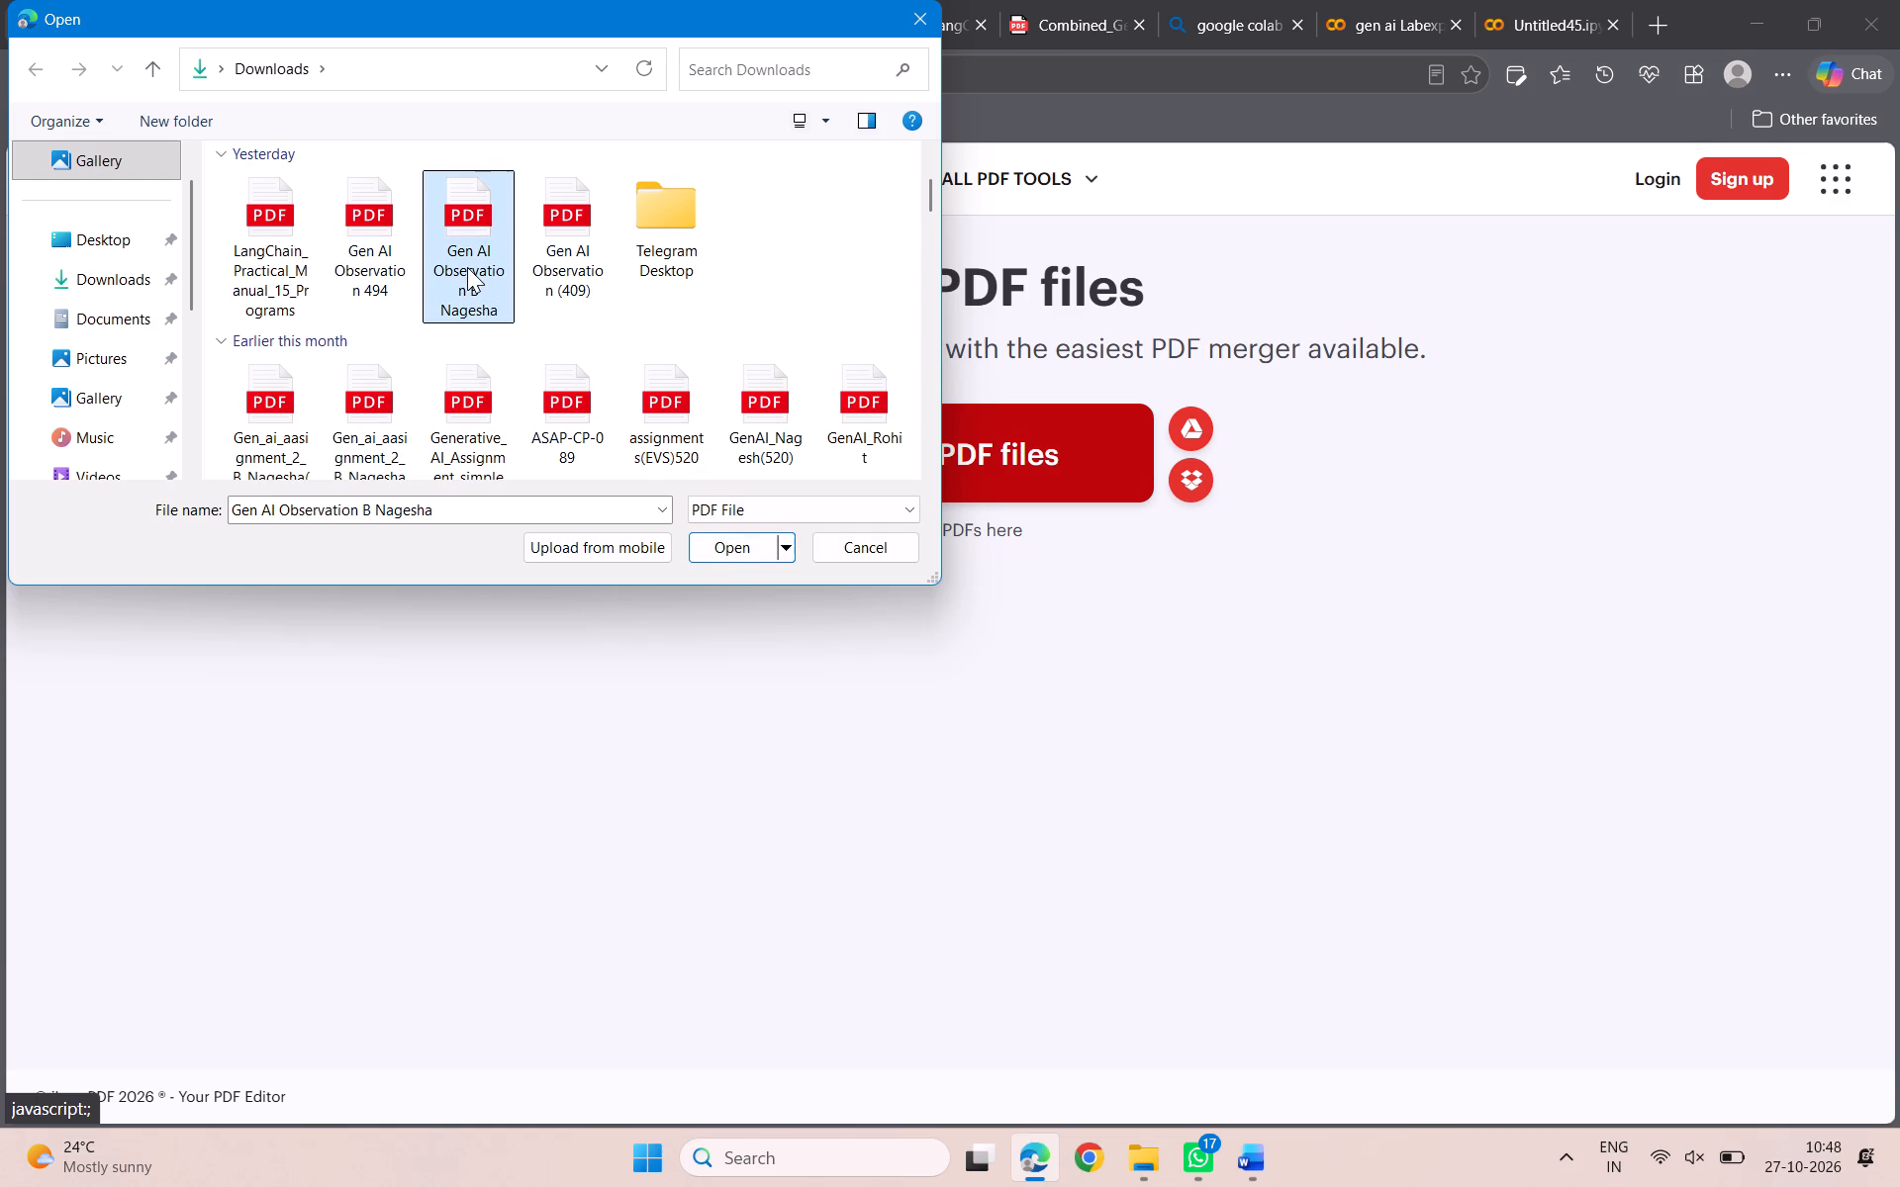
left_click(726, 535)
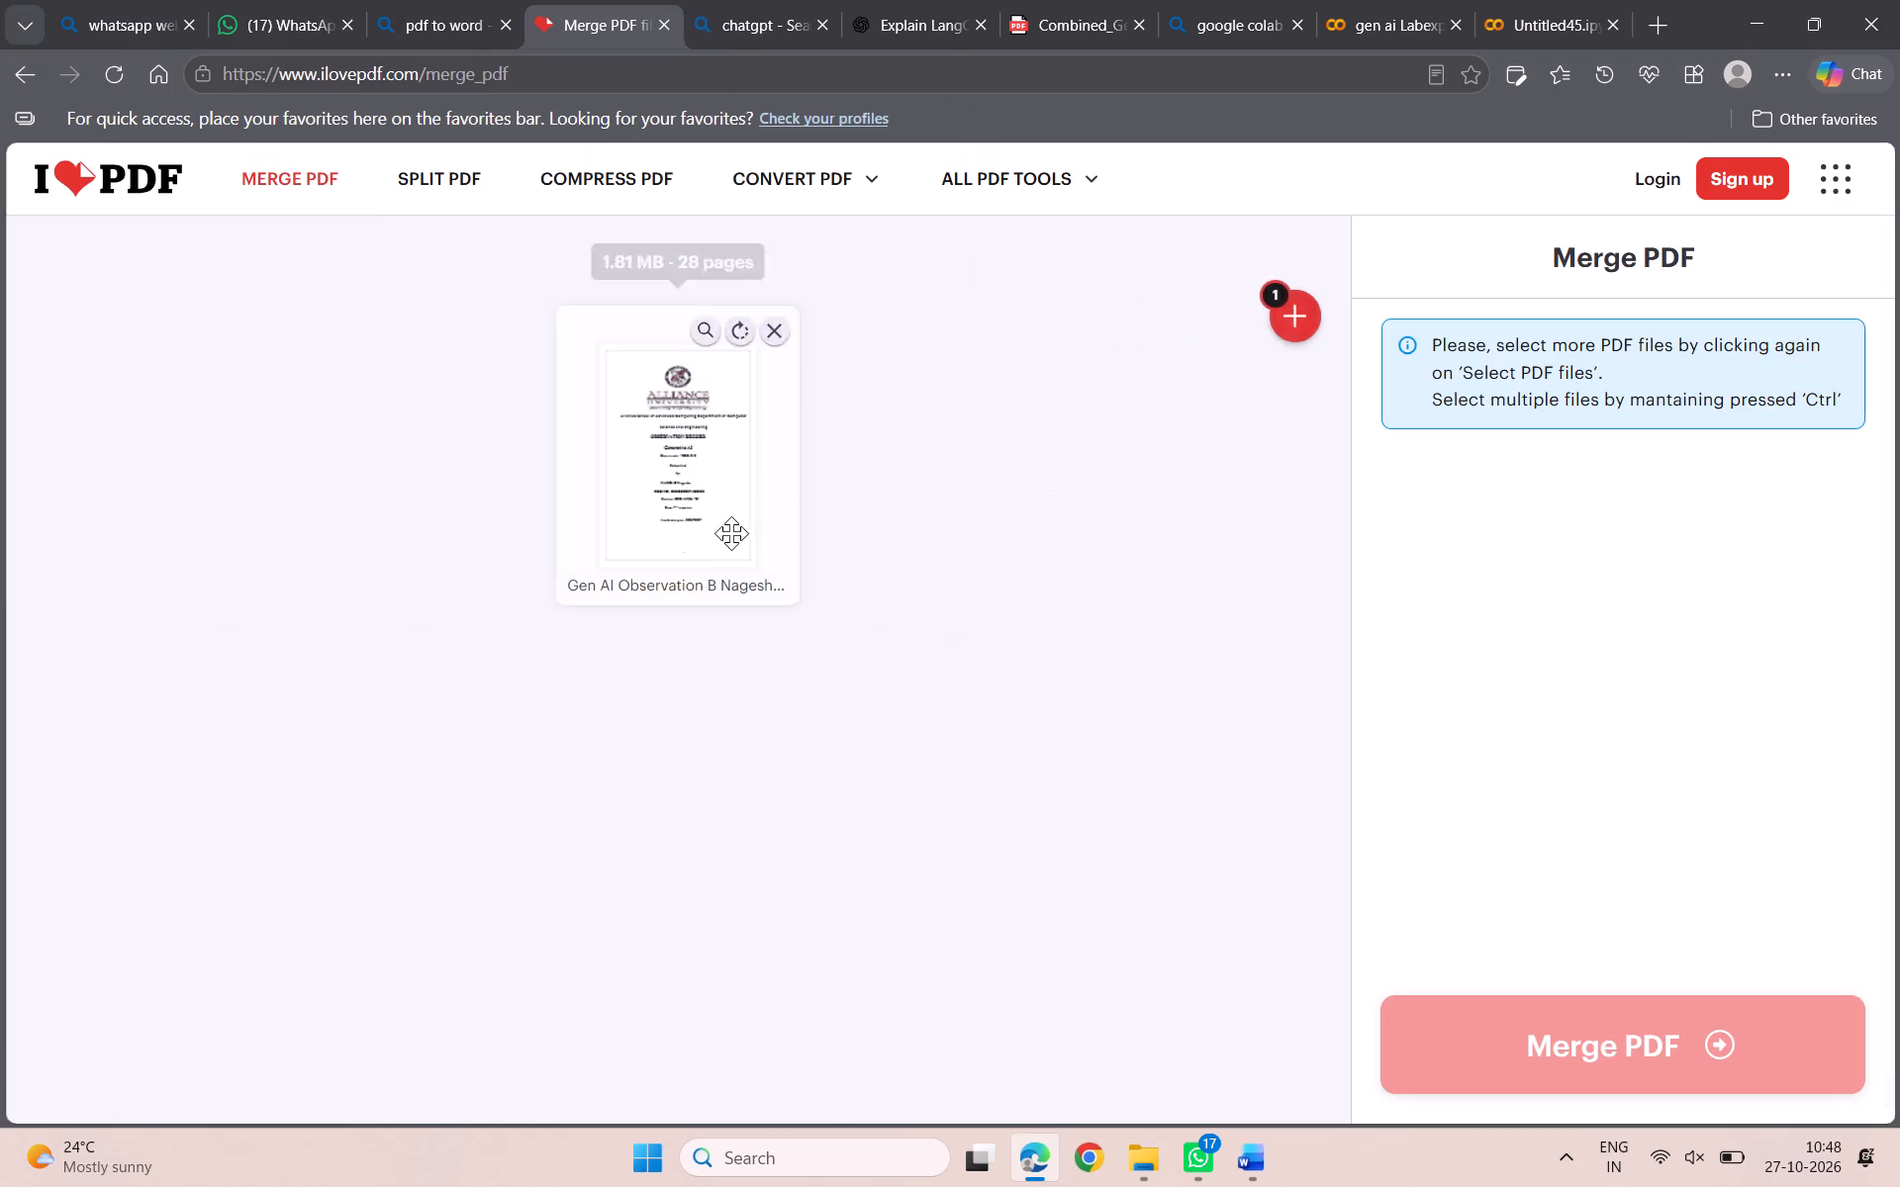
Add 7th exp.pdf as the second file, merge the two PDFs and download the result.
left_click(1294, 325)
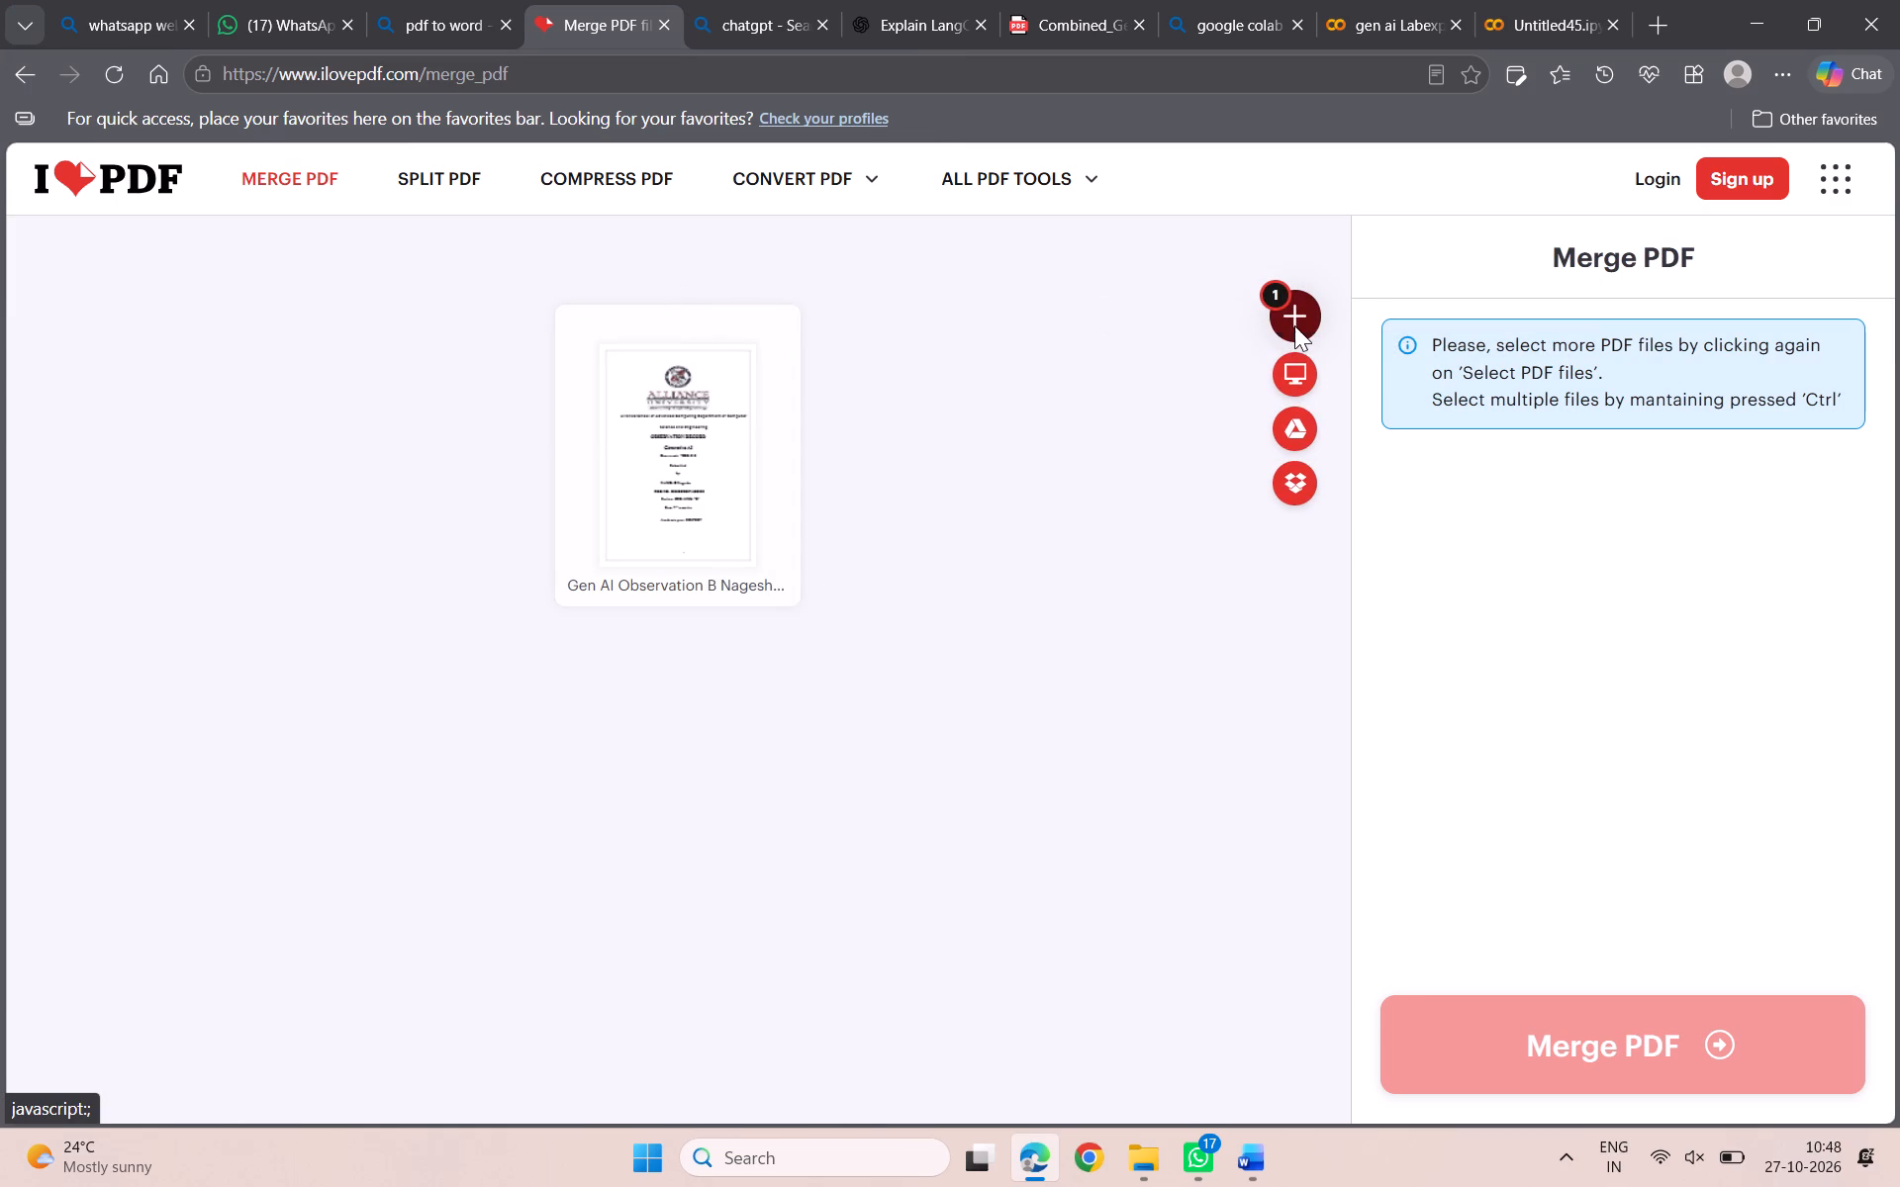
left_click(451, 233)
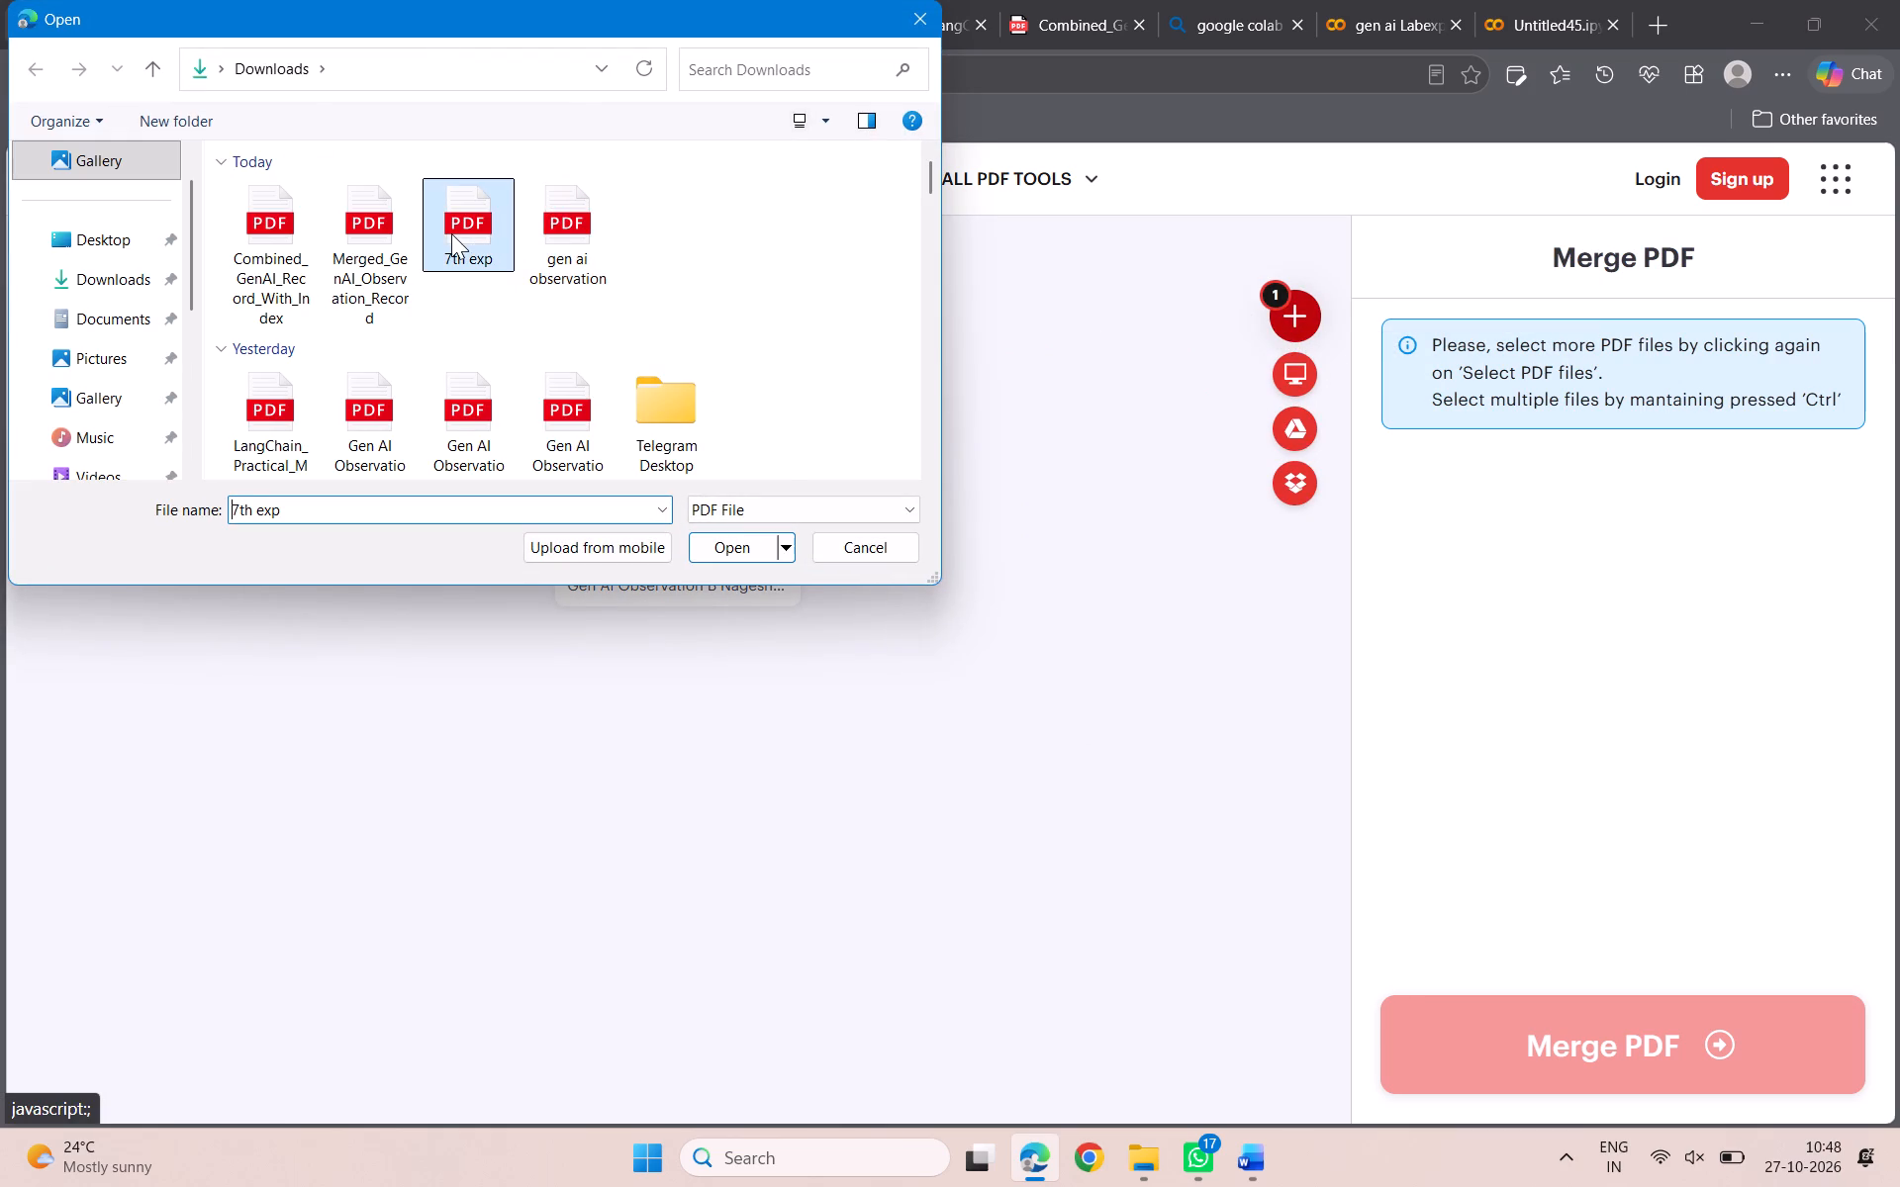
left_click(743, 537)
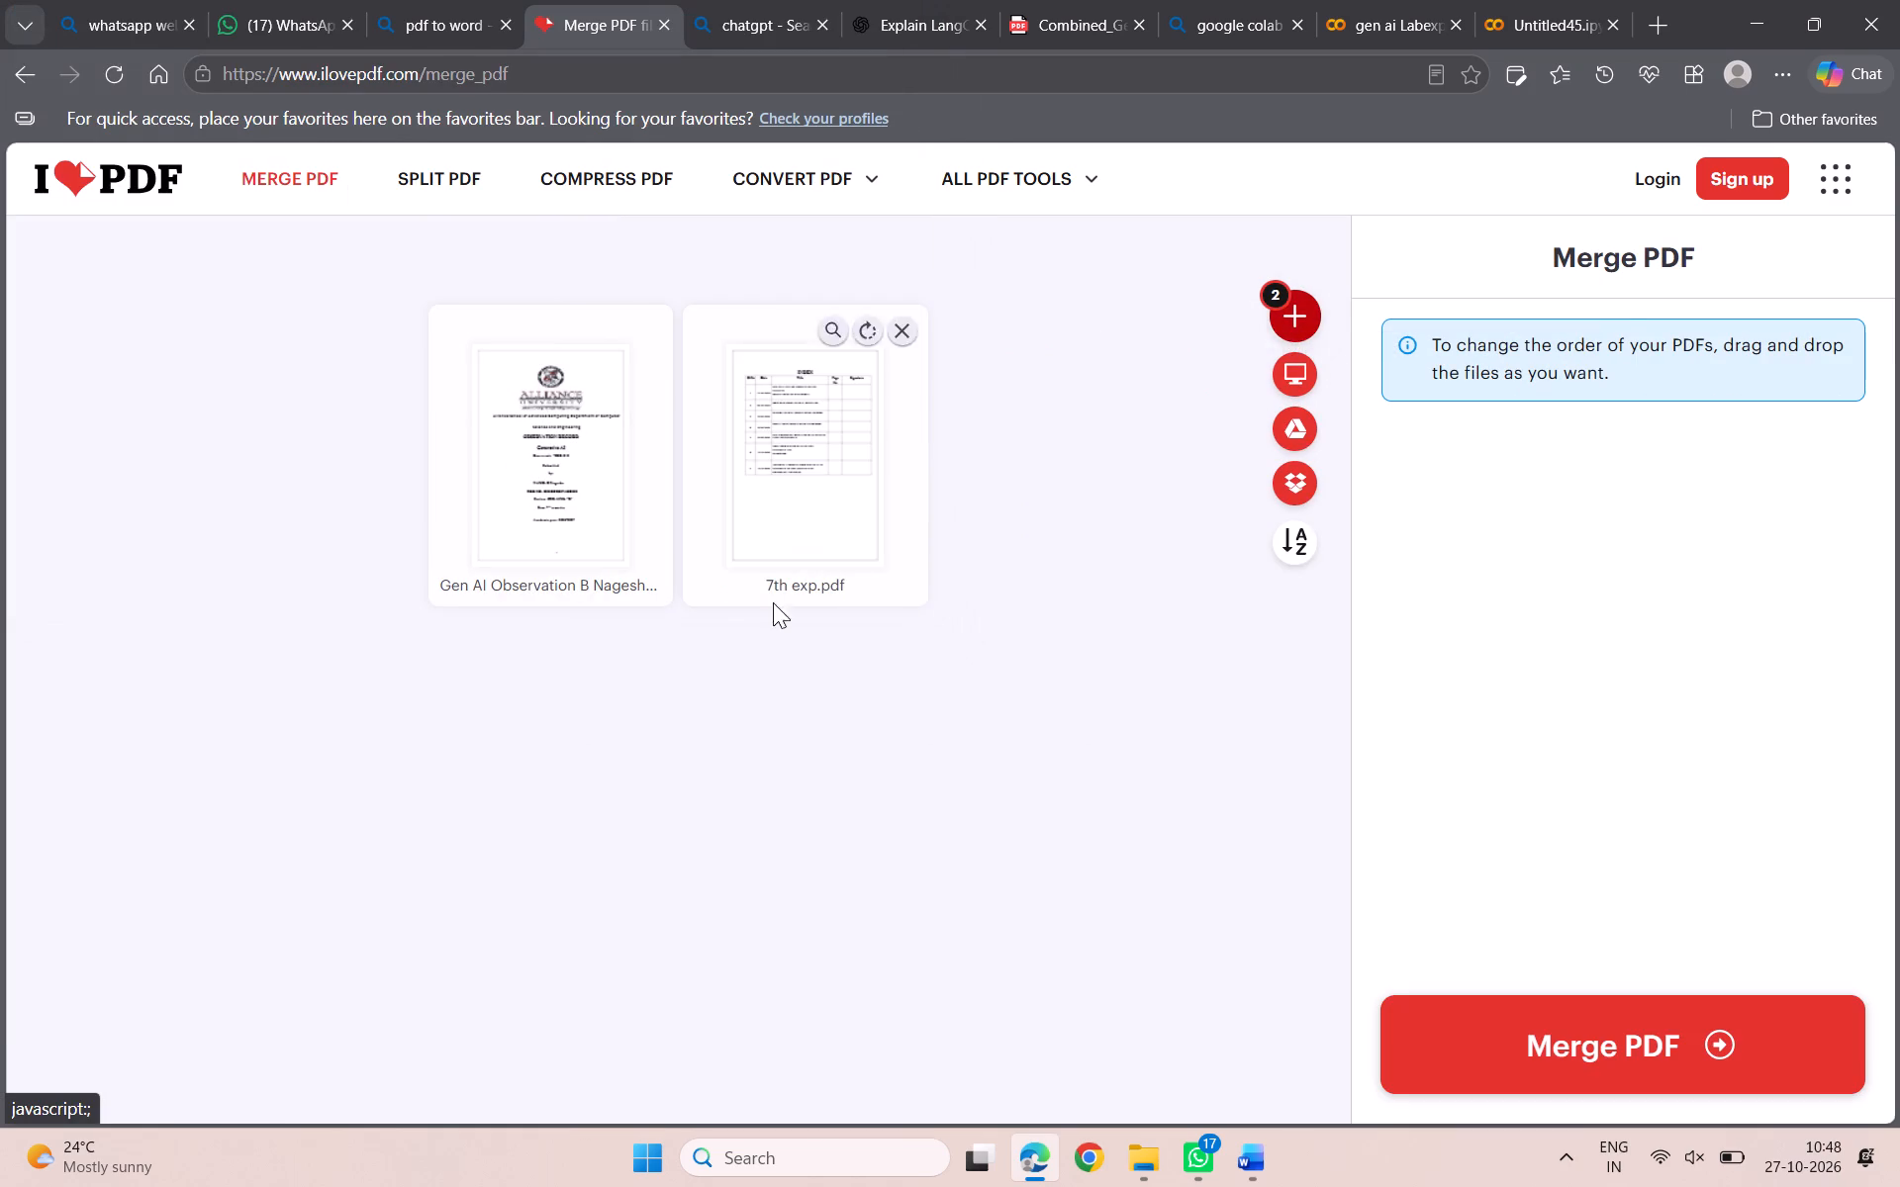
left_click(1632, 1017)
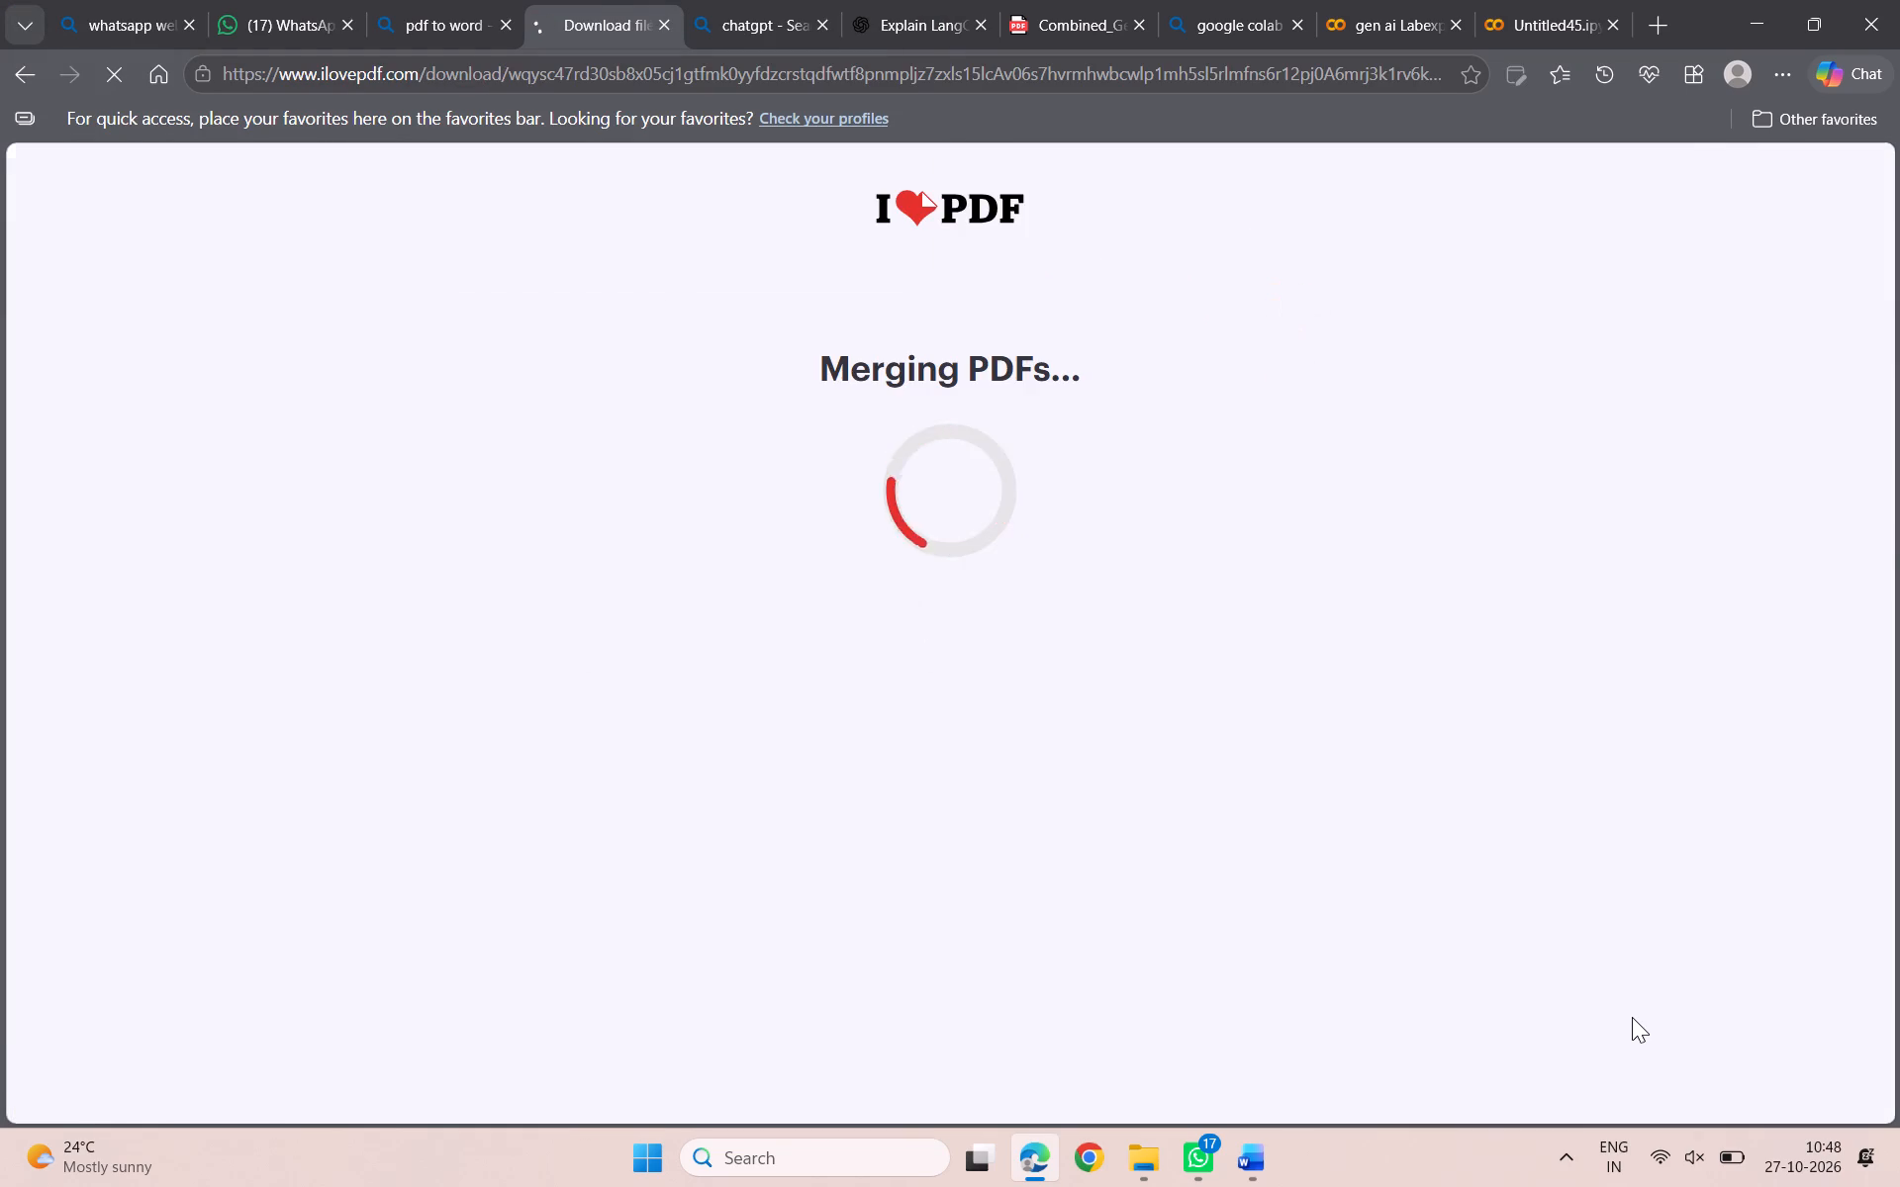
left_click(928, 364)
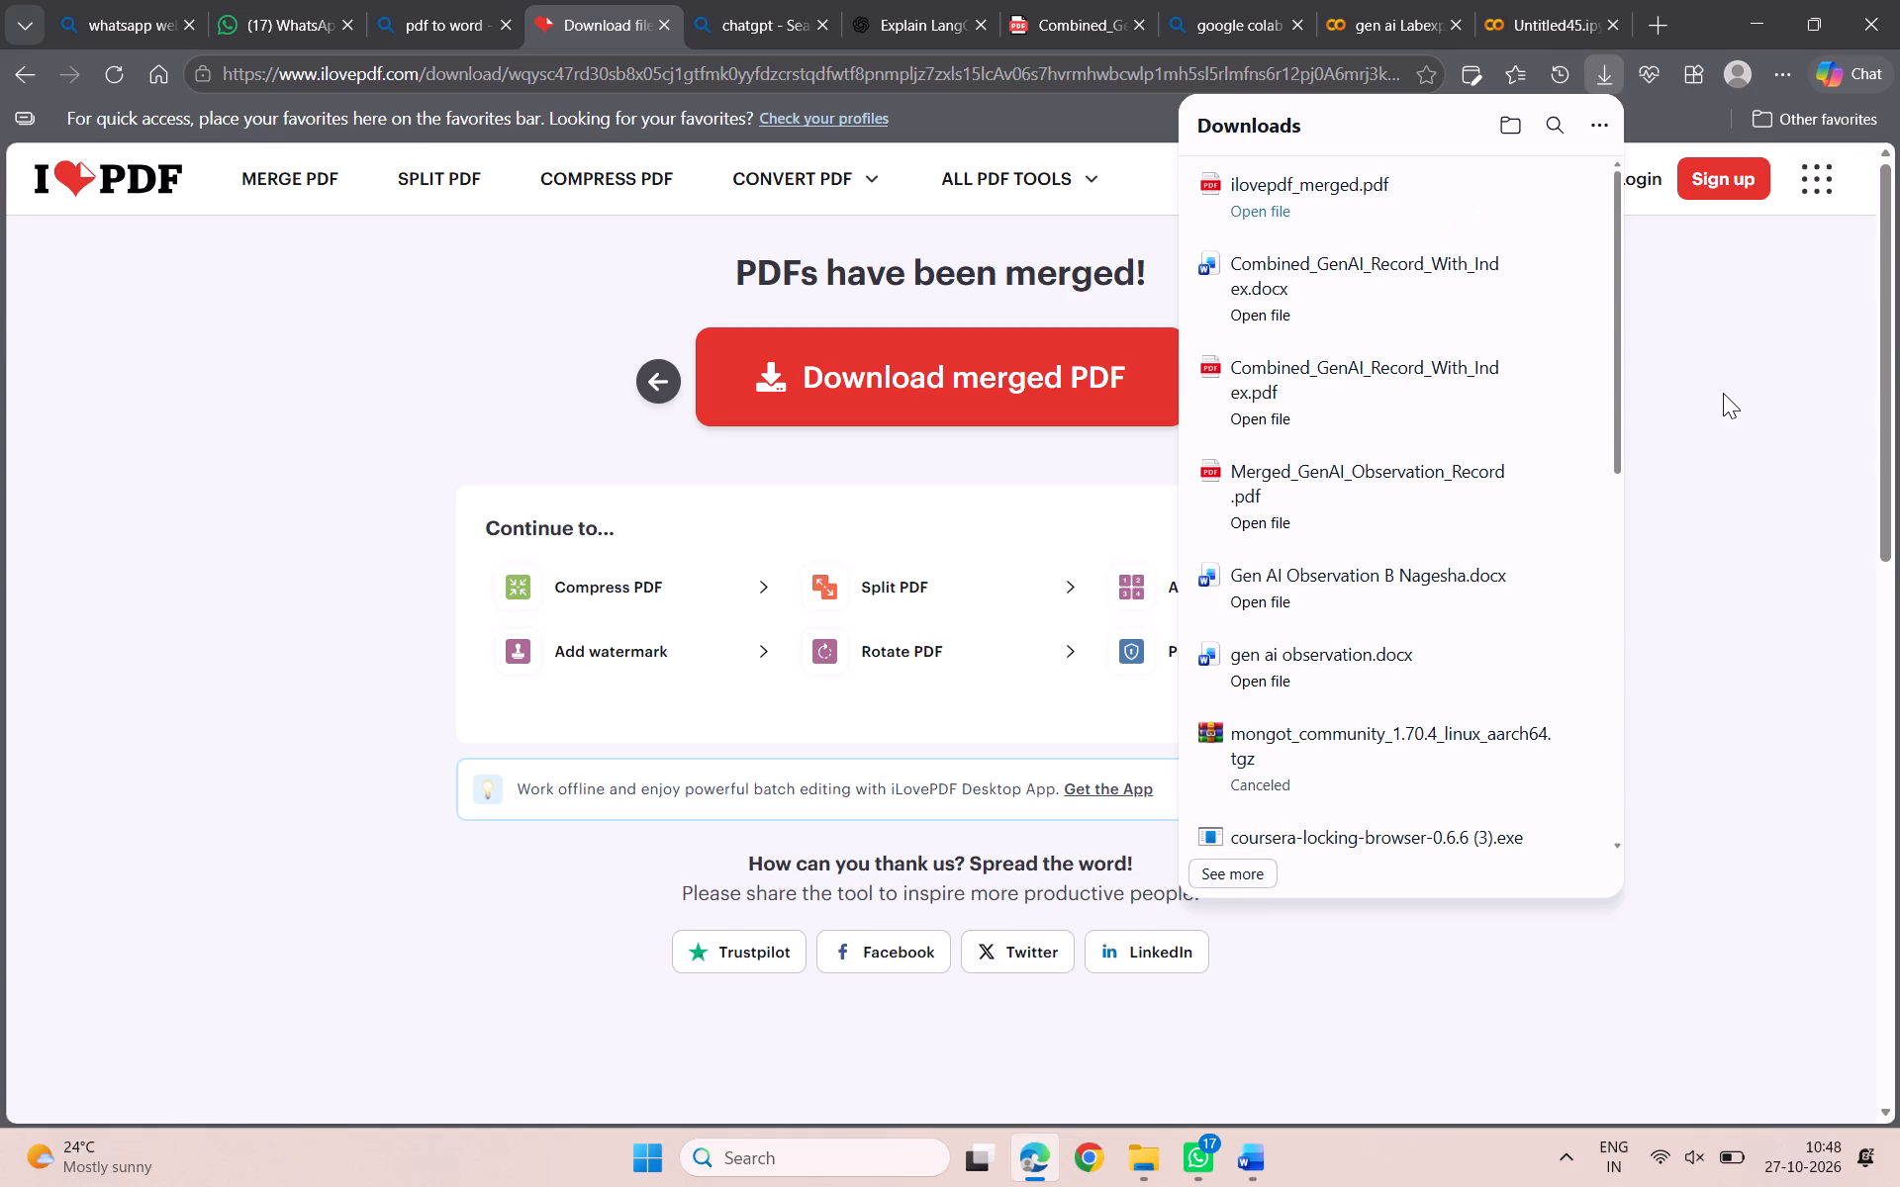
Open ilovepdf_merged.pdf and examine the cover page, both index pages and the experiment pages.
left_click(1244, 203)
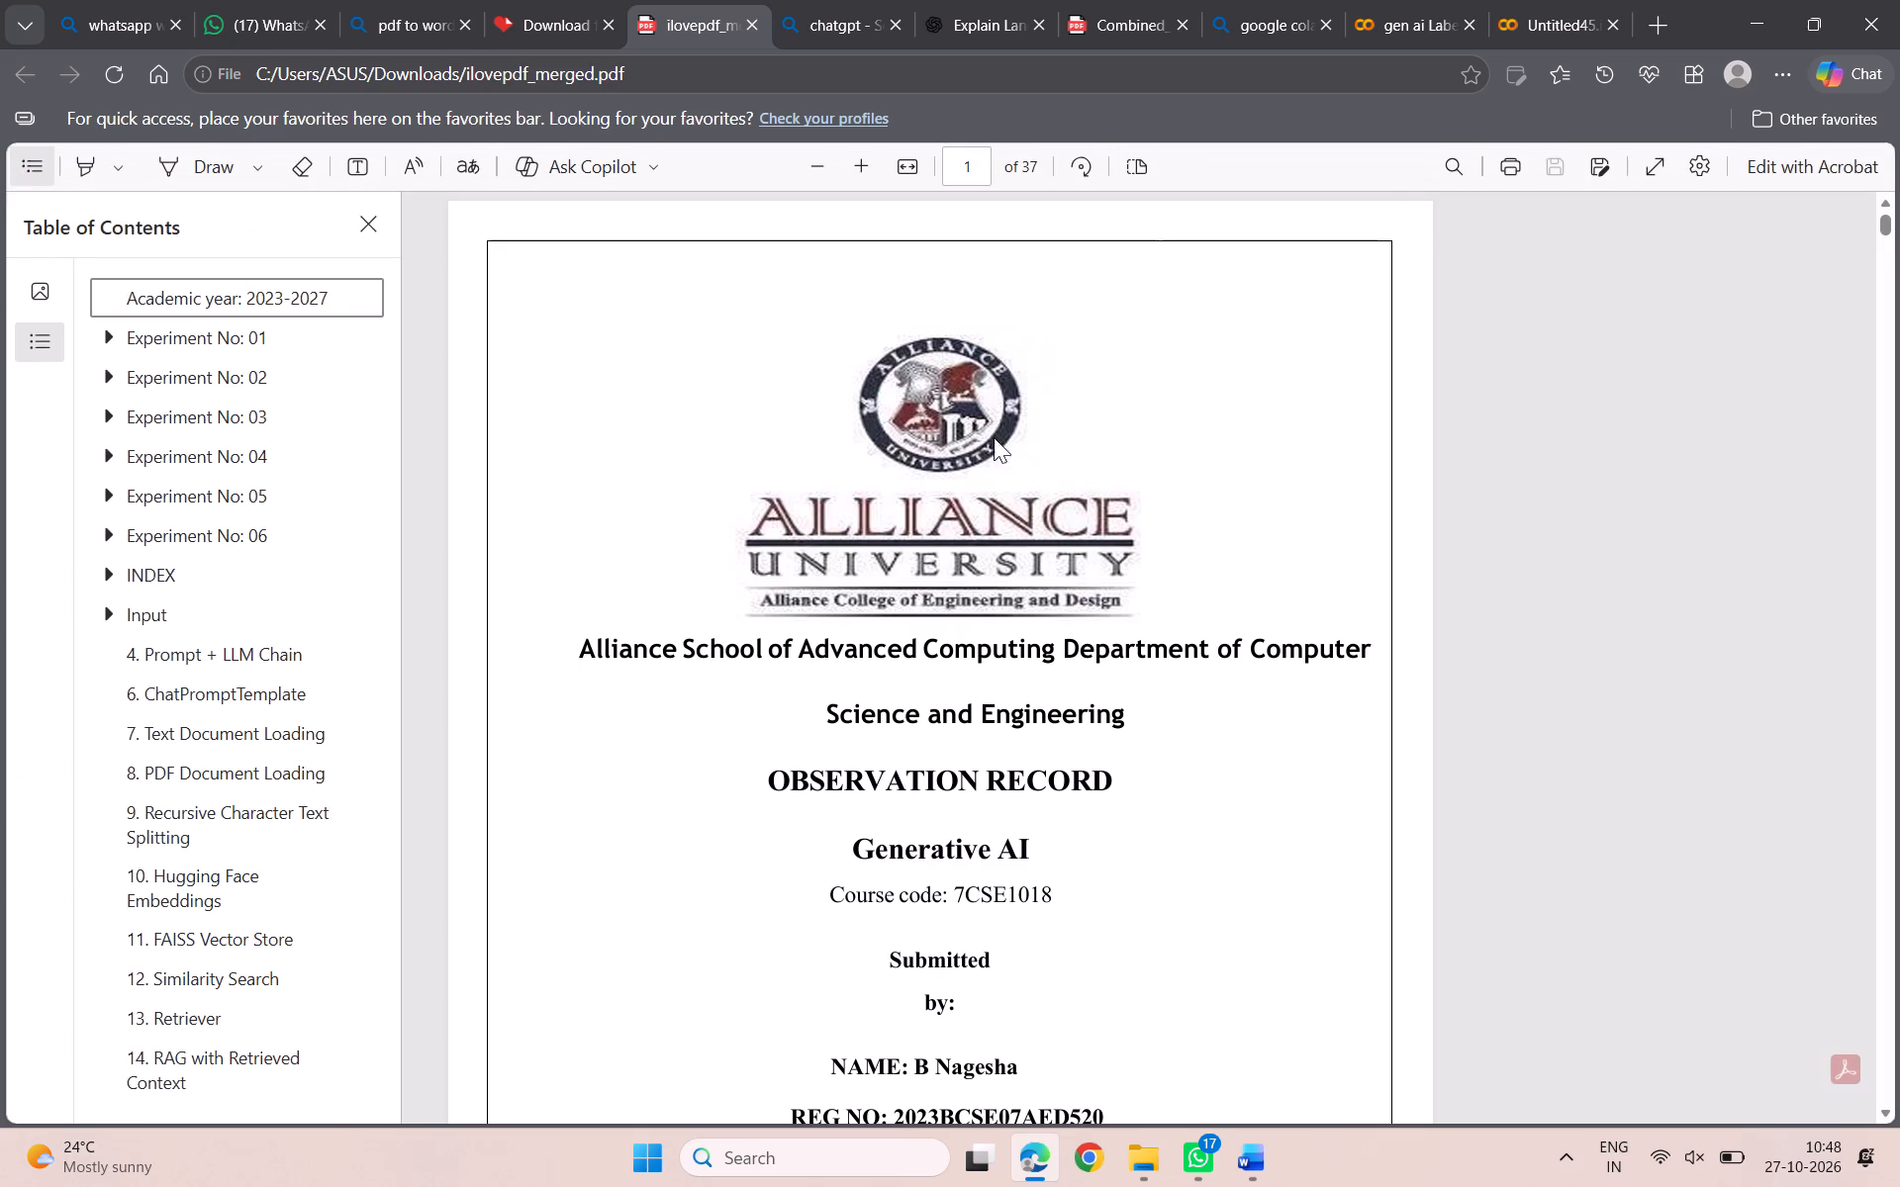
scroll(949, 575, "down", 5)
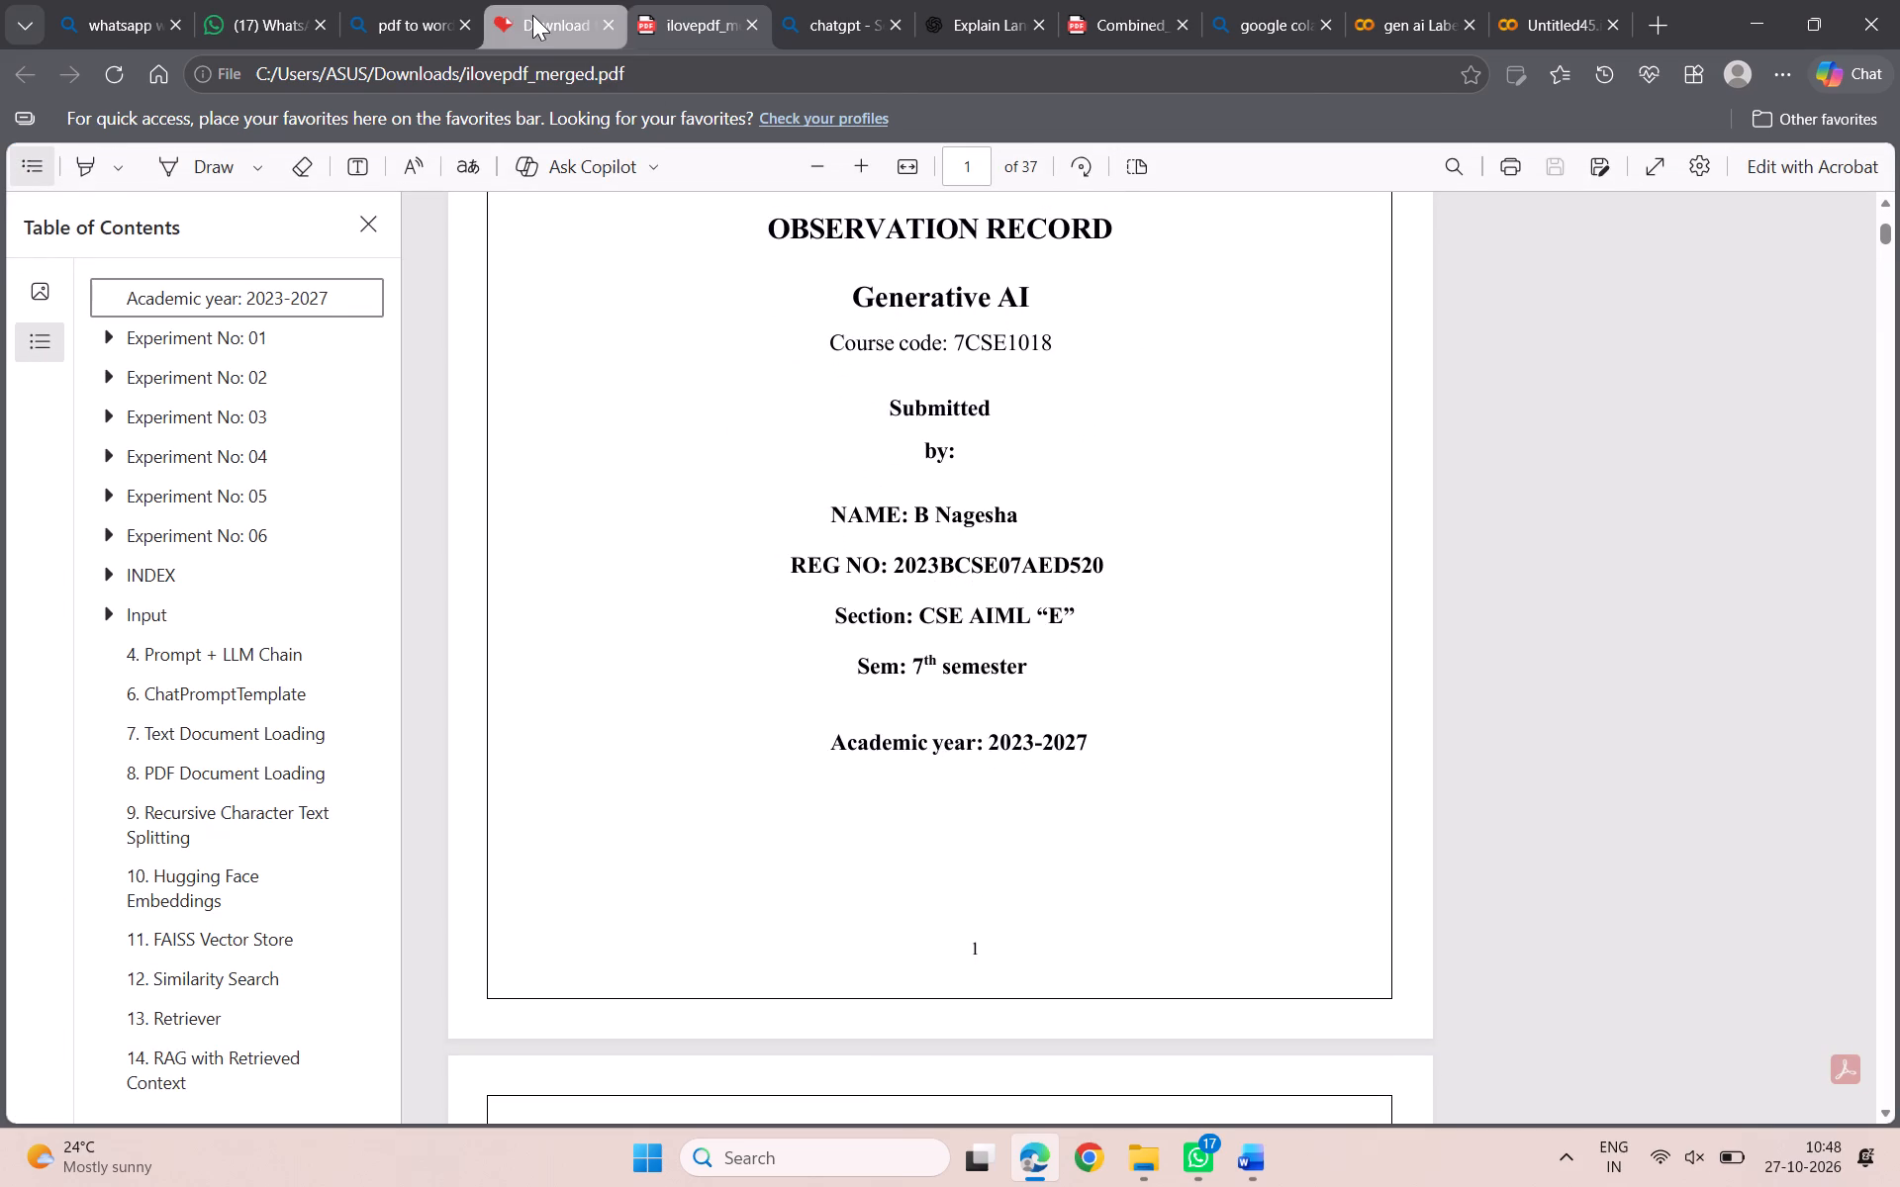
left_click(532, 15)
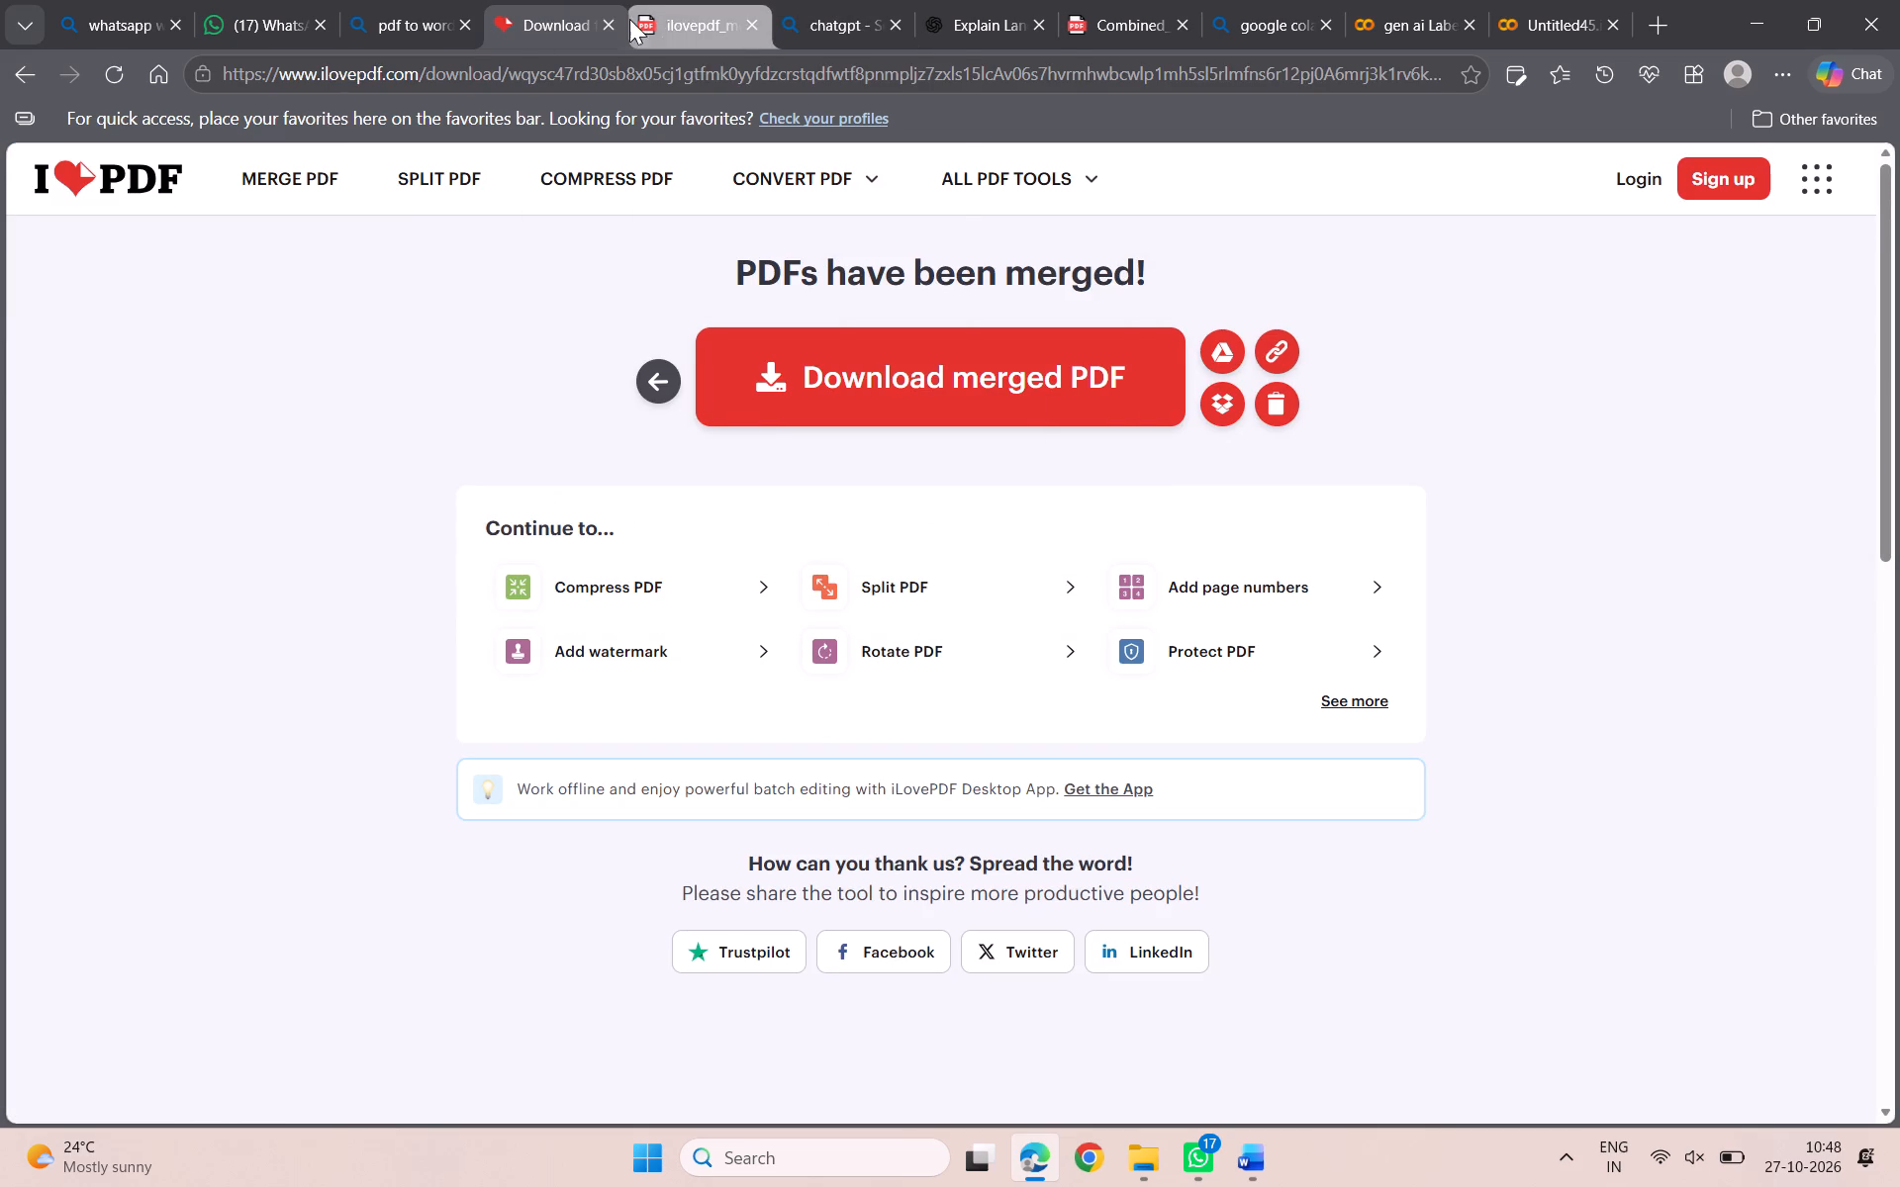
left_click(677, 9)
scroll(914, 708, "up", 2)
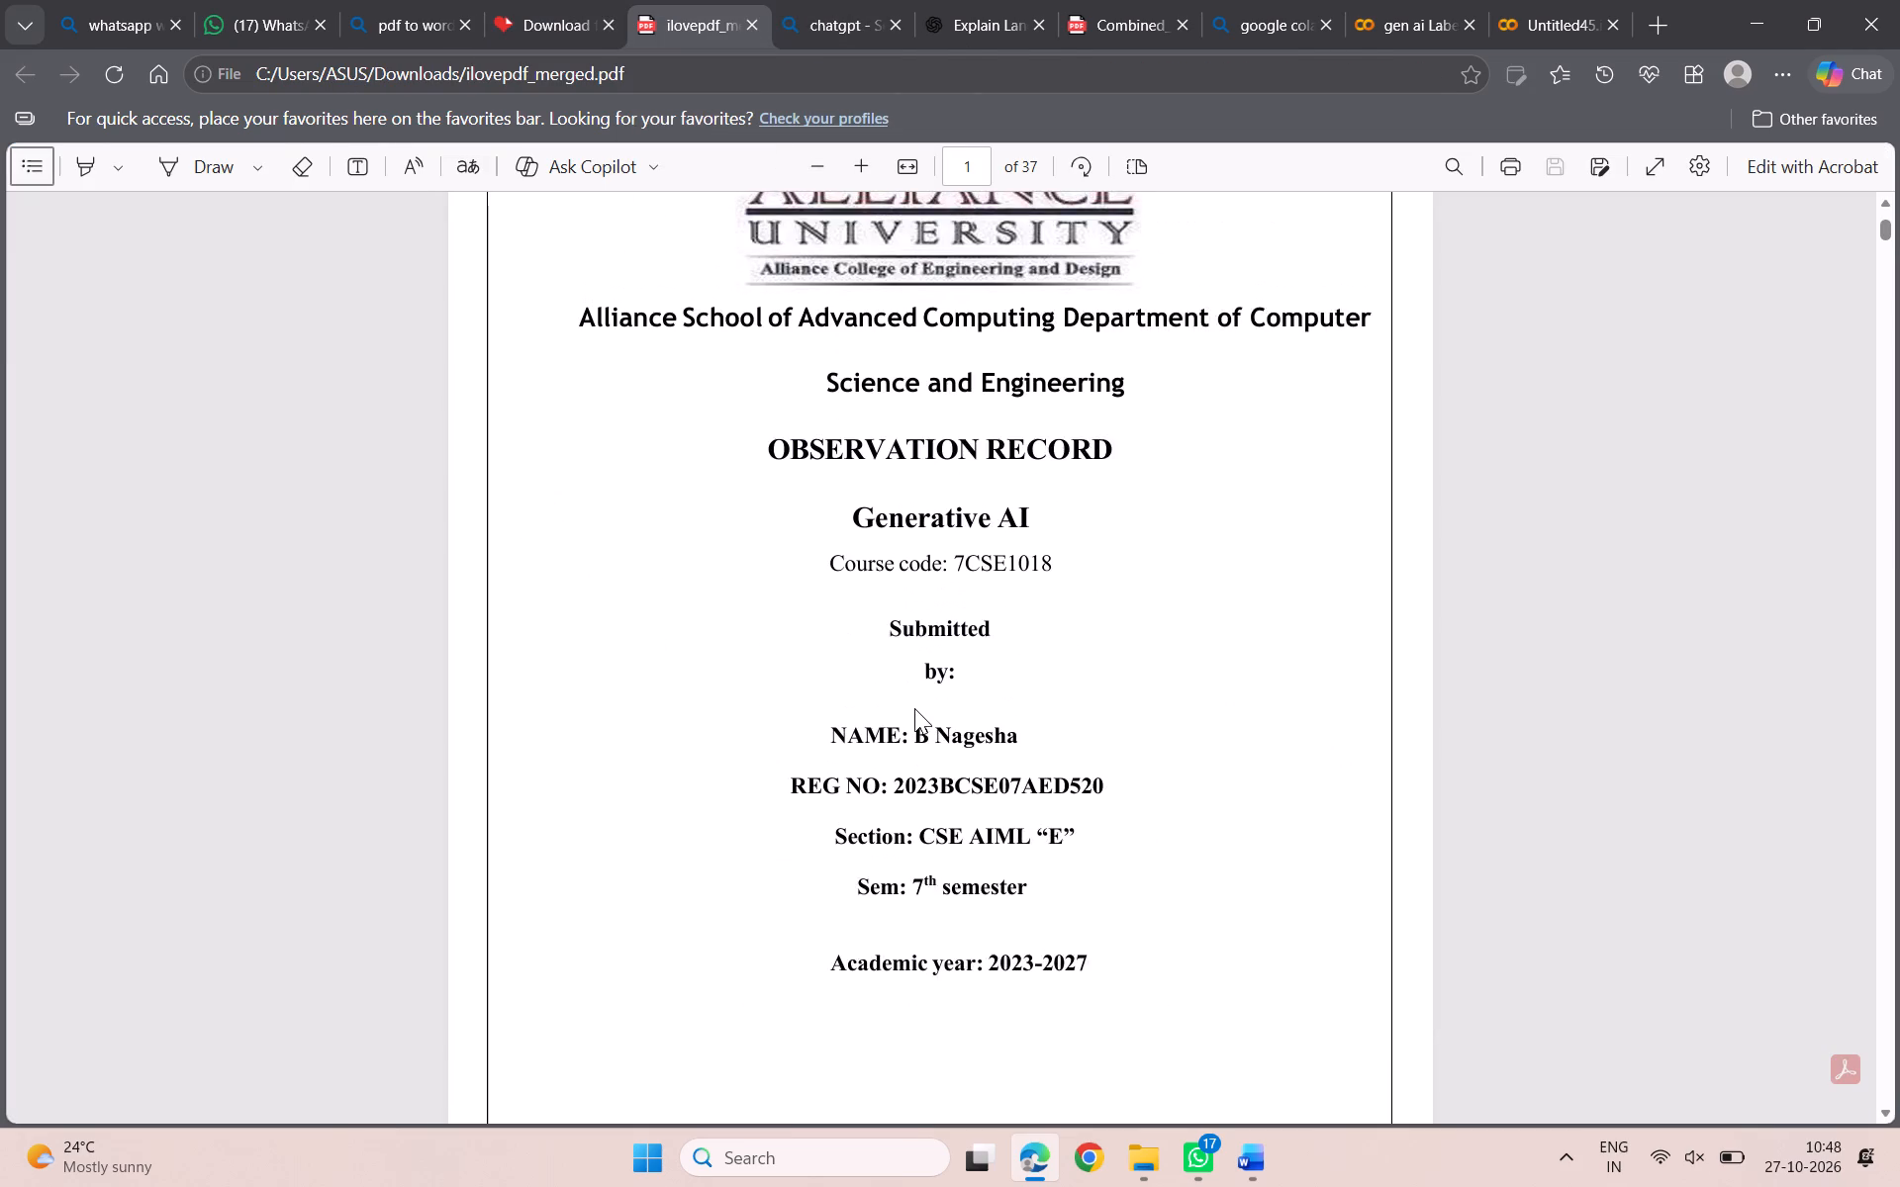
scroll(914, 708, "up", 2)
scroll(914, 708, "down", 13)
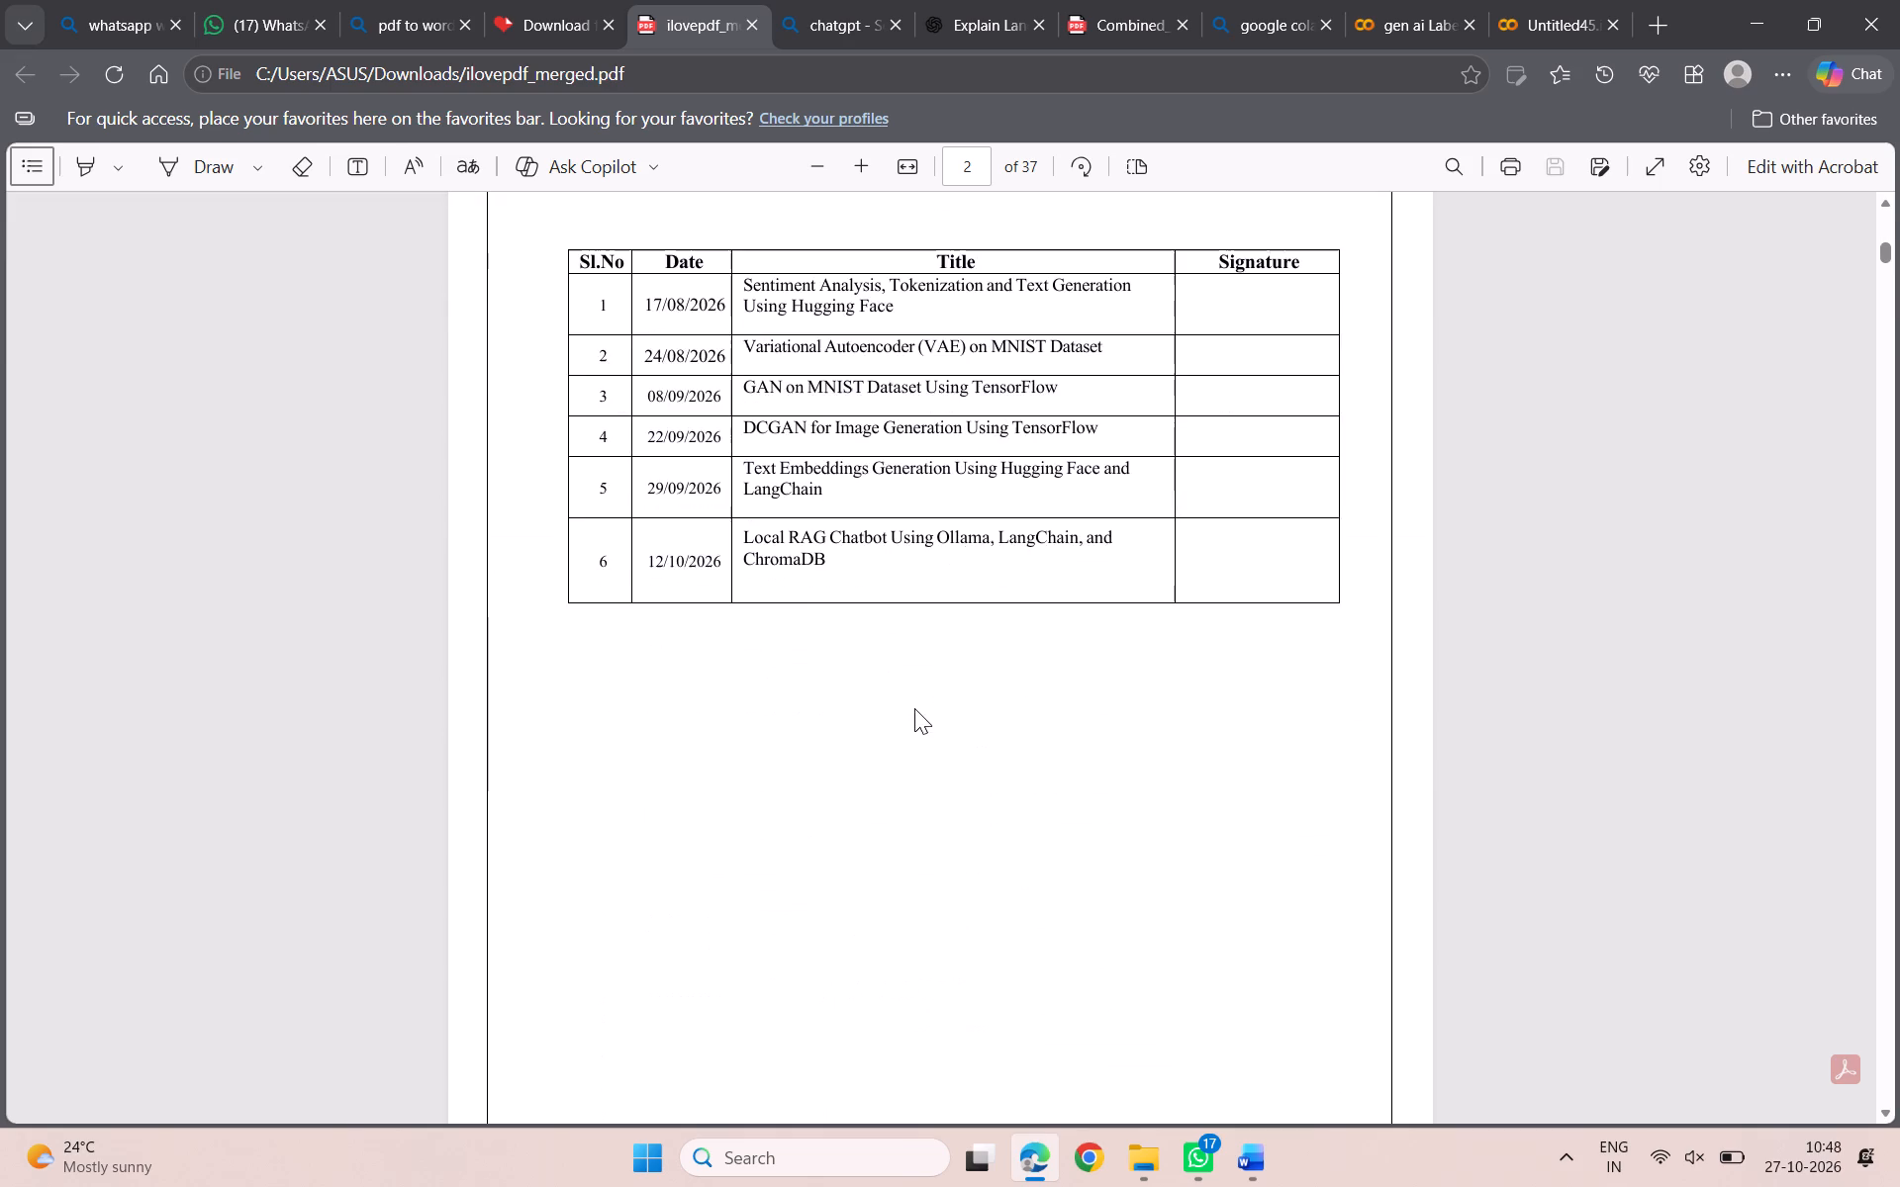
scroll(914, 708, "down", 17)
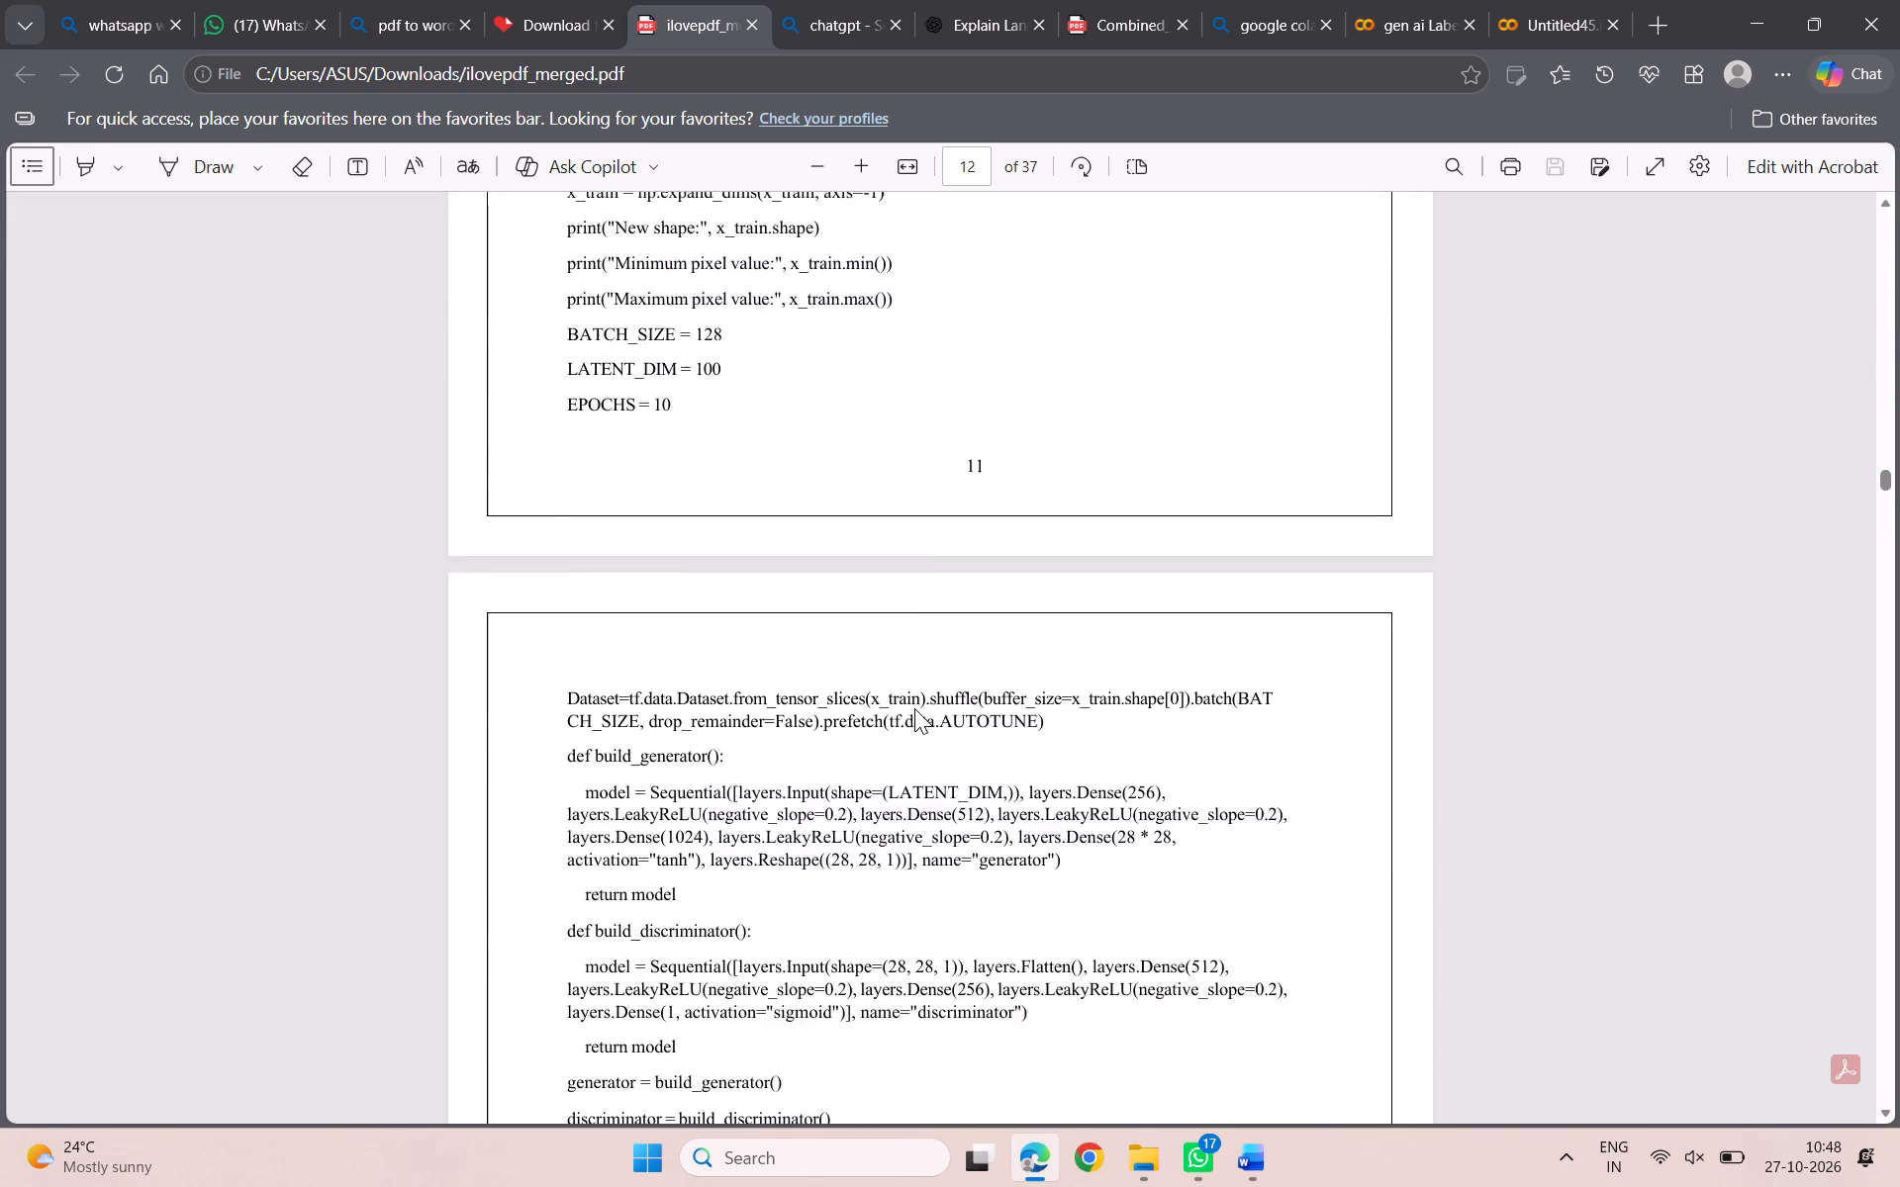
scroll(914, 708, "down", 8)
scroll(914, 708, "down", 19)
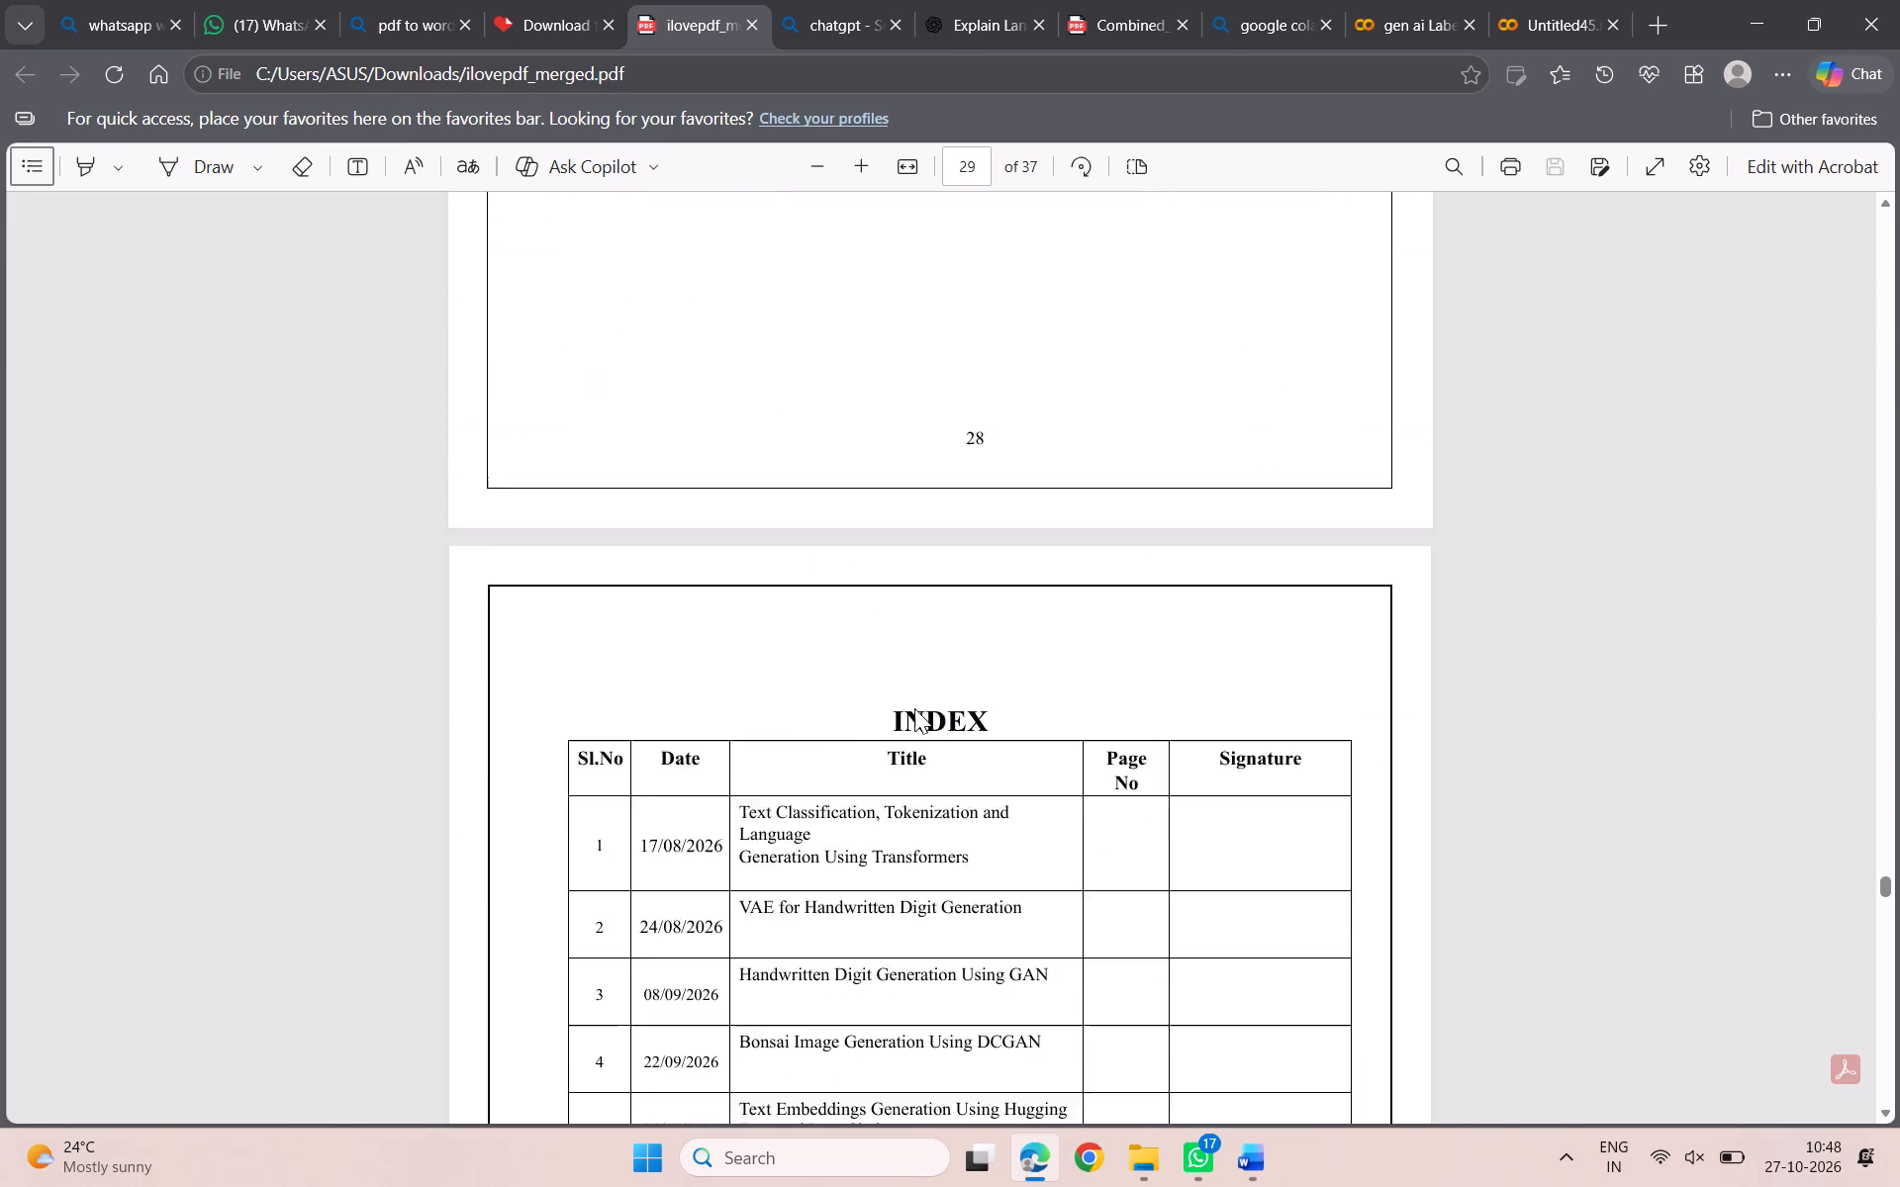
scroll(914, 708, "up", 8)
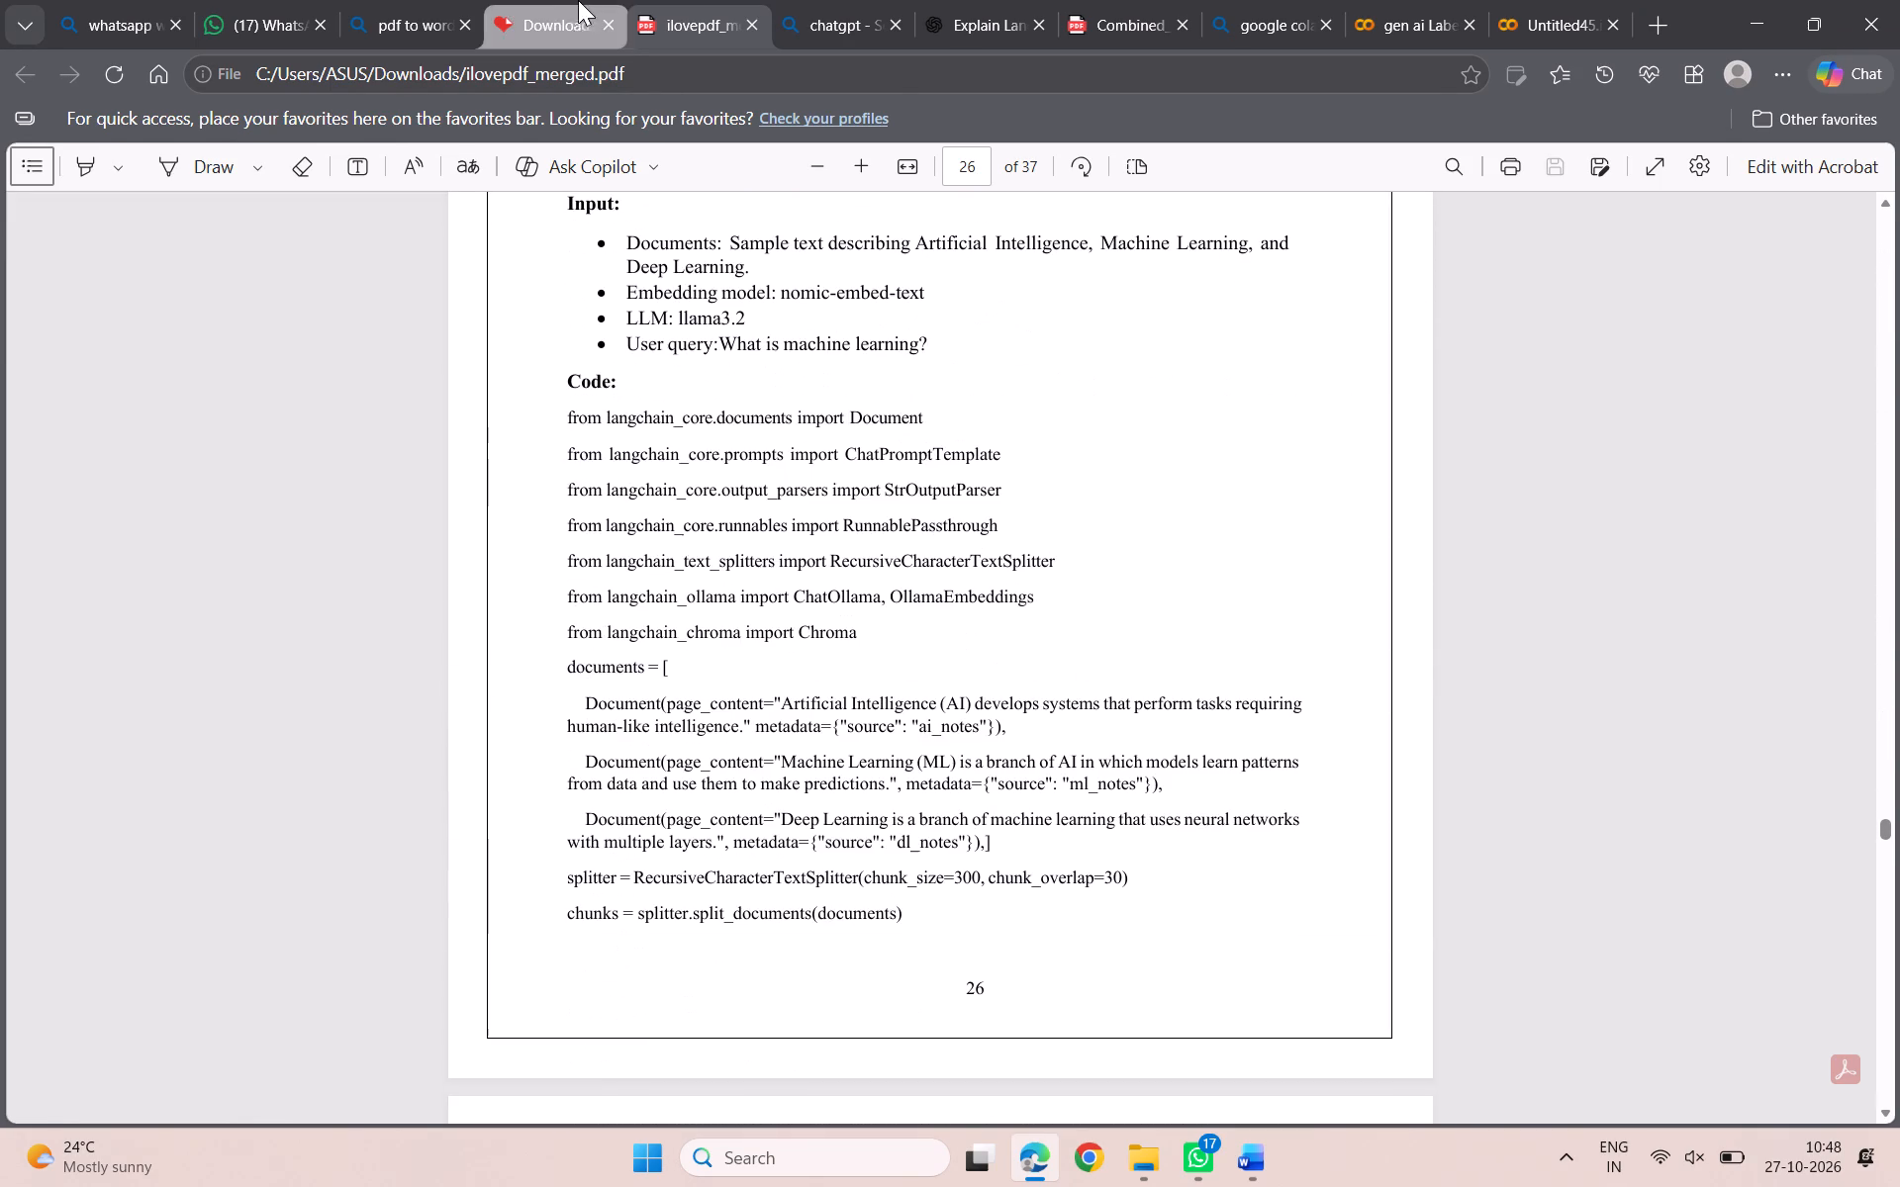
Convert ilovepdf_merged.pdf from Downloads to Word in iLovePDF with No OCR and download the result.
left_click(563, 1)
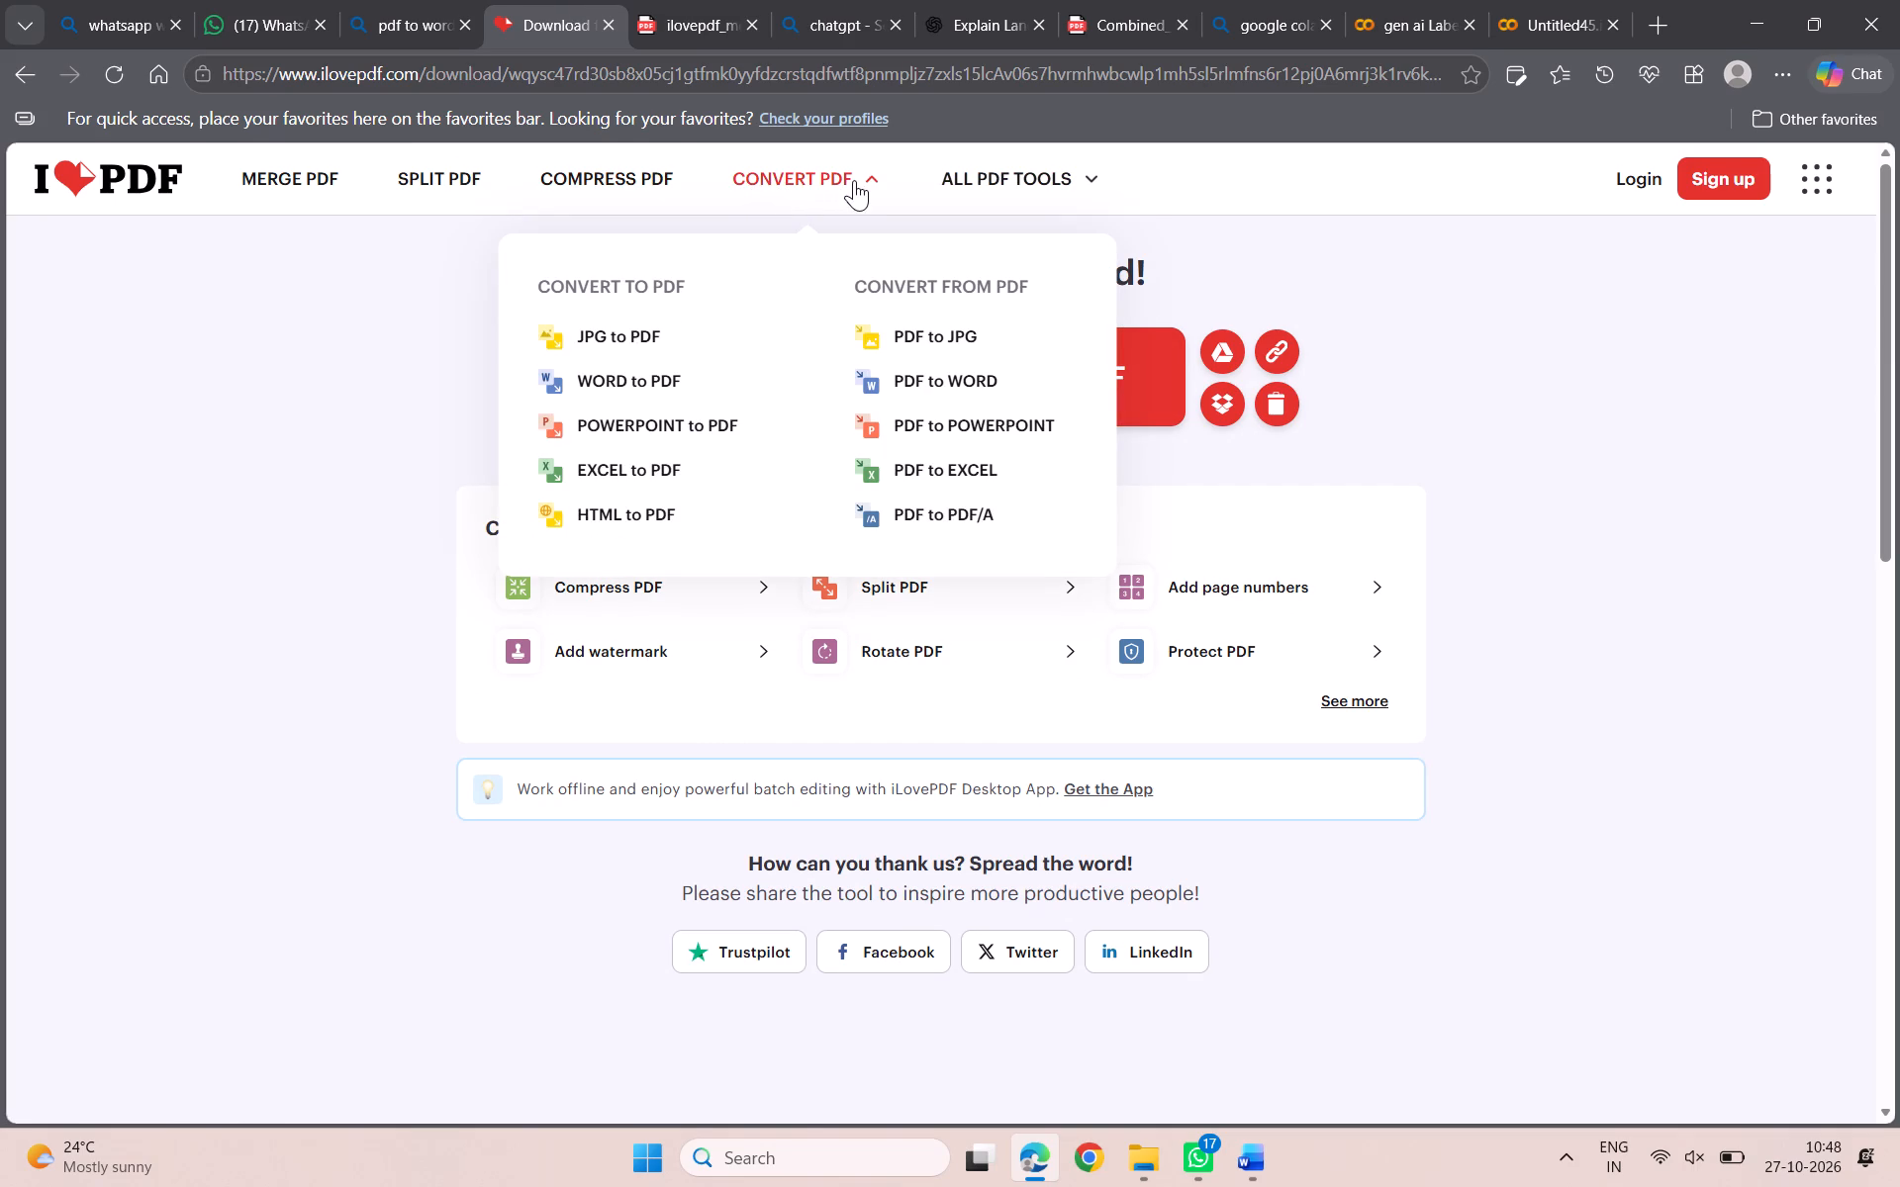
left_click(942, 378)
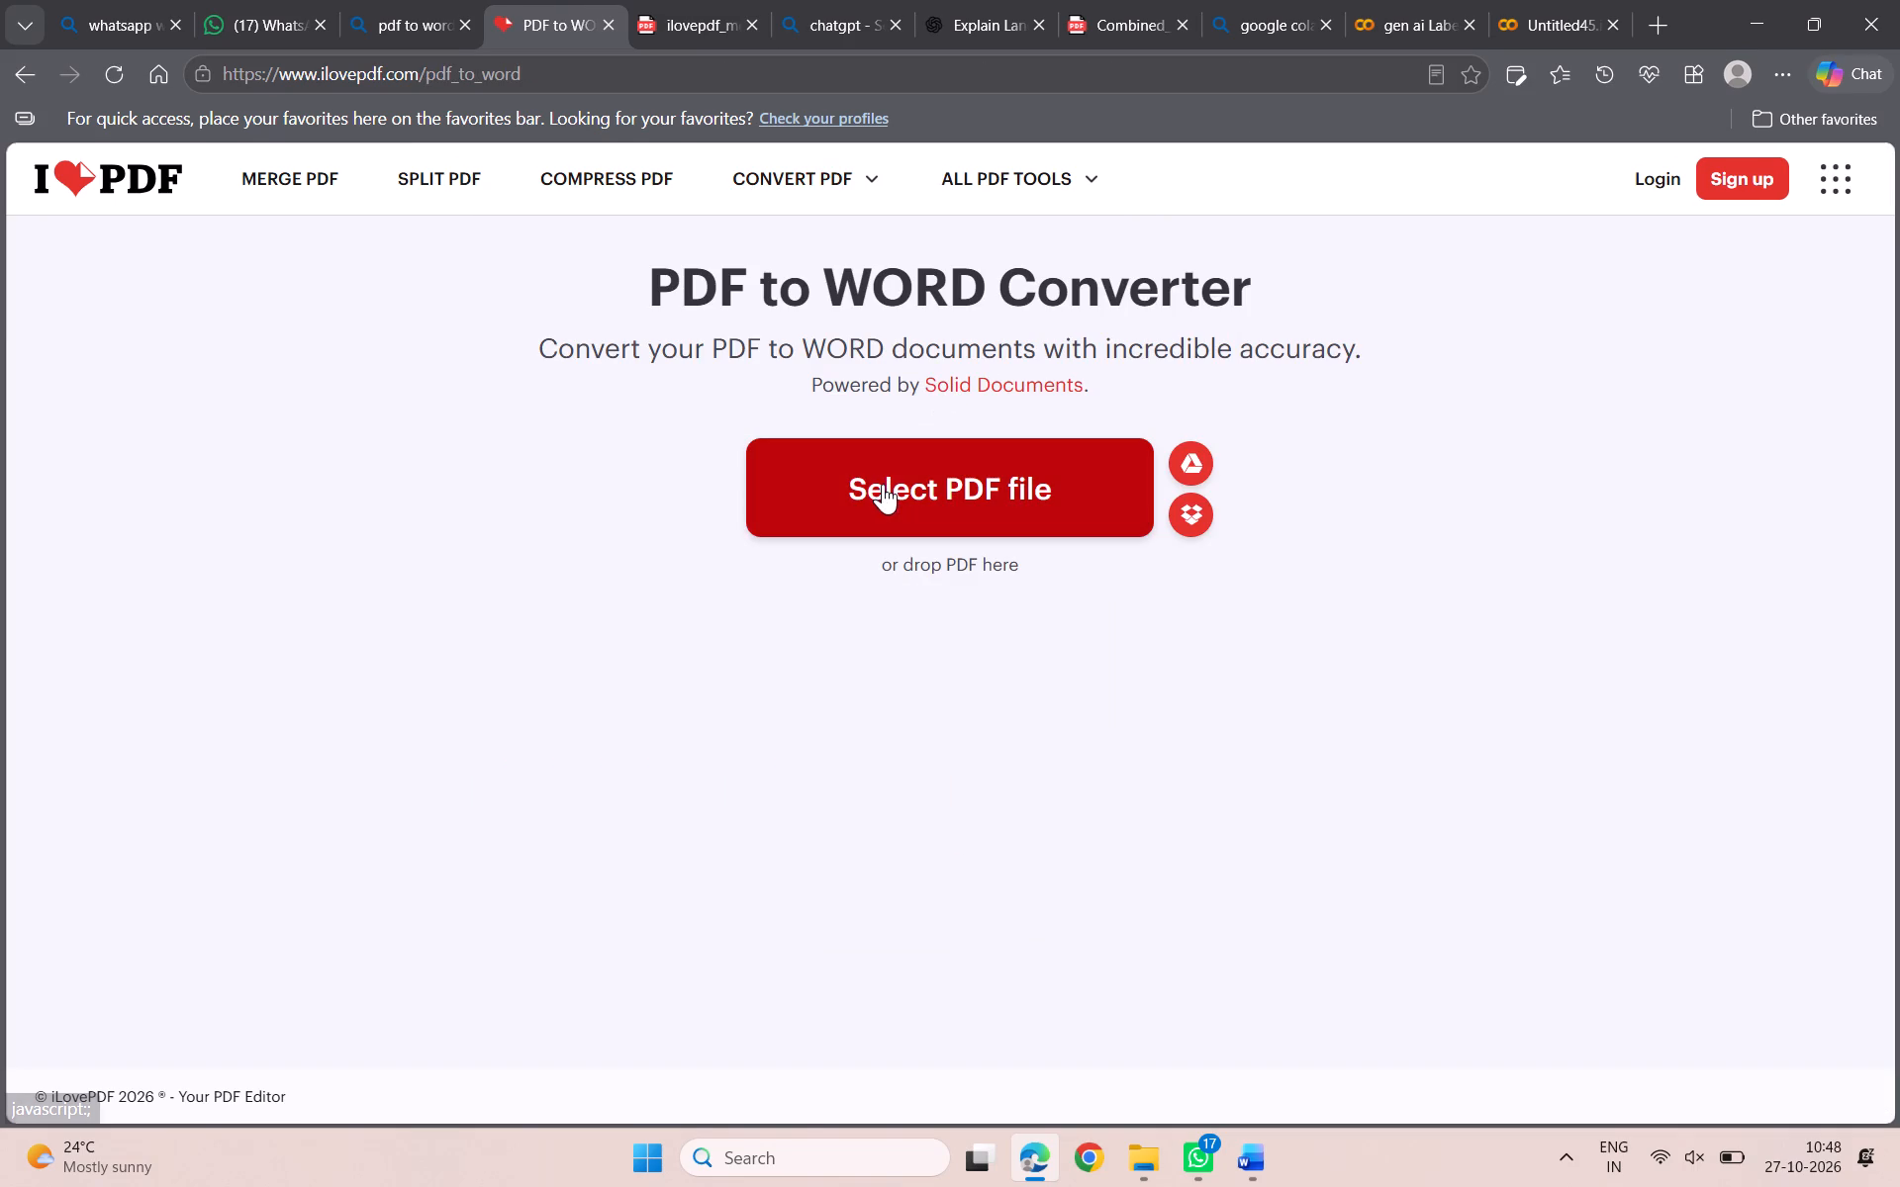
left_click(883, 484)
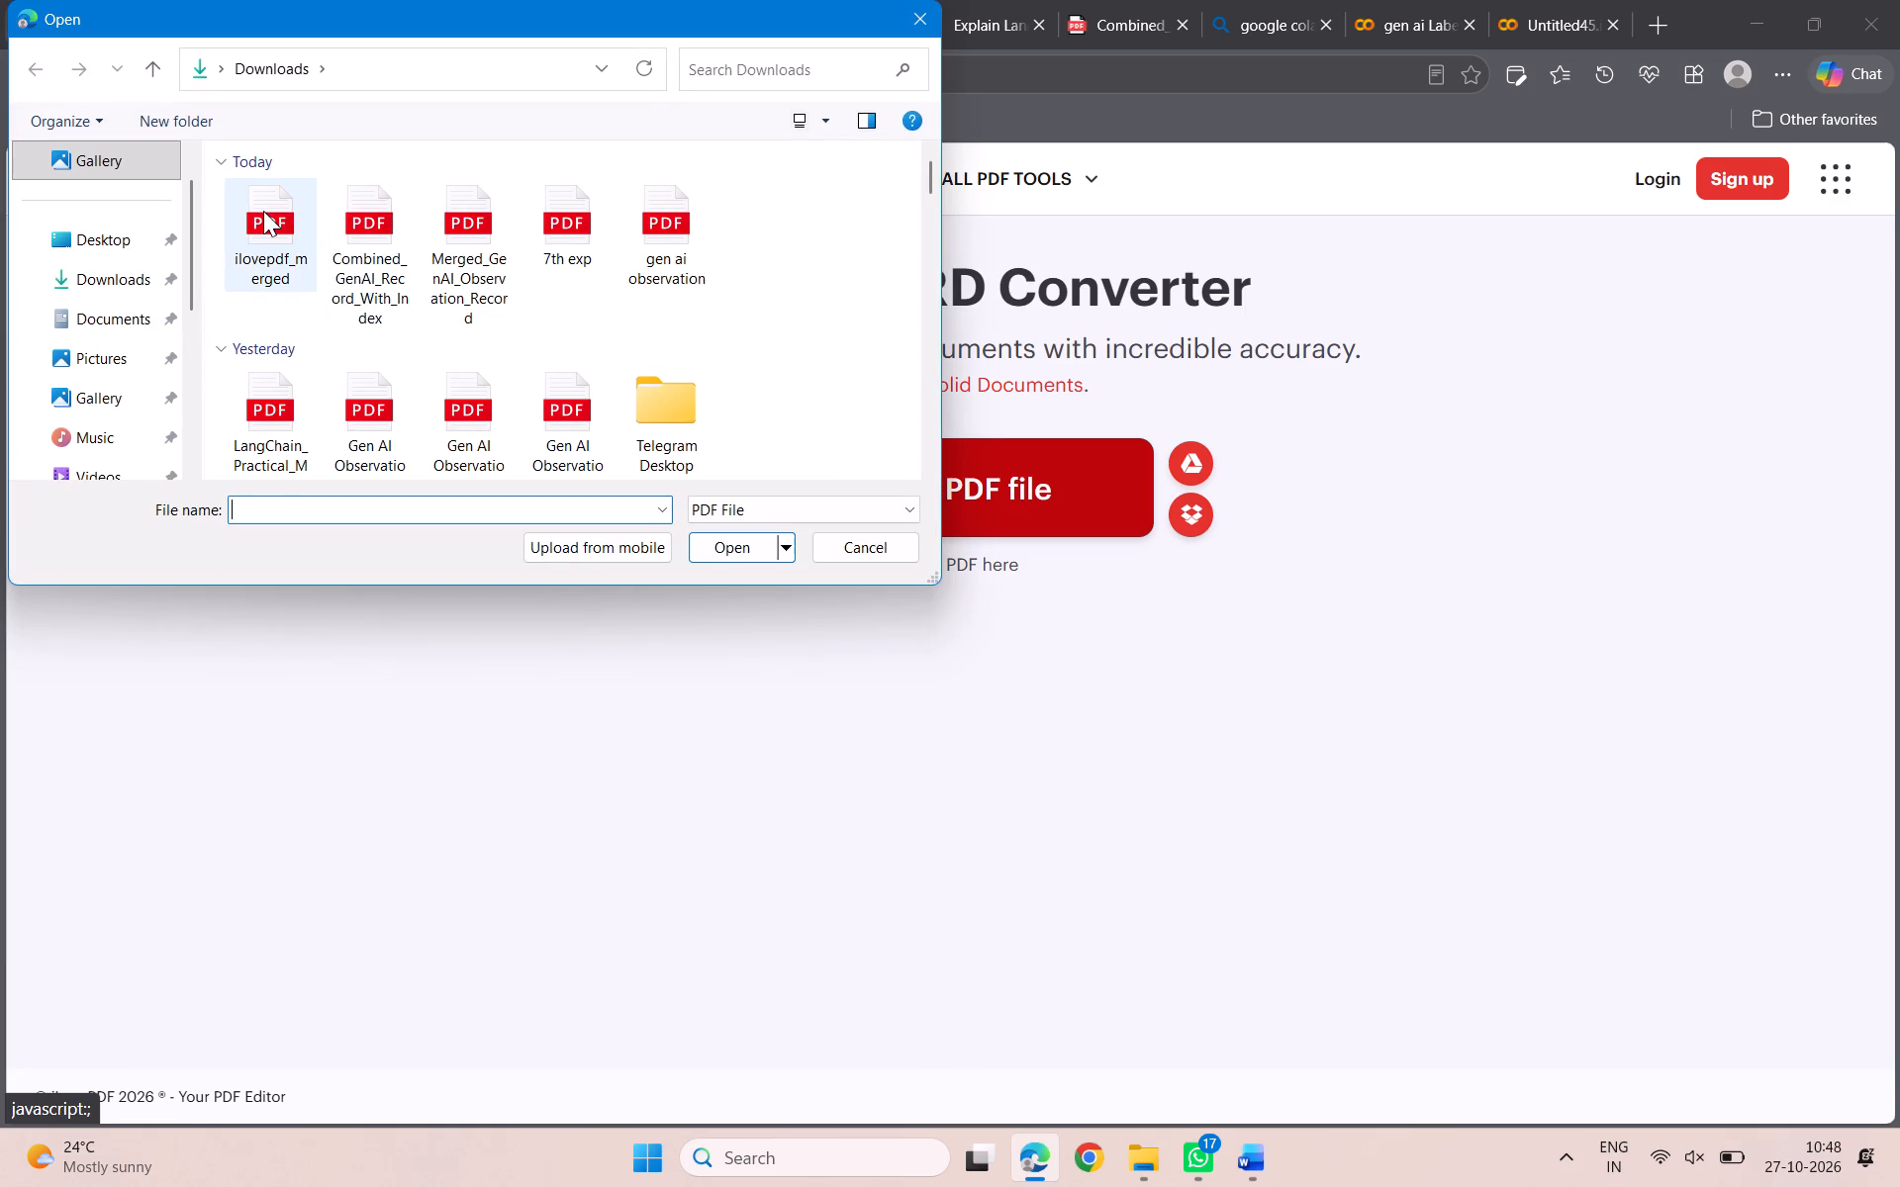
left_click_drag(264, 211, 727, 556)
left_click(727, 556)
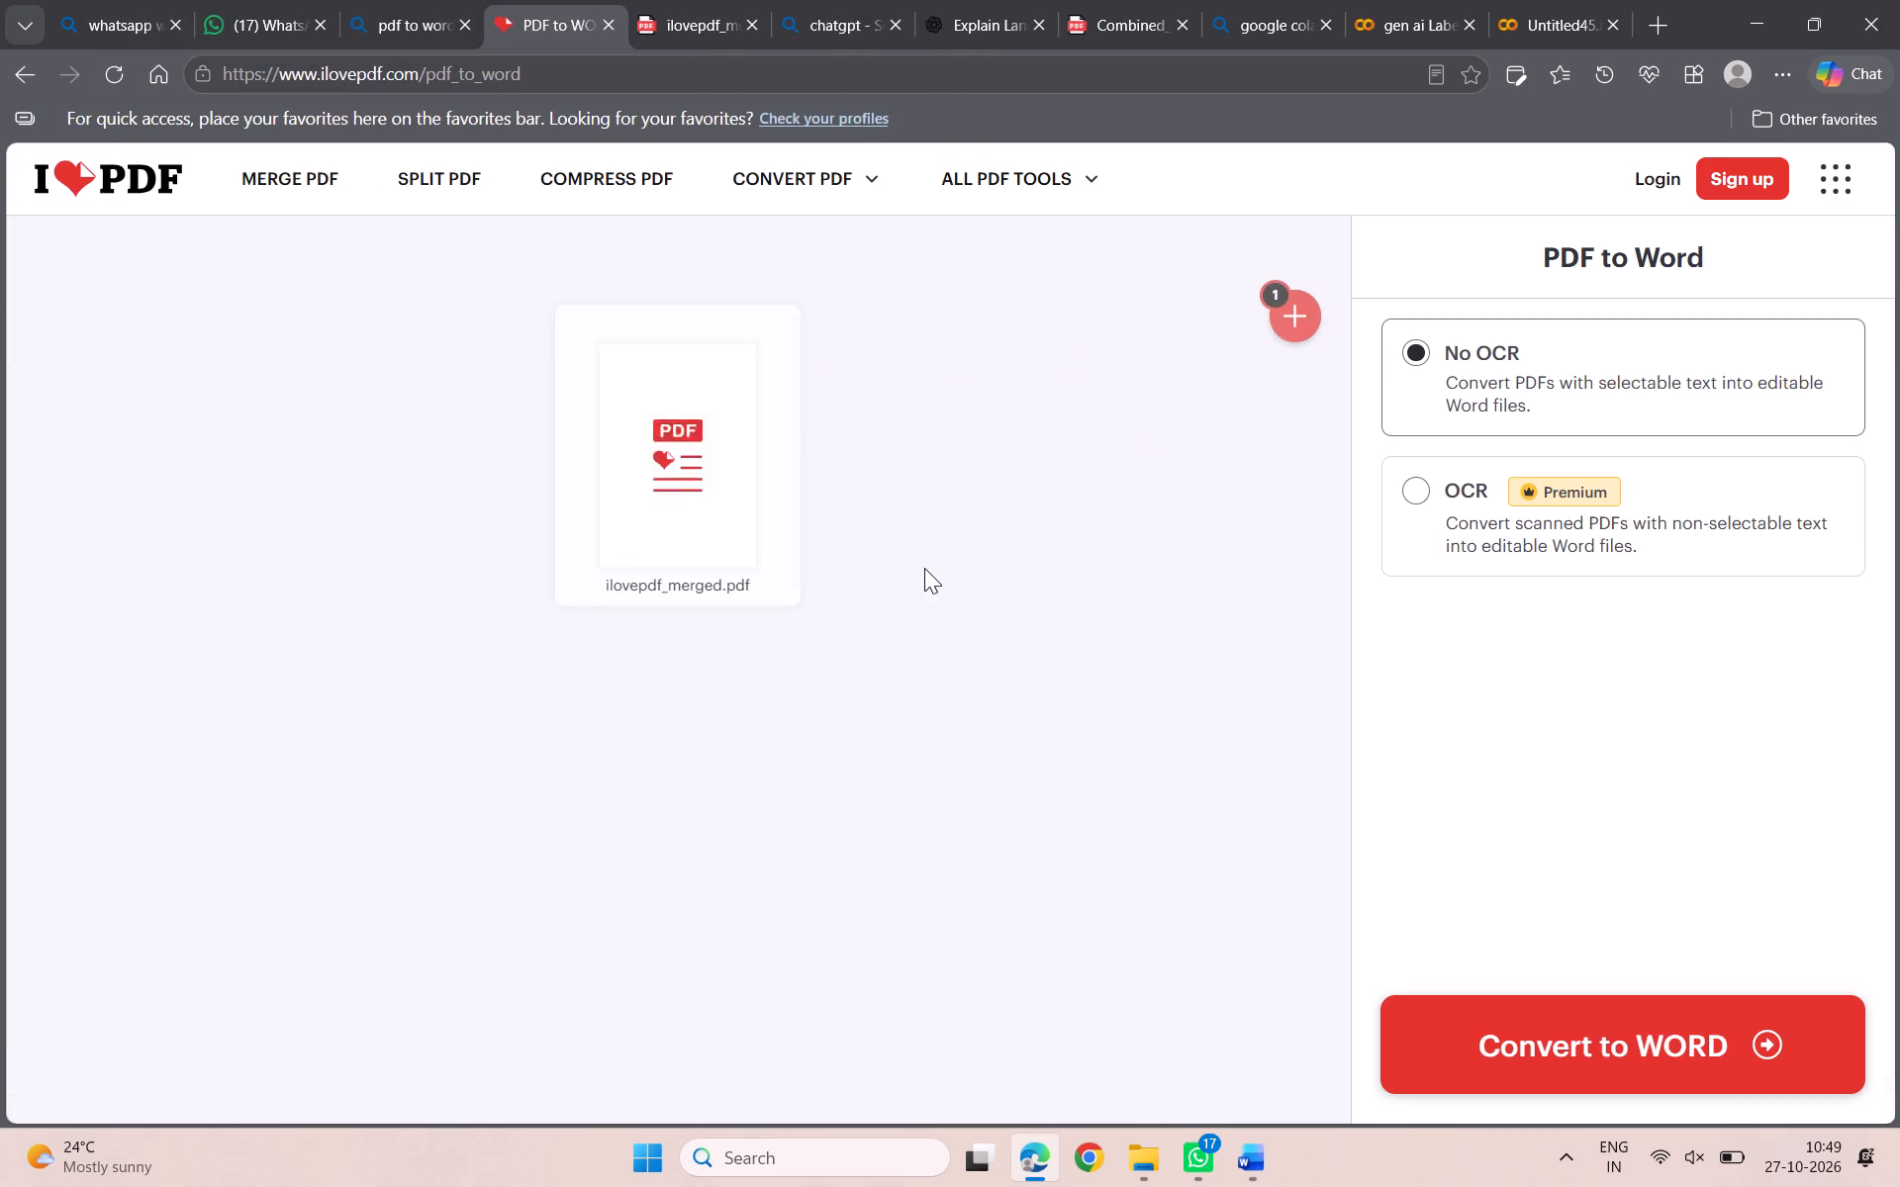
left_click(1500, 1032)
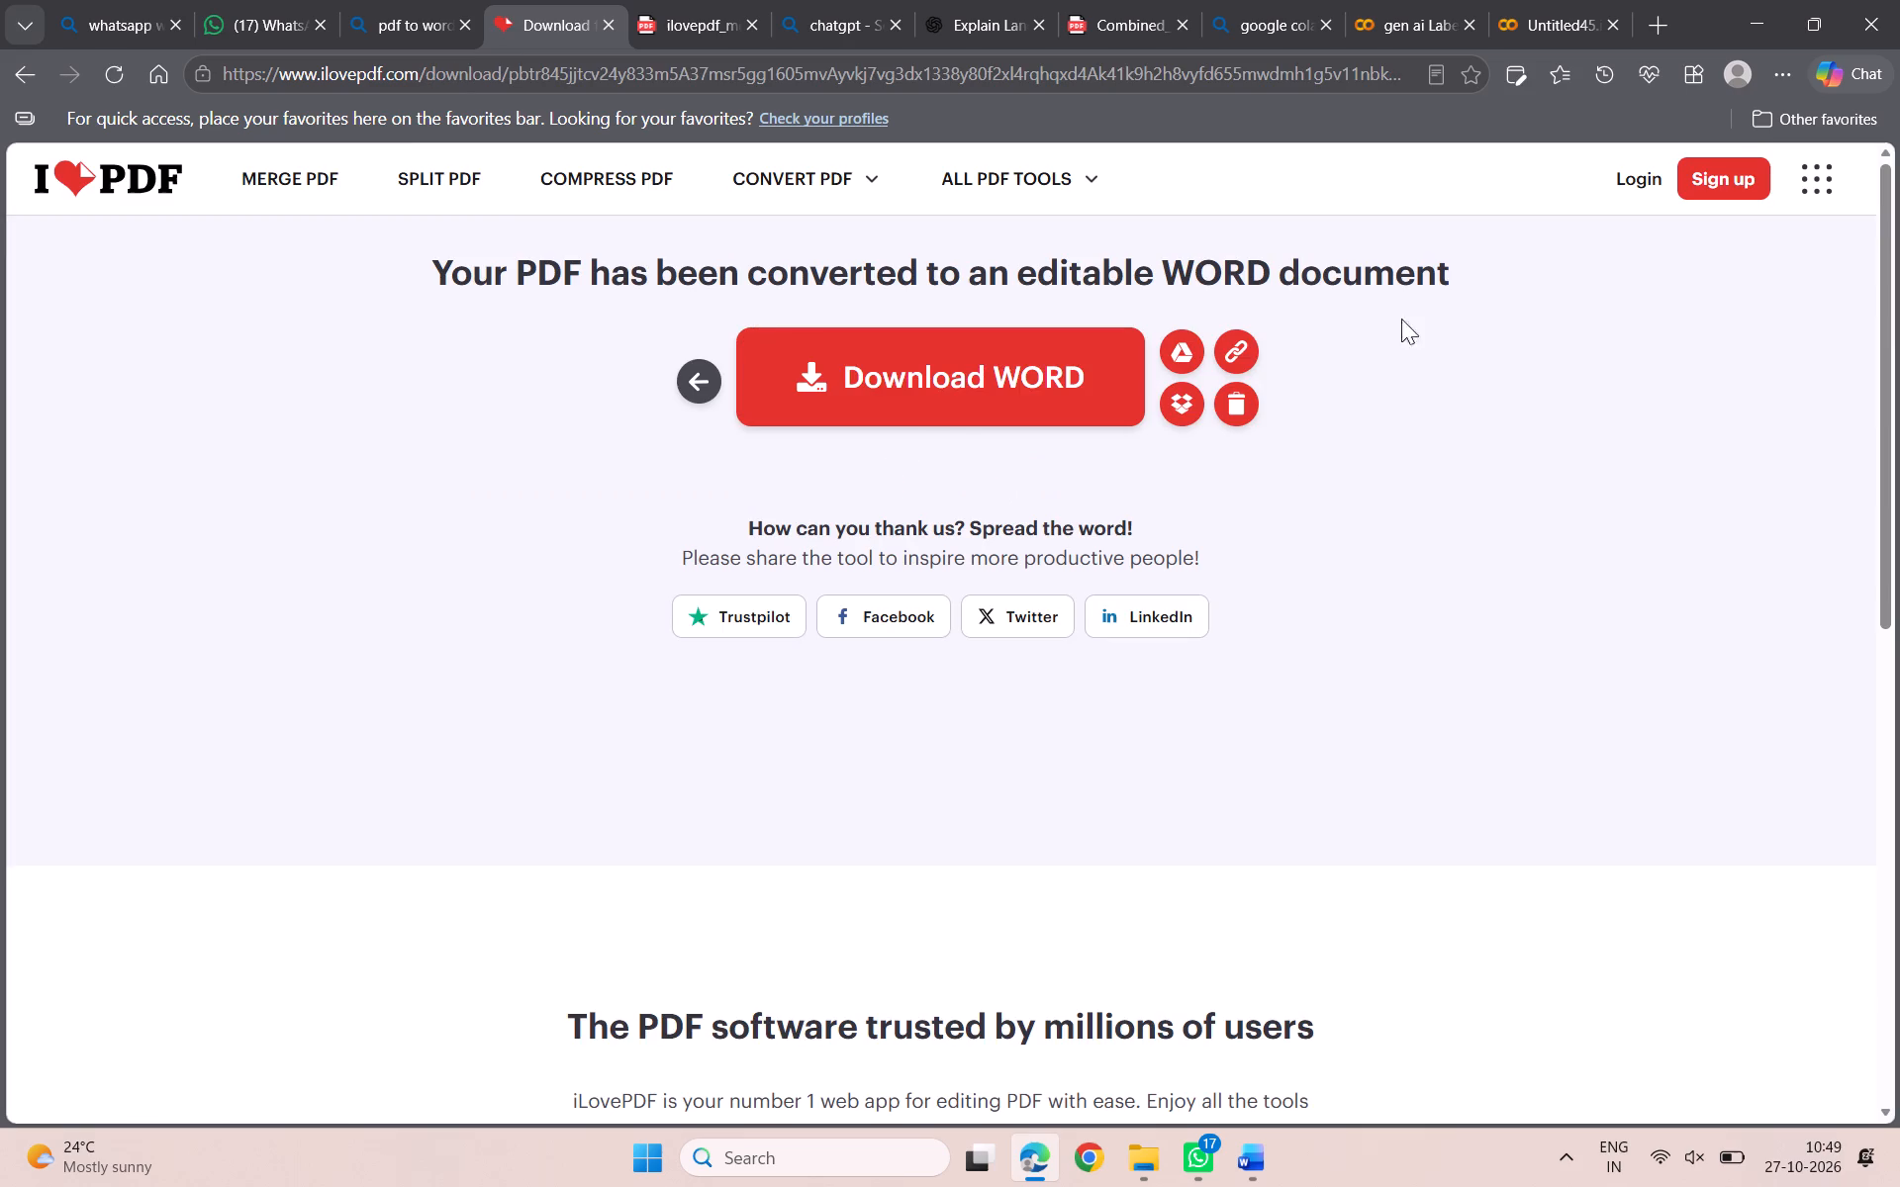
left_click(933, 386)
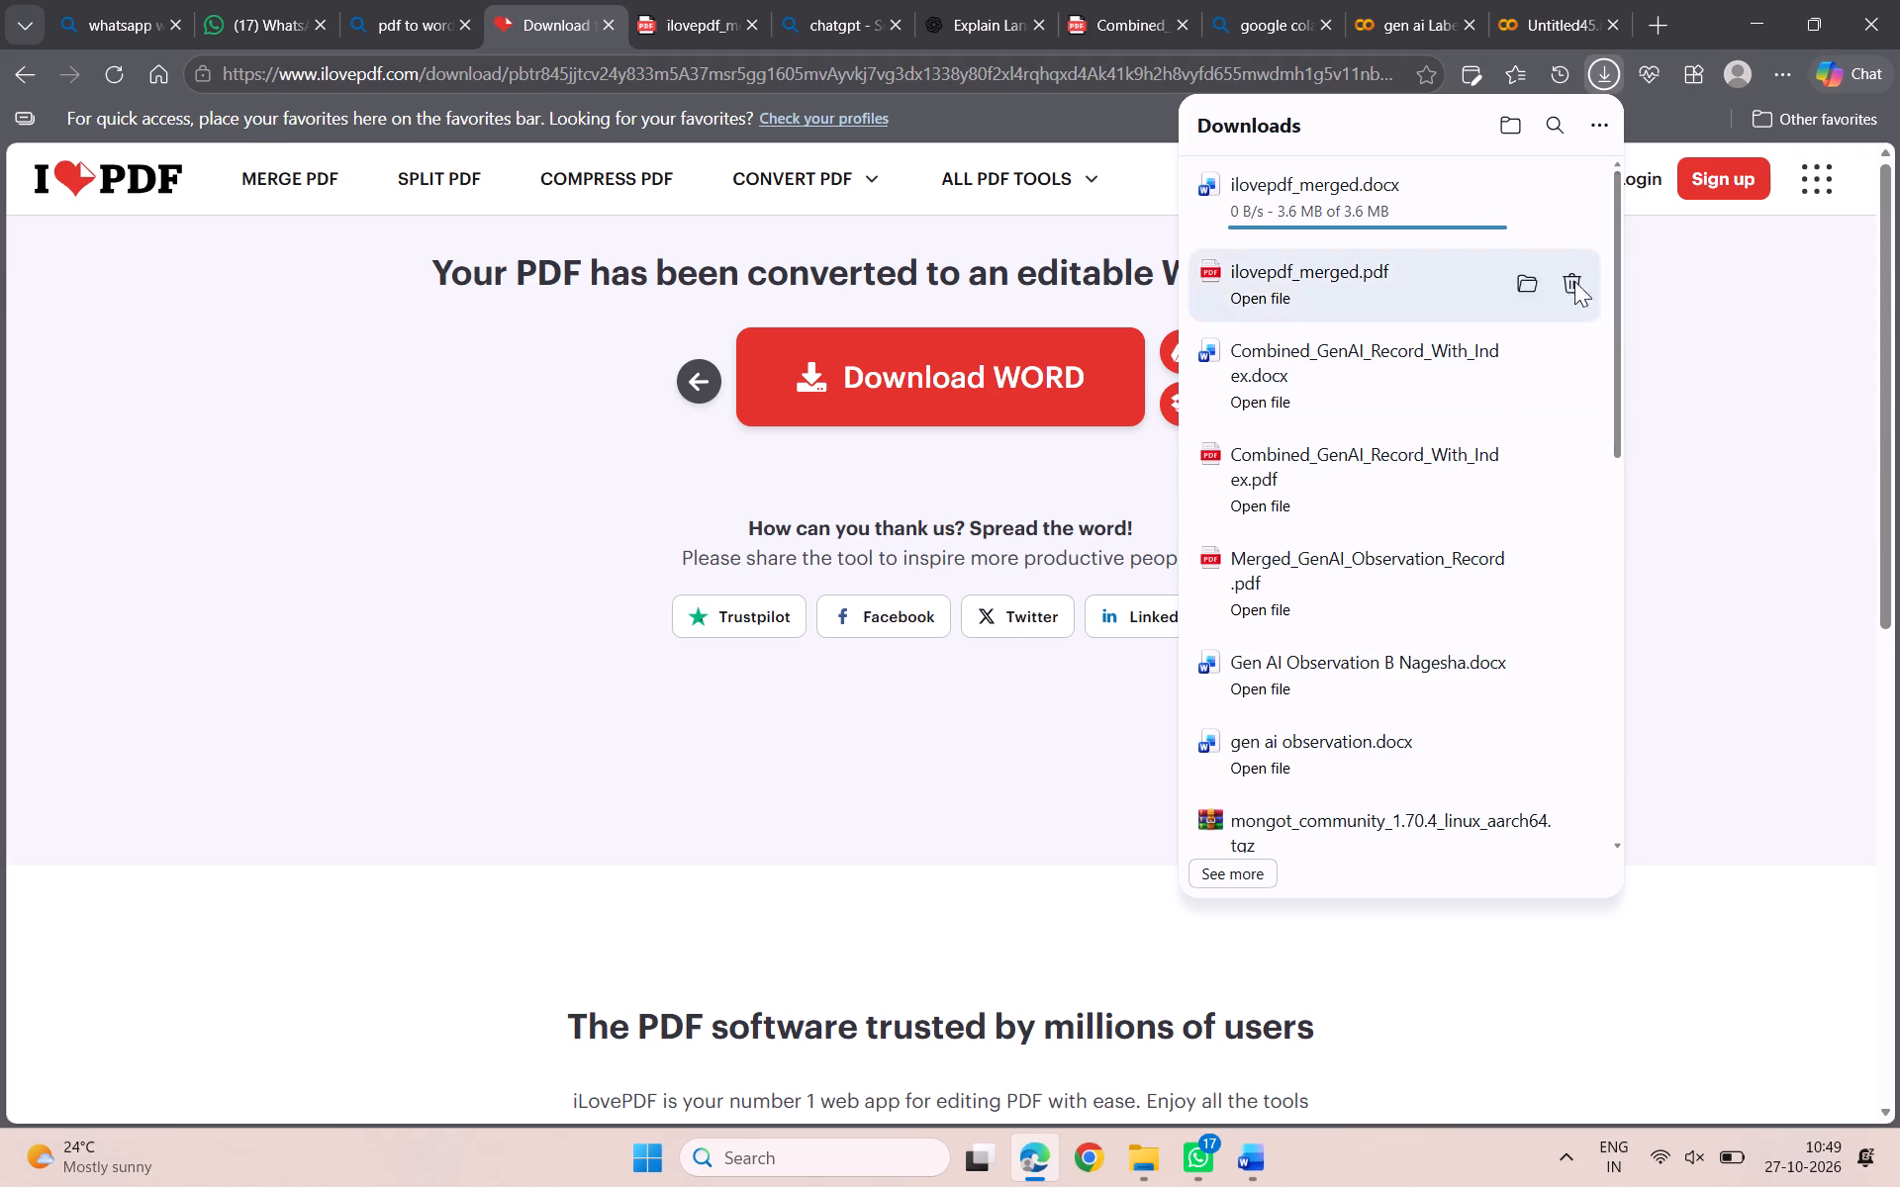
Open the downloaded ilovepdf_merged.docx in Word and enable editing.
left_click(1256, 203)
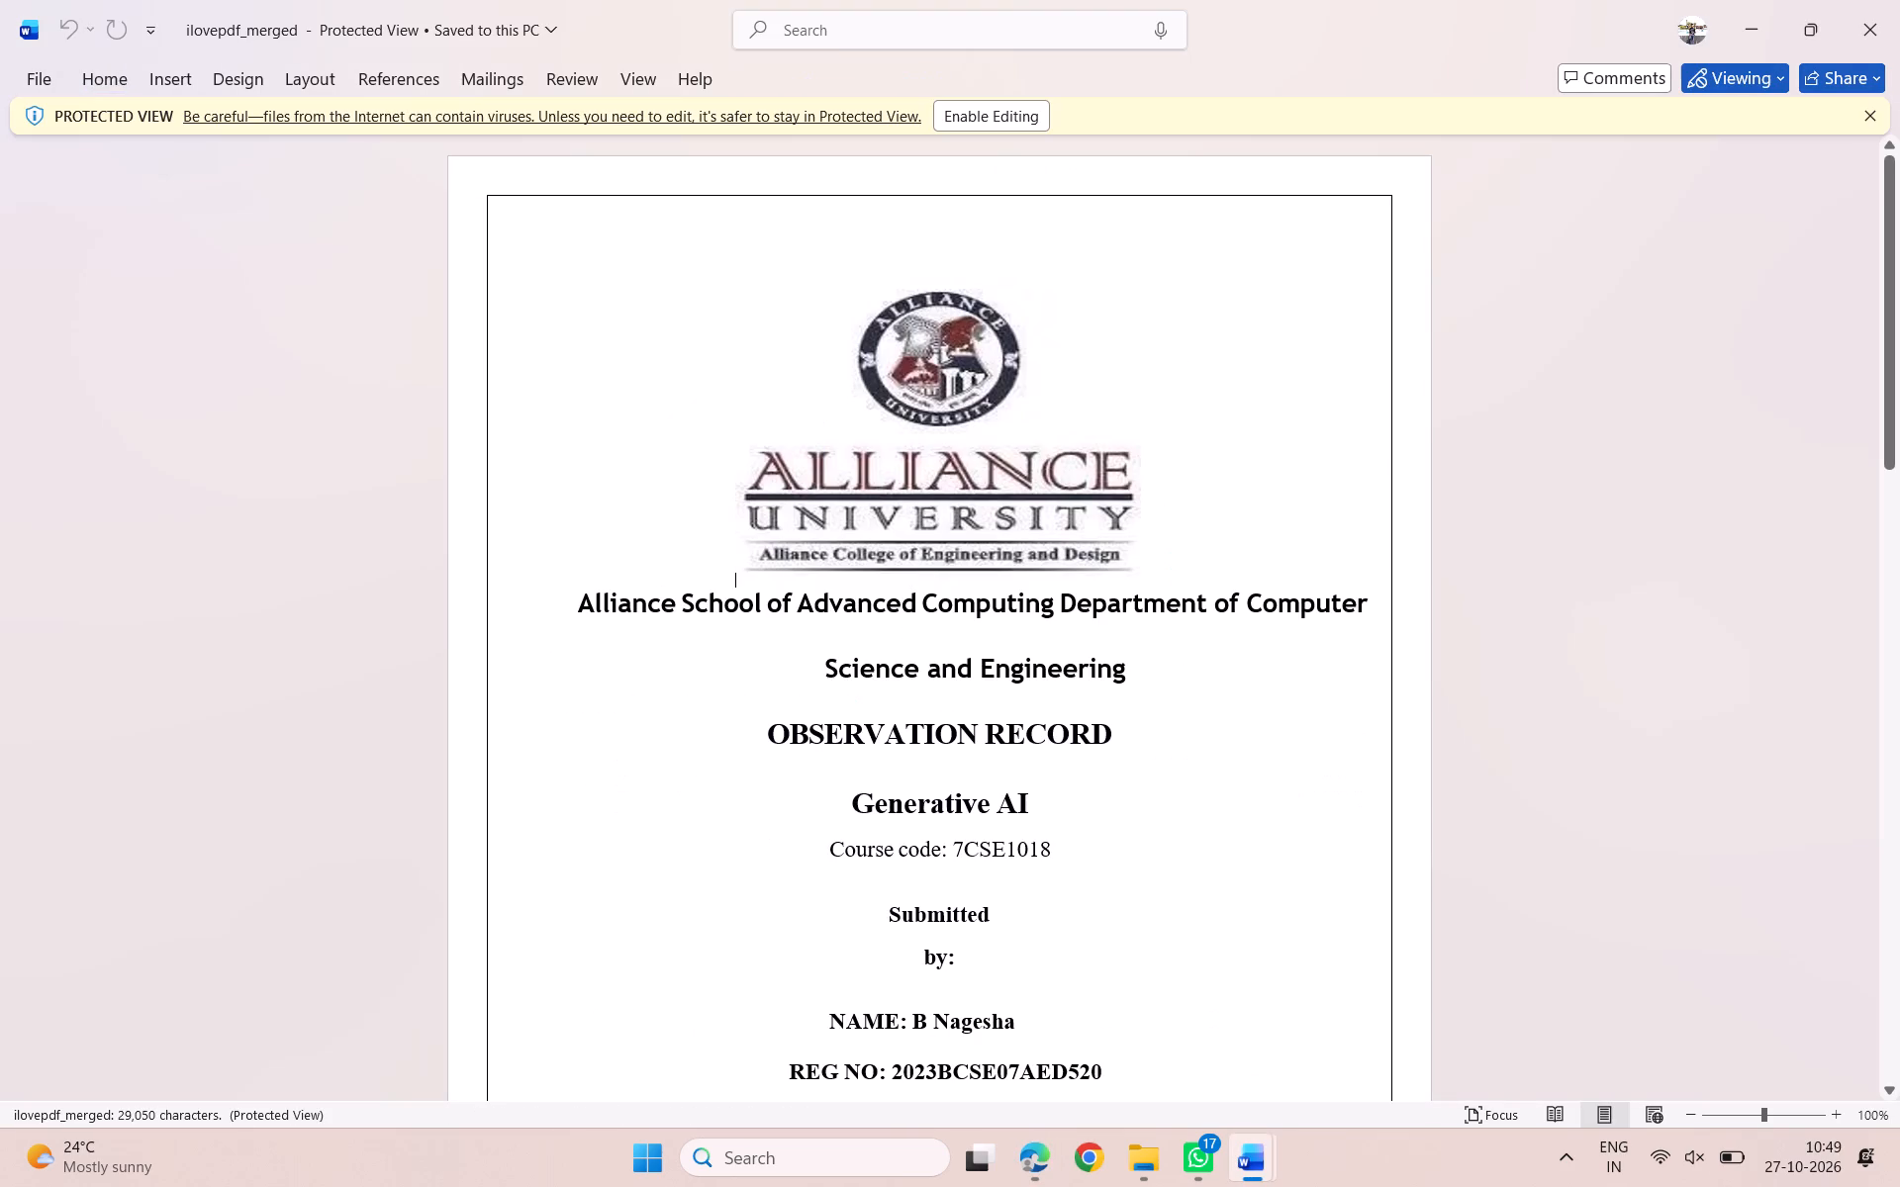
left_click(962, 119)
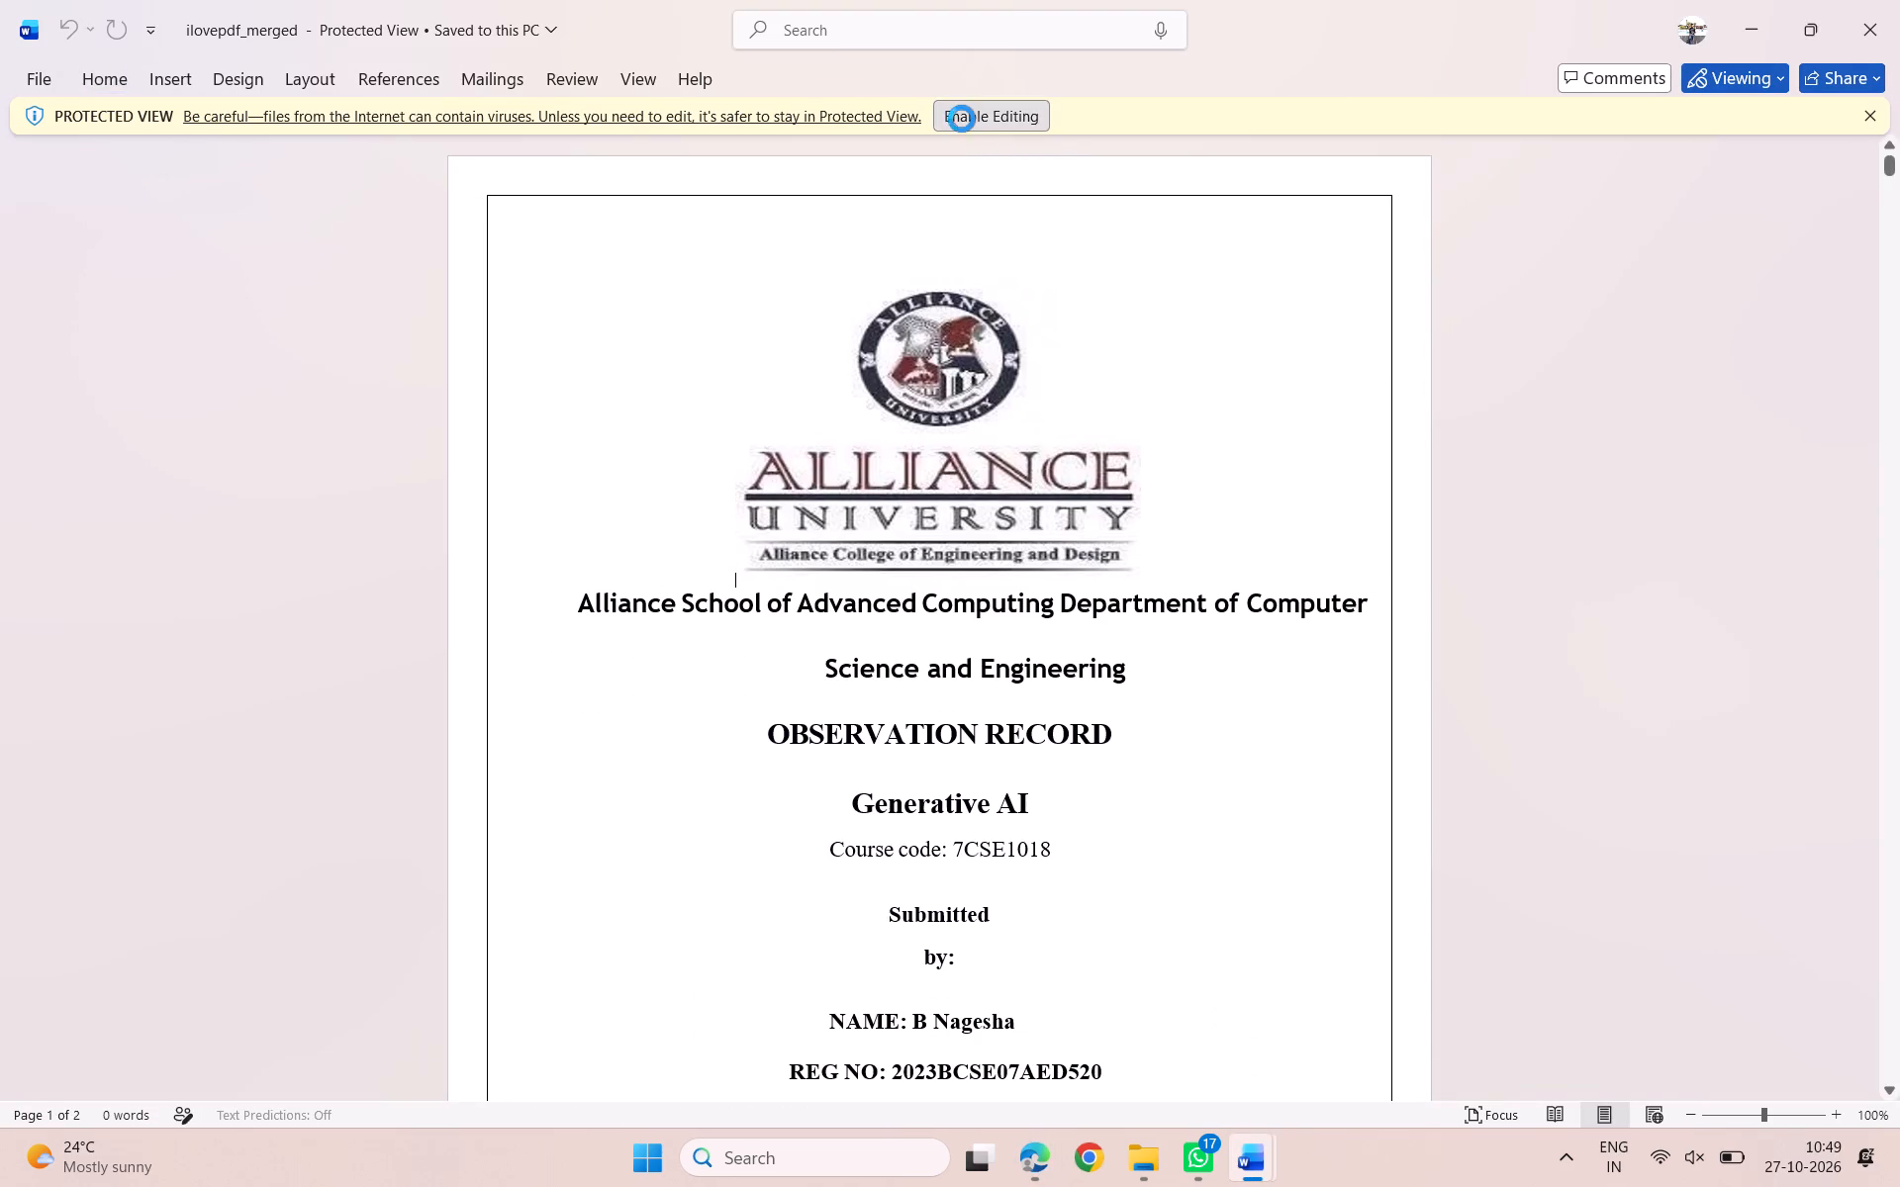
Copy the seven-experiment INDEX heading and table from the page after page 28.
scroll(1079, 746, "down", 12)
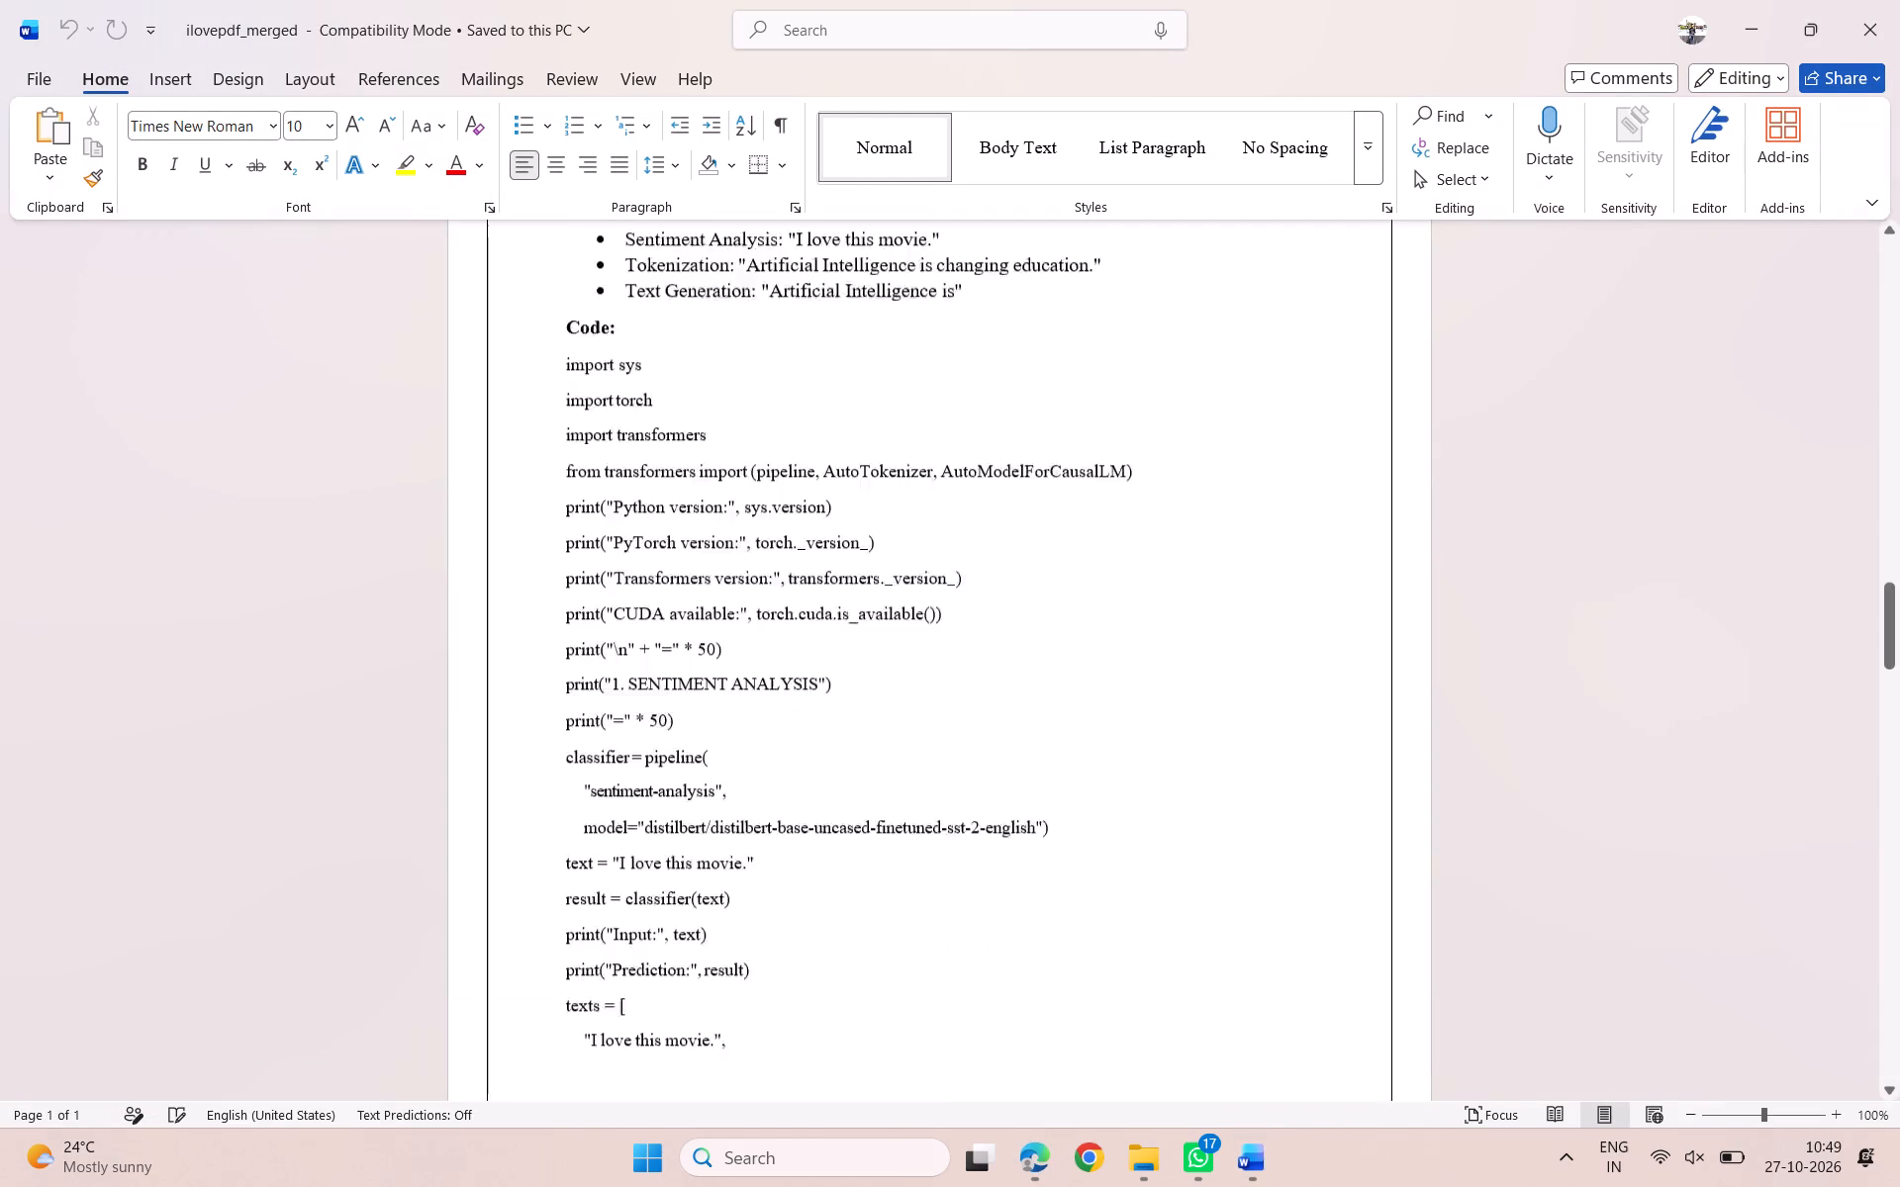
scroll(1017, 706, "down", 7)
scroll(1017, 706, "down", 20)
scroll(1017, 706, "down", 20)
scroll(1017, 706, "down", 20)
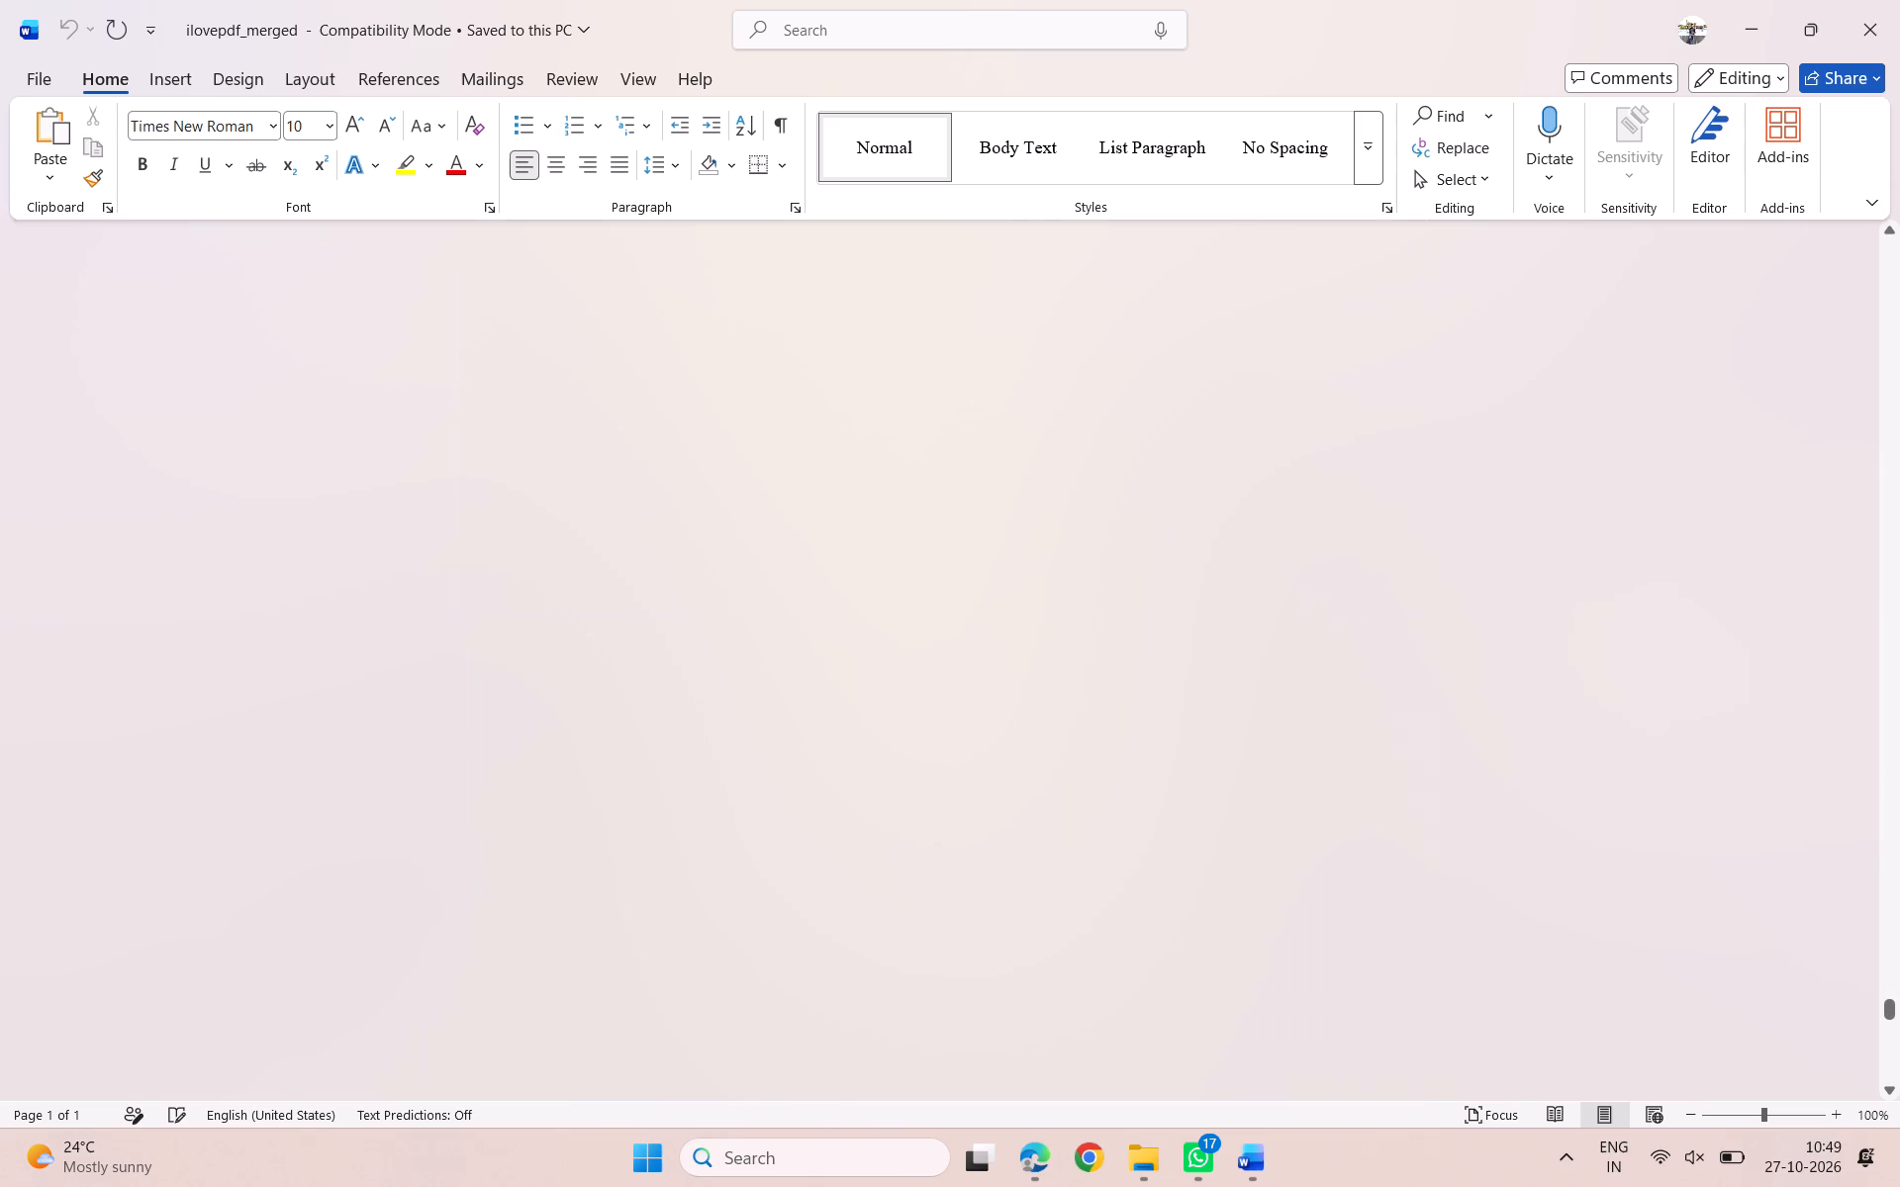
scroll(1017, 706, "down", 6)
scroll(1017, 706, "up", 5)
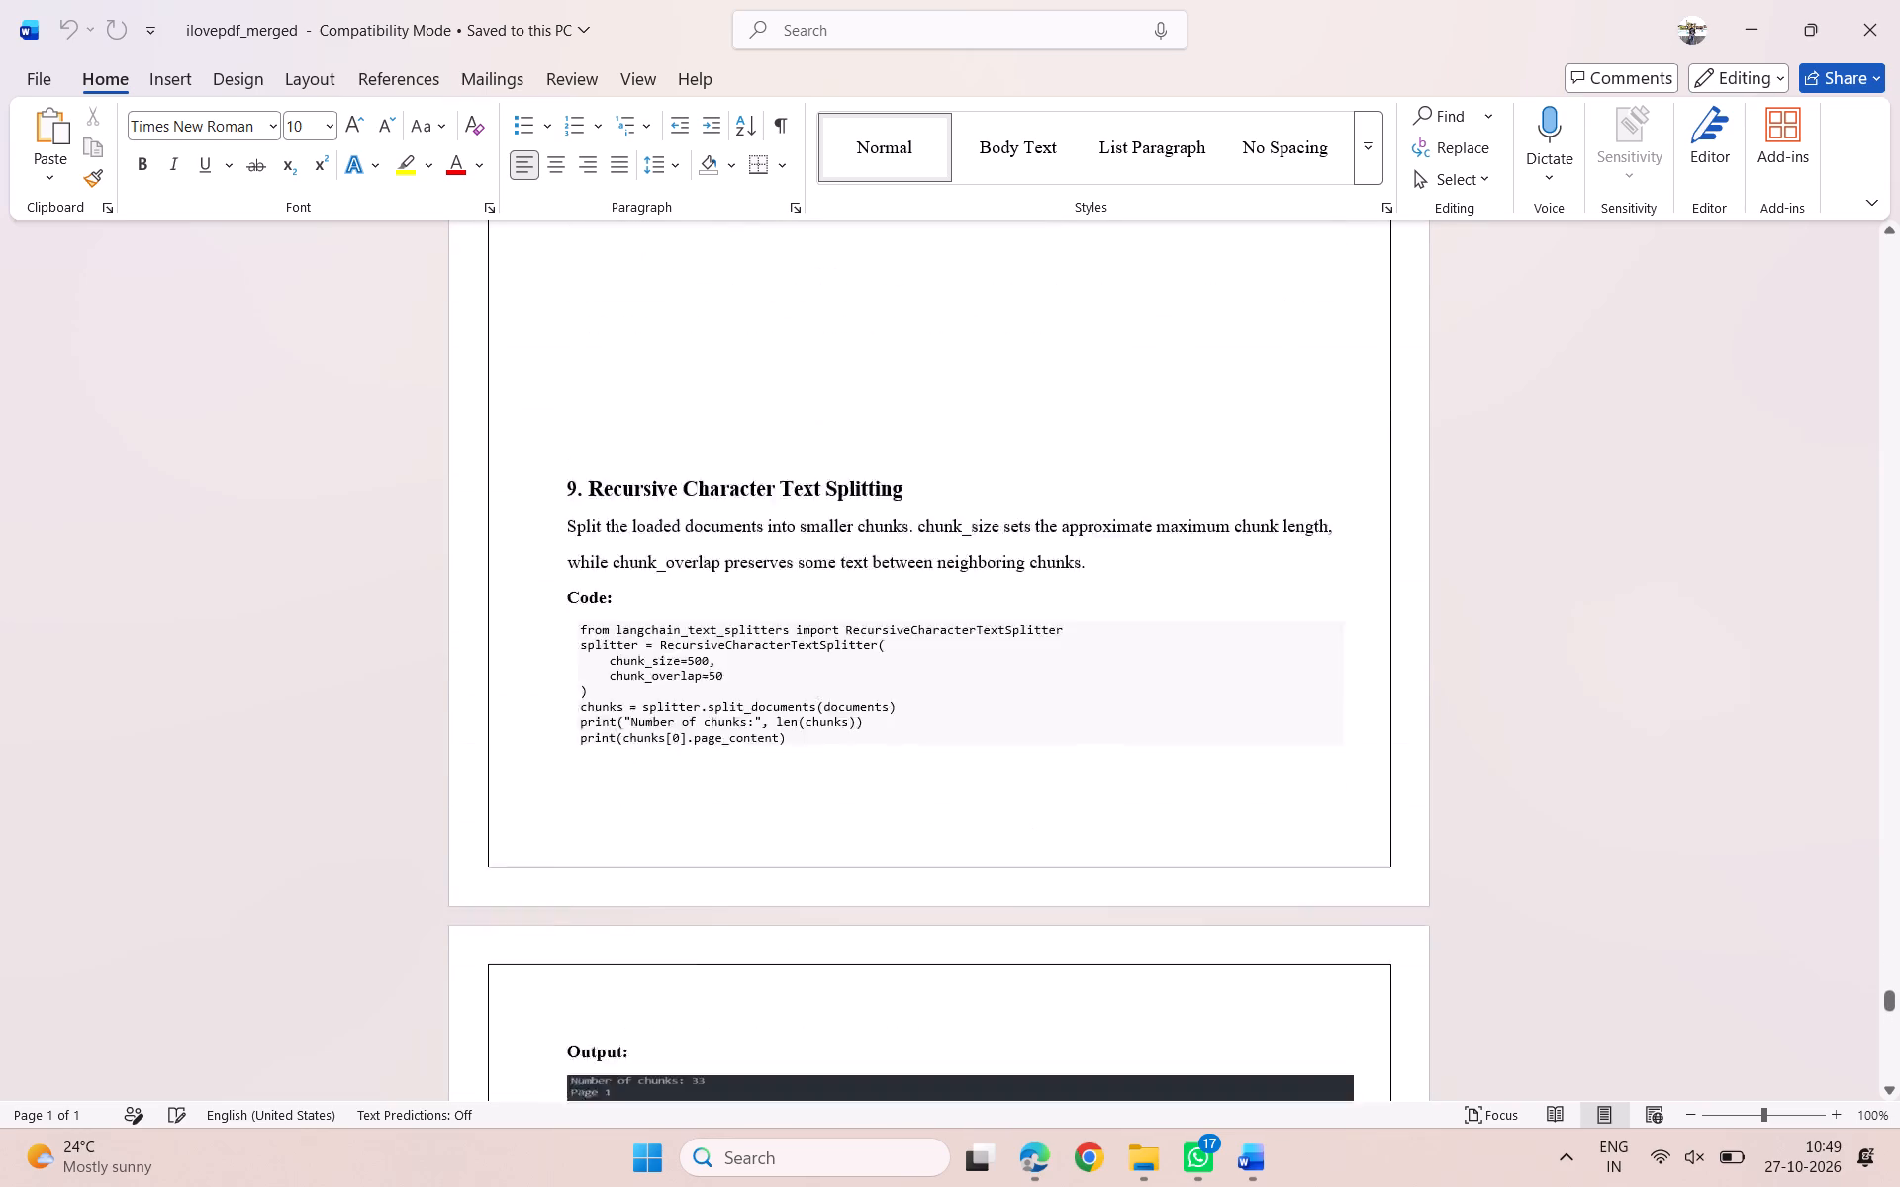
scroll(1017, 706, "up", 6)
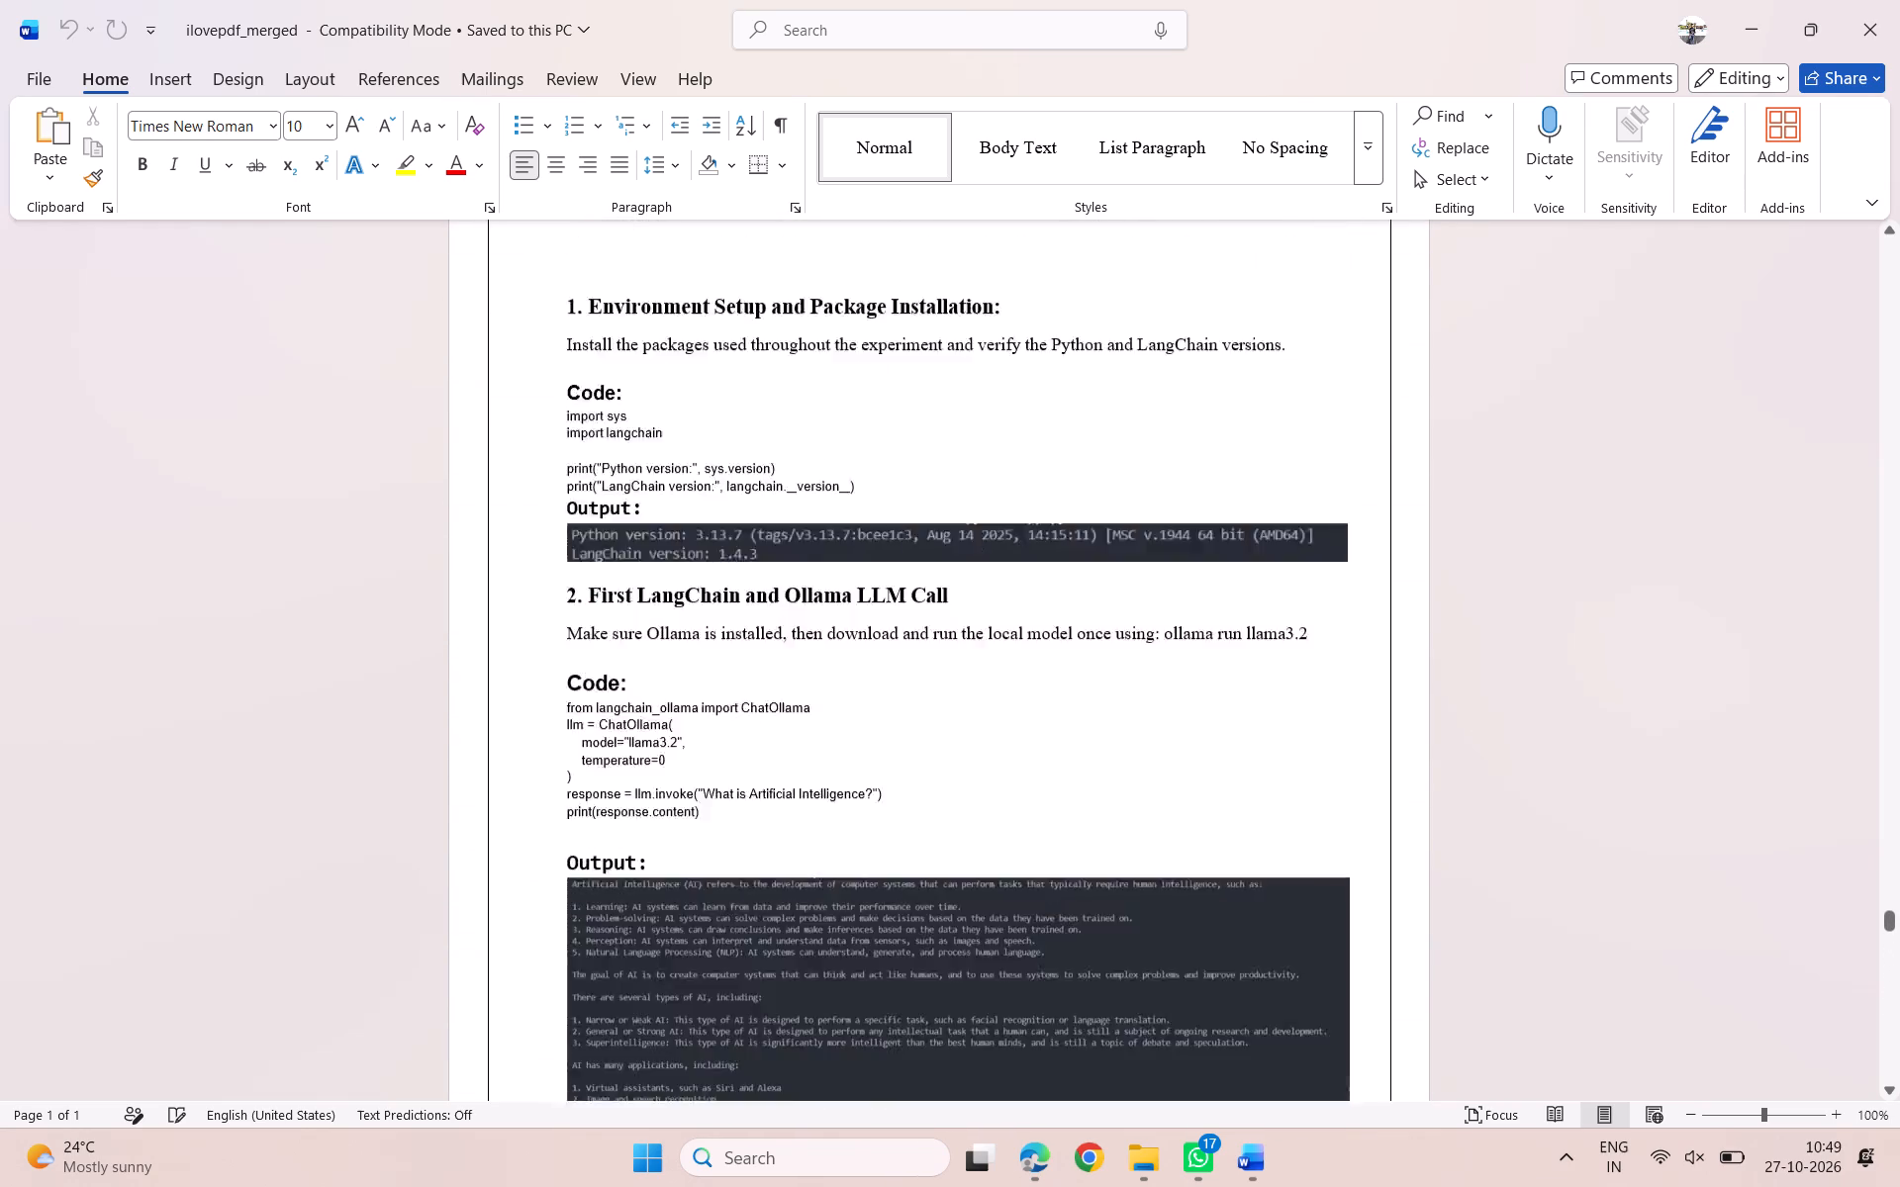
scroll(1017, 706, "up", 4)
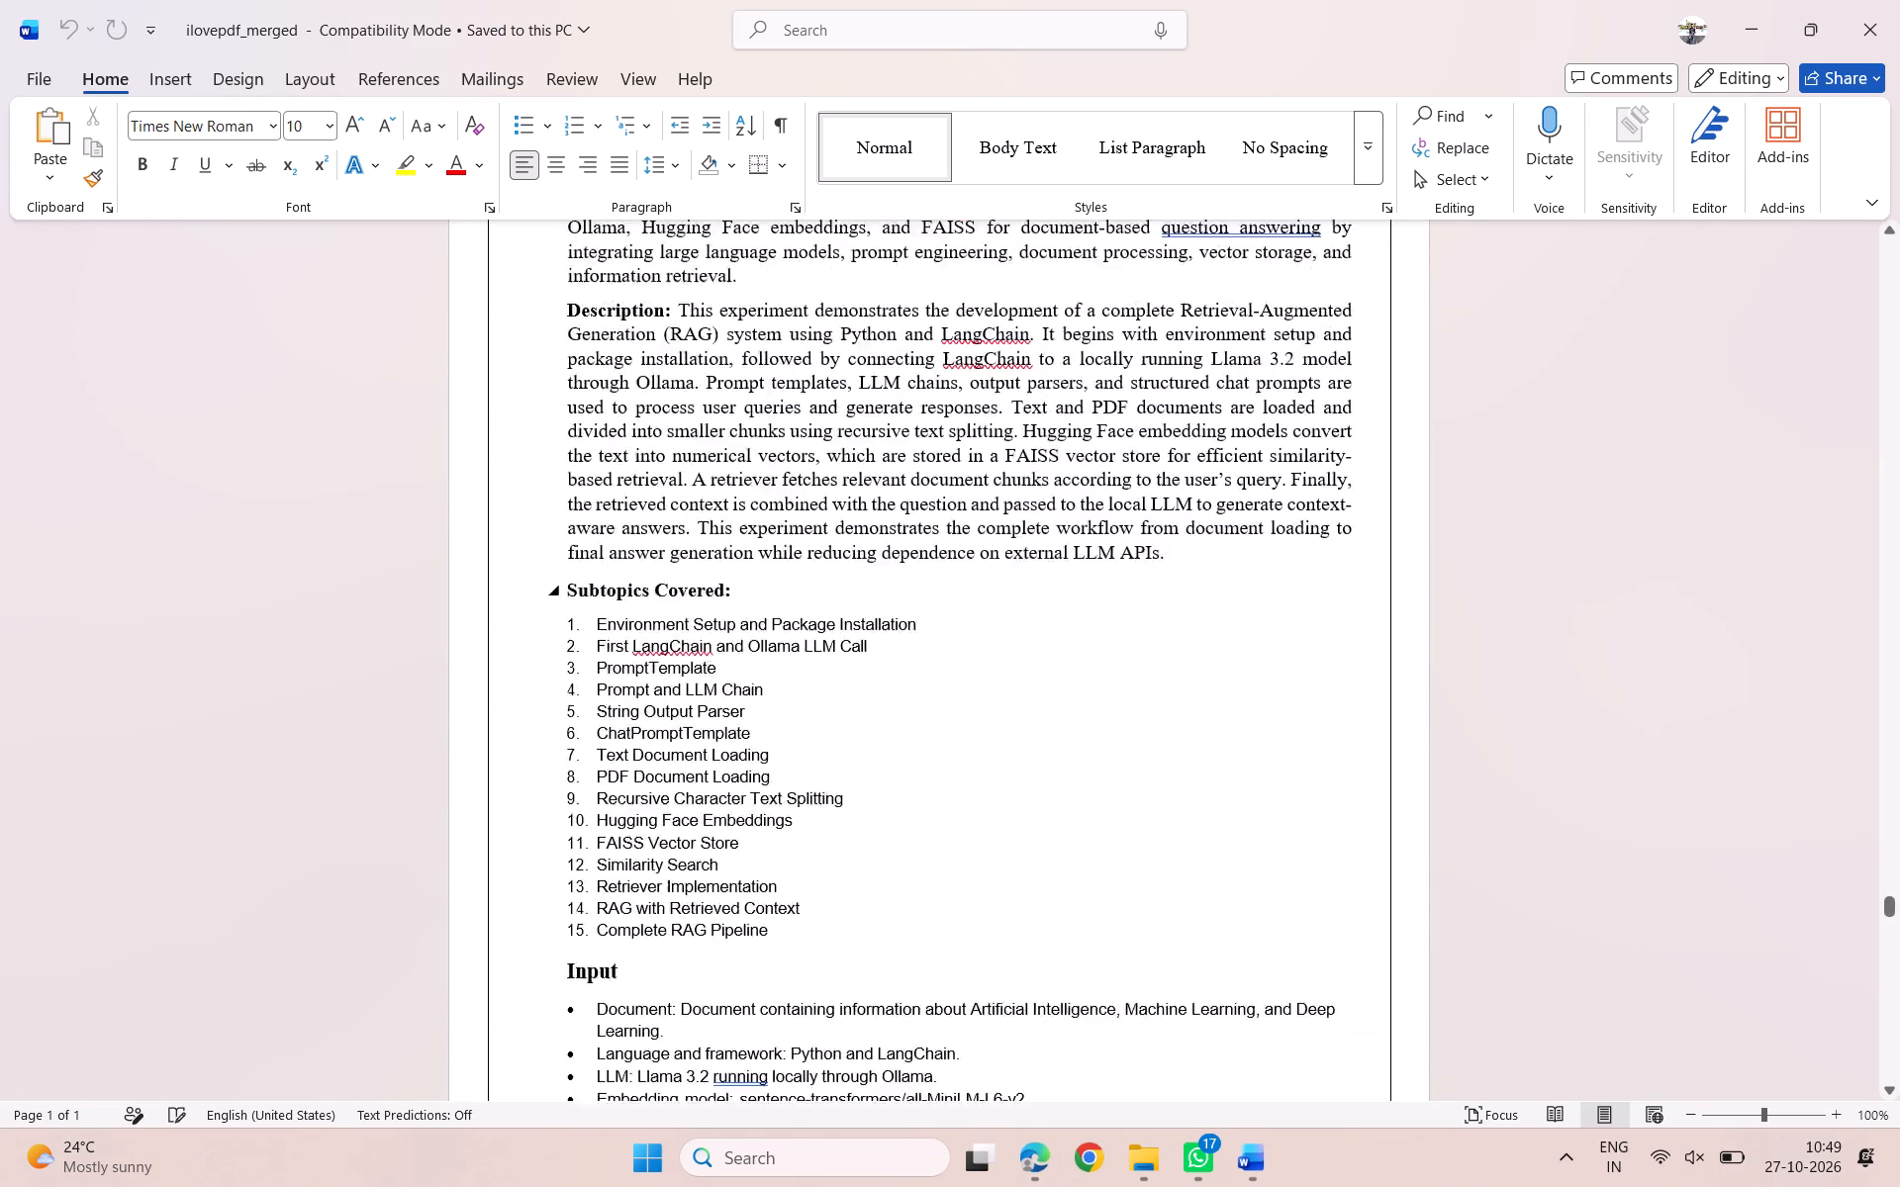
scroll(1017, 706, "up", 5)
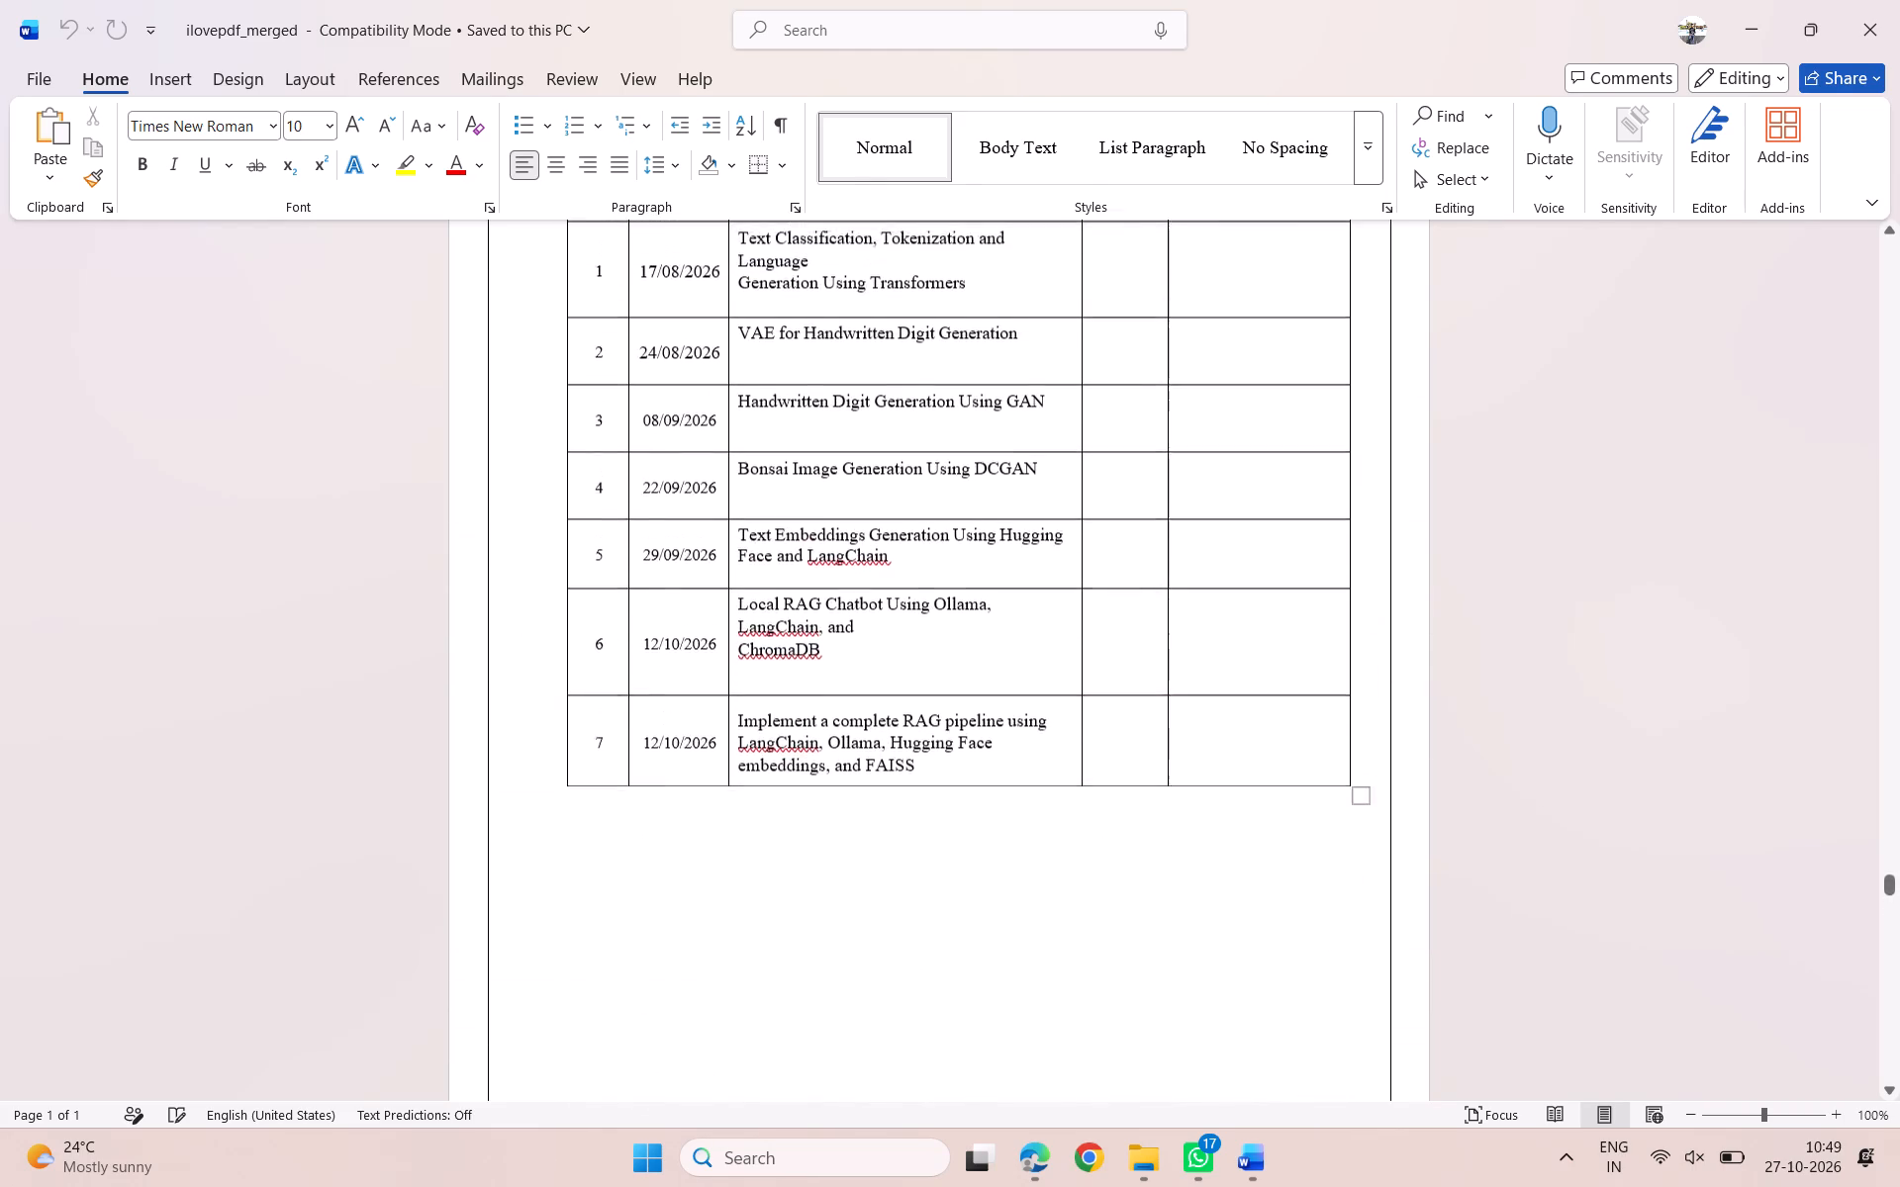
scroll(1017, 706, "up", 1)
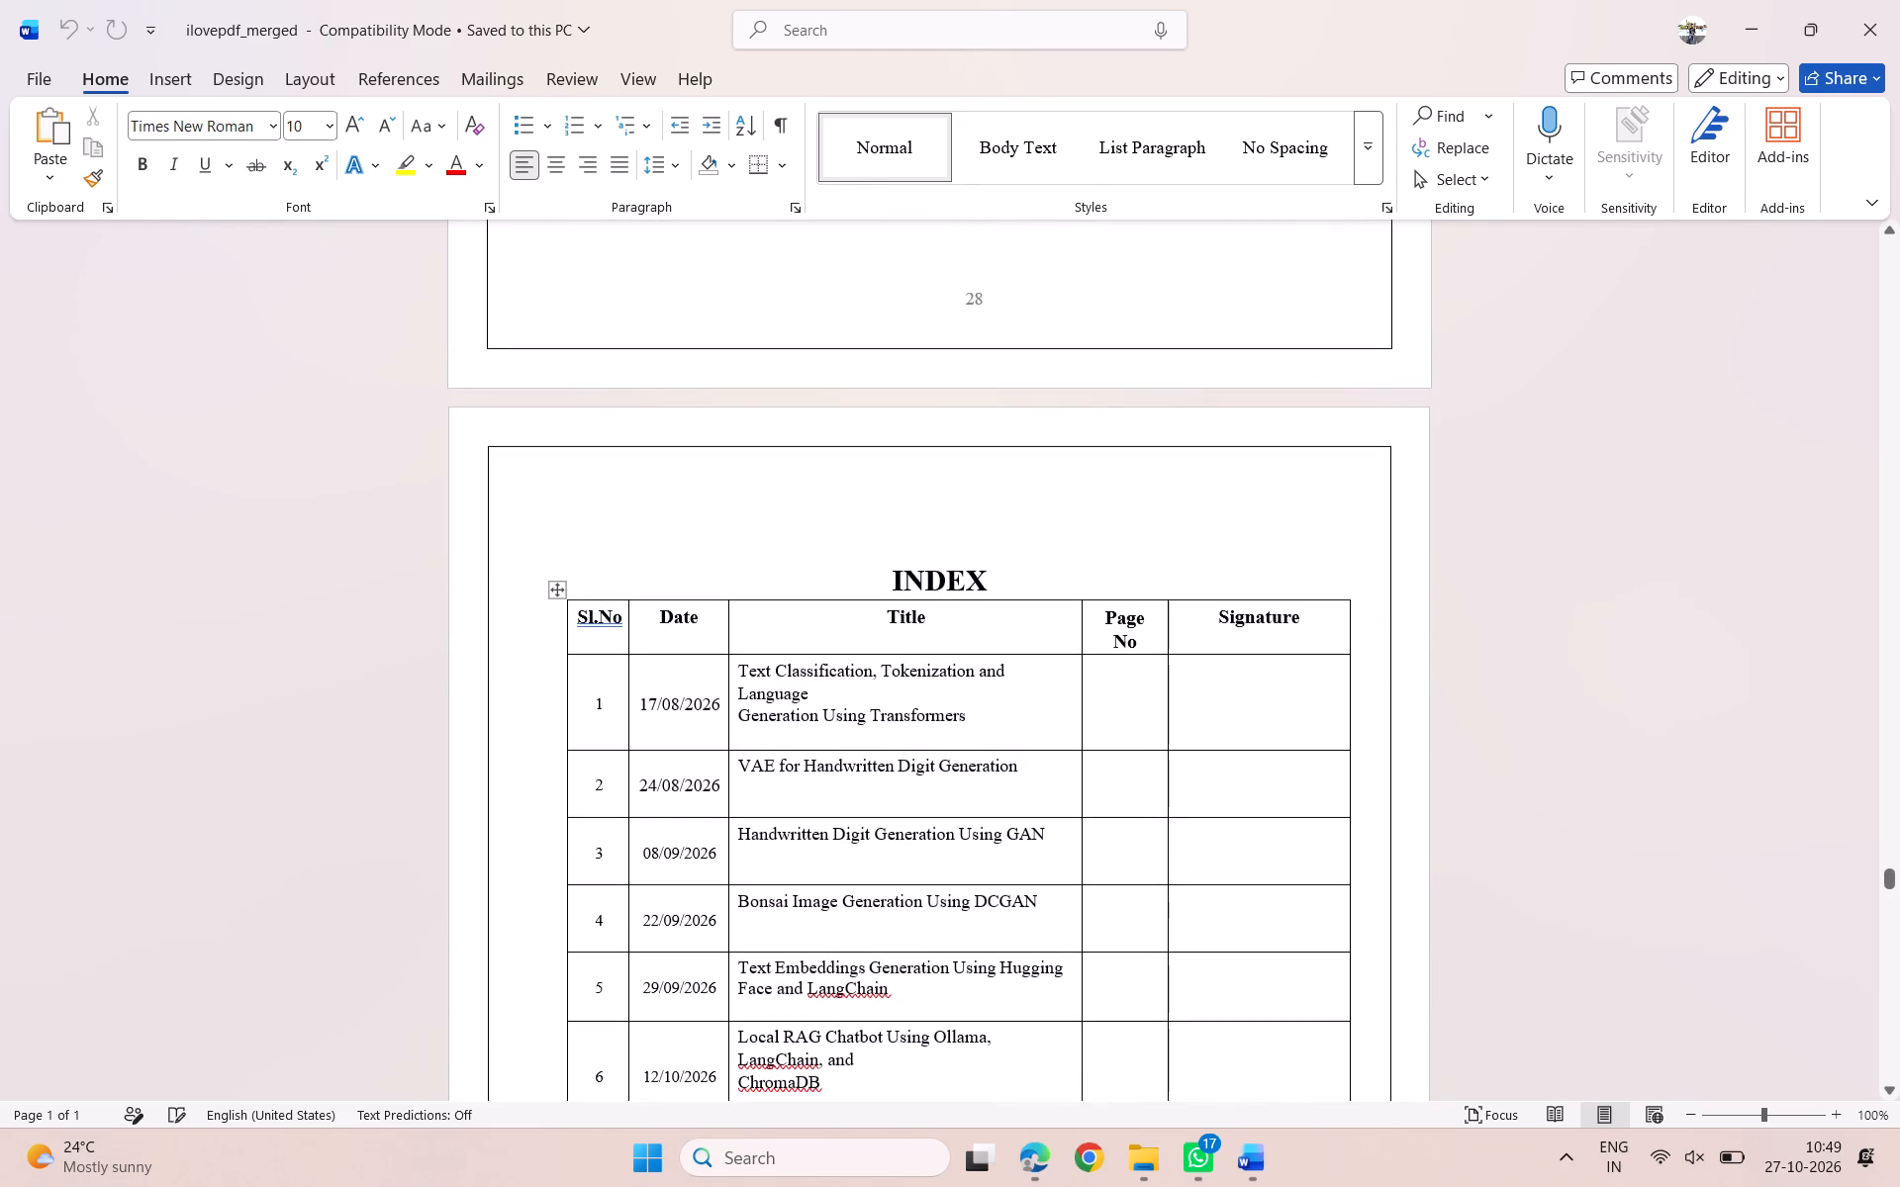
left_click_drag(559, 497, 1131, 878)
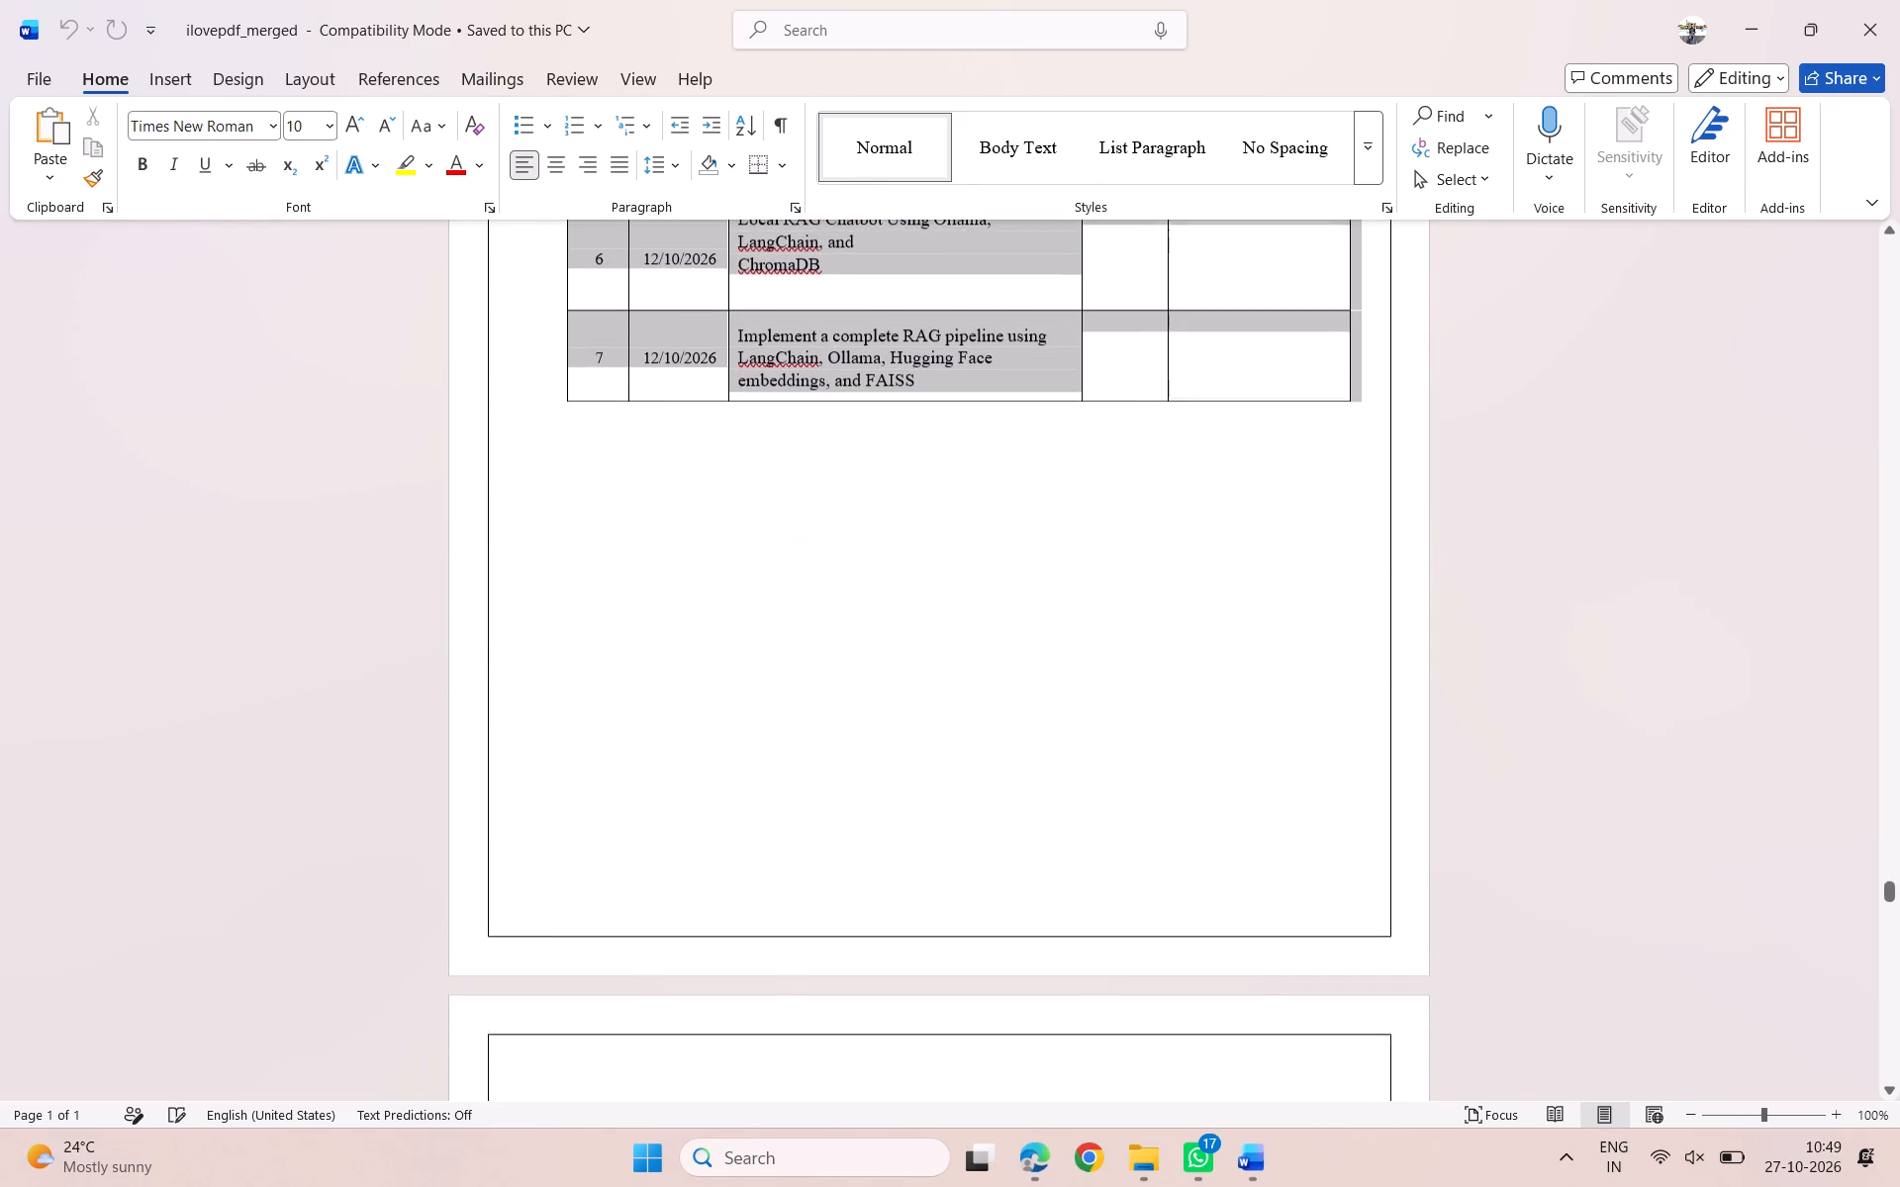
left_click_drag(1131, 878, 1159, 742)
key("ctrl+c")
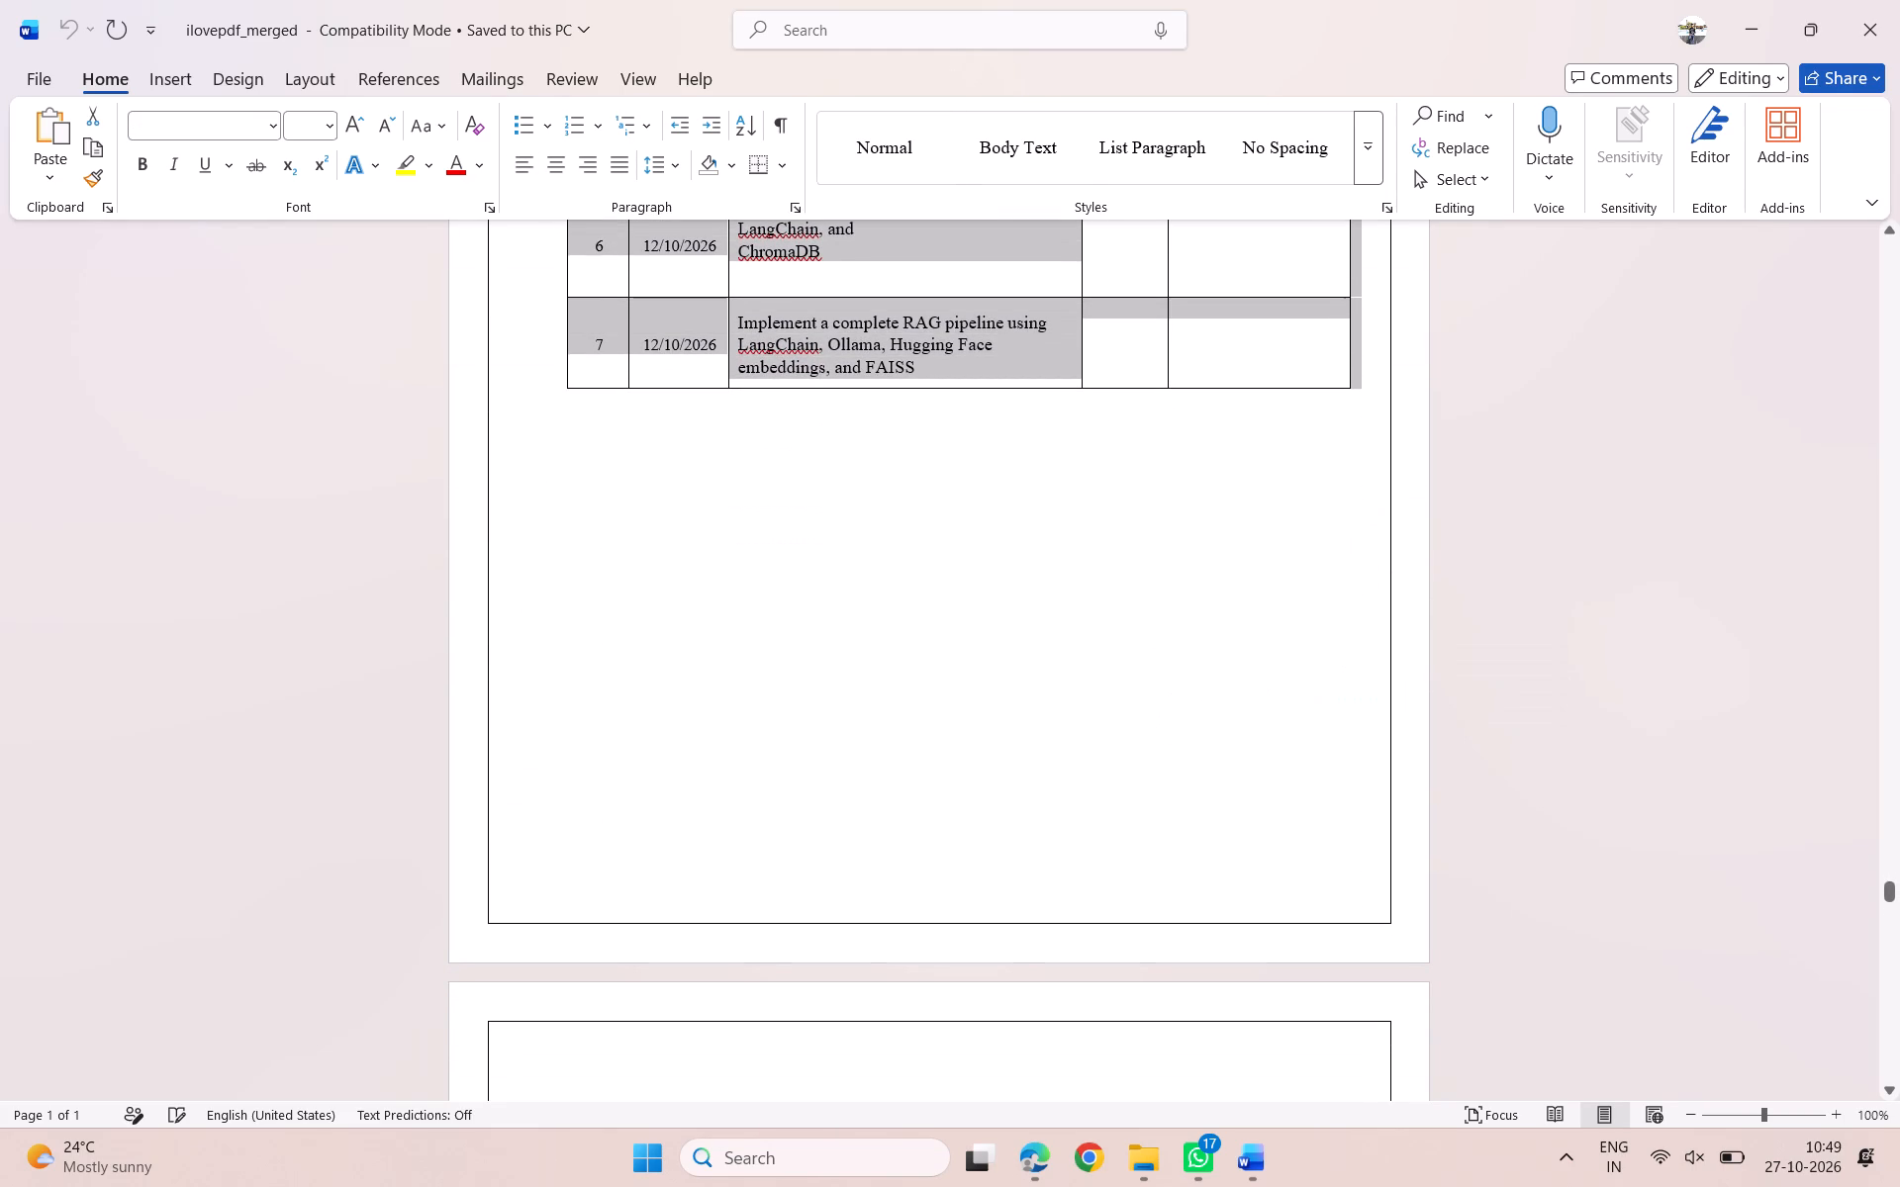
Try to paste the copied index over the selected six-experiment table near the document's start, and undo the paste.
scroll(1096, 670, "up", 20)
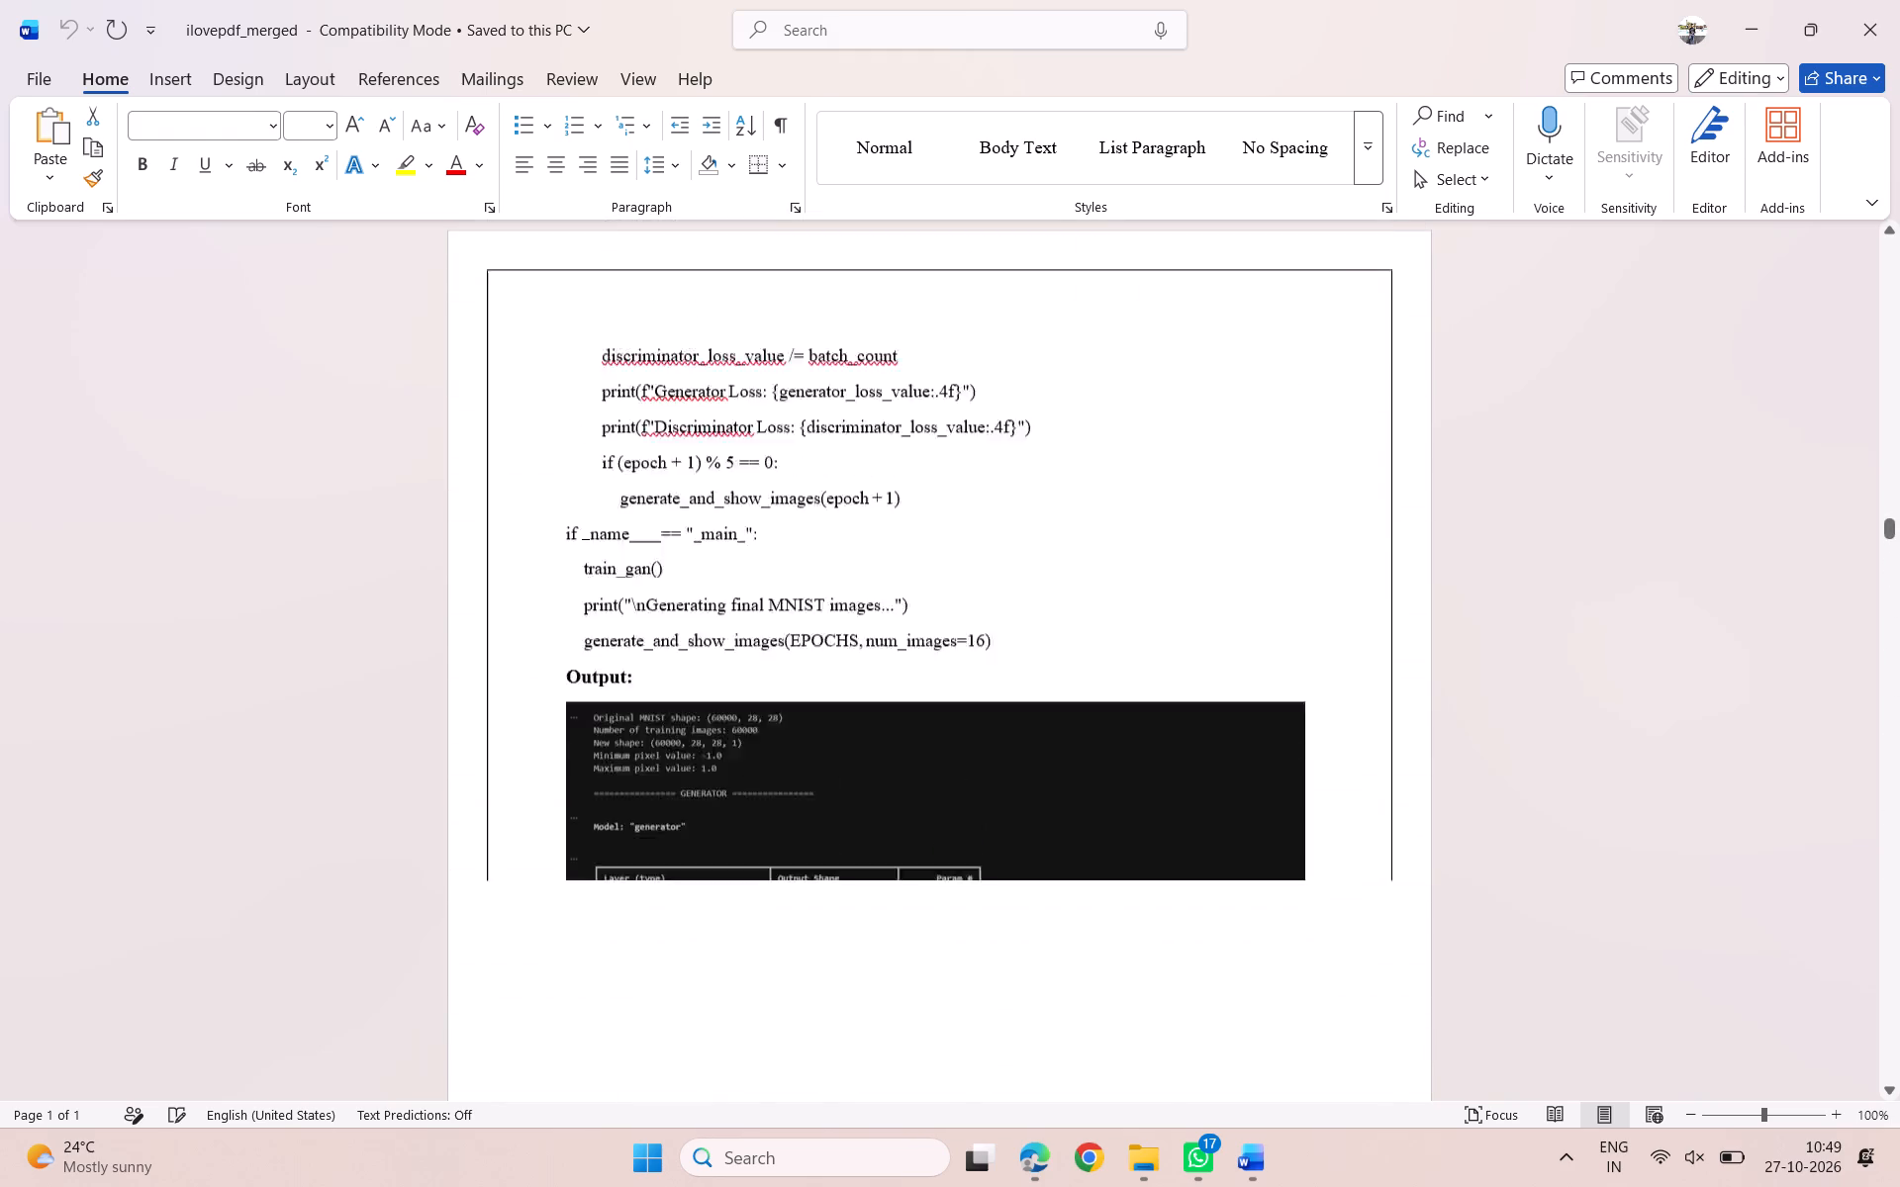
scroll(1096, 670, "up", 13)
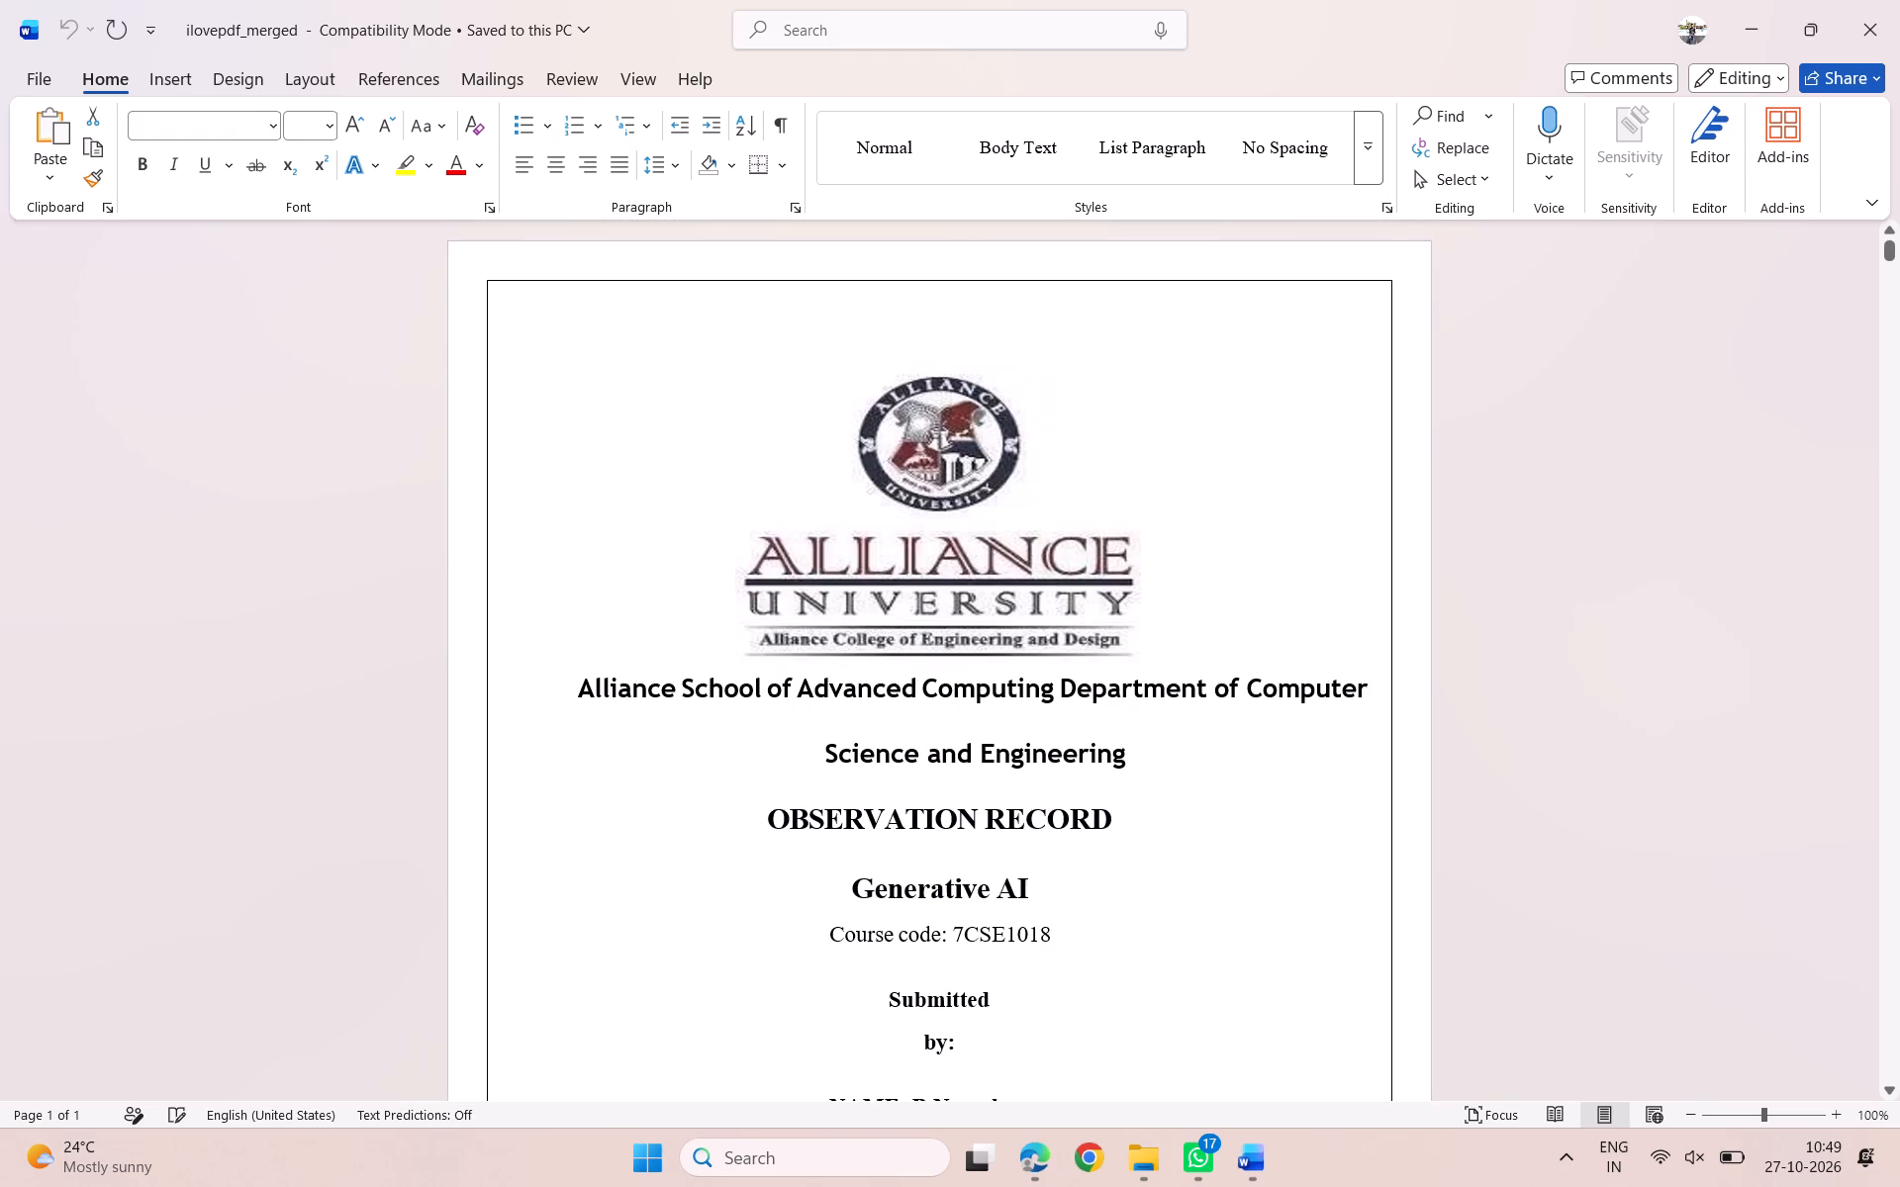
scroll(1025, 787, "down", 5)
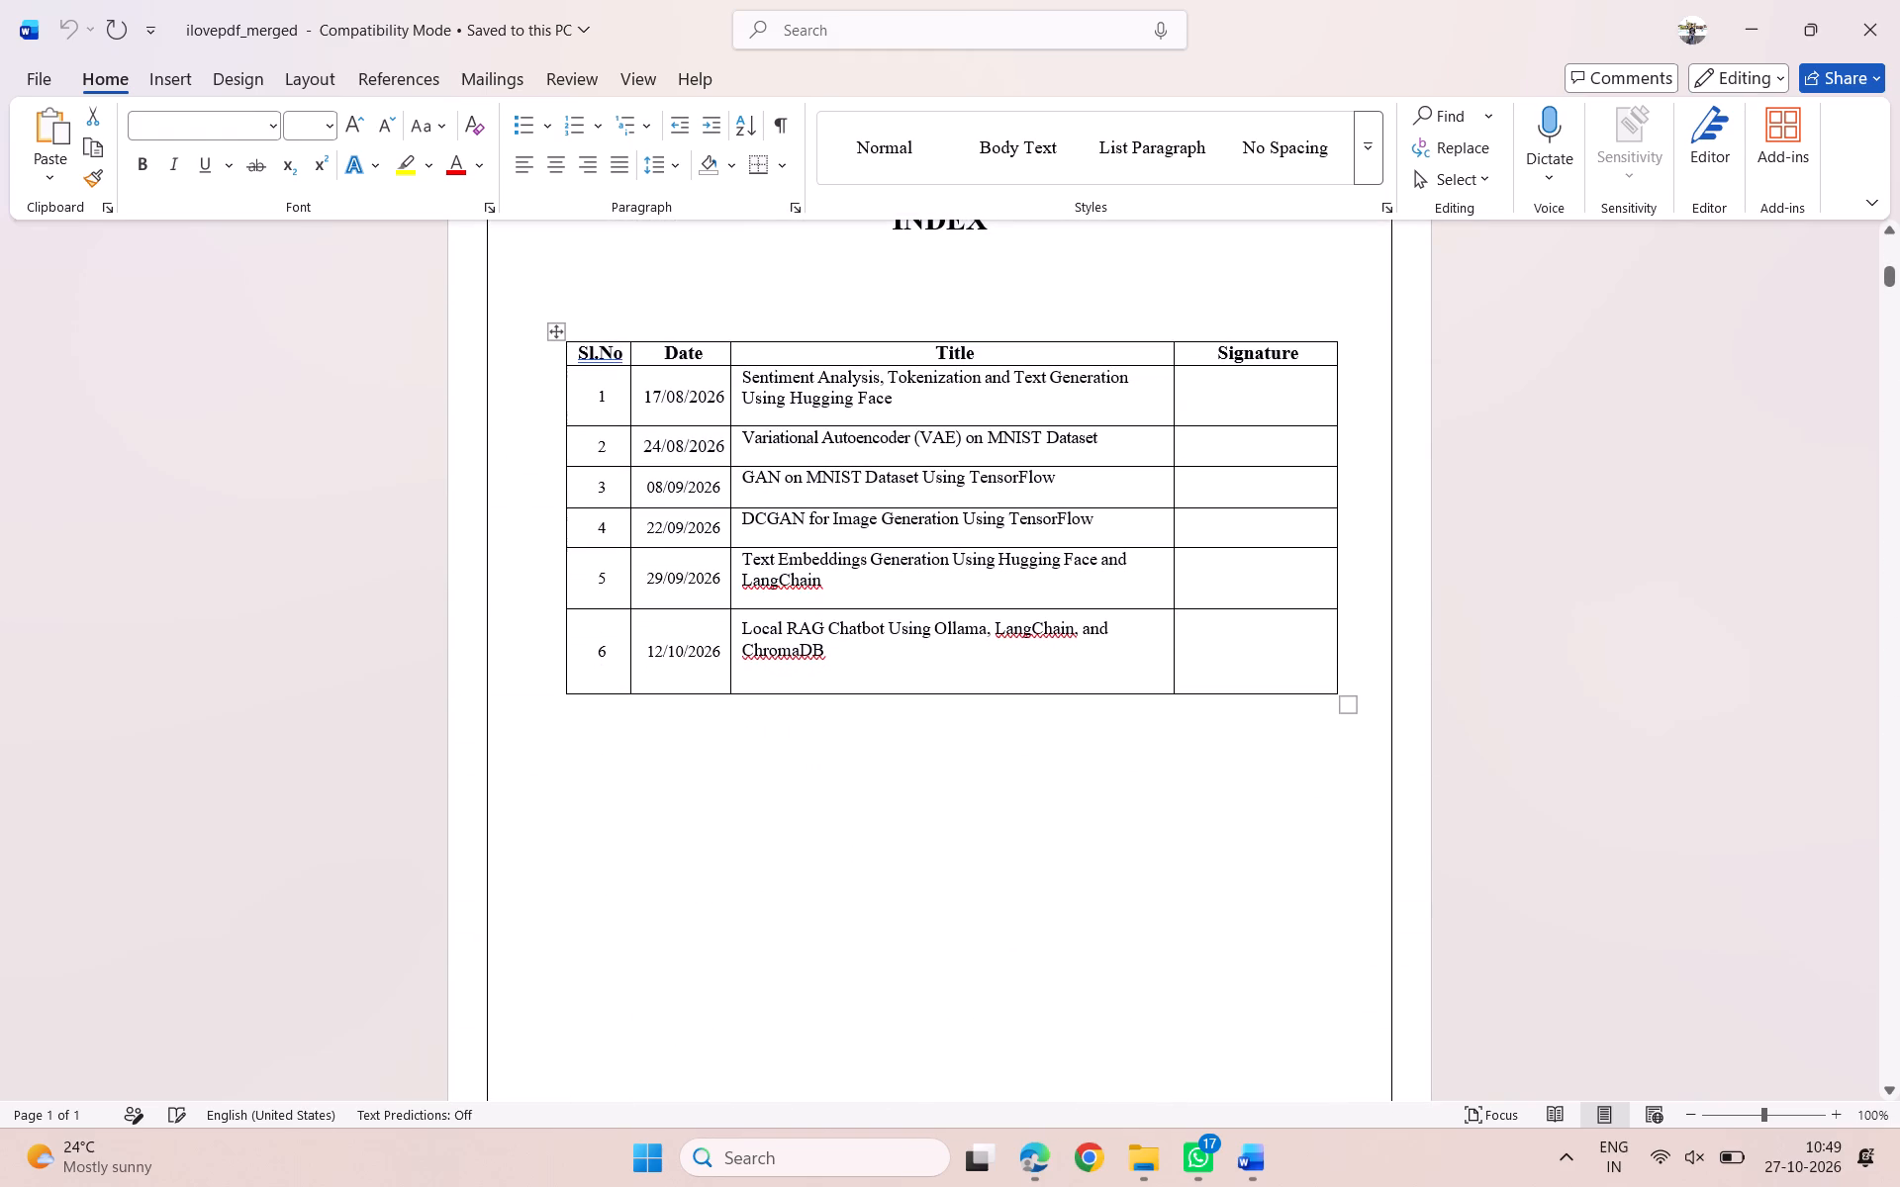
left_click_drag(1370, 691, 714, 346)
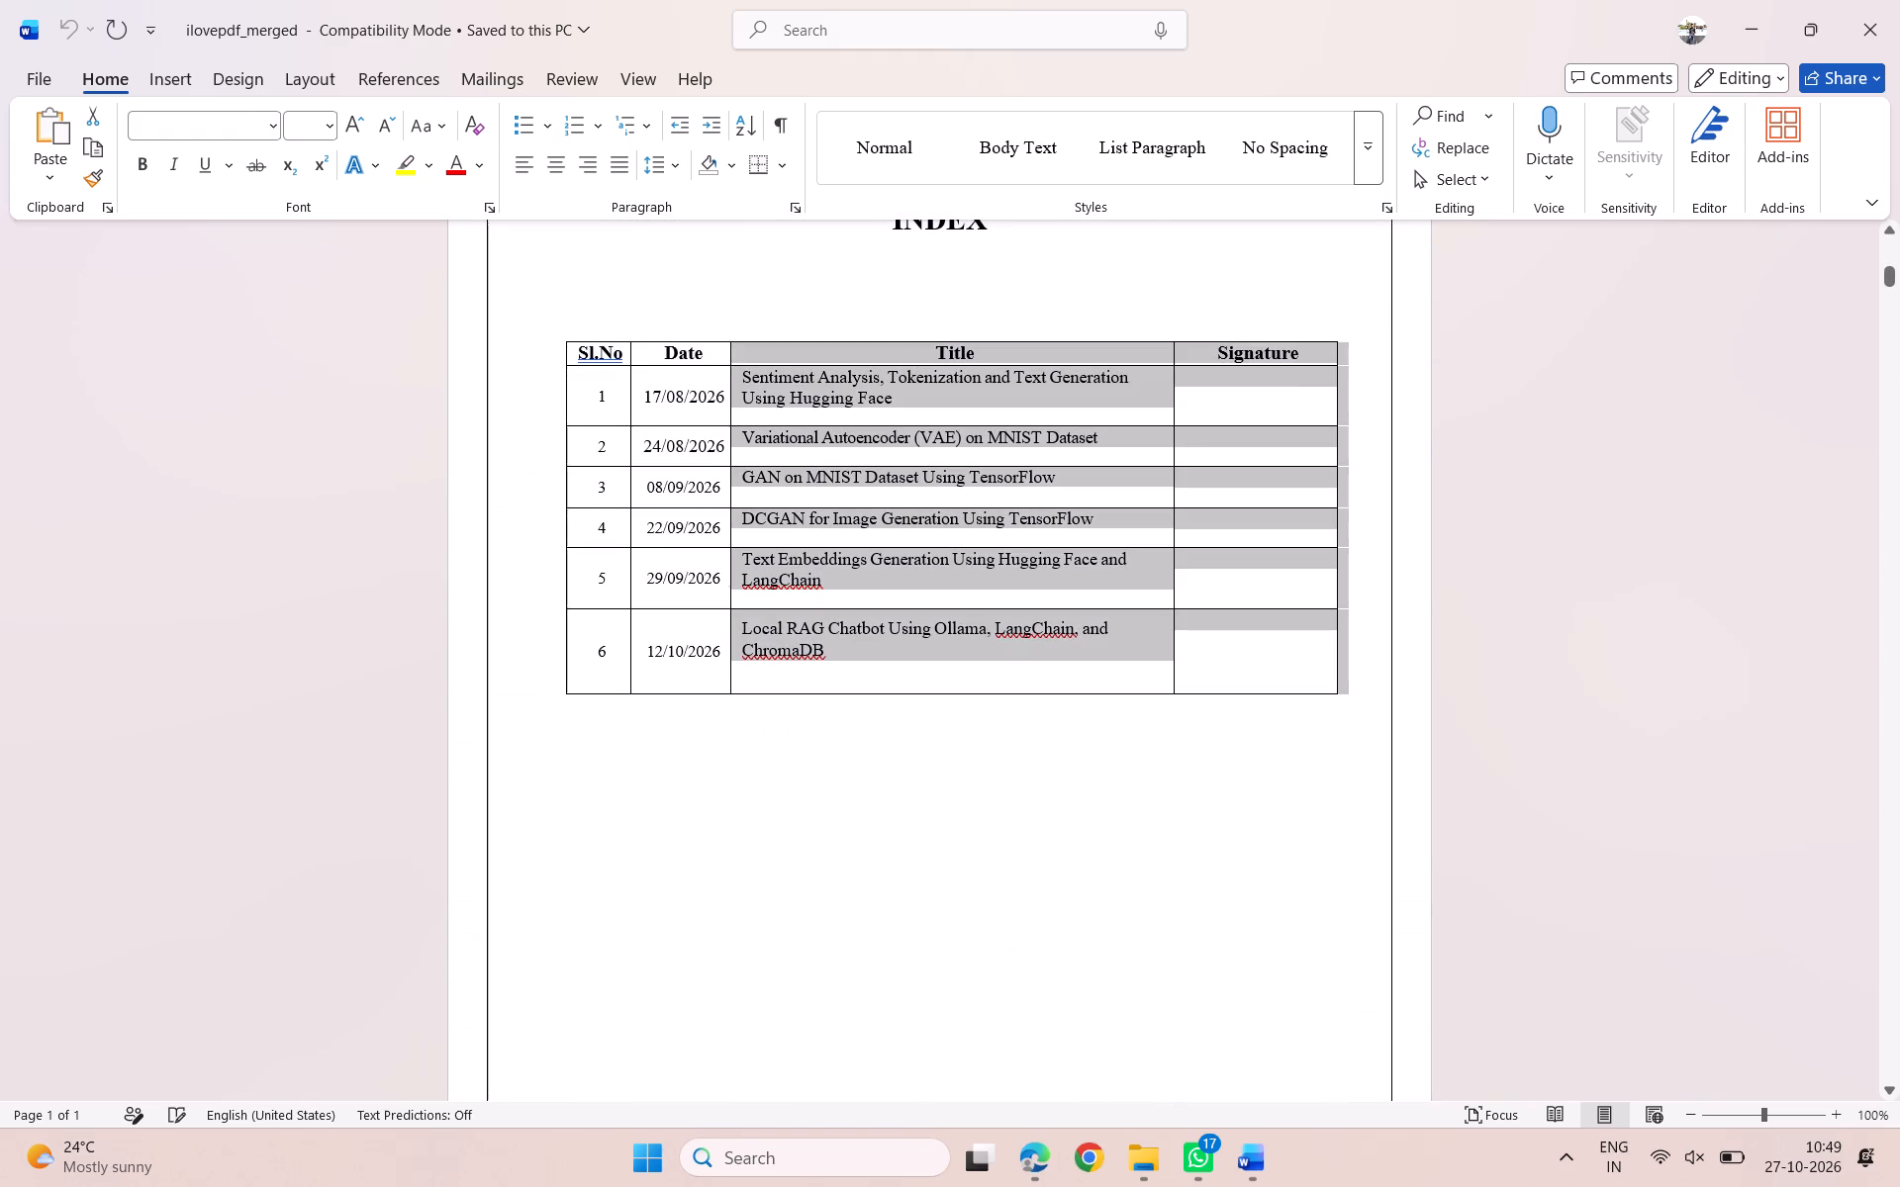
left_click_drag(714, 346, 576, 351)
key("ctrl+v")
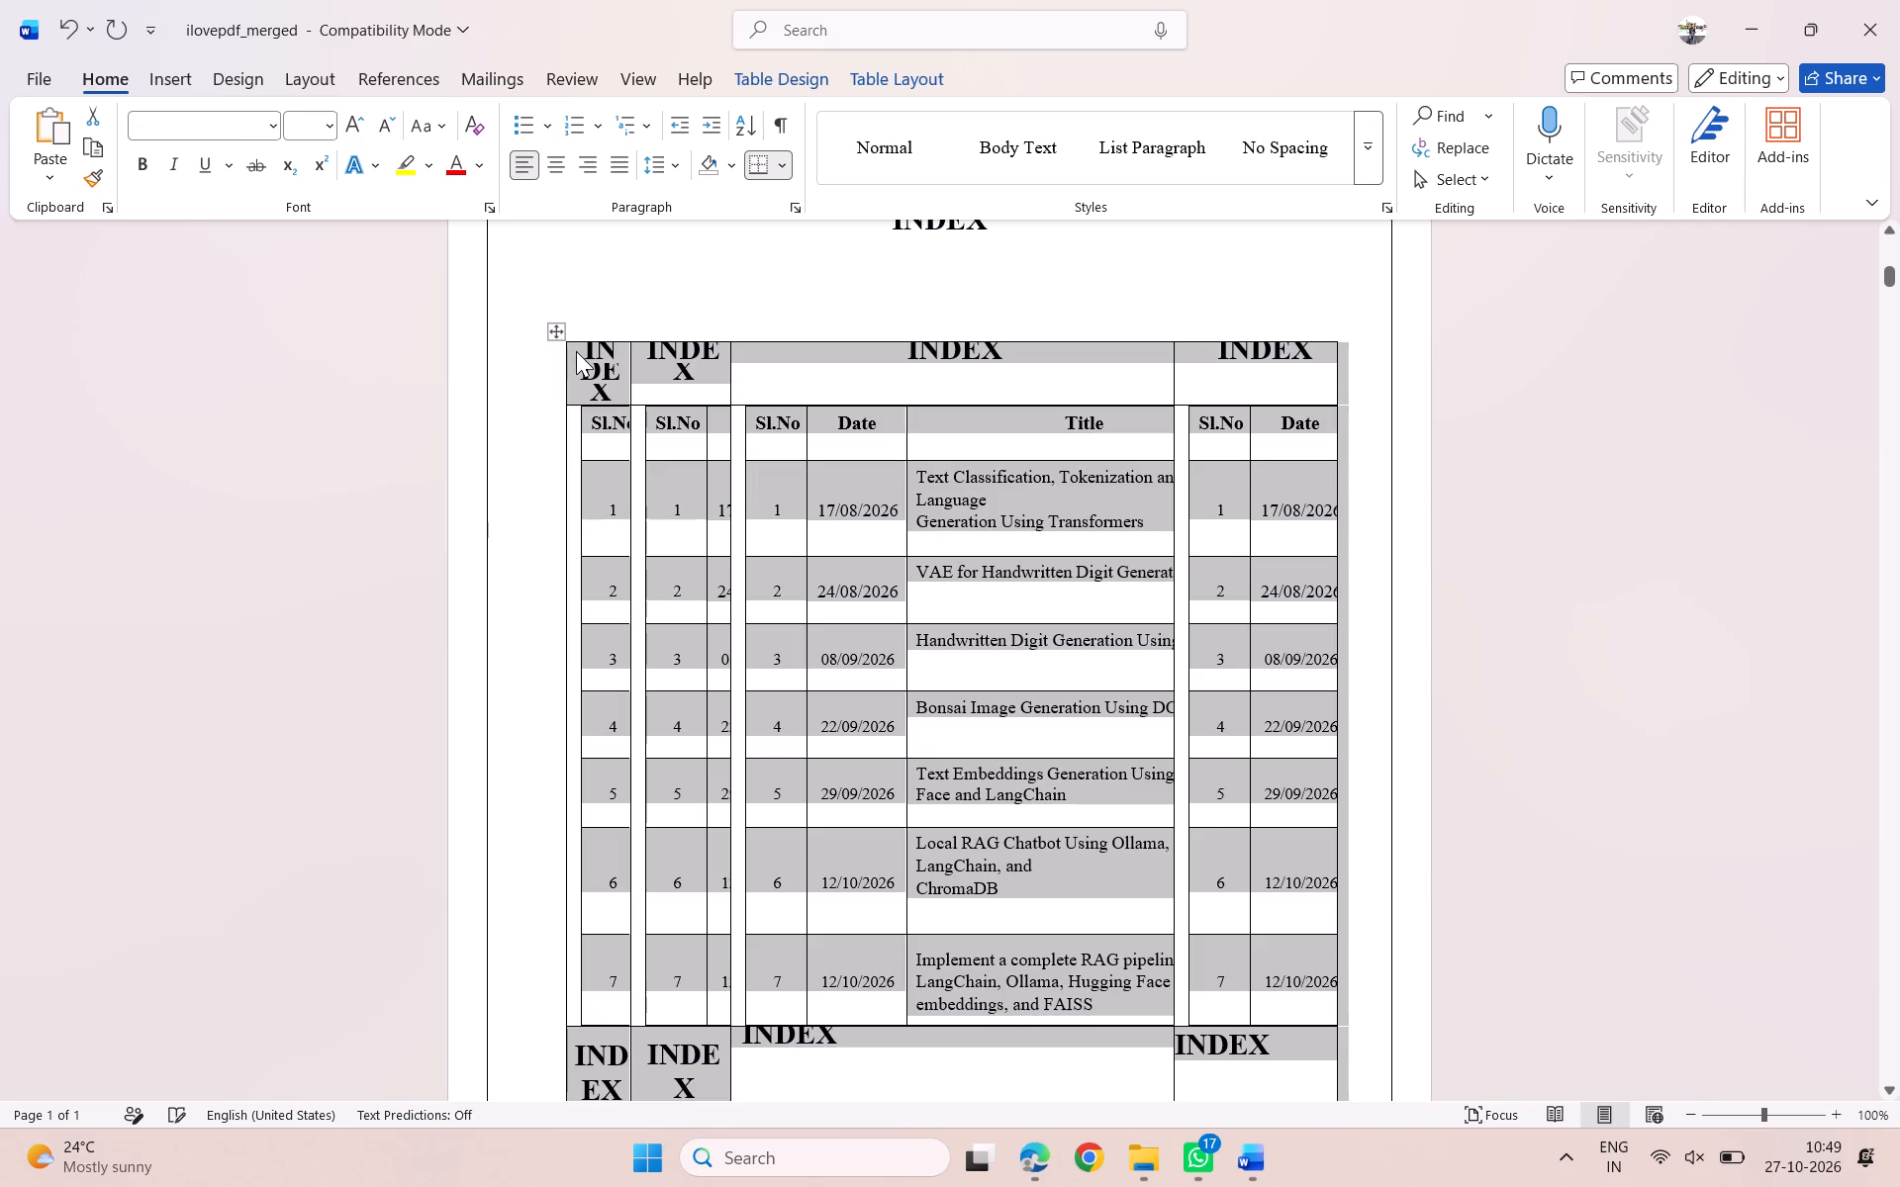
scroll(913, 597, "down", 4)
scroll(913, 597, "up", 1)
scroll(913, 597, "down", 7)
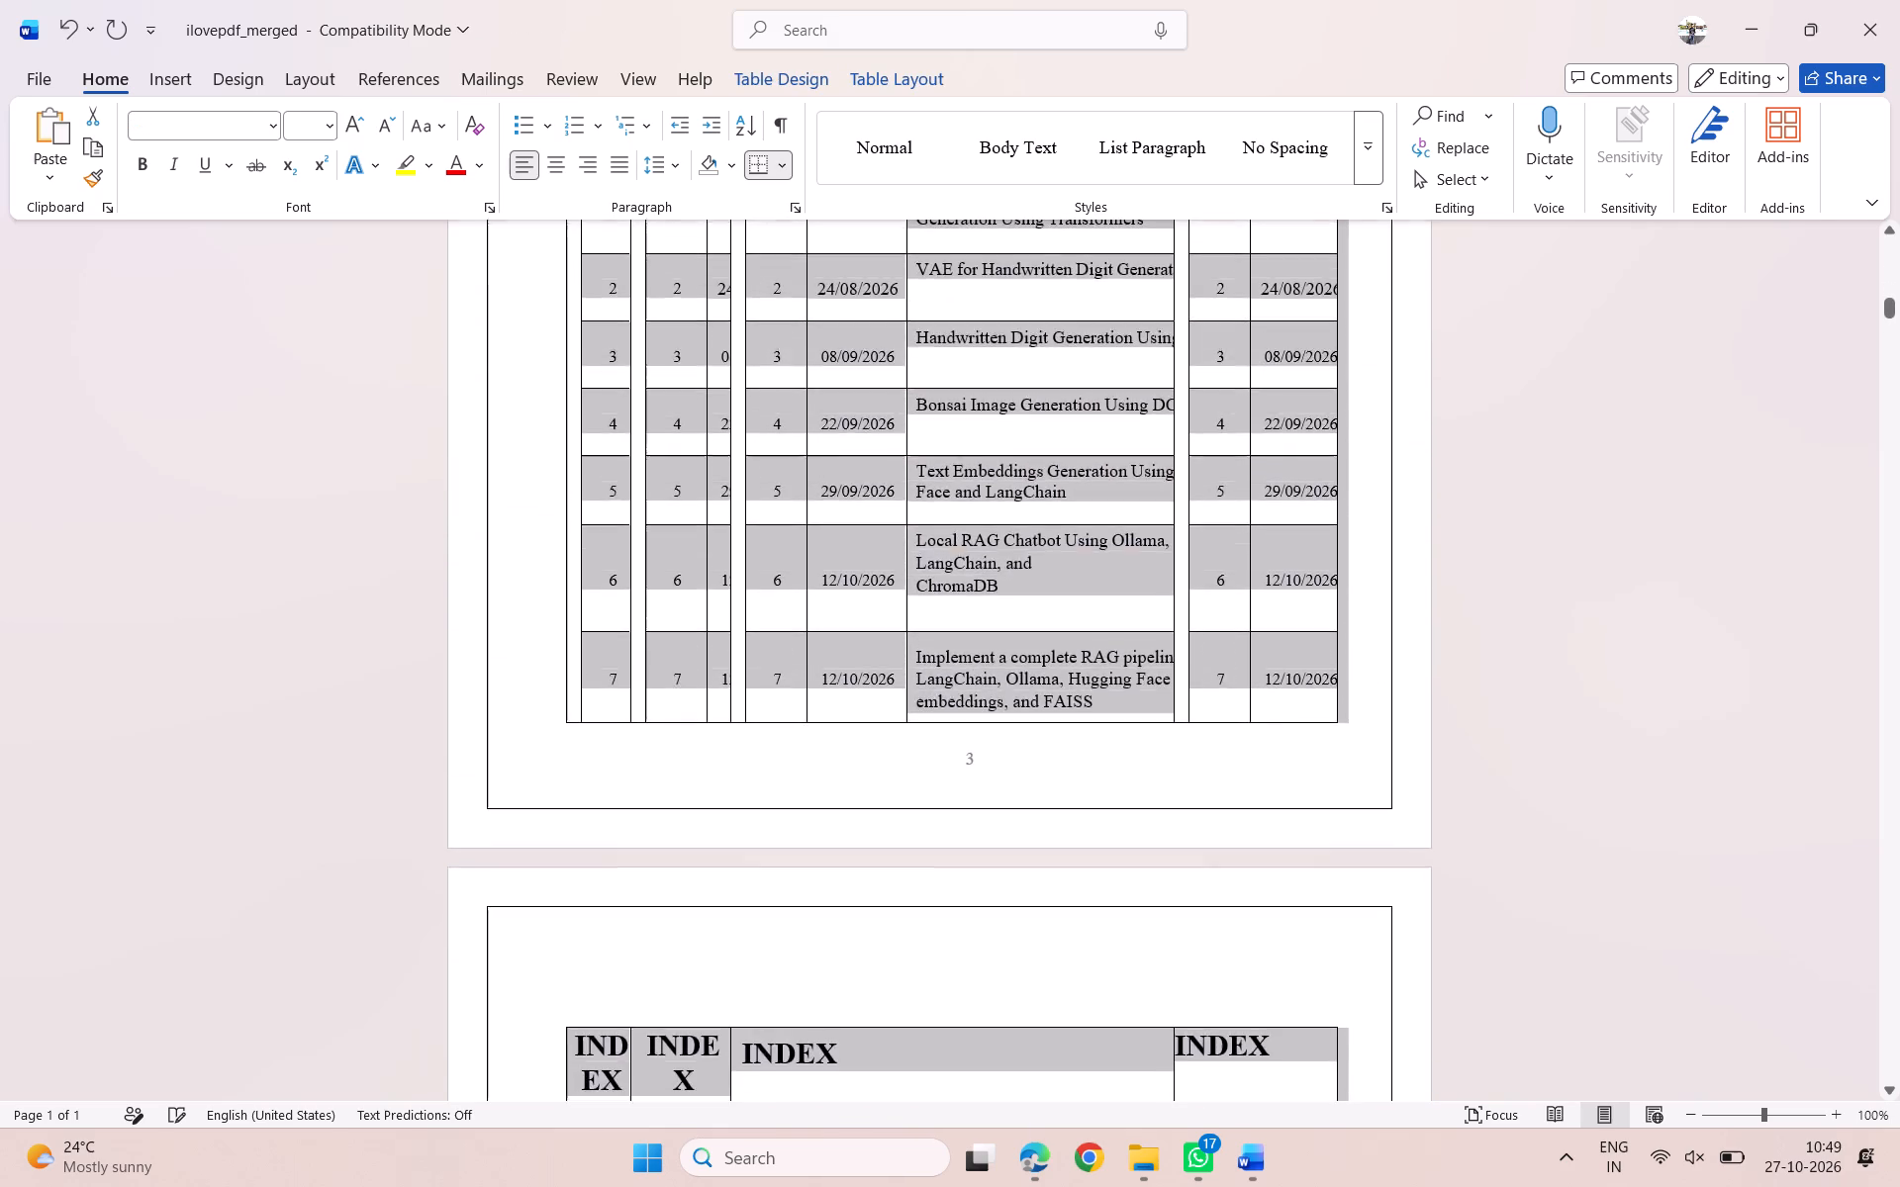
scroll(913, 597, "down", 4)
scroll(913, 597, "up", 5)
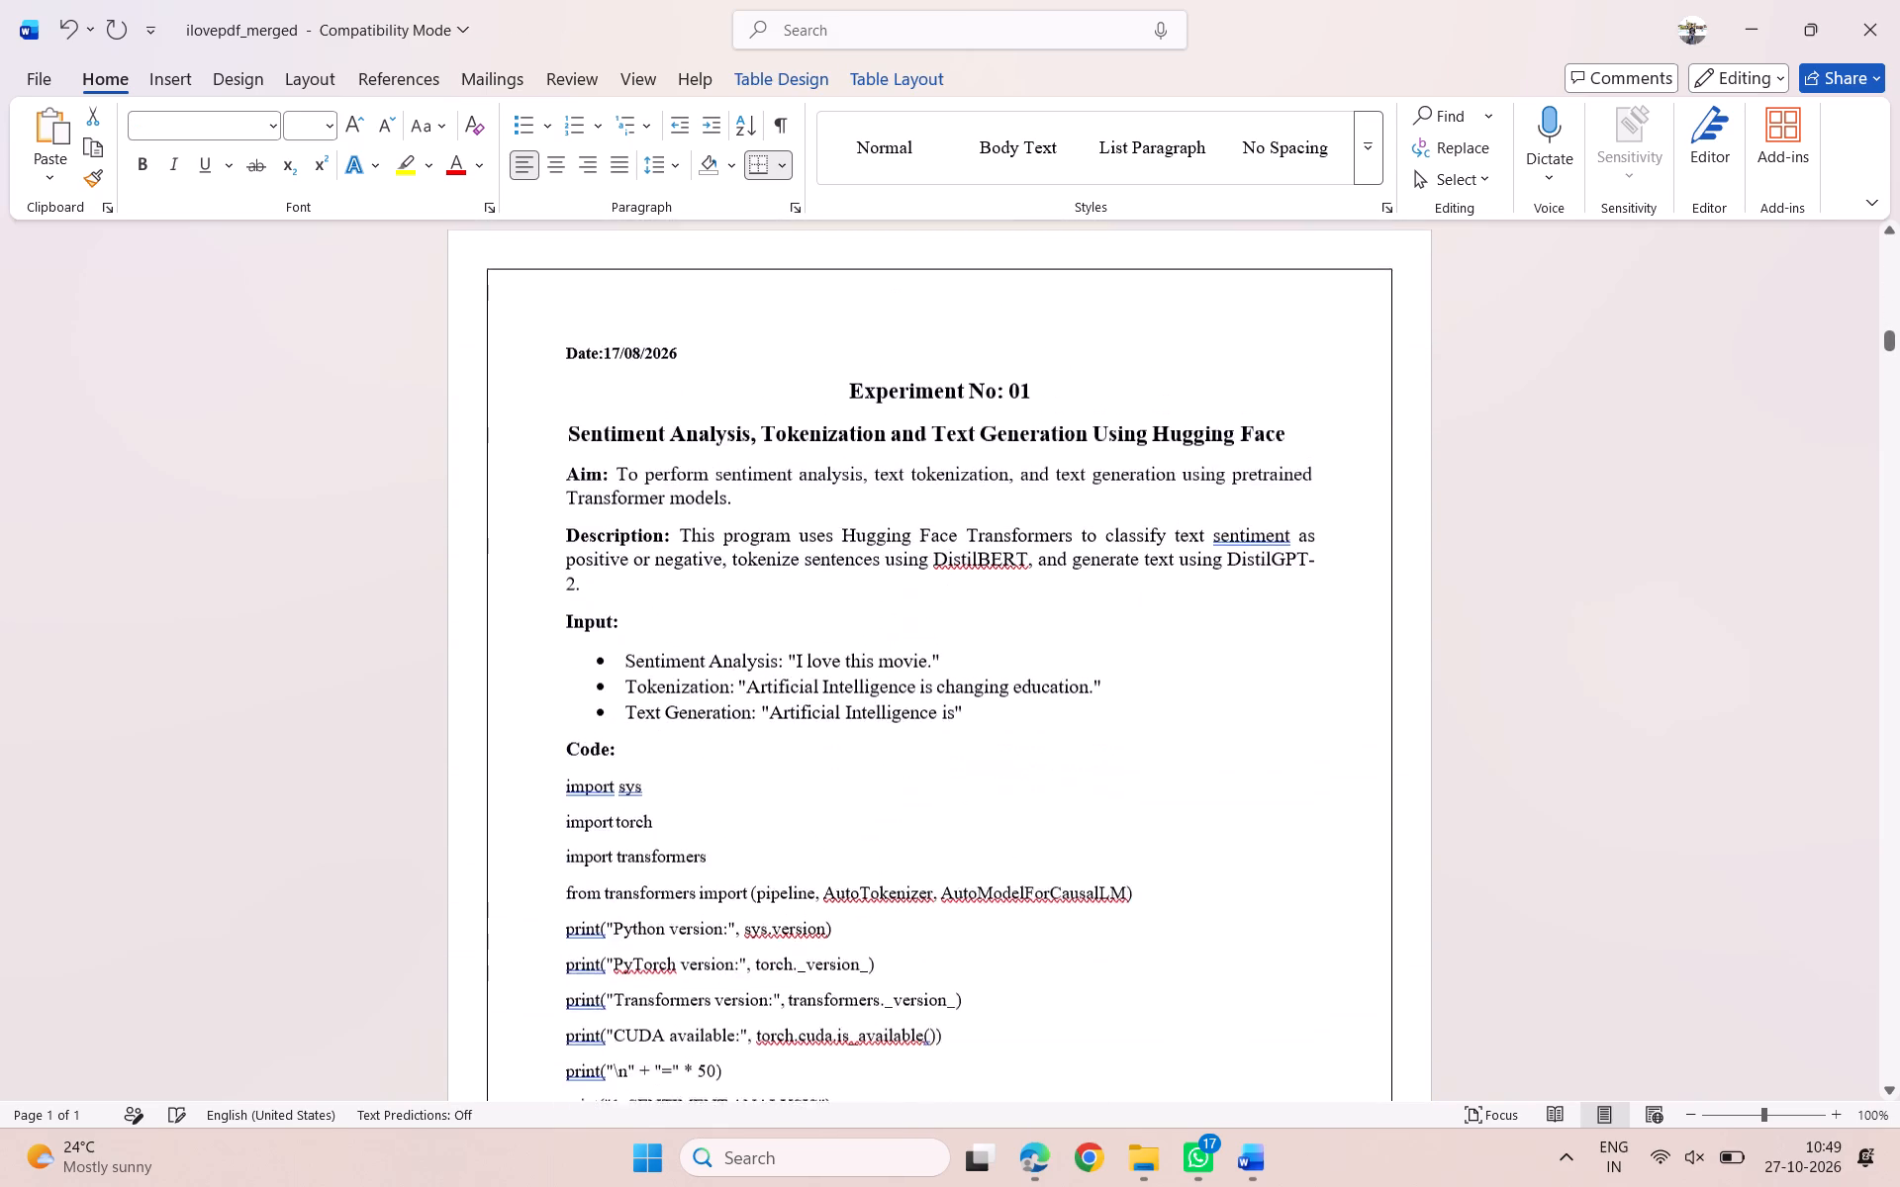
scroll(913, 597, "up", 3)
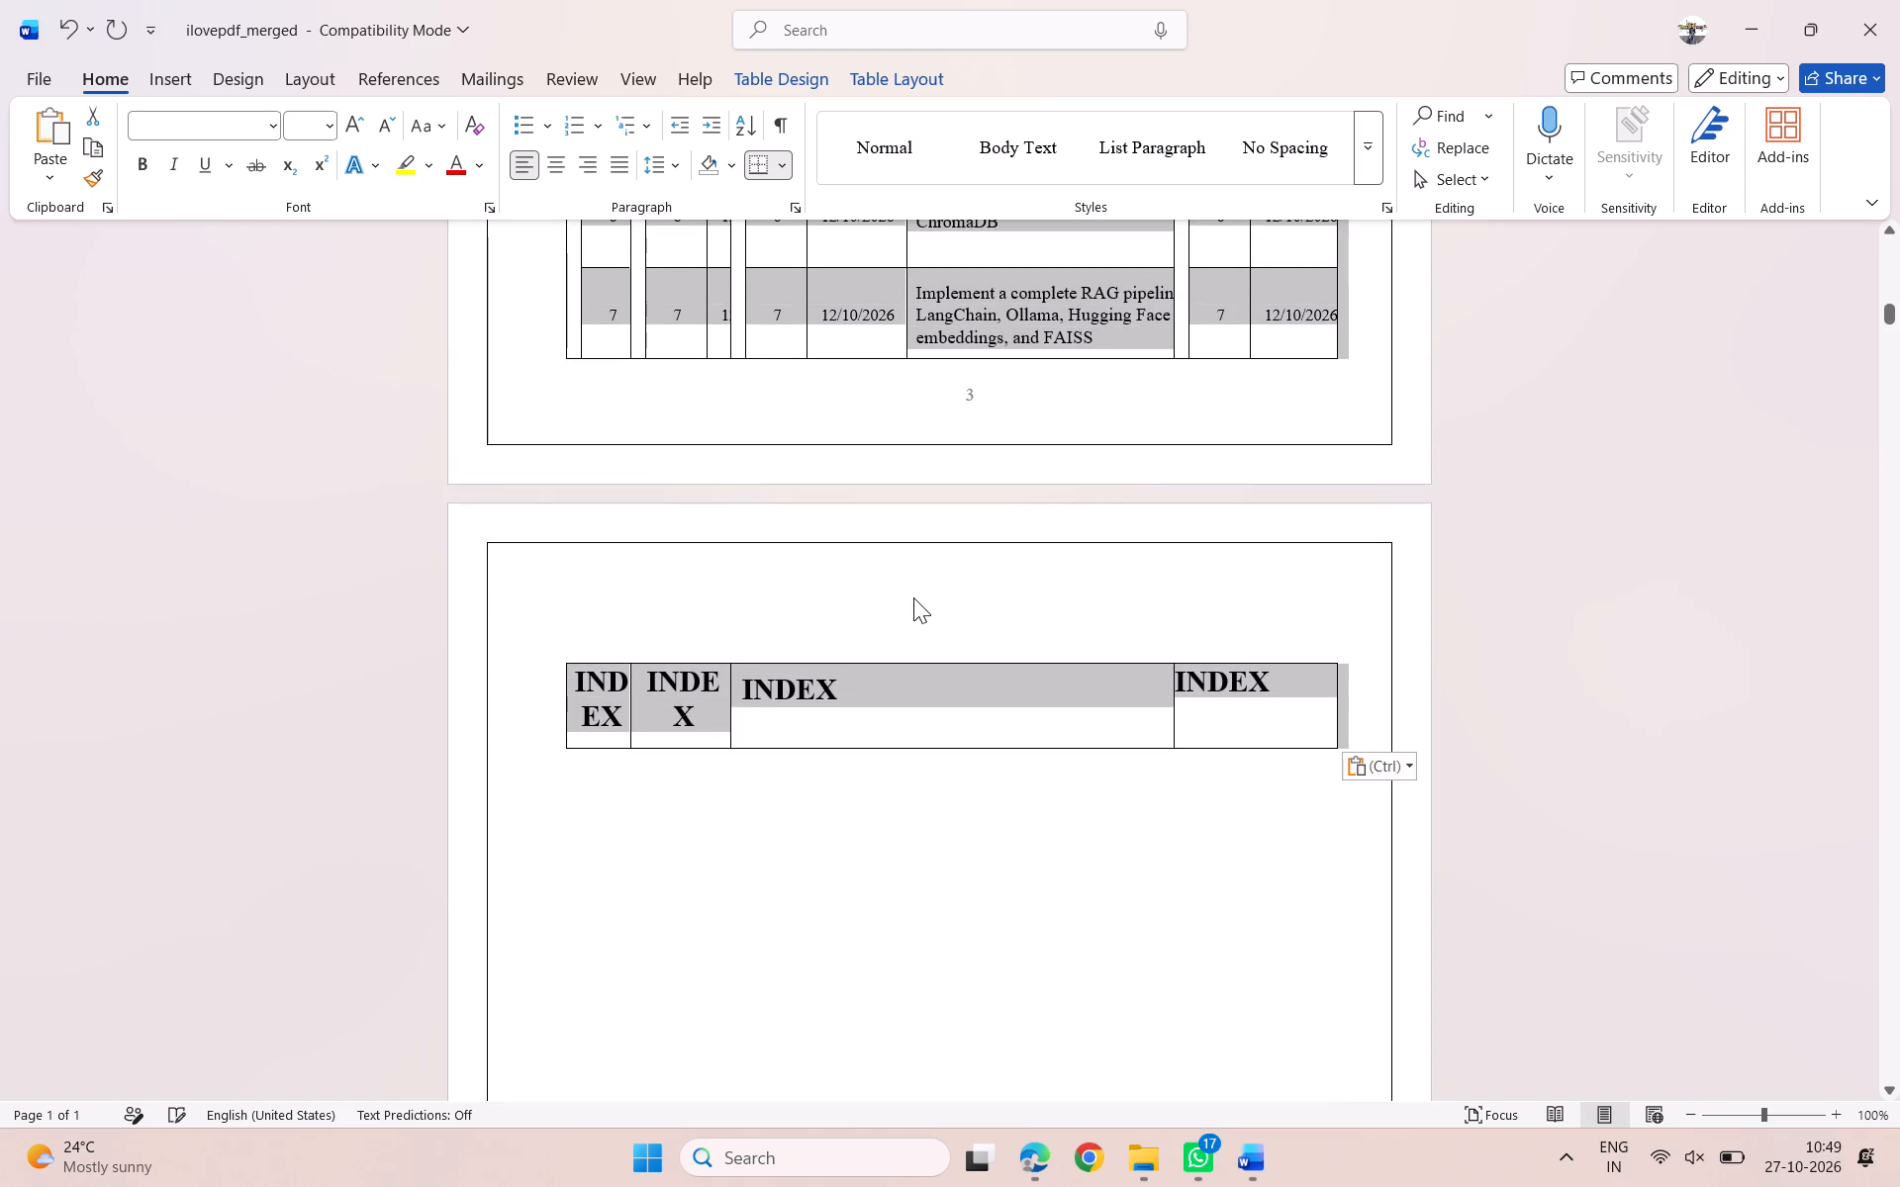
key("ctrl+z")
Delete the six-experiment index table on page 2 and paste the copied seven-experiment index in its place.
scroll(852, 723, "up", 1)
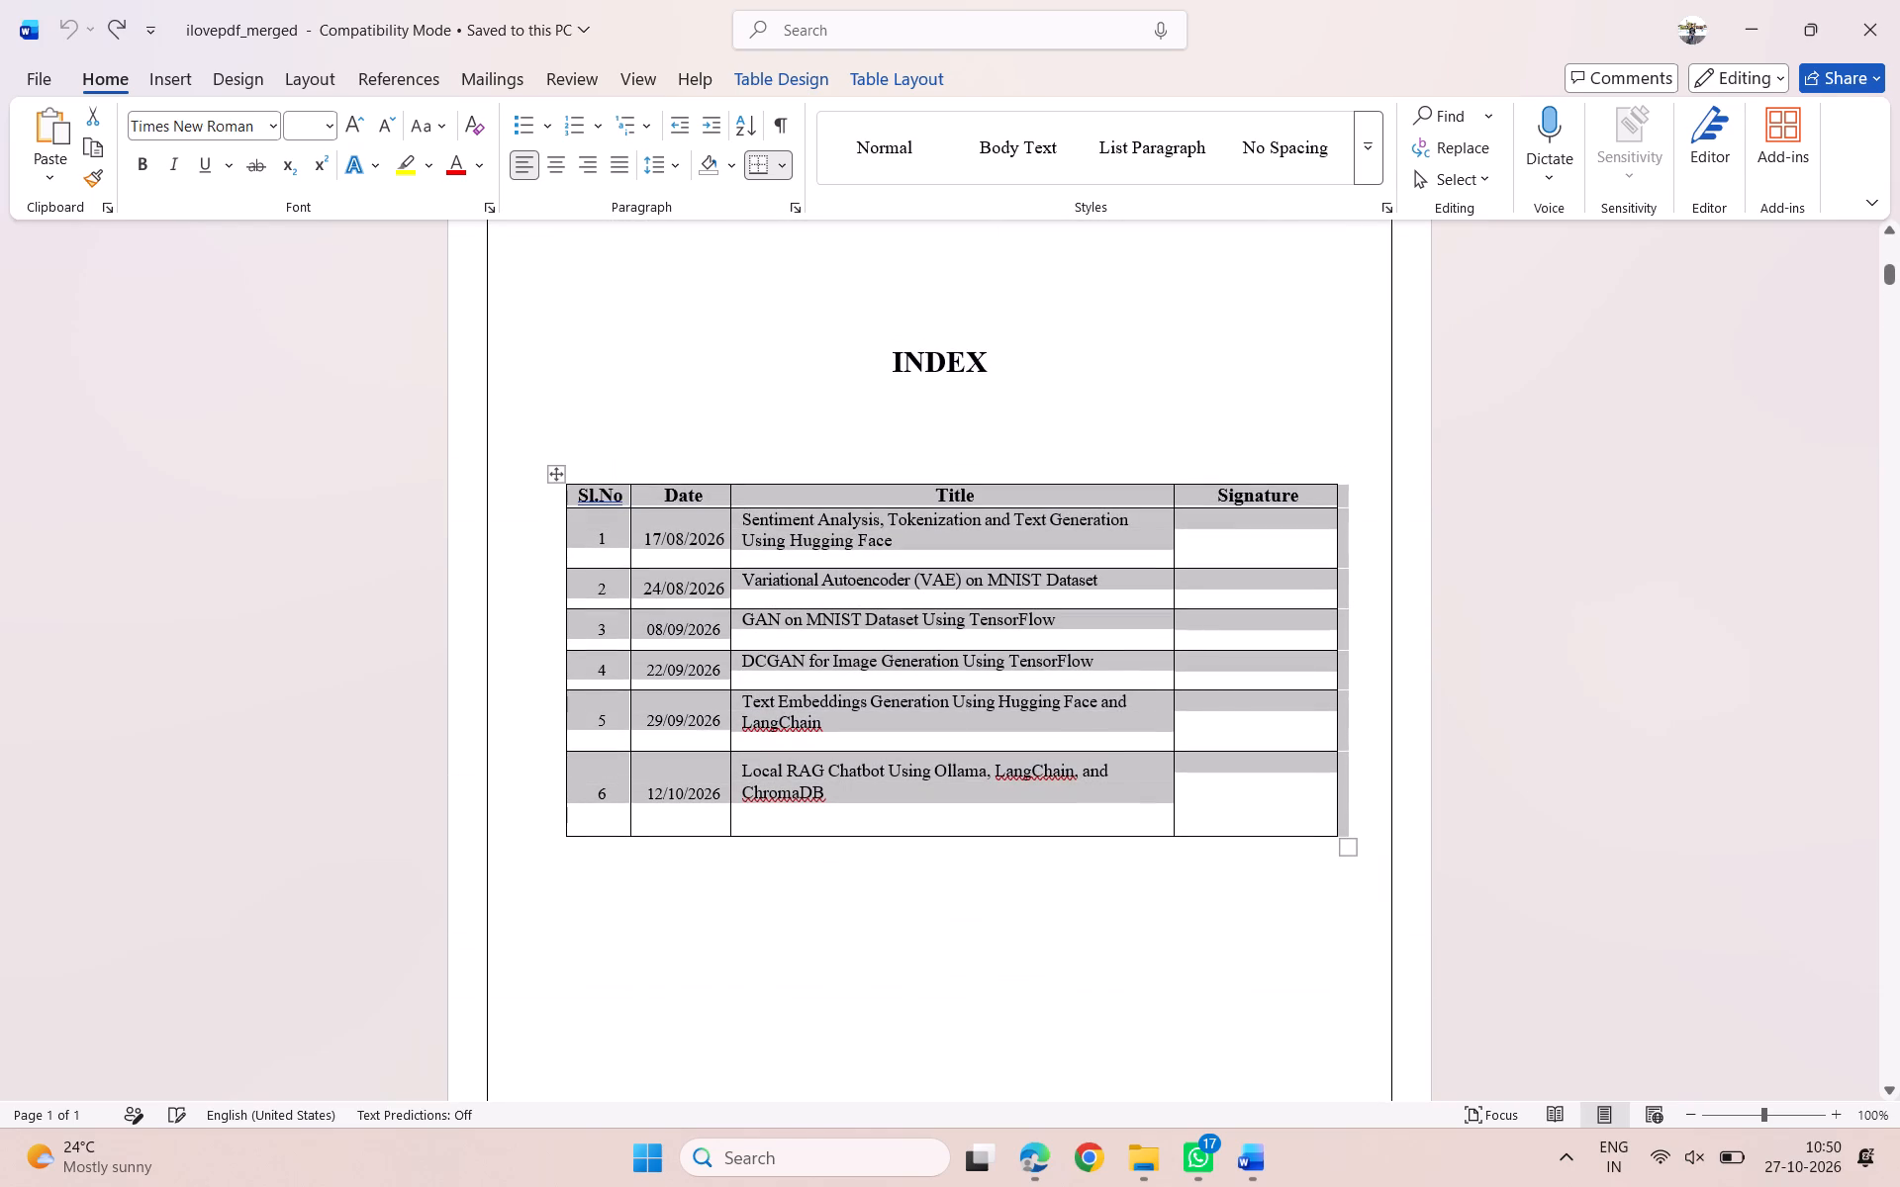
key("BackSpace")
key("ctrl+v")
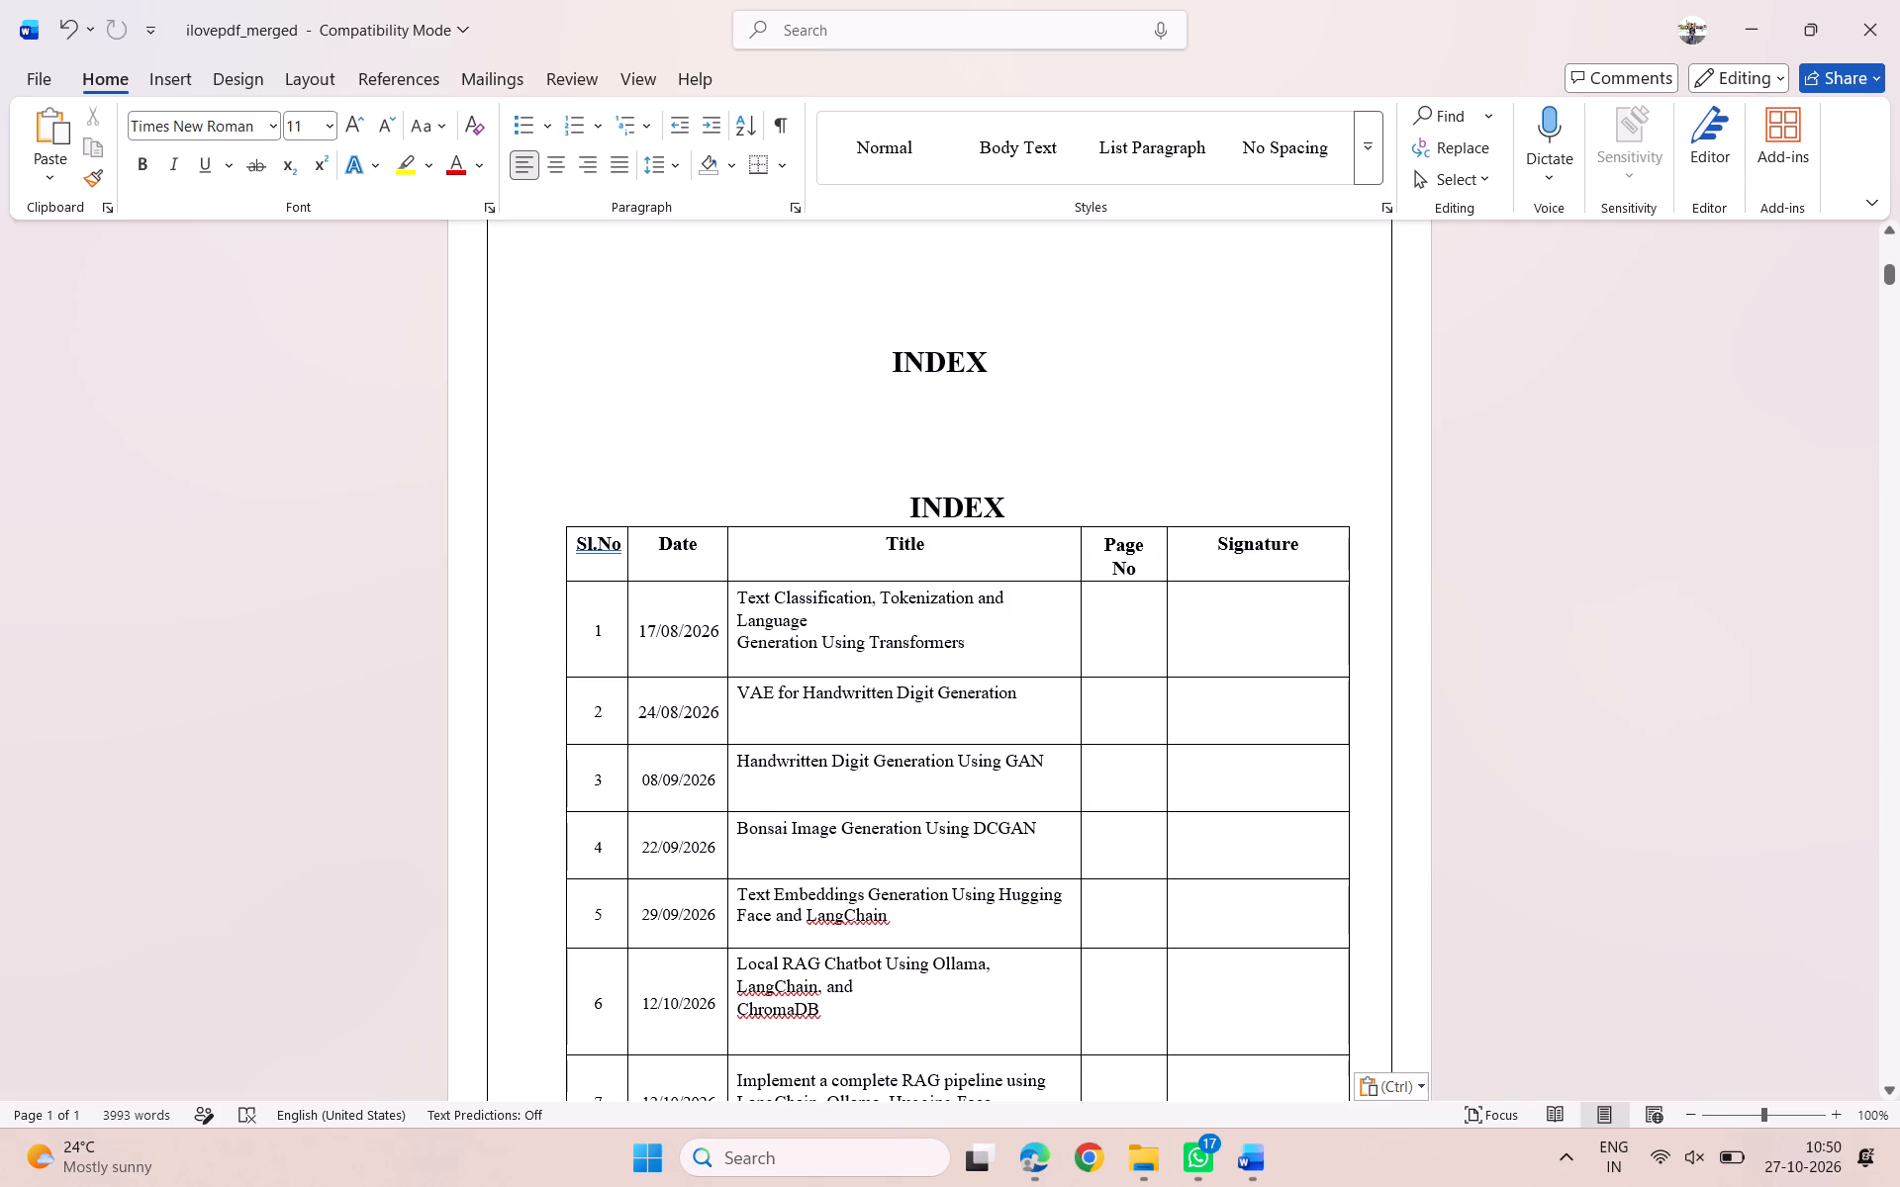
Delete the duplicate INDEX heading and the empty lines between the original heading and the pasted table.
double_click(1007, 502)
key("BackSpace")
key("BackSpace")
key("BackSpace")
key("BackSpace")
key("BackSpace")
key("BackSpace")
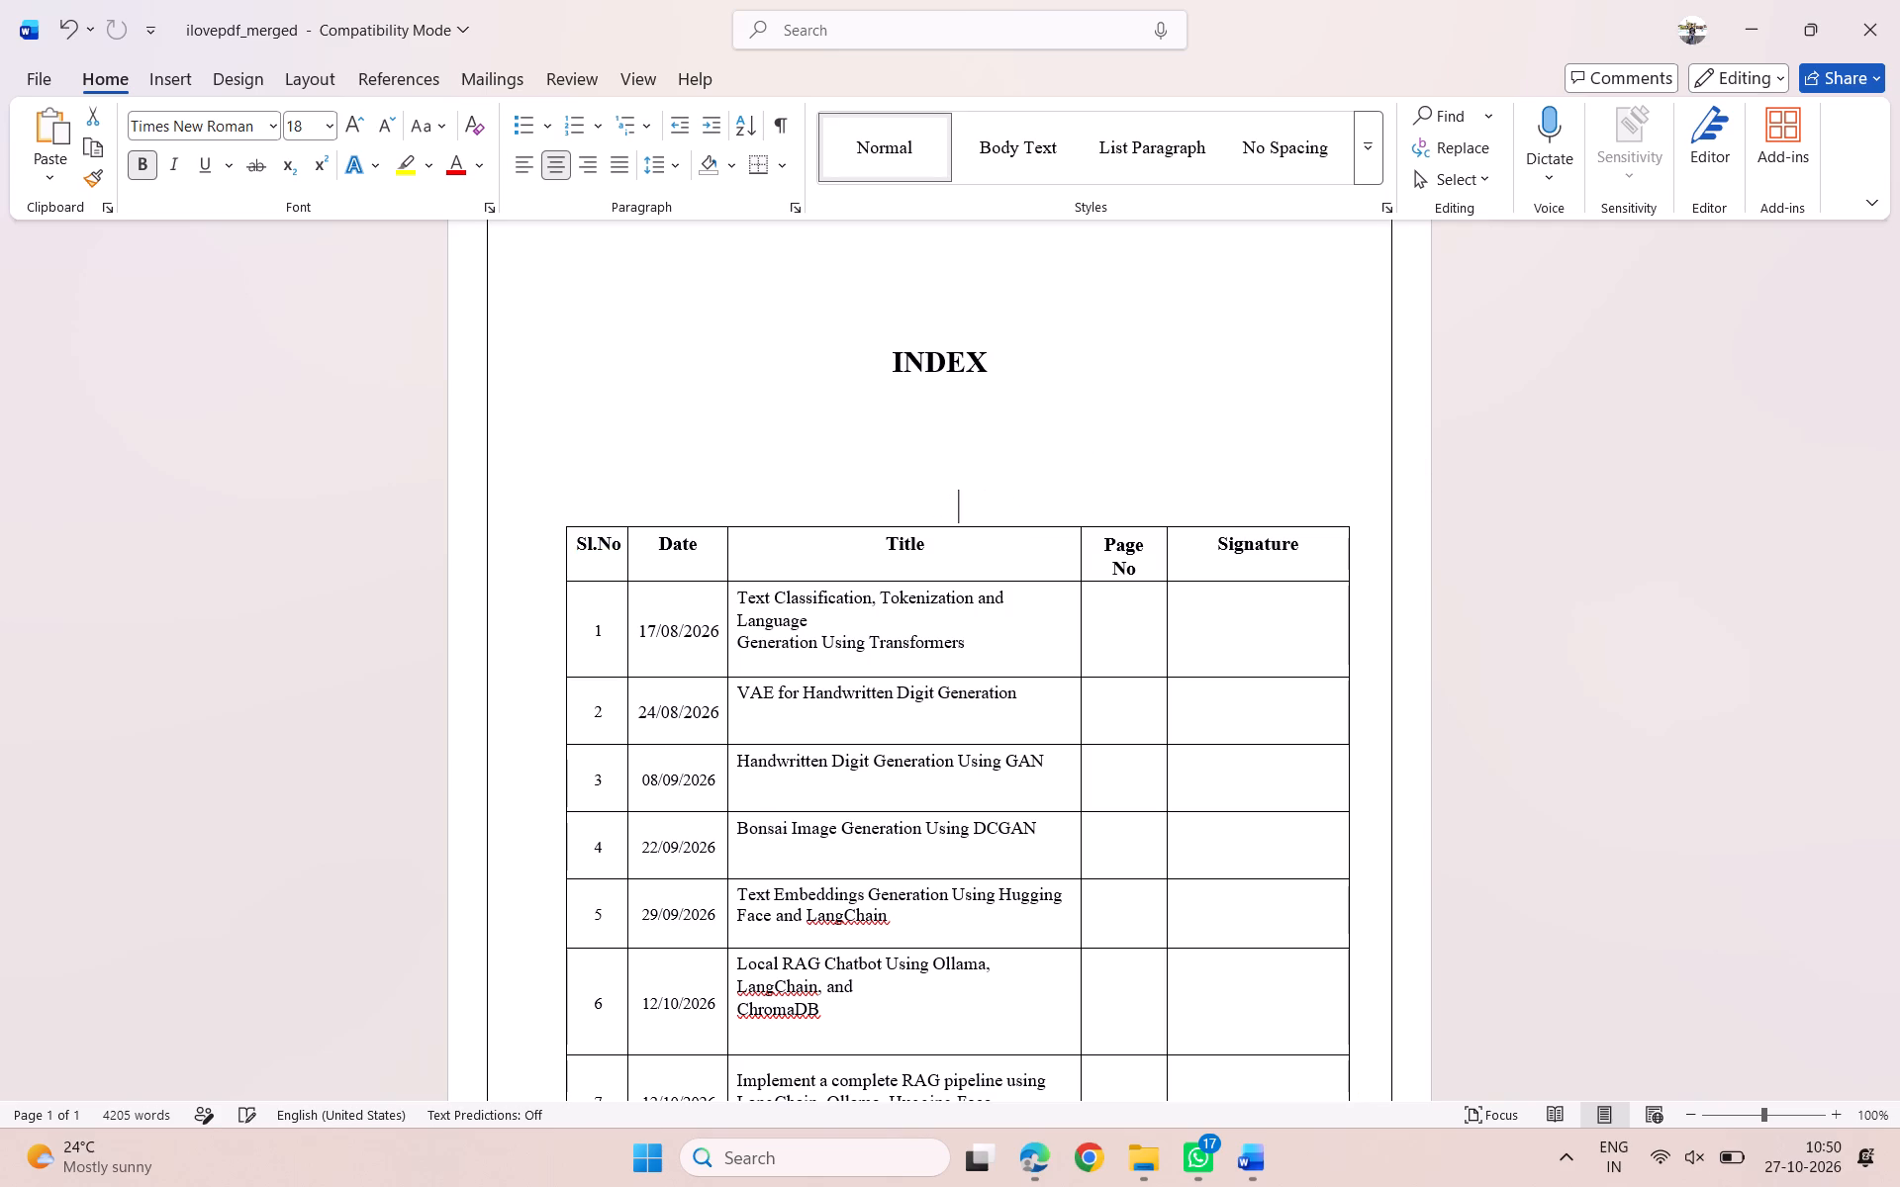
key("BackSpace")
key("BackSpace")
key("BackSpace")
key("BackSpace")
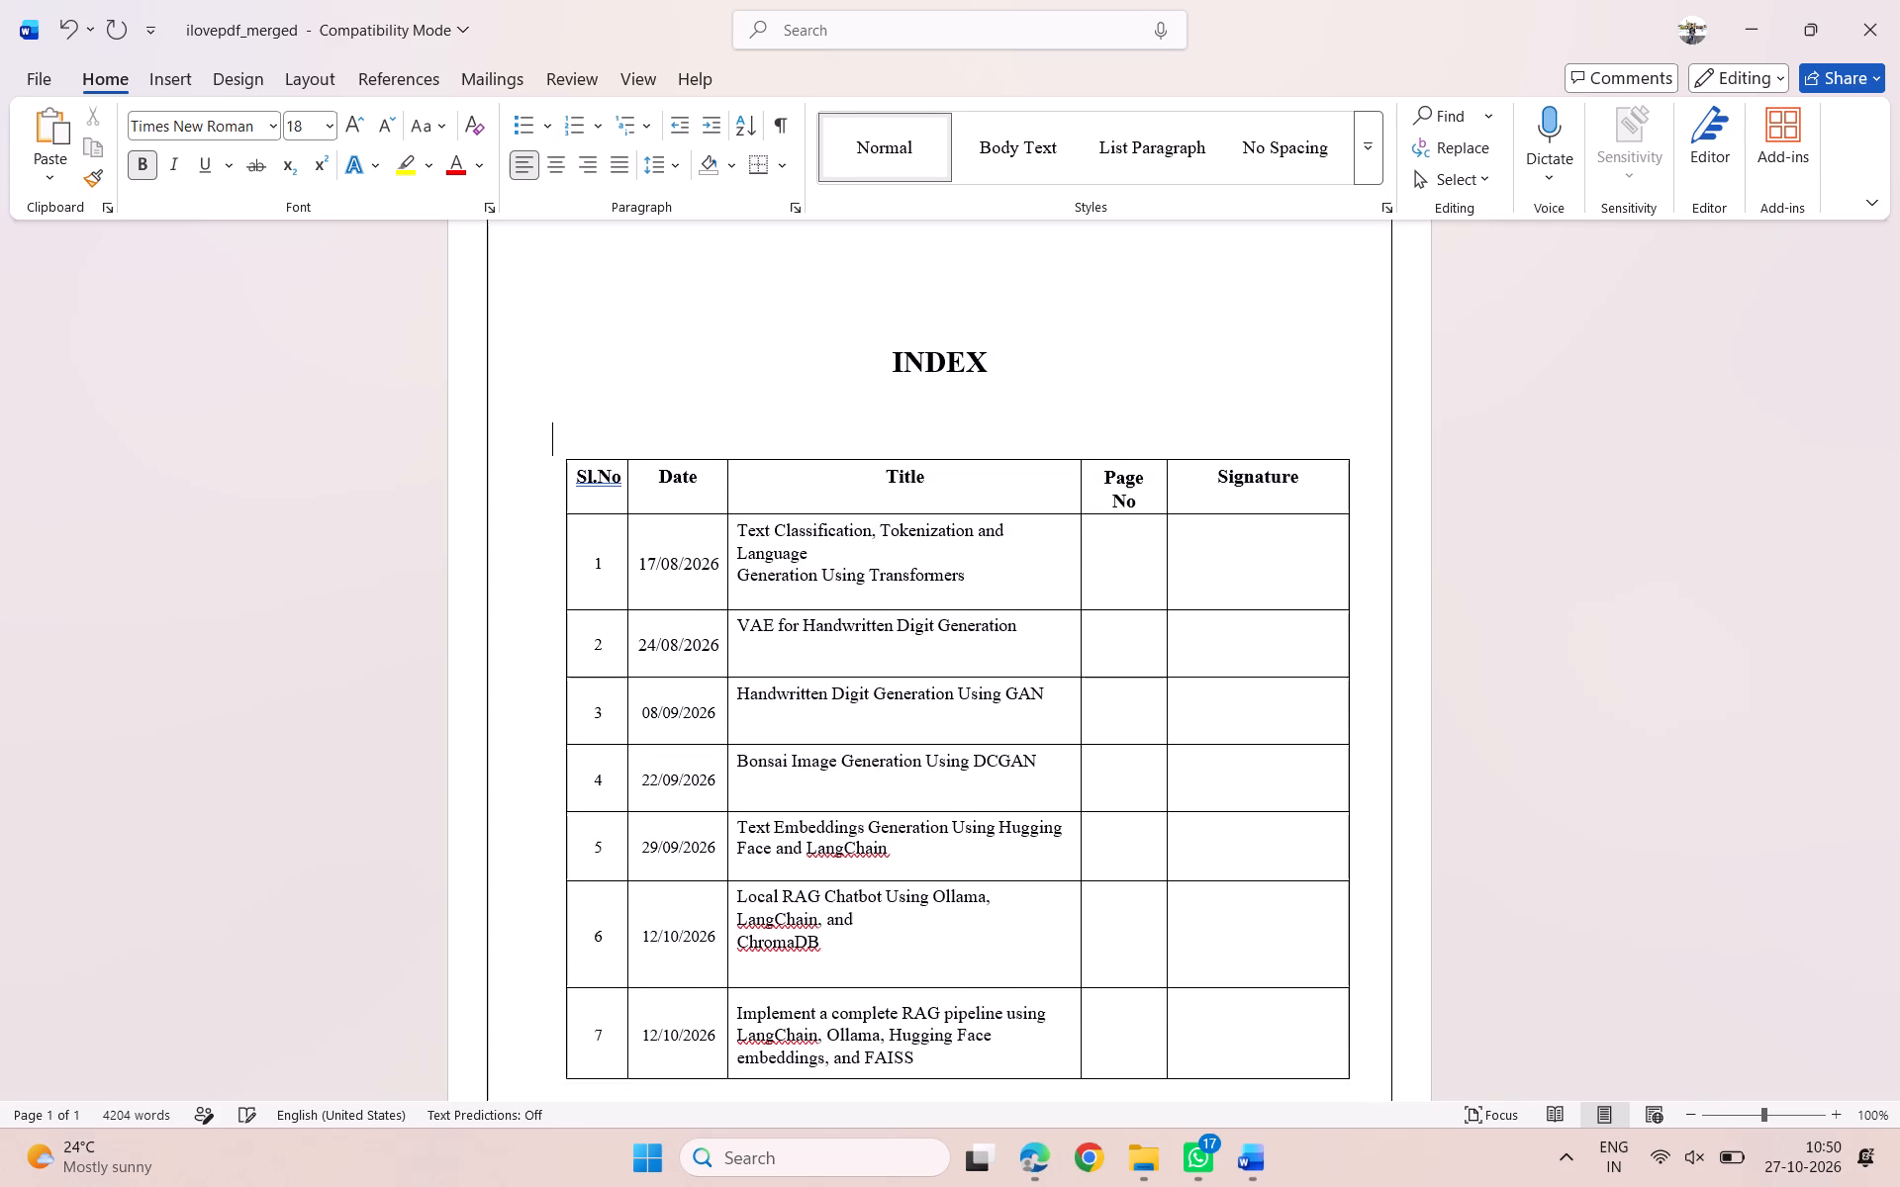
key("BackSpace")
key("BackSpace")
key("BackSpace")
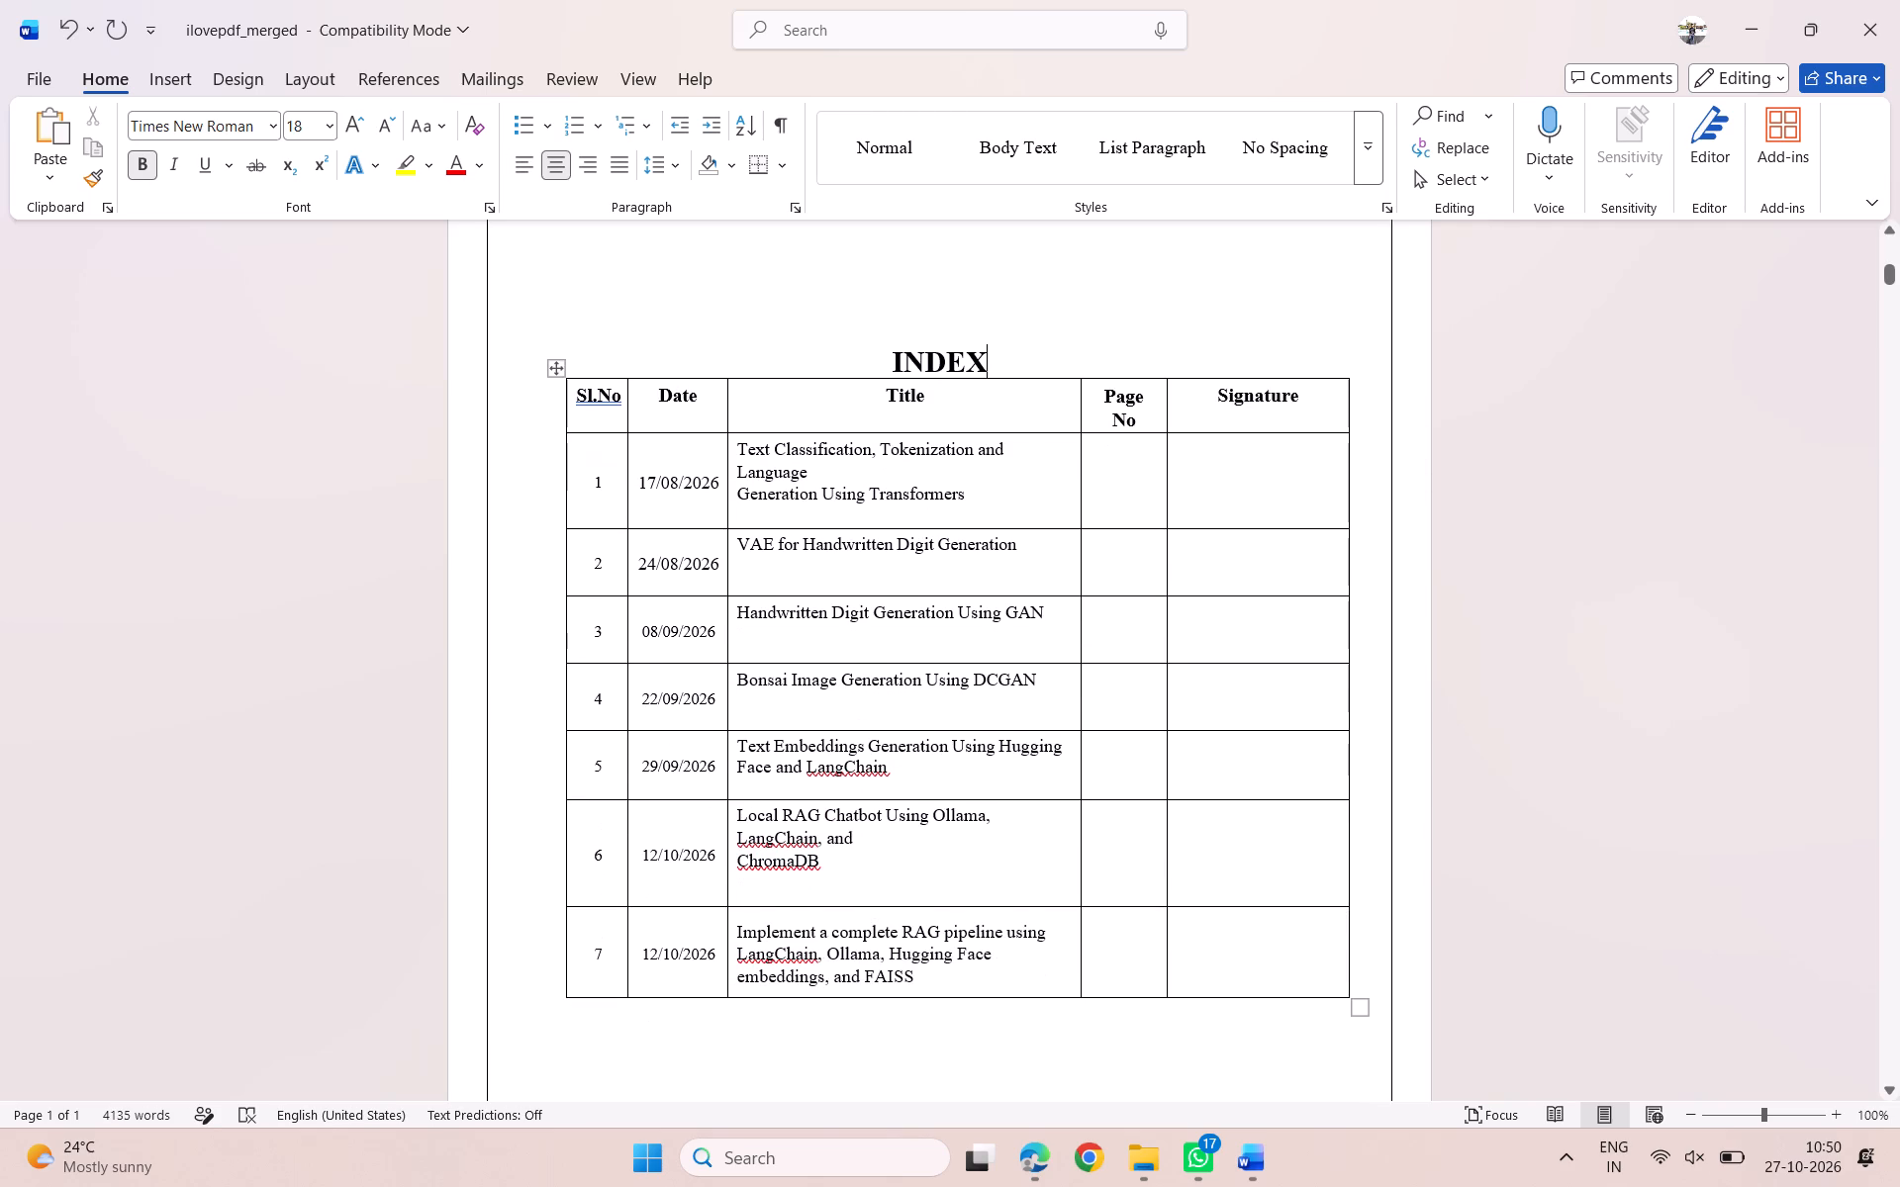
Remove the blank lines above the INDEX heading on page 2.
left_click(900, 321)
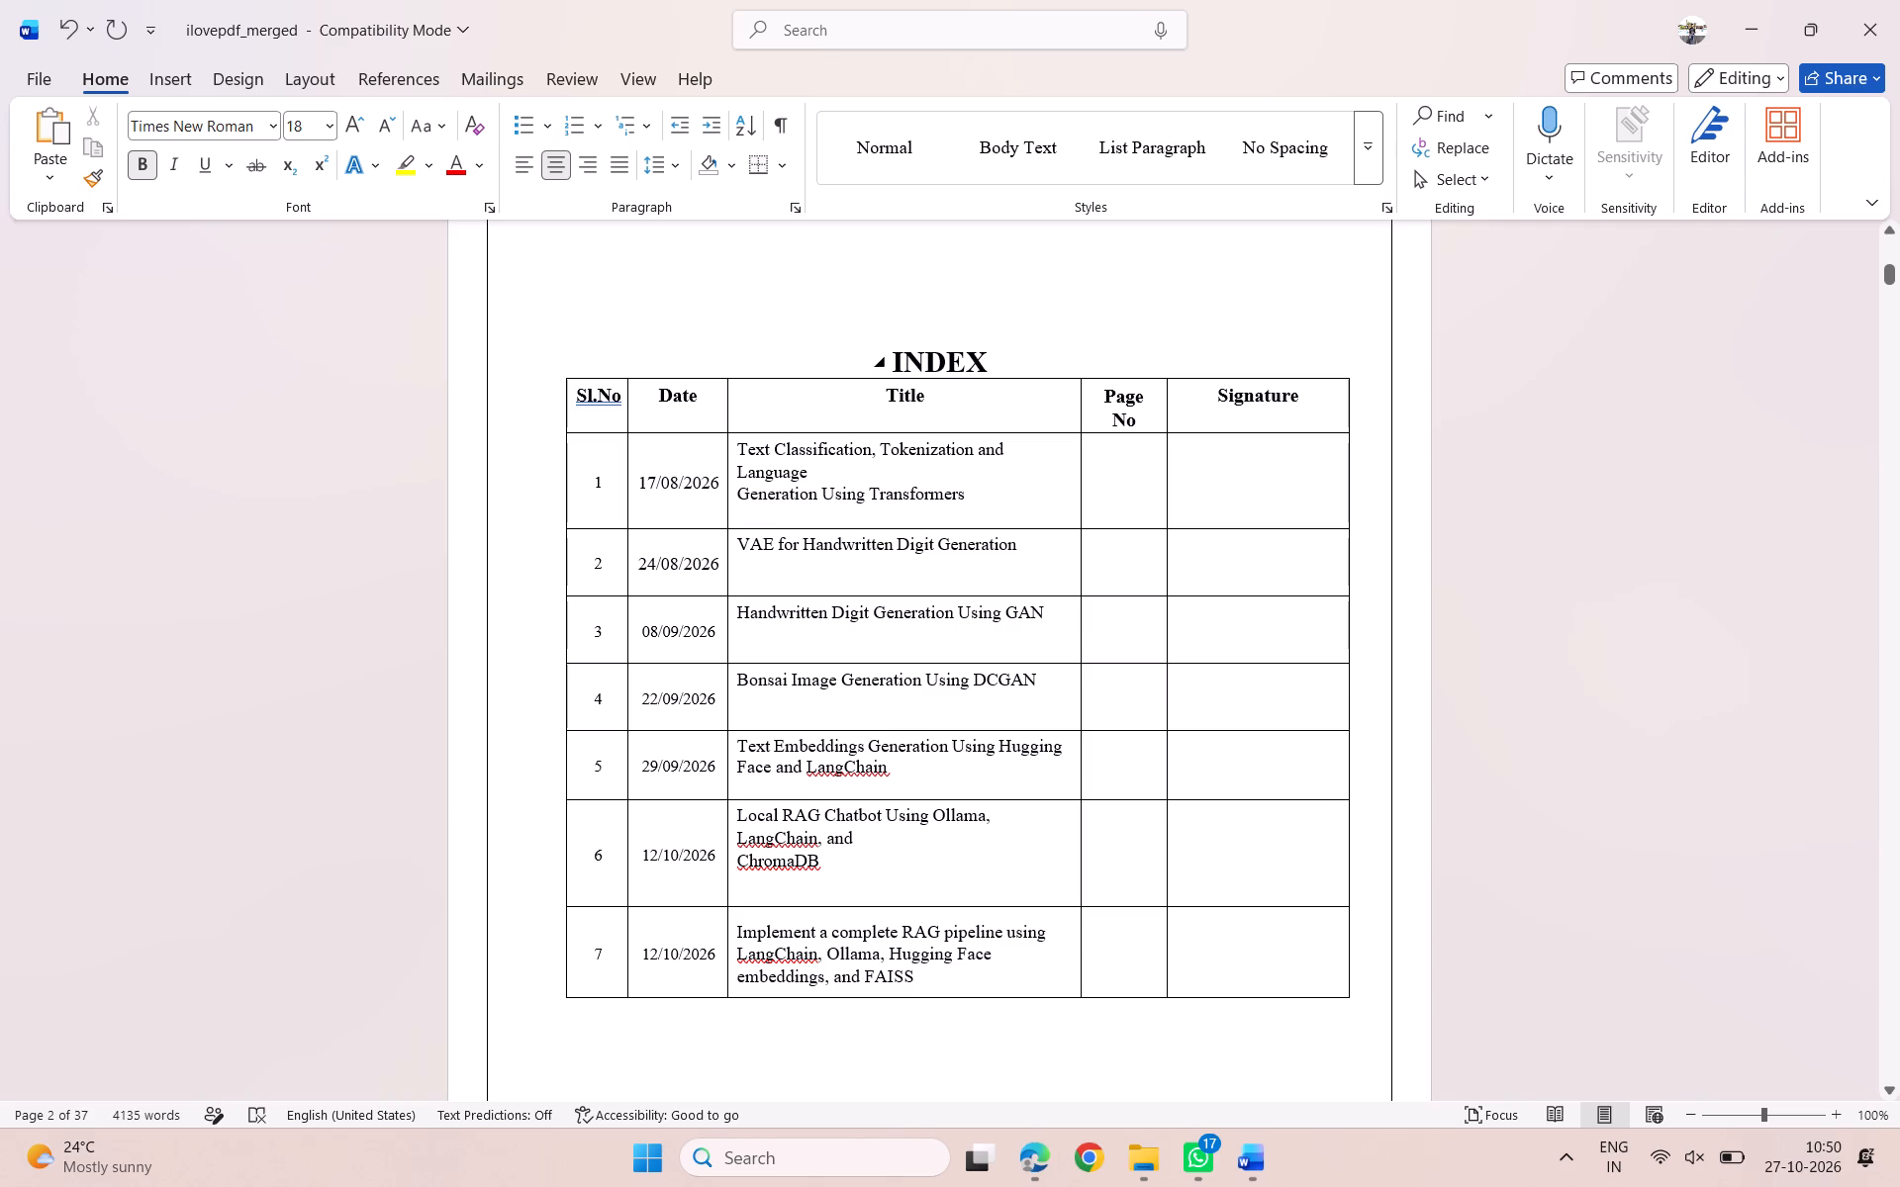
left_click(888, 350)
key("BackSpace")
key("BackSpace")
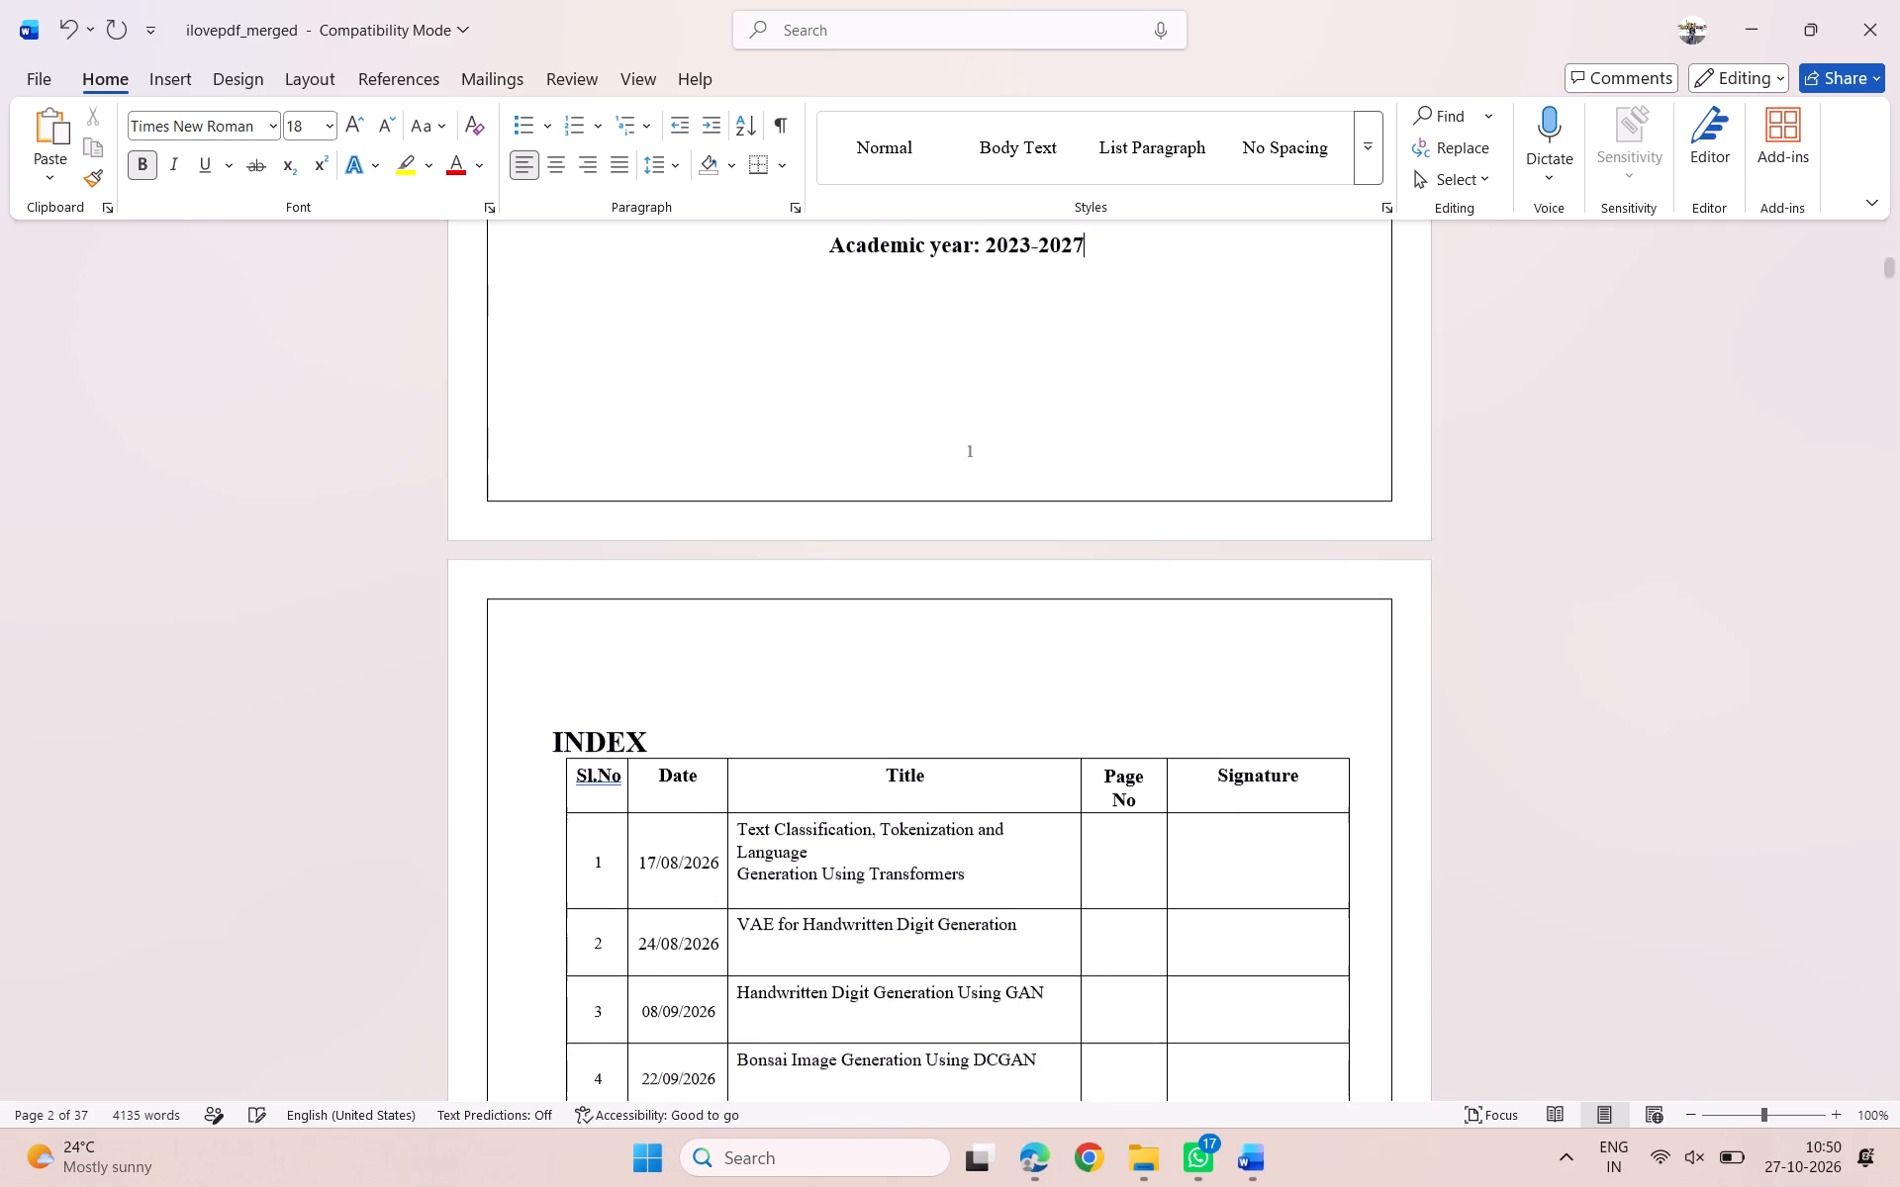
Move the INDEX heading toward the middle above the table with leading spaces, and apply centre alignment to it.
left_click(549, 747)
key("space")
key("space")
key("space")
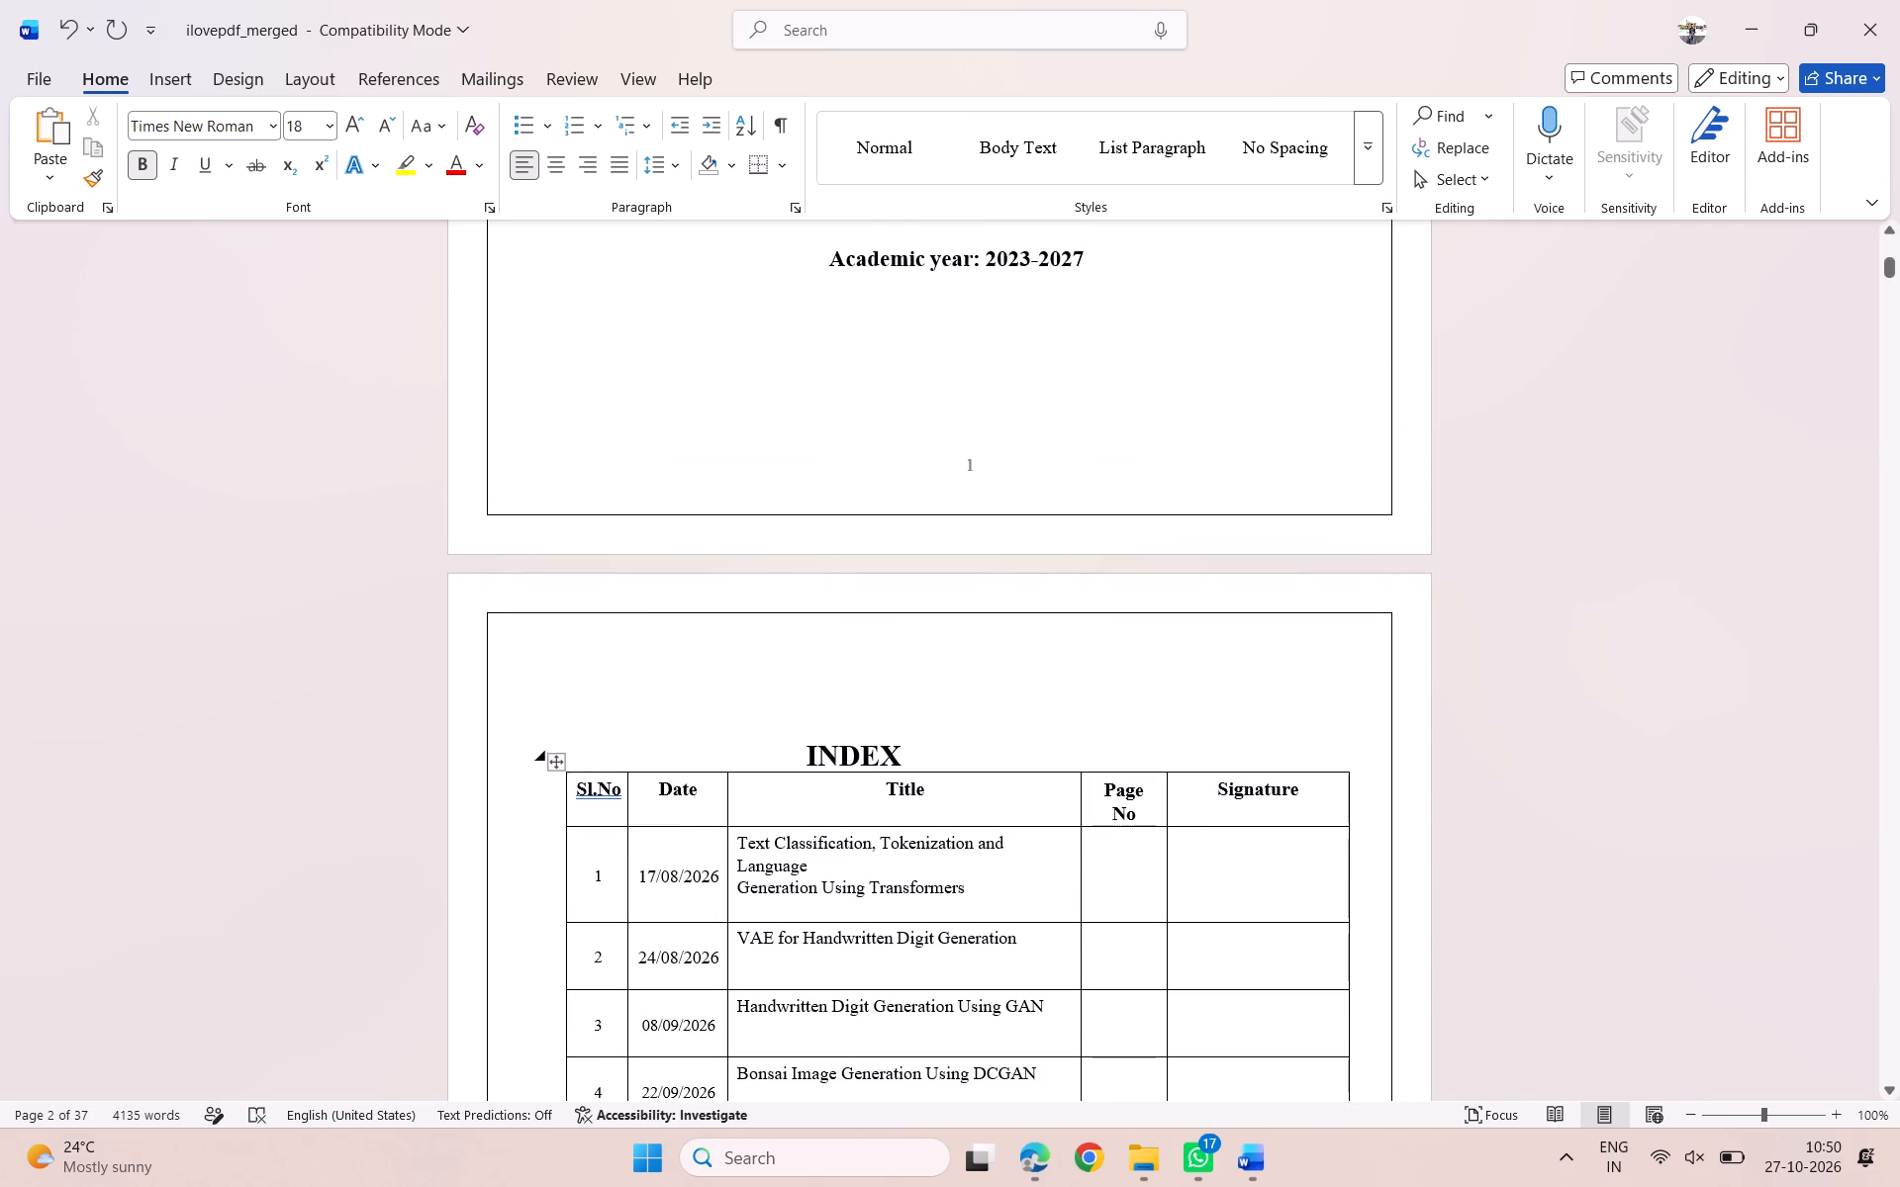
left_click_drag(913, 755, 804, 735)
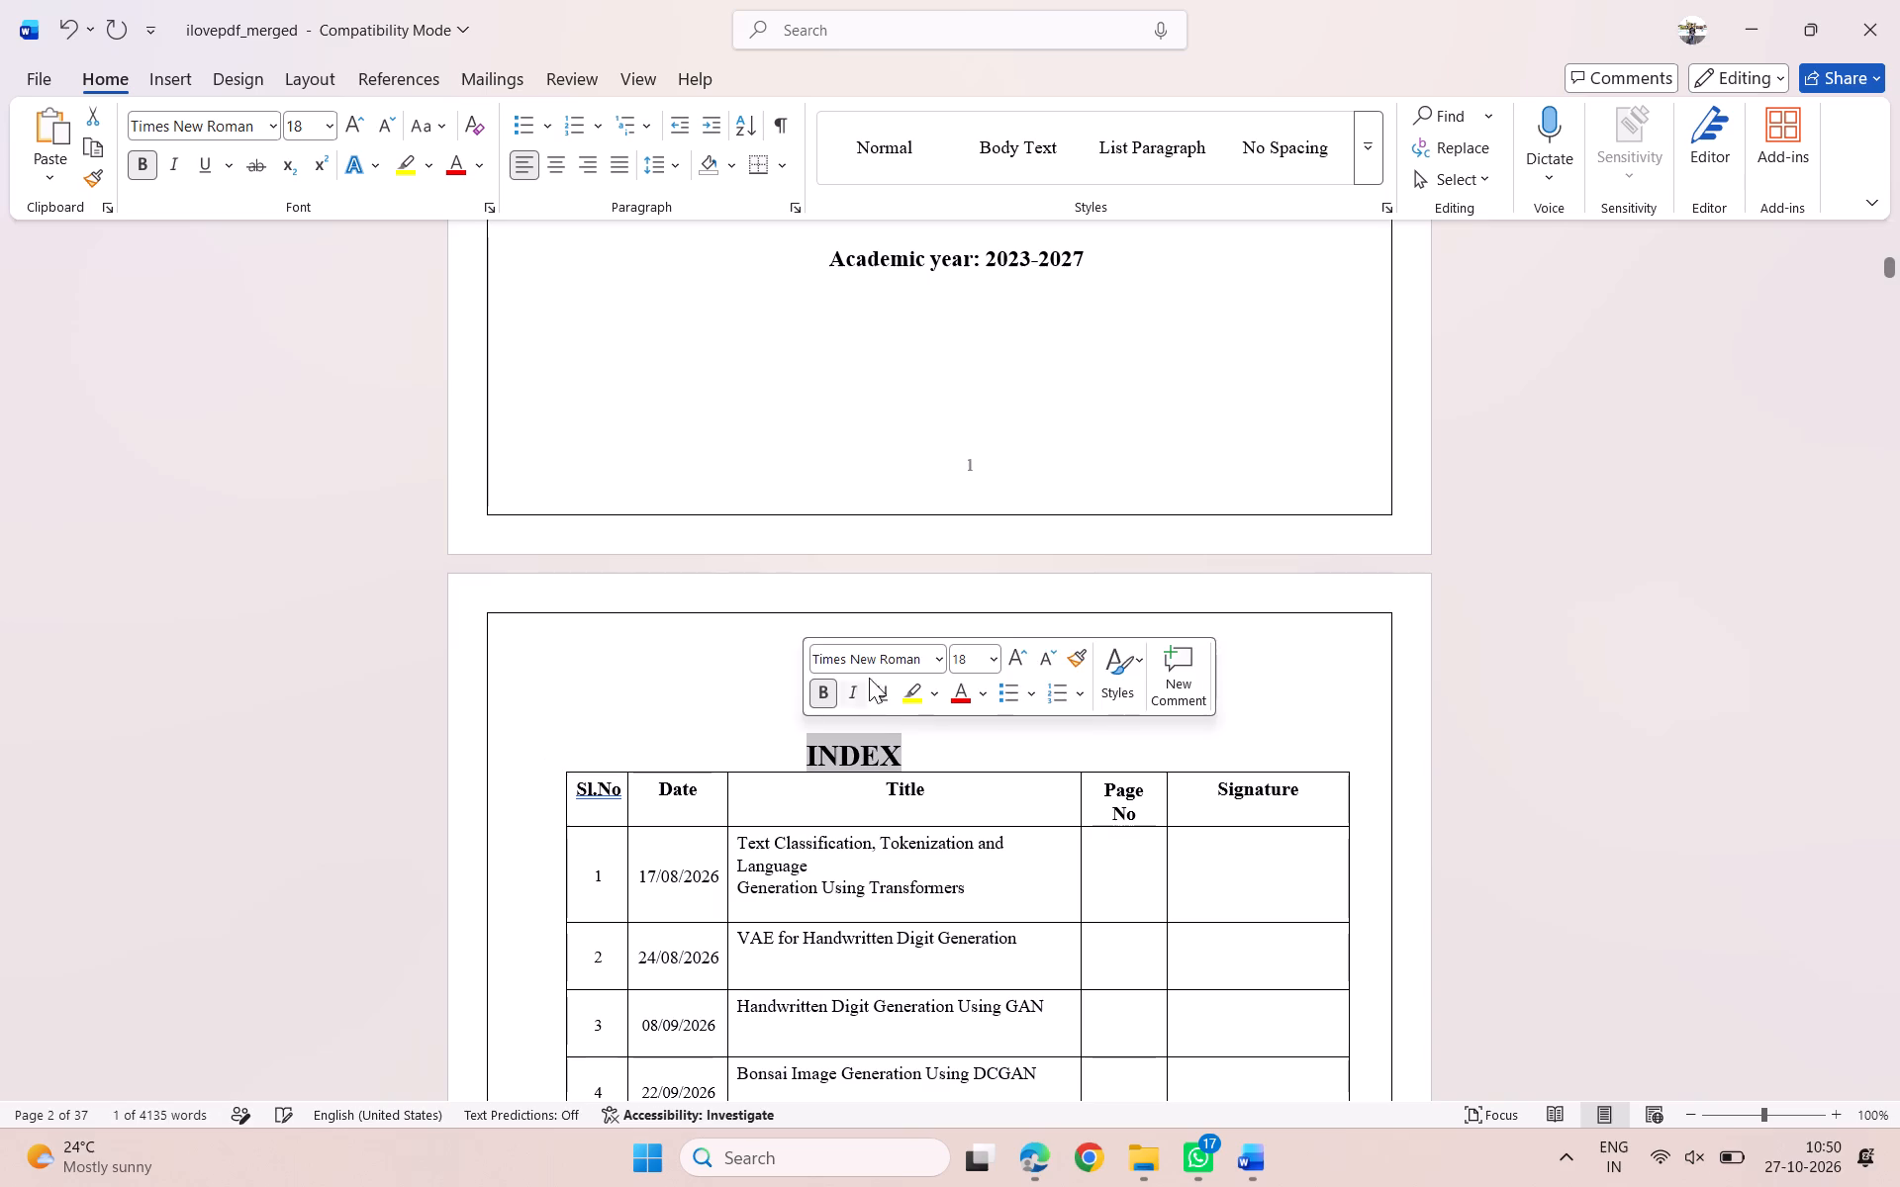
left_click(560, 163)
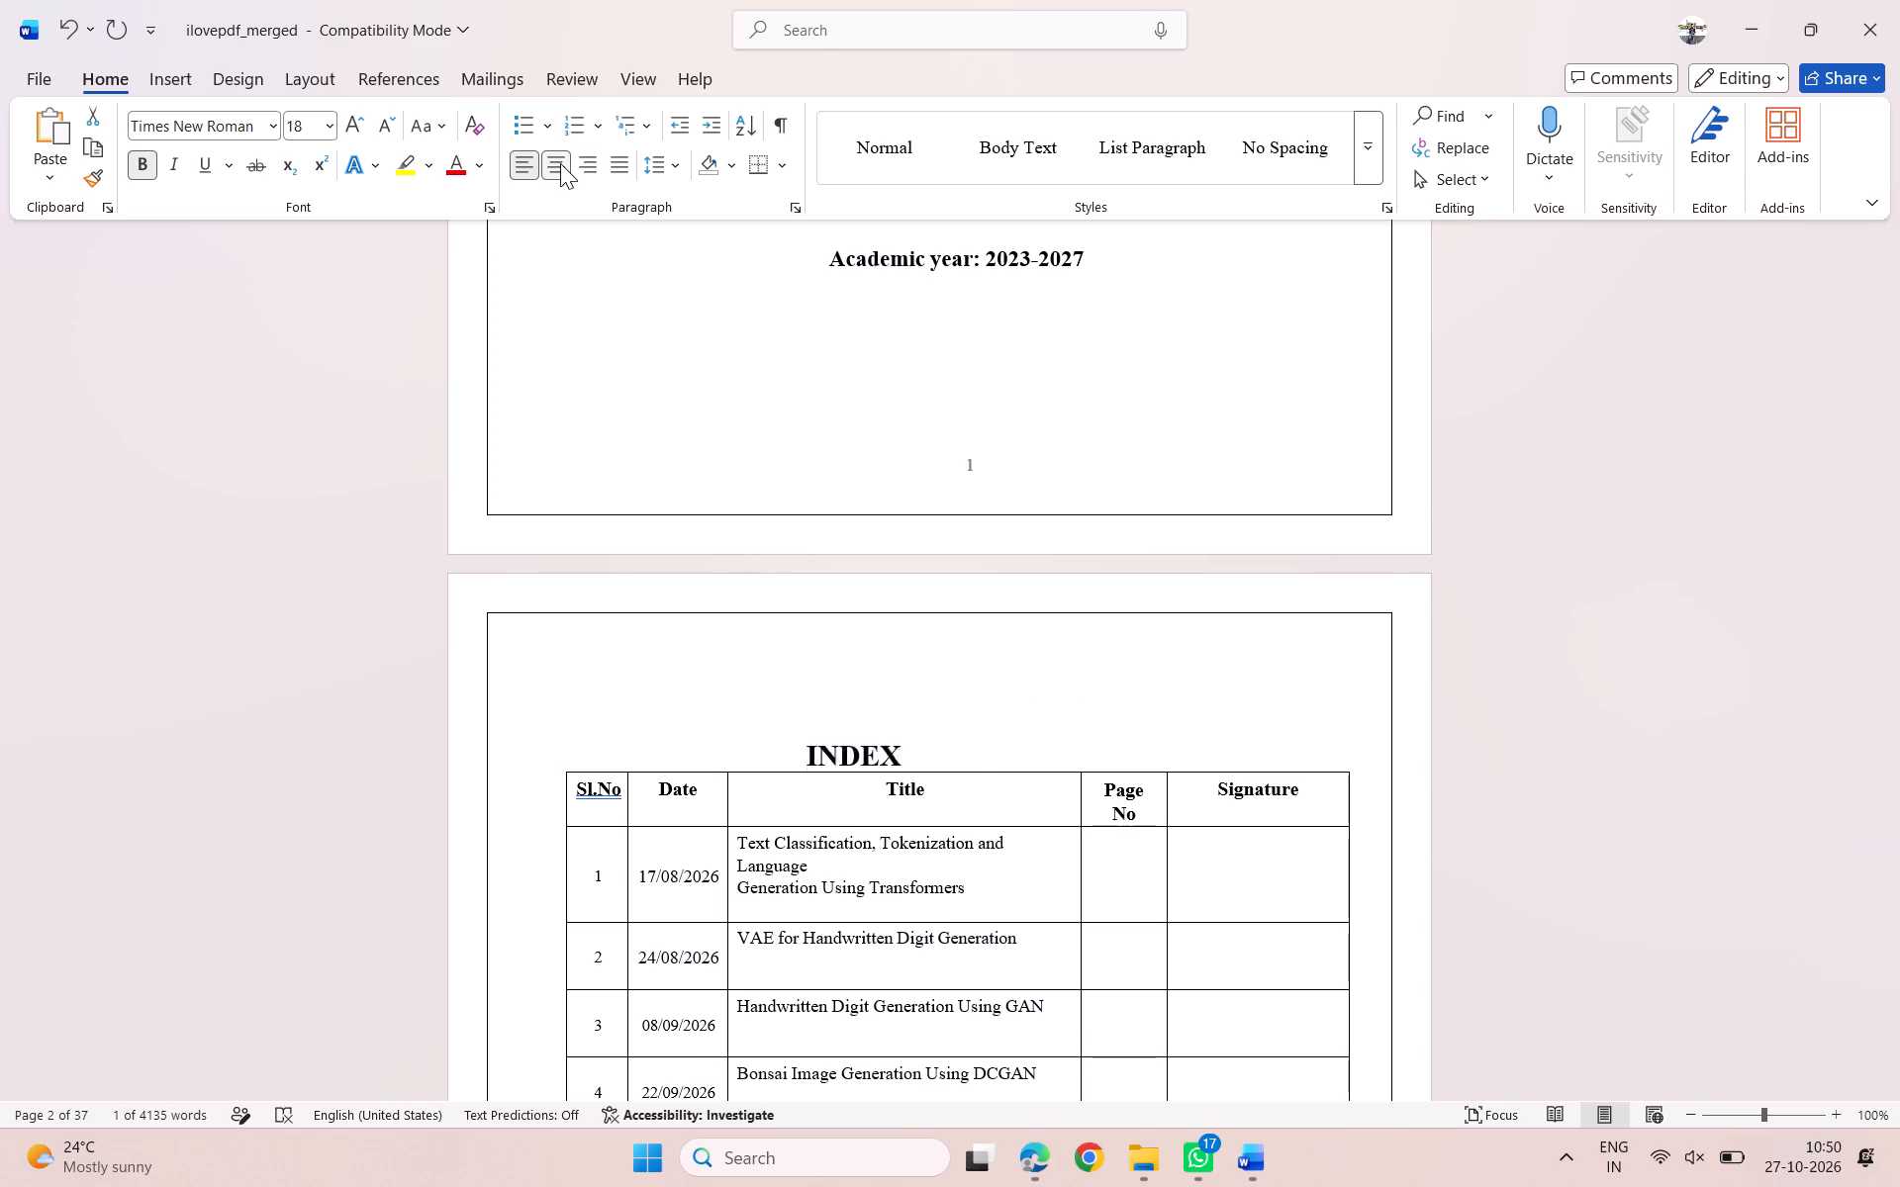
Insert a blank line between the INDEX heading and the index table on page 2.
left_click(996, 736)
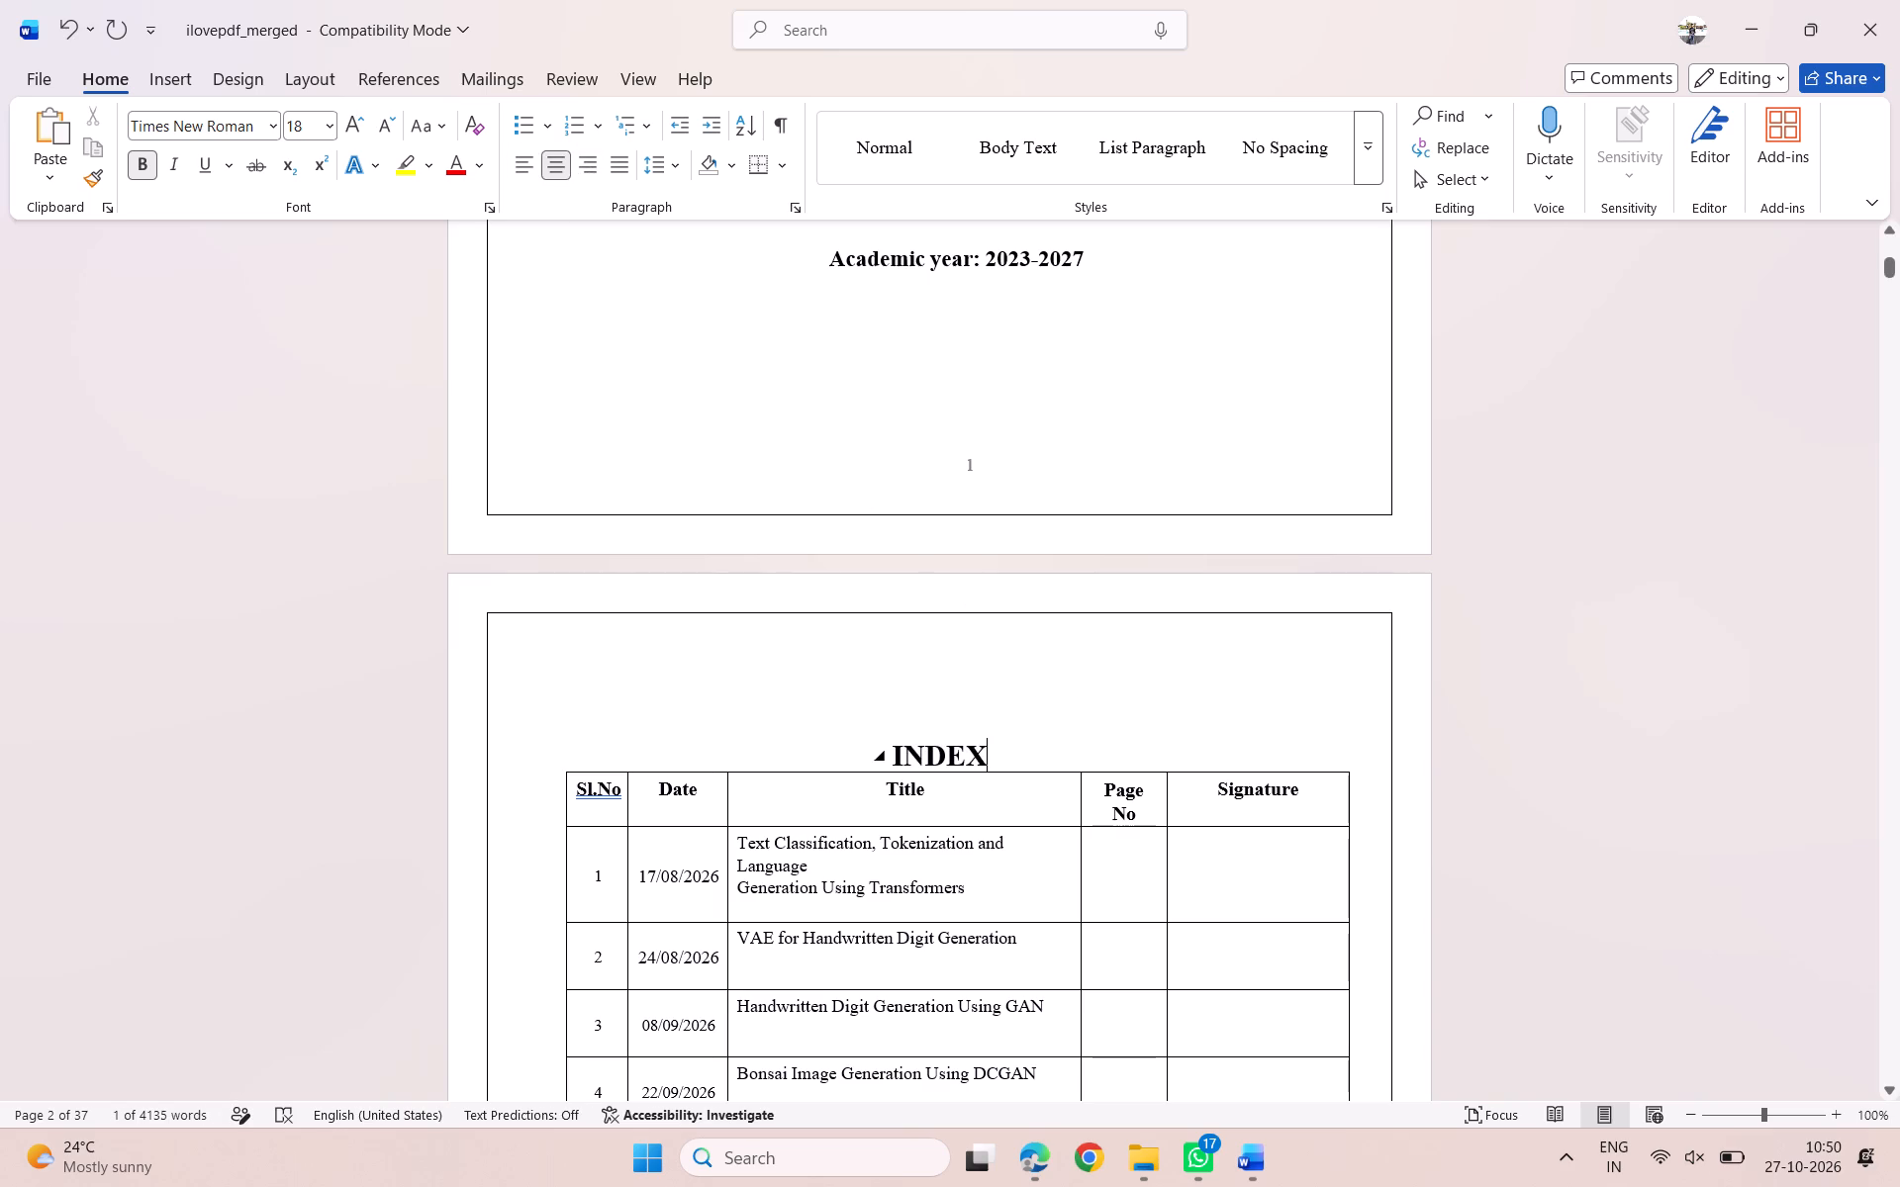
key("Return")
Review the cover page and the seven-experiment index page to check their layout and content.
scroll(1140, 776, "up", 1)
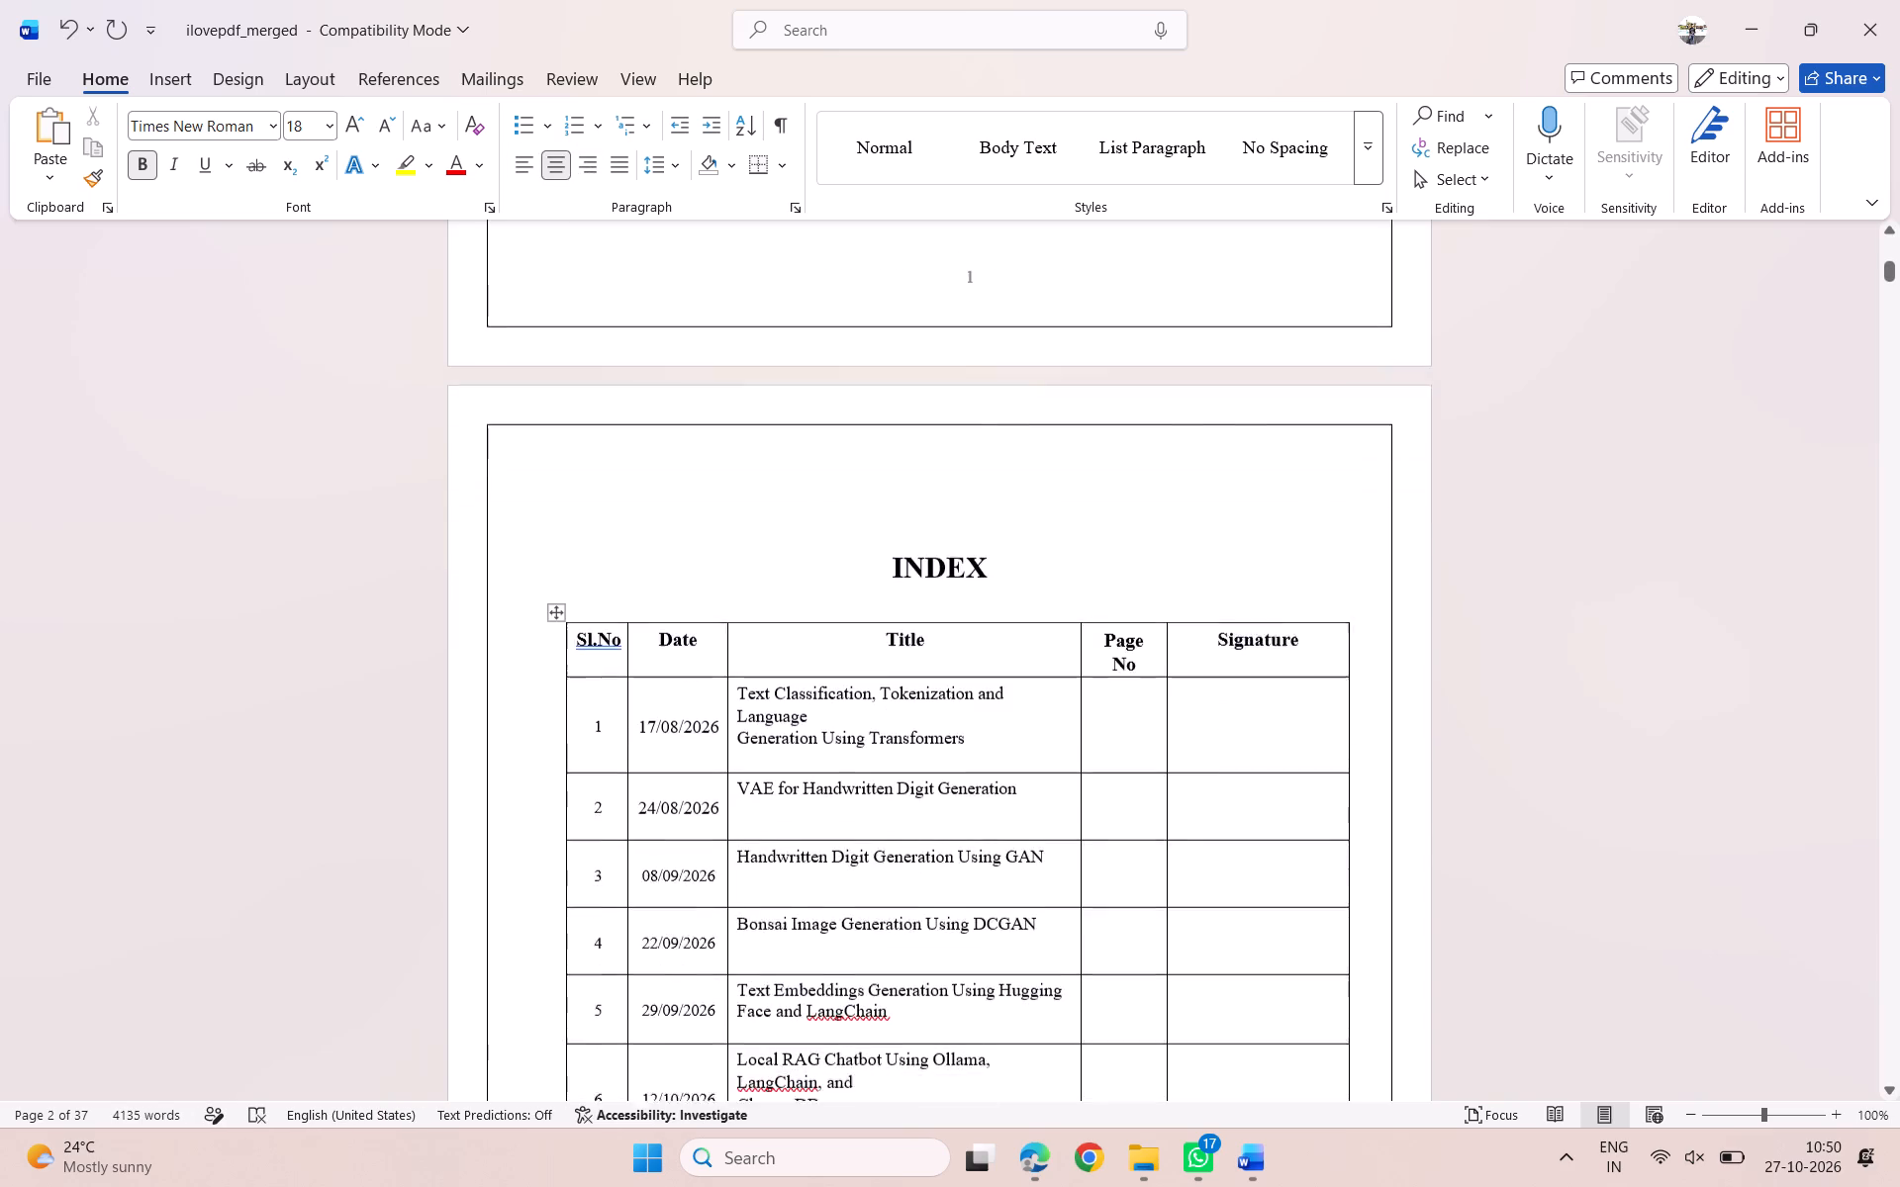
scroll(1140, 776, "up", 1)
scroll(1140, 776, "down", 2)
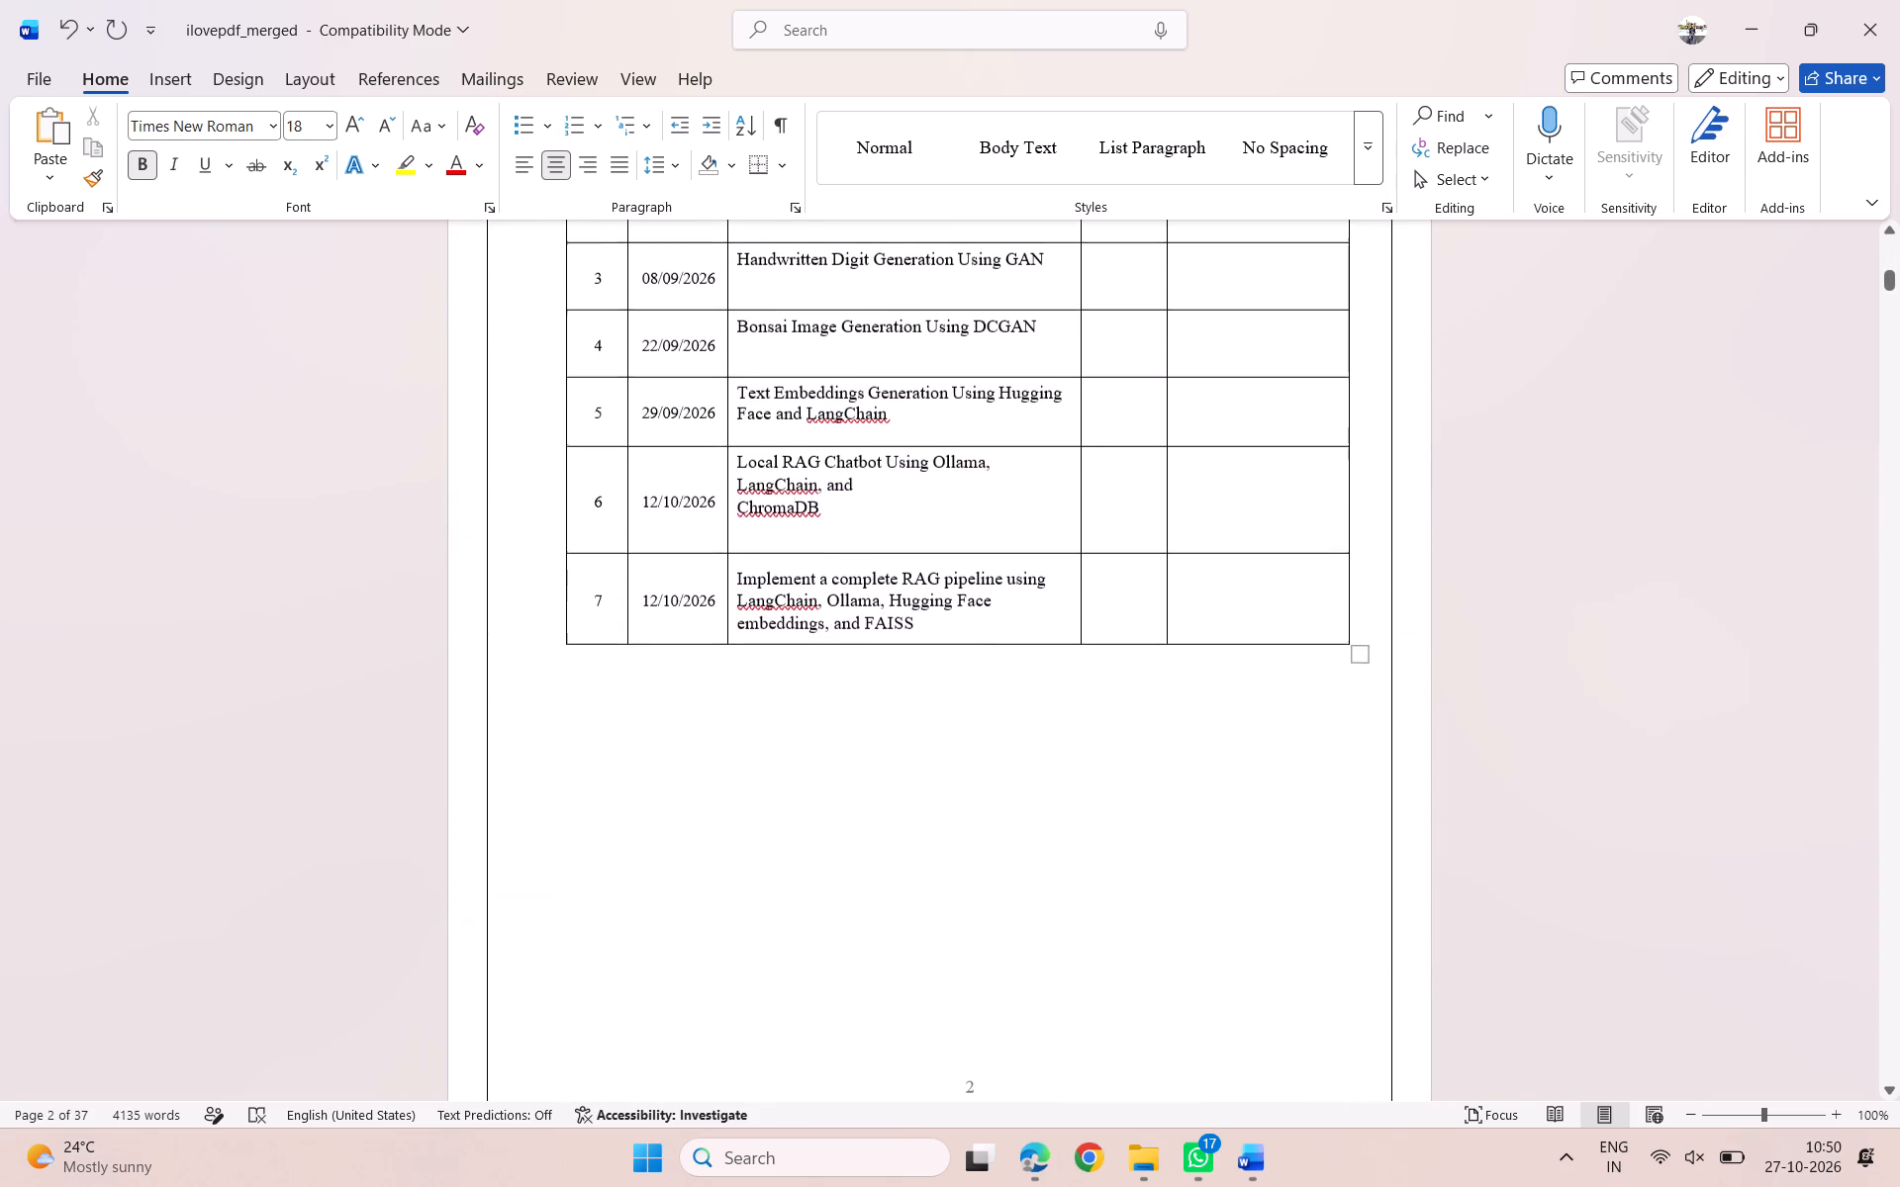
scroll(1140, 776, "down", 1)
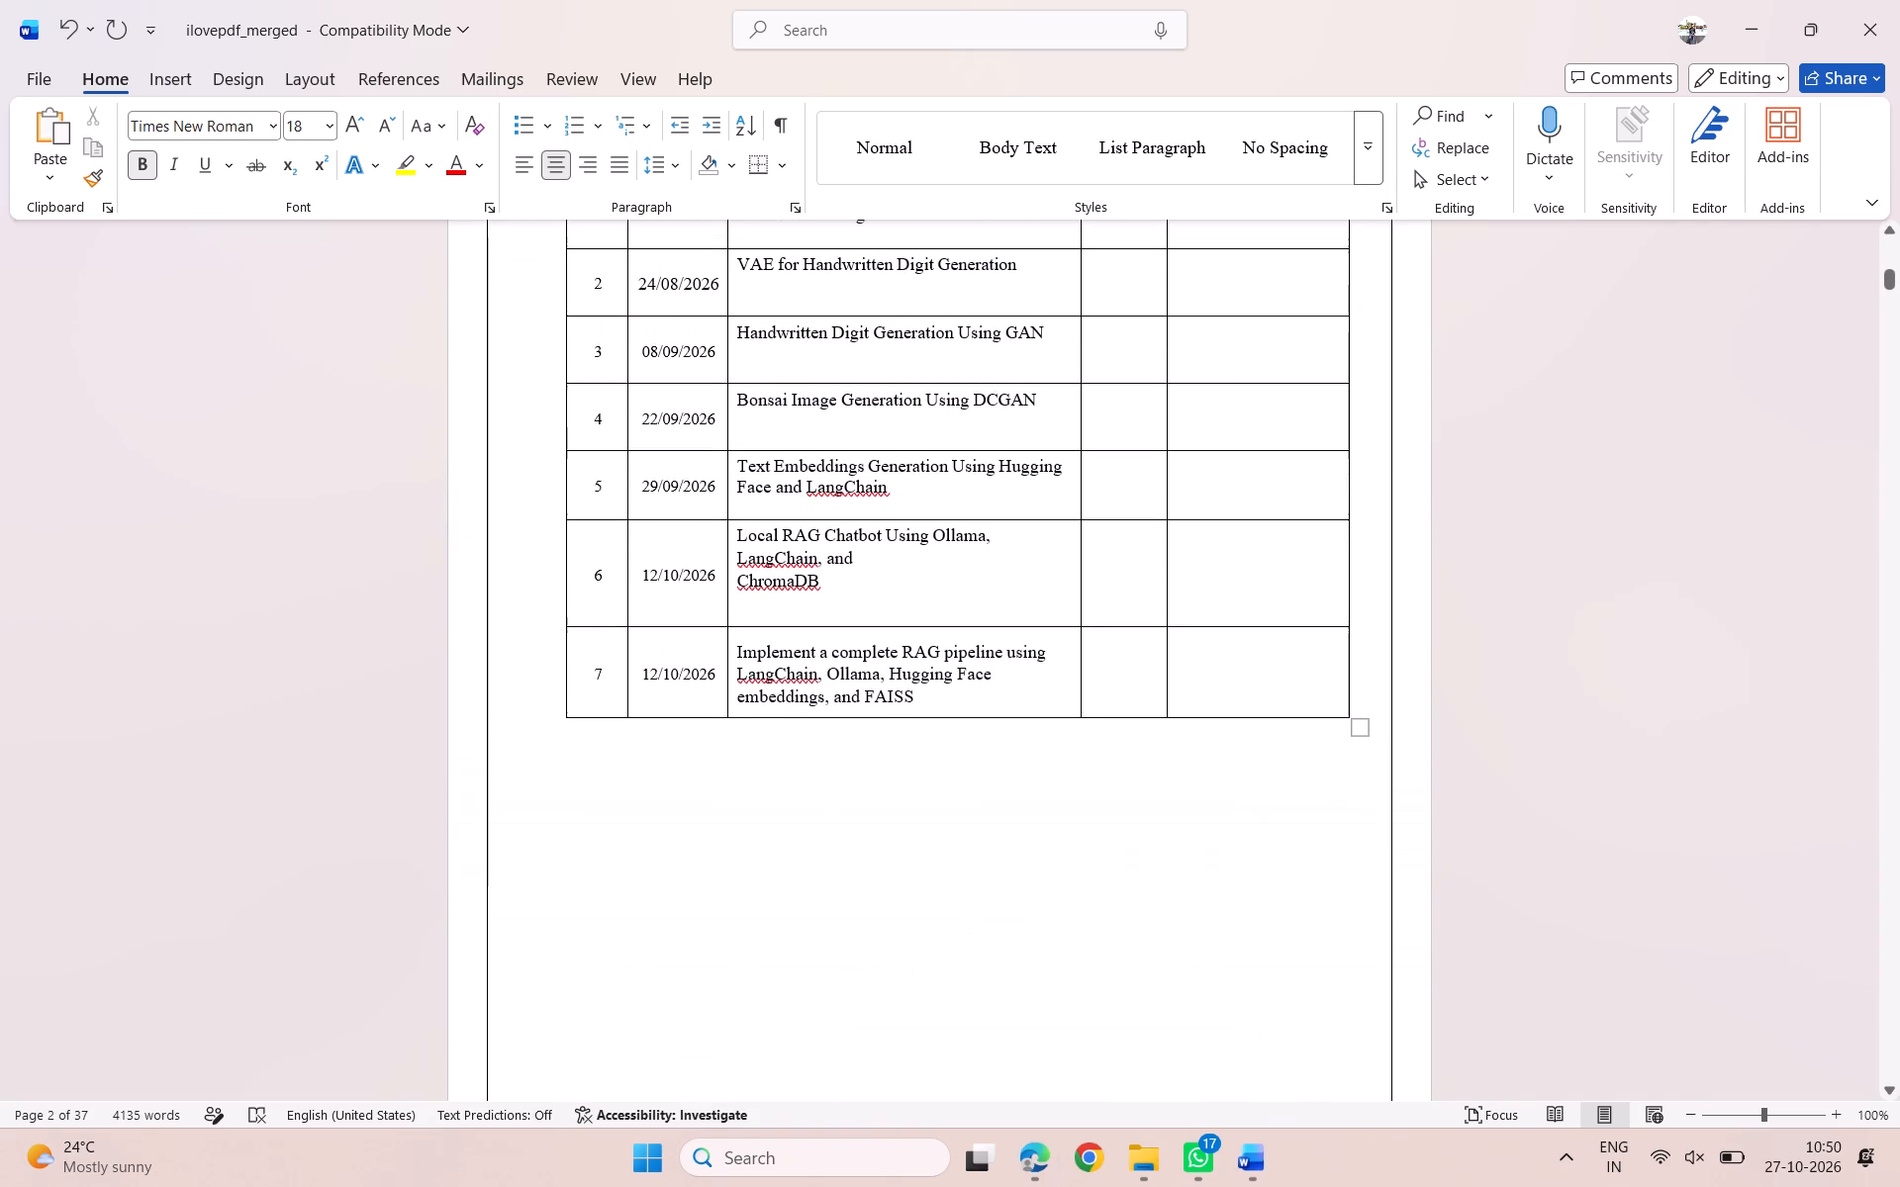
scroll(1140, 776, "up", 4)
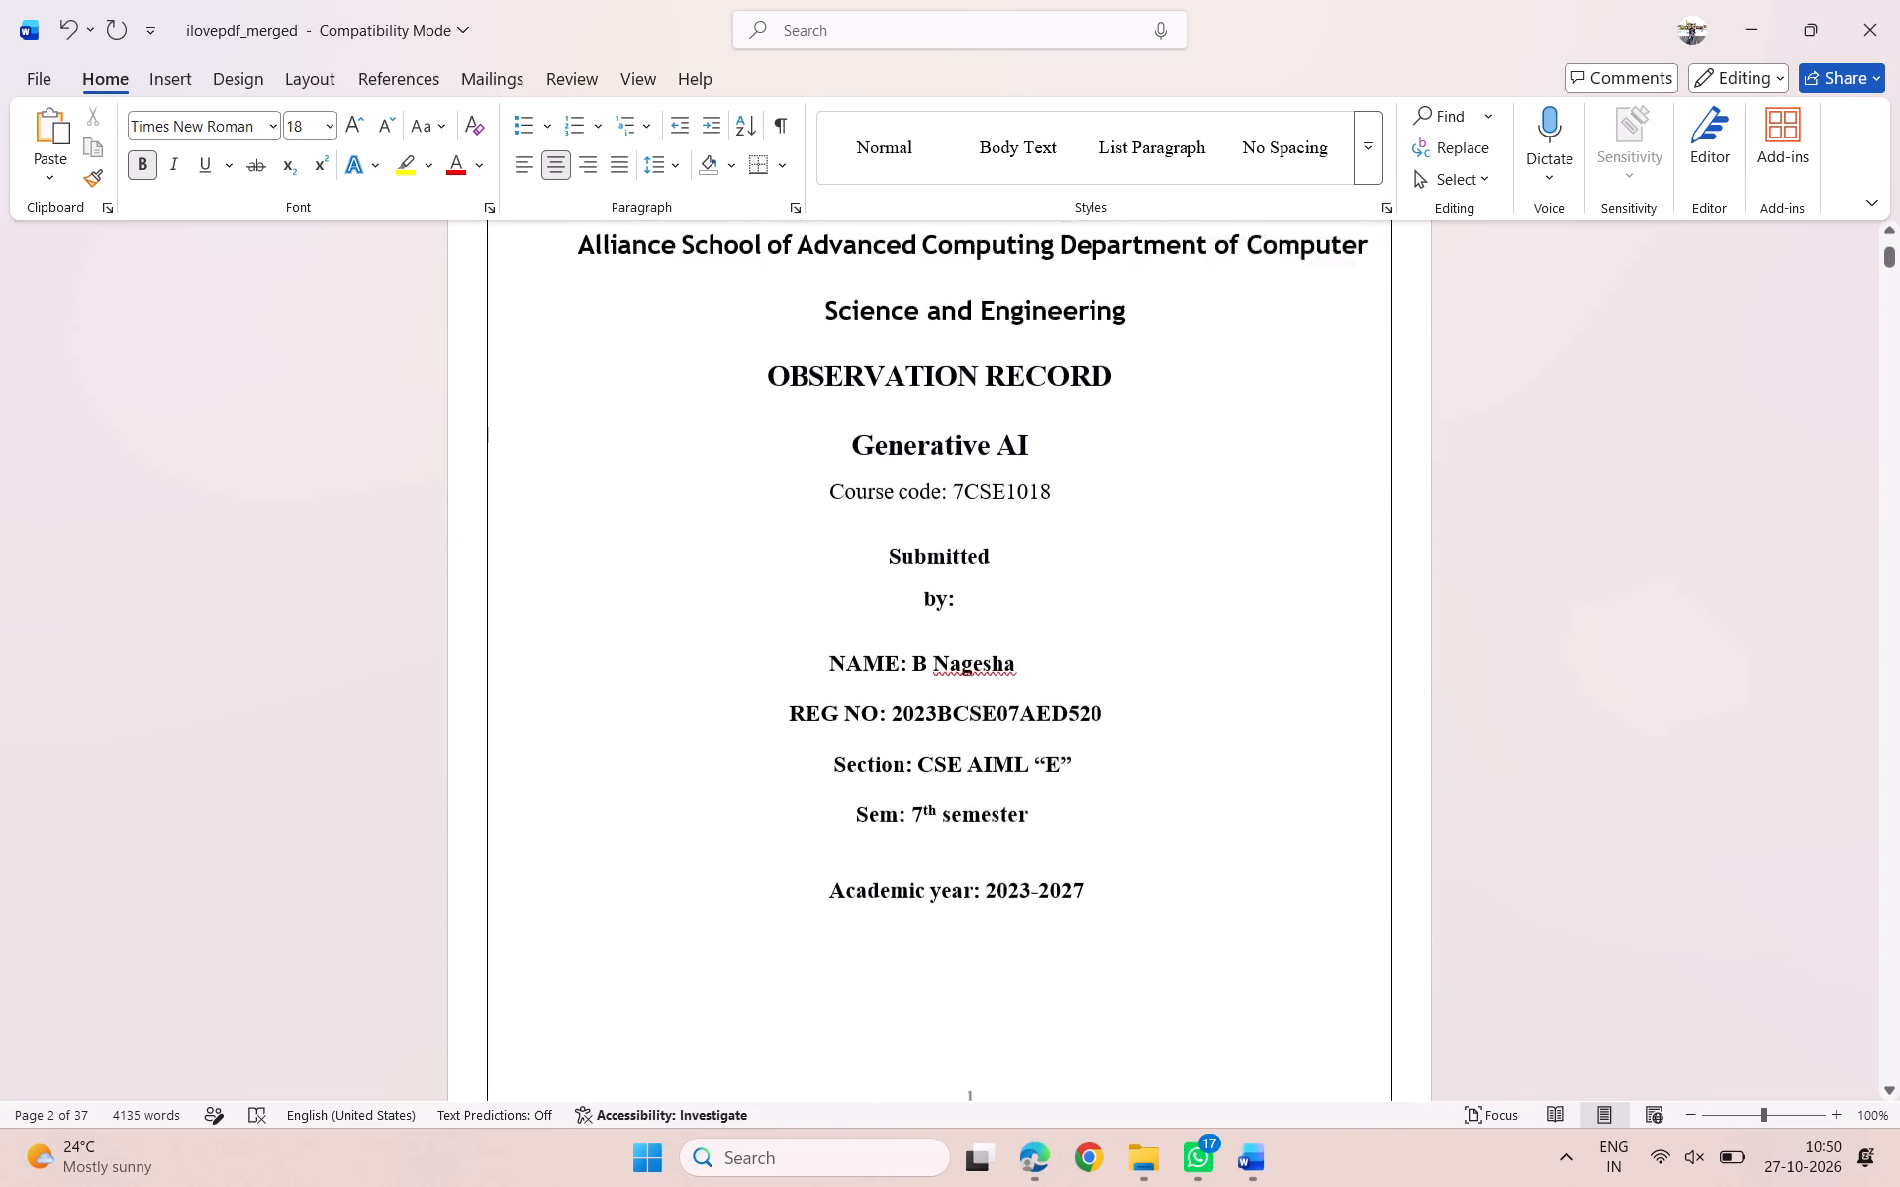
scroll(1140, 776, "up", 2)
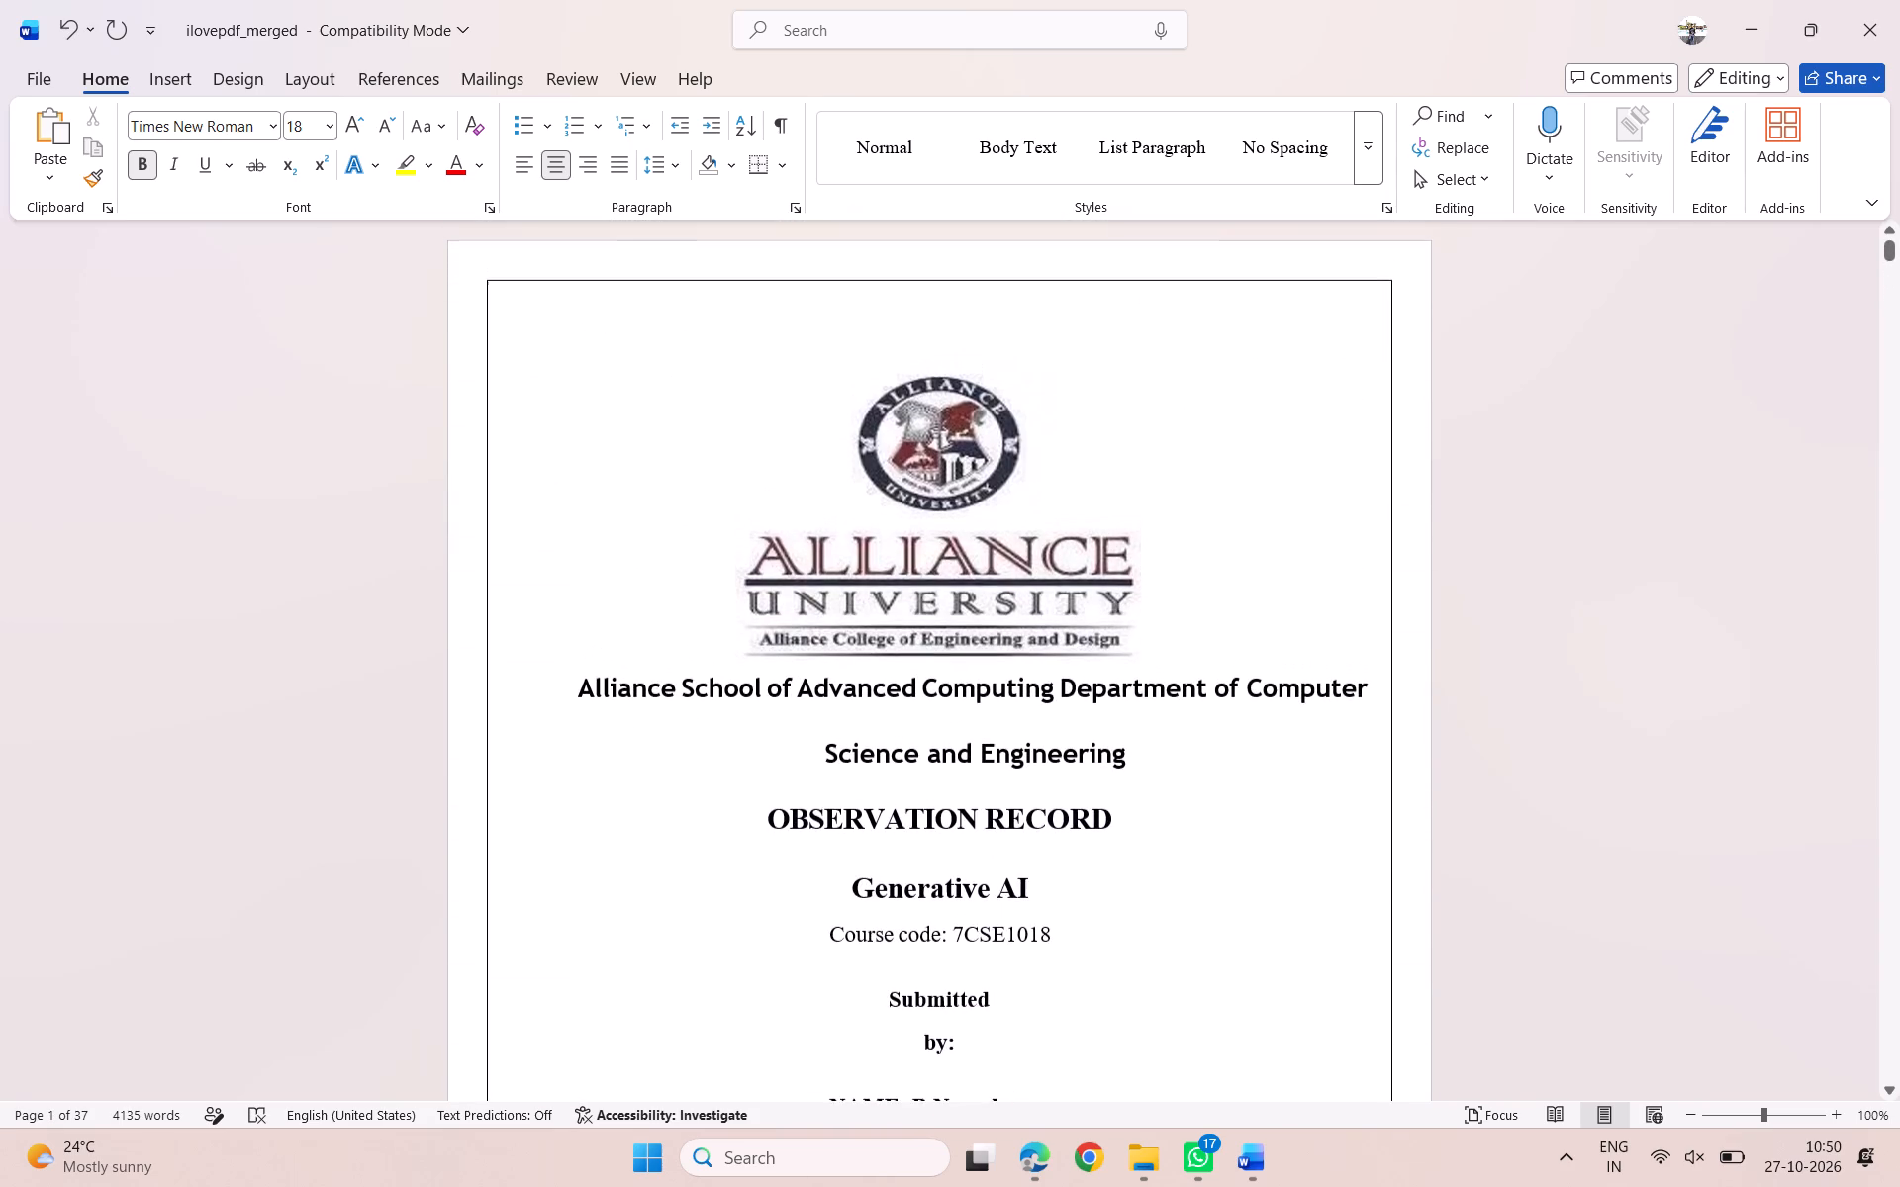
scroll(1140, 776, "down", 5)
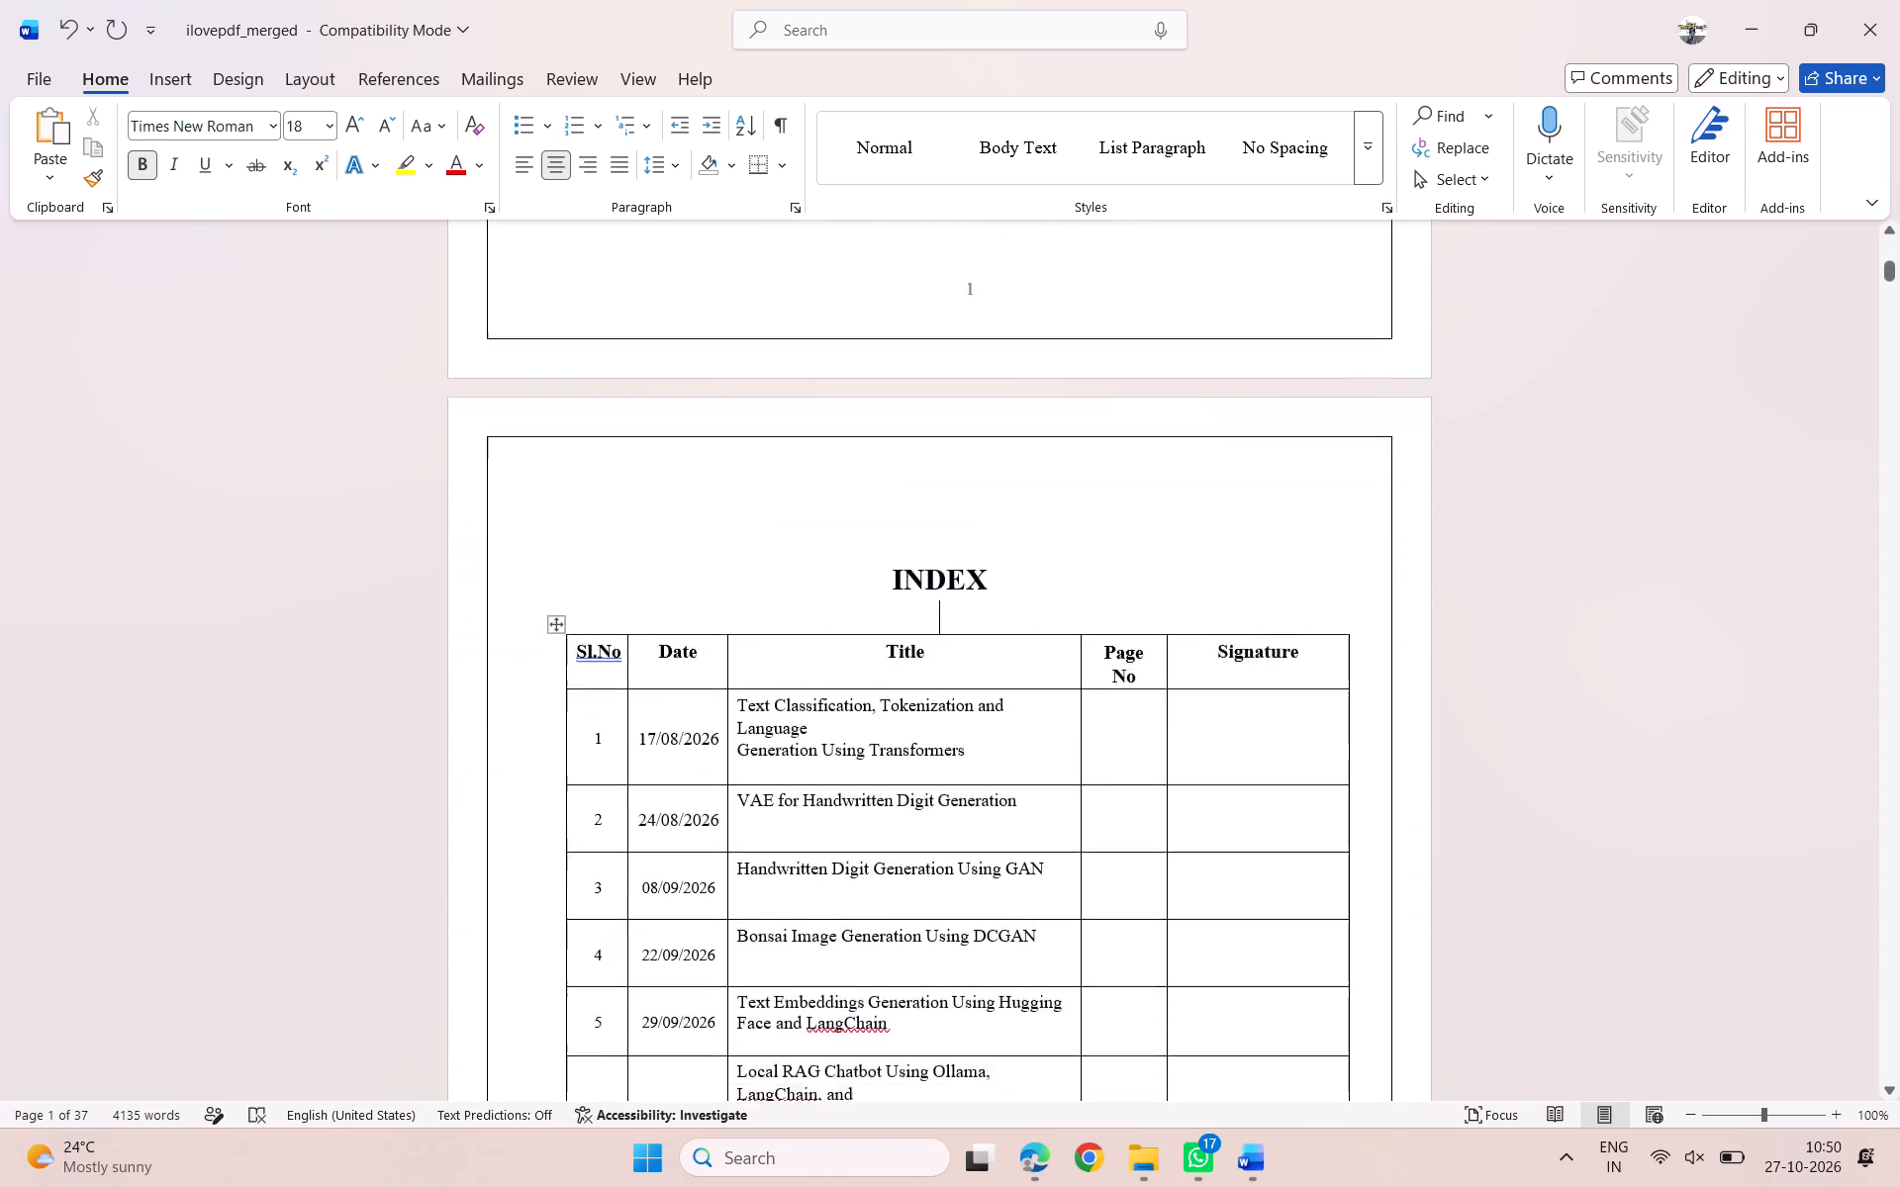
scroll(1140, 776, "down", 2)
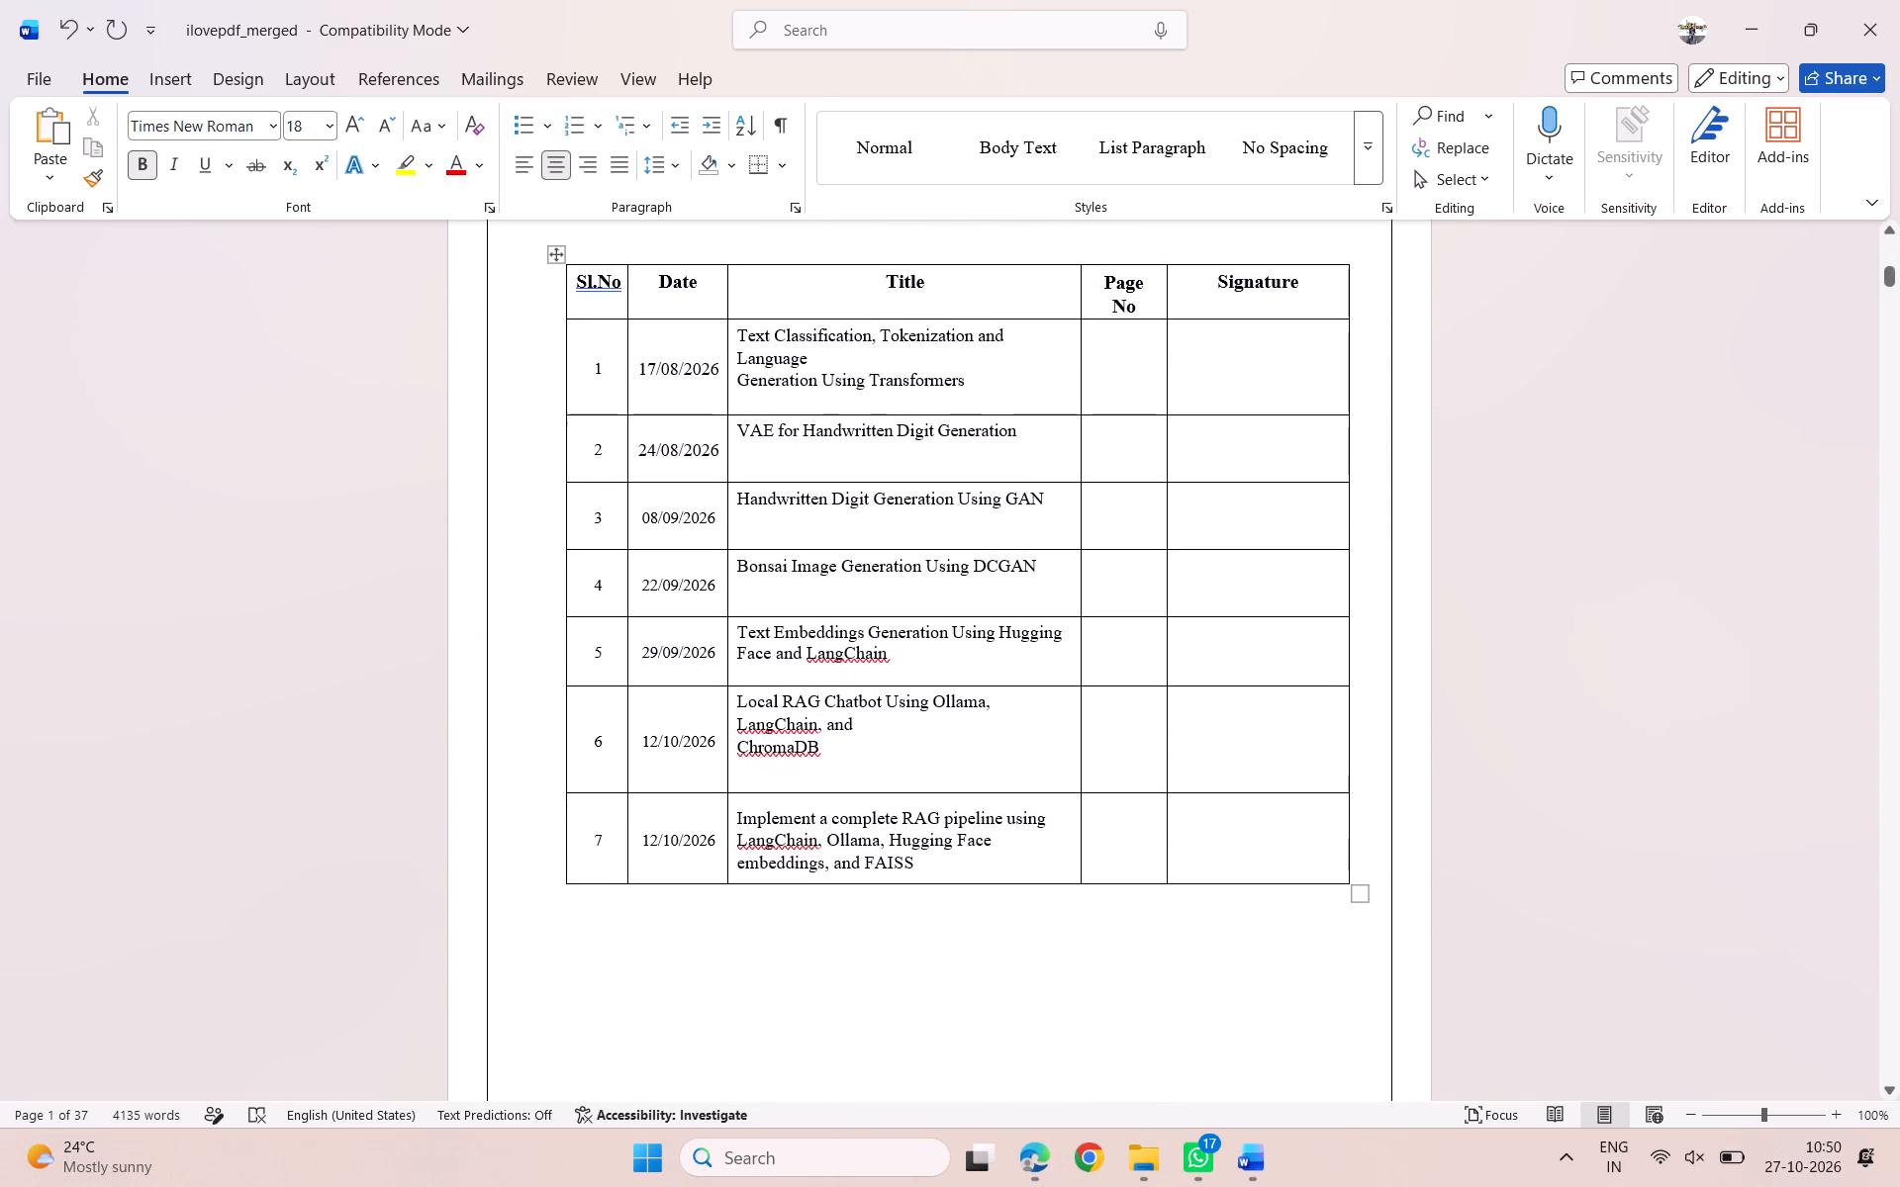
left_click(1131, 371)
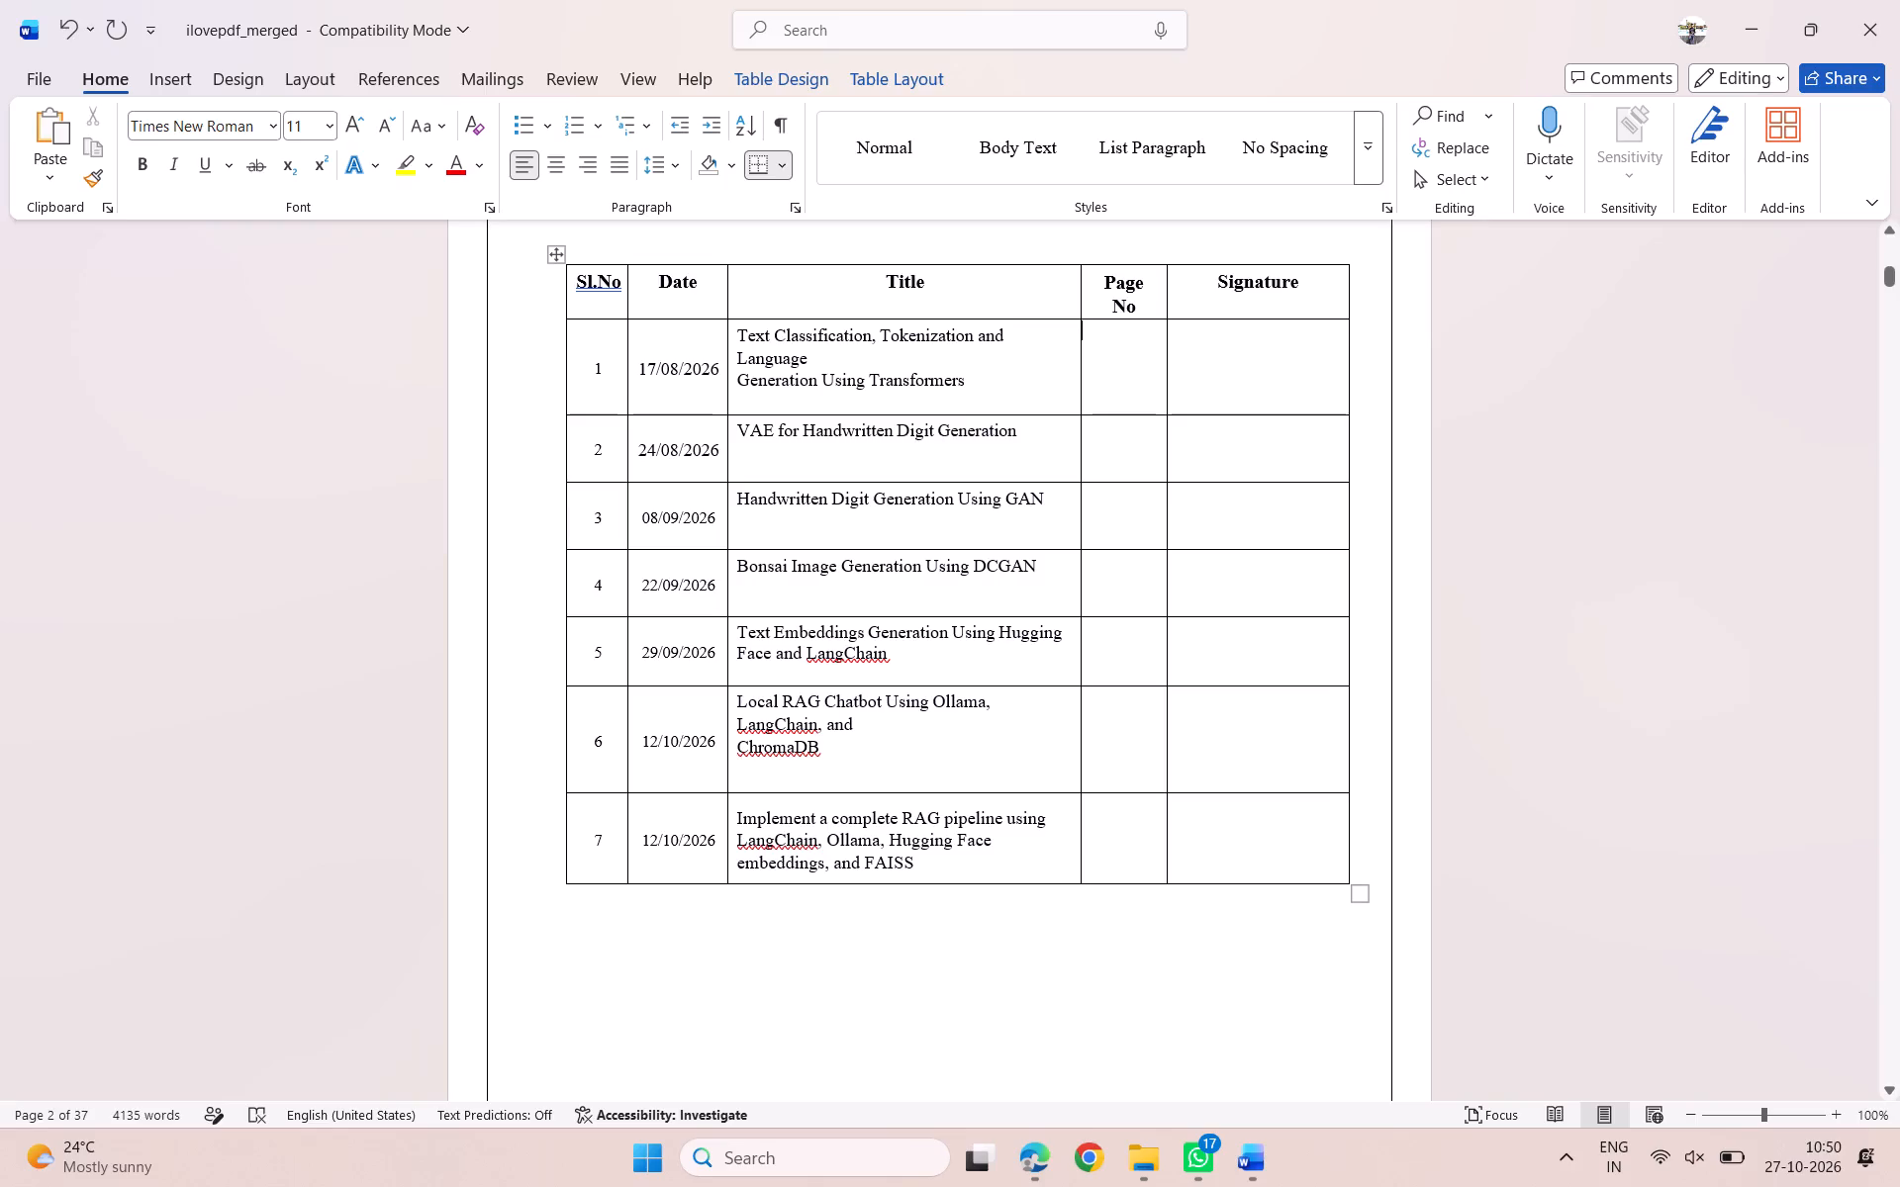
scroll(1187, 673, "down", 1)
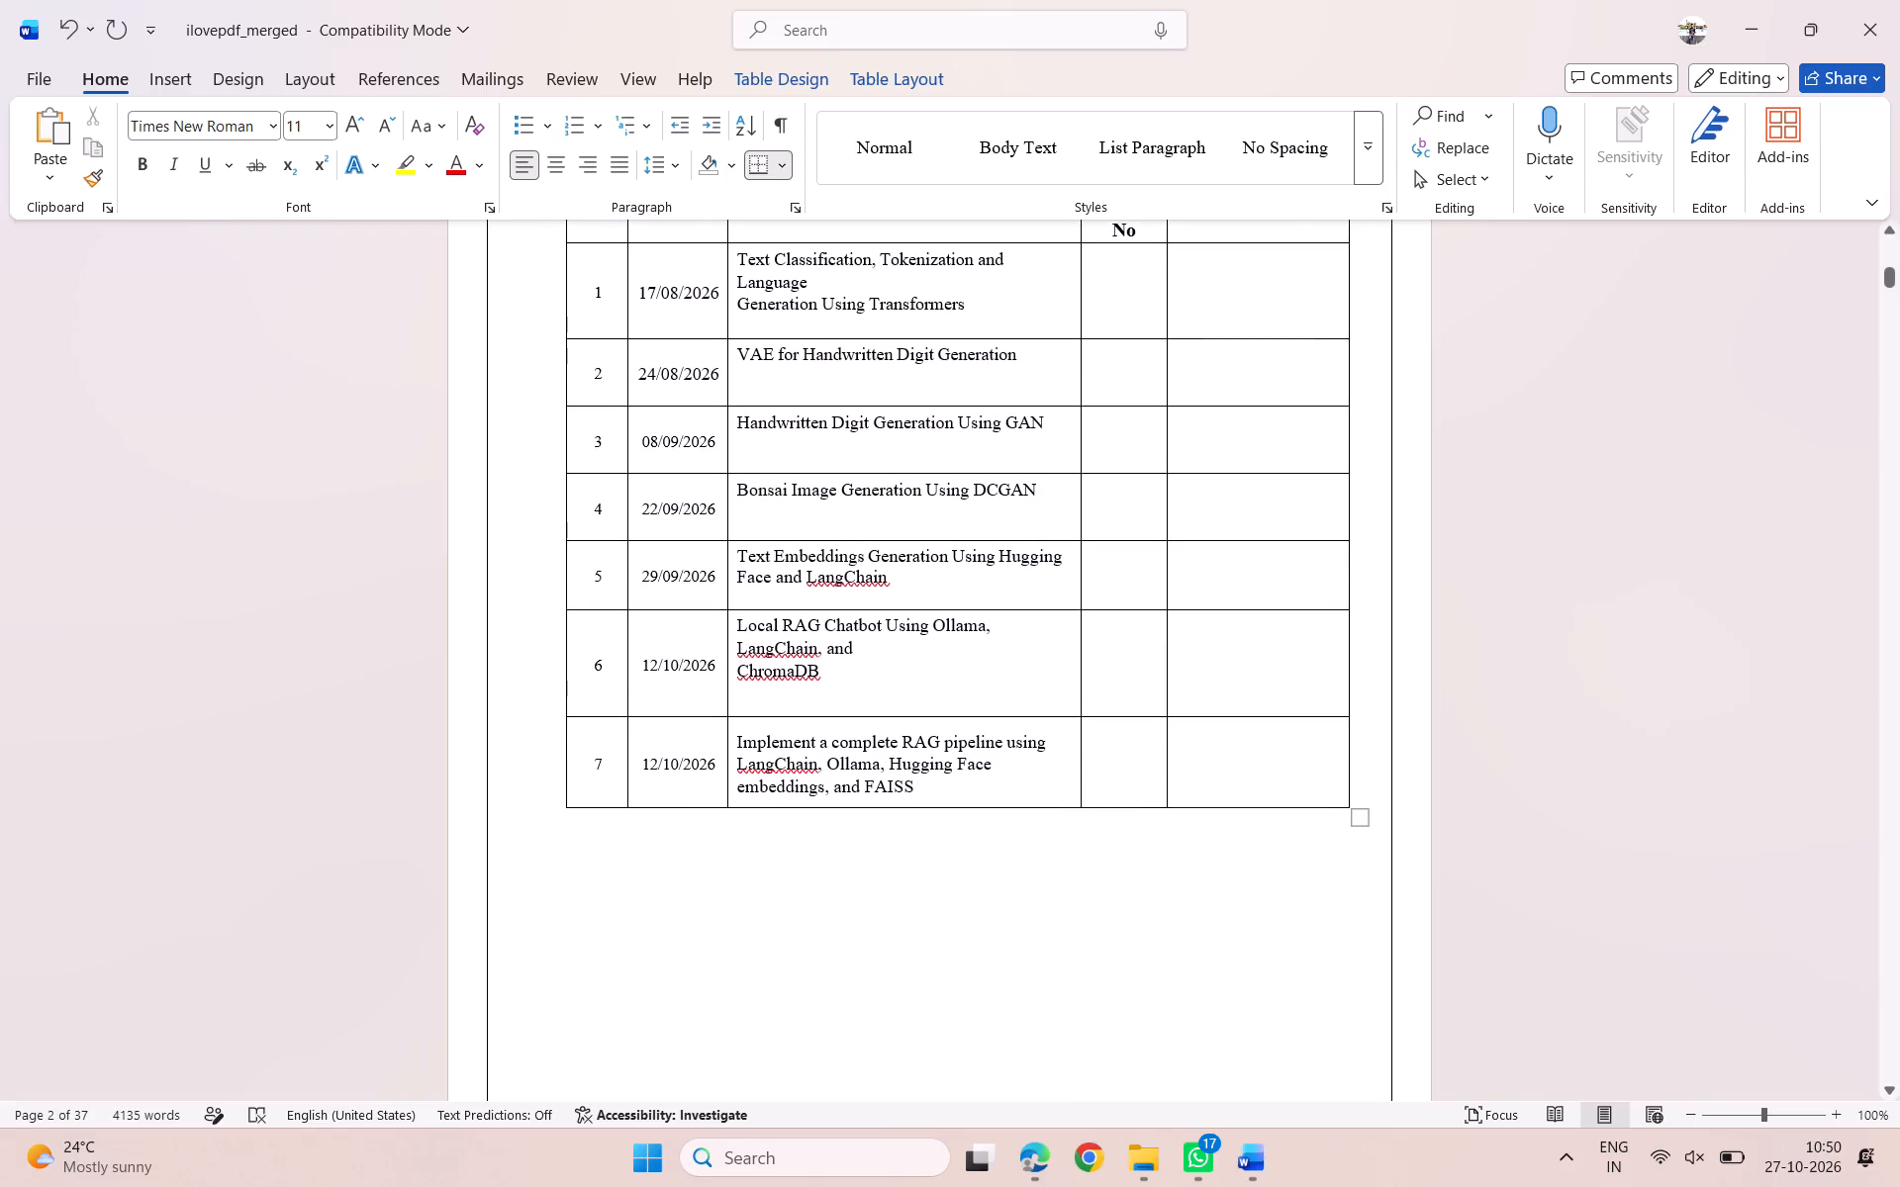
Save a copy of the document as a PDF named "gen aiobservationfinal" in the Downloads folder.
left_click(31, 73)
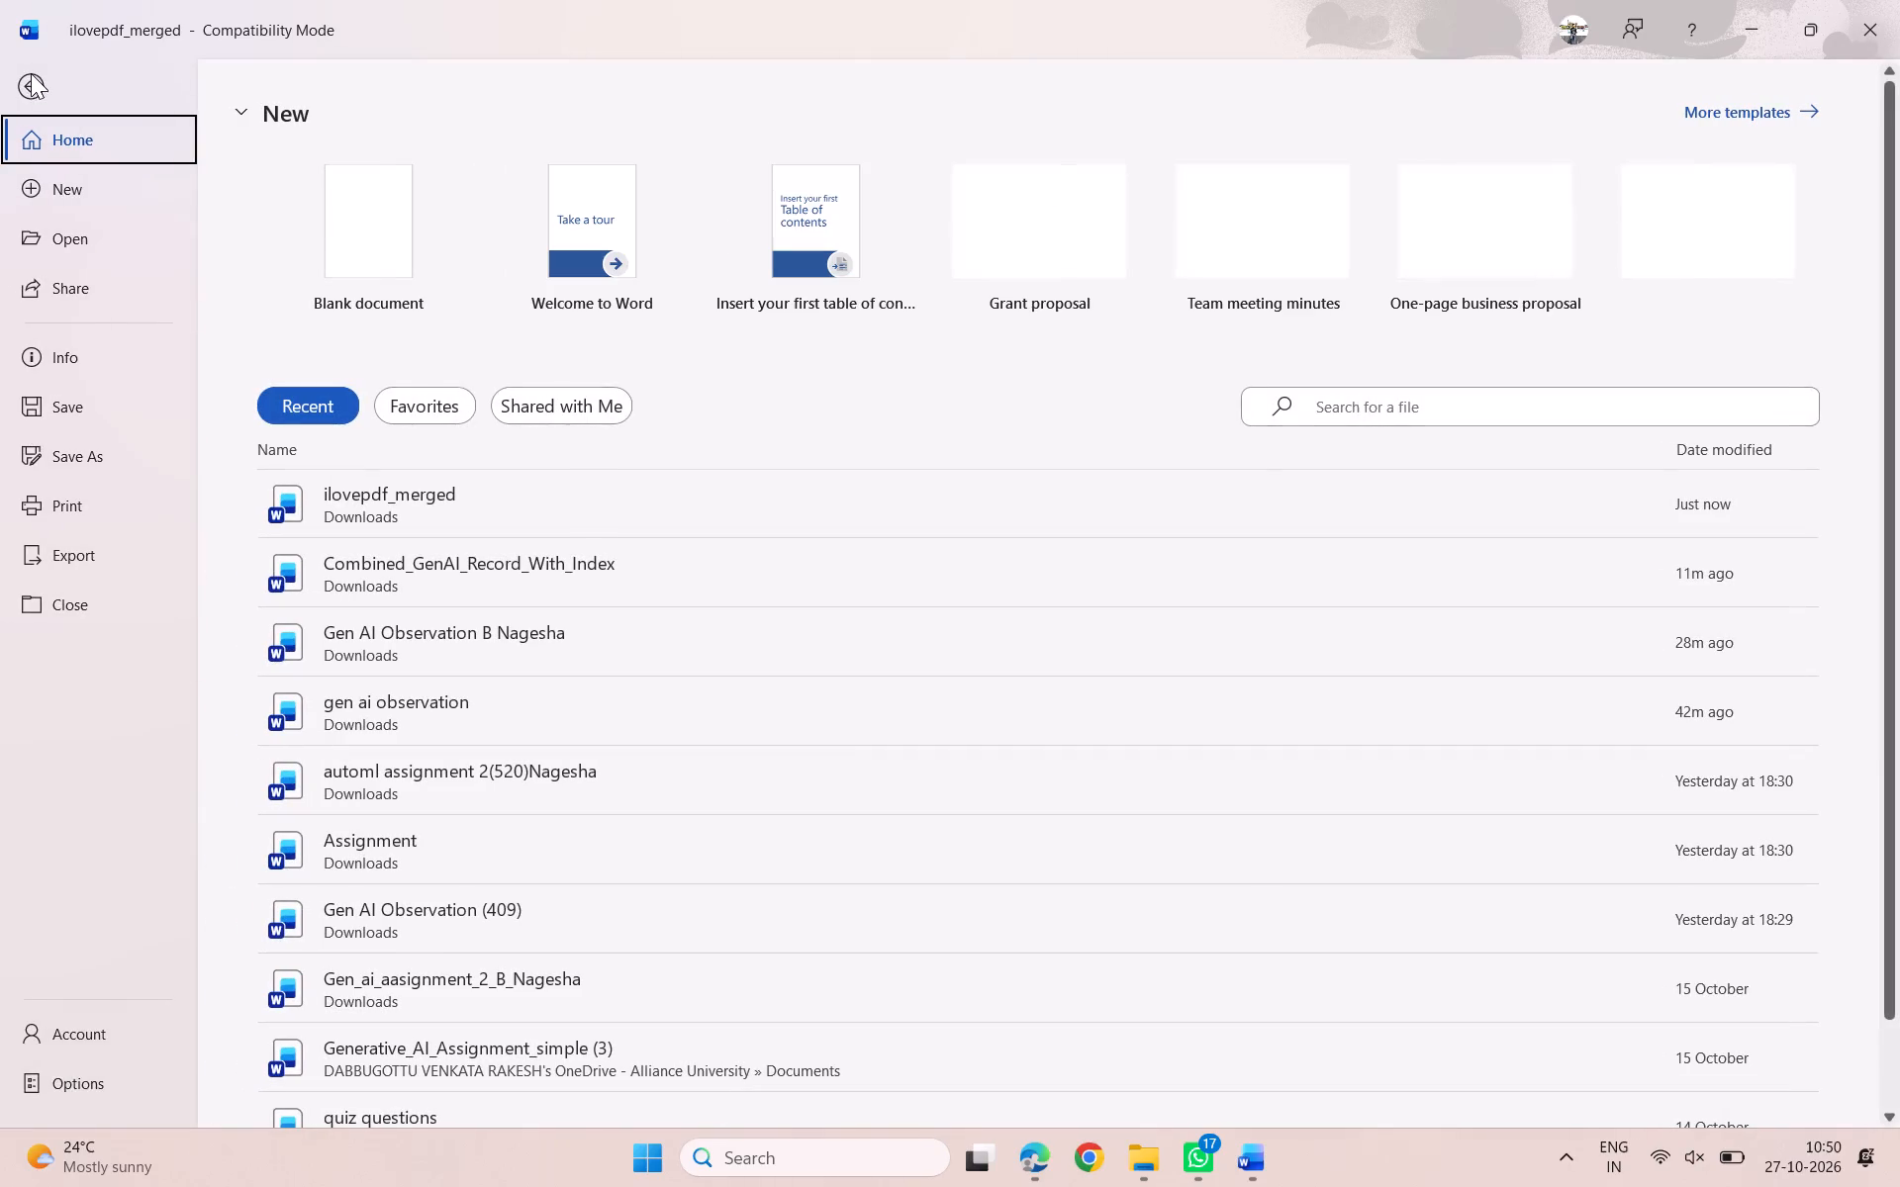
left_click(78, 456)
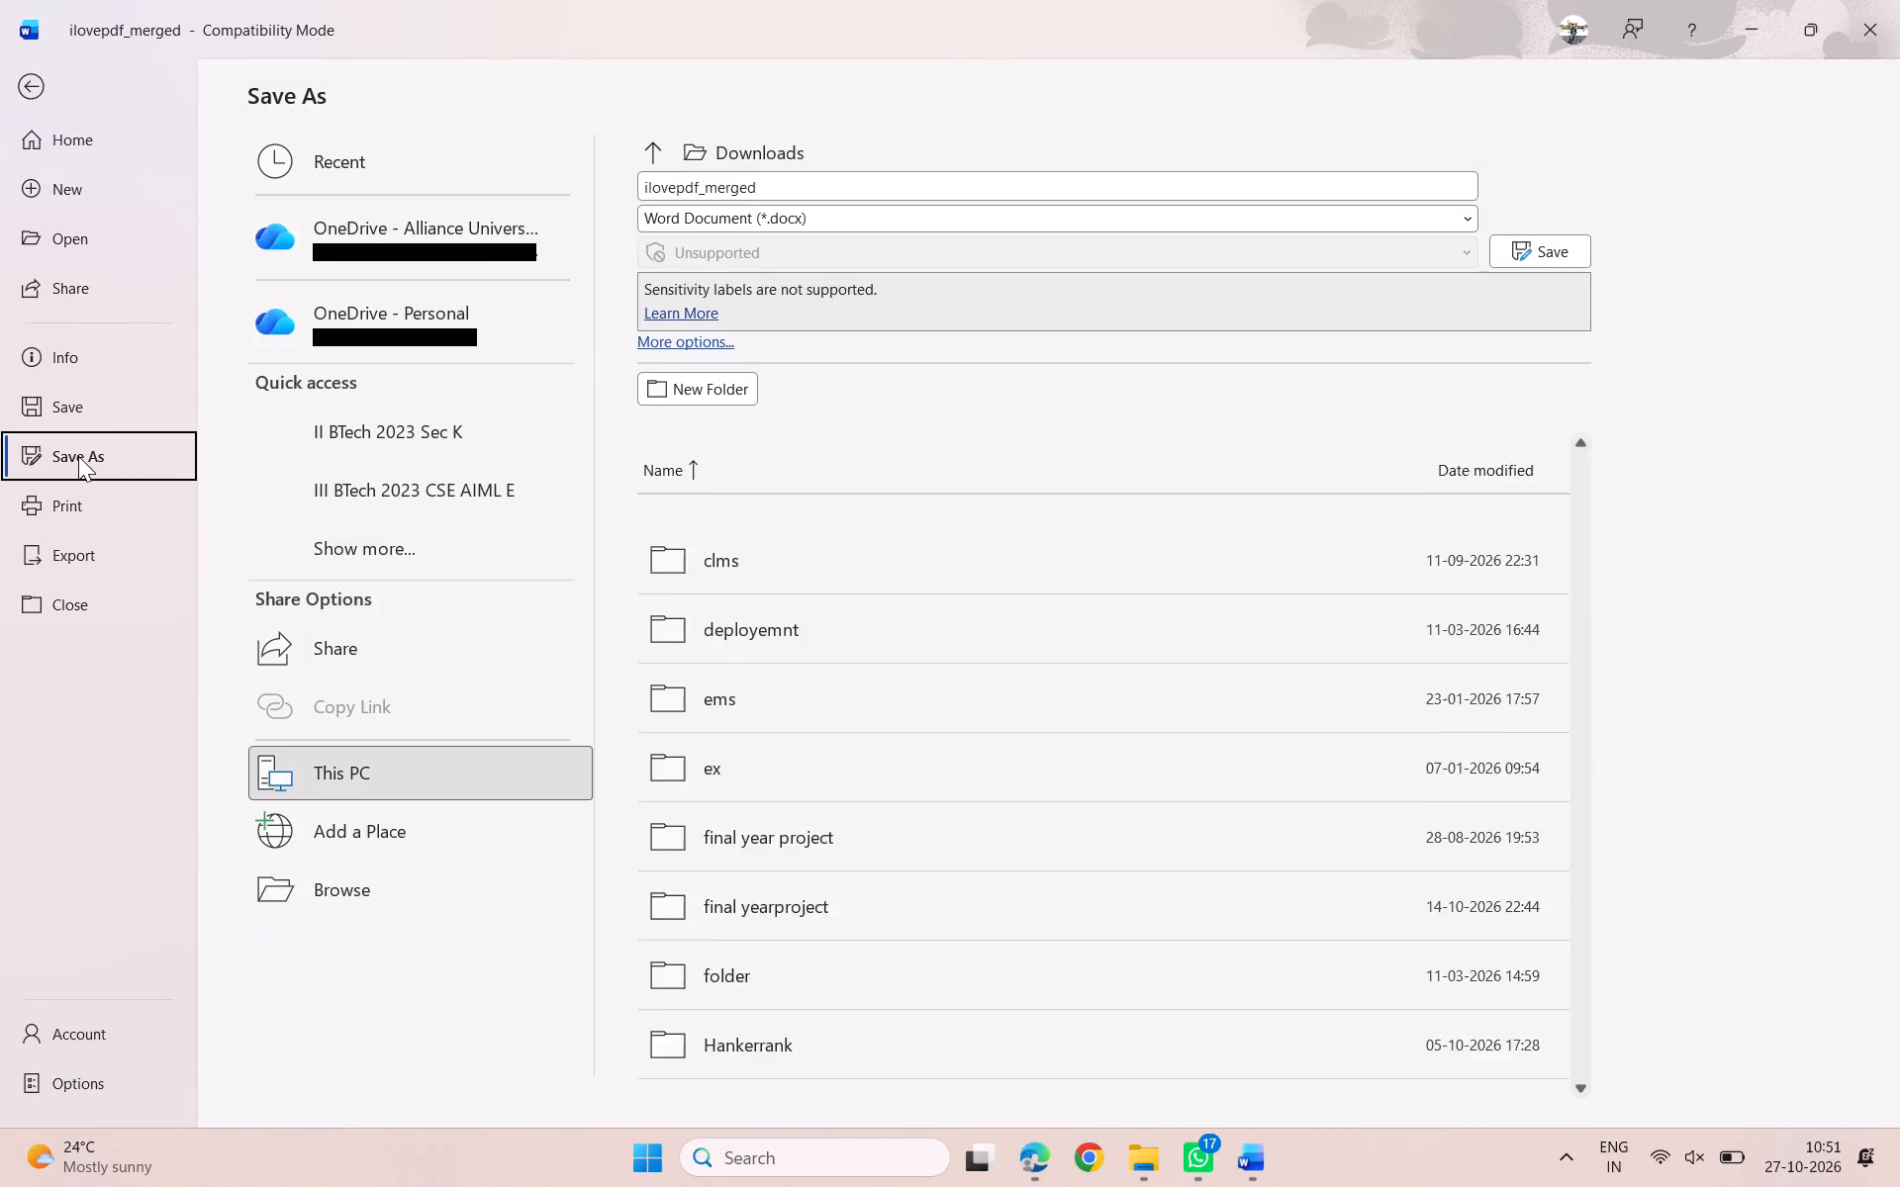
left_click(689, 157)
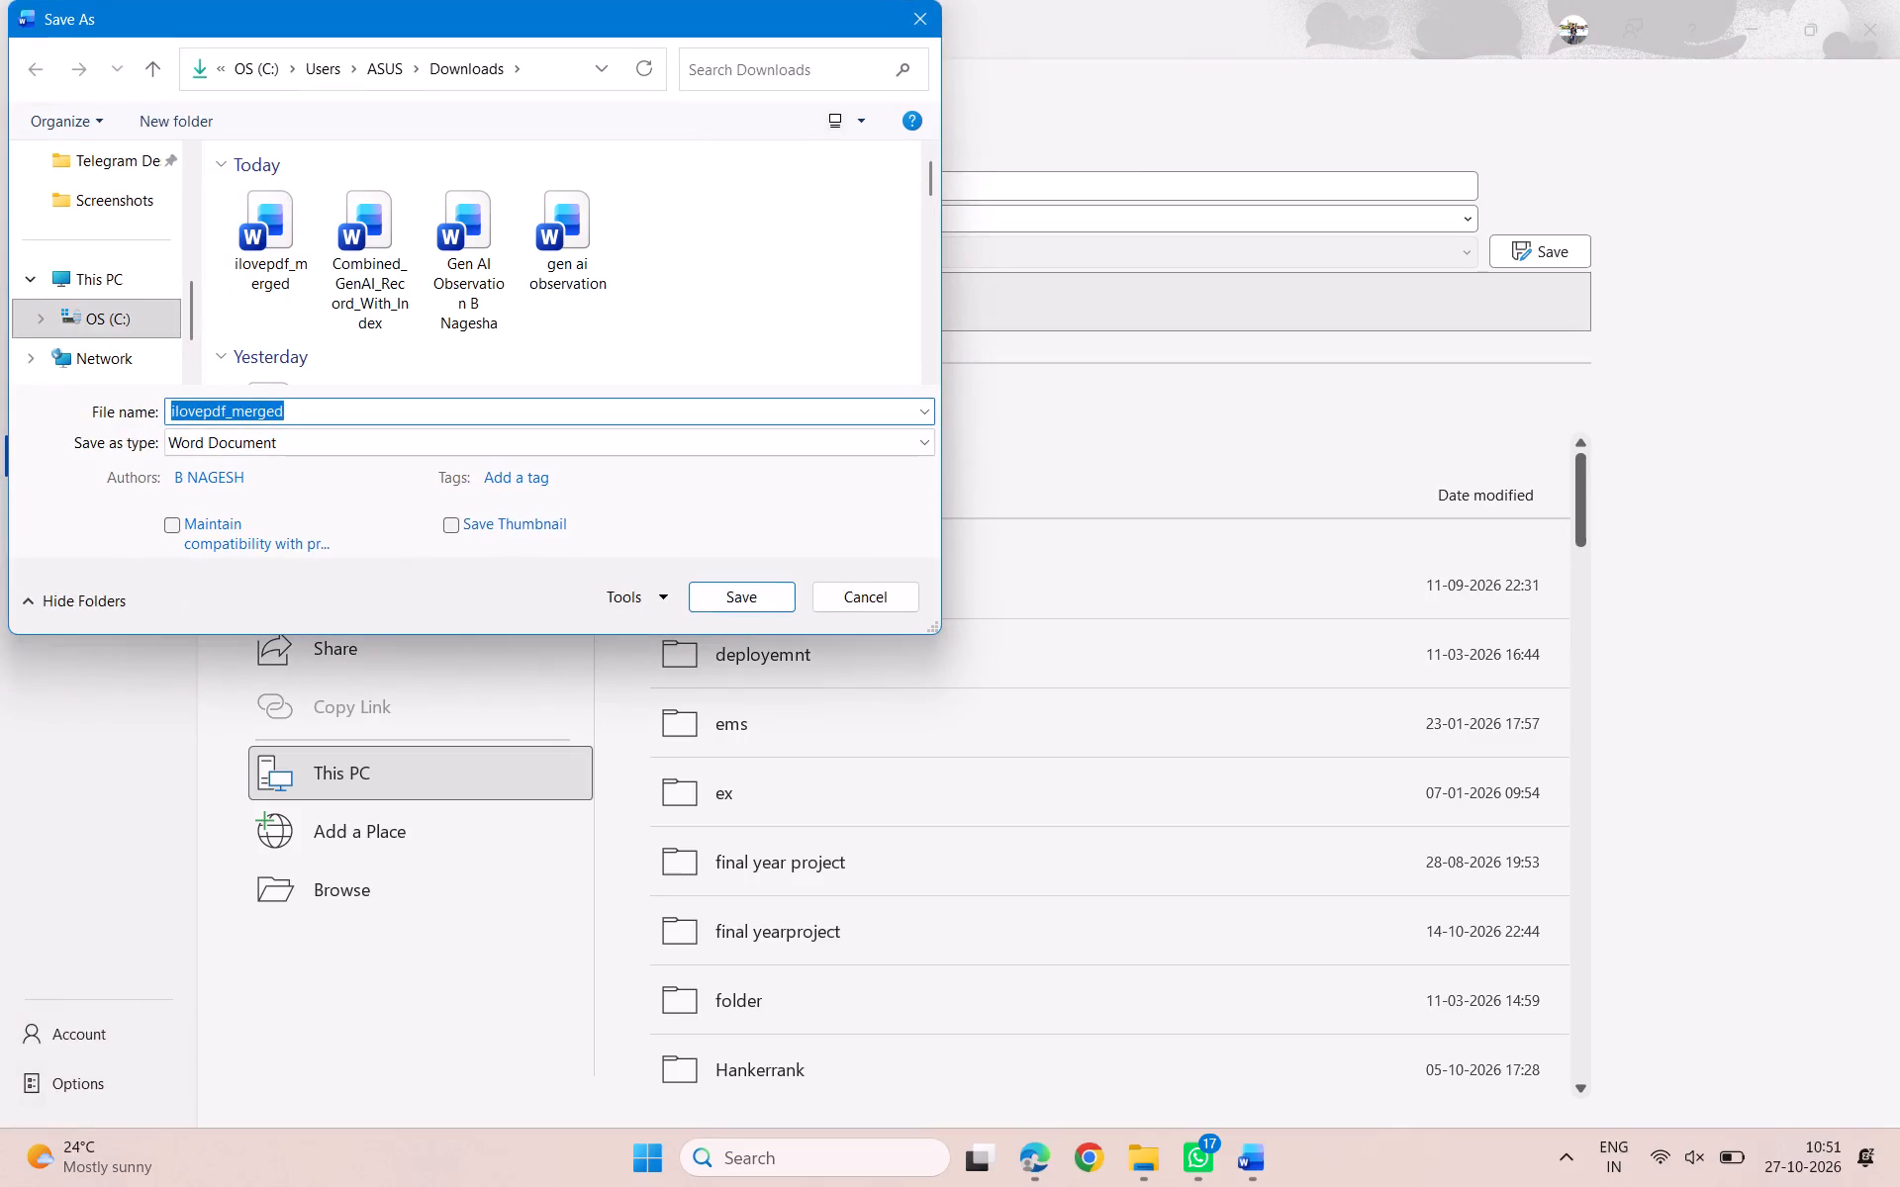
left_click(294, 416)
key("BackSpace")
key("BackSpace")
key("BackSpace")
key("BackSpace")
key("BackSpace")
key("BackSpace")
key("BackSpace")
key("BackSpace")
key("BackSpace")
key("BackSpace")
key("BackSpace")
key("BackSpace")
key("BackSpace")
key("BackSpace")
key("BackSpace")
key("BackSpace")
key("BackSpace")
key("BackSpace")
key("BackSpace")
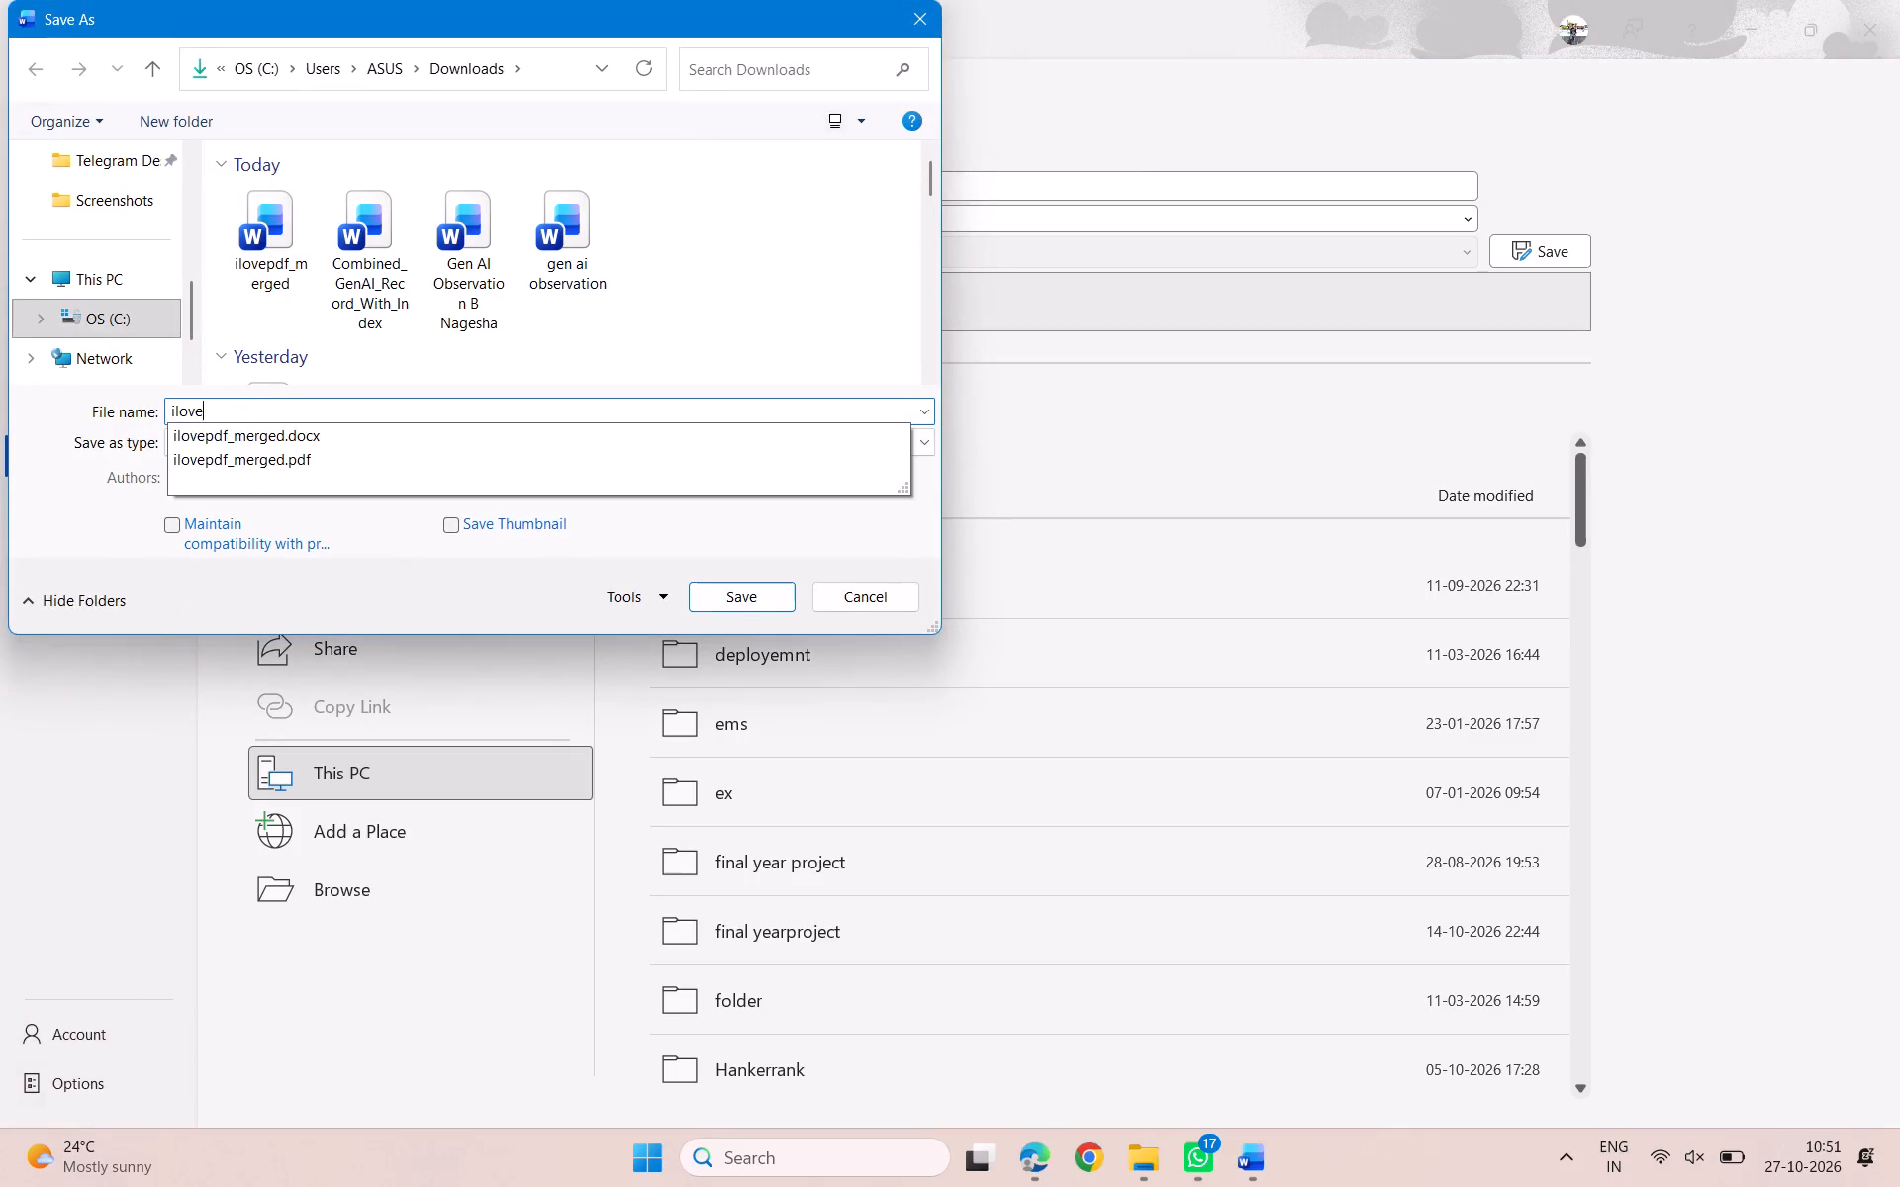
type("gen ai")
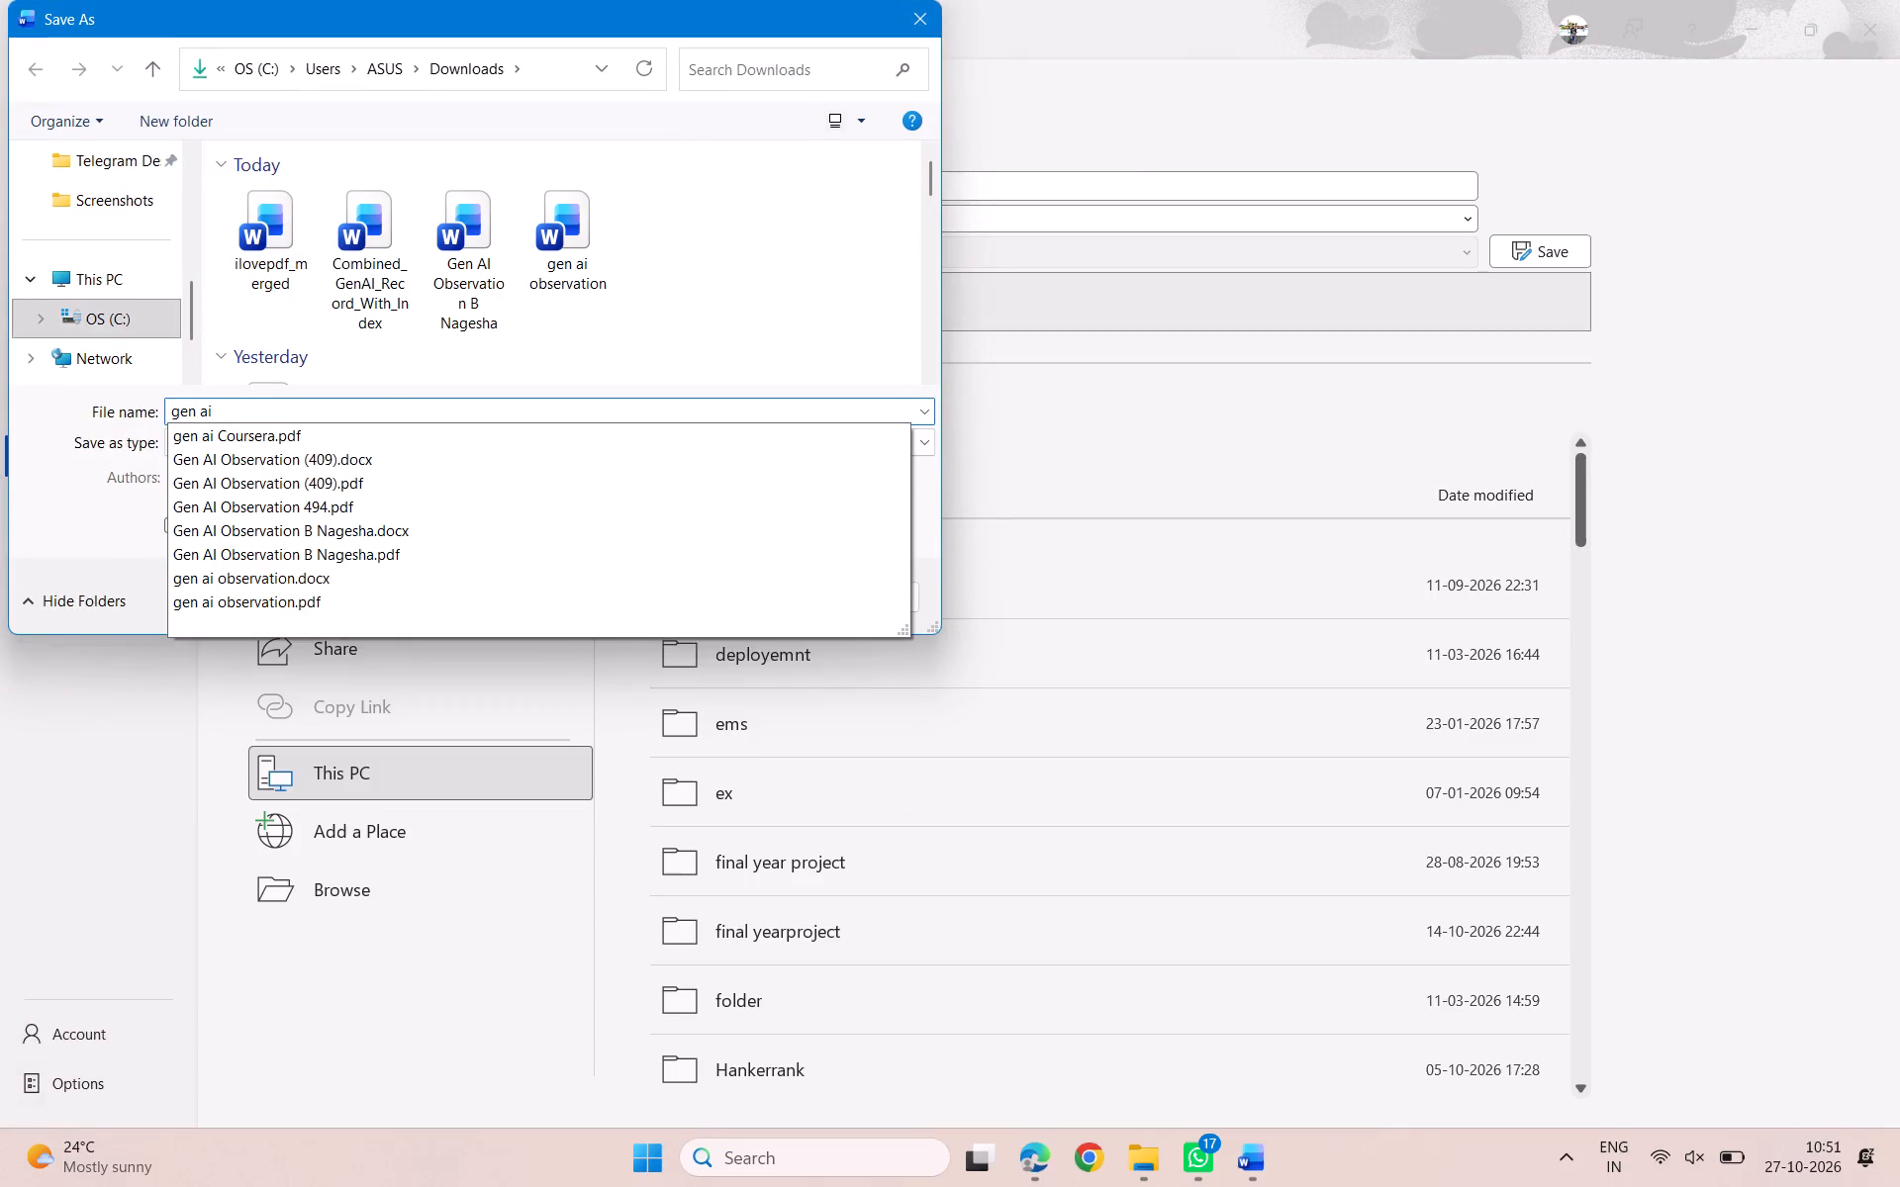
type("observation")
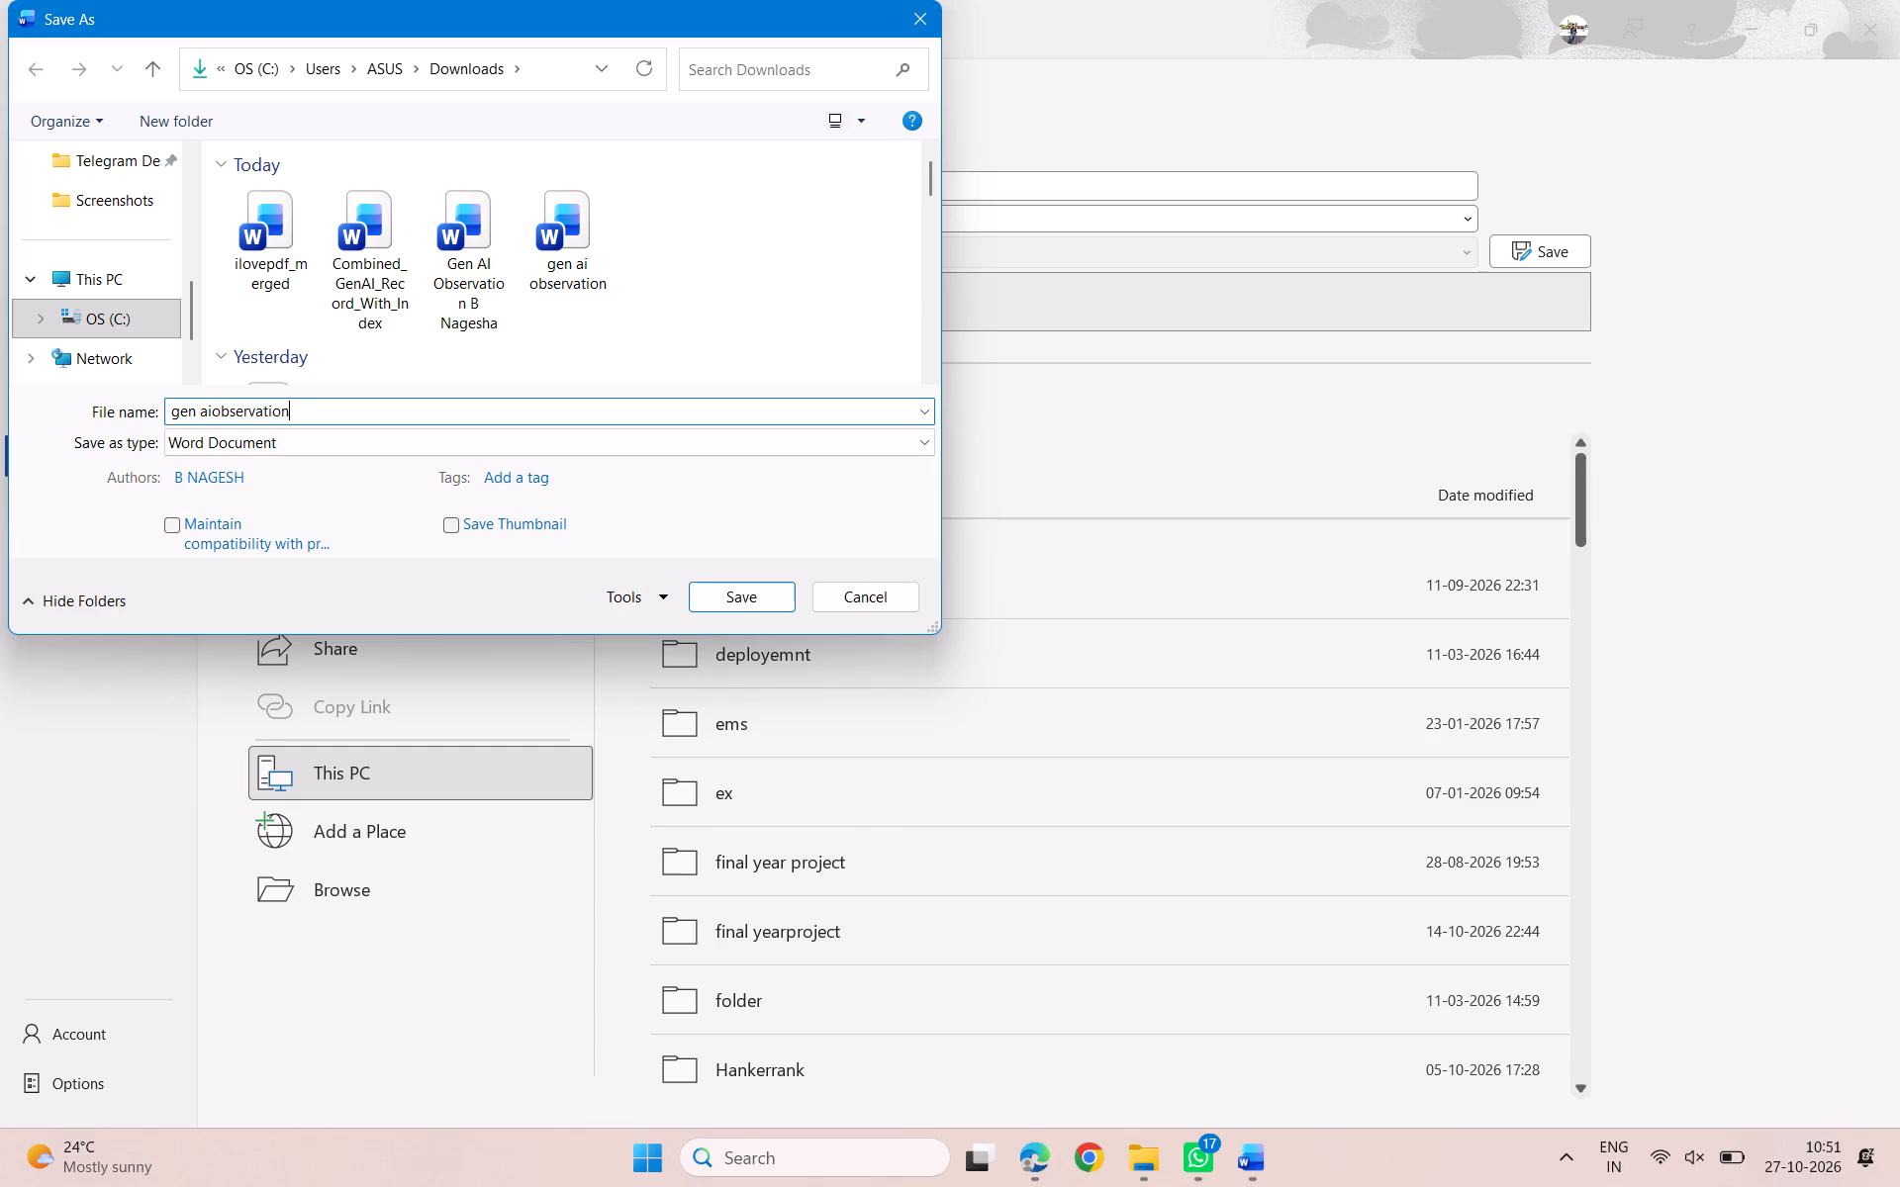
type("final")
left_click(211, 449)
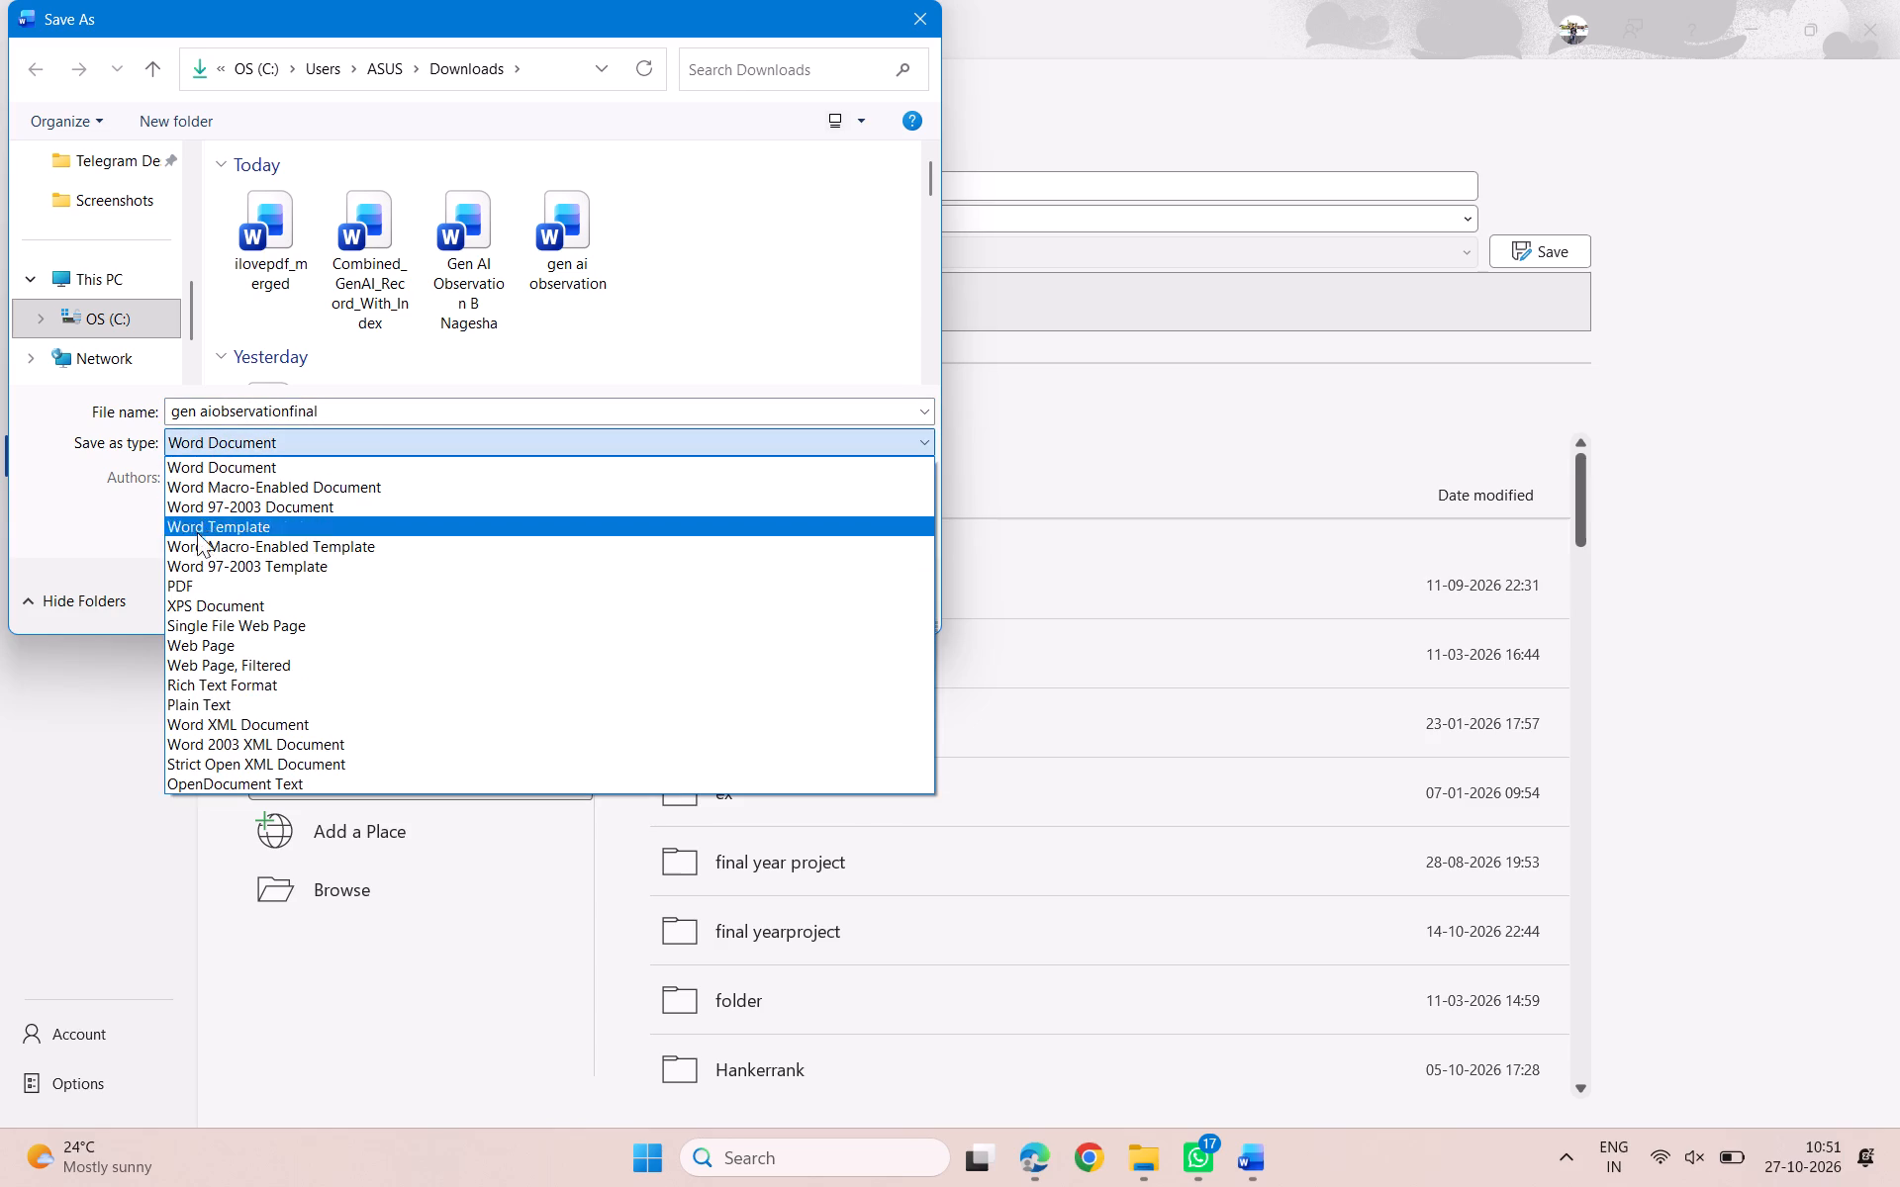
left_click(197, 588)
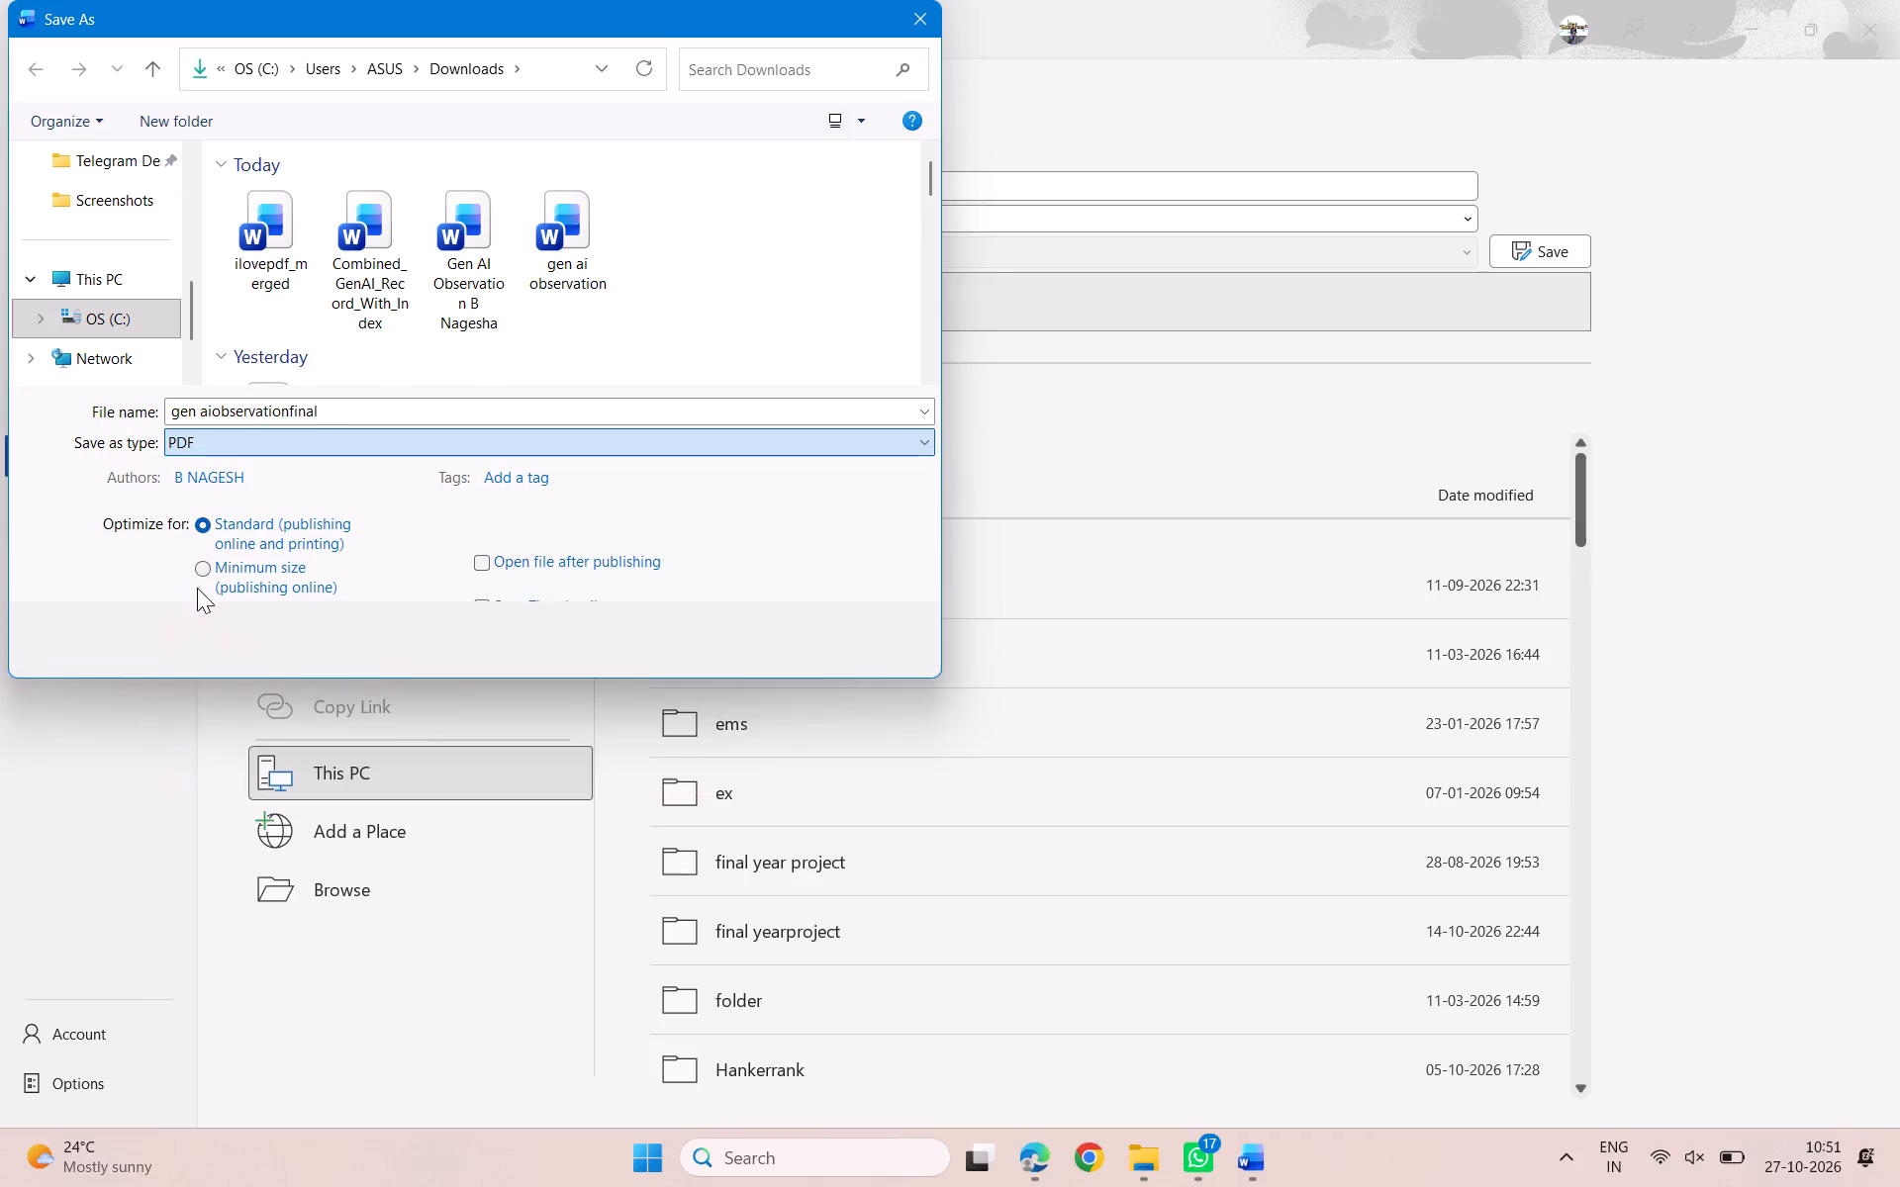
scroll(87, 217, "up", 1)
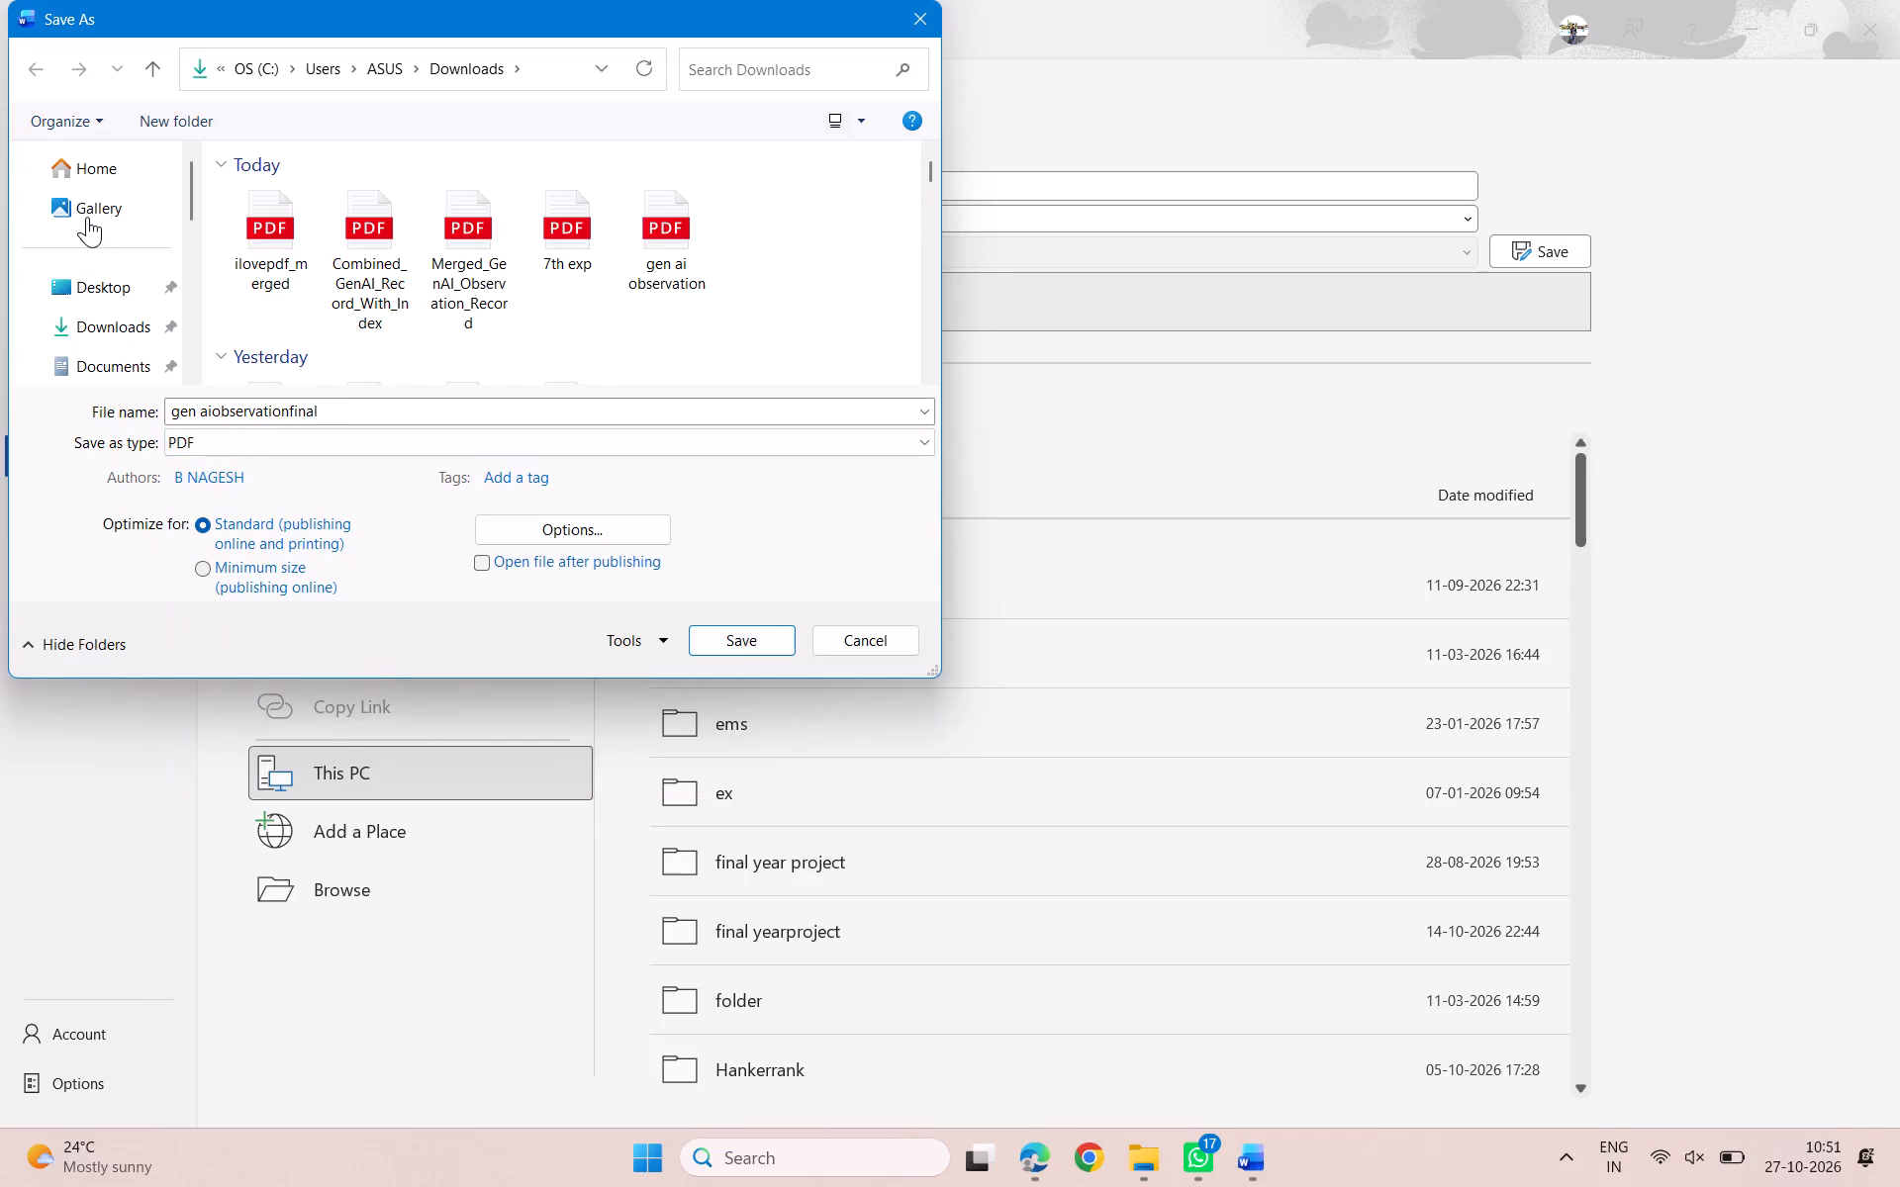
scroll(87, 217, "up", 1)
left_click(110, 321)
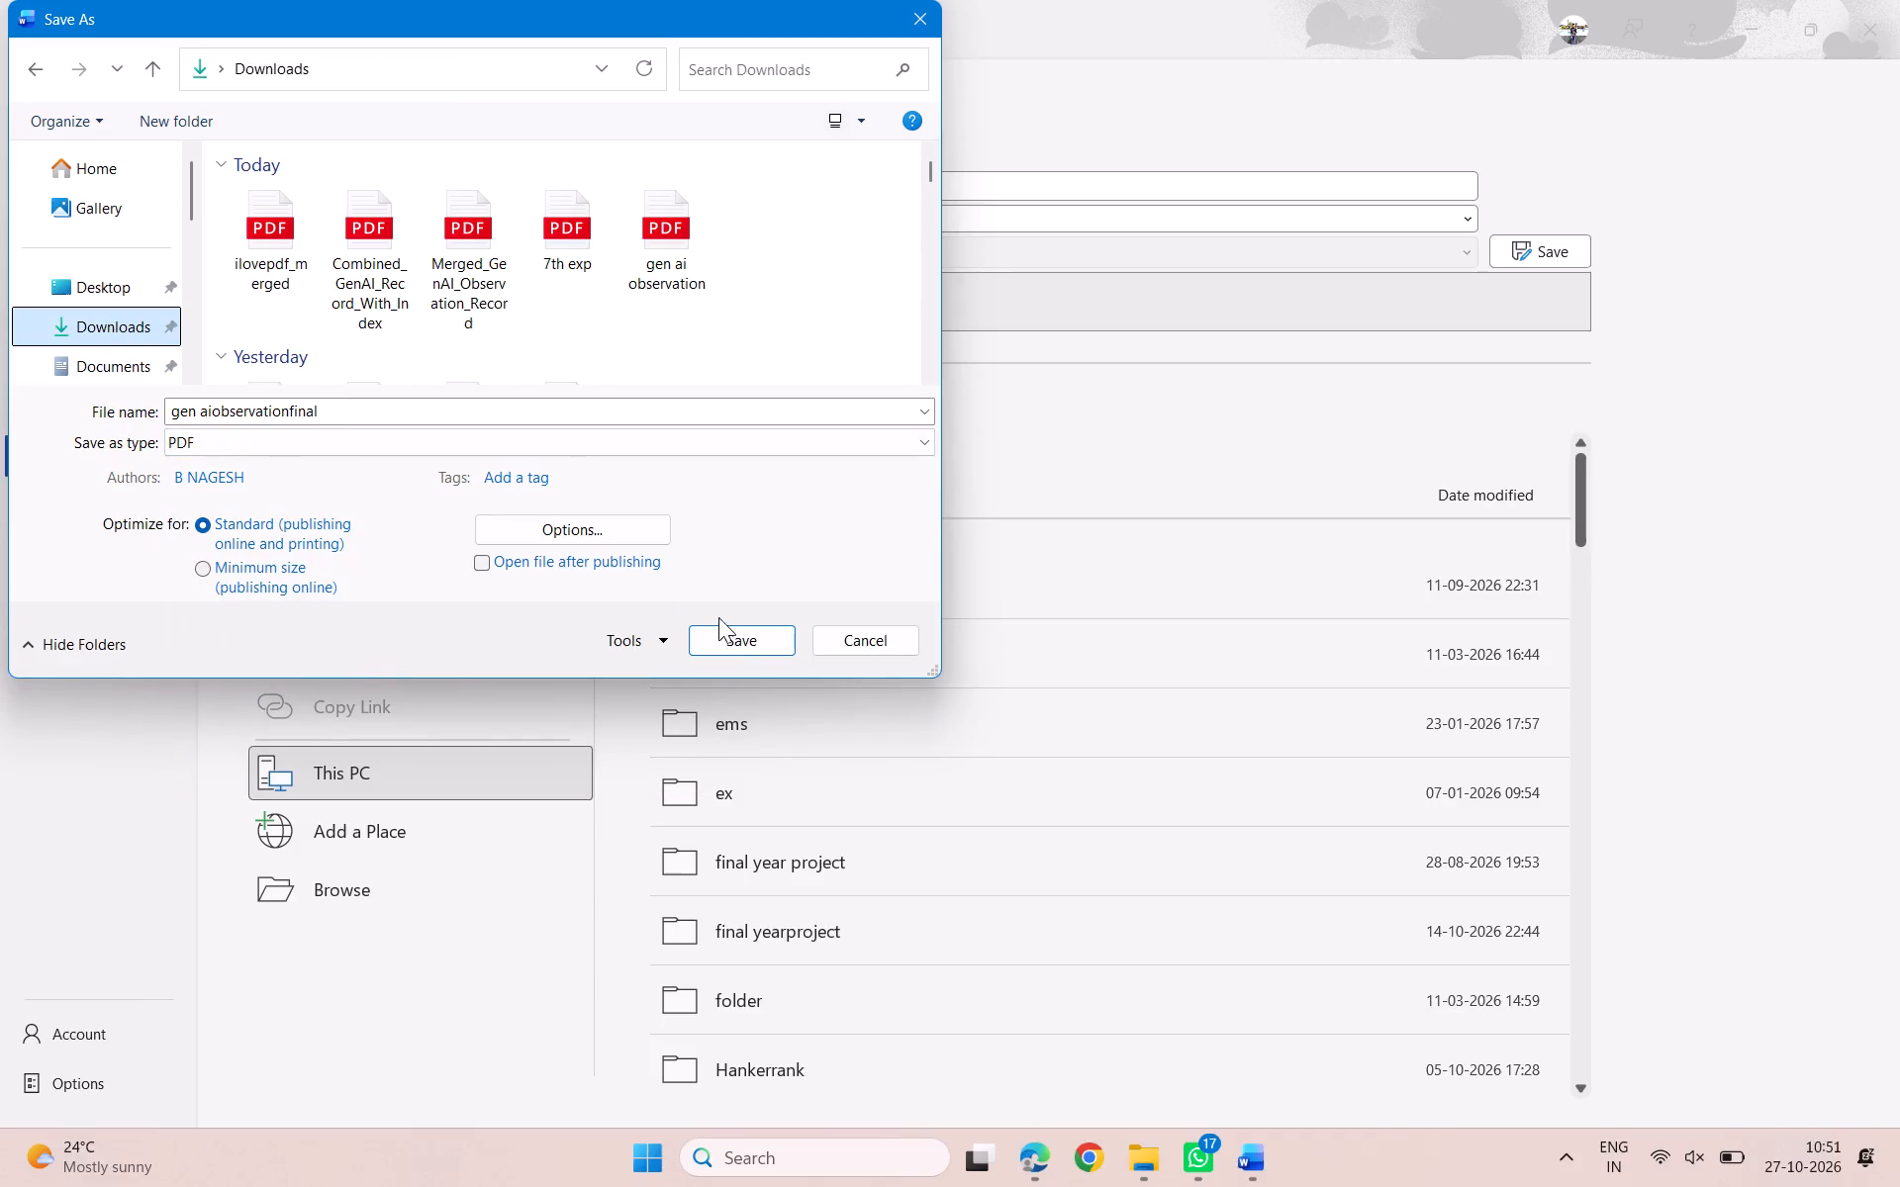
left_click(715, 638)
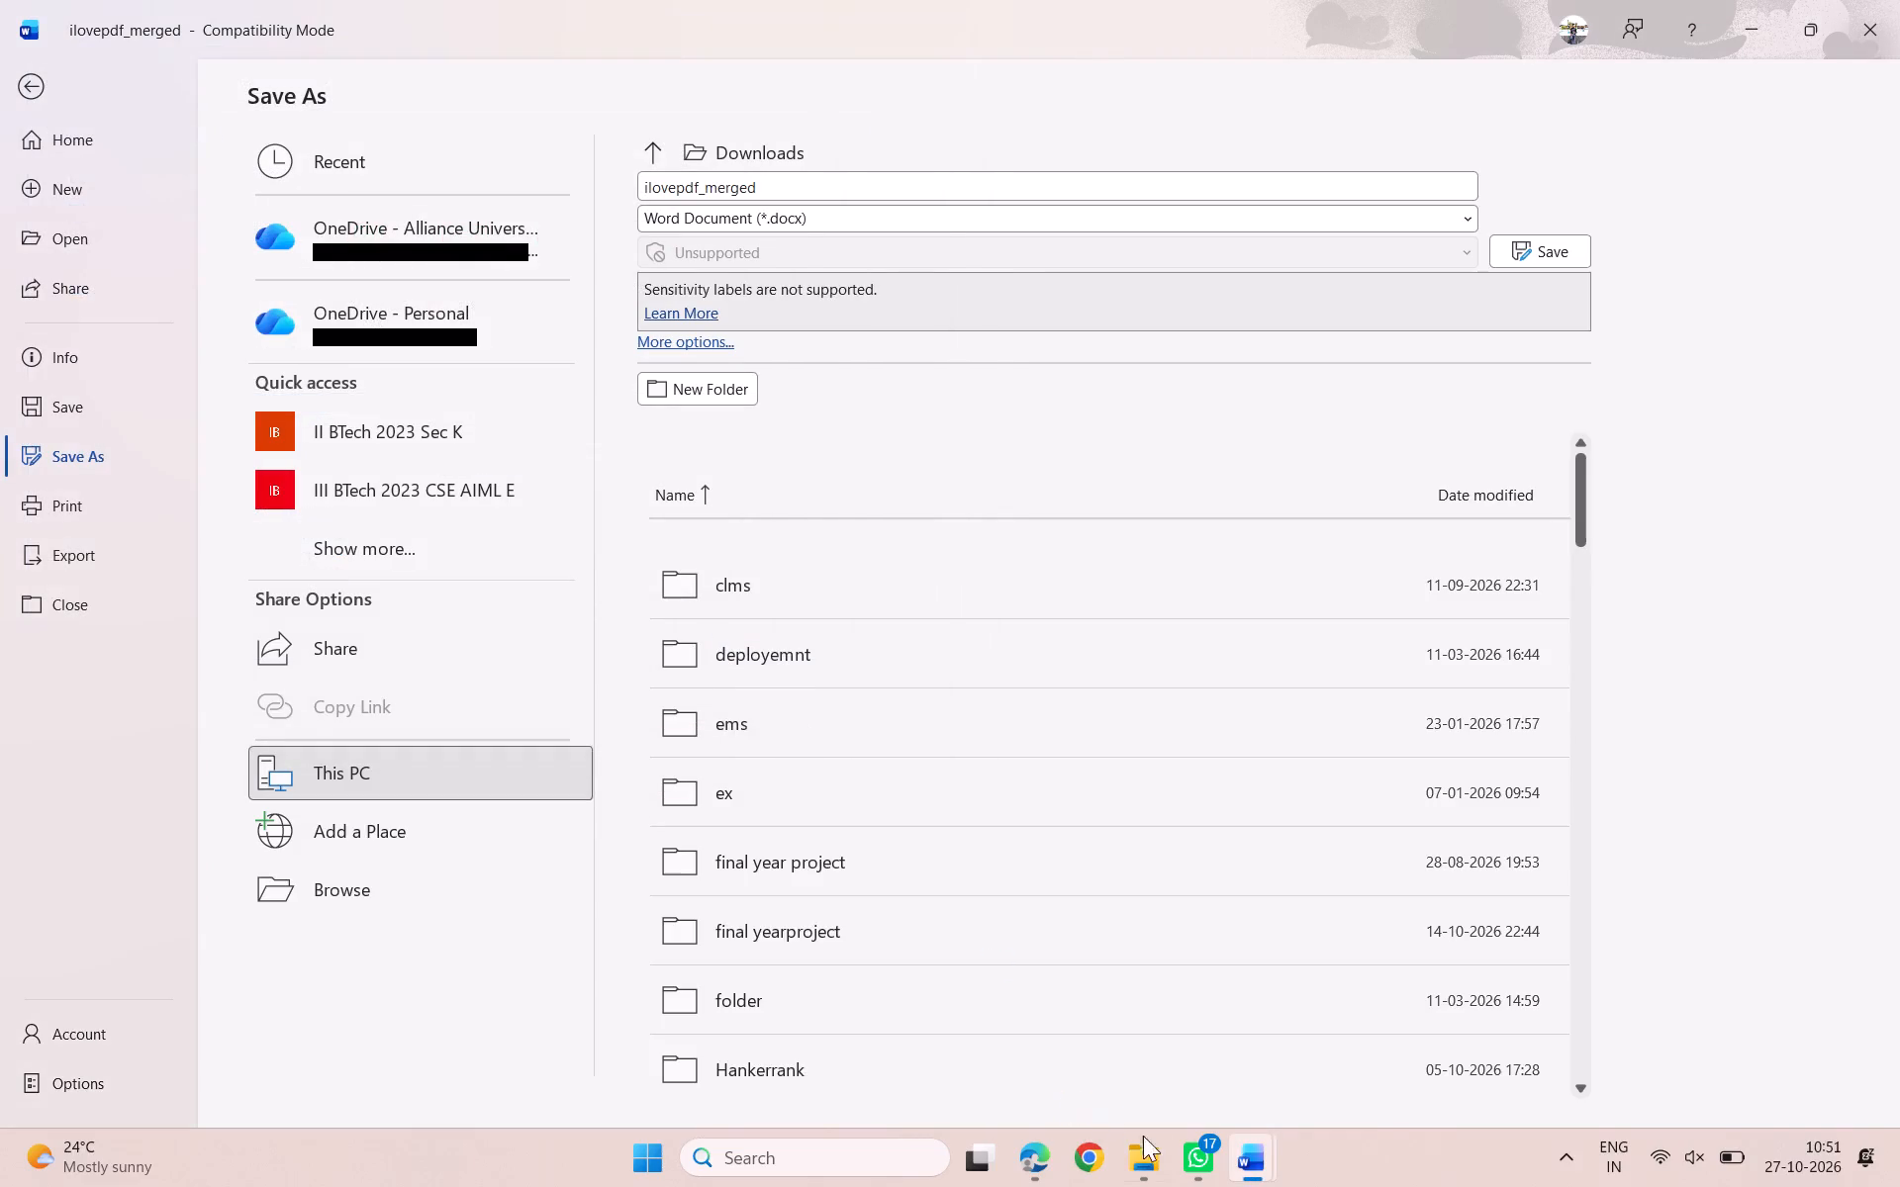
Switch to File Explorer and open the sharing options for the "gen aiobservationfinal" PDF in Downloads.
left_click(1150, 1173)
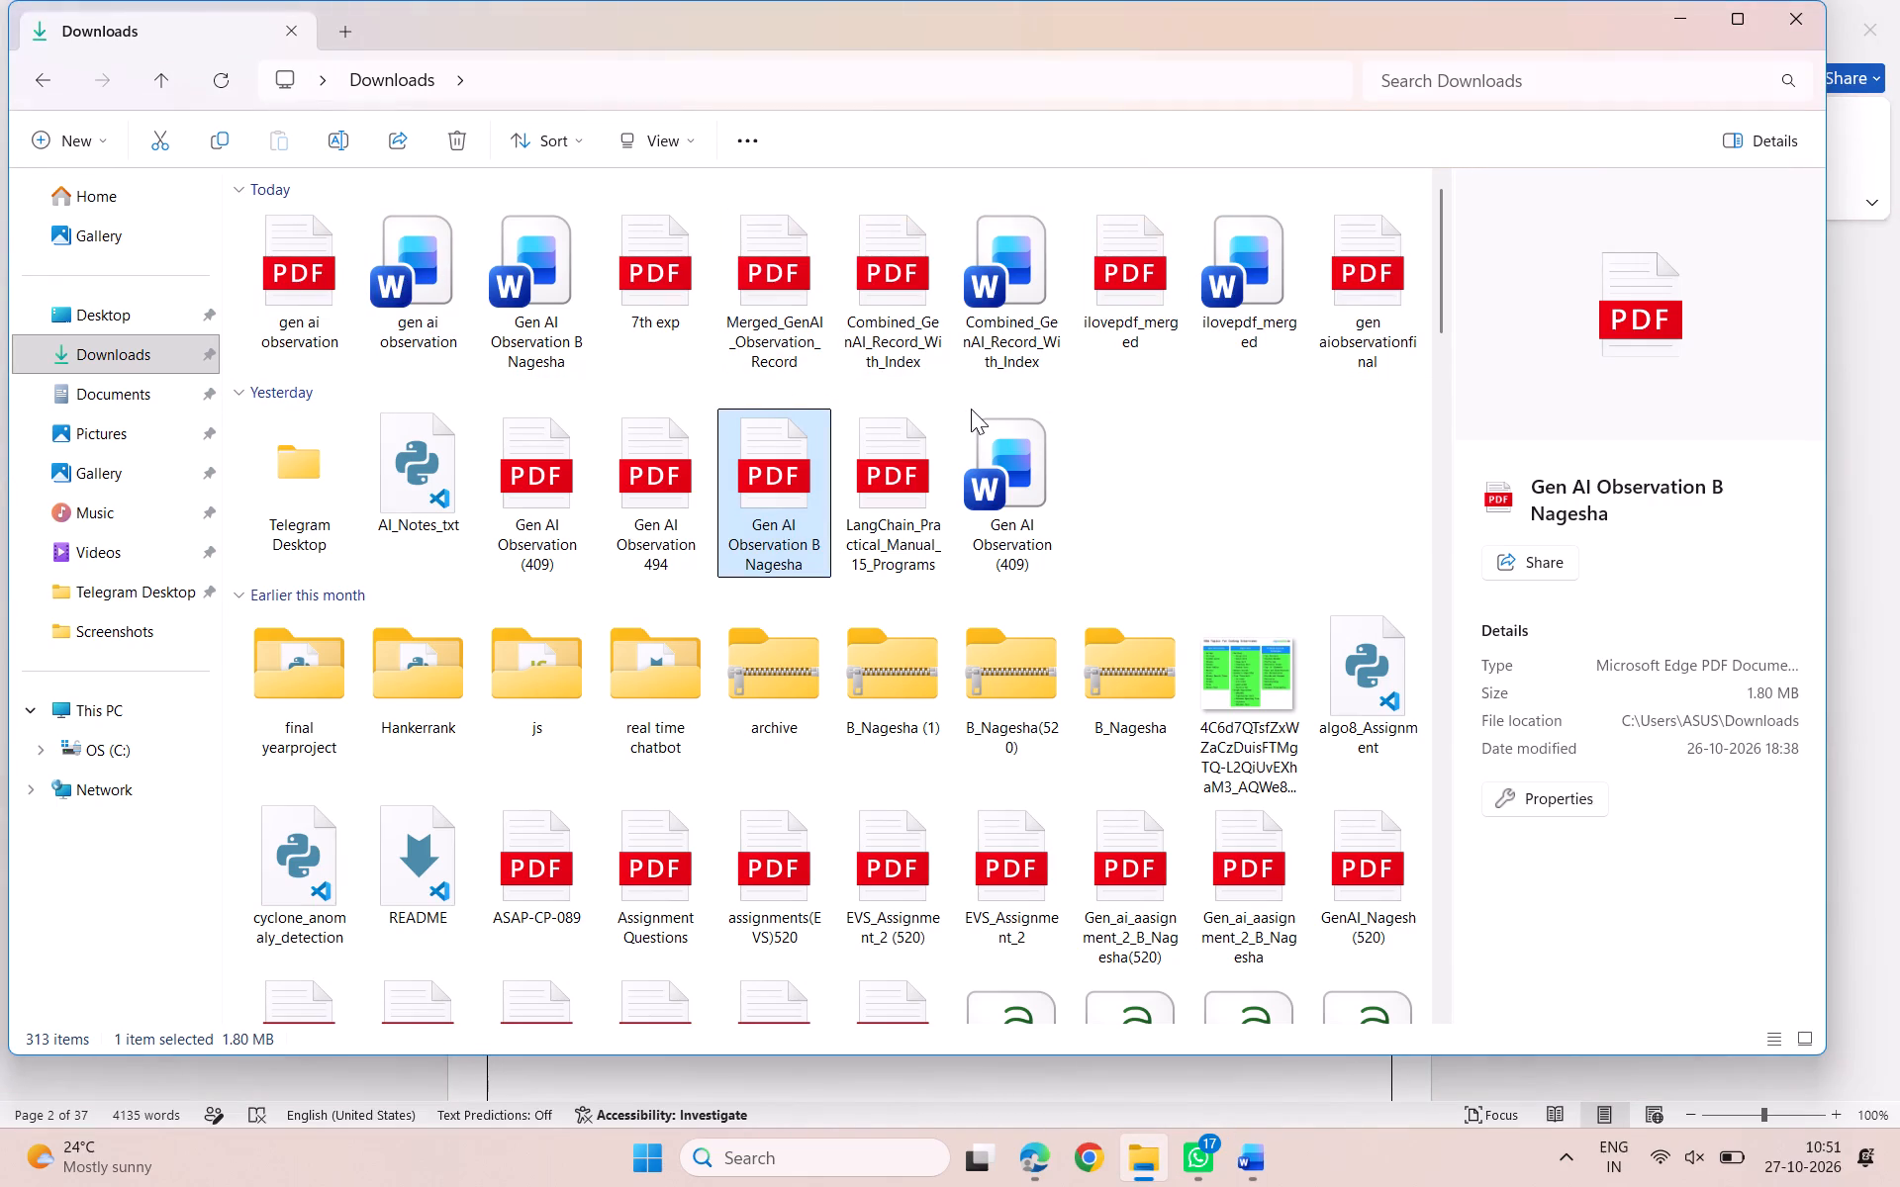
scroll(766, 422, "up", 4)
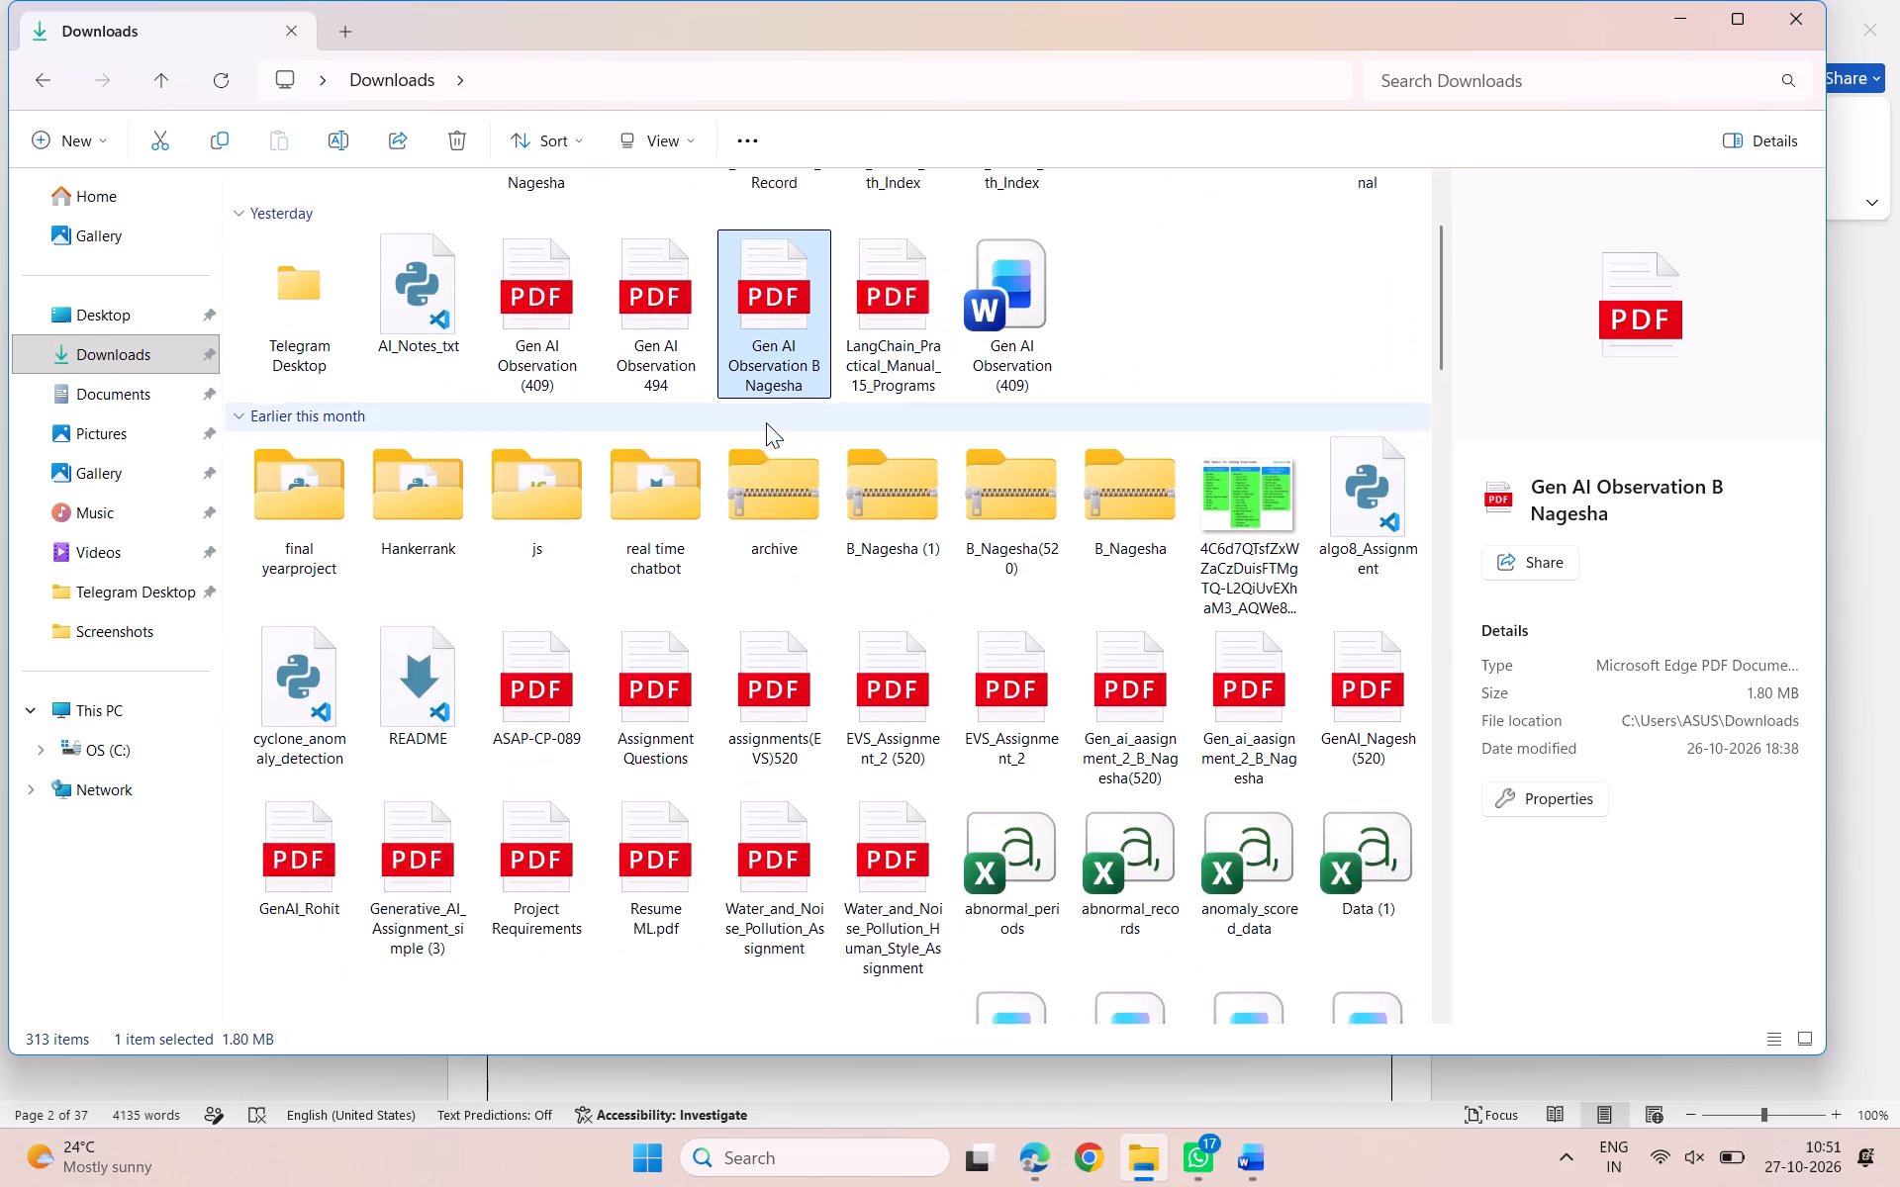
scroll(766, 422, "up", 1)
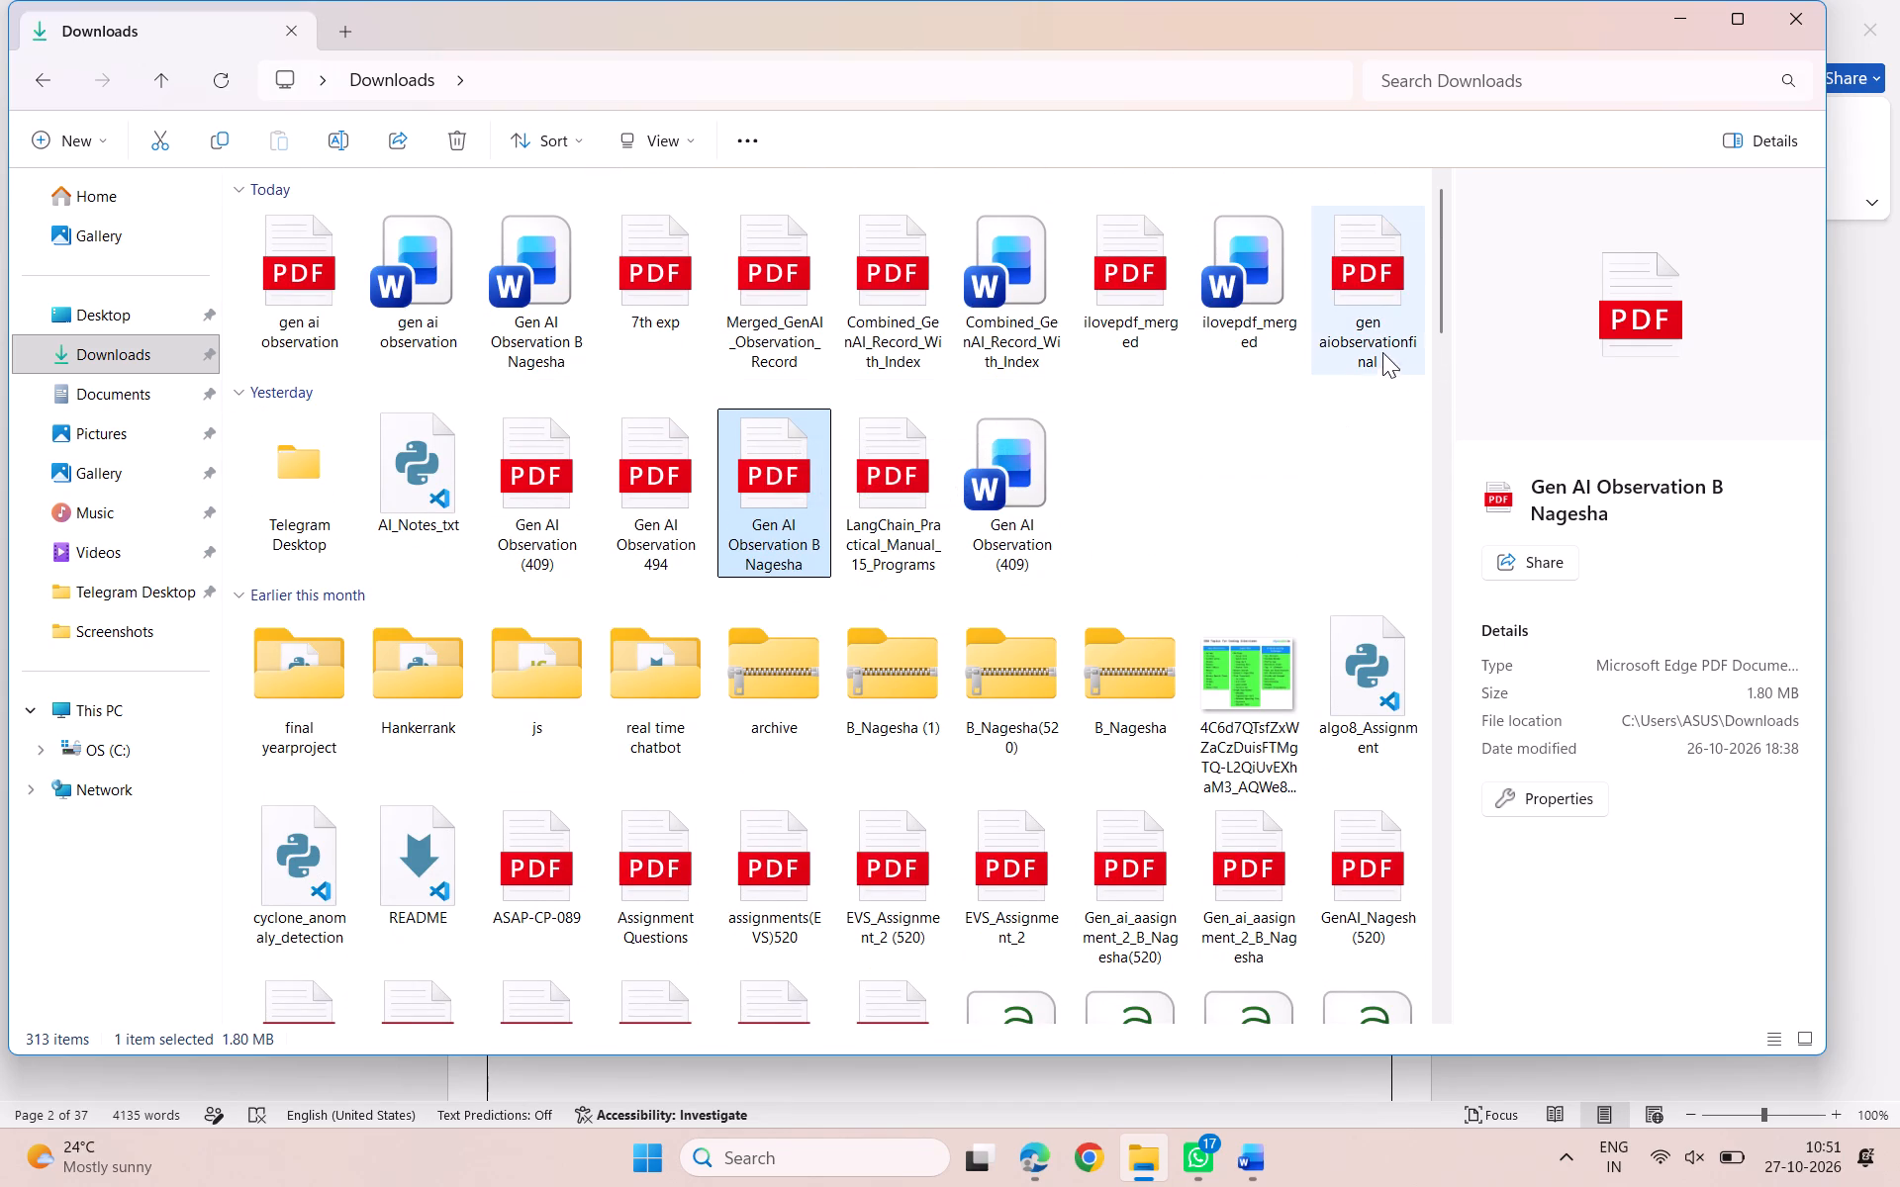
left_click(1360, 305)
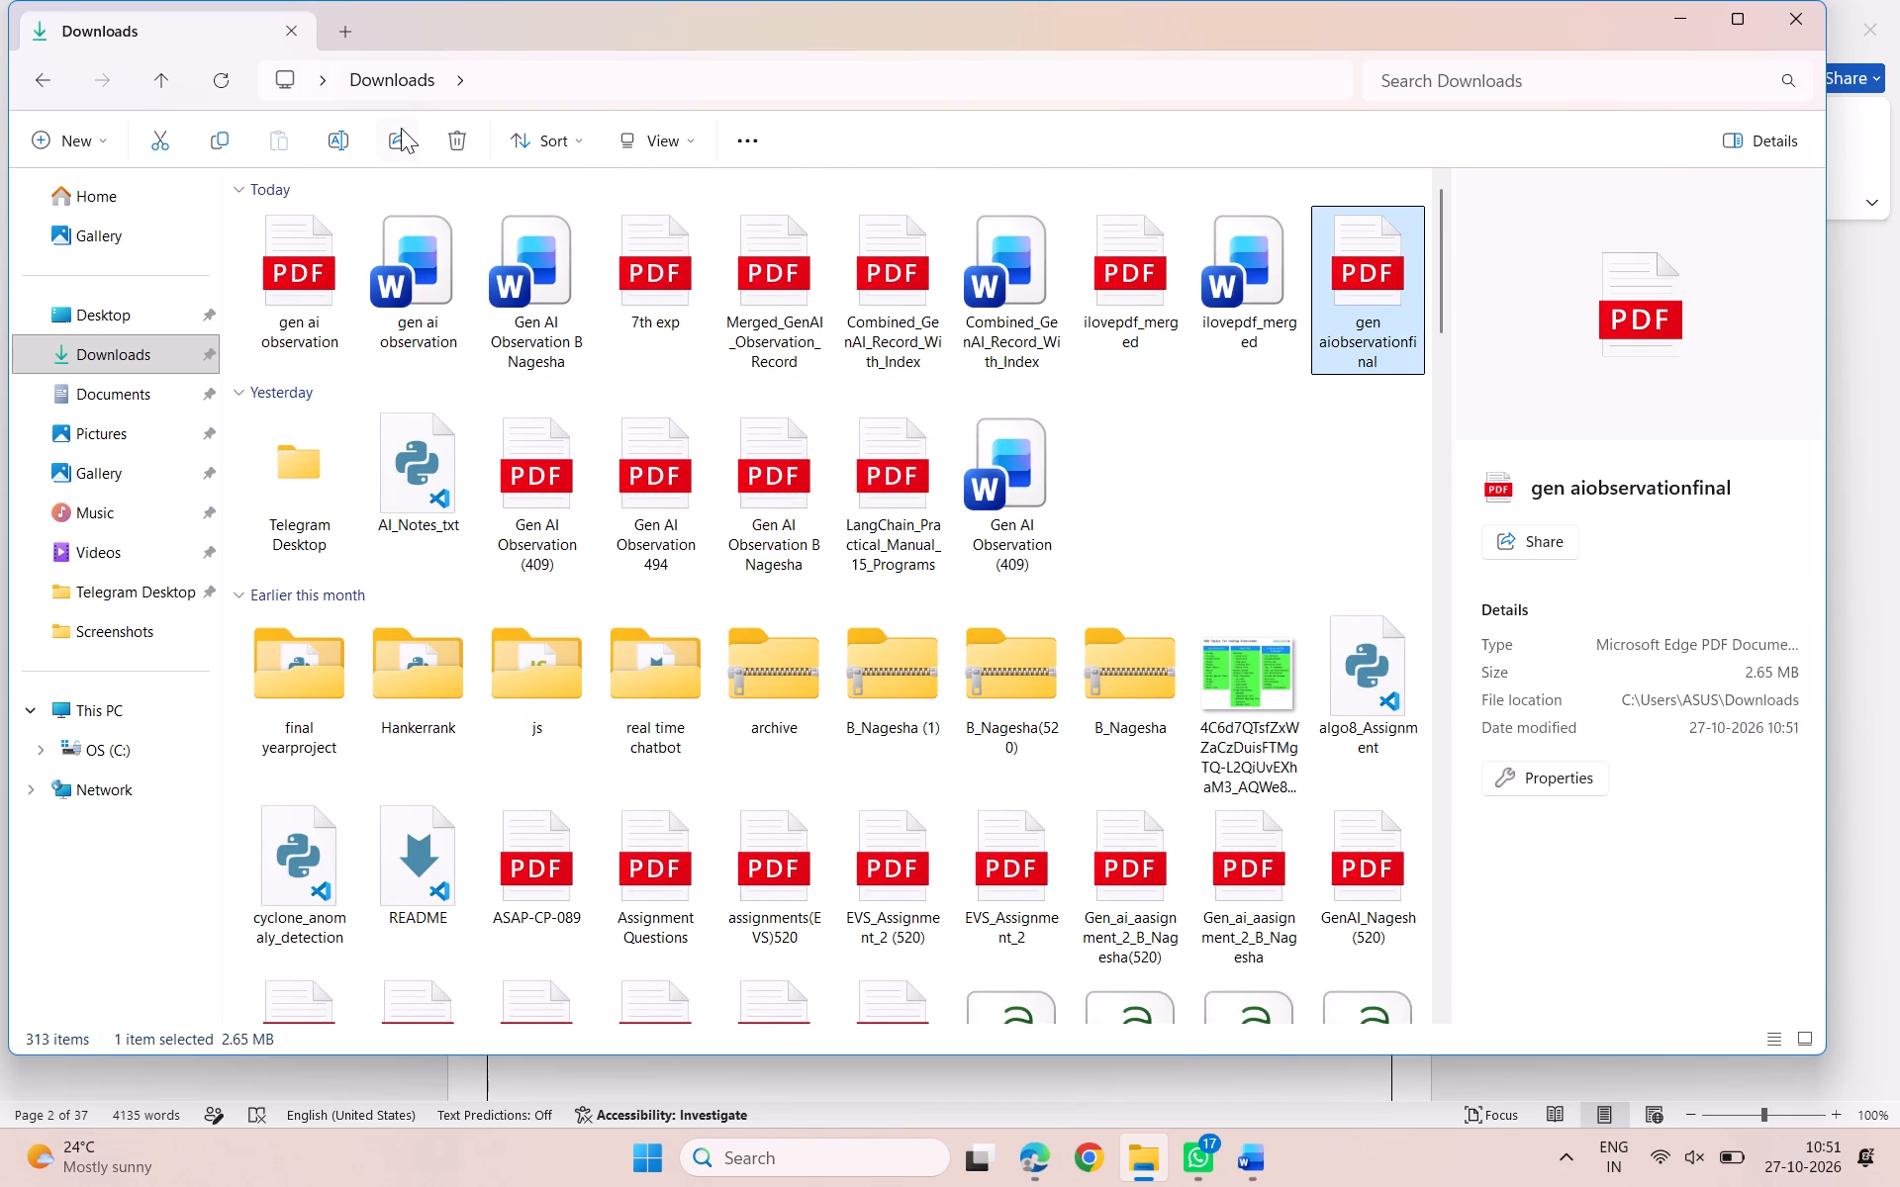
left_click(399, 141)
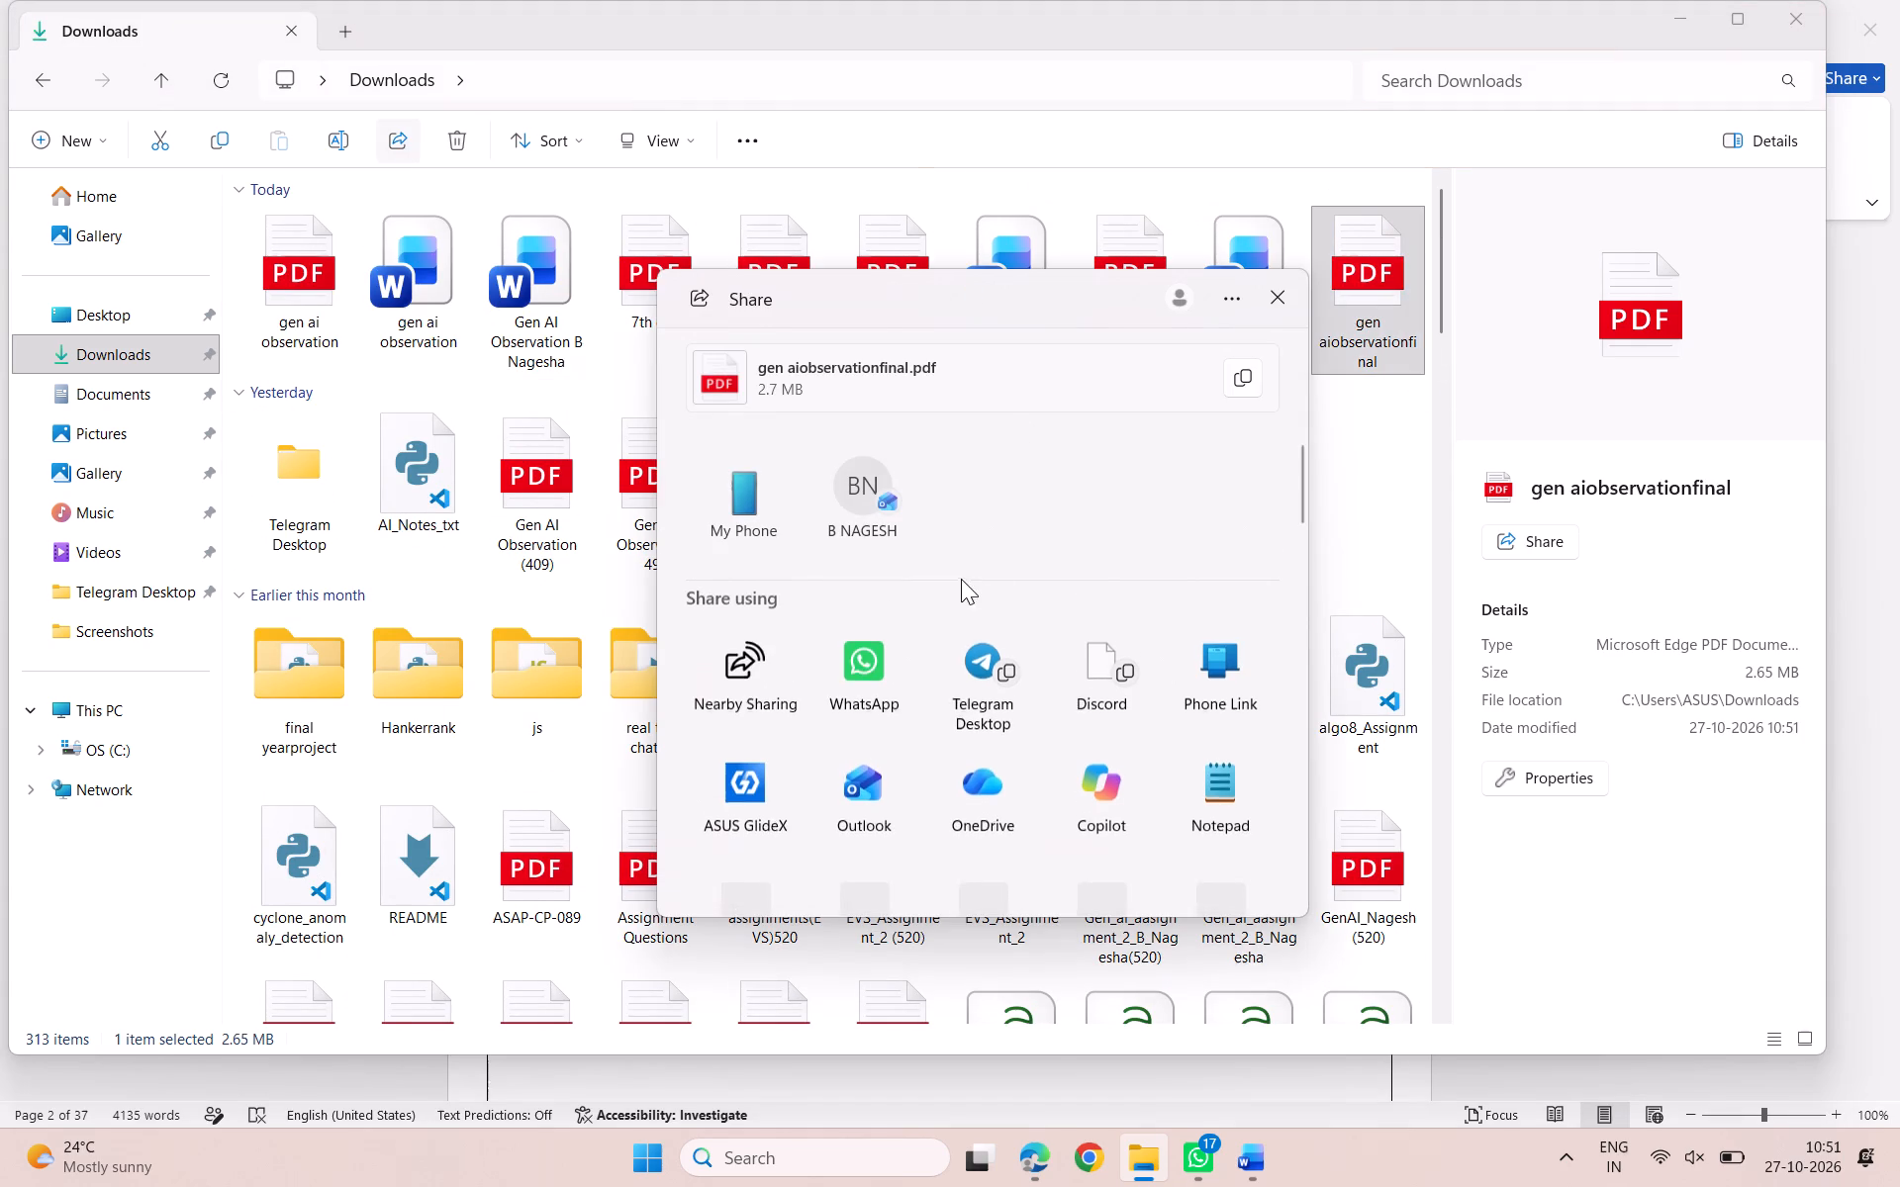
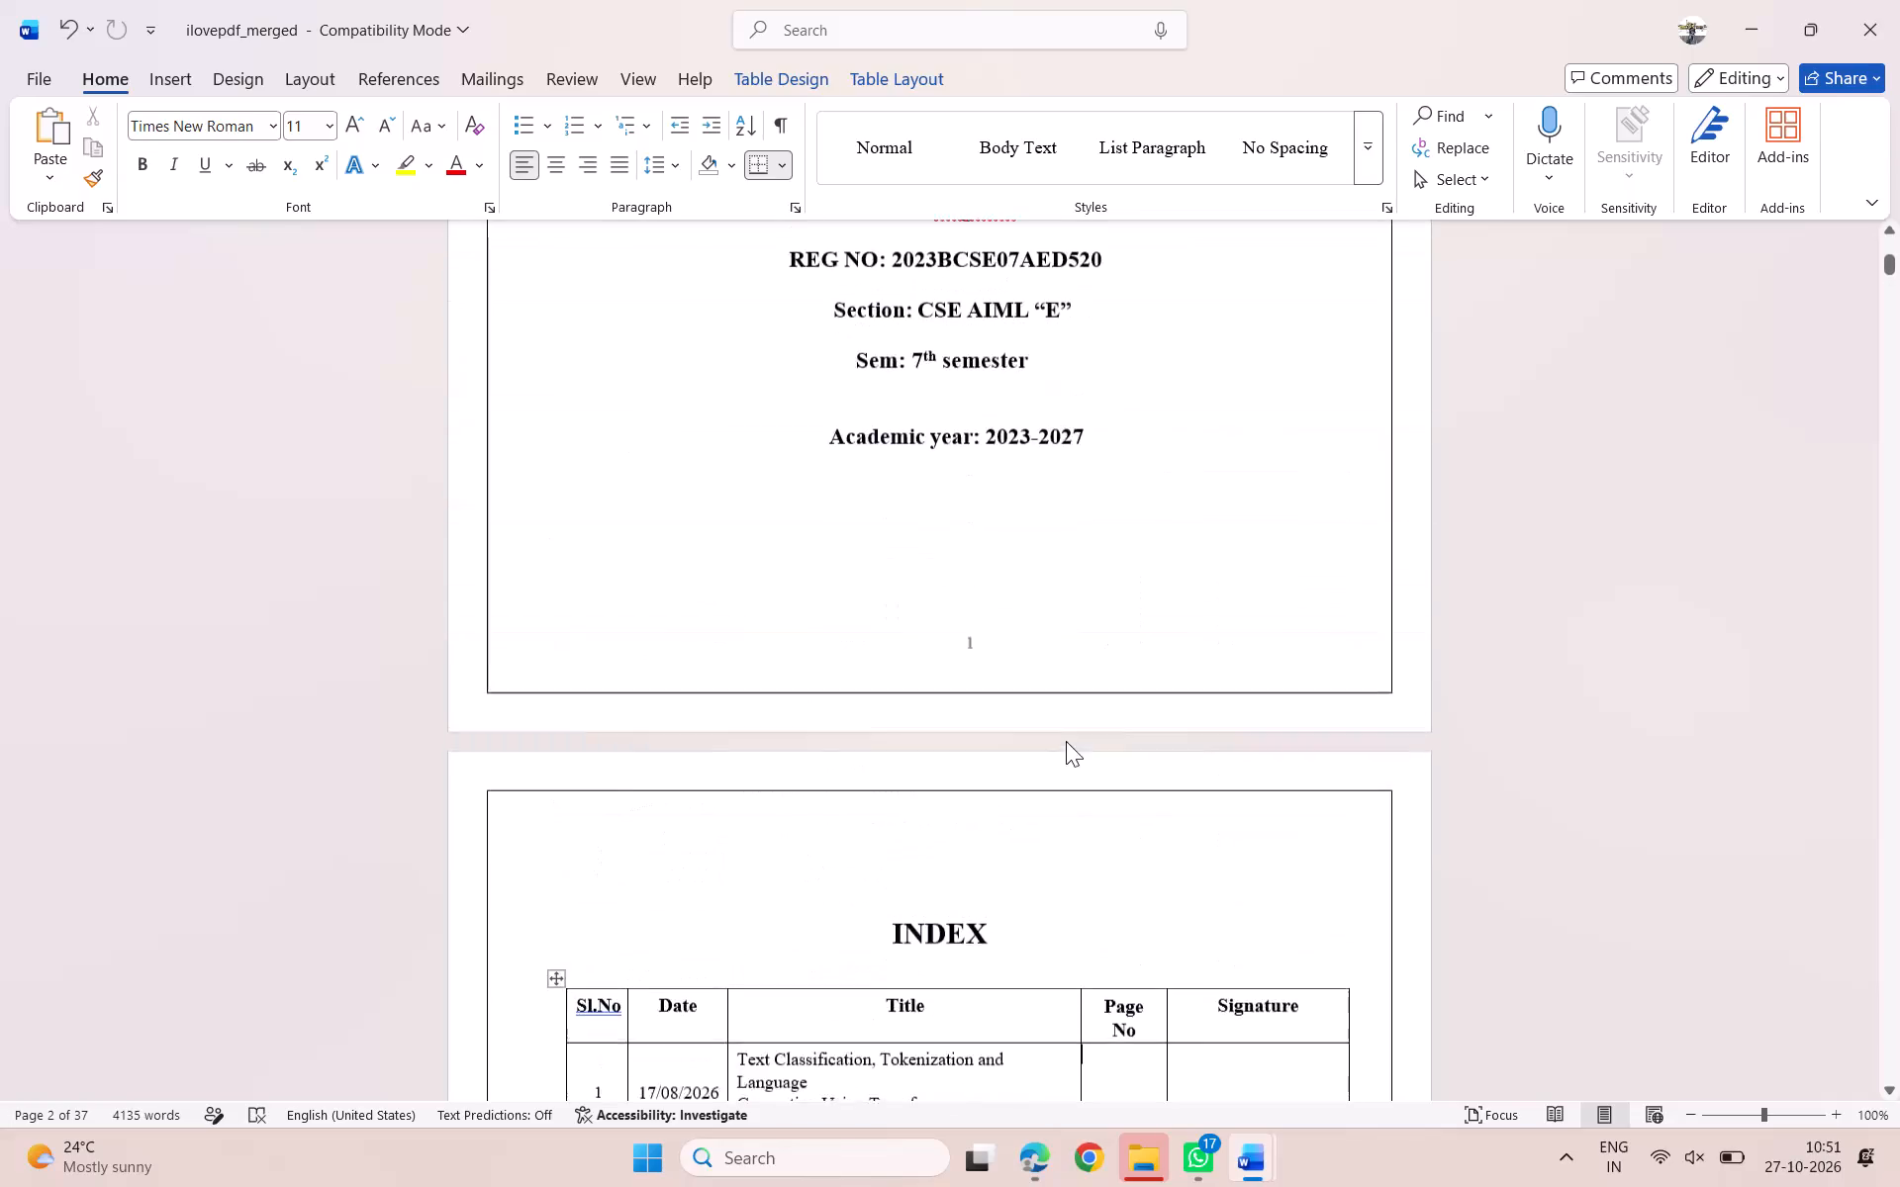
Enter the page range 3-5 in the Page No cell for experiment 1 of the index table.
scroll(1066, 741, "up", 2)
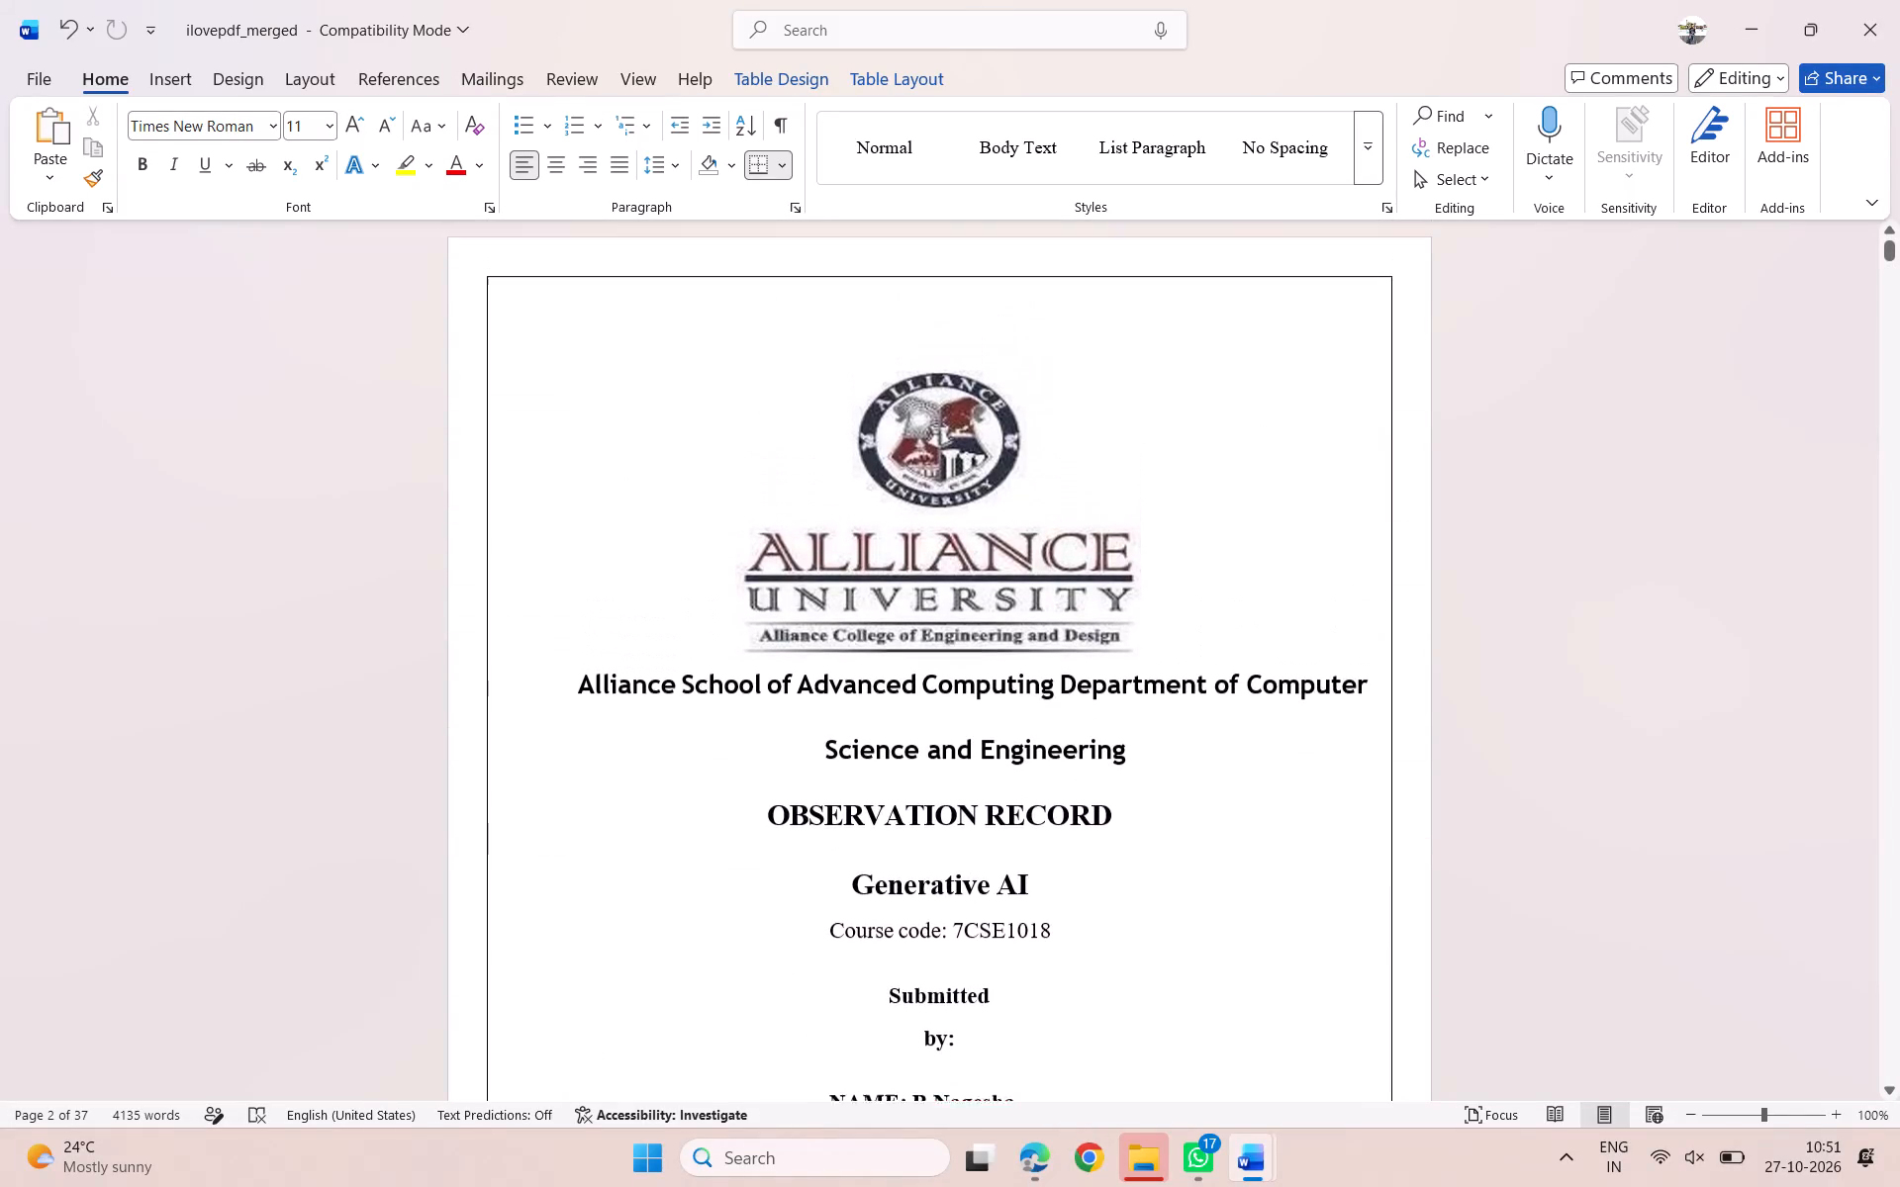
scroll(1066, 741, "down", 3)
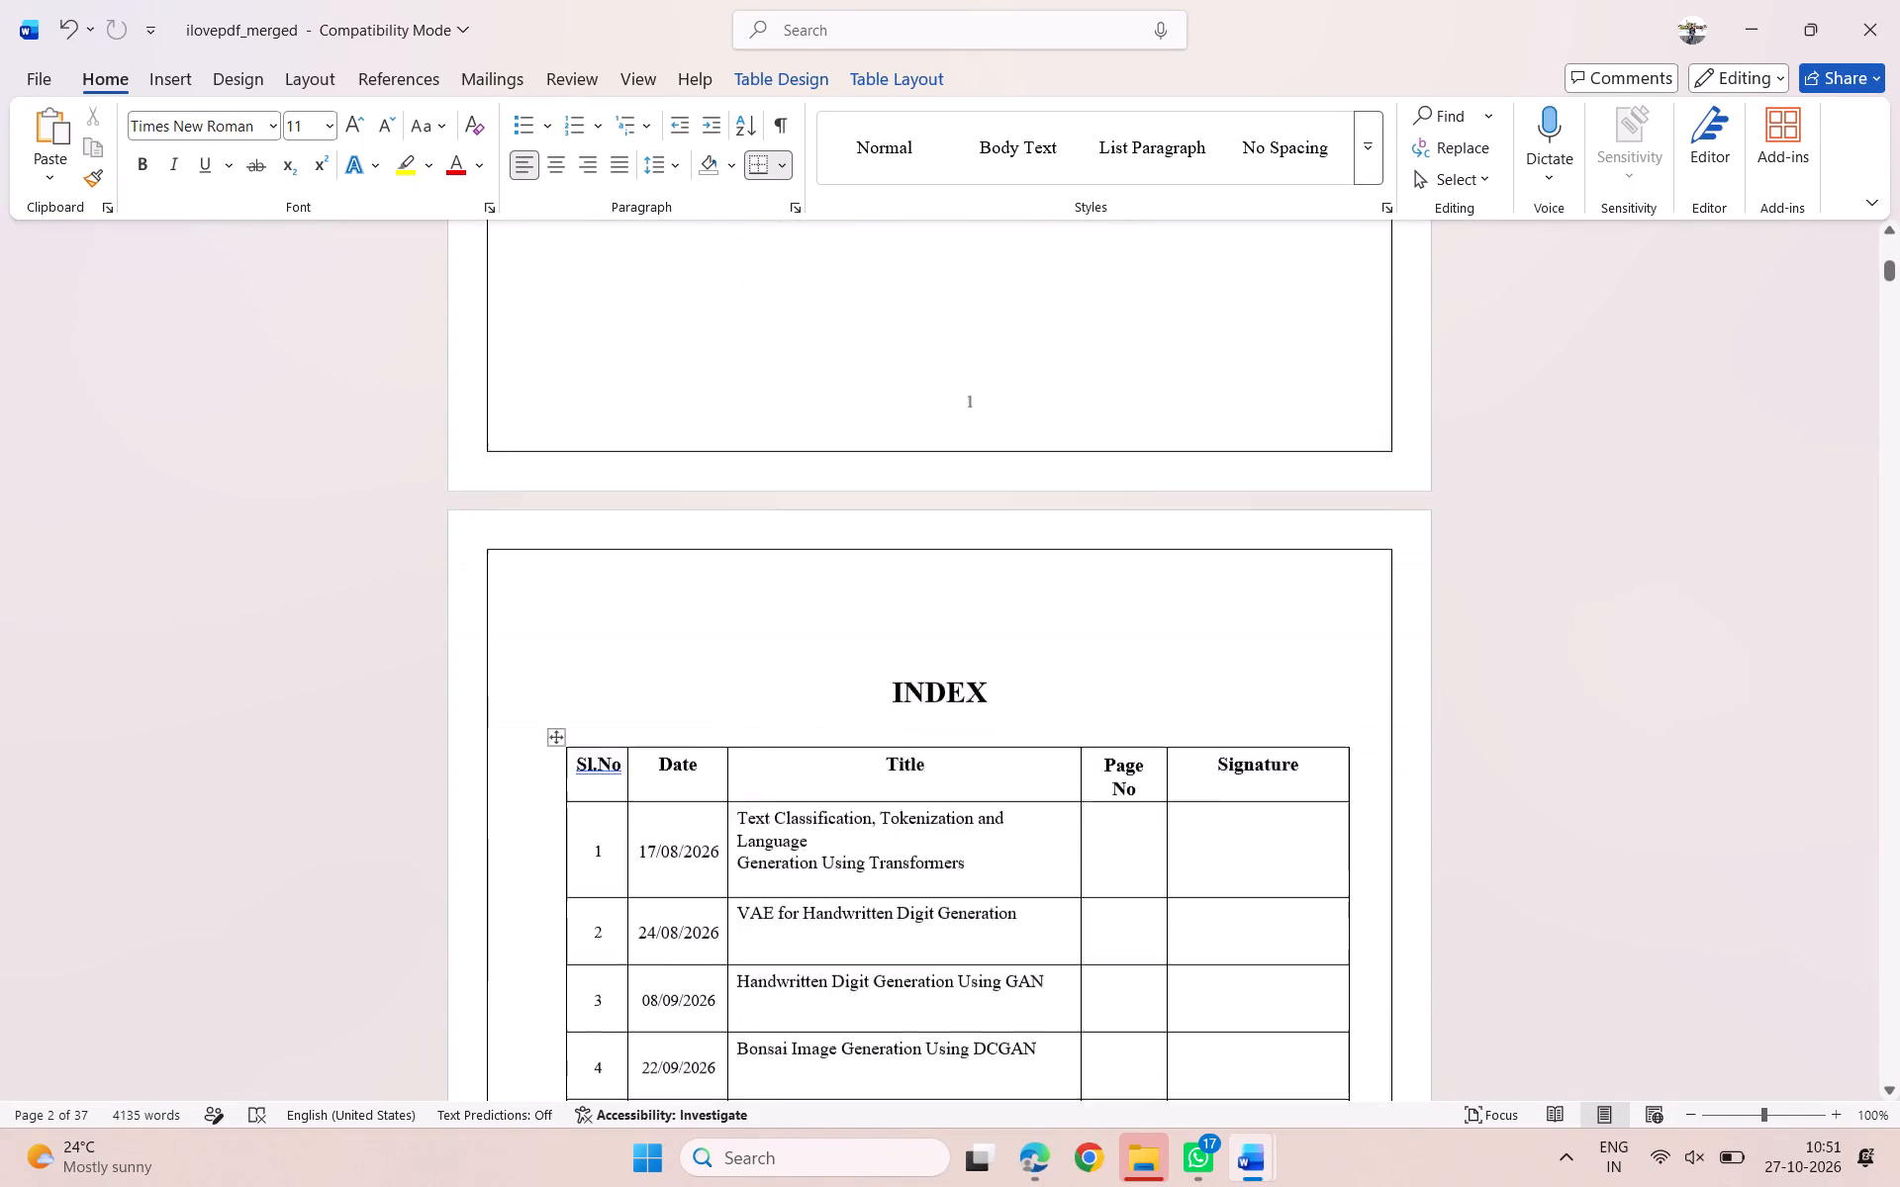
scroll(1066, 741, "down", 2)
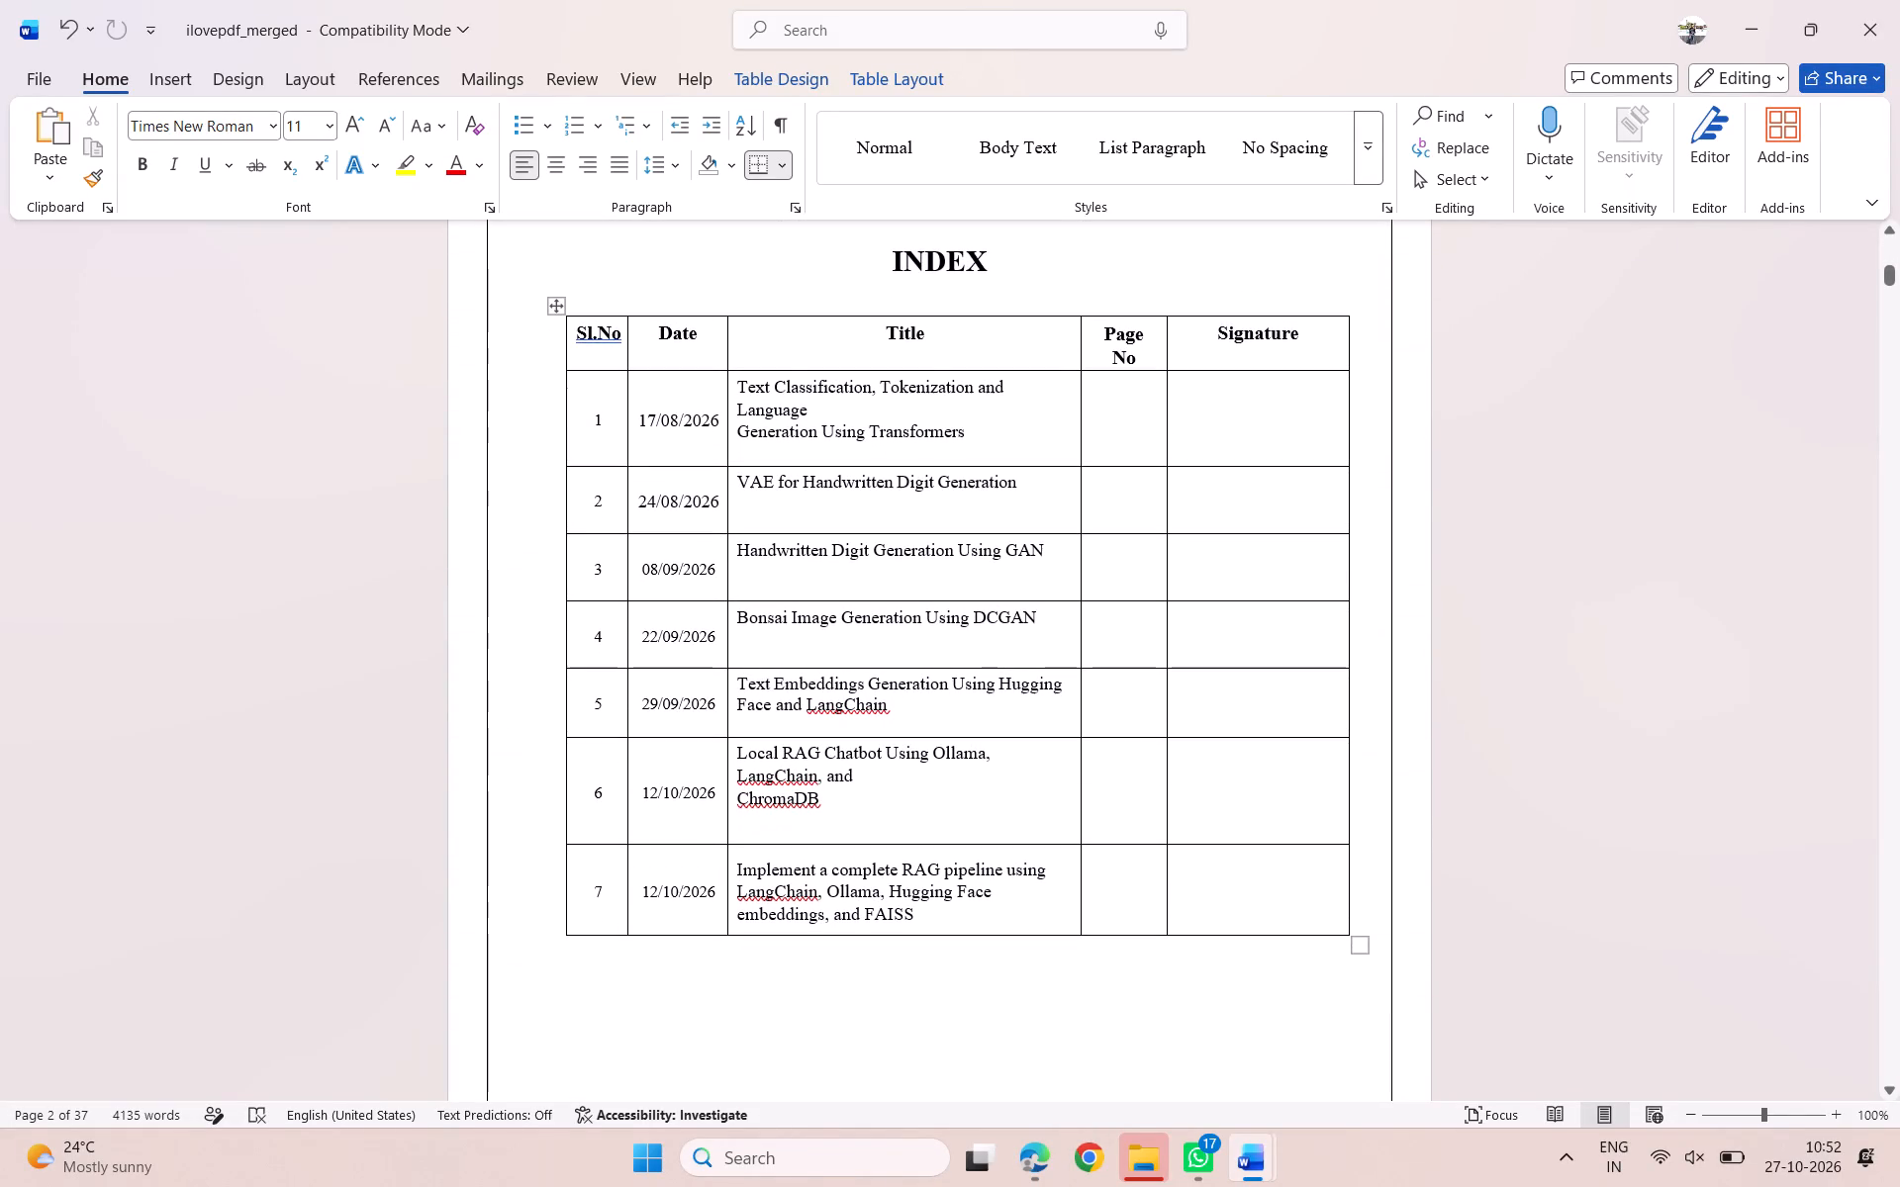
left_click(1106, 422)
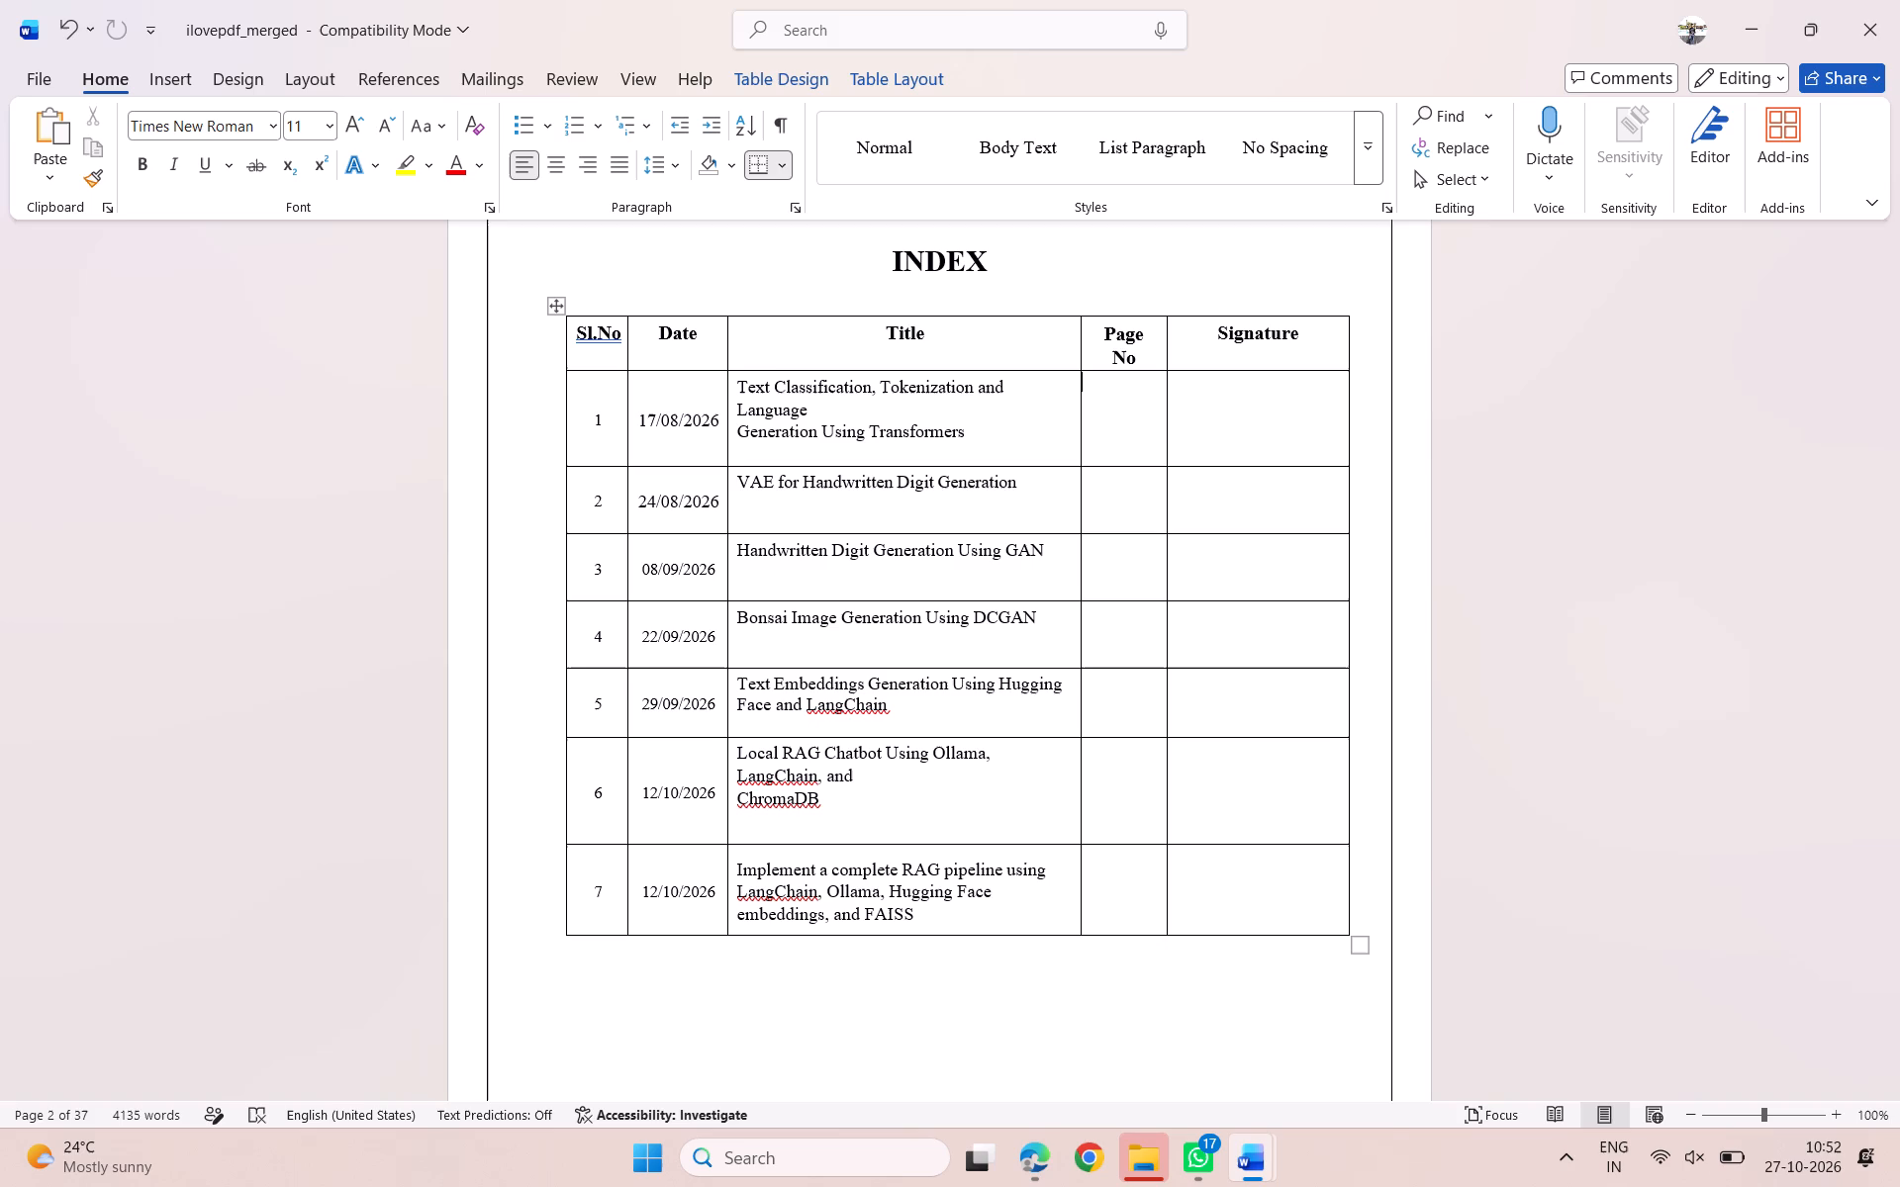
left_click(1109, 421)
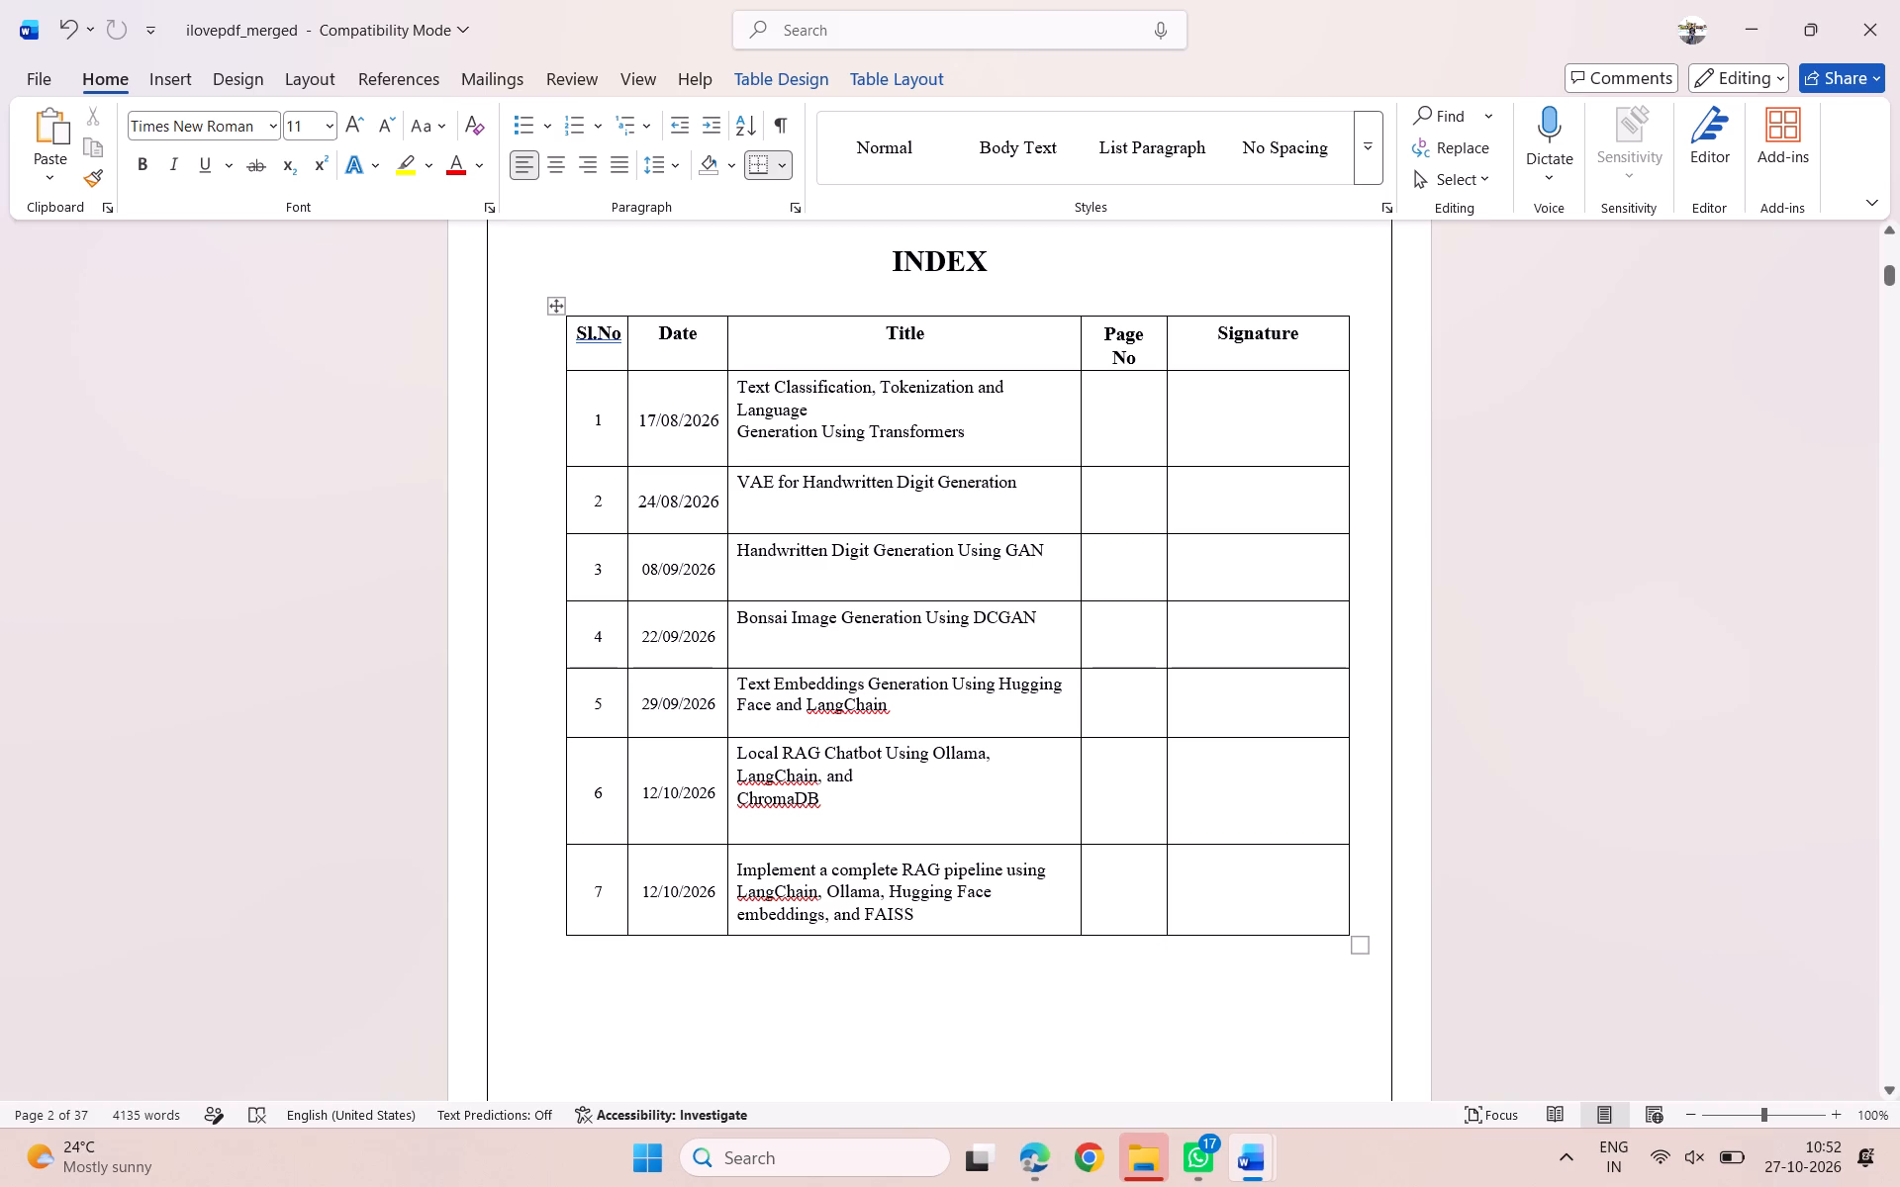
type("3 -")
key("BackSpace")
key("BackSpace")
key("shift+underscore")
key("BackSpace")
key("minus")
key("5")
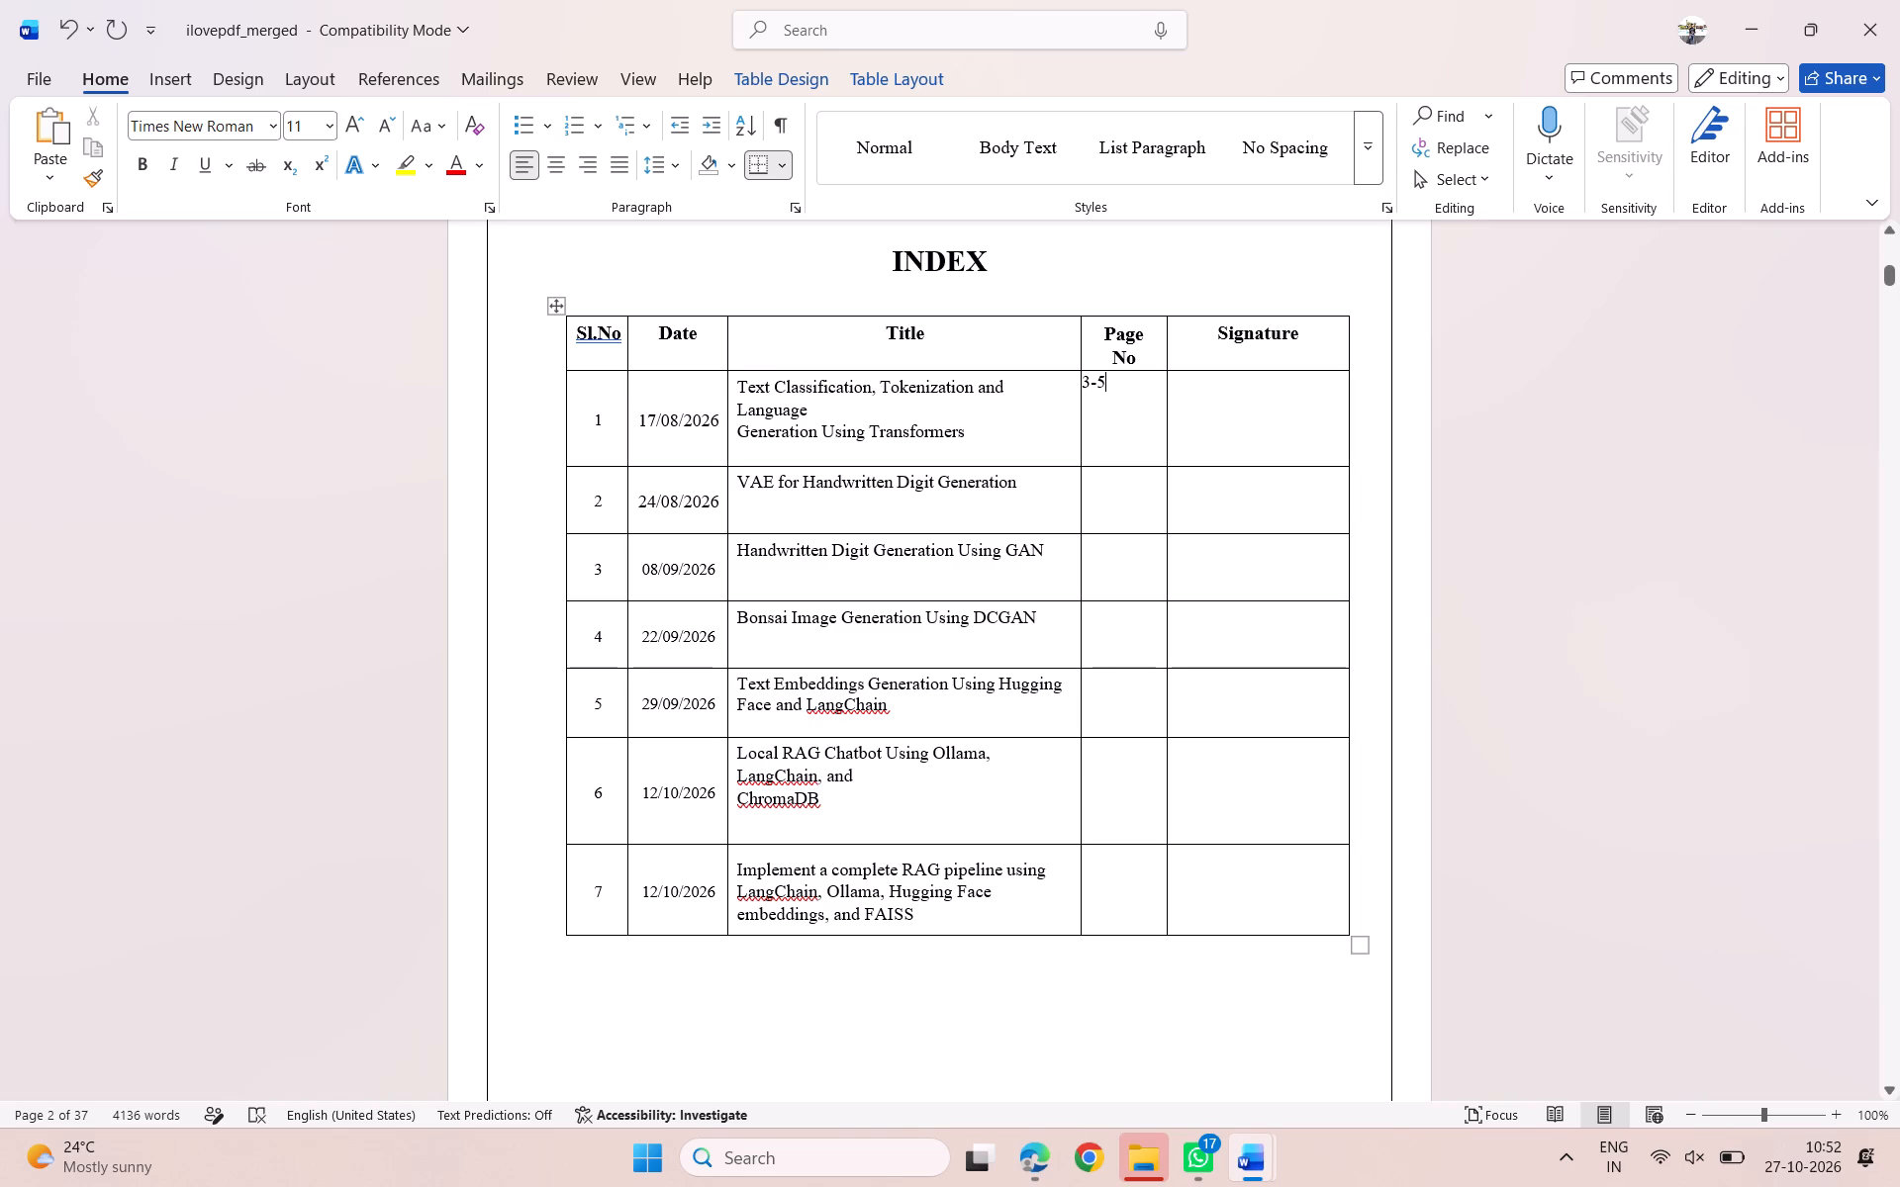
Centre the 3-5 page range horizontally in its index table cell.
left_click_drag(1111, 383, 1079, 382)
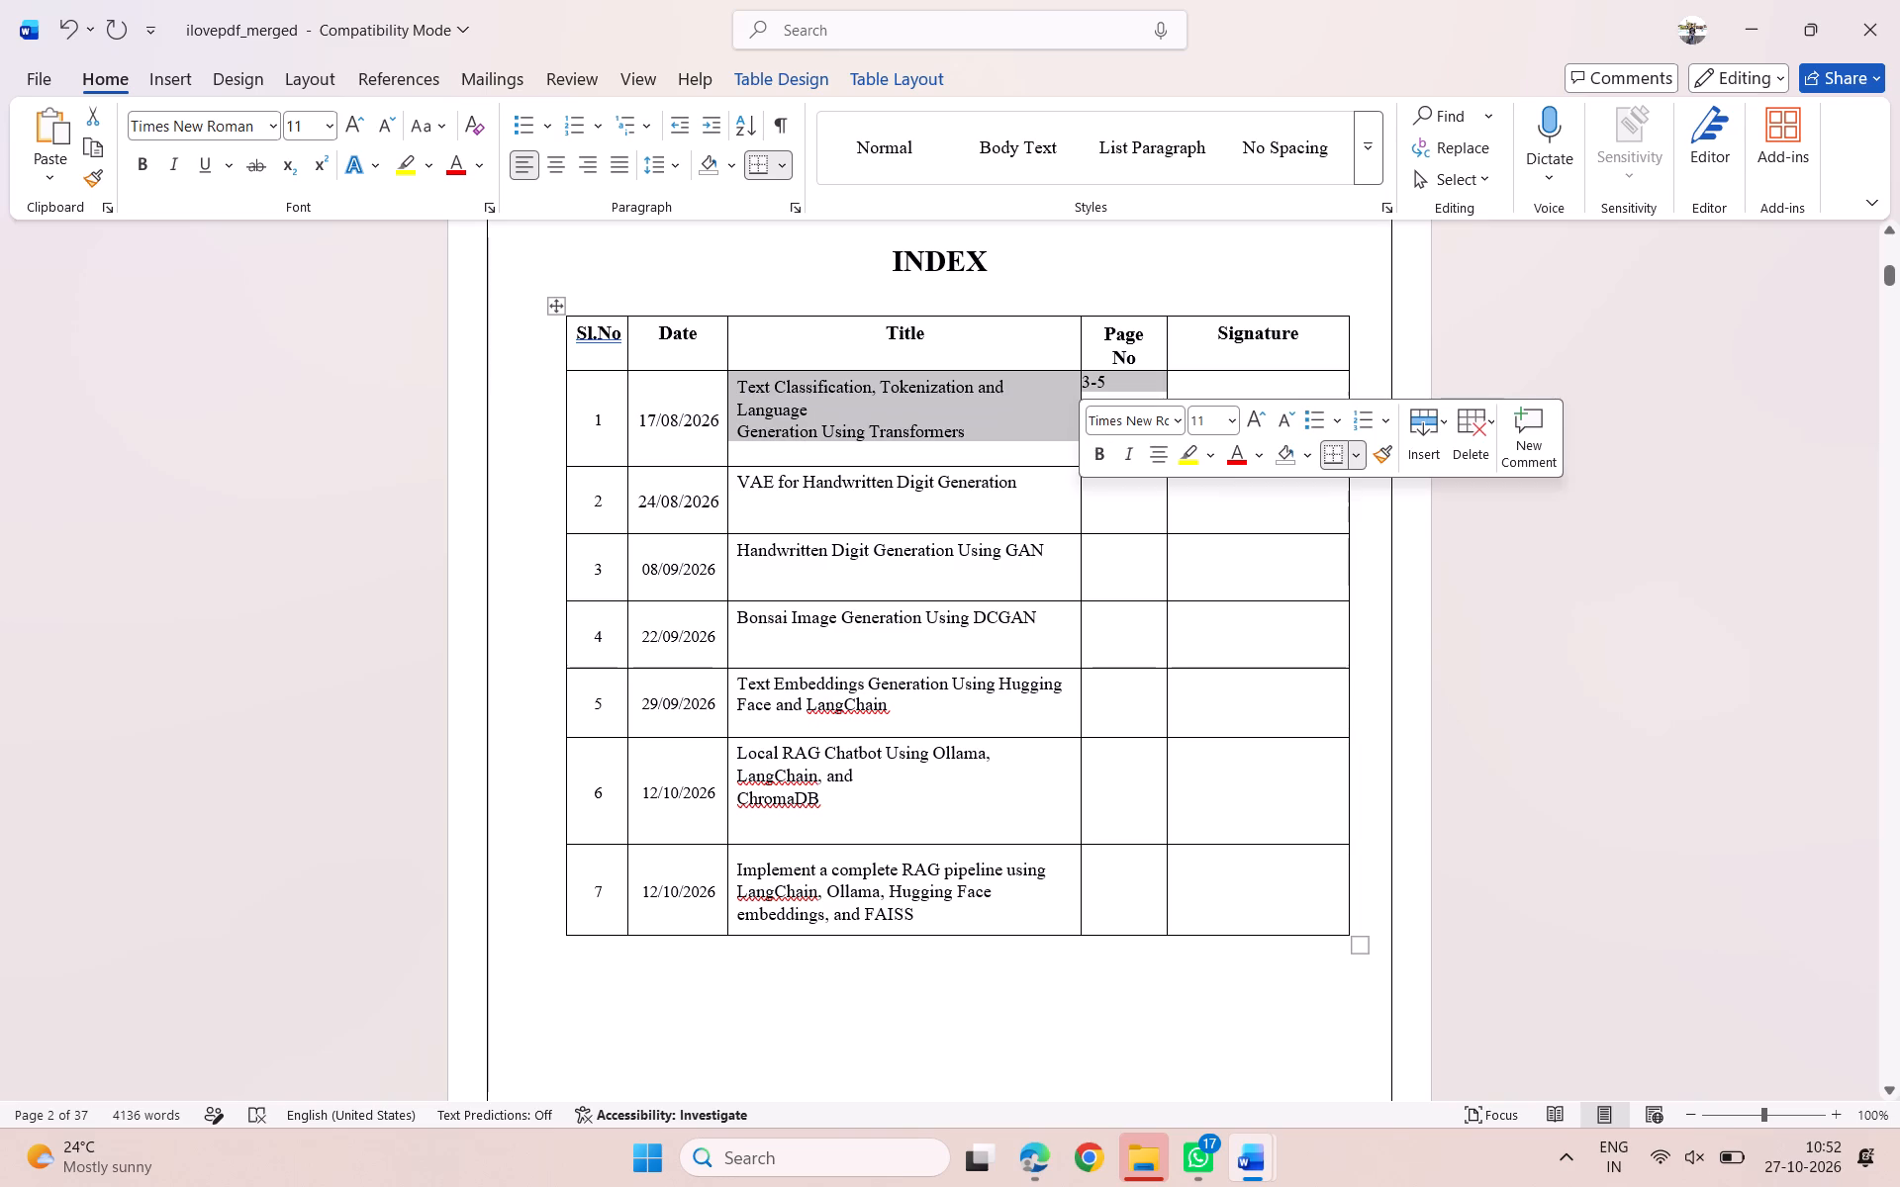
left_click(1110, 518)
left_click_drag(1113, 386, 1083, 380)
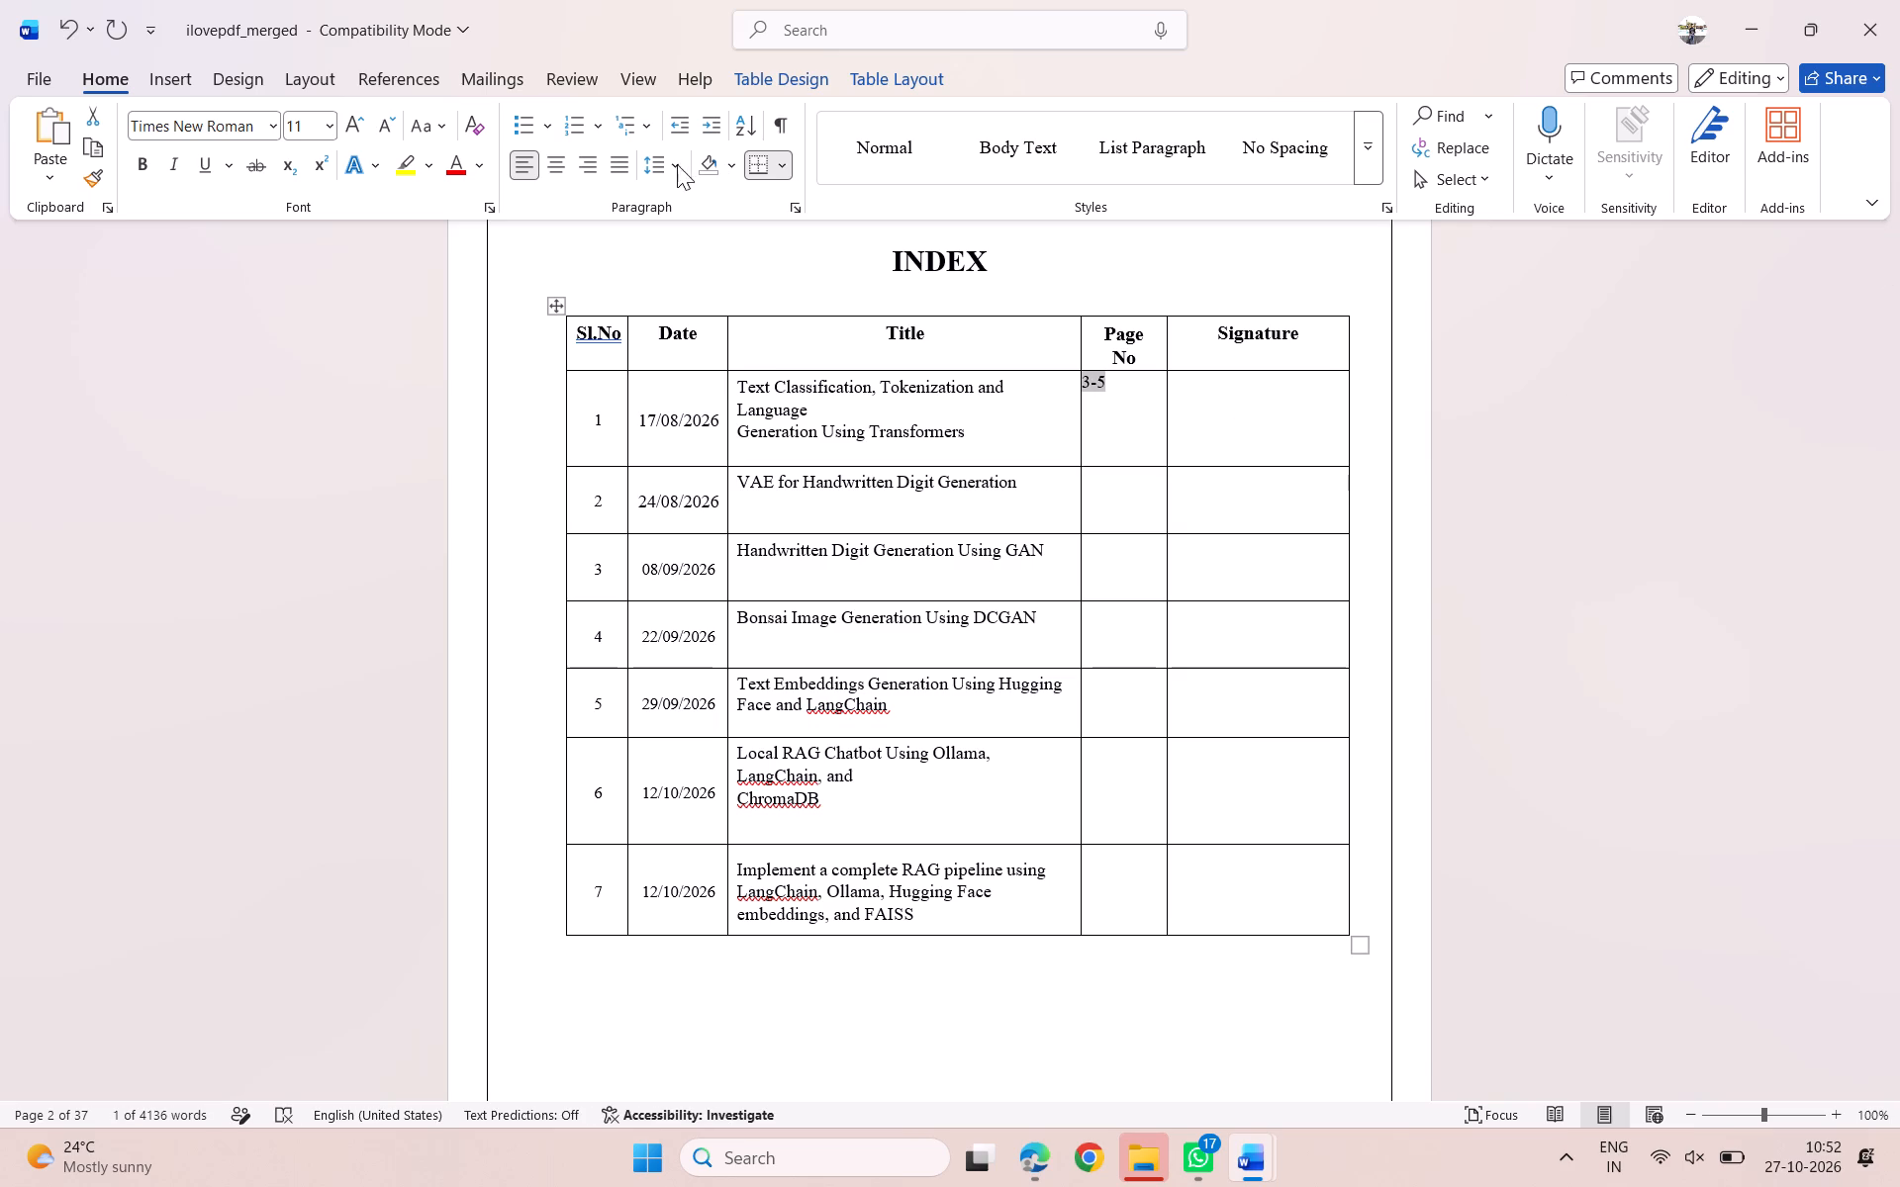
left_click(556, 159)
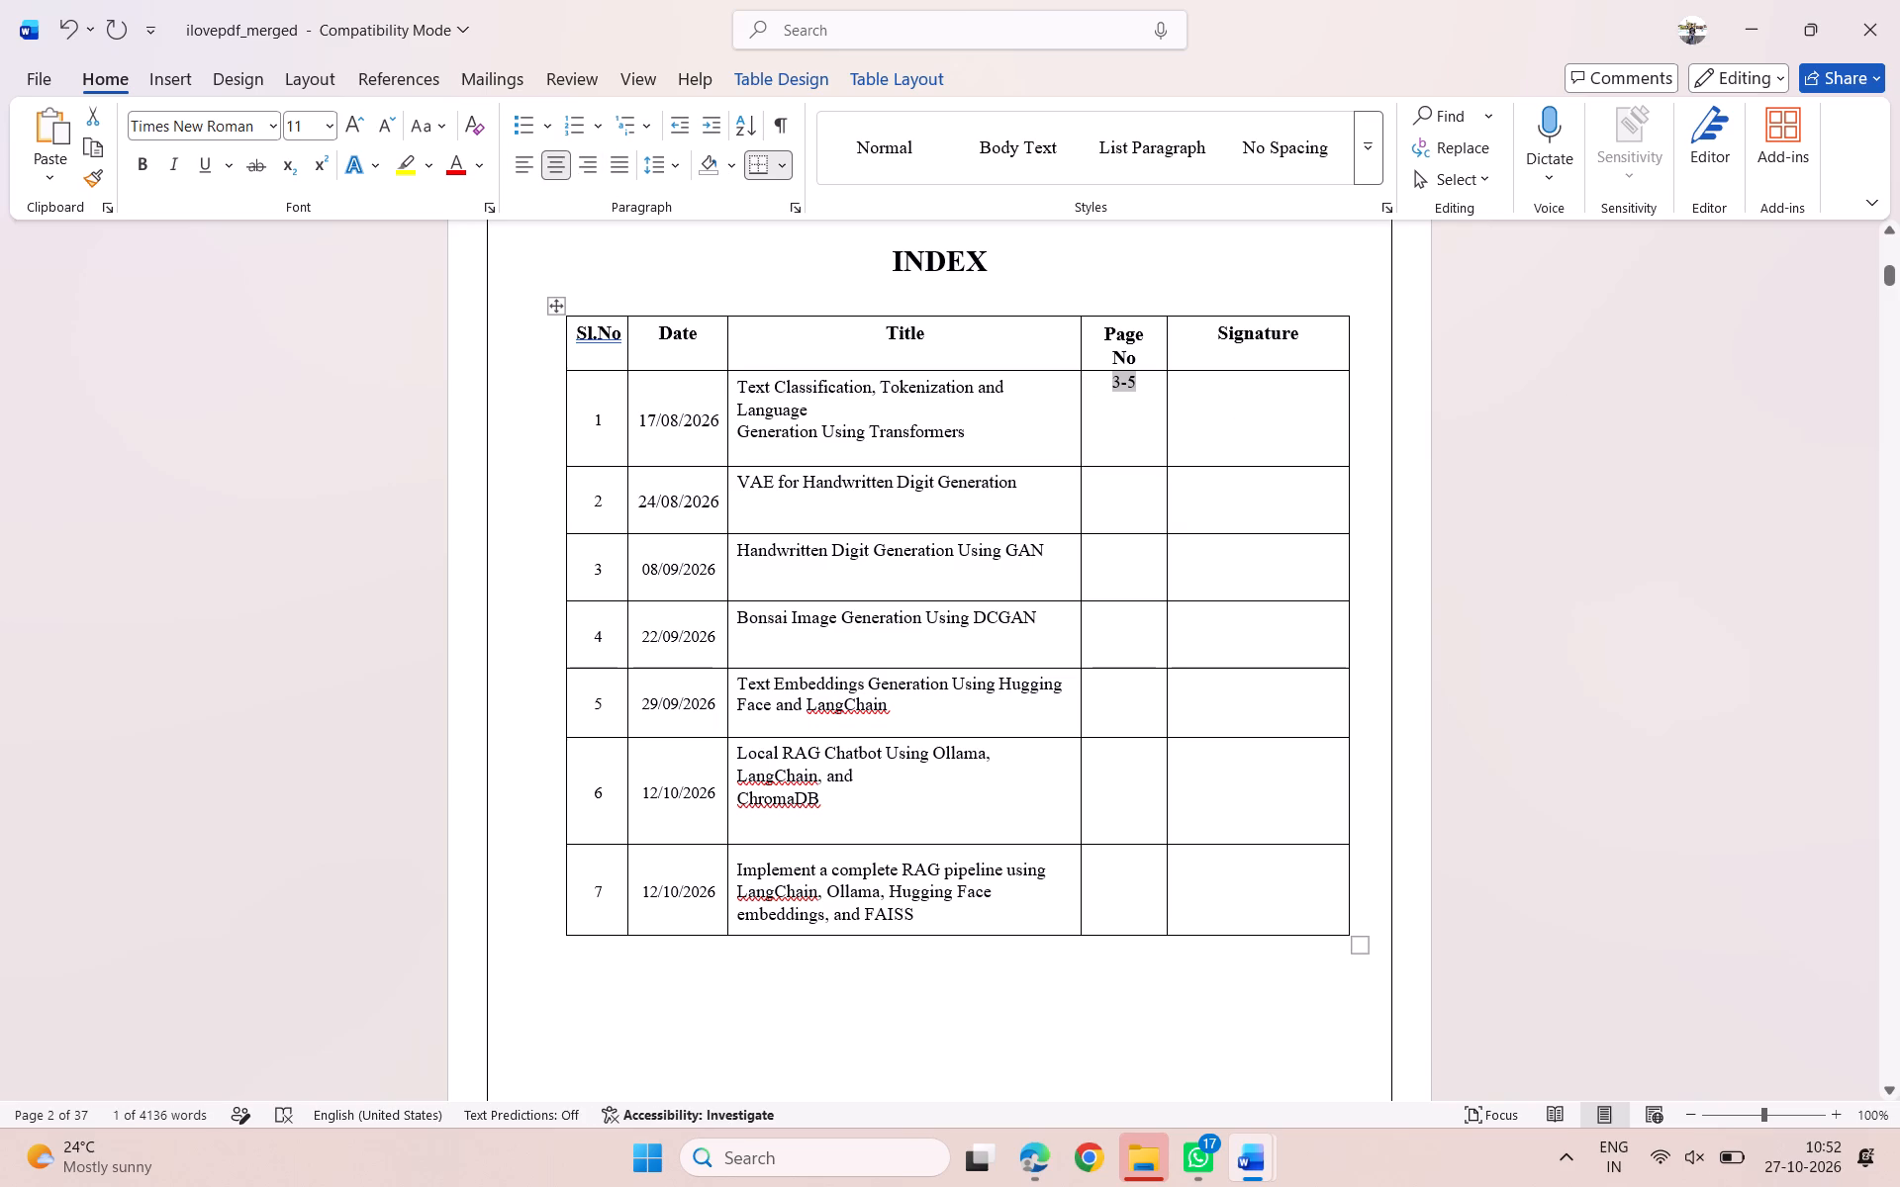
Enter the page range 6-10 for experiment 2, VAE for Handwritten Digit Generation, and centre it in its cell.
left_click(1112, 443)
left_click(1096, 498)
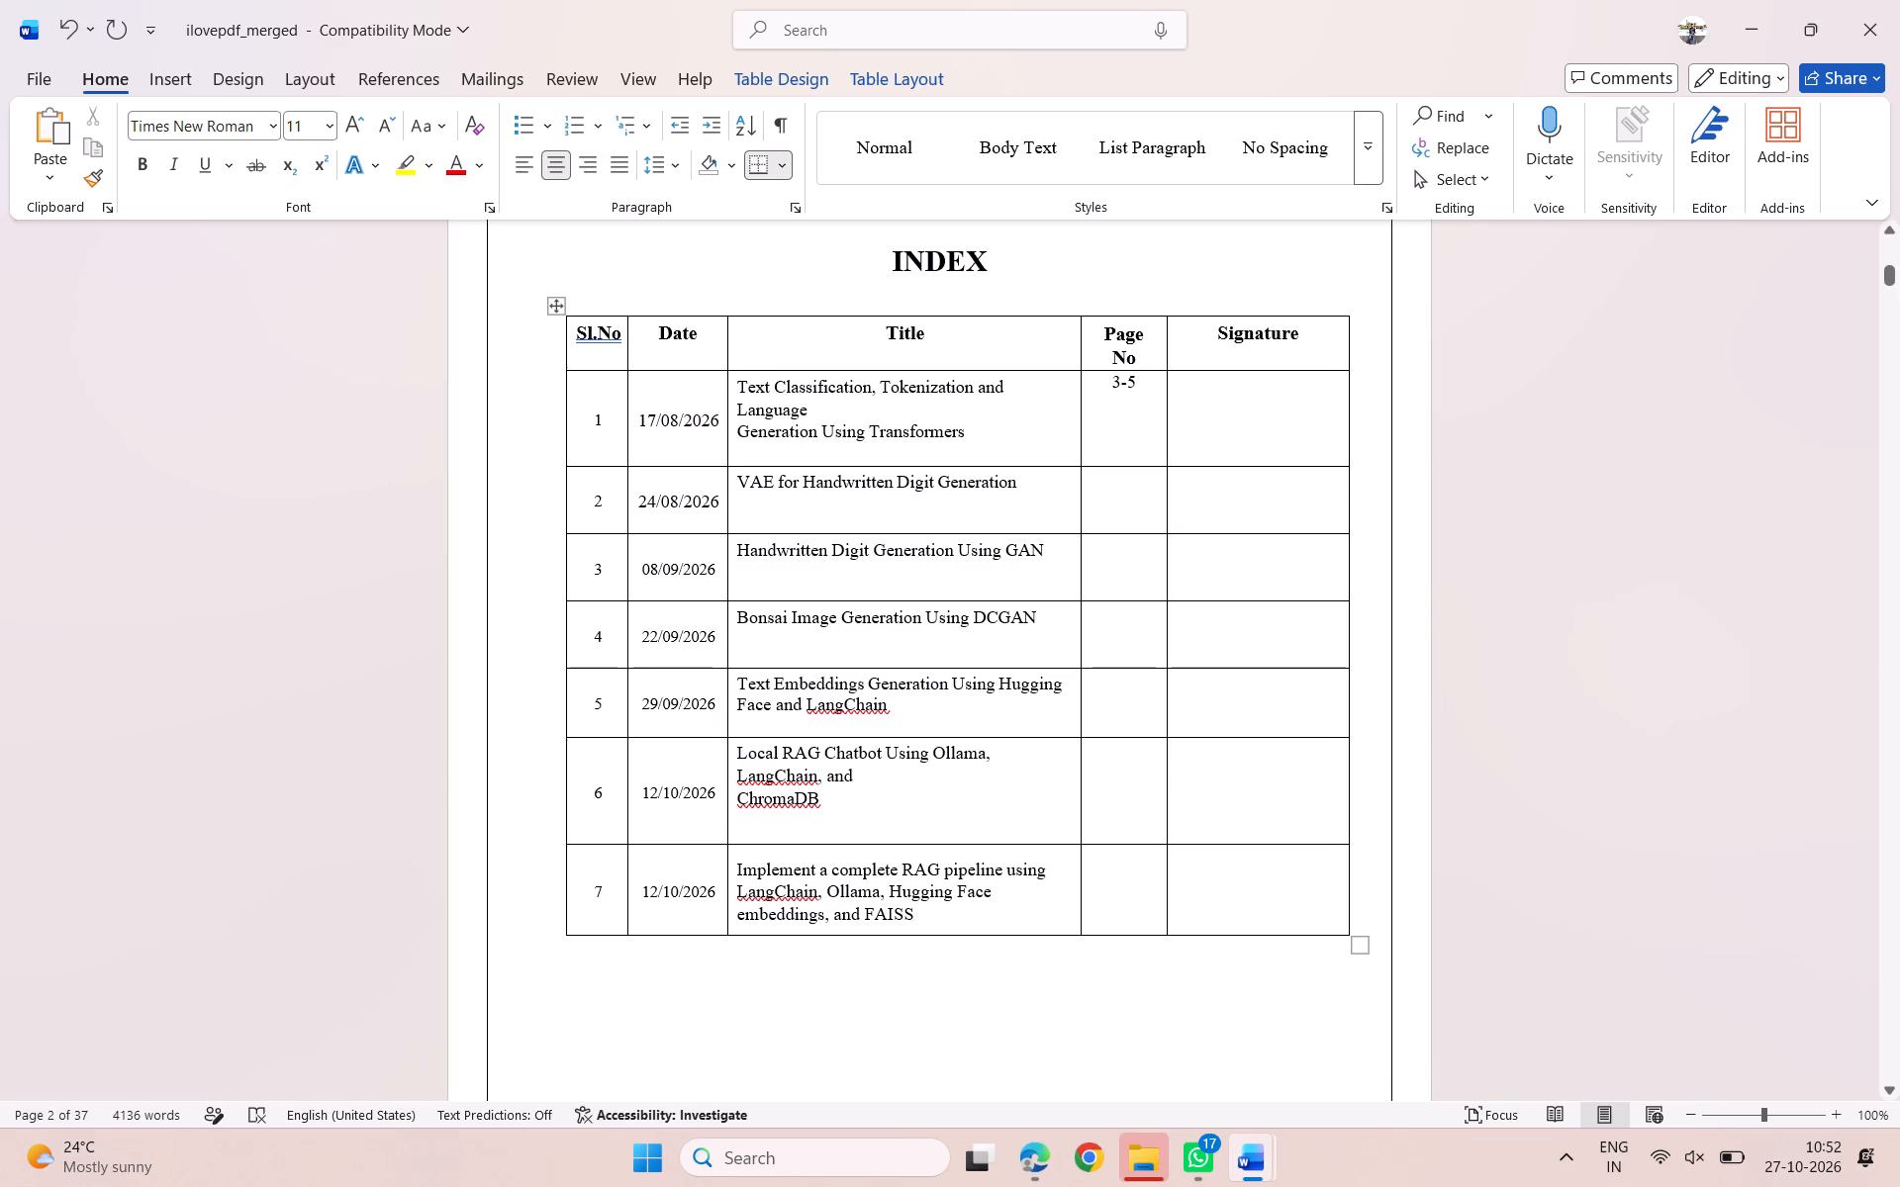
type("6-")
type("10")
left_click_drag(1114, 478, 1085, 475)
left_click(1085, 475)
left_click_drag(1115, 475, 1098, 473)
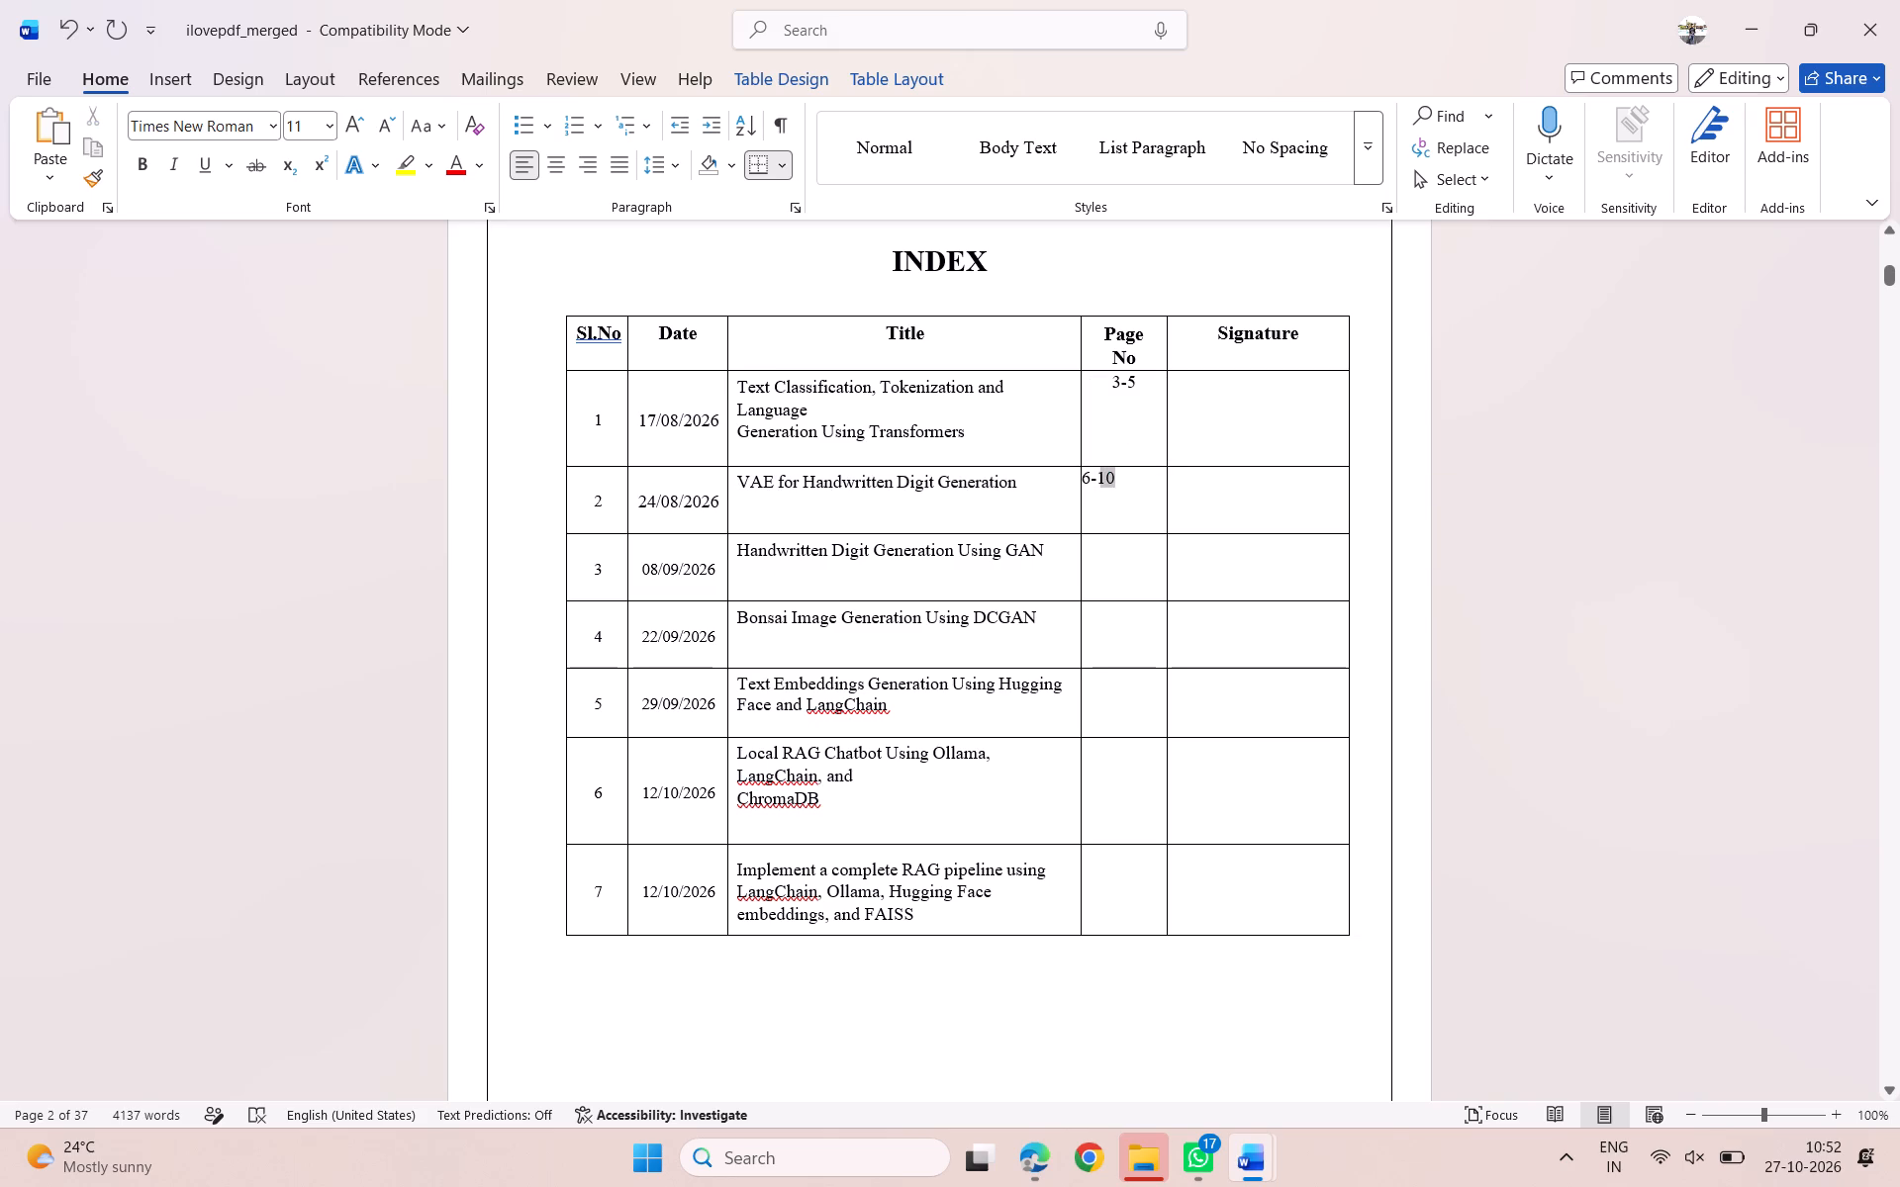
left_click_drag(1098, 473, 1081, 473)
left_click(1121, 472)
left_click_drag(1115, 475, 1085, 475)
left_click(567, 170)
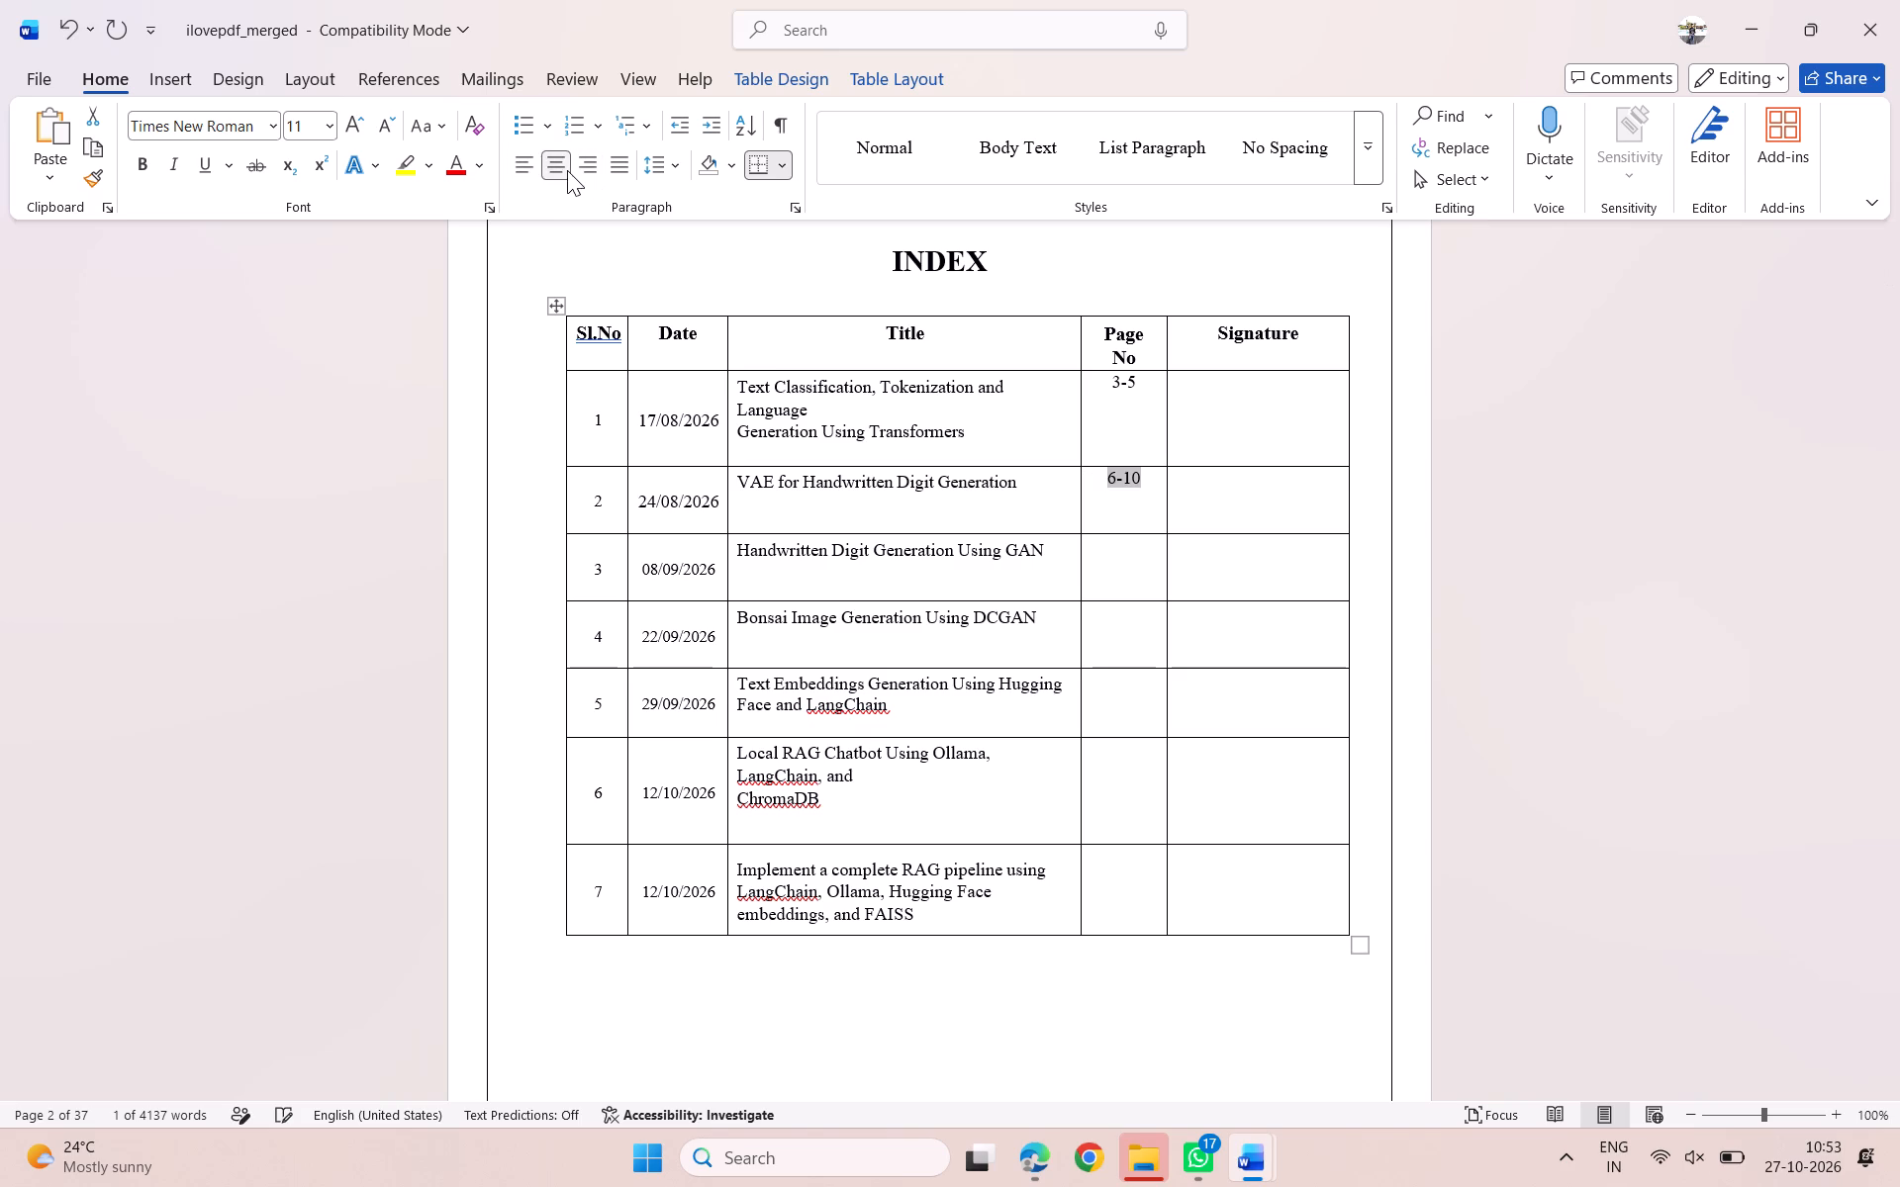
Fill in the Page No cells with 11-15 for experiment 3 and 16-22 for experiment 4.
left_click(1099, 550)
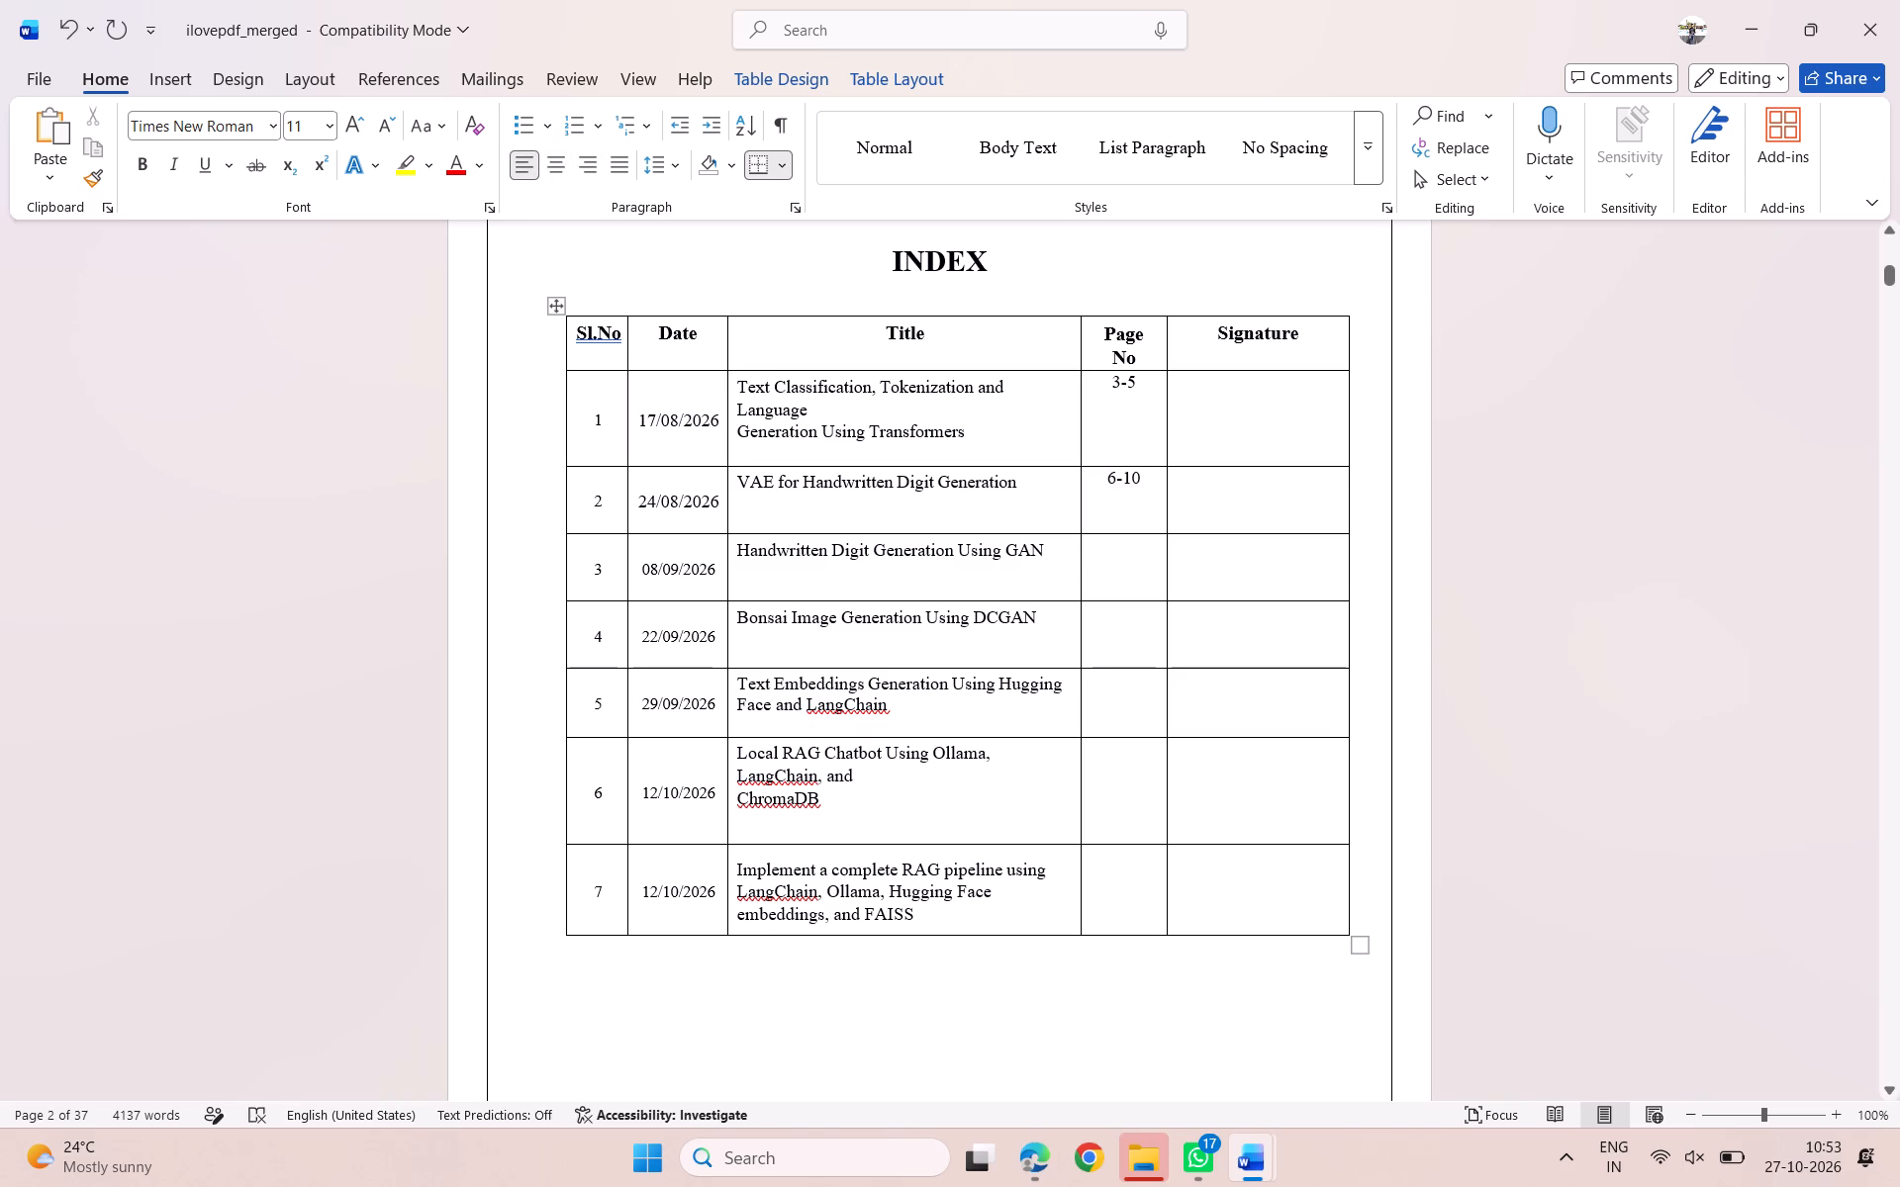
type("11-")
type("15")
left_click(1097, 626)
type("16-")
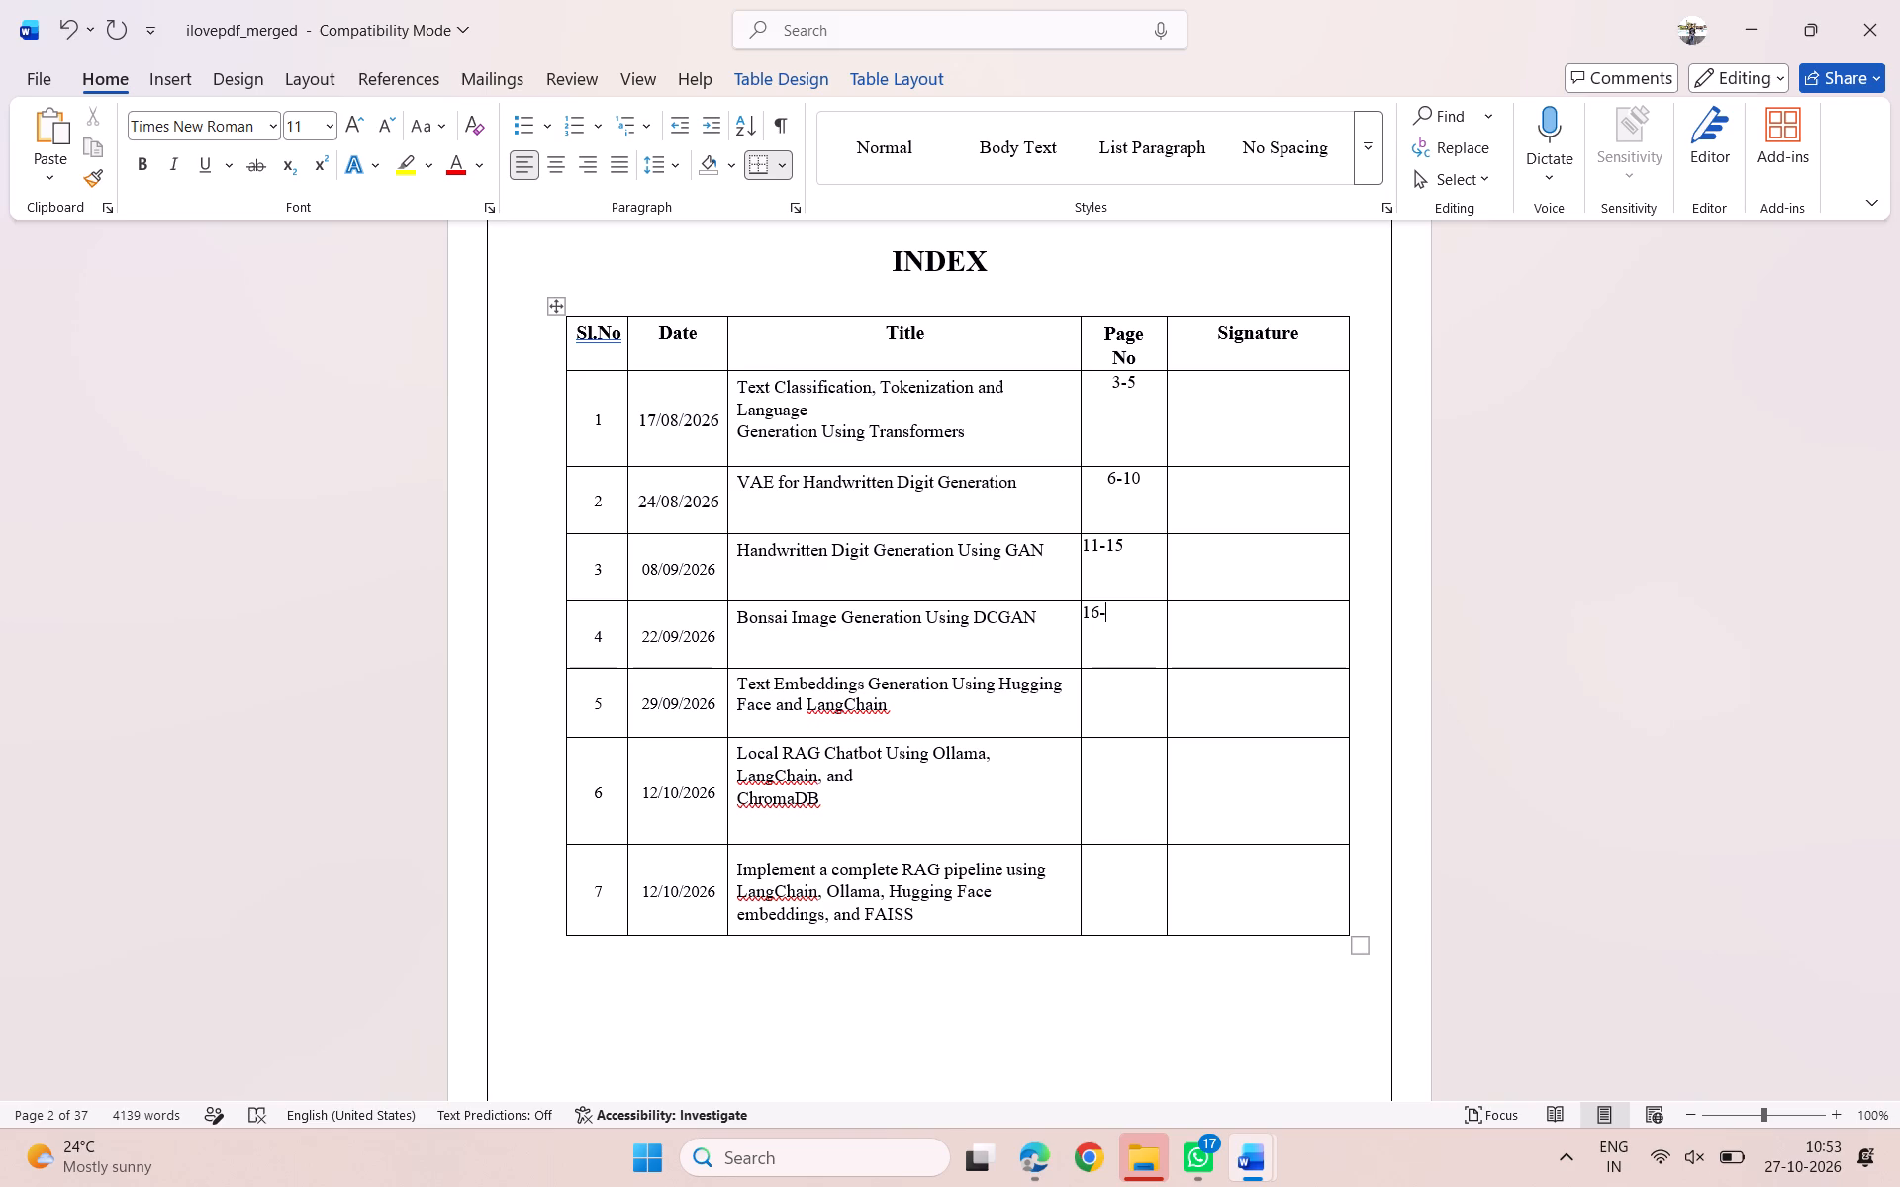
type("222")
key("BackSpace")
Fill in the Page No cells with 23-25 for experiment 5 and 26-28 for experiment 6.
left_click(1092, 699)
type("23-")
type("25")
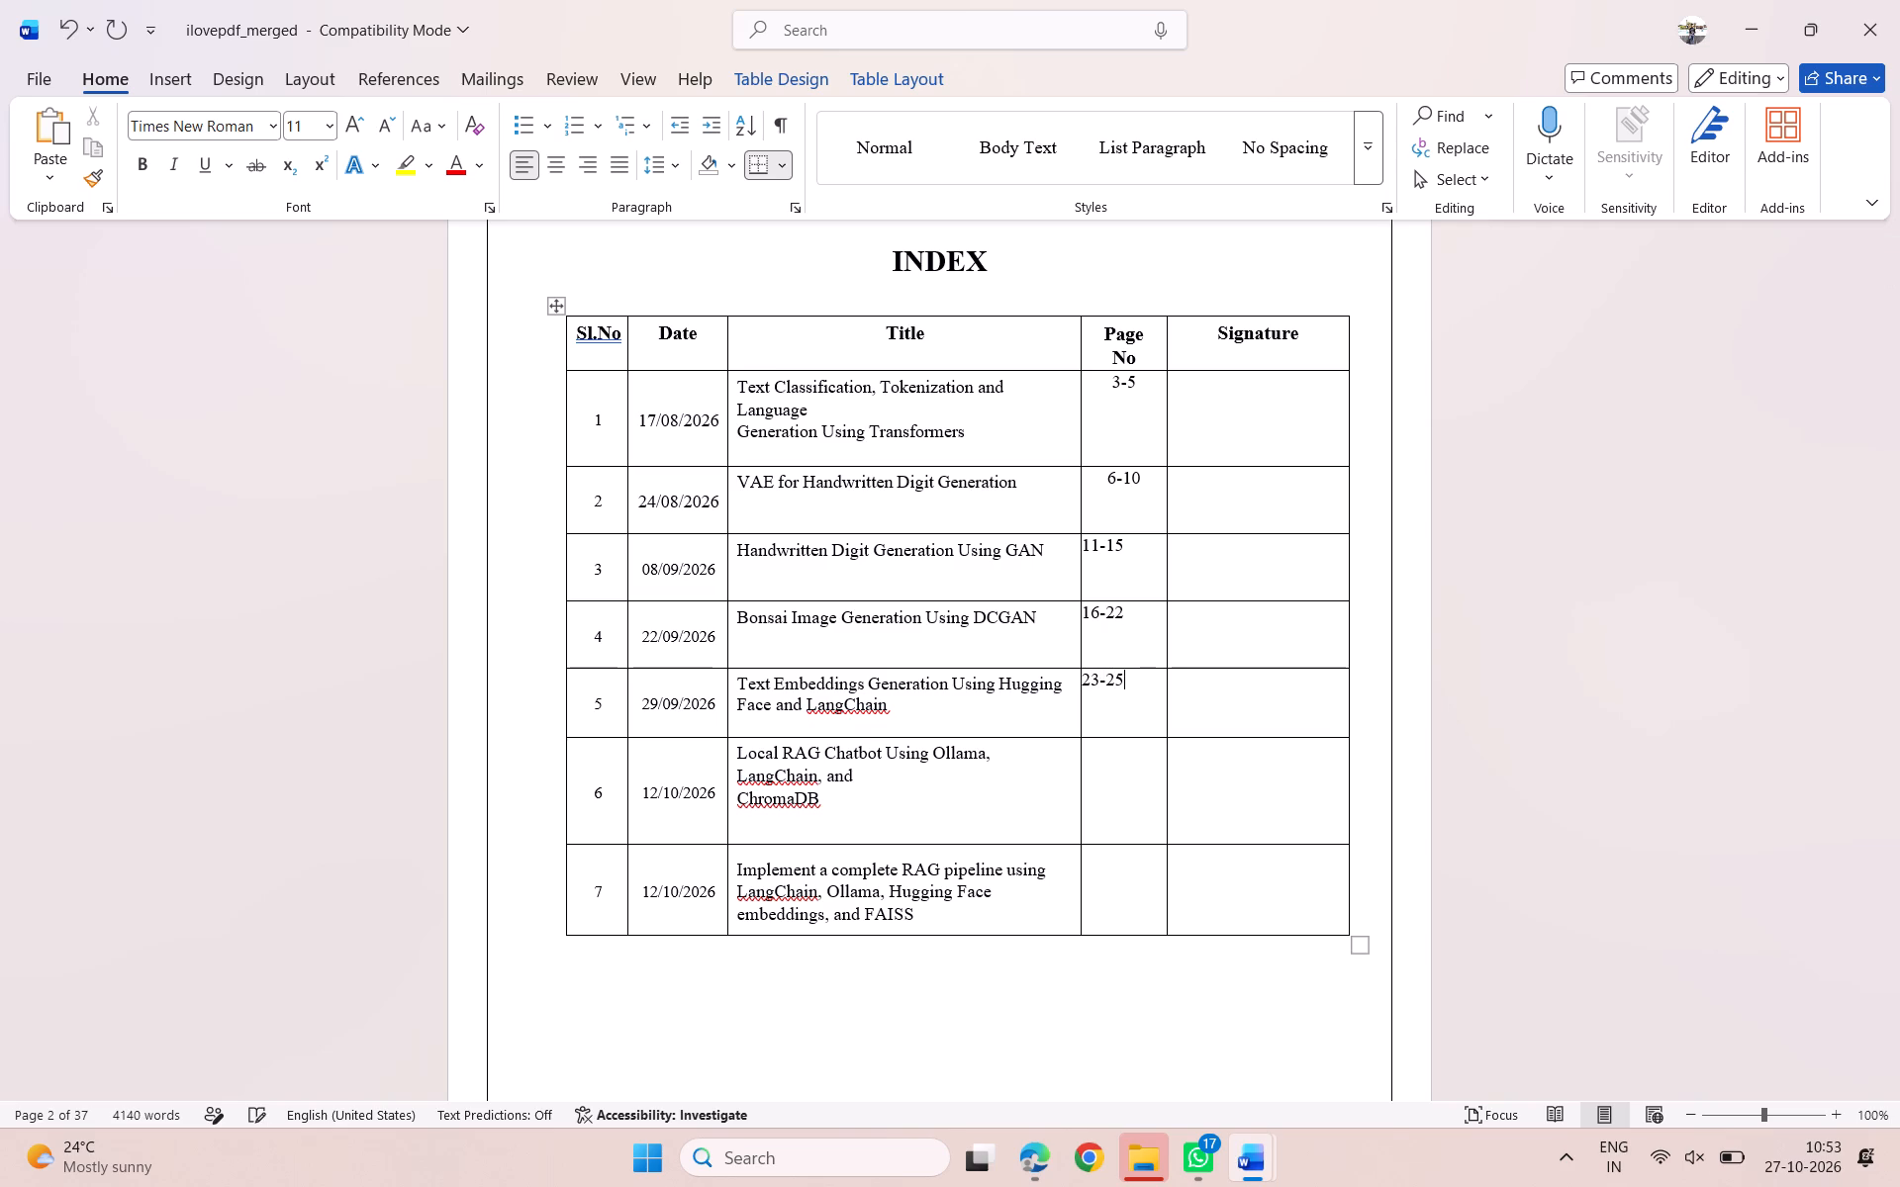
left_click(1096, 748)
type("26-")
key("2")
key("8")
Enter "29-" as the start of the page range in the Page No cell for experiment 7.
left_click(1099, 869)
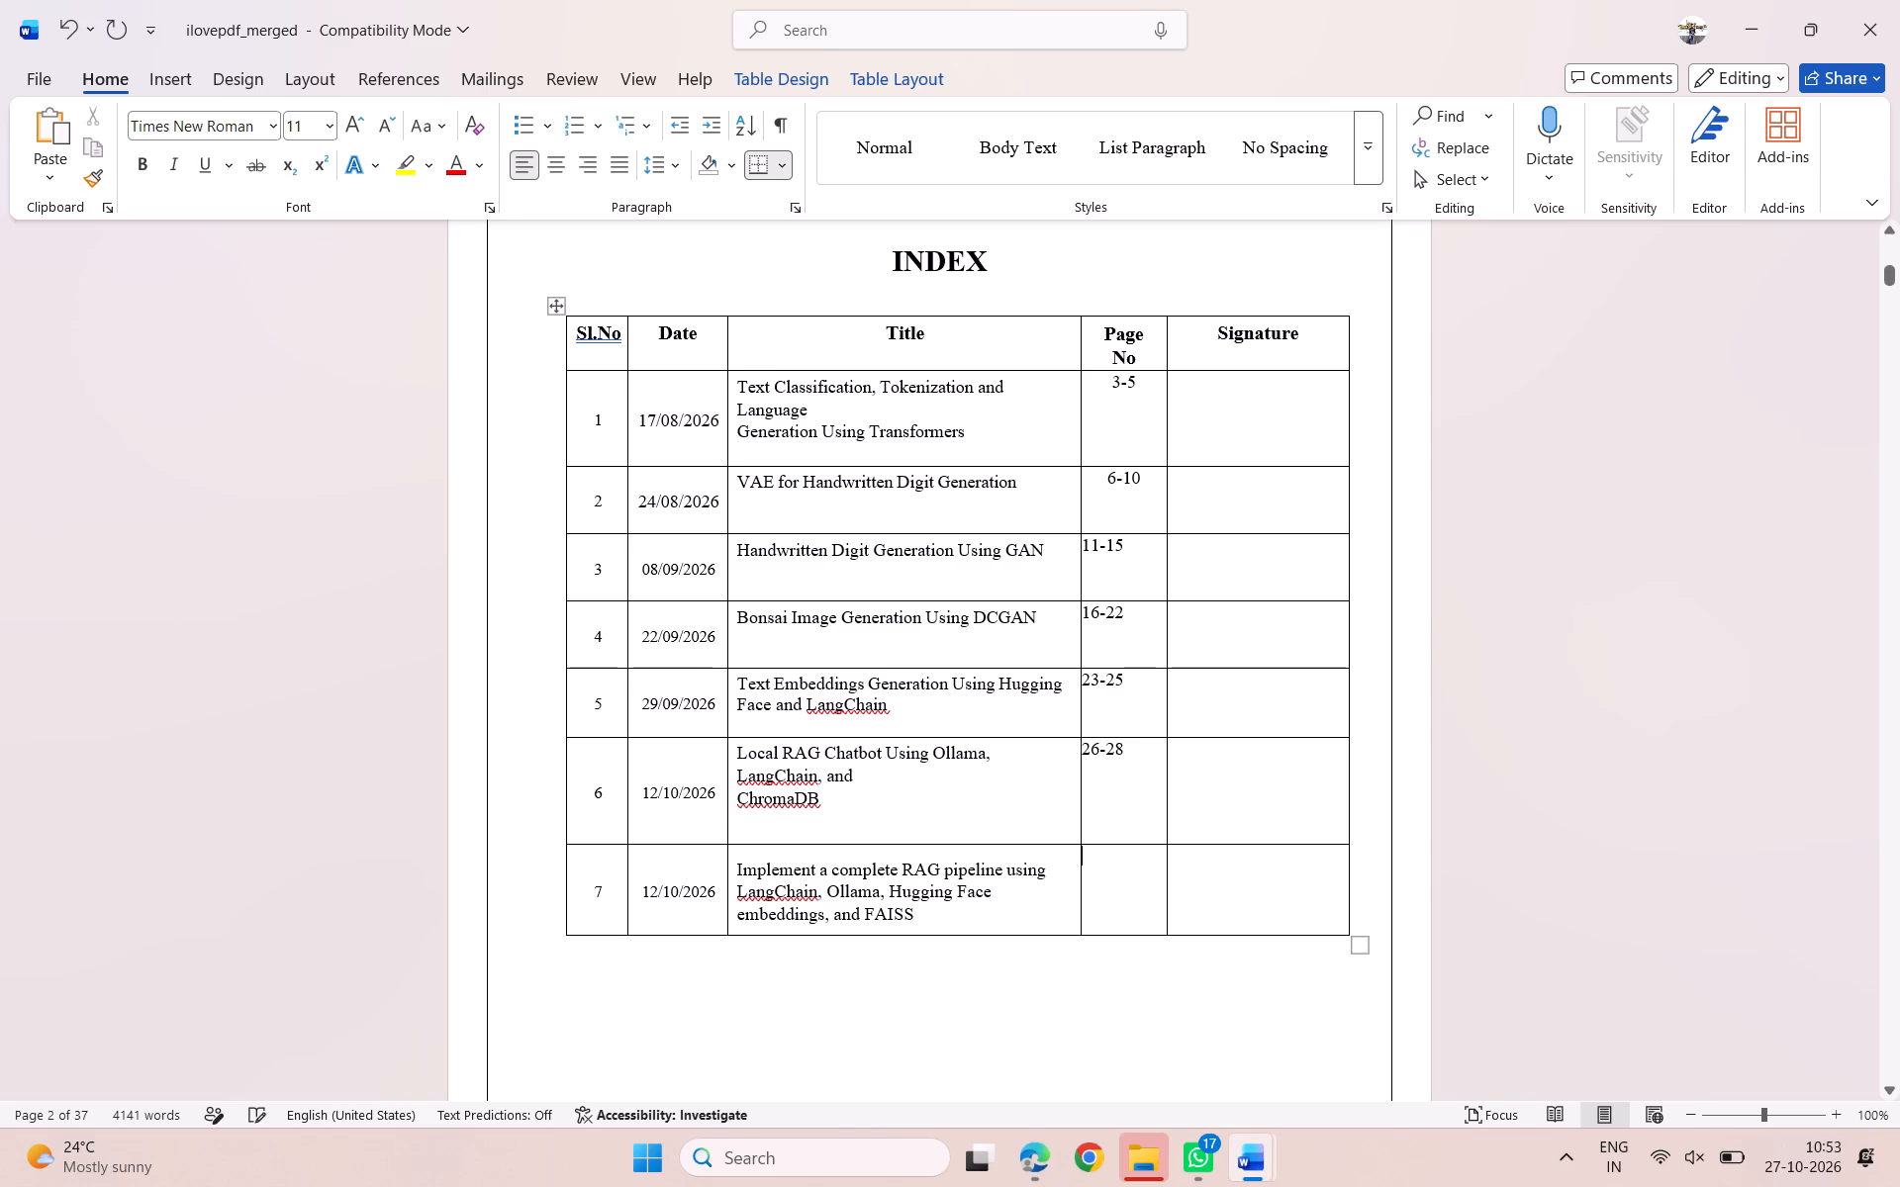
type("29")
key("minus")
Insert centred page numbers at the bottom of the pages in the Plain Number 2 style.
left_click(220, 82)
left_click(163, 80)
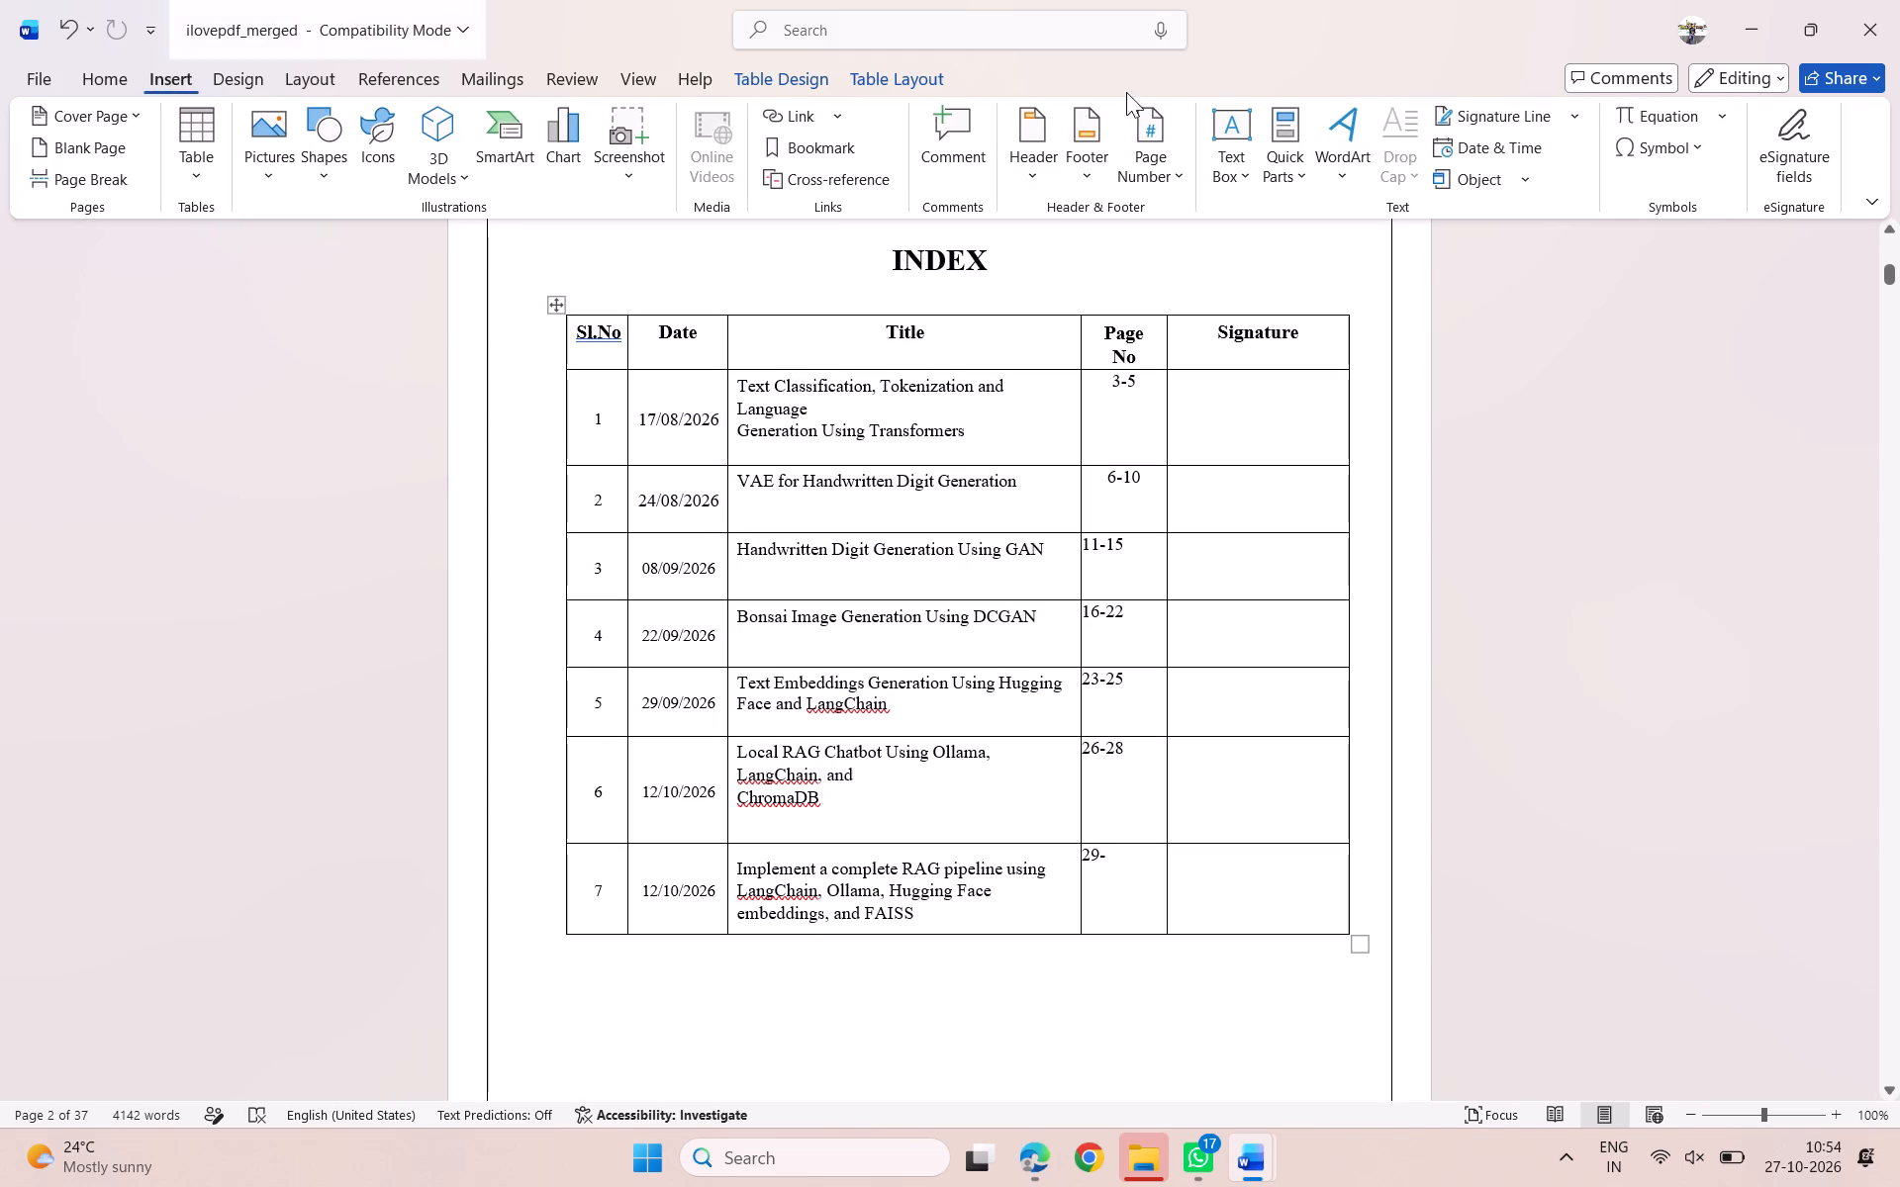
left_click(1141, 162)
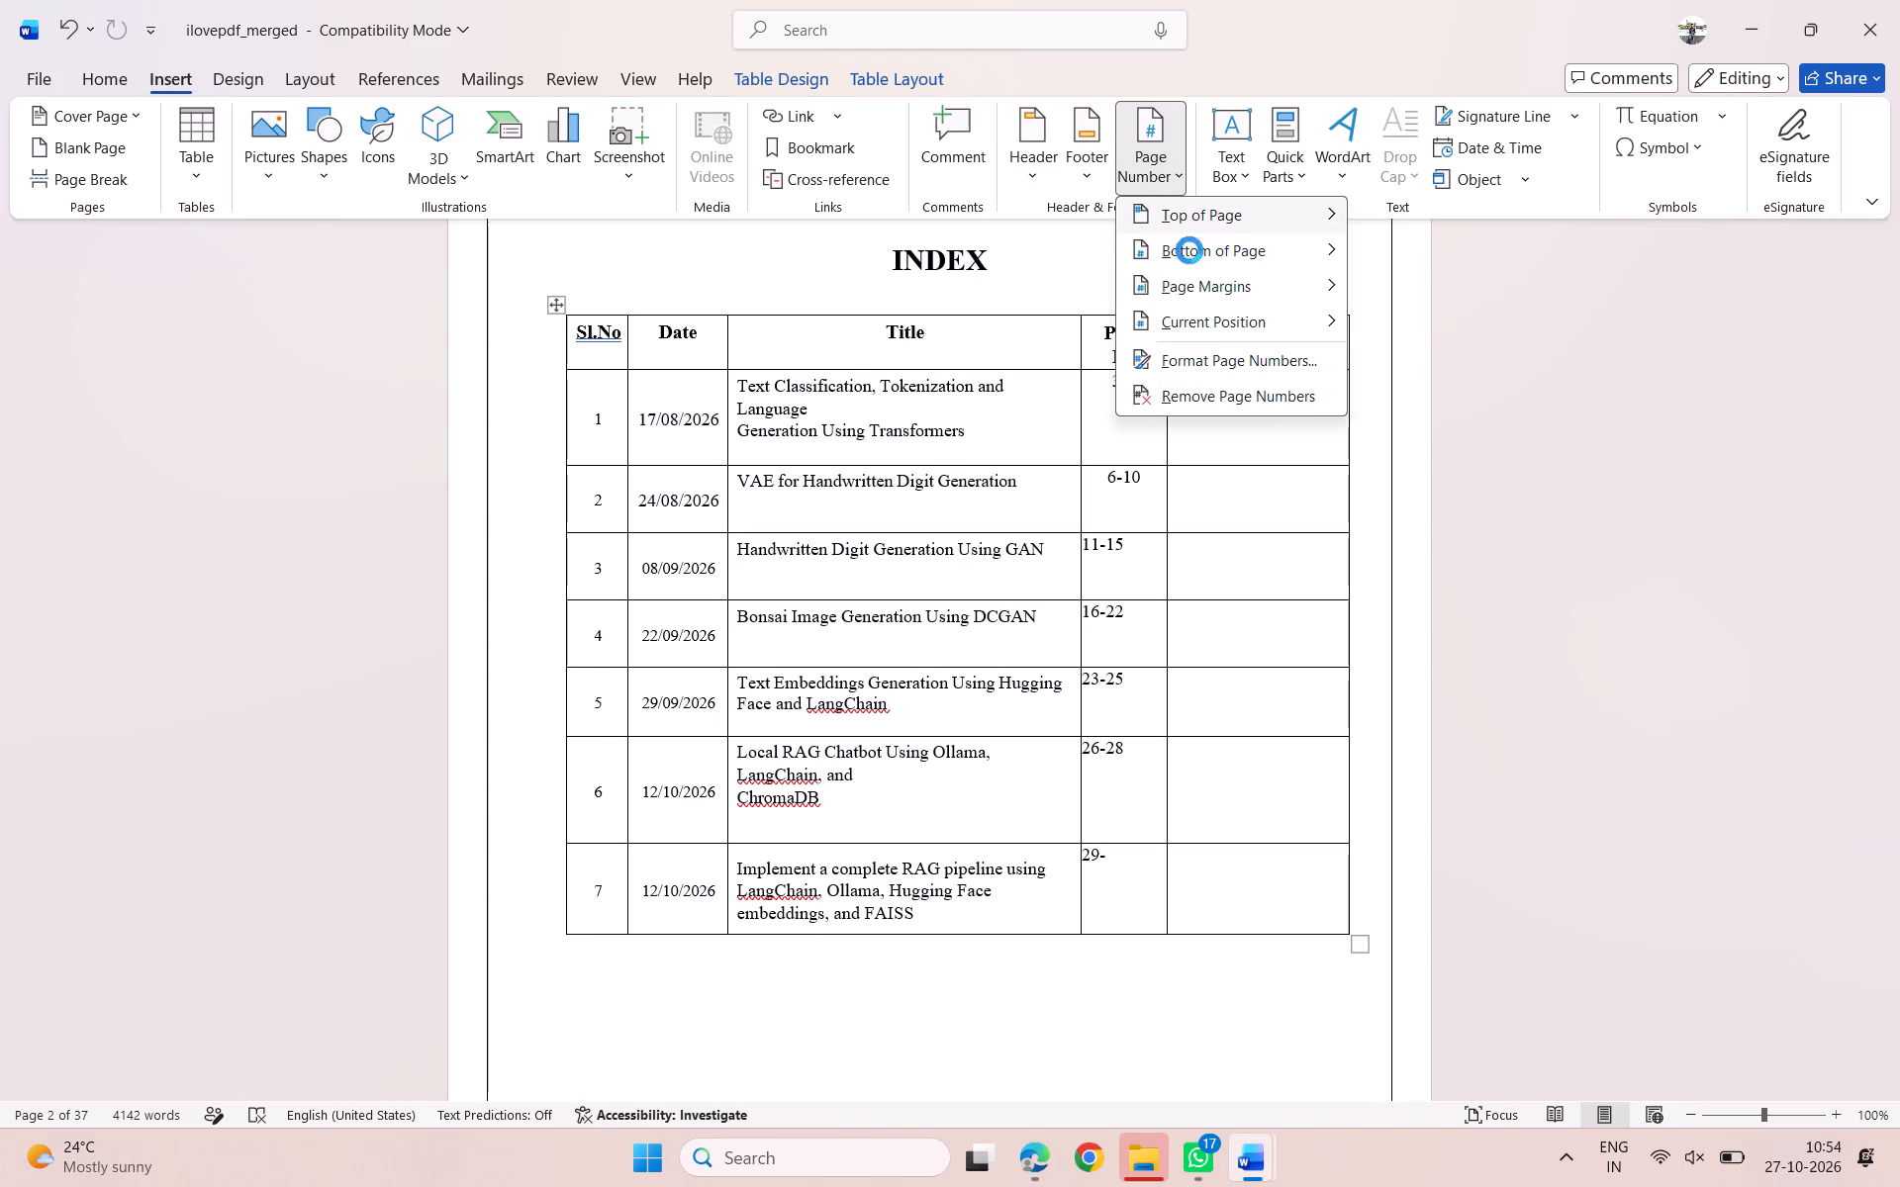
left_click(1188, 254)
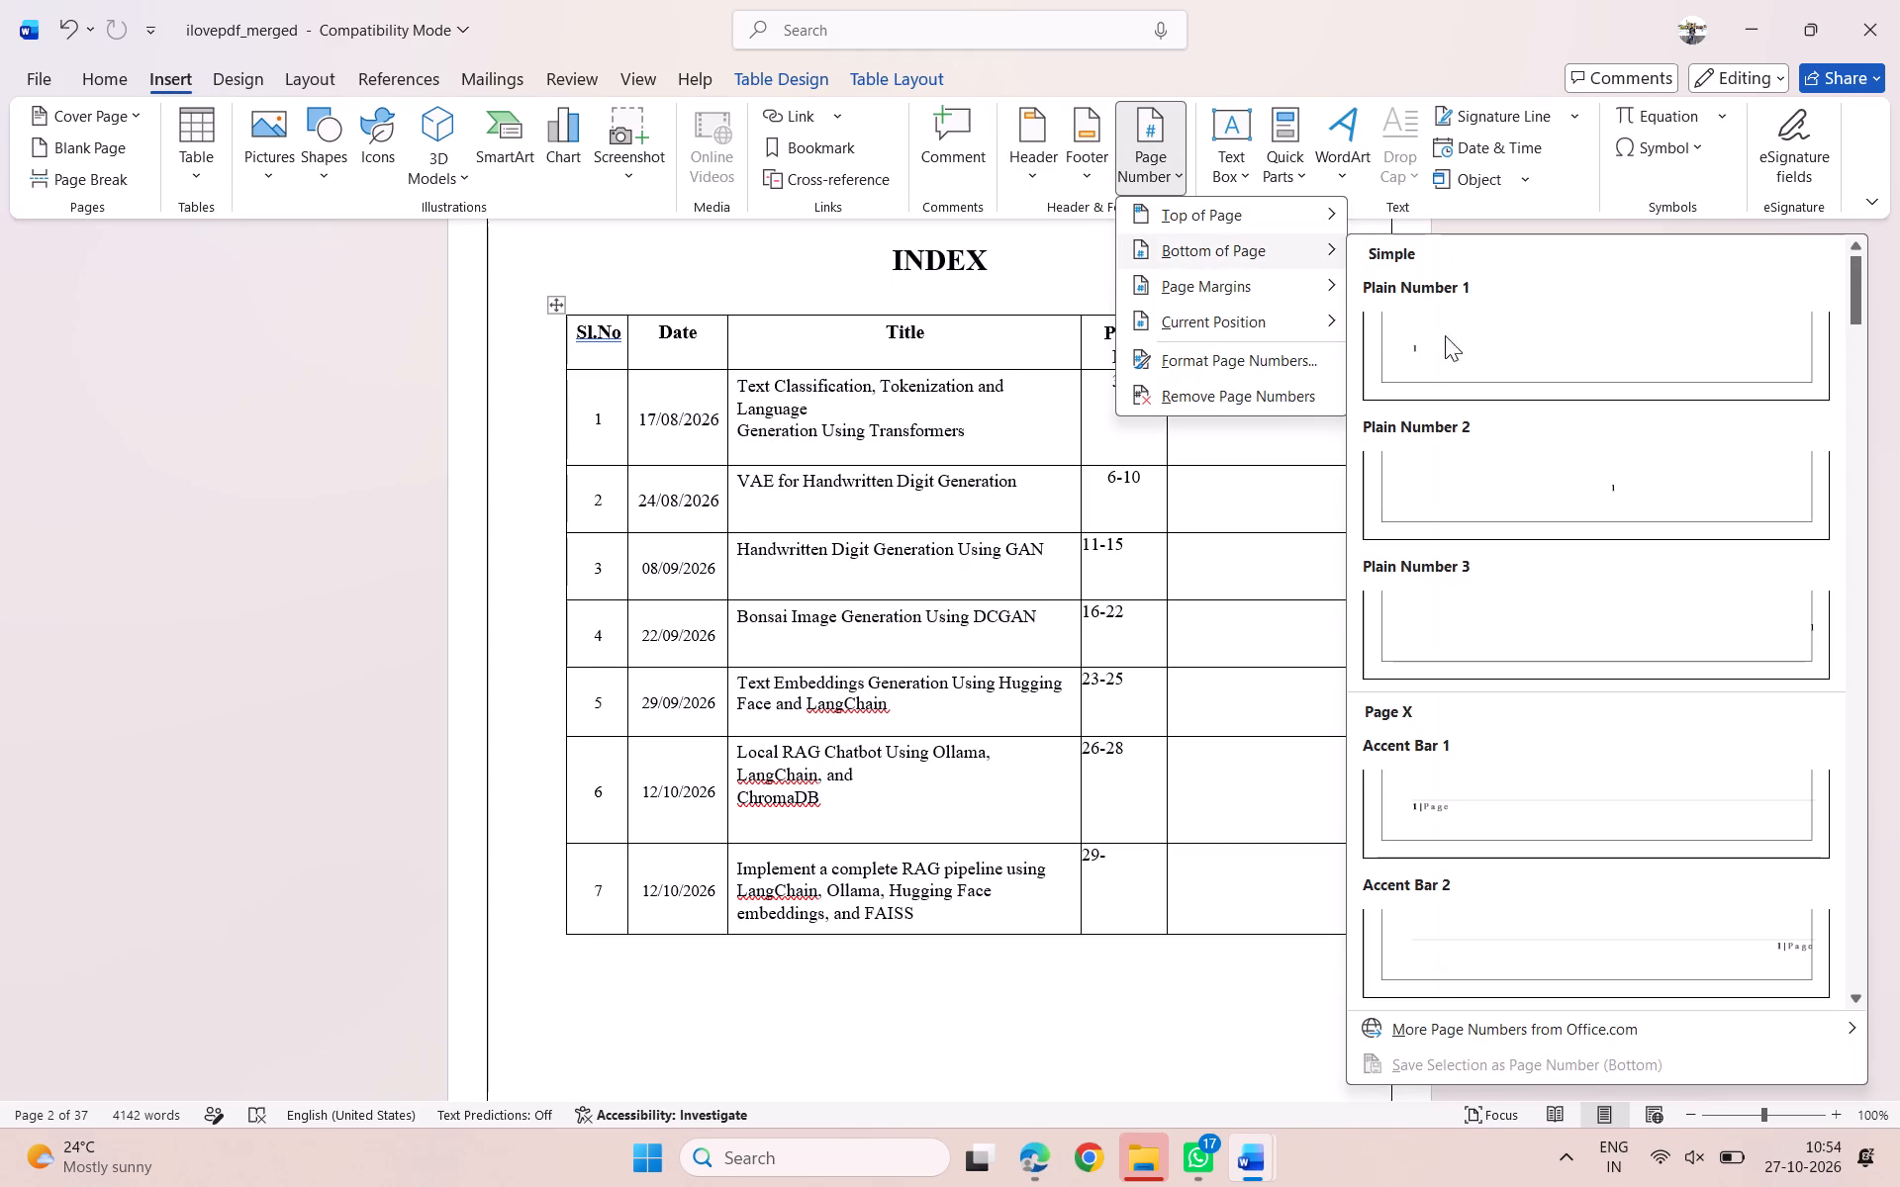
left_click(1532, 471)
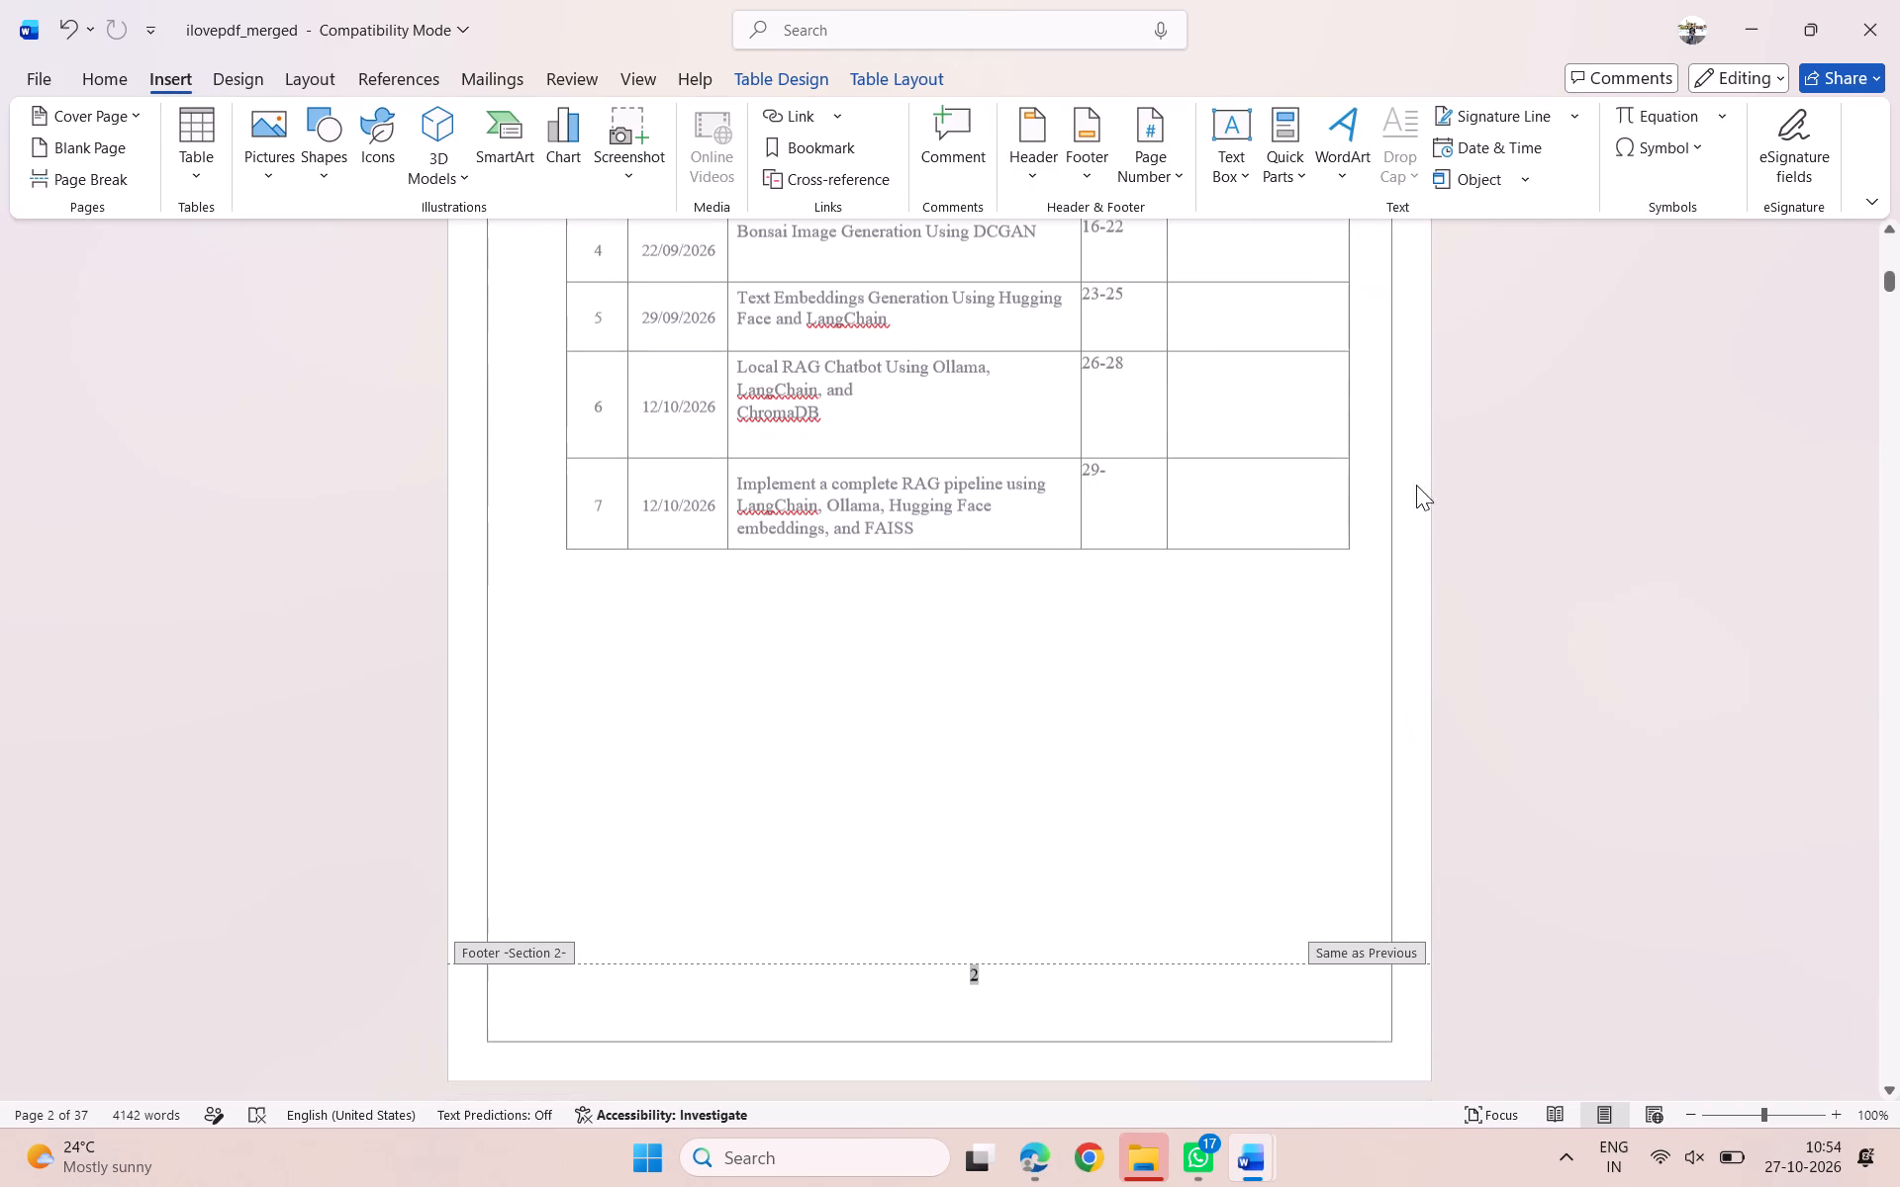
Check the new page numbering from the cover page through to the footer of the last page.
scroll(1111, 655, "up", 6)
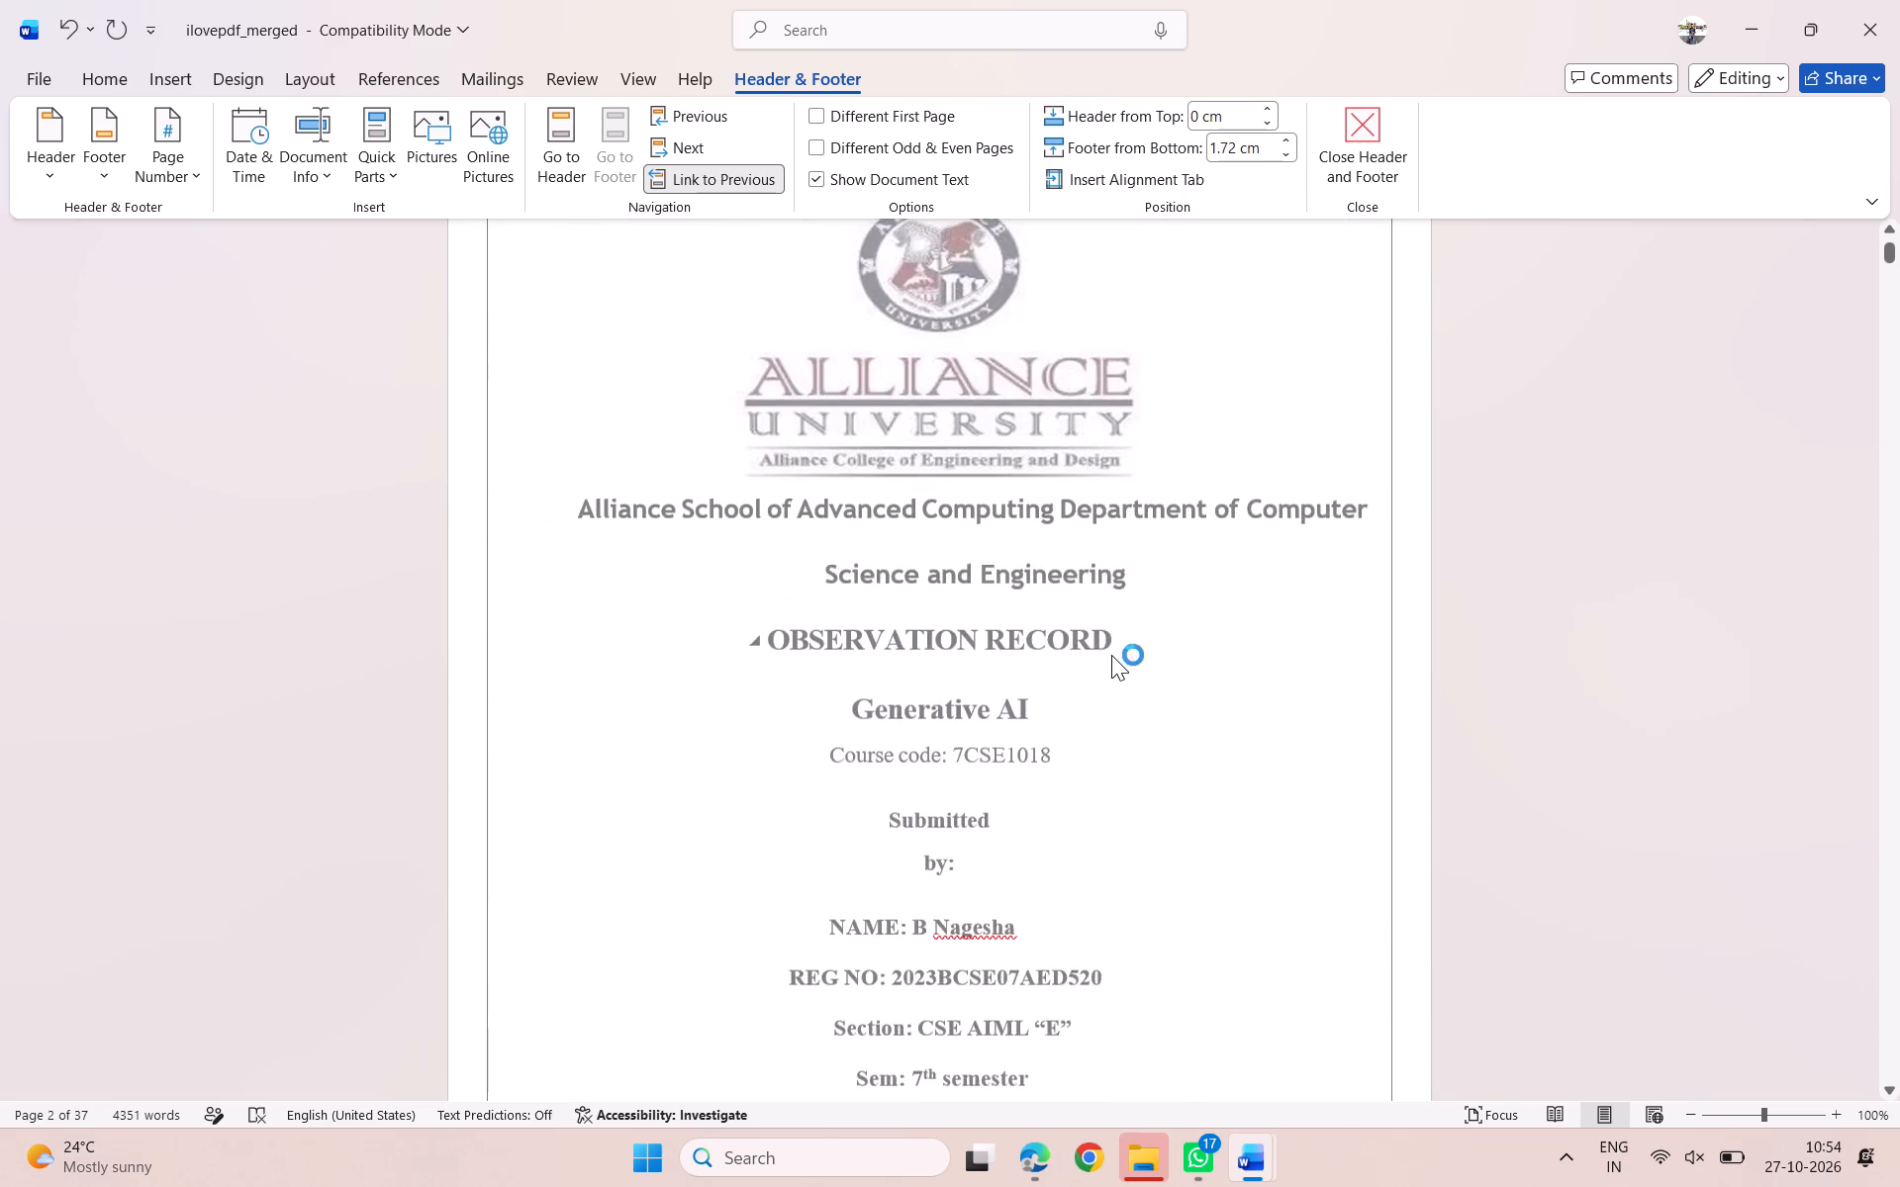
scroll(1111, 655, "up", 2)
scroll(1111, 655, "down", 20)
scroll(1111, 655, "down", 20)
scroll(1111, 655, "down", 20)
scroll(1111, 655, "down", 8)
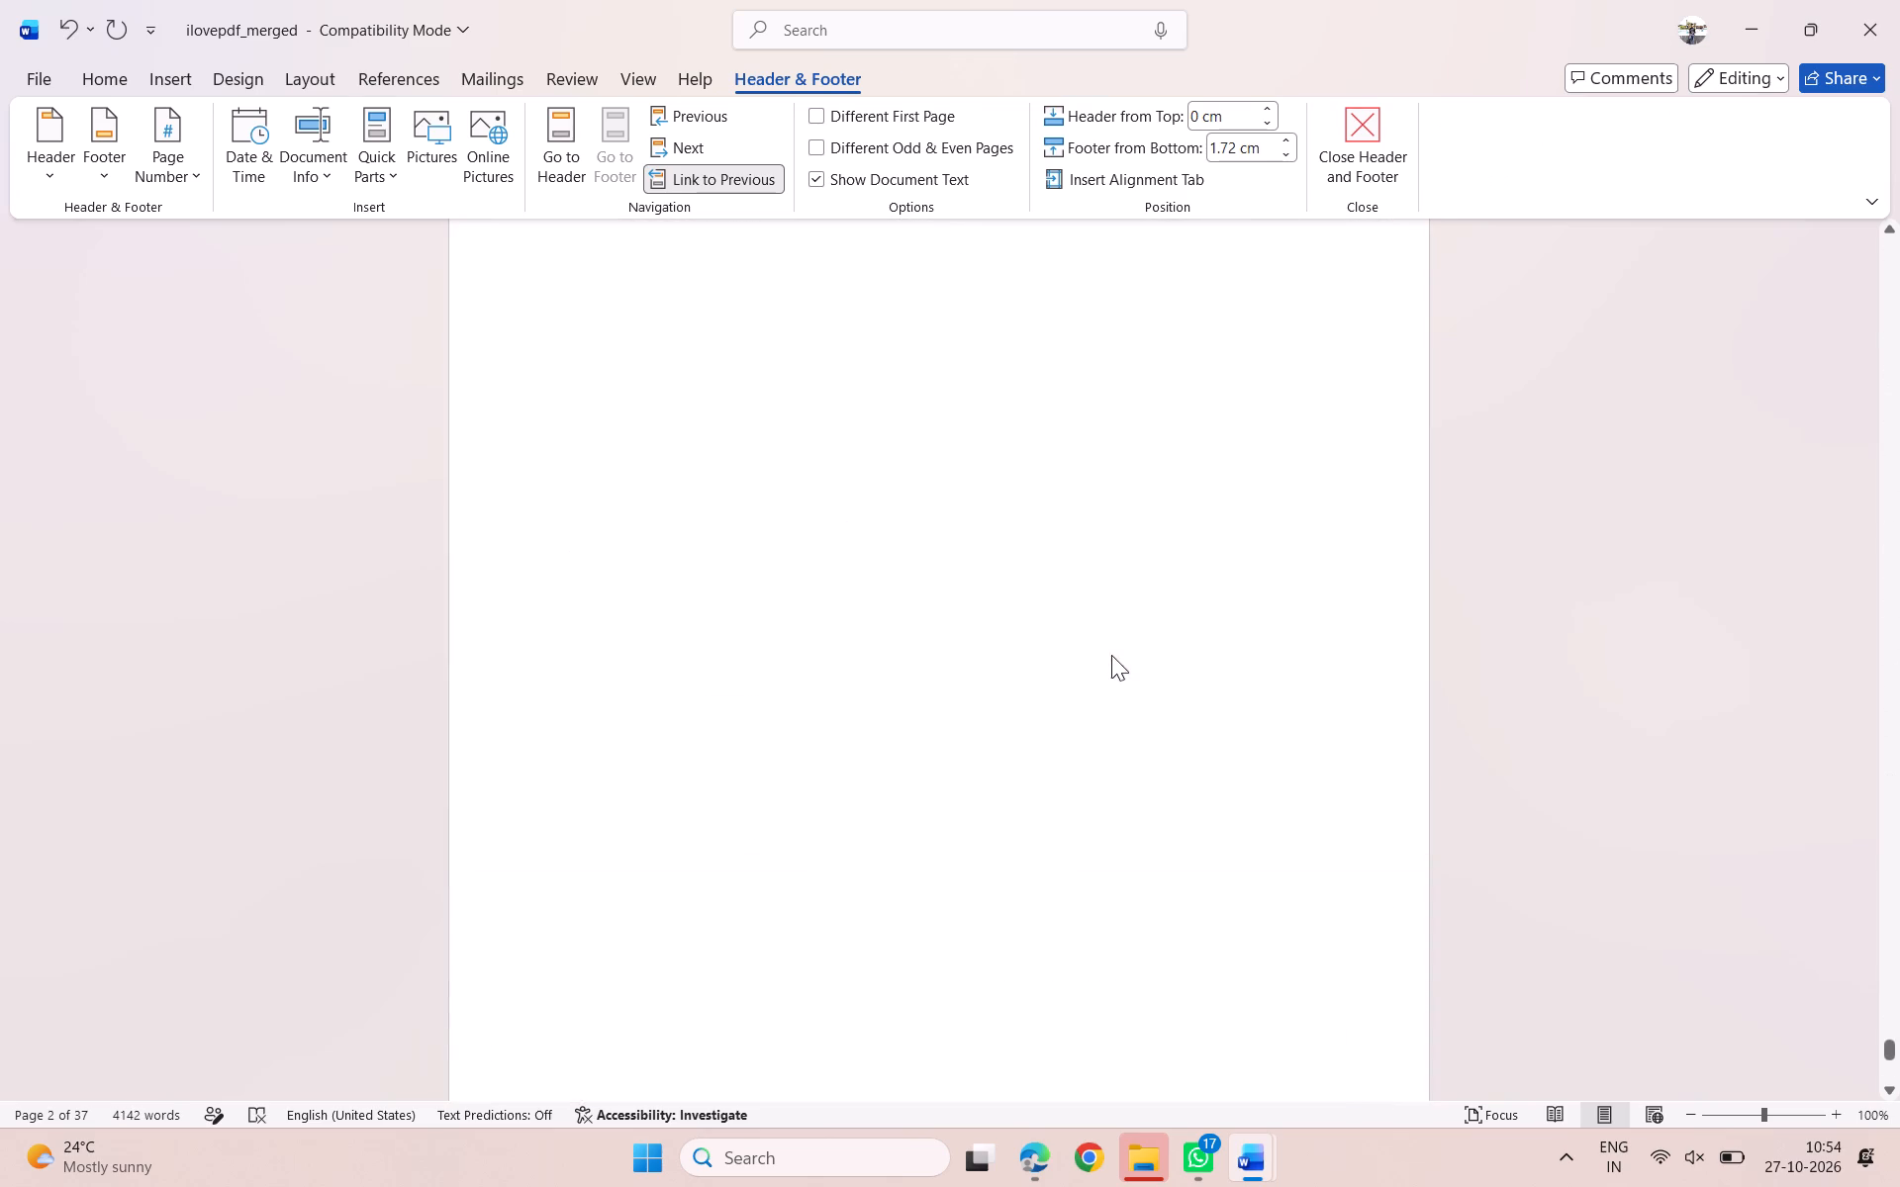
scroll(1111, 655, "down", 14)
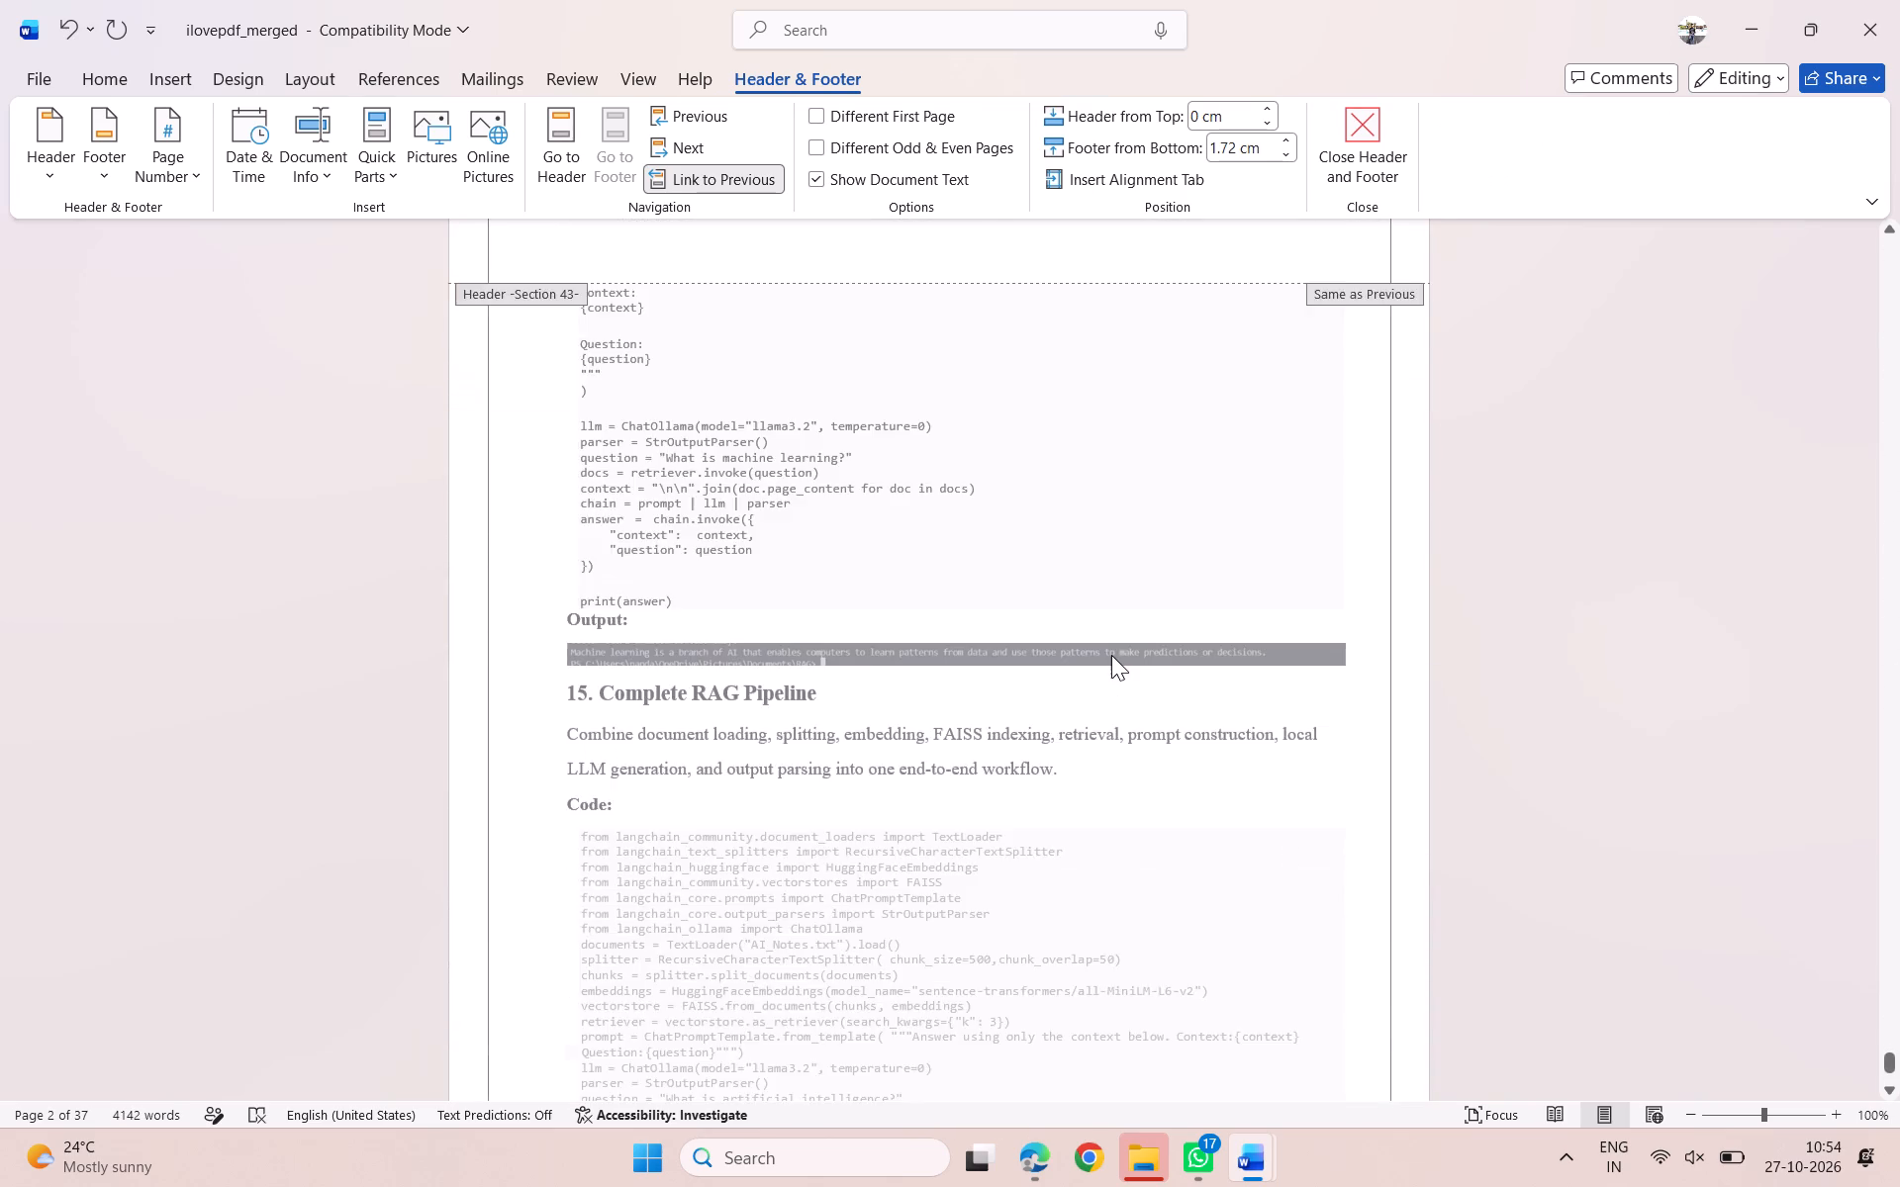
scroll(1111, 655, "down", 7)
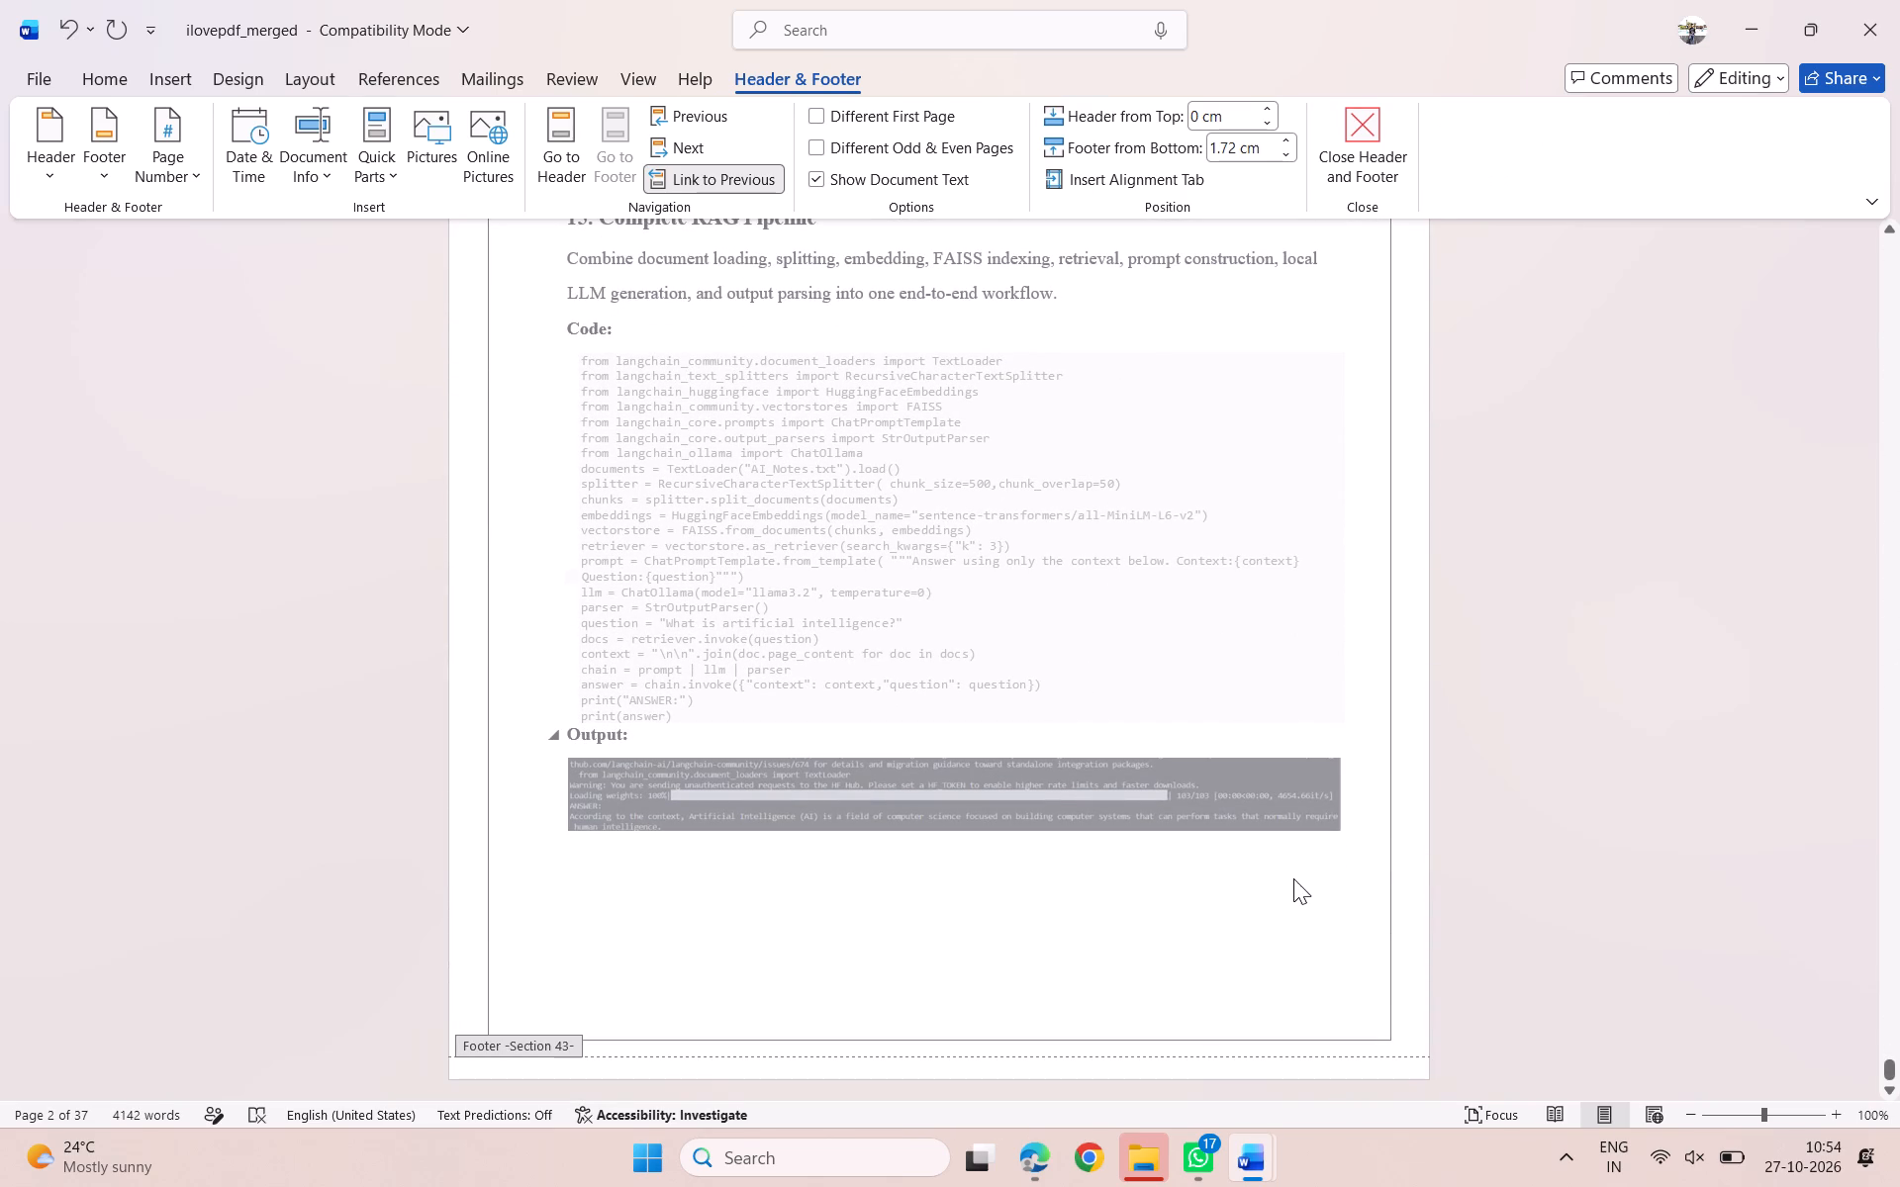
scroll(1292, 878, "down", 4)
scroll(1292, 878, "up", 1)
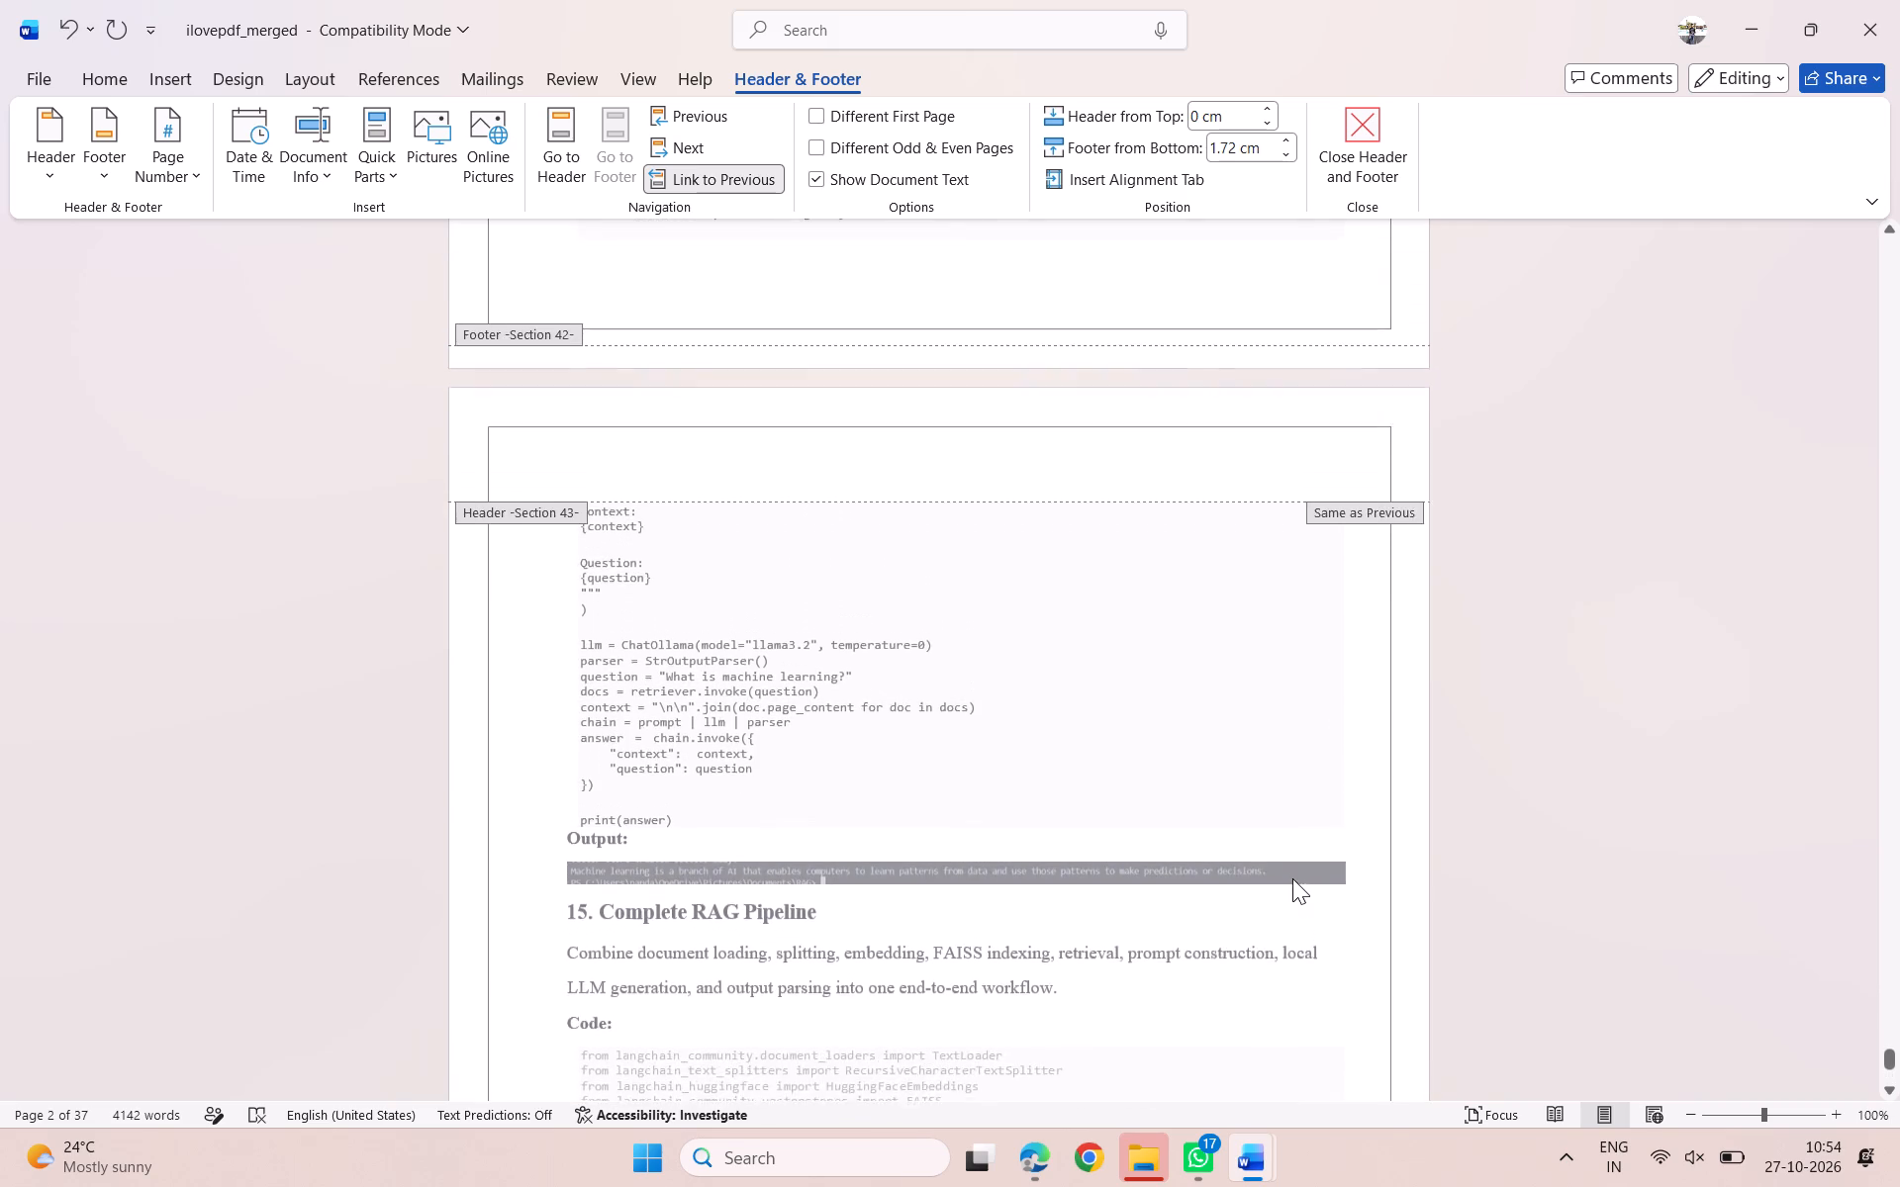
scroll(1292, 878, "up", 1)
scroll(1292, 878, "down", 13)
Turn off Link to Previous for the header of the last section, Section 43.
left_click(1698, 692)
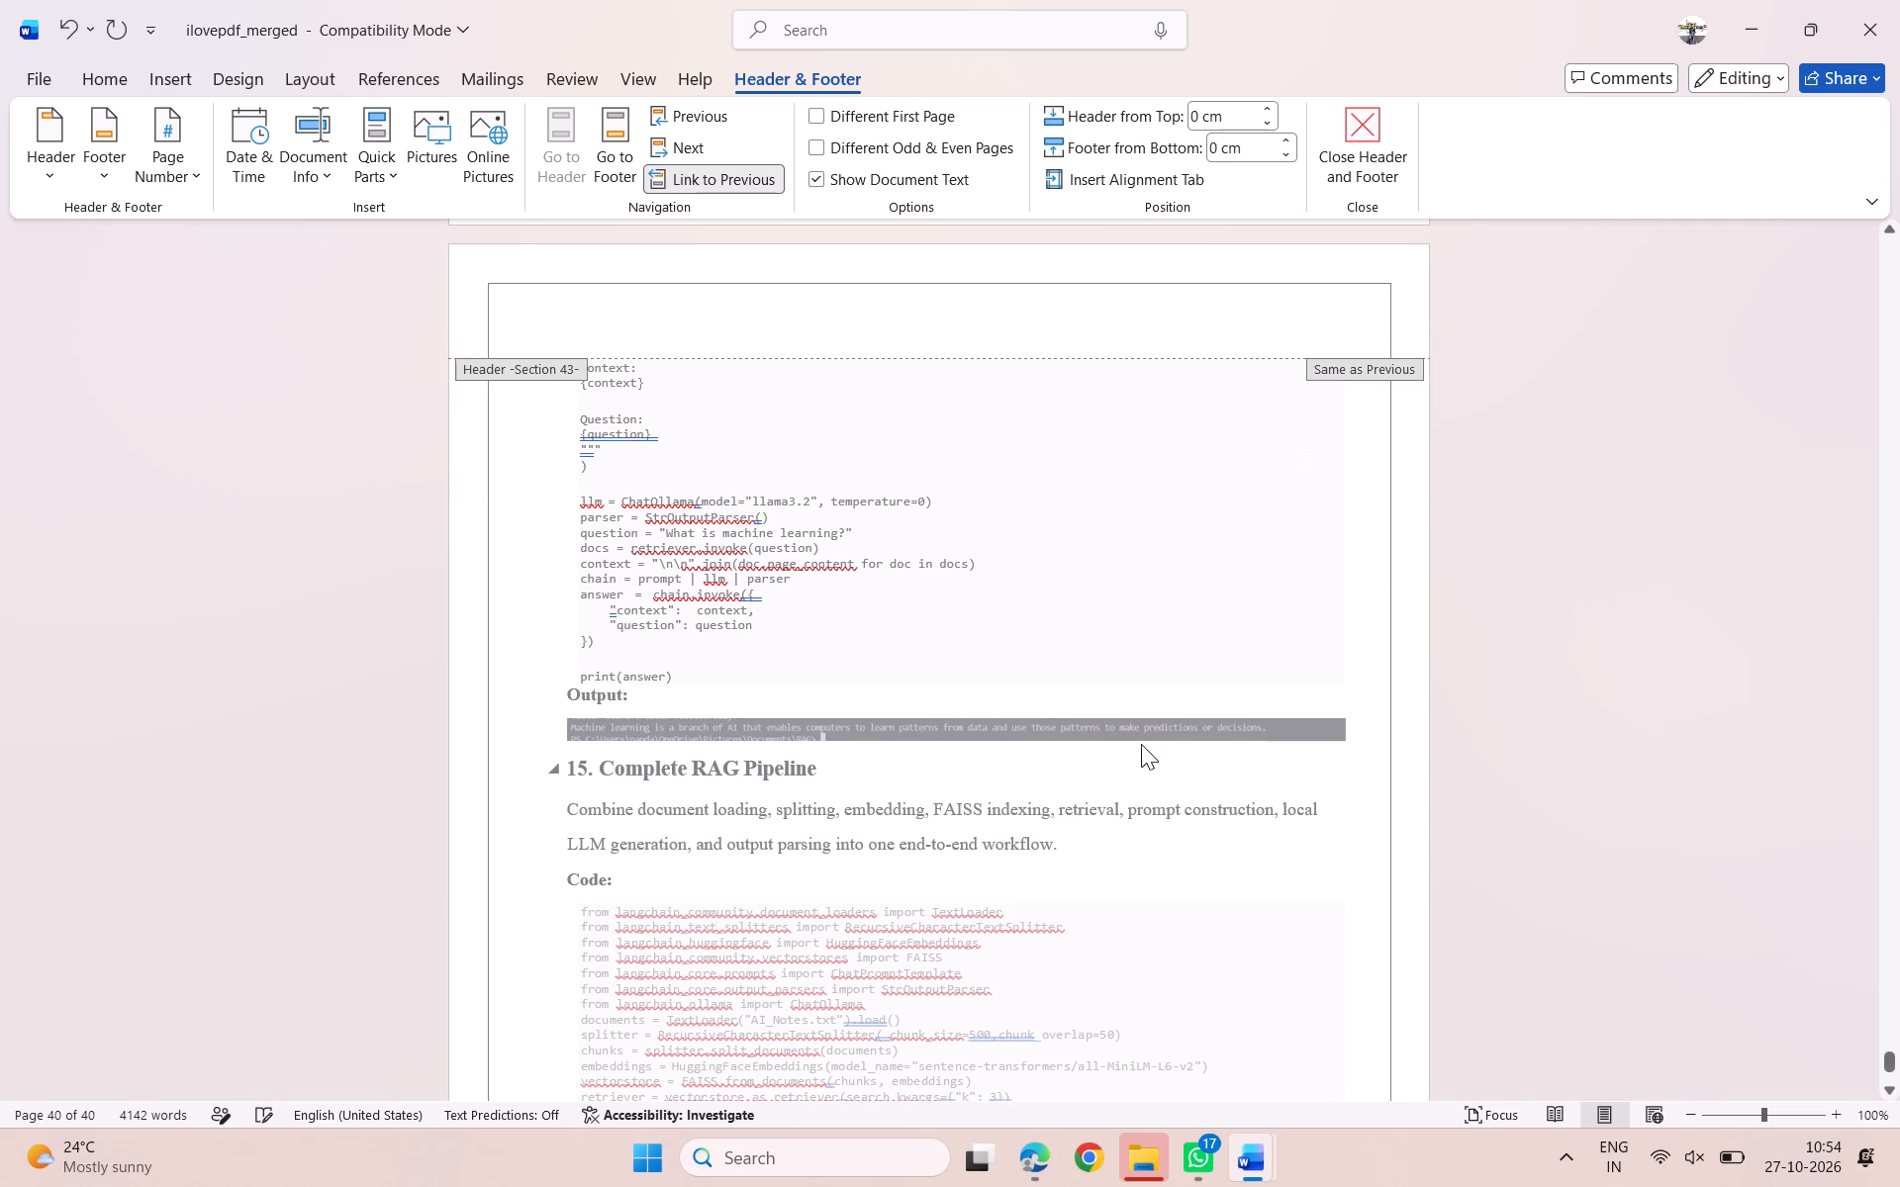
scroll(1141, 744, "down", 4)
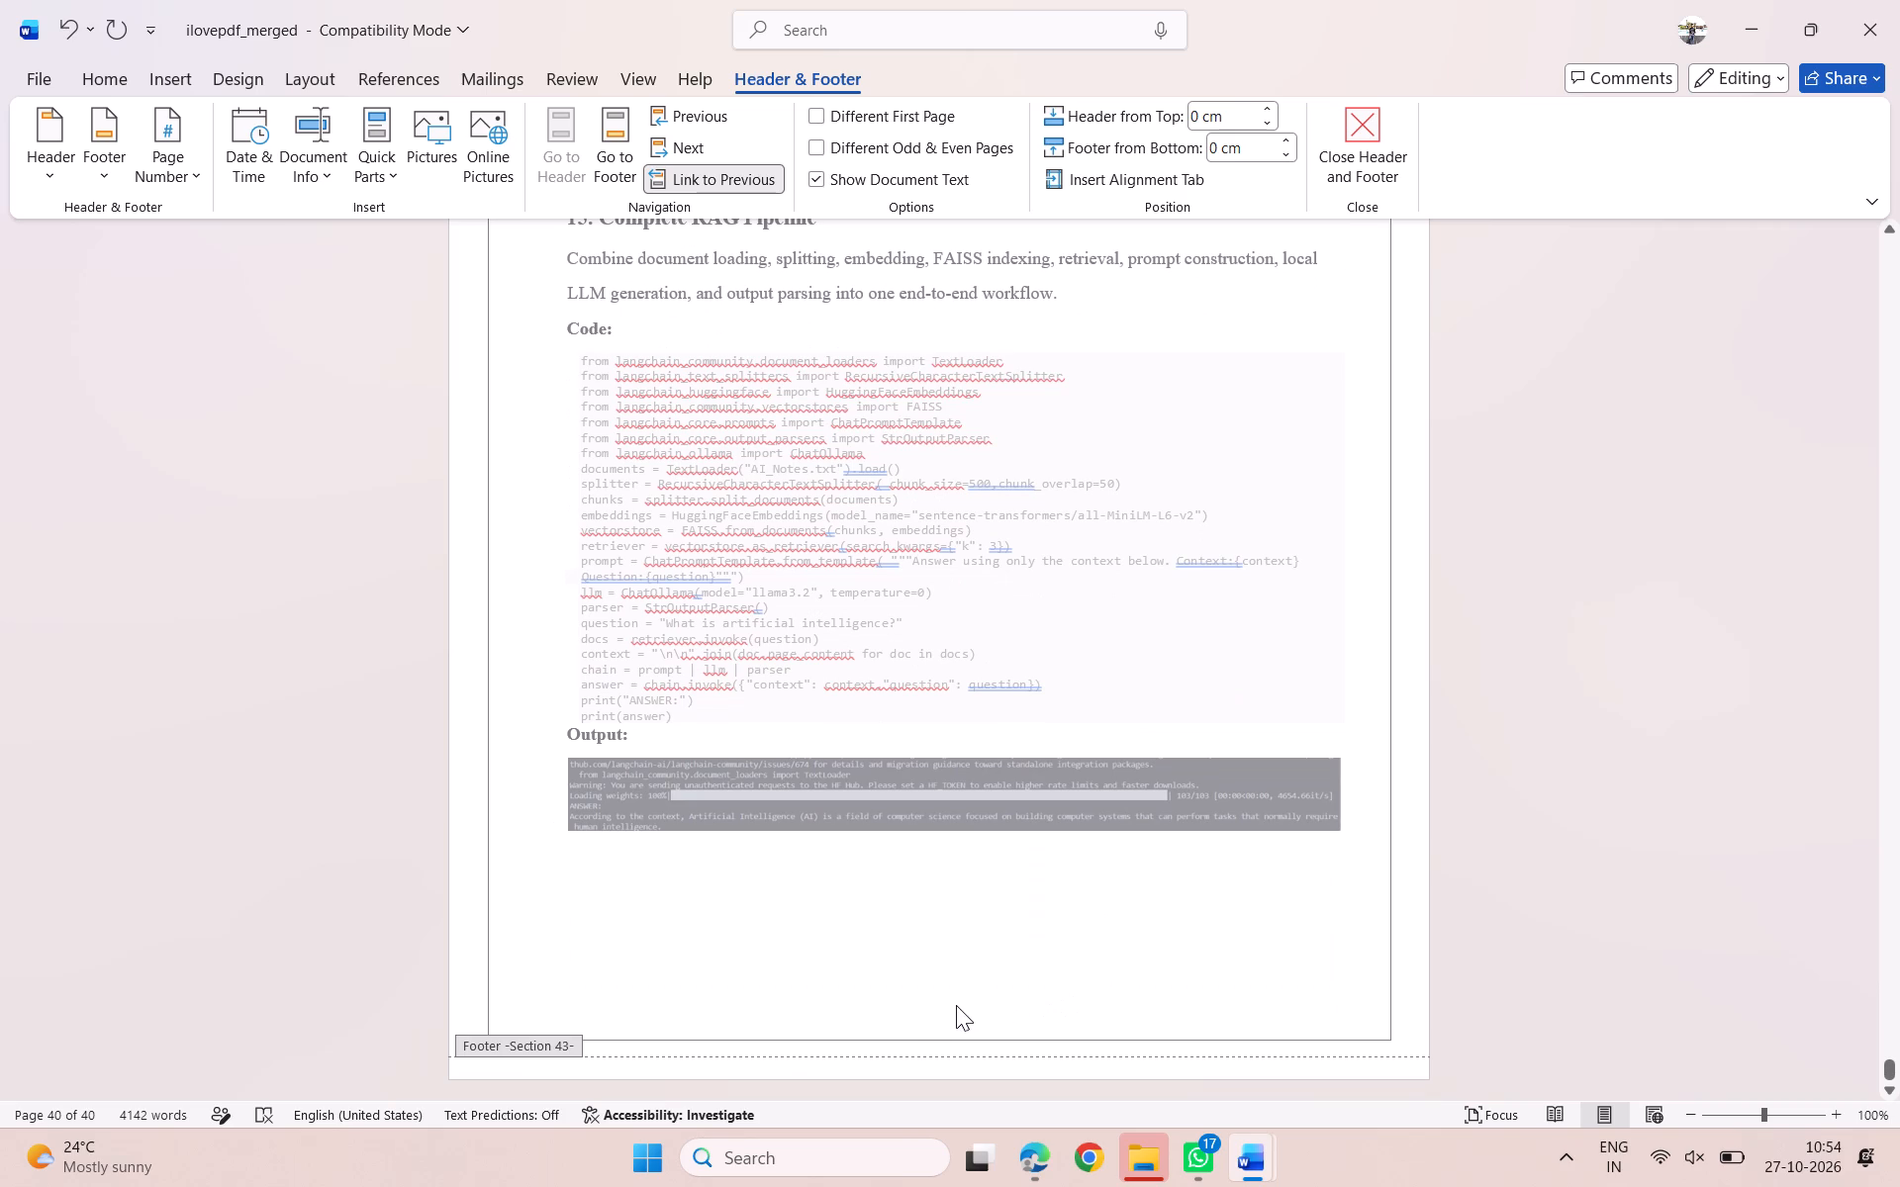
left_click_drag(550, 1045, 550, 1043)
left_click_drag(550, 1043, 1349, 902)
scroll(1349, 902, "down", 1)
scroll(1349, 902, "up", 2)
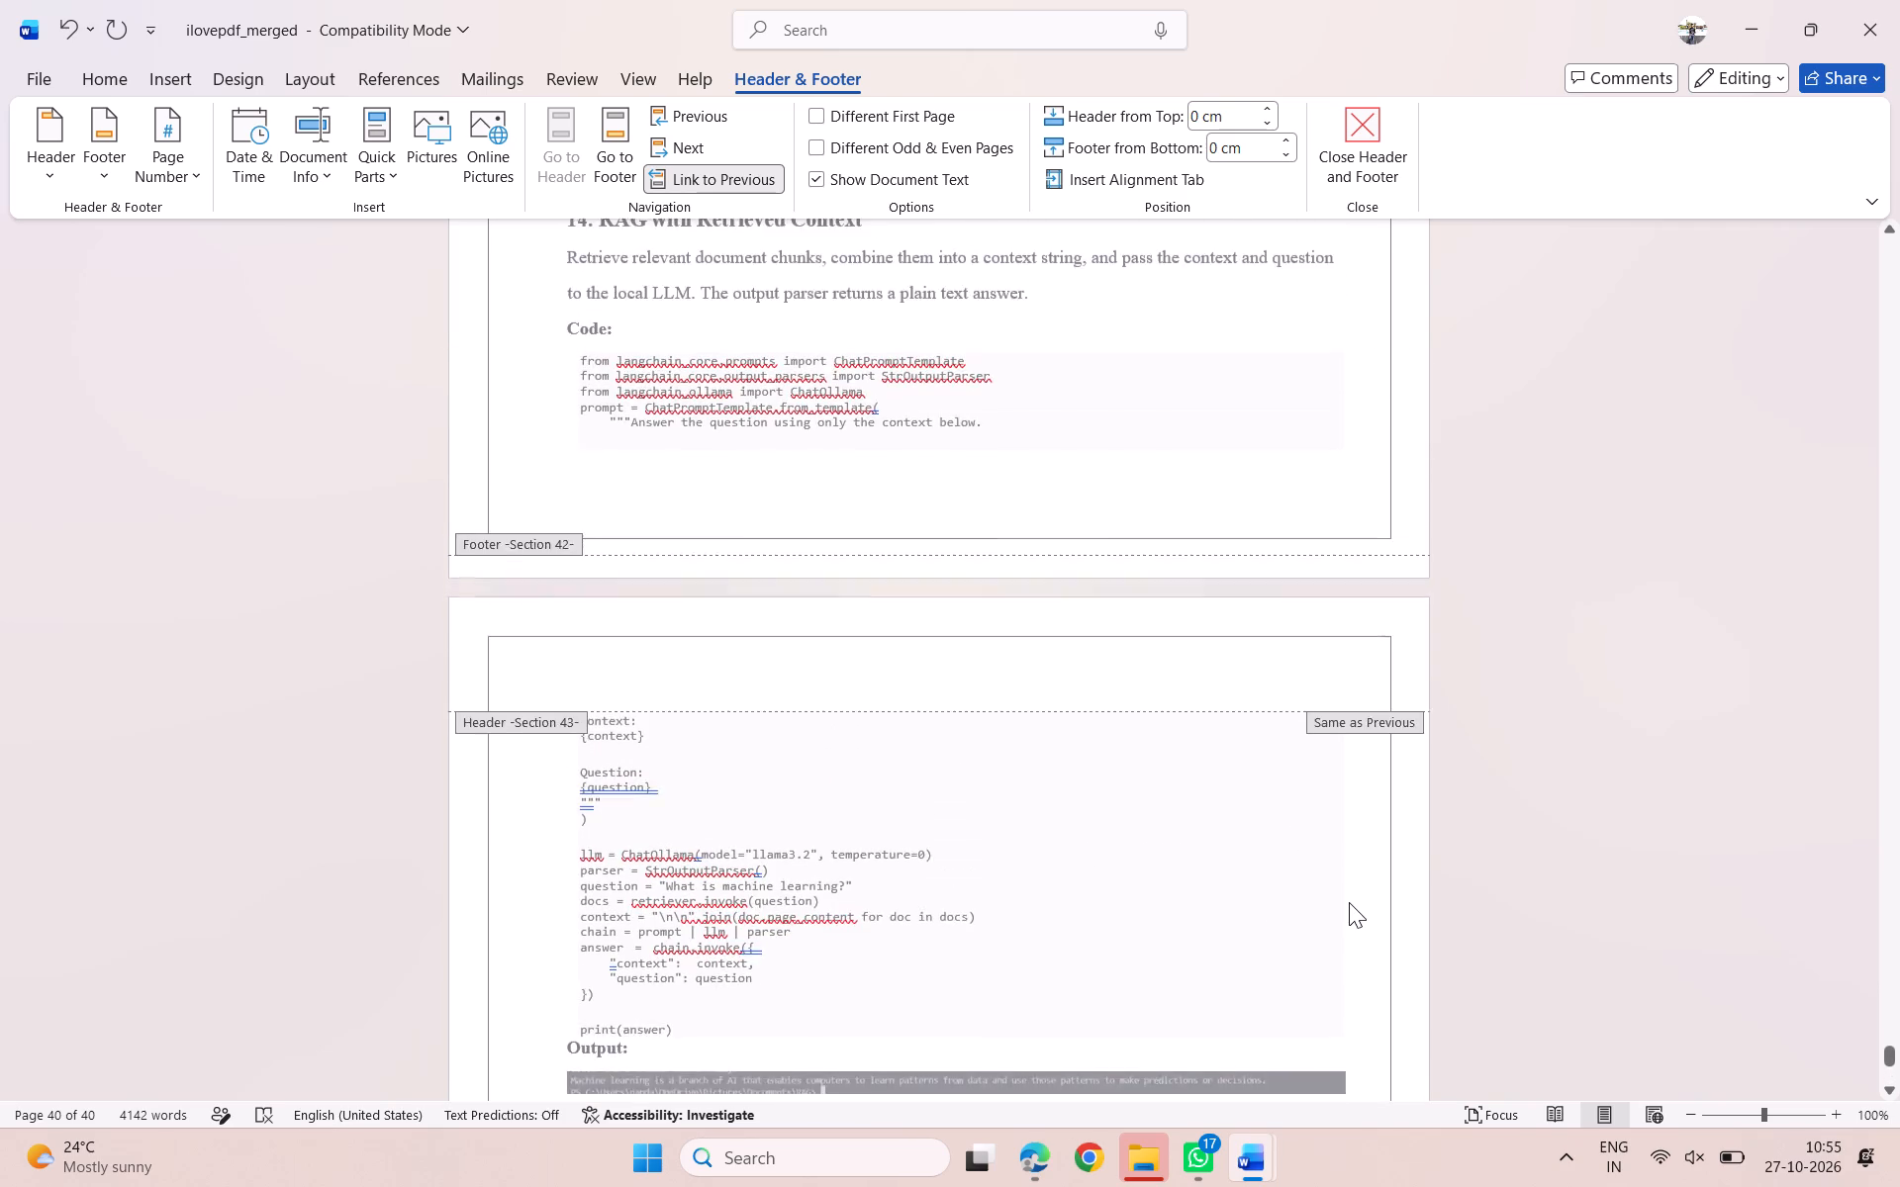
scroll(1349, 902, "up", 5)
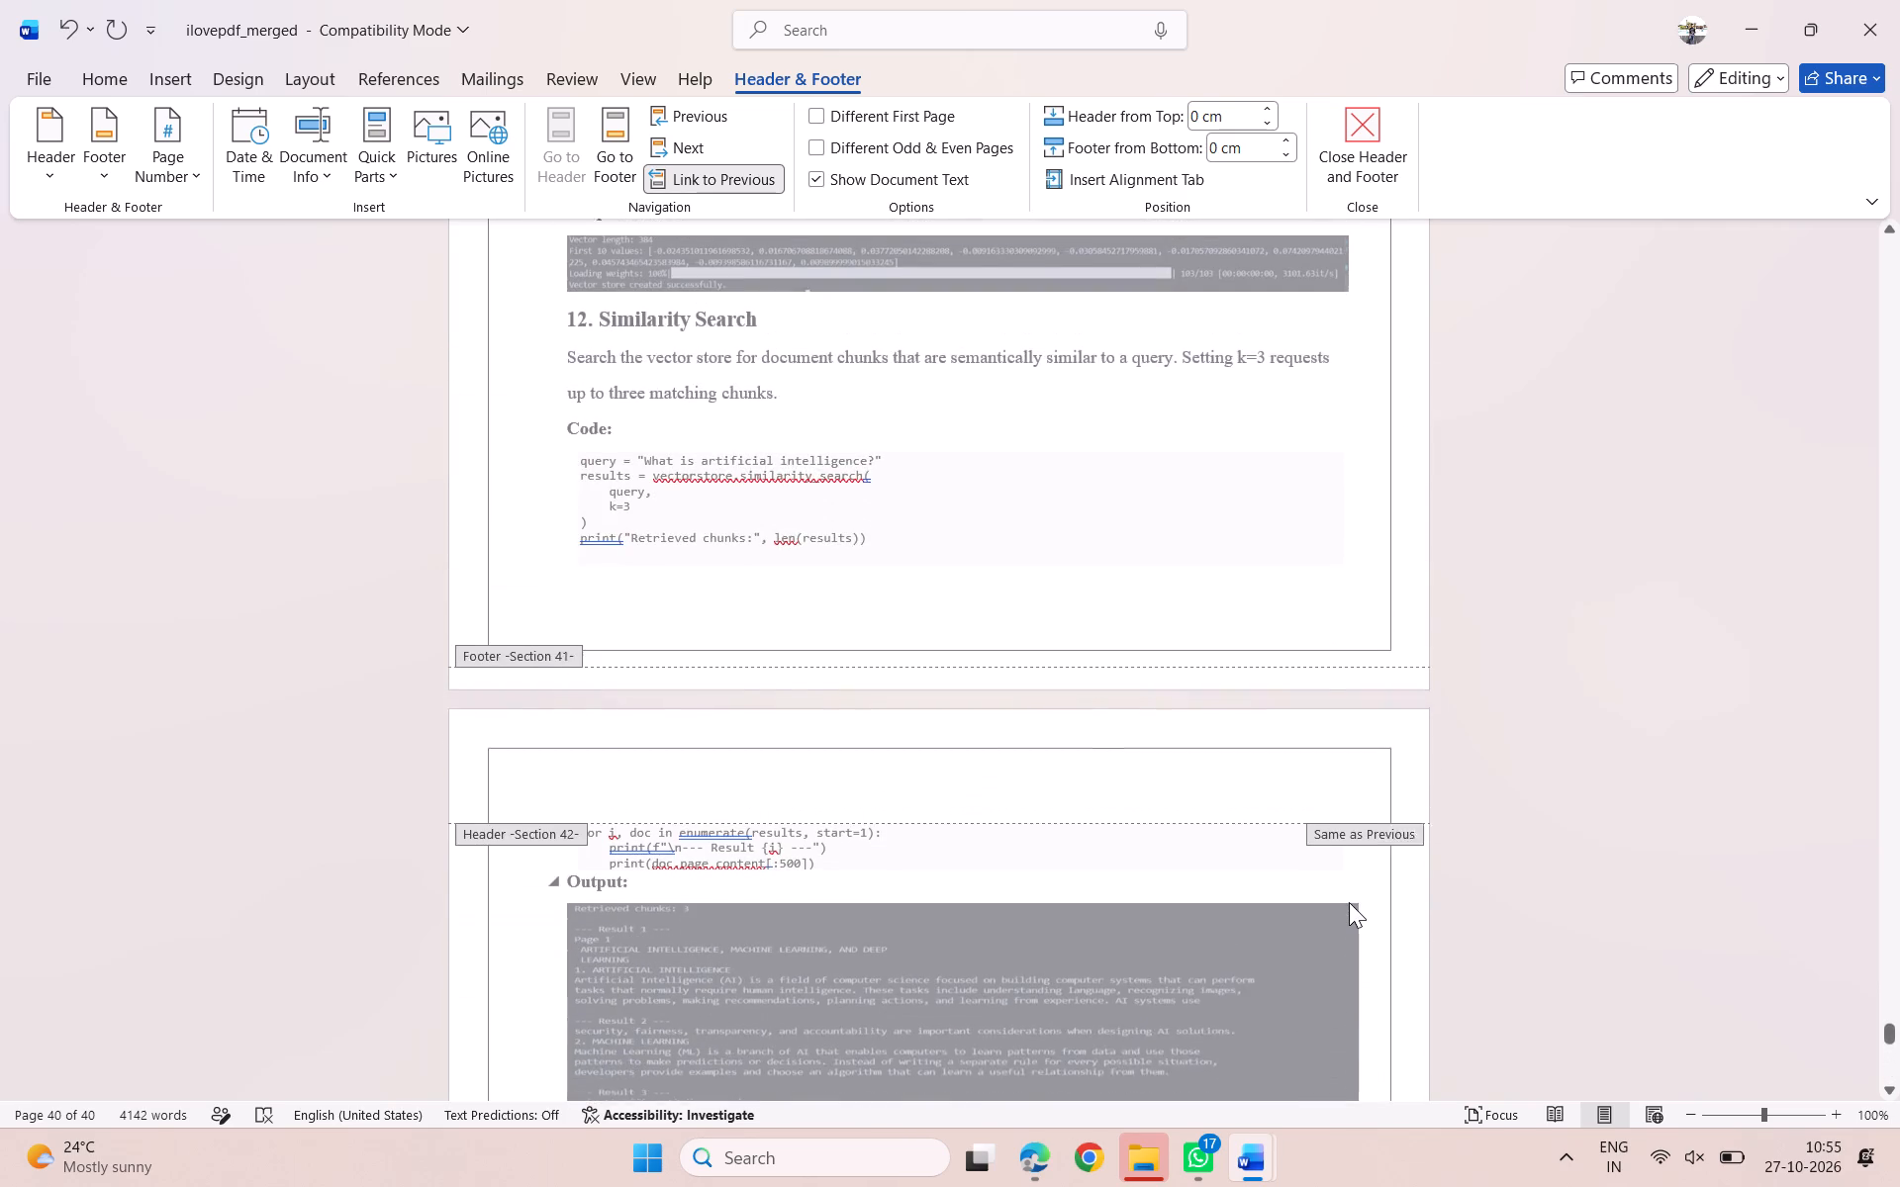
scroll(1349, 902, "up", 5)
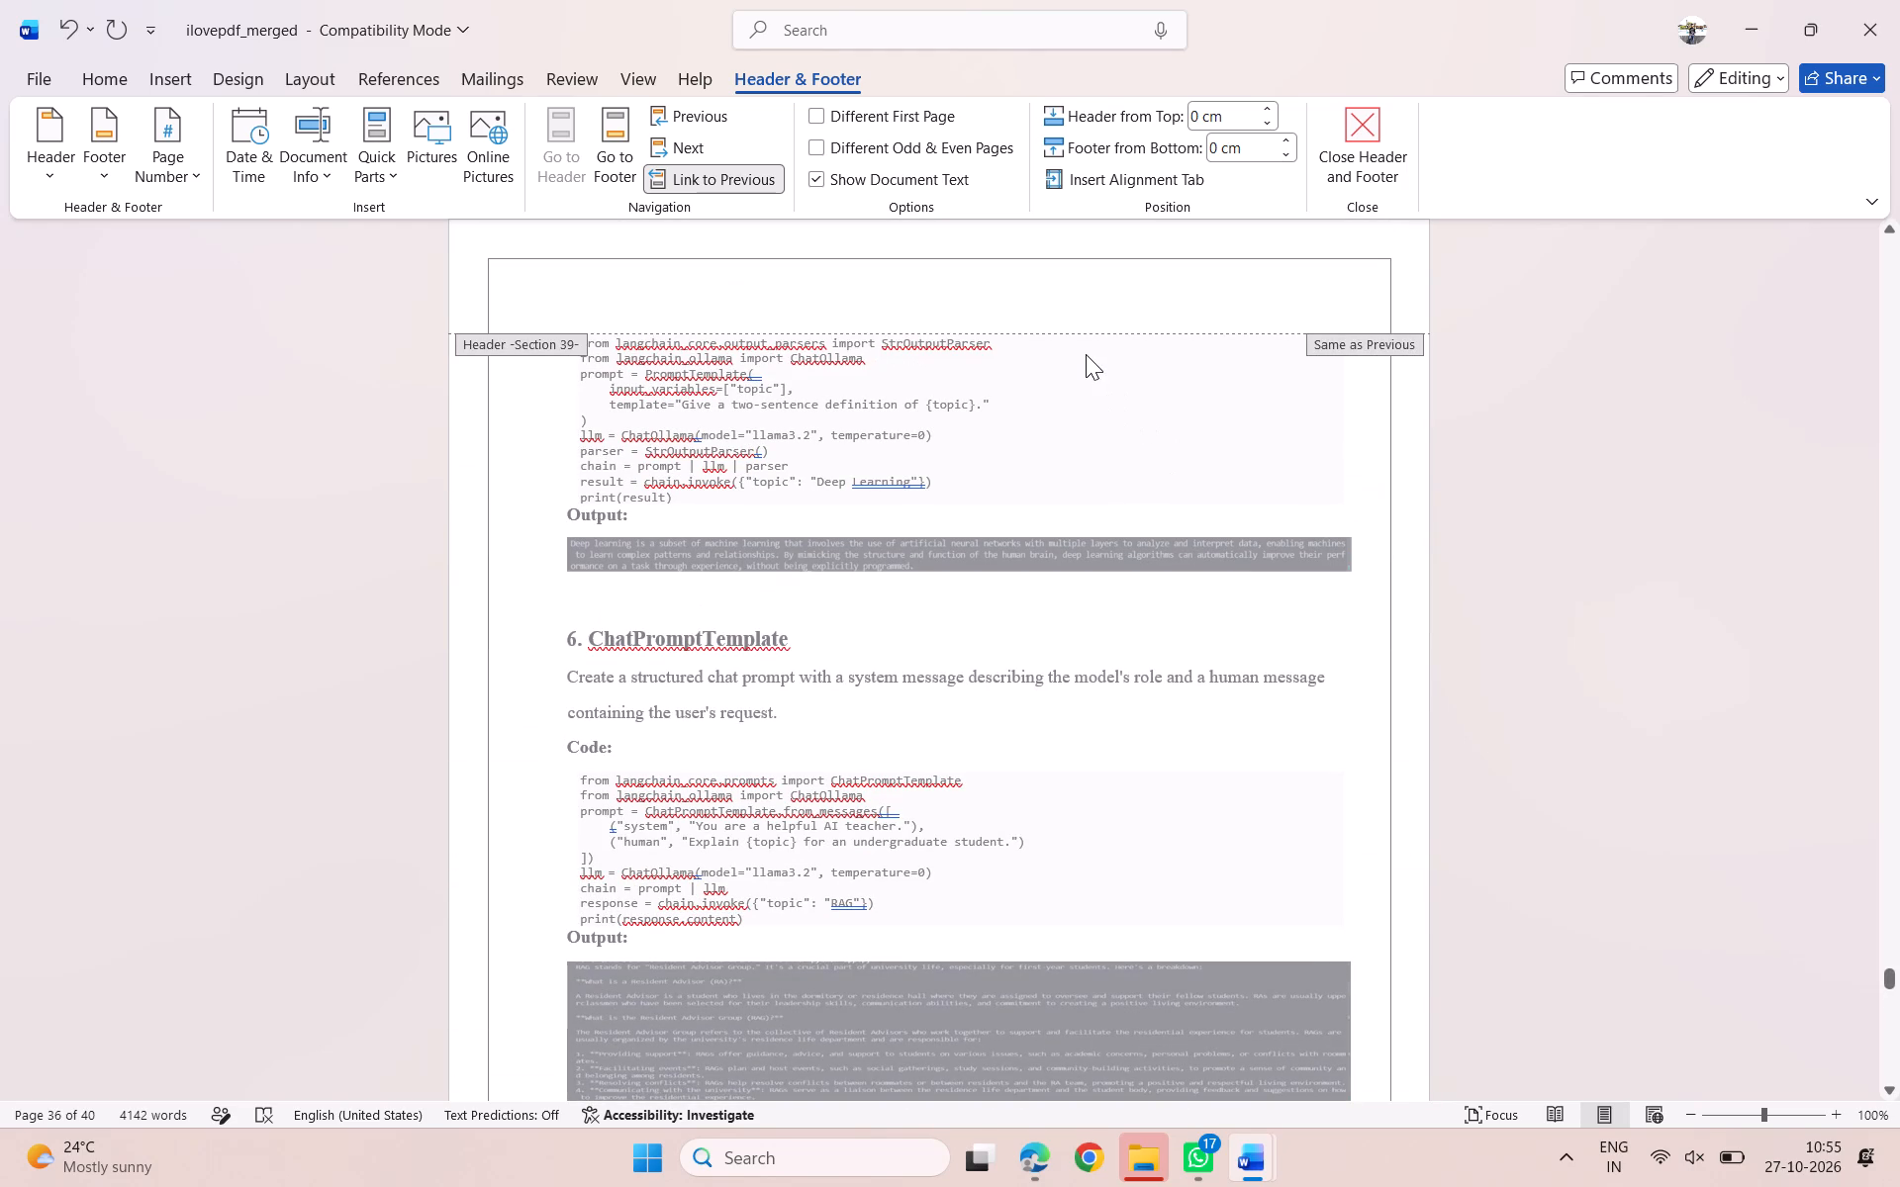
left_click(688, 182)
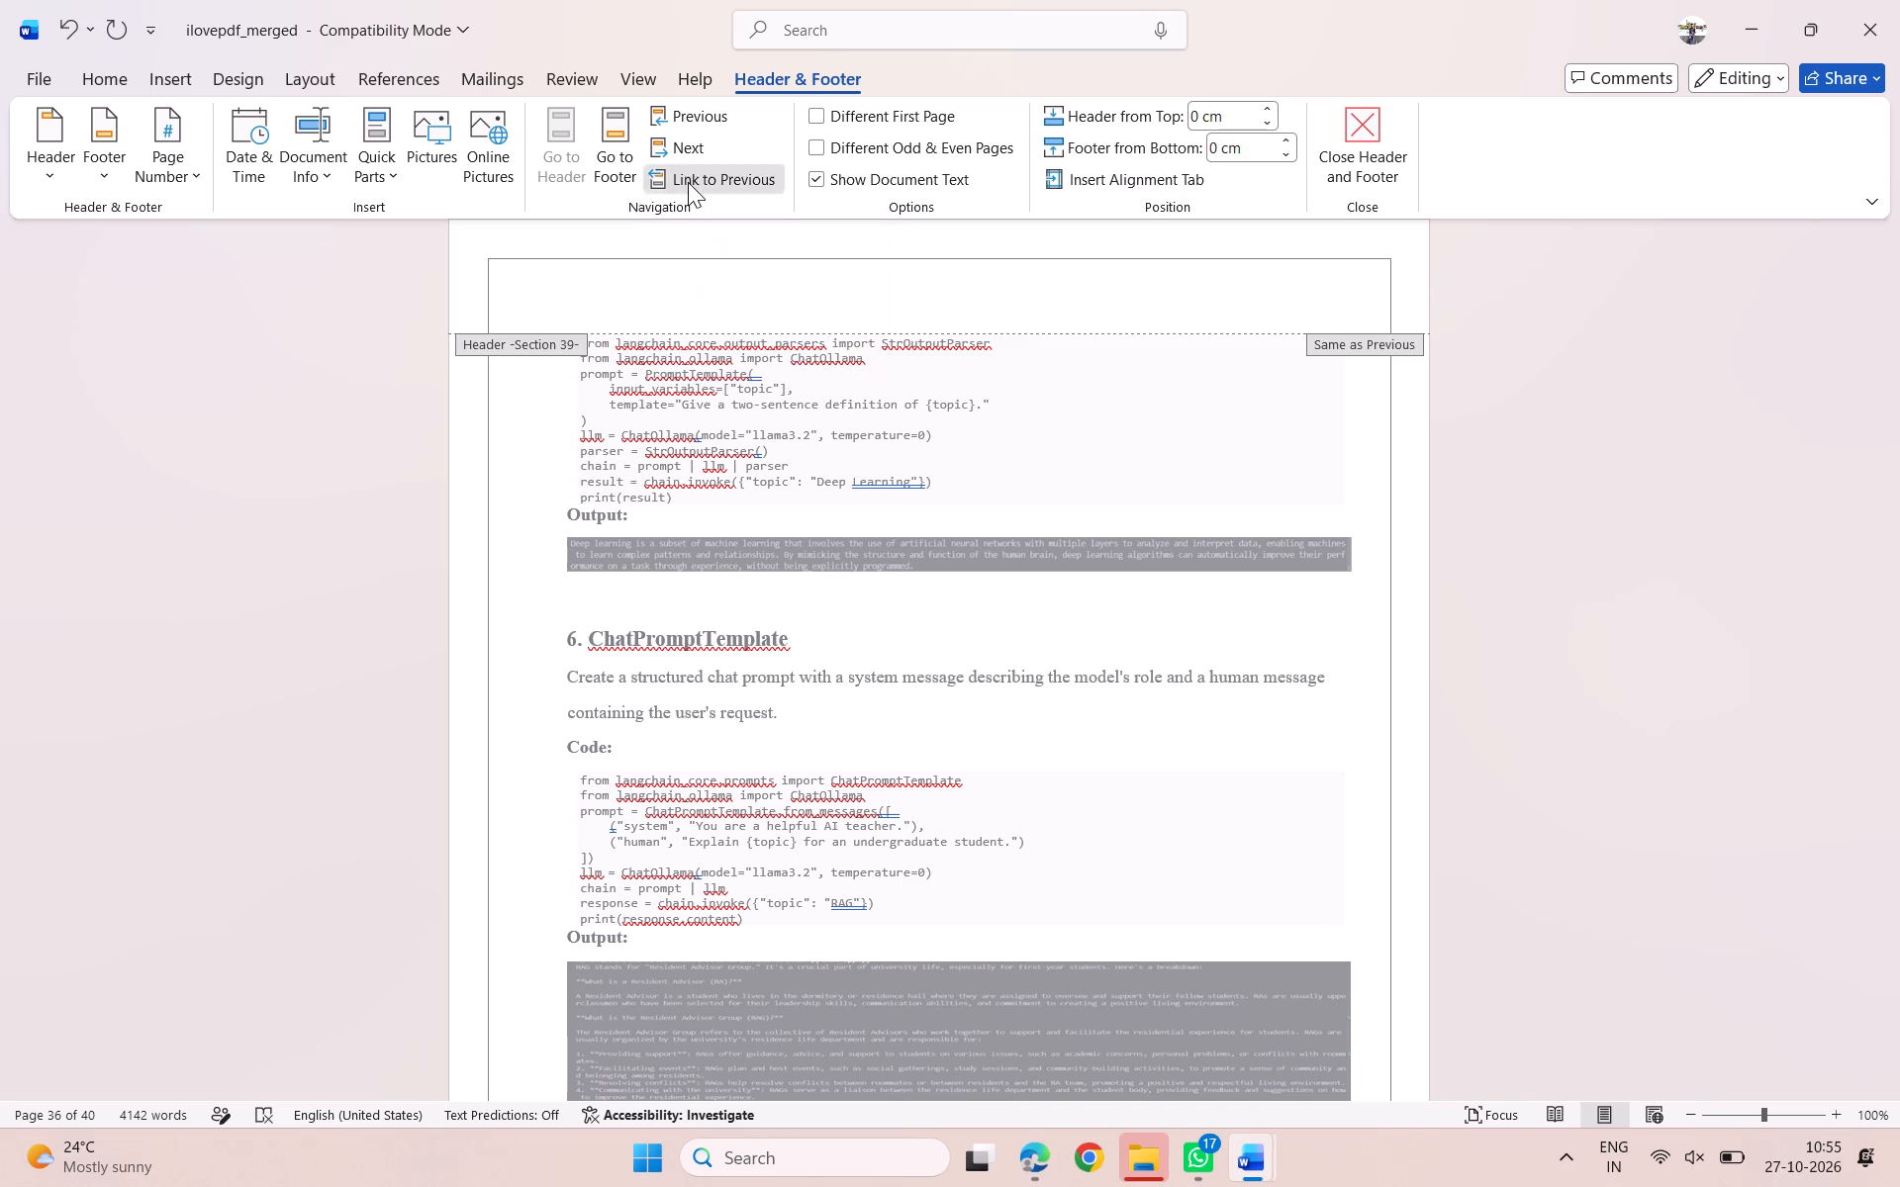
Examine the footers from the final RAG pipeline pages back to experiment 6 to see where page numbering stops.
scroll(860, 453, "down", 2)
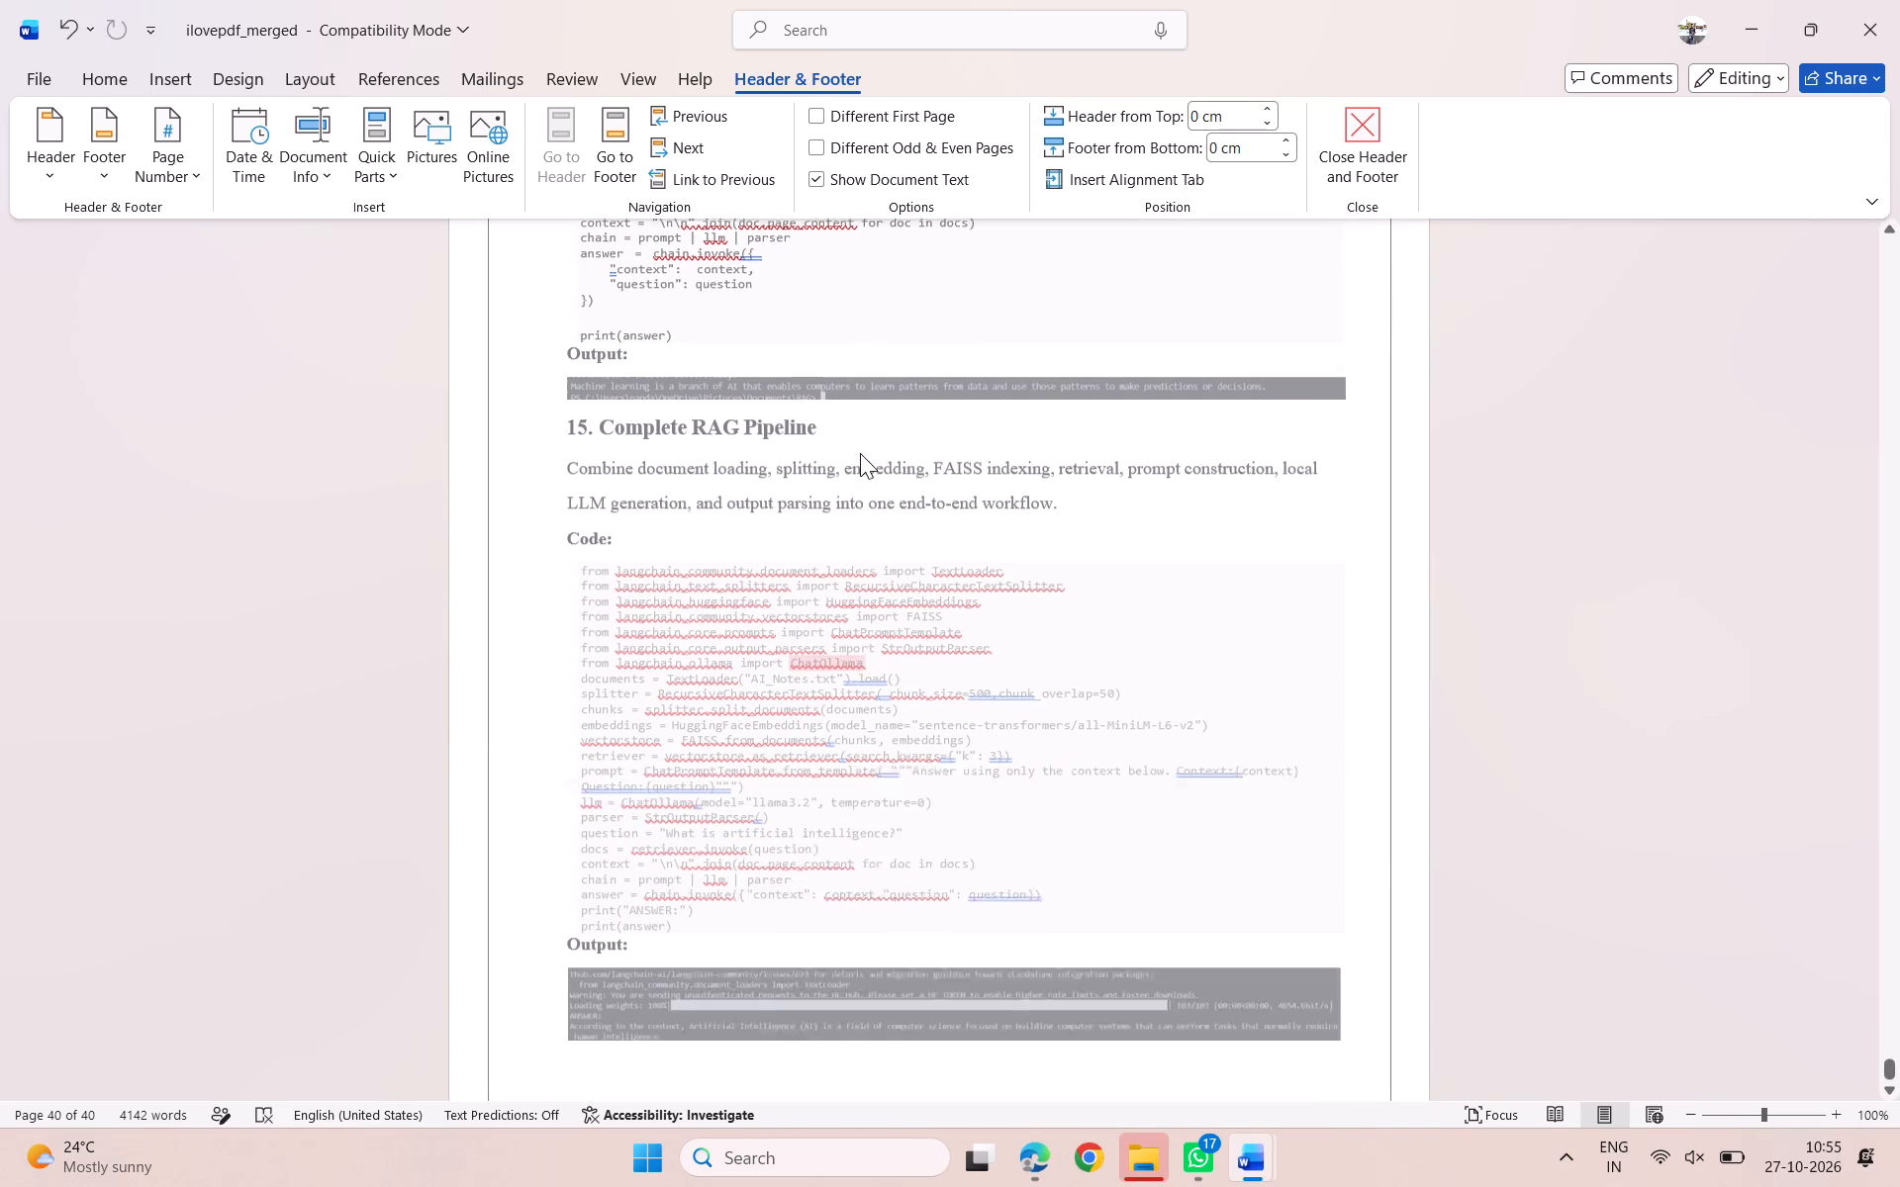
scroll(860, 453, "down", 3)
scroll(860, 453, "up", 9)
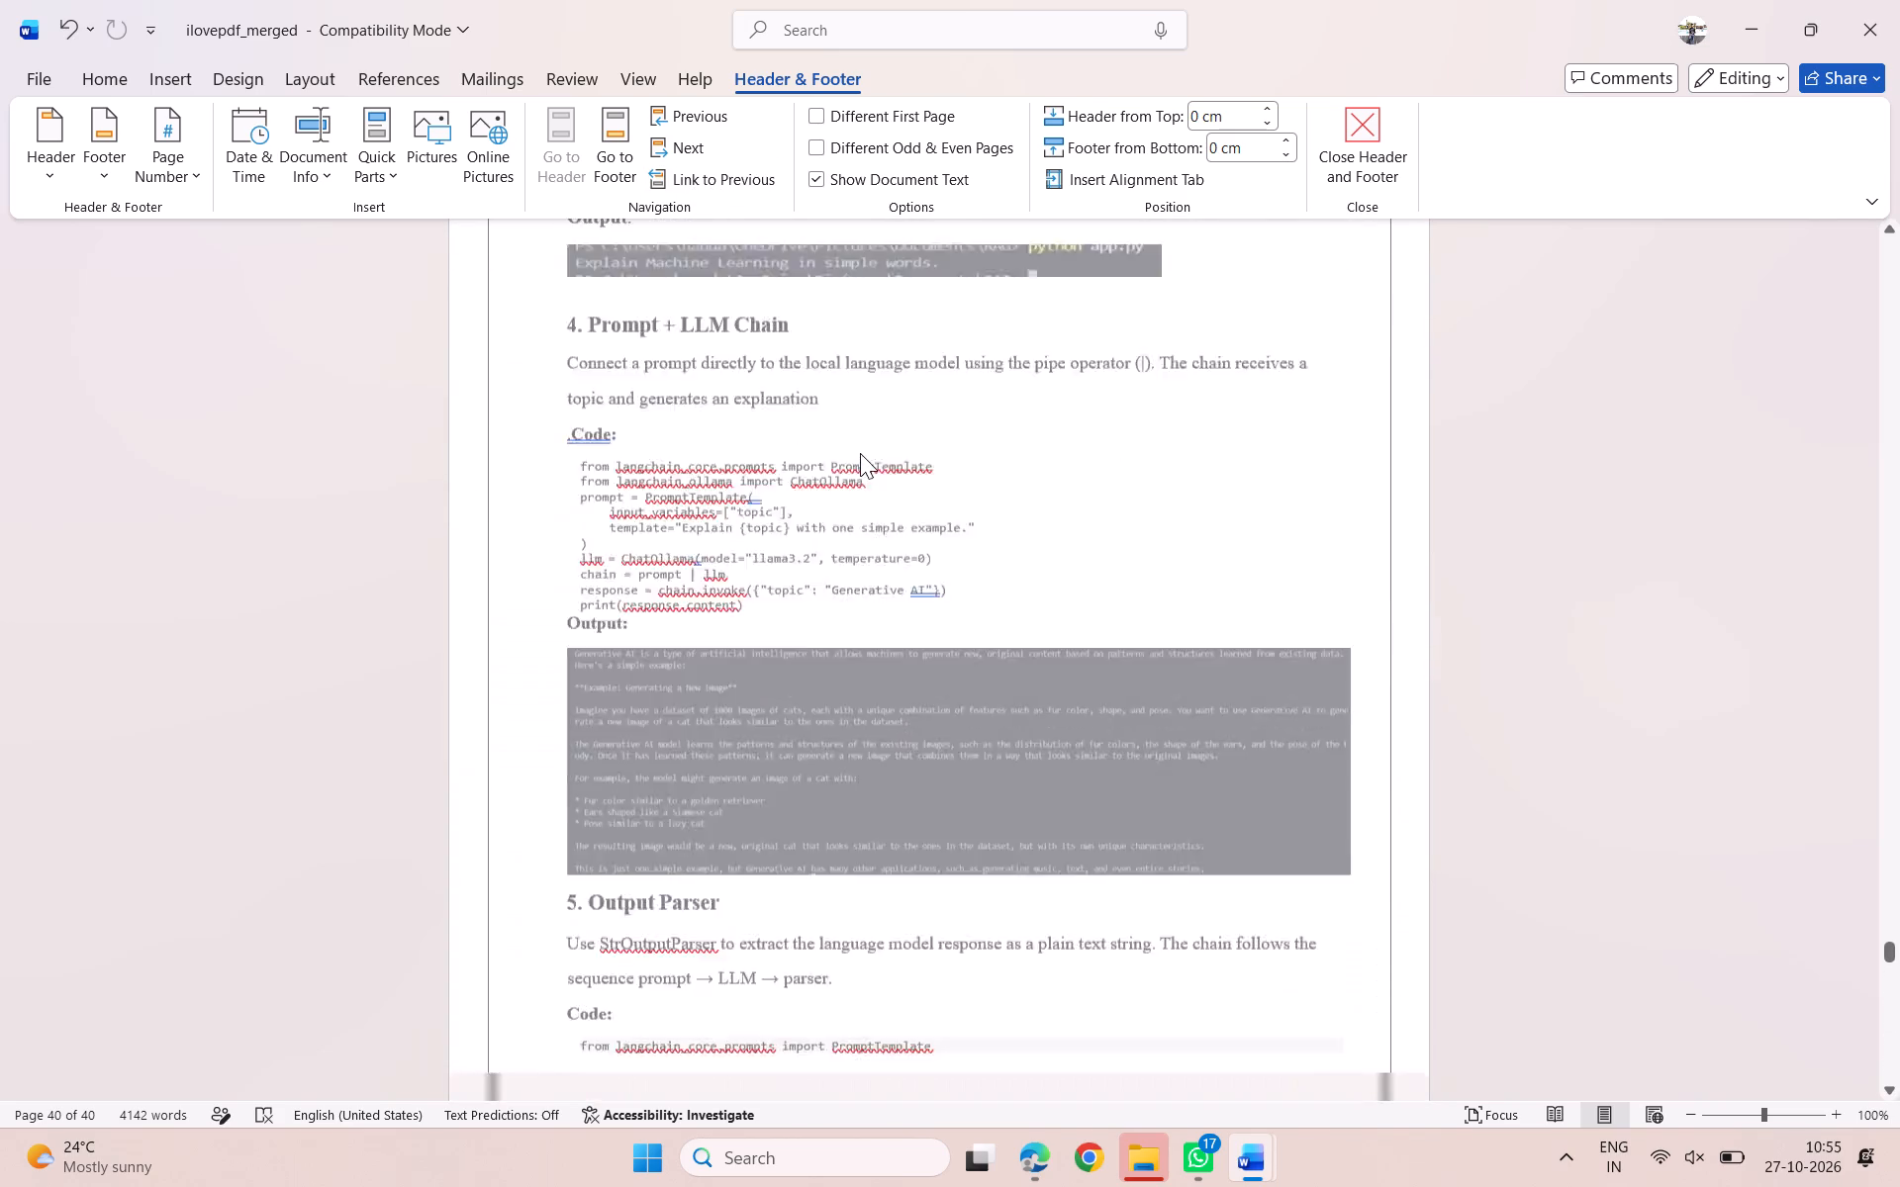
scroll(860, 453, "up", 6)
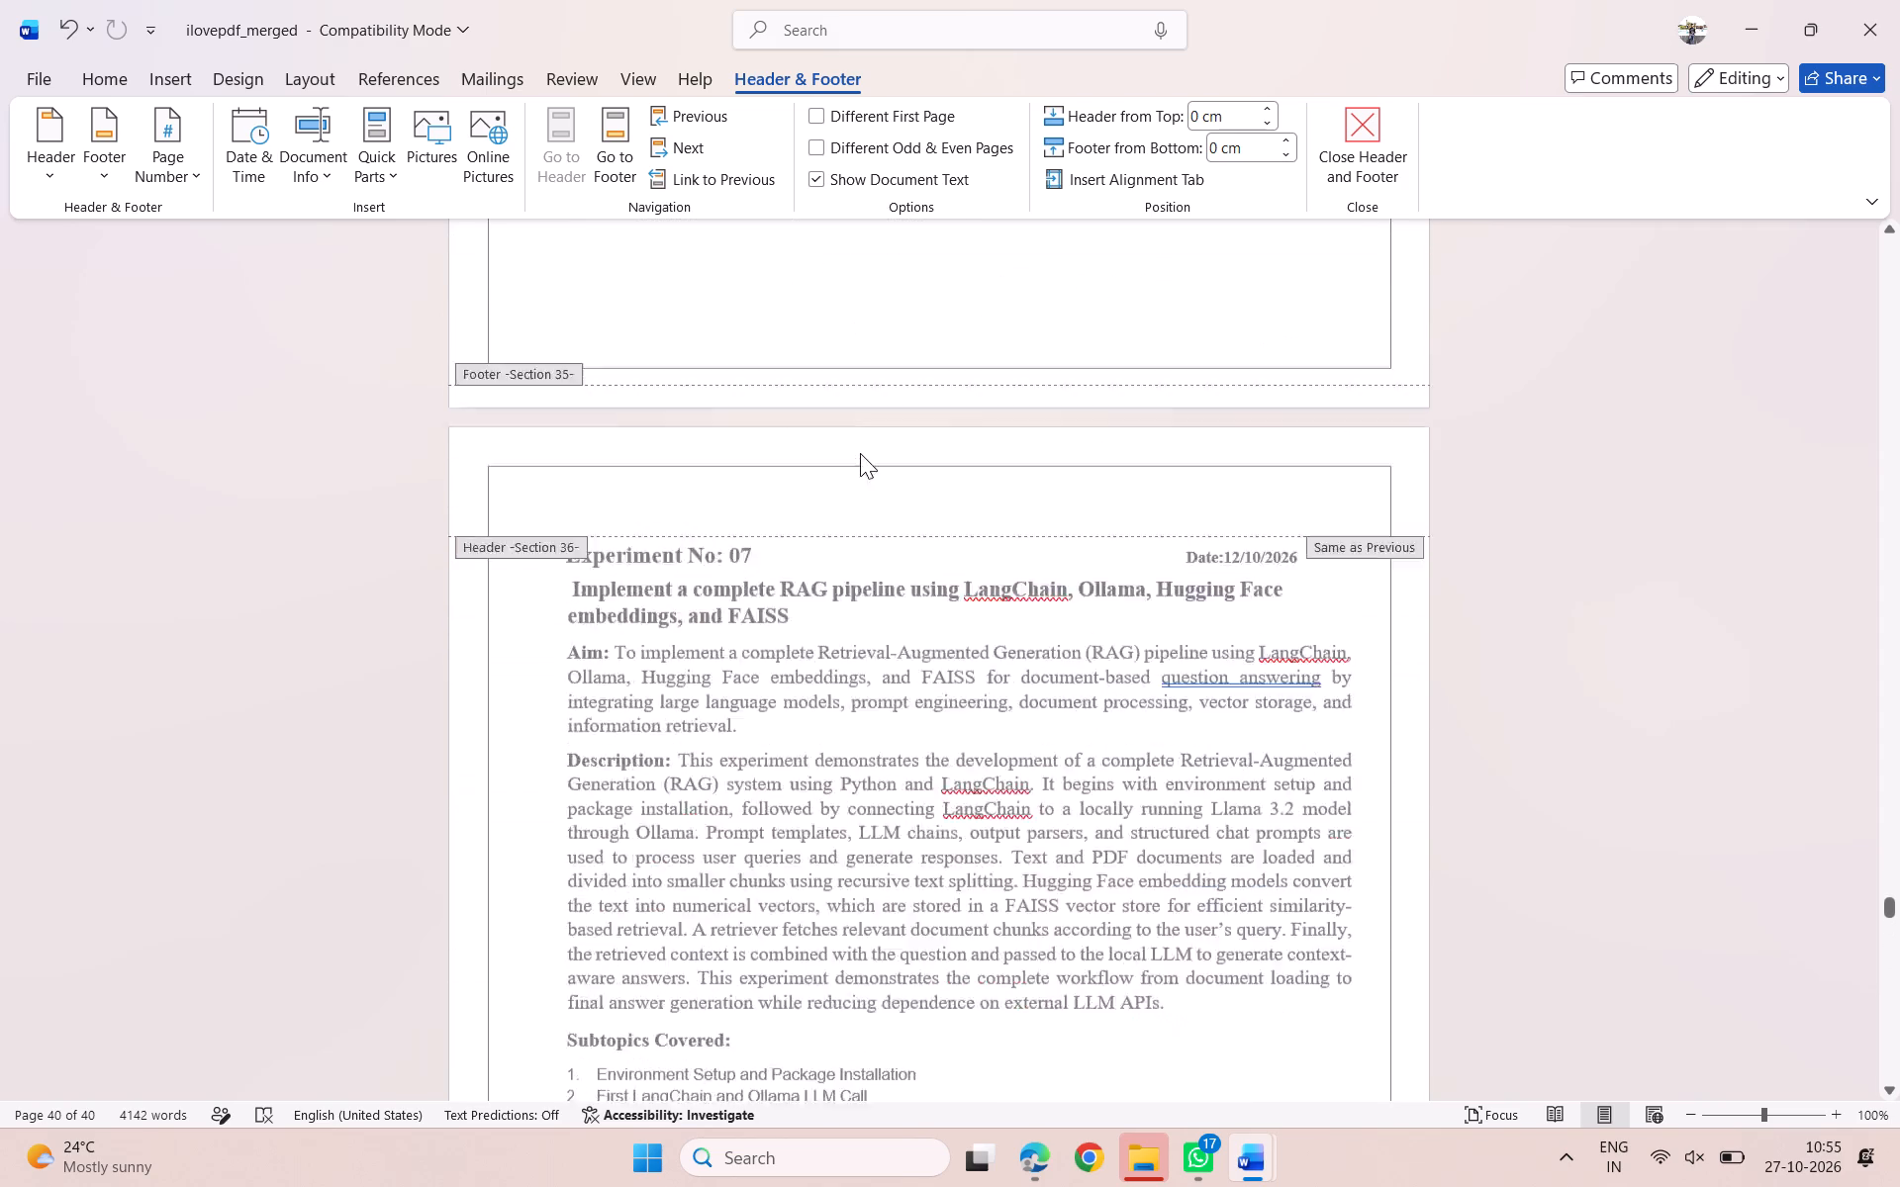
scroll(860, 453, "up", 1)
scroll(860, 453, "down", 6)
scroll(860, 453, "up", 3)
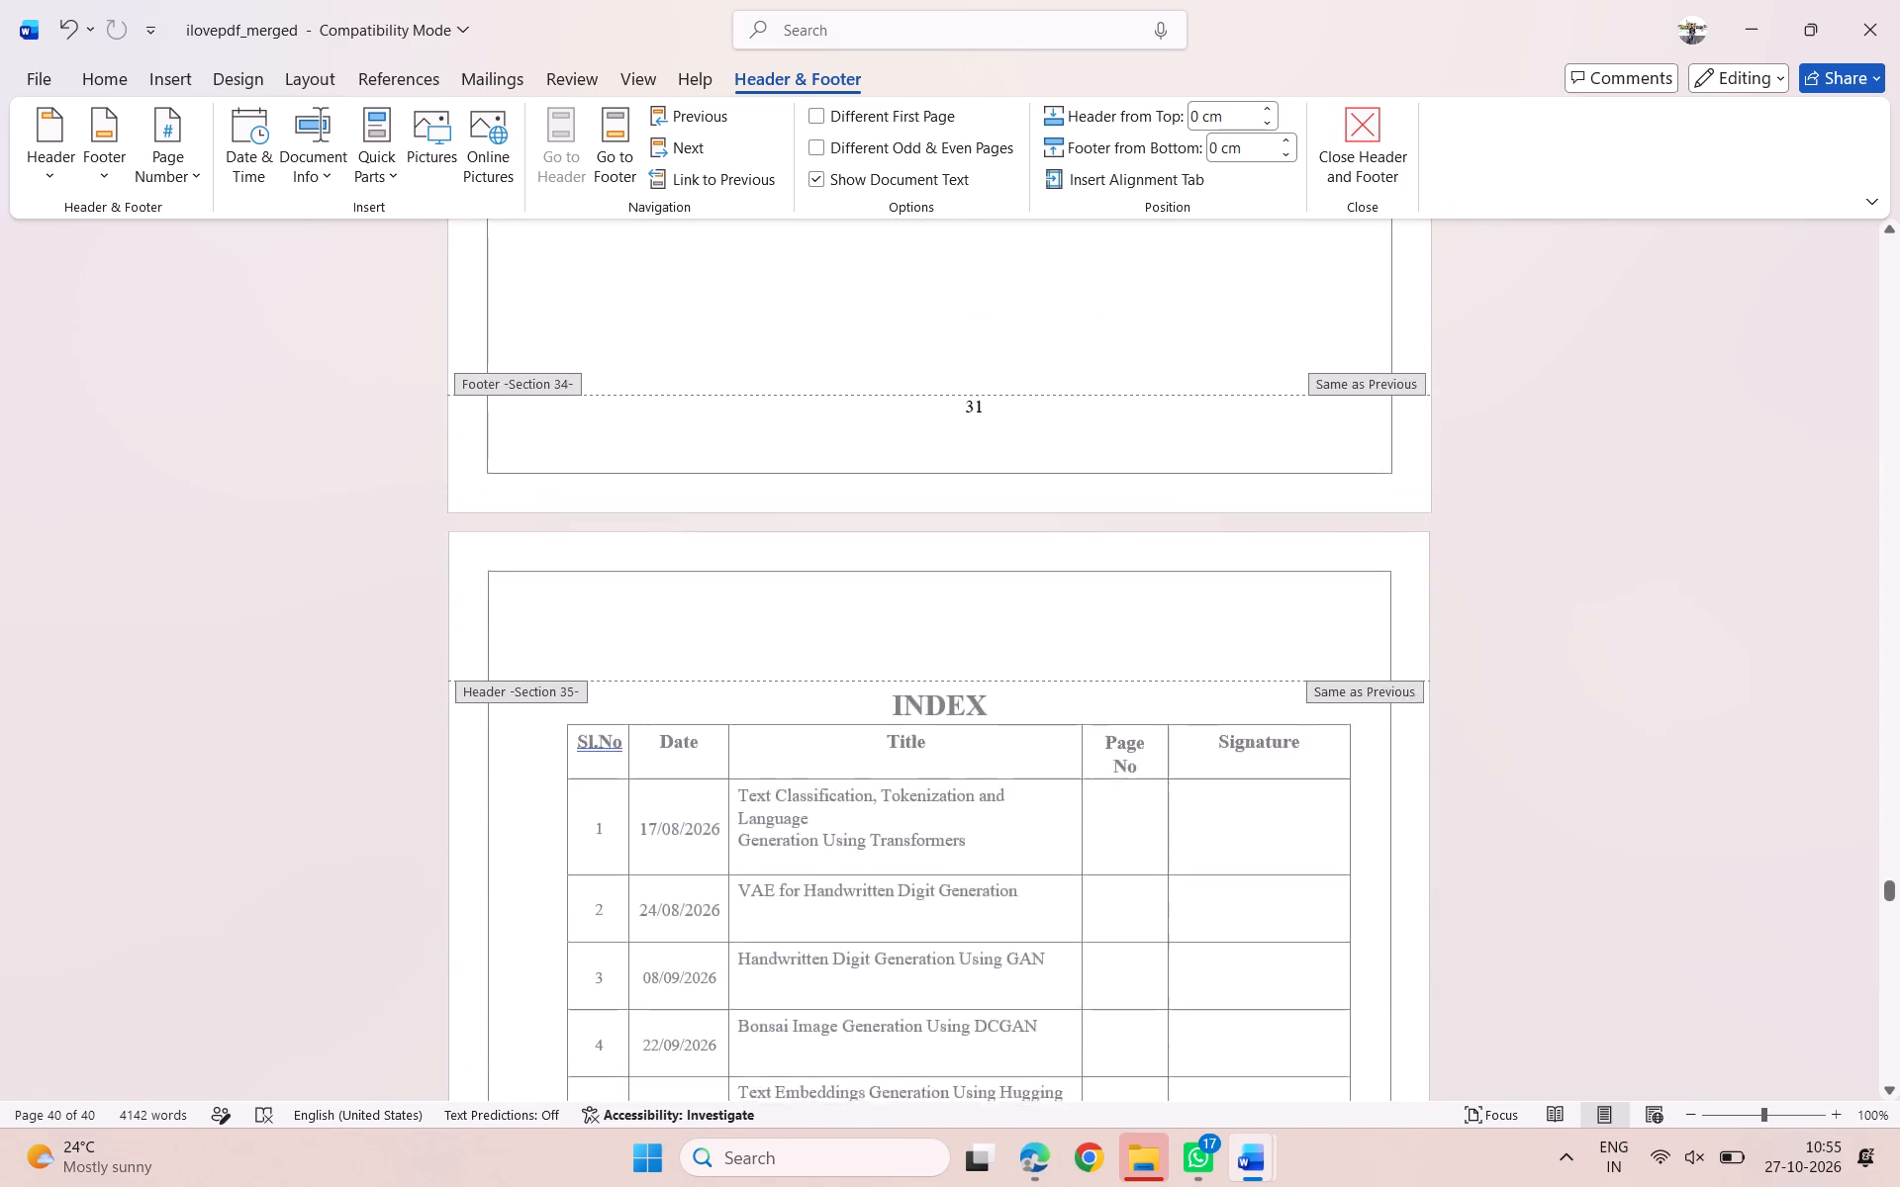
scroll(860, 453, "up", 8)
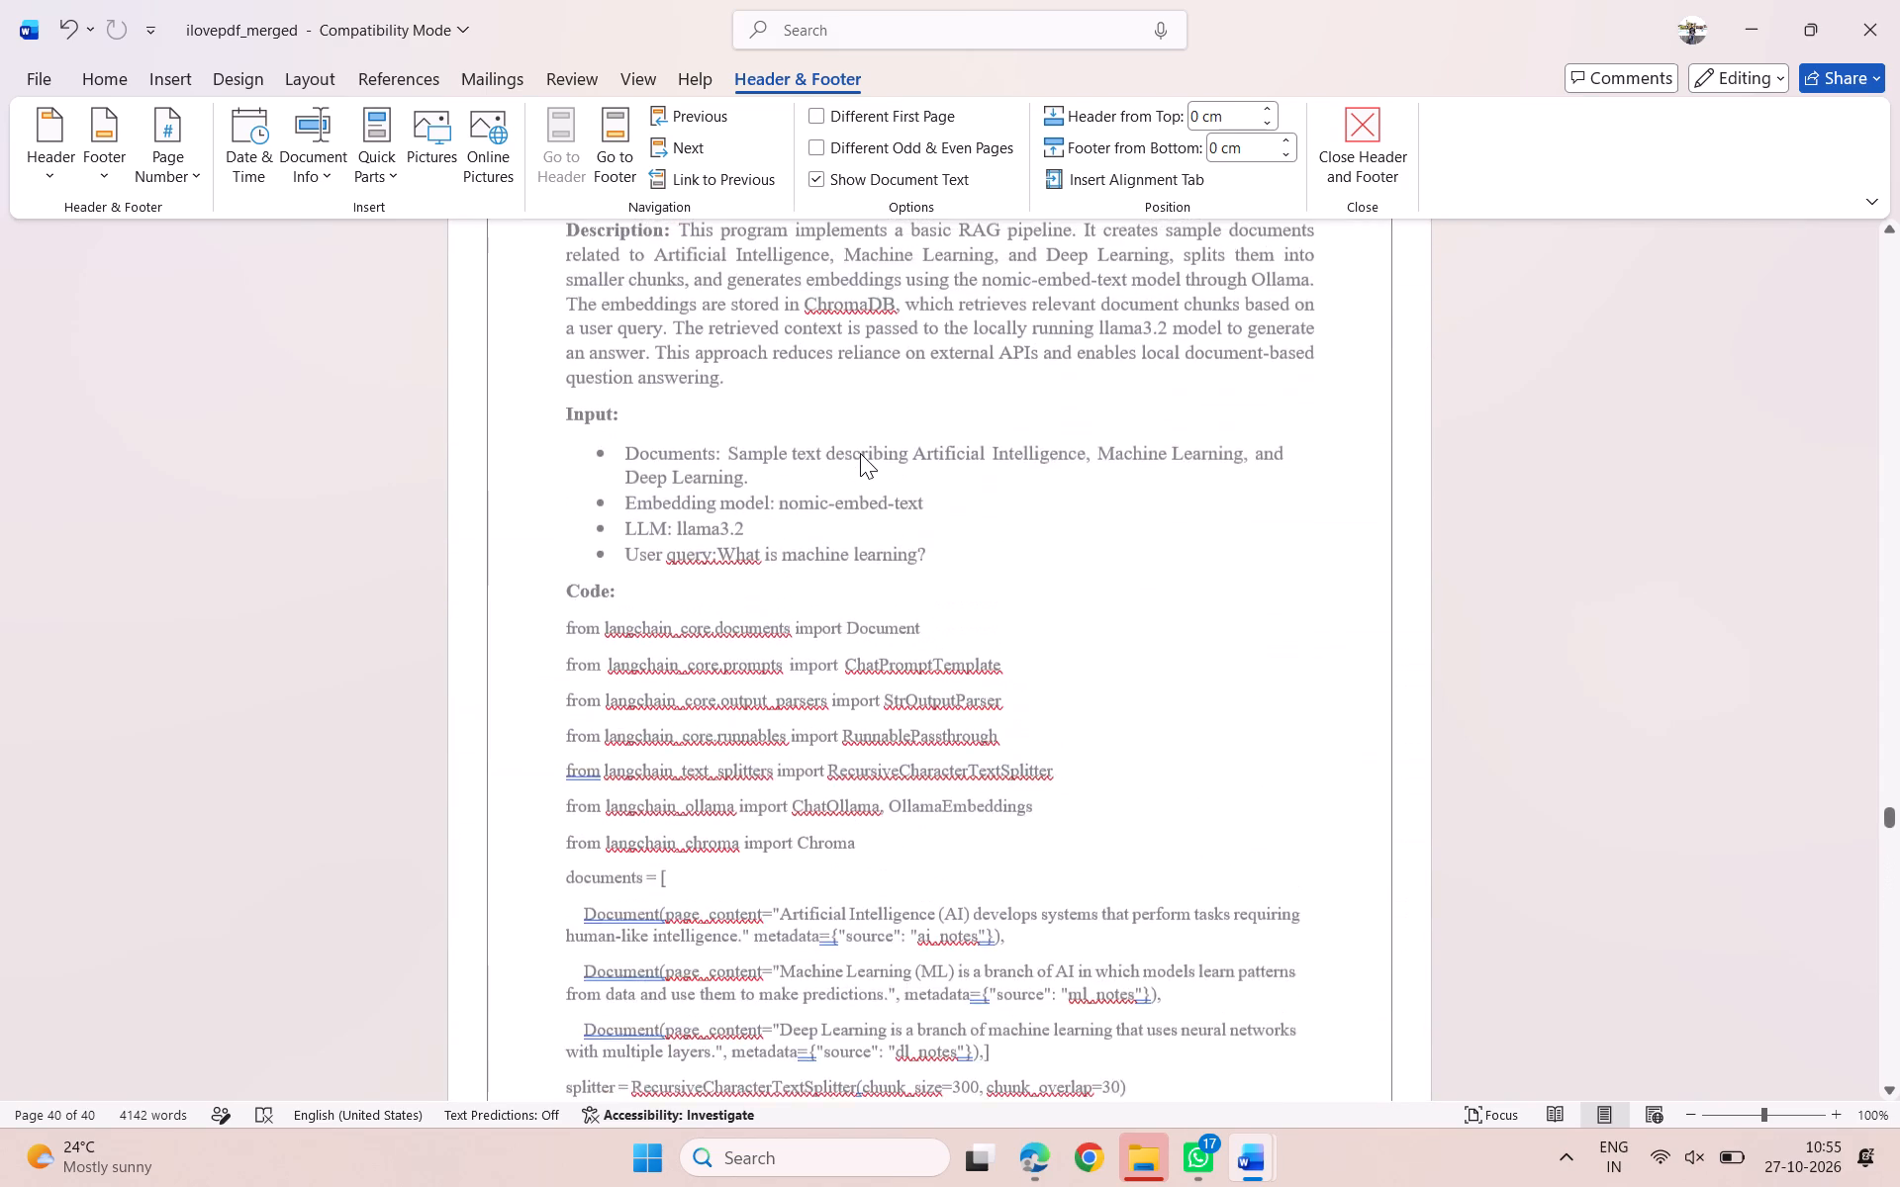
scroll(860, 453, "down", 10)
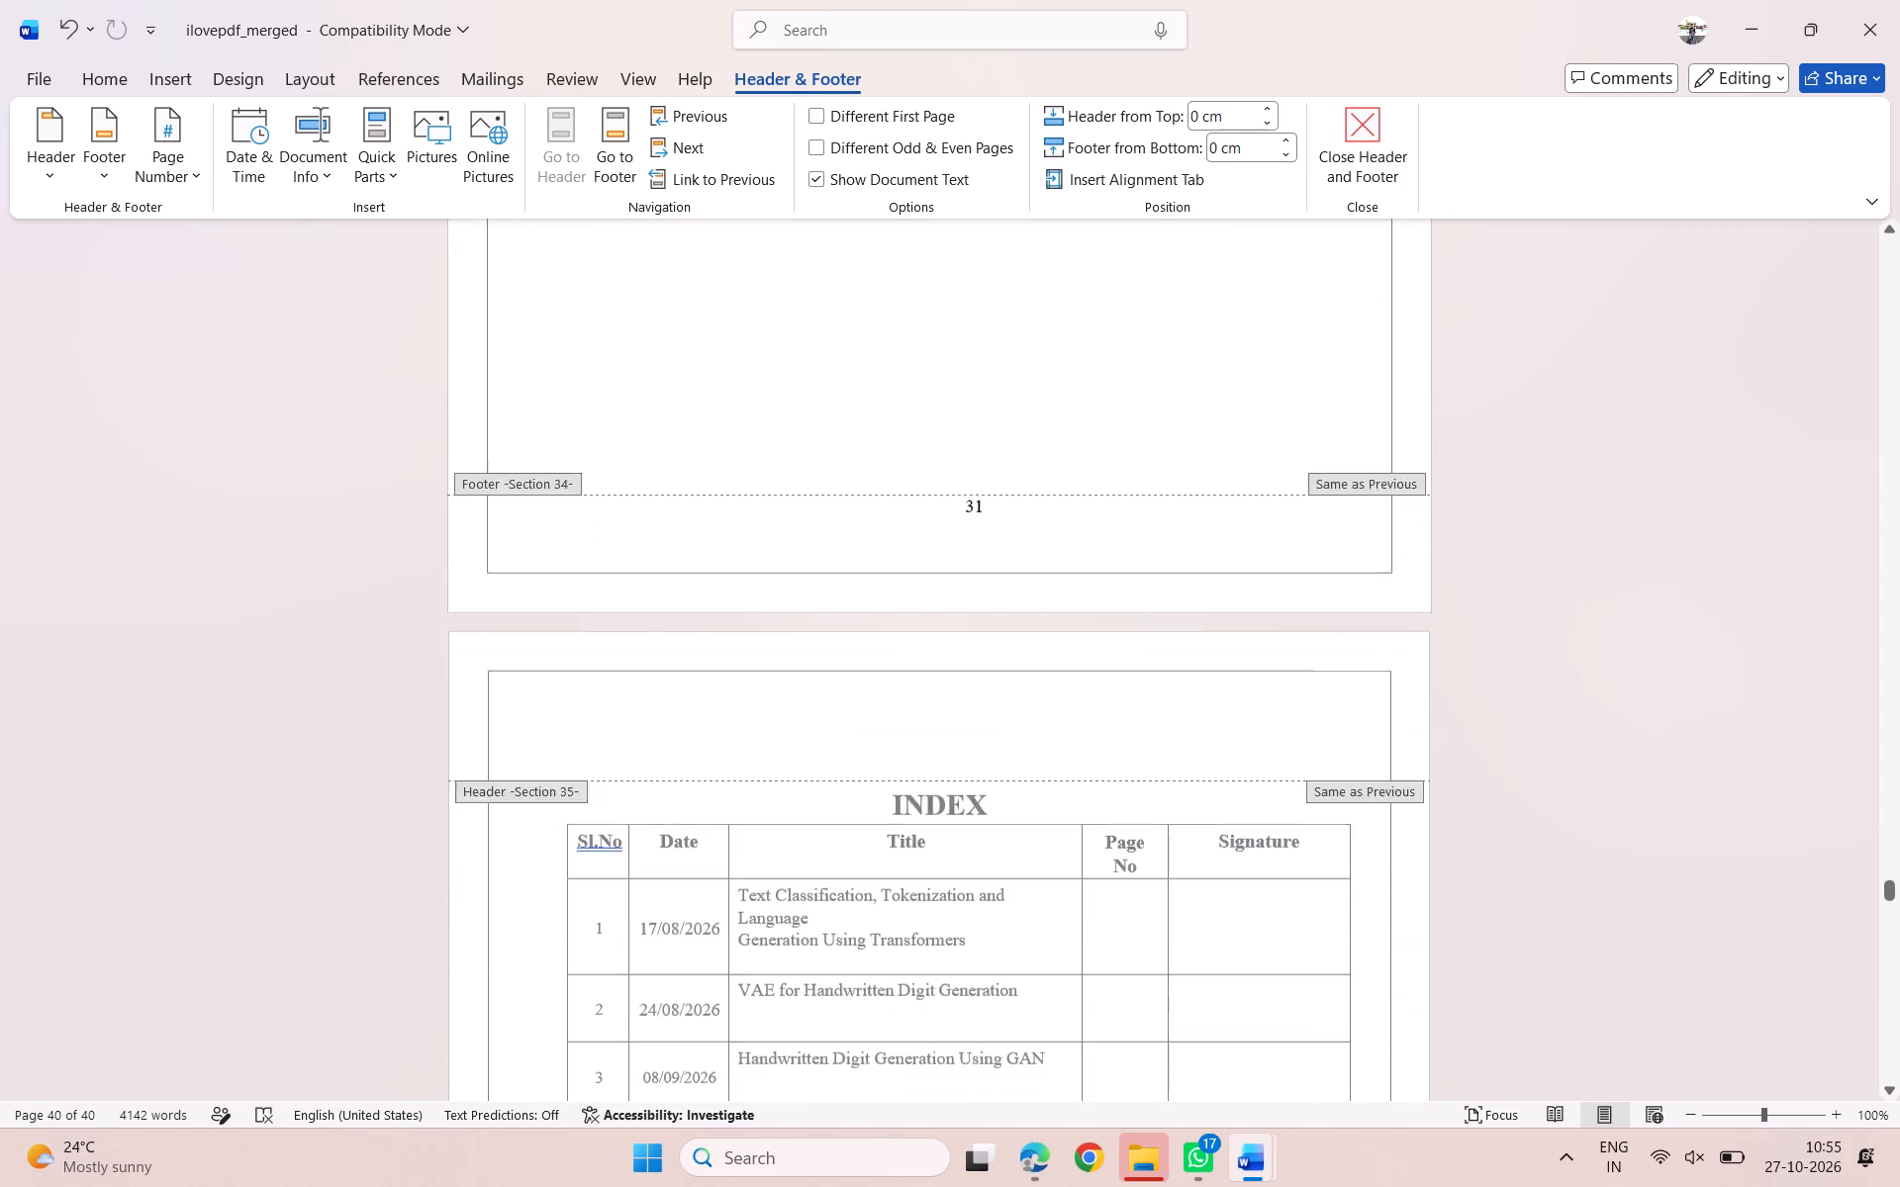
scroll(860, 453, "down", 3)
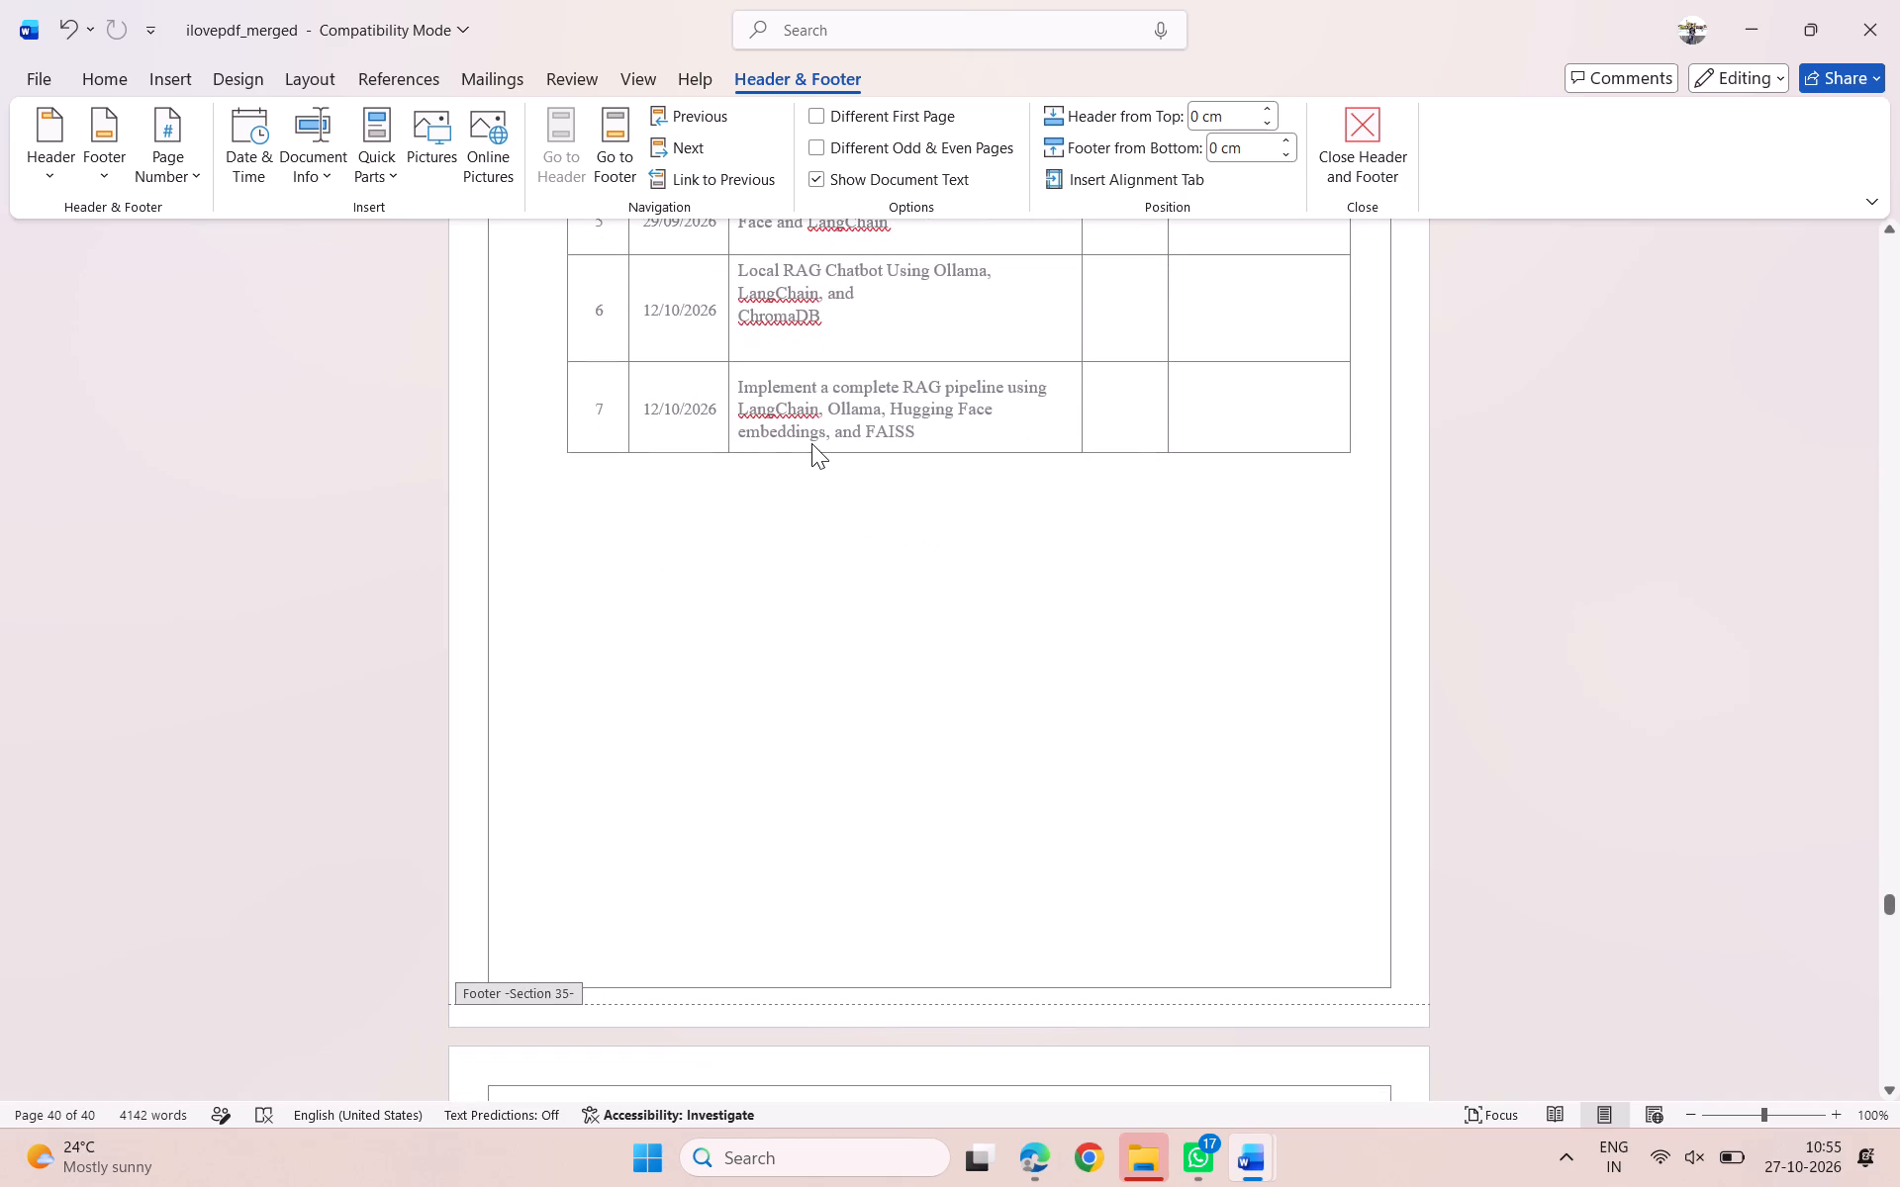
Leave header editing and delete the duplicate INDEX heading and table on the page before Experiment No: 07.
left_click(811, 443)
double_click(811, 443)
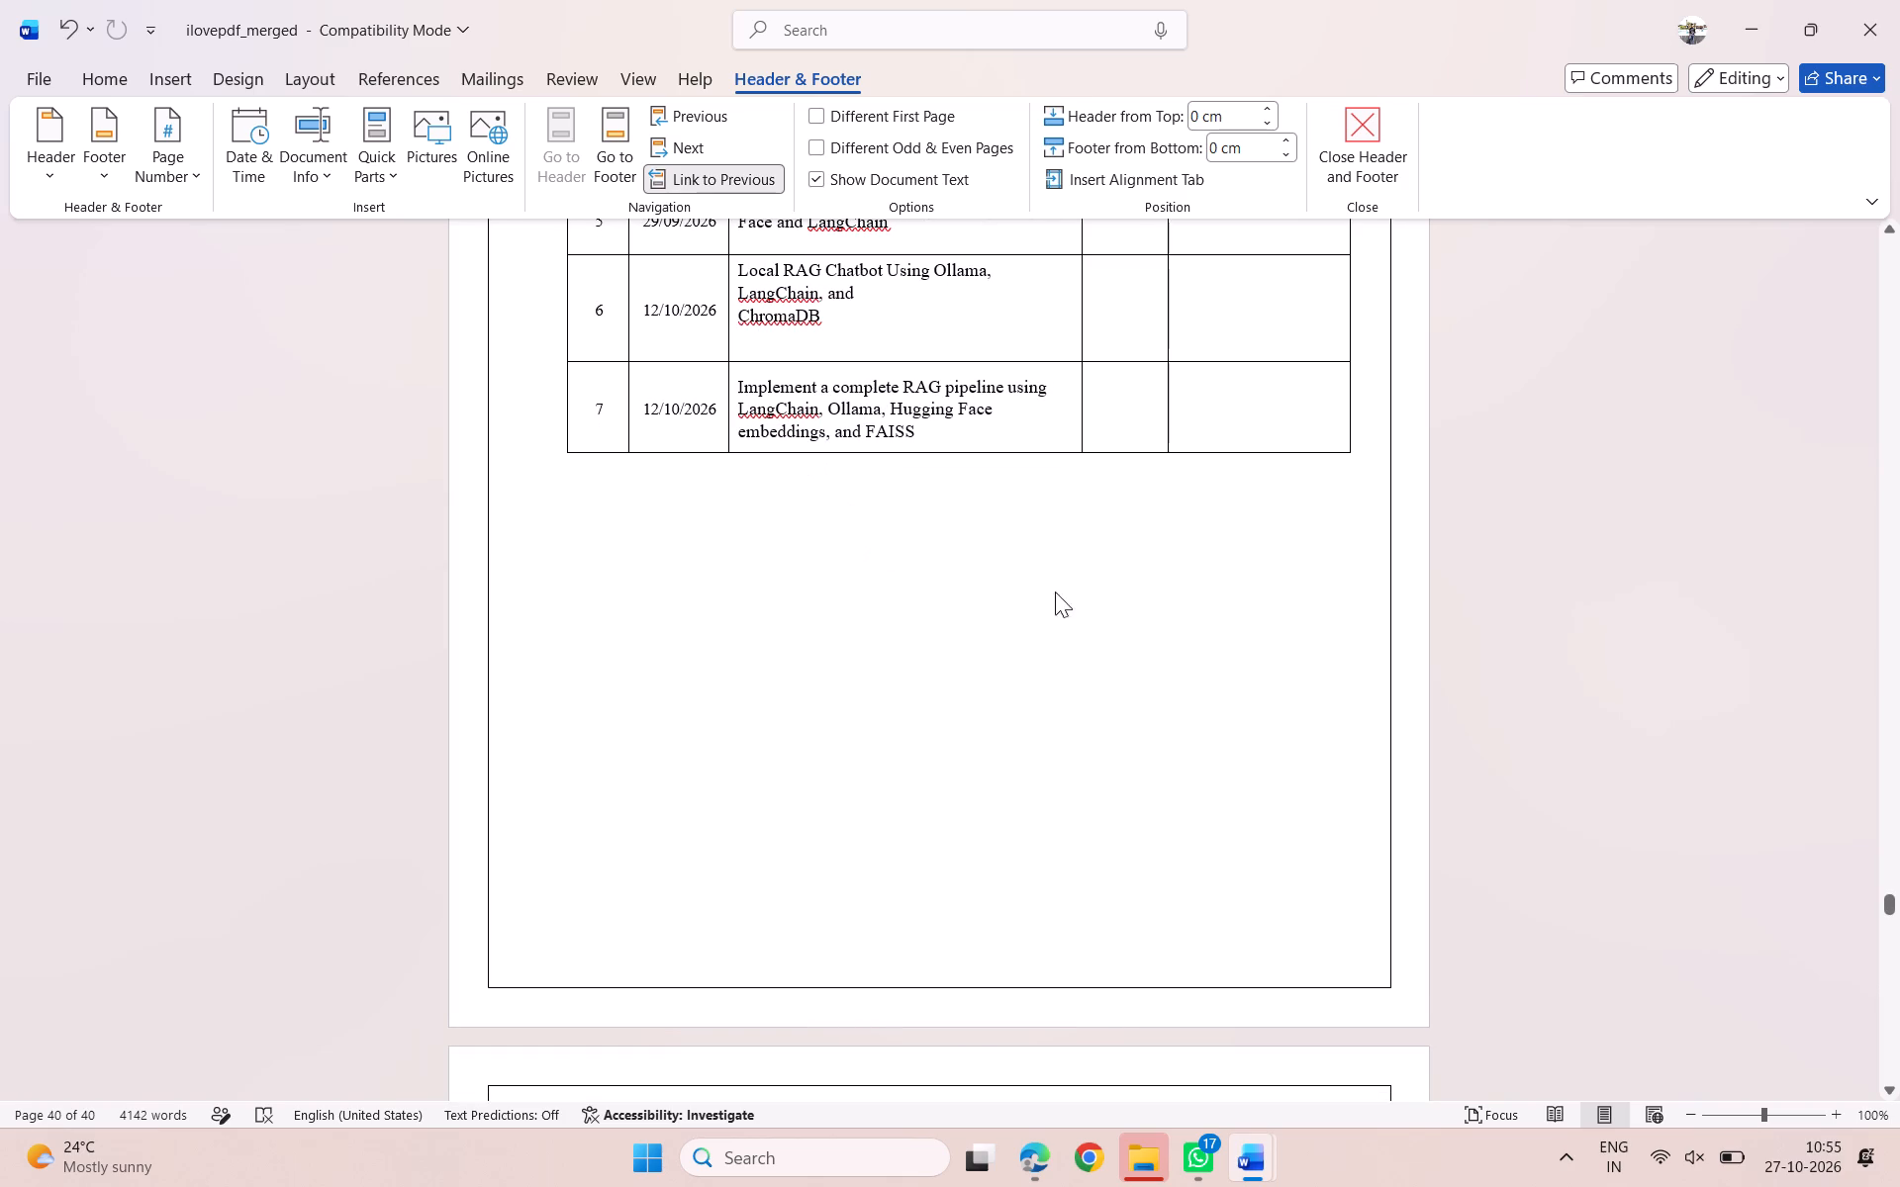
scroll(1039, 574, "up", 1)
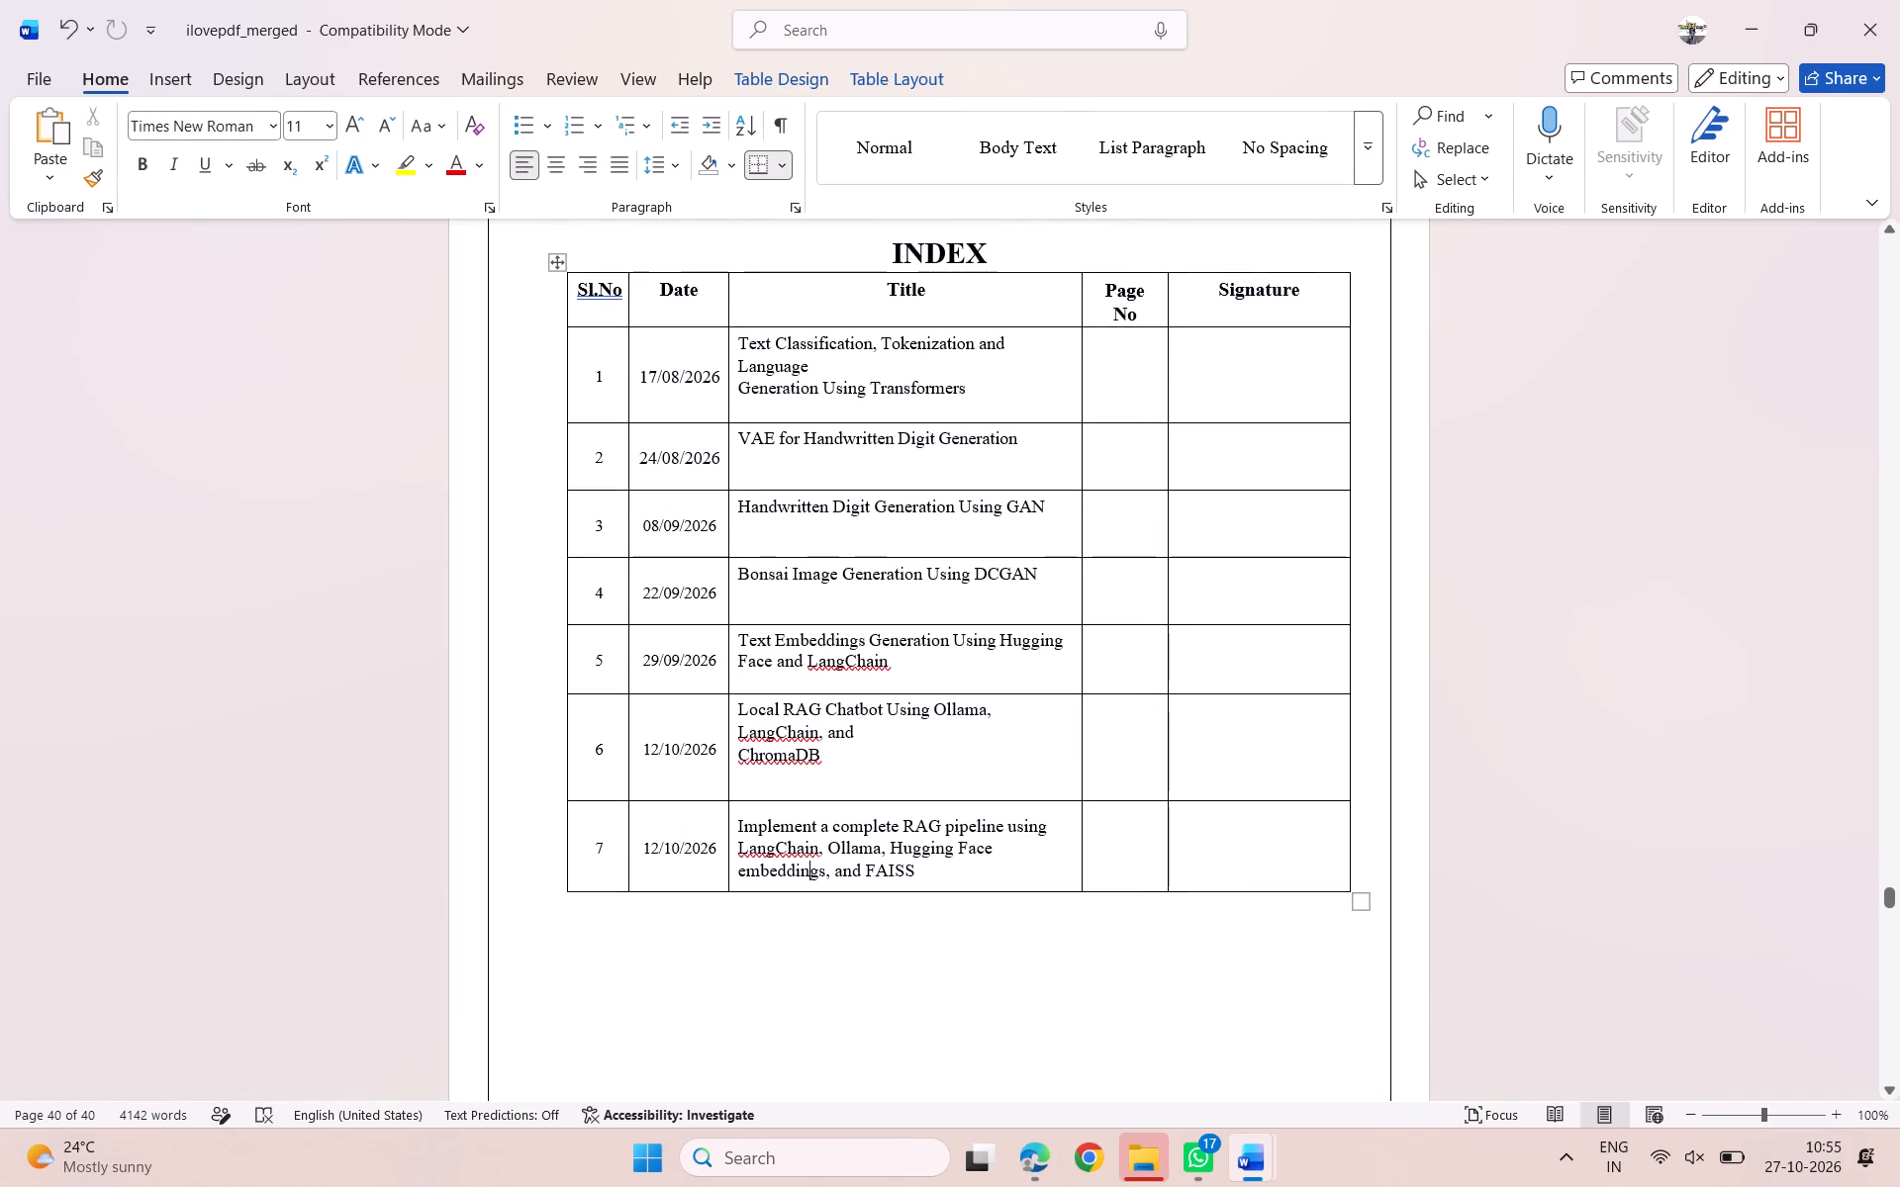
left_click_drag(1230, 944, 617, 246)
key("BackSpace")
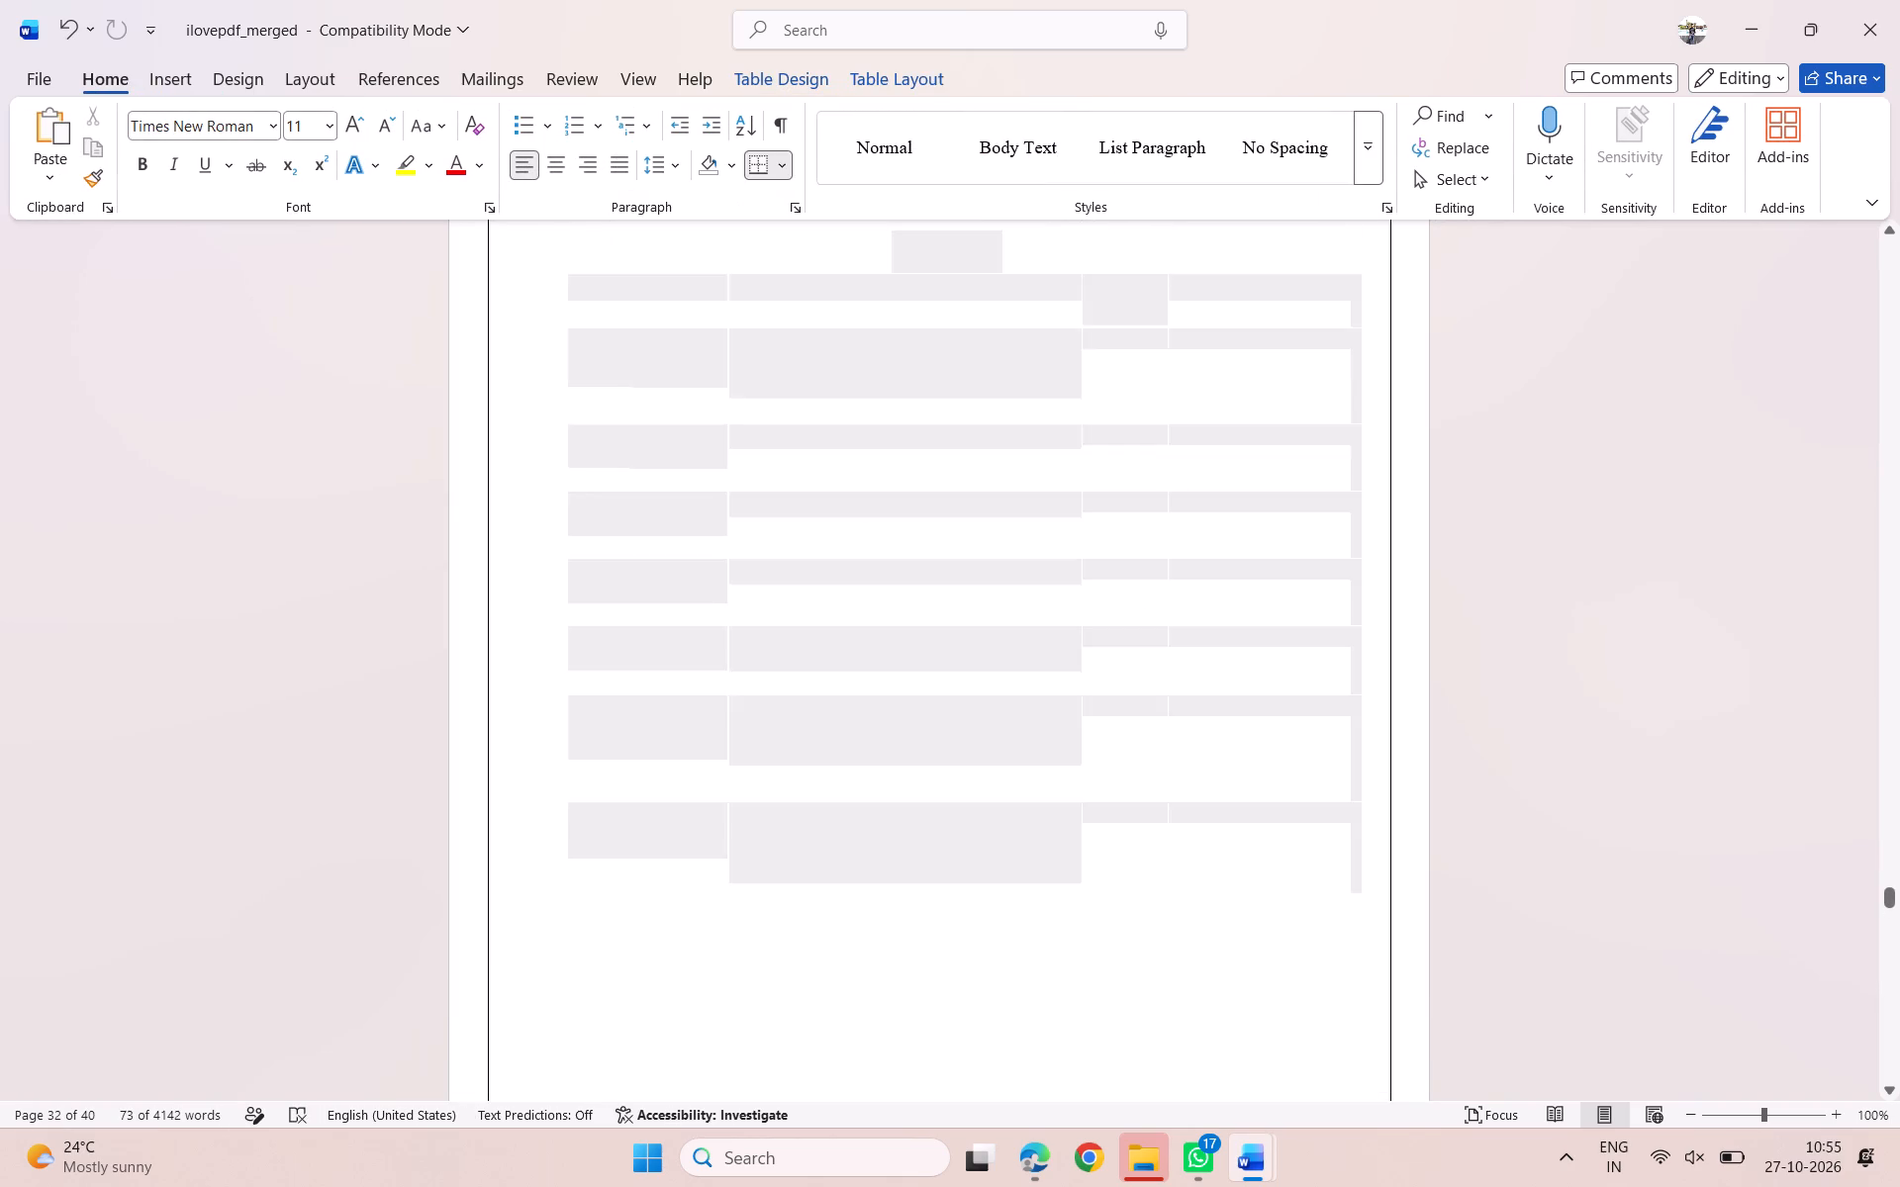
key("BackSpace")
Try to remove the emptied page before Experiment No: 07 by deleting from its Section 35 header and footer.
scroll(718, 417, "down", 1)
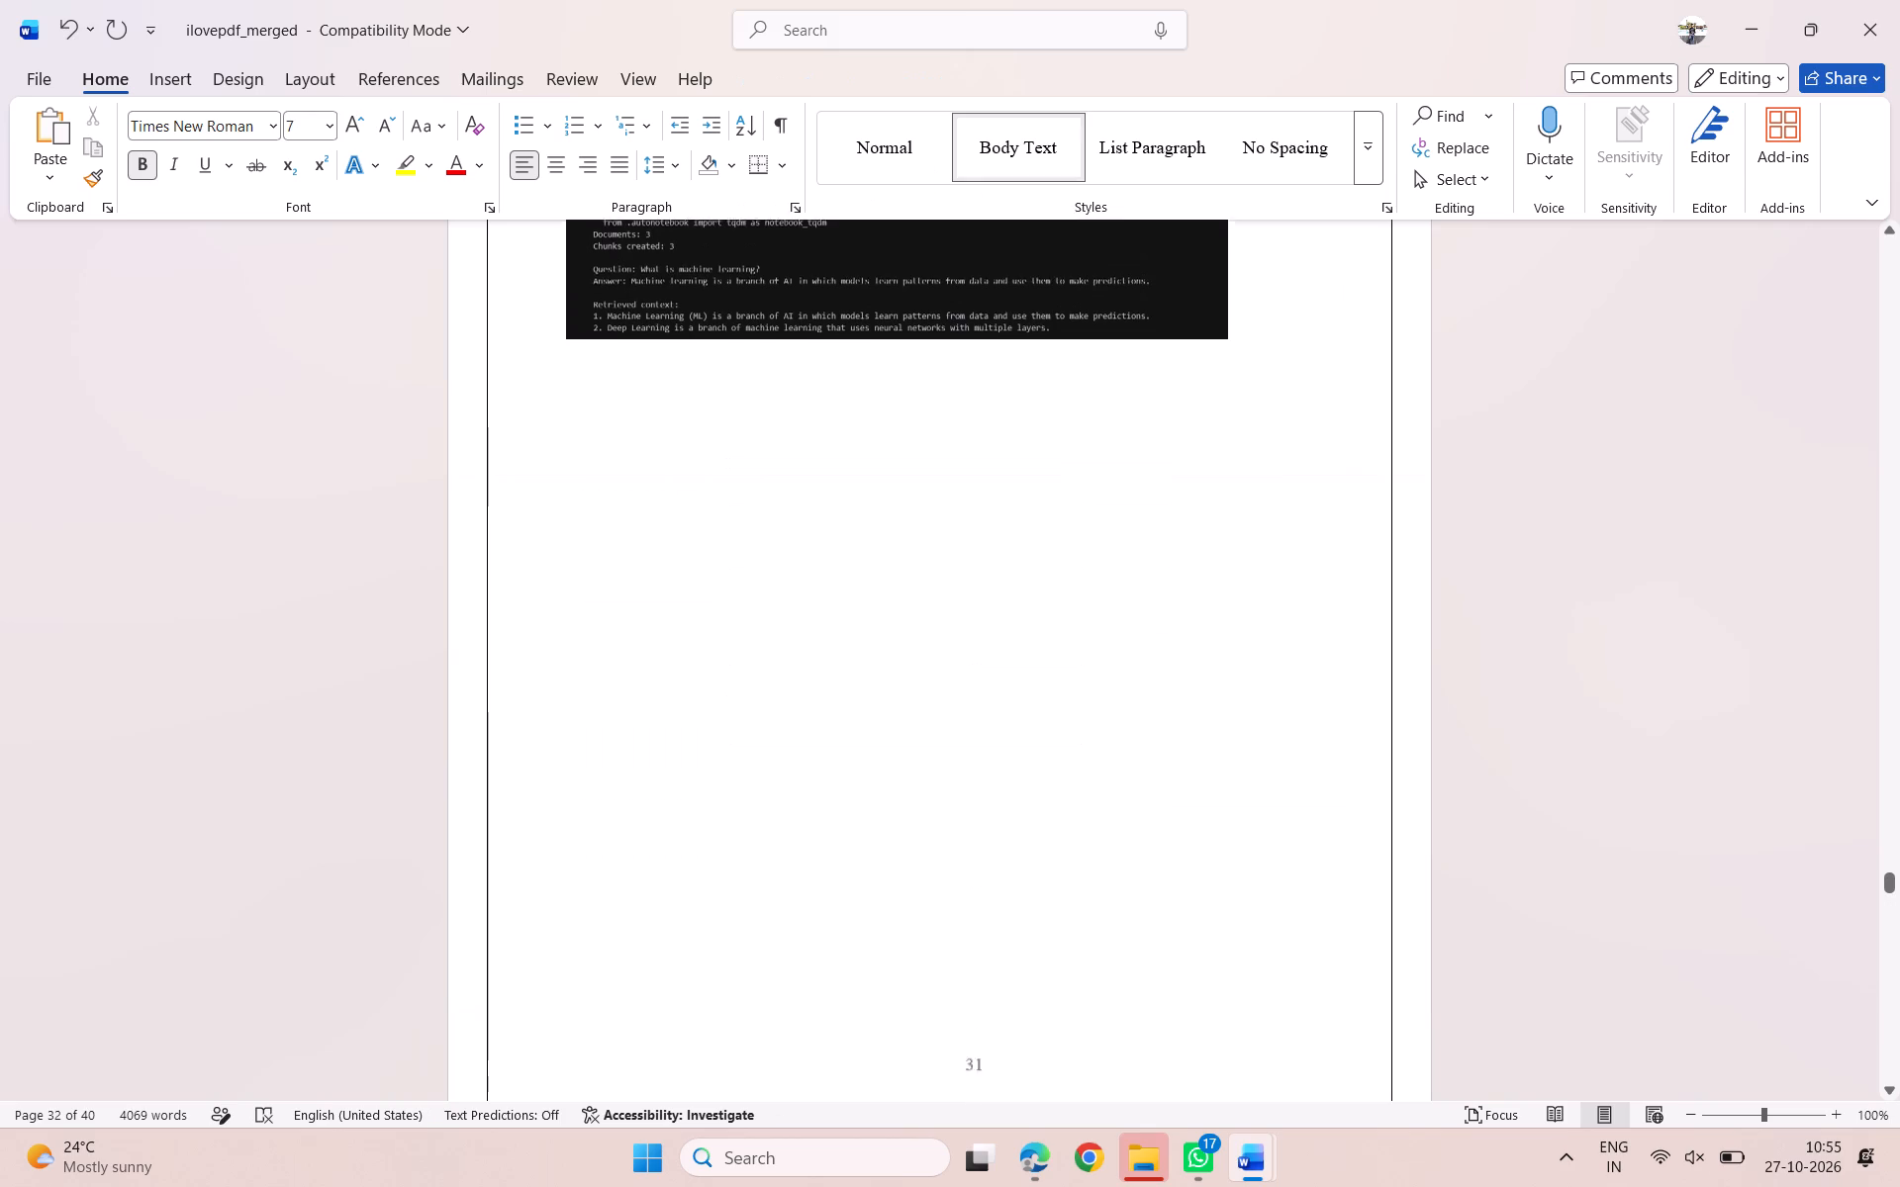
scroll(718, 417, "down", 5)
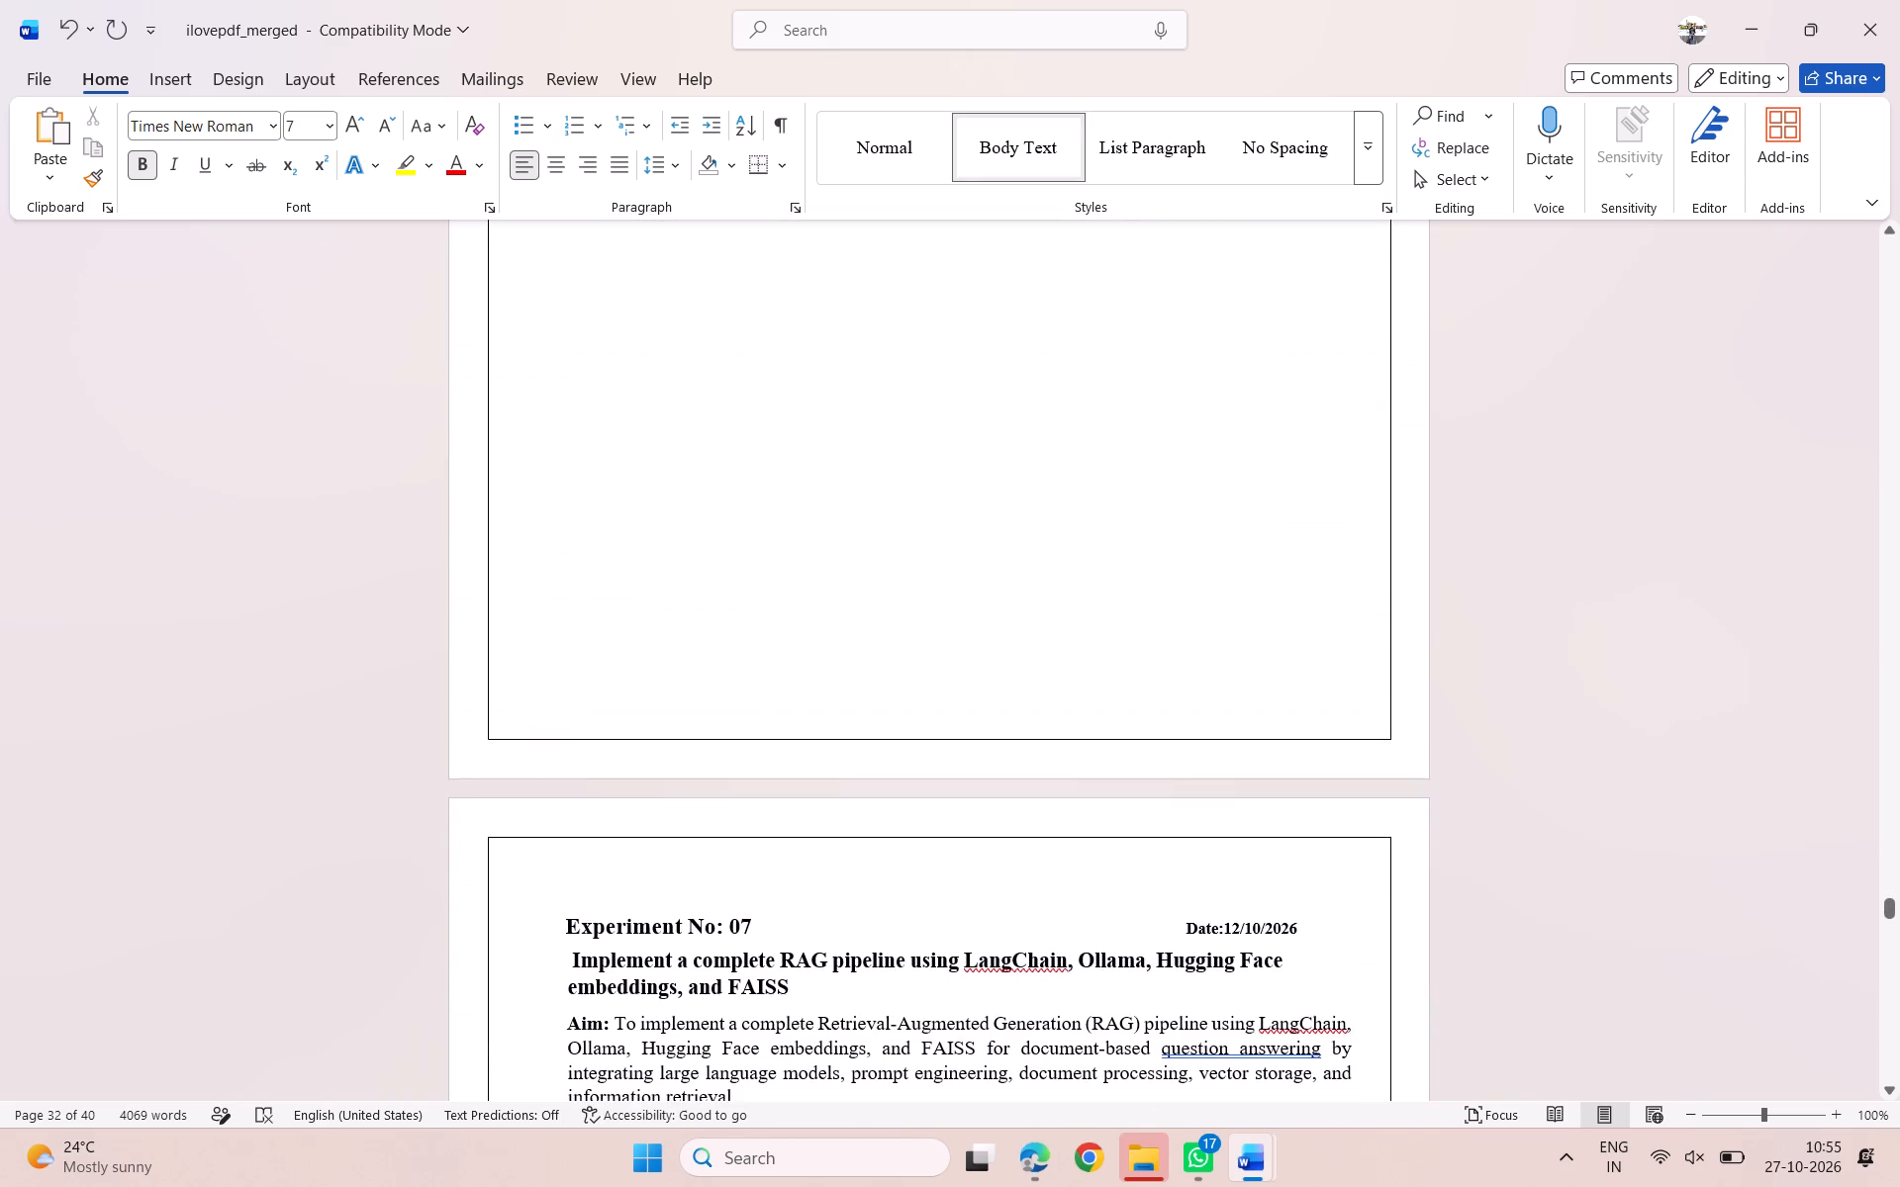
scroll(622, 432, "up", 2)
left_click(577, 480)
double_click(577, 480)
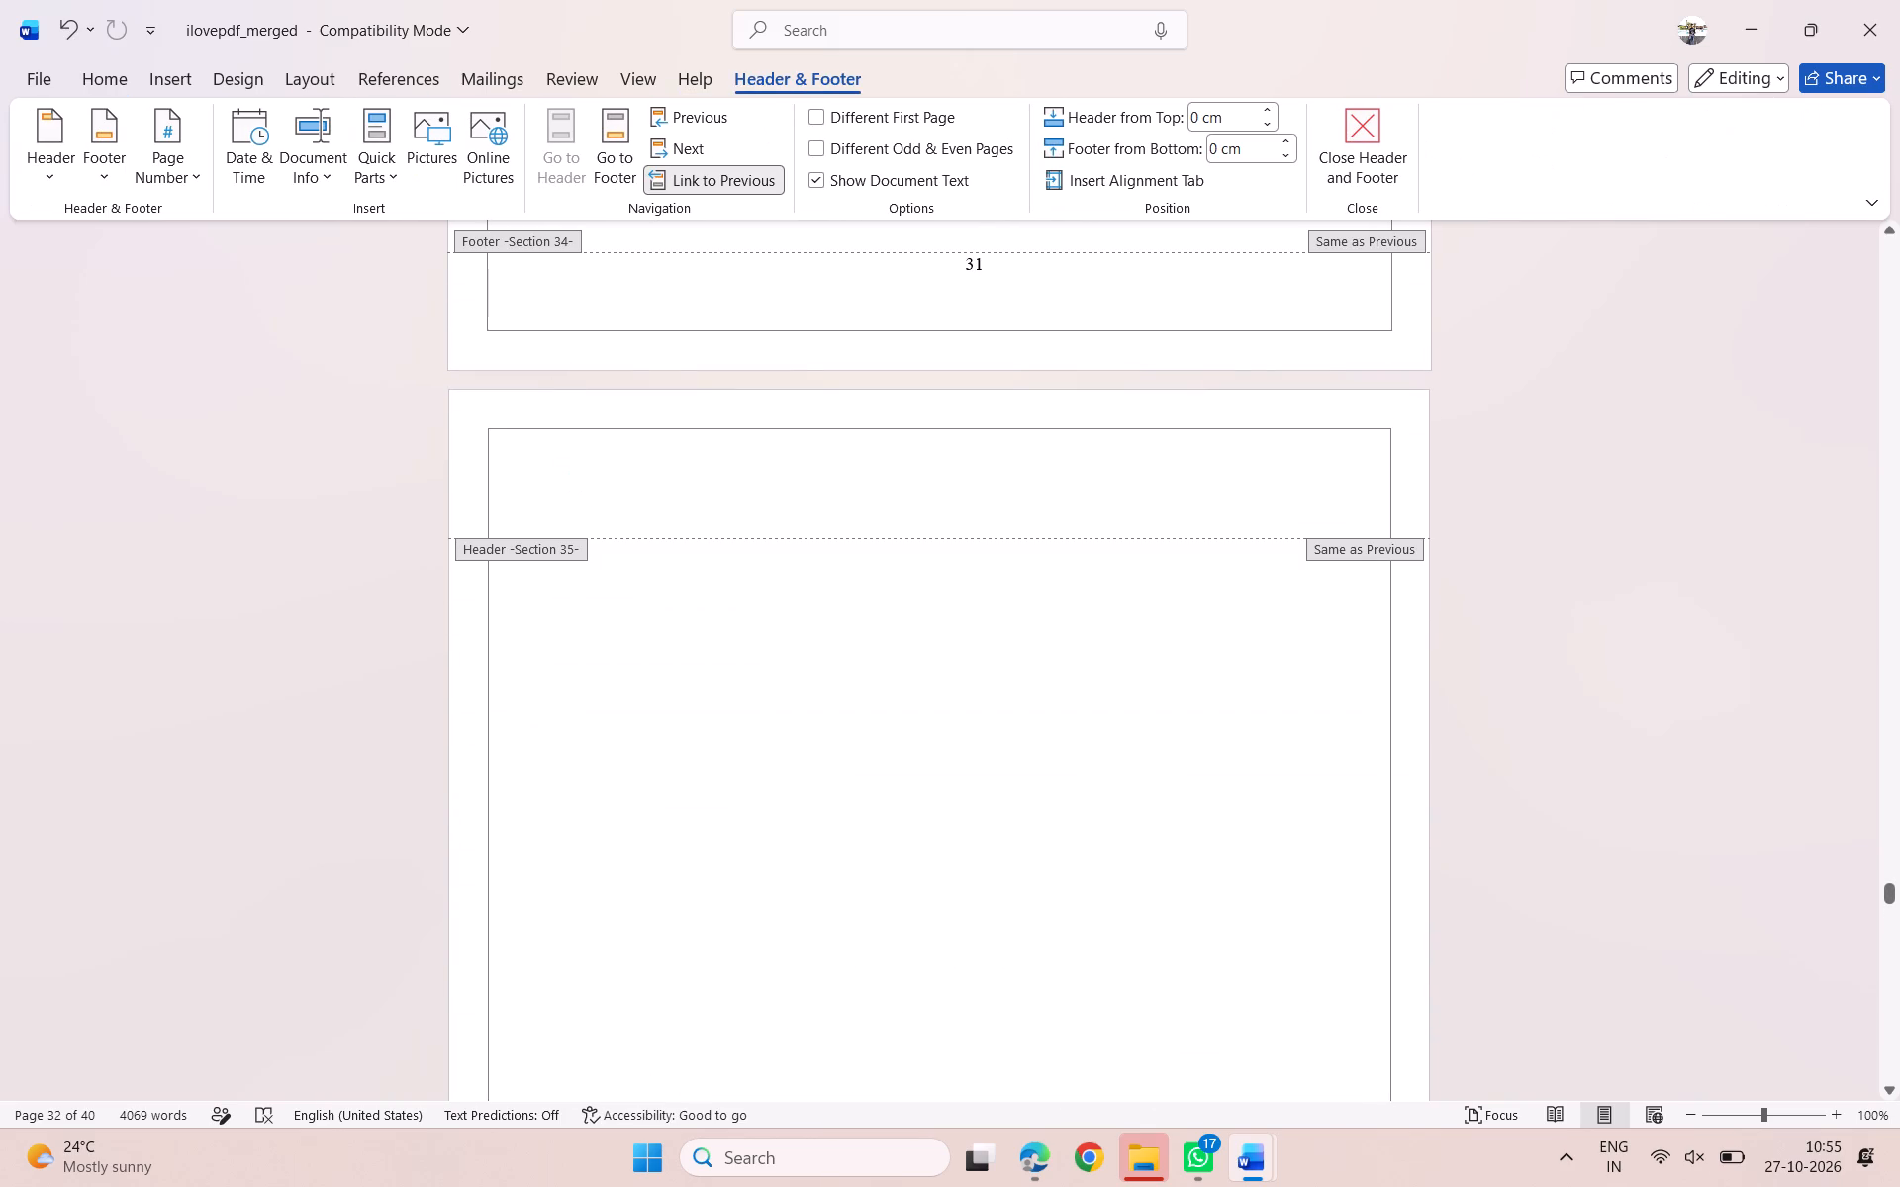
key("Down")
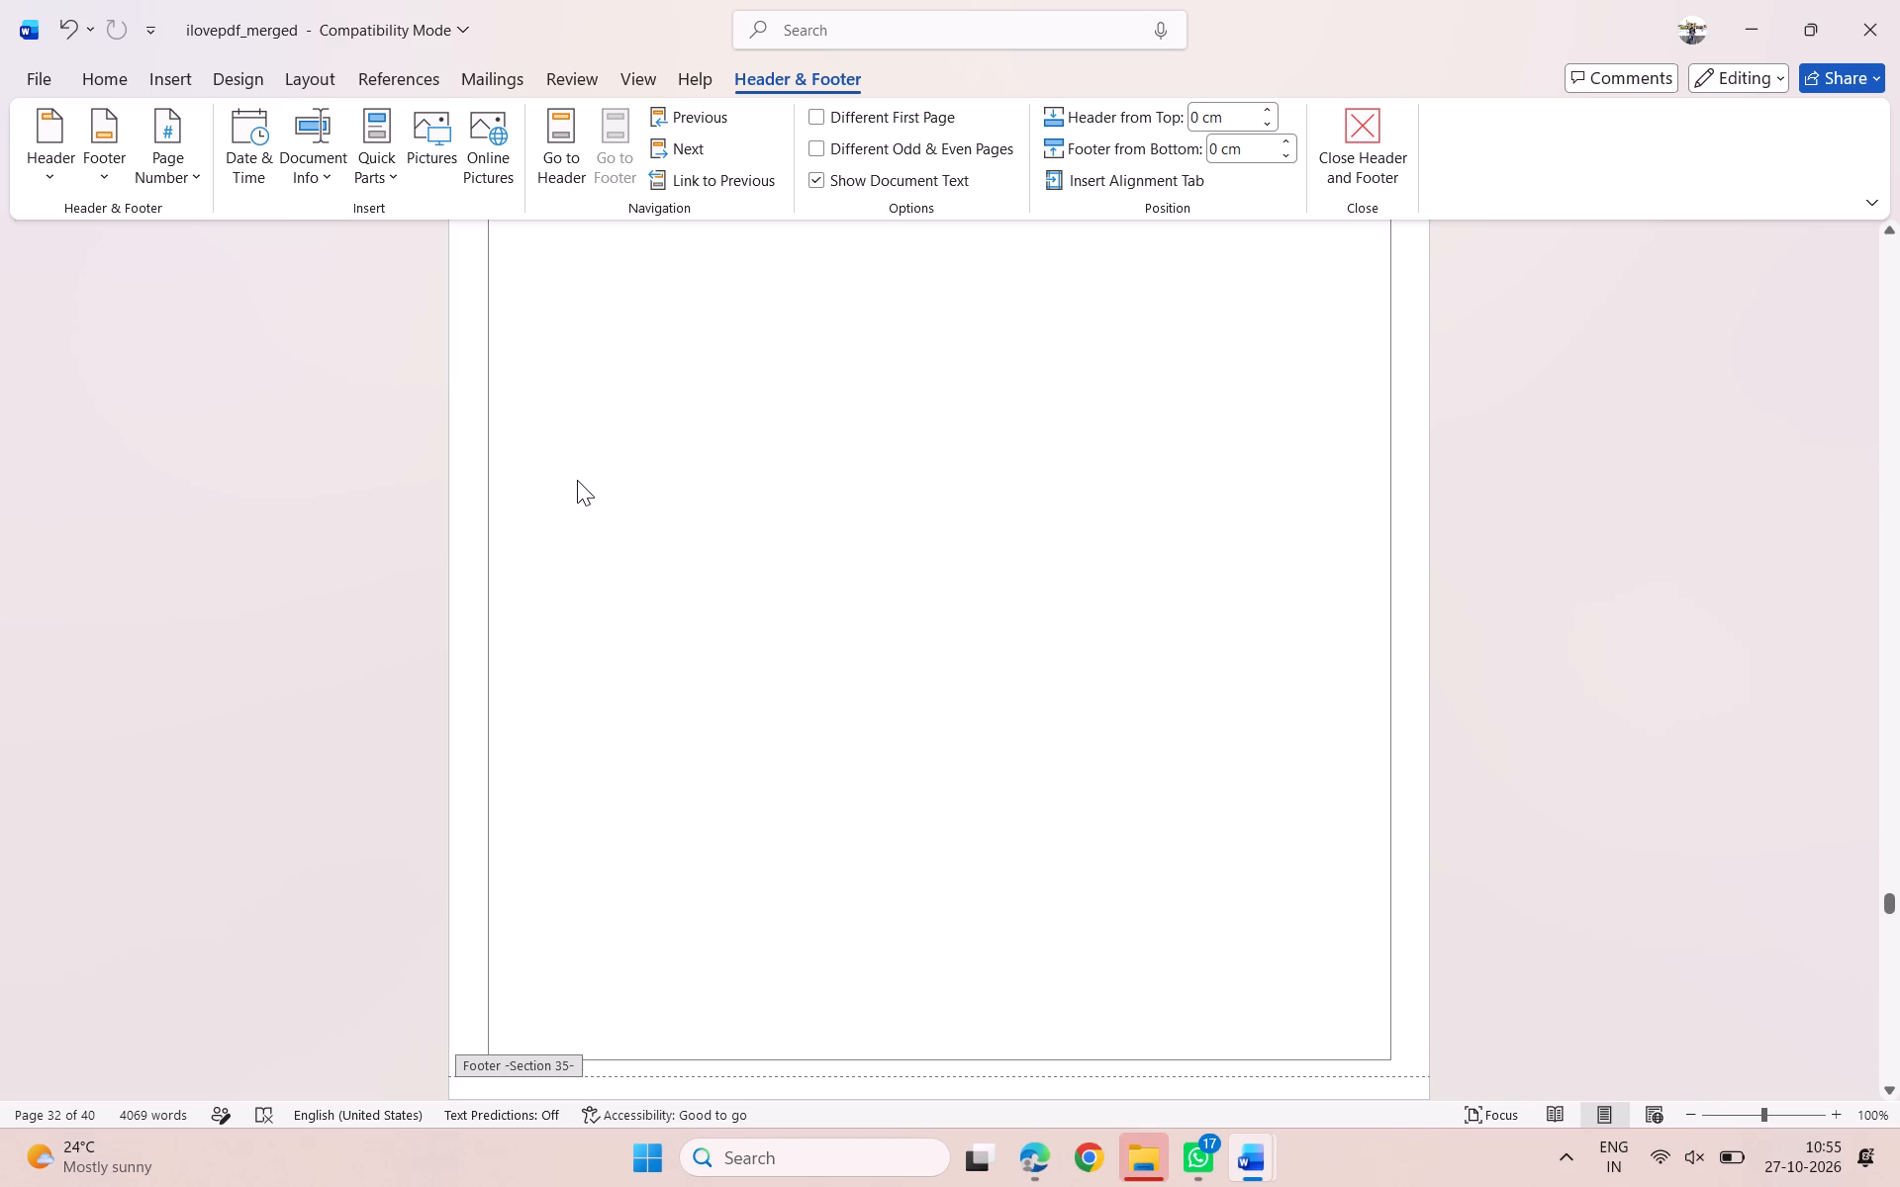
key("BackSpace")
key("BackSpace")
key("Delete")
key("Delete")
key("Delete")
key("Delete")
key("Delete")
Leave header editing and complete the page range for experiment 7 in the main index table as 29-36.
scroll(577, 480, "right", 1)
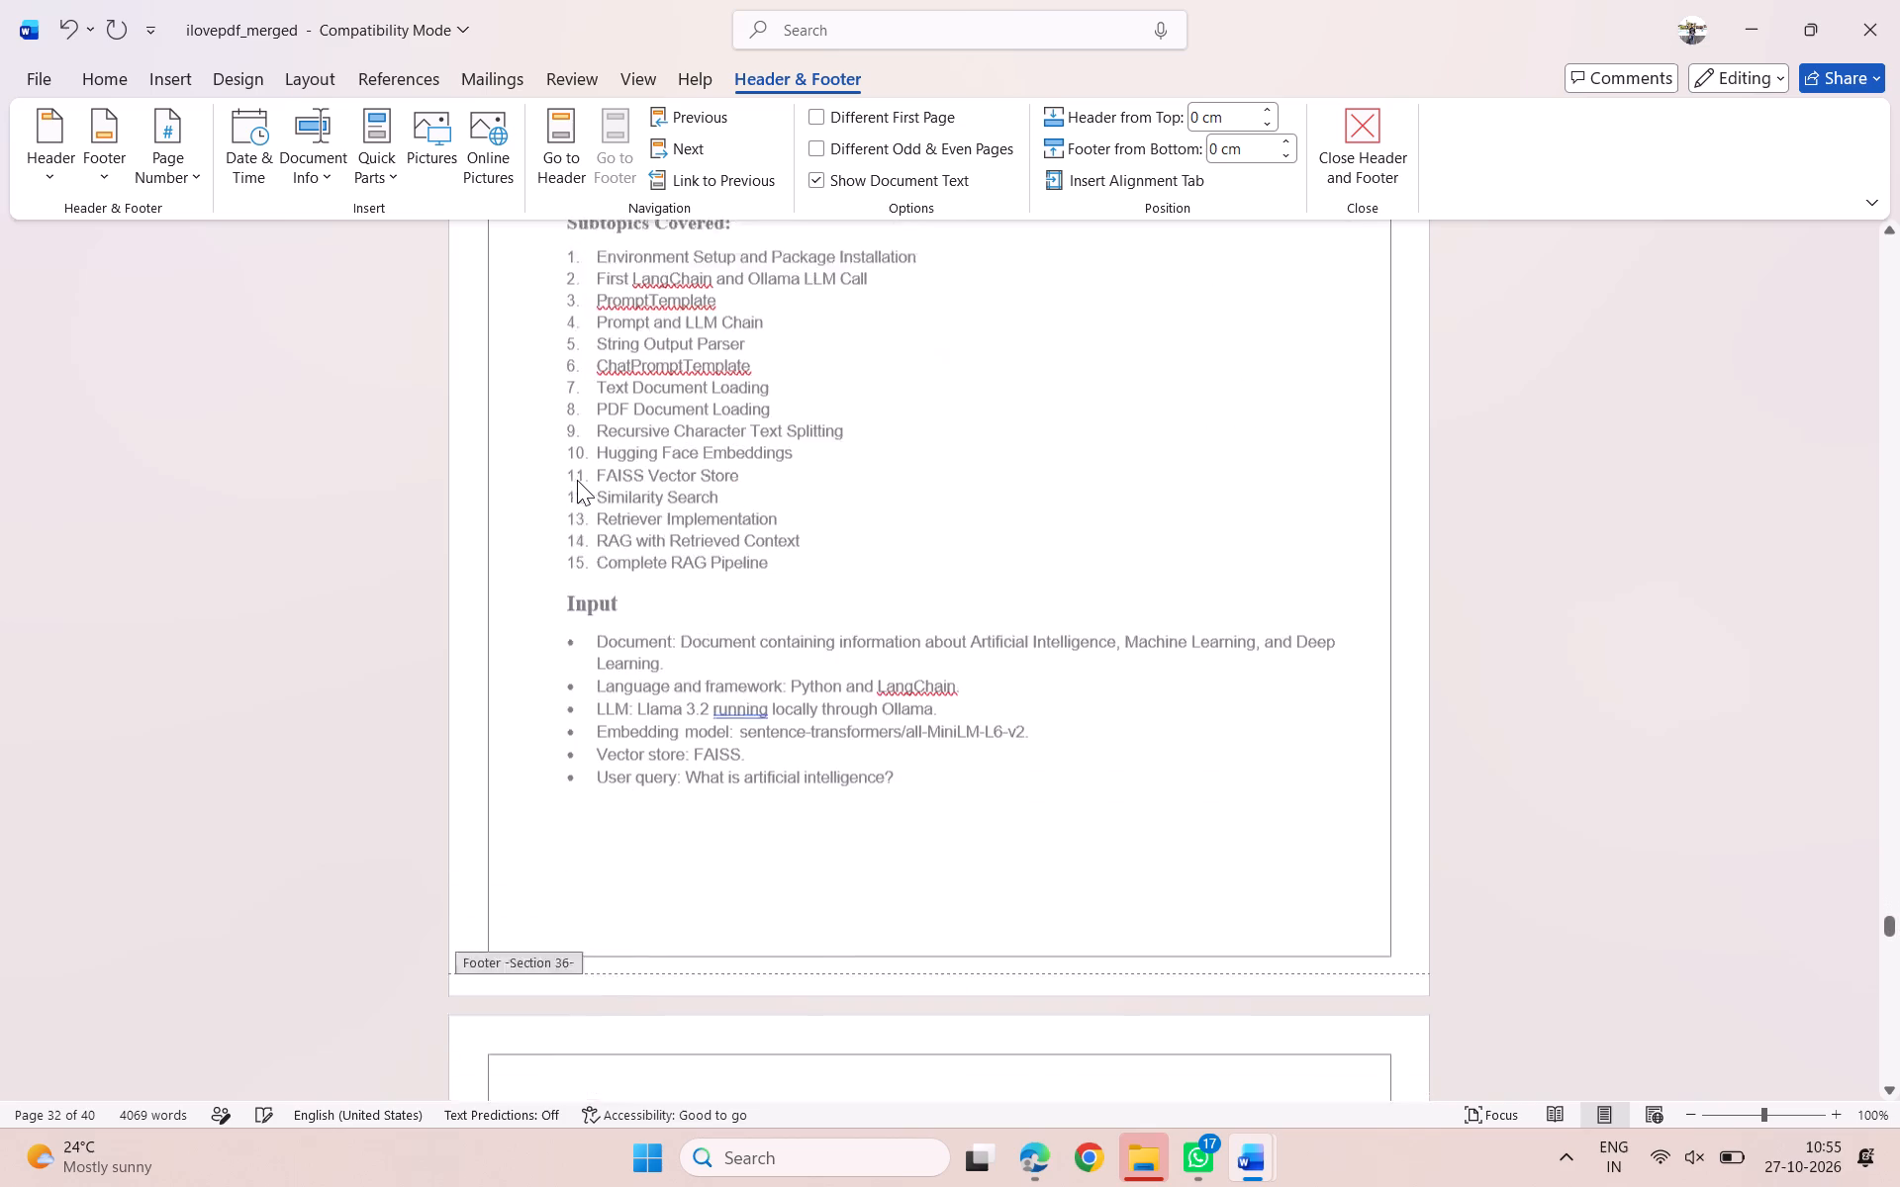
scroll(577, 480, "right", 2)
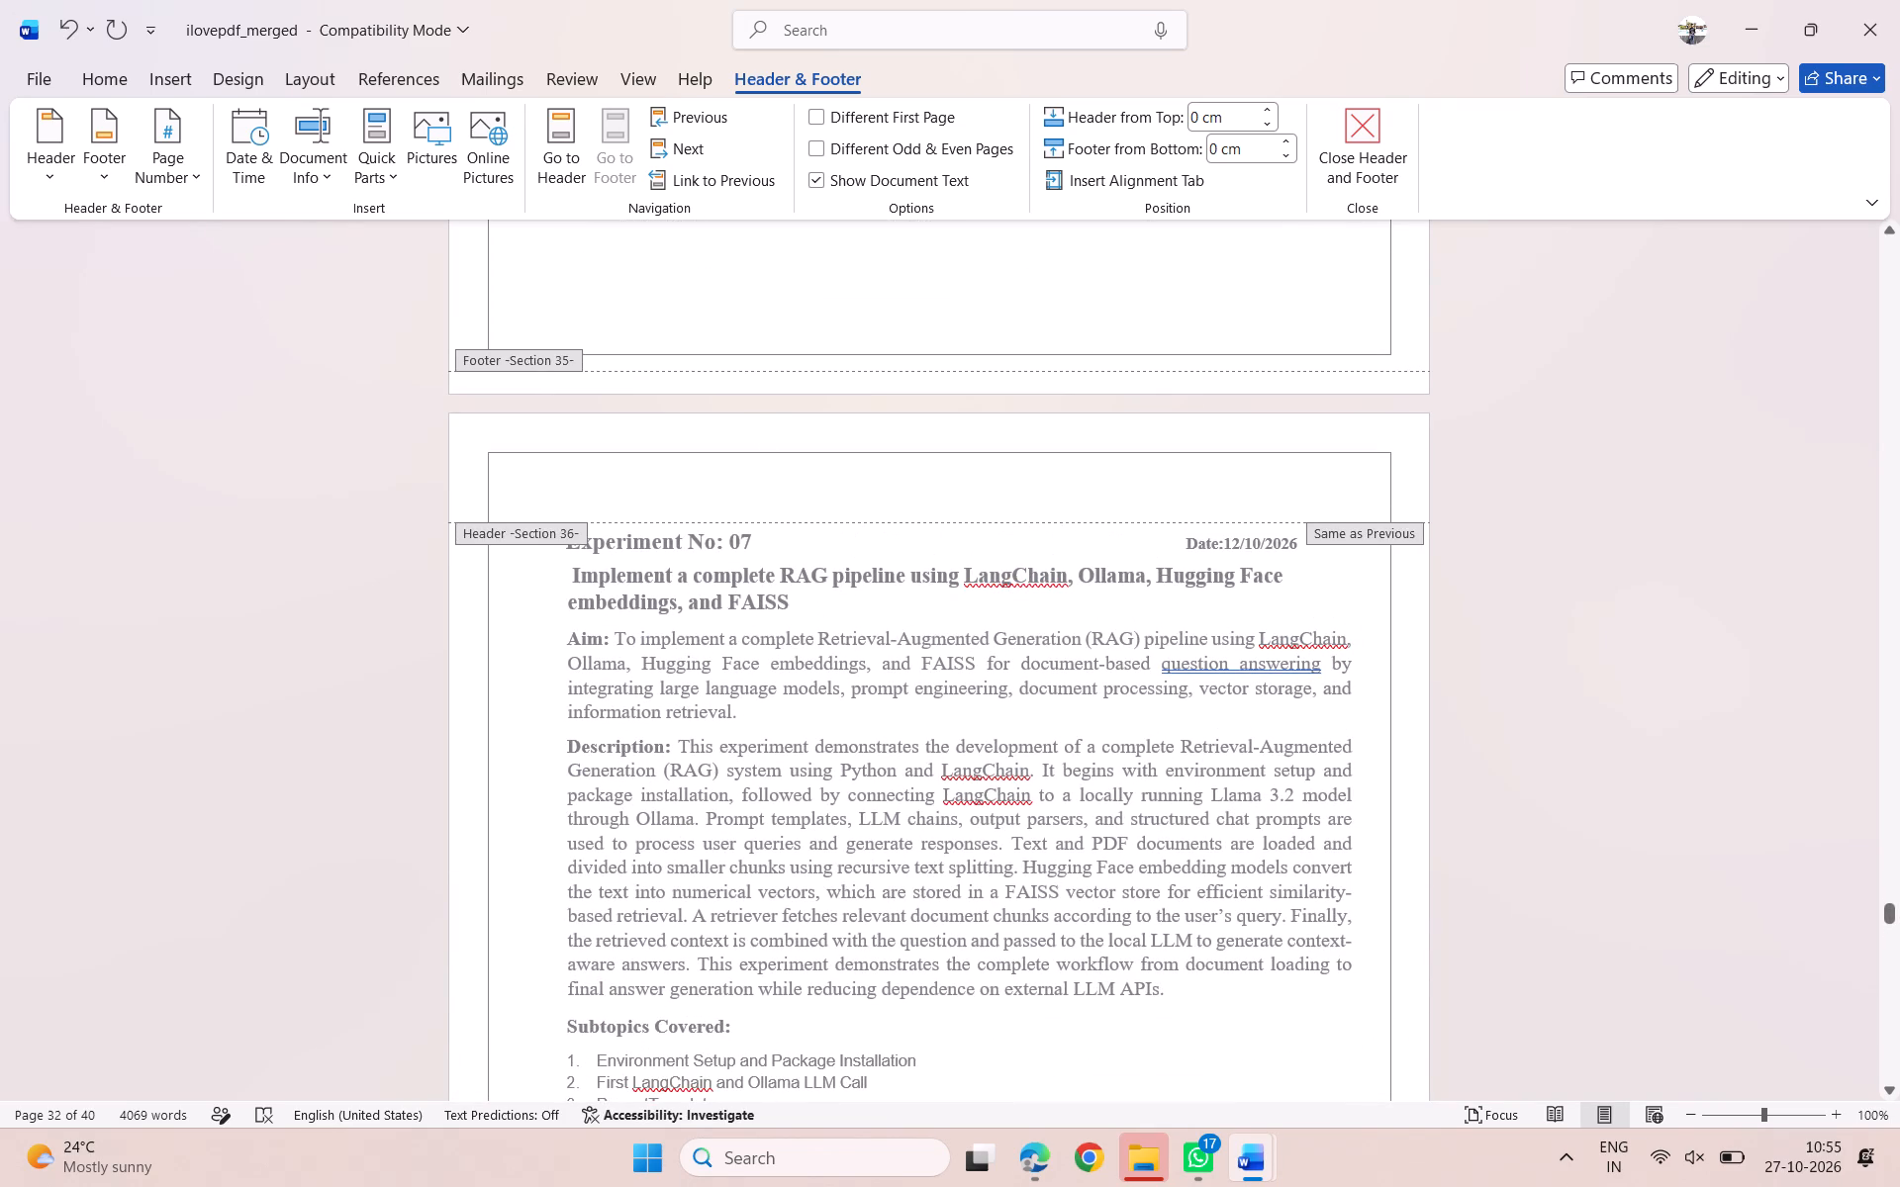
scroll(755, 418, "up", 8)
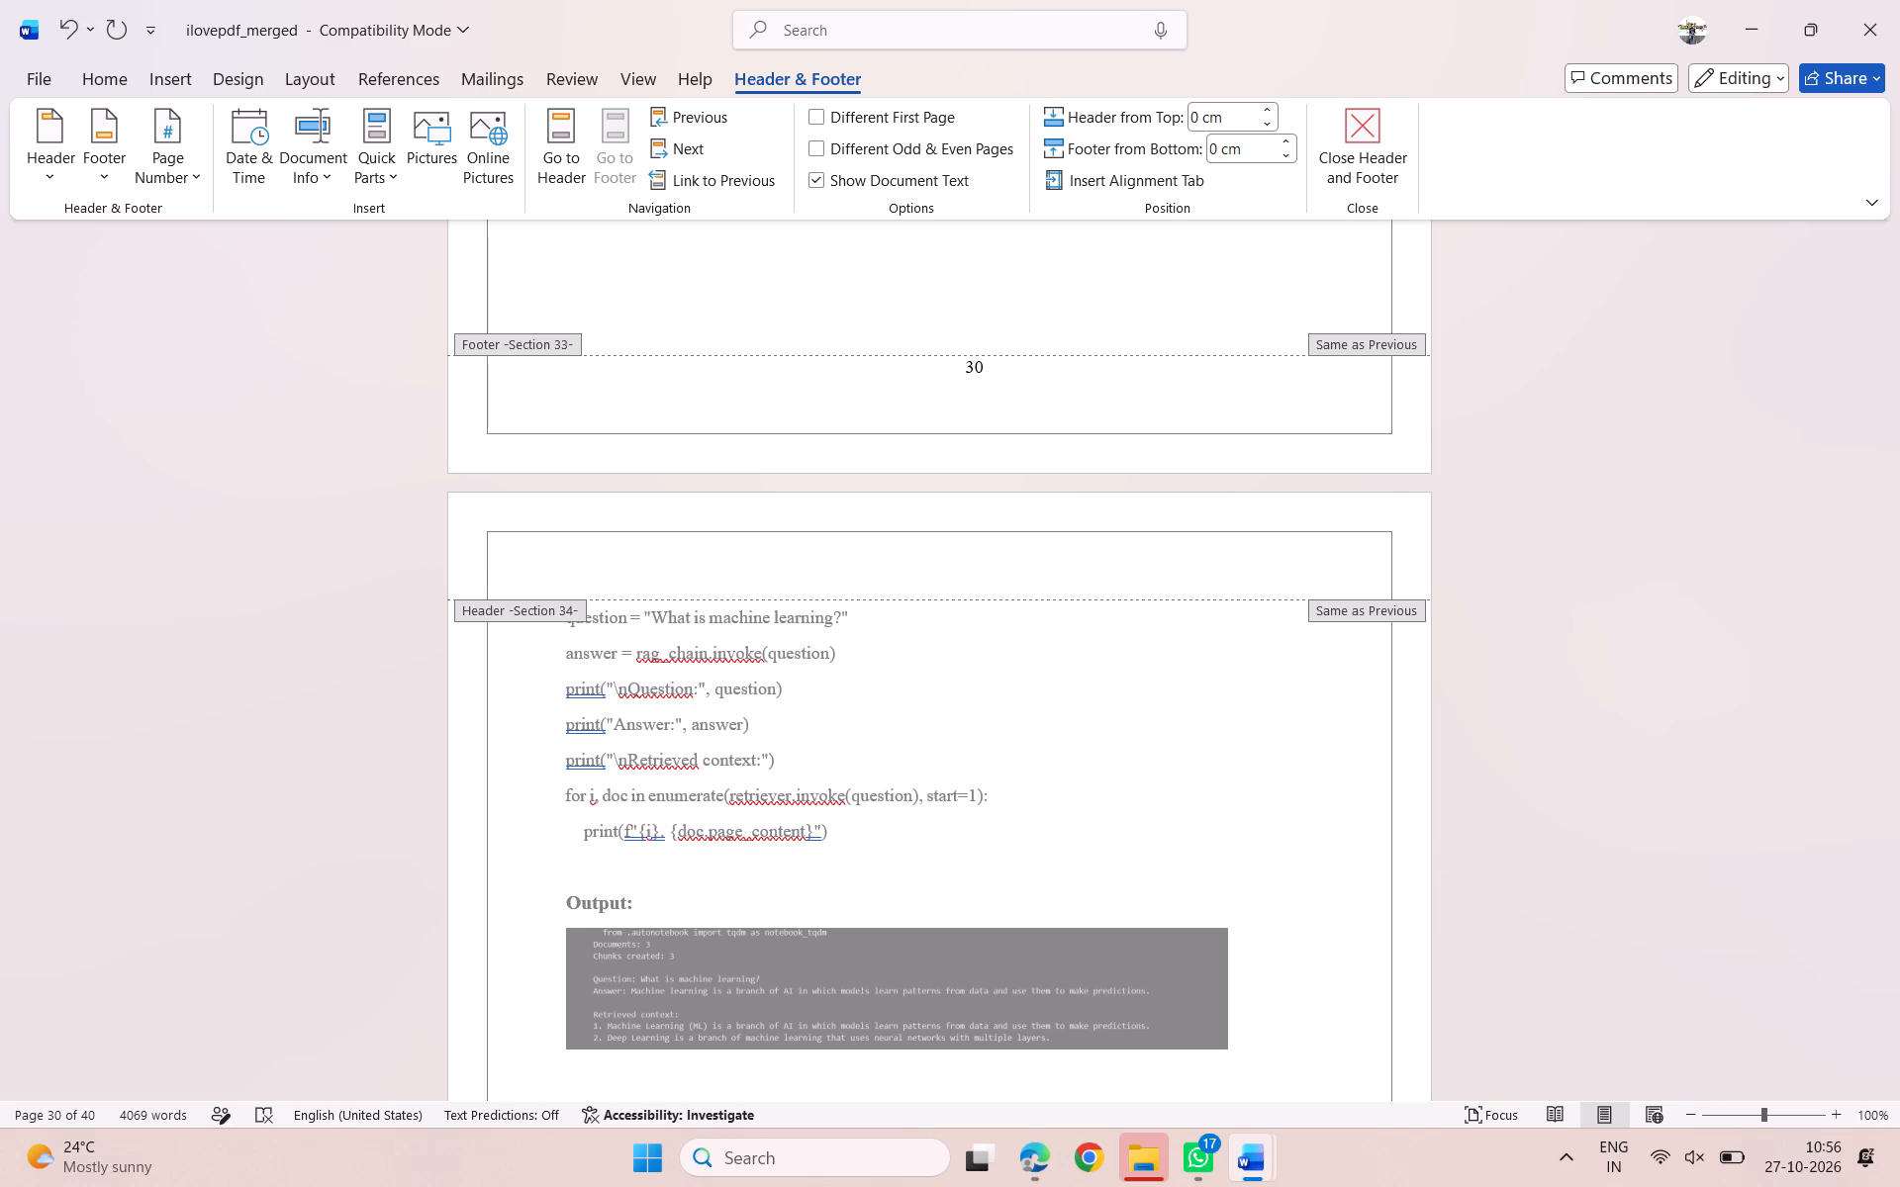
scroll(755, 418, "up", 14)
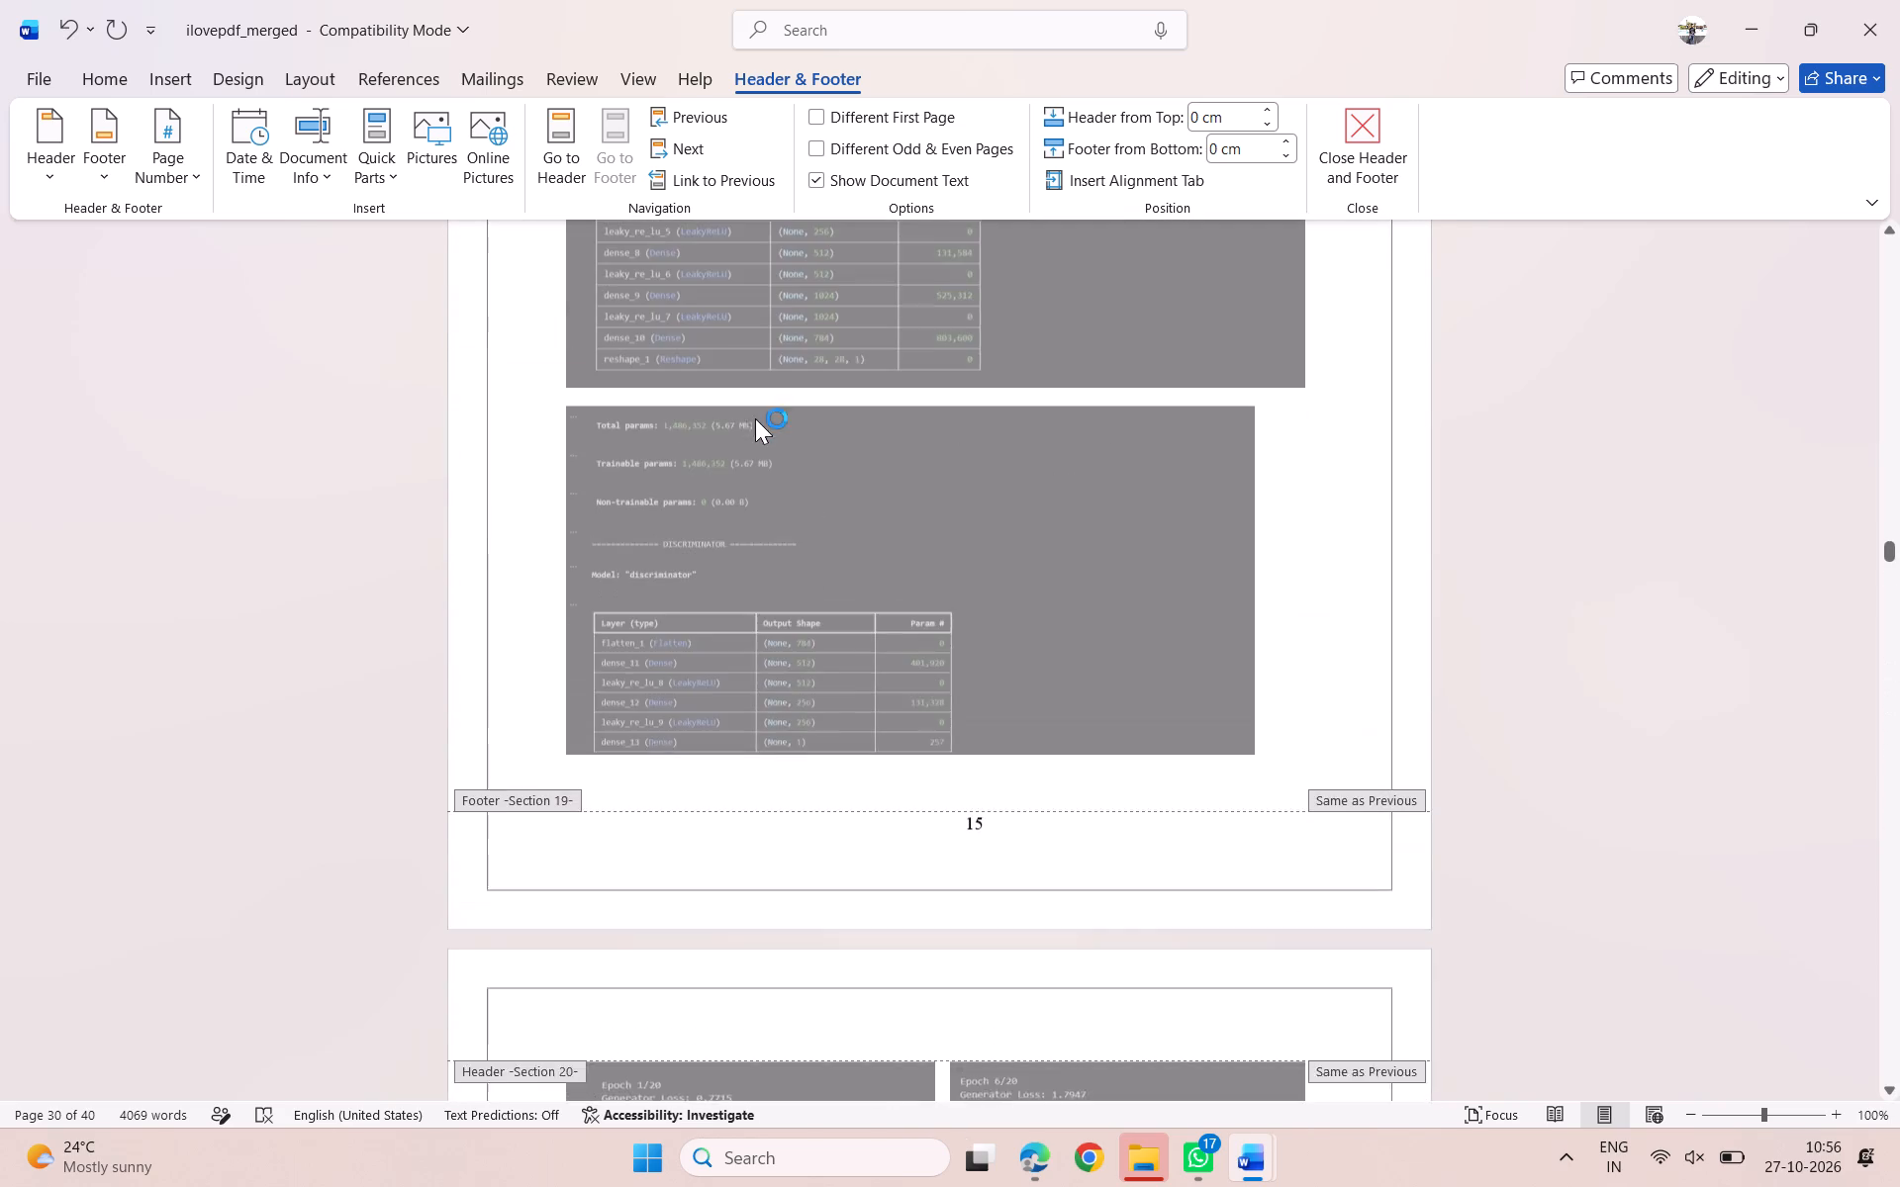
scroll(976, 537, "up", 10)
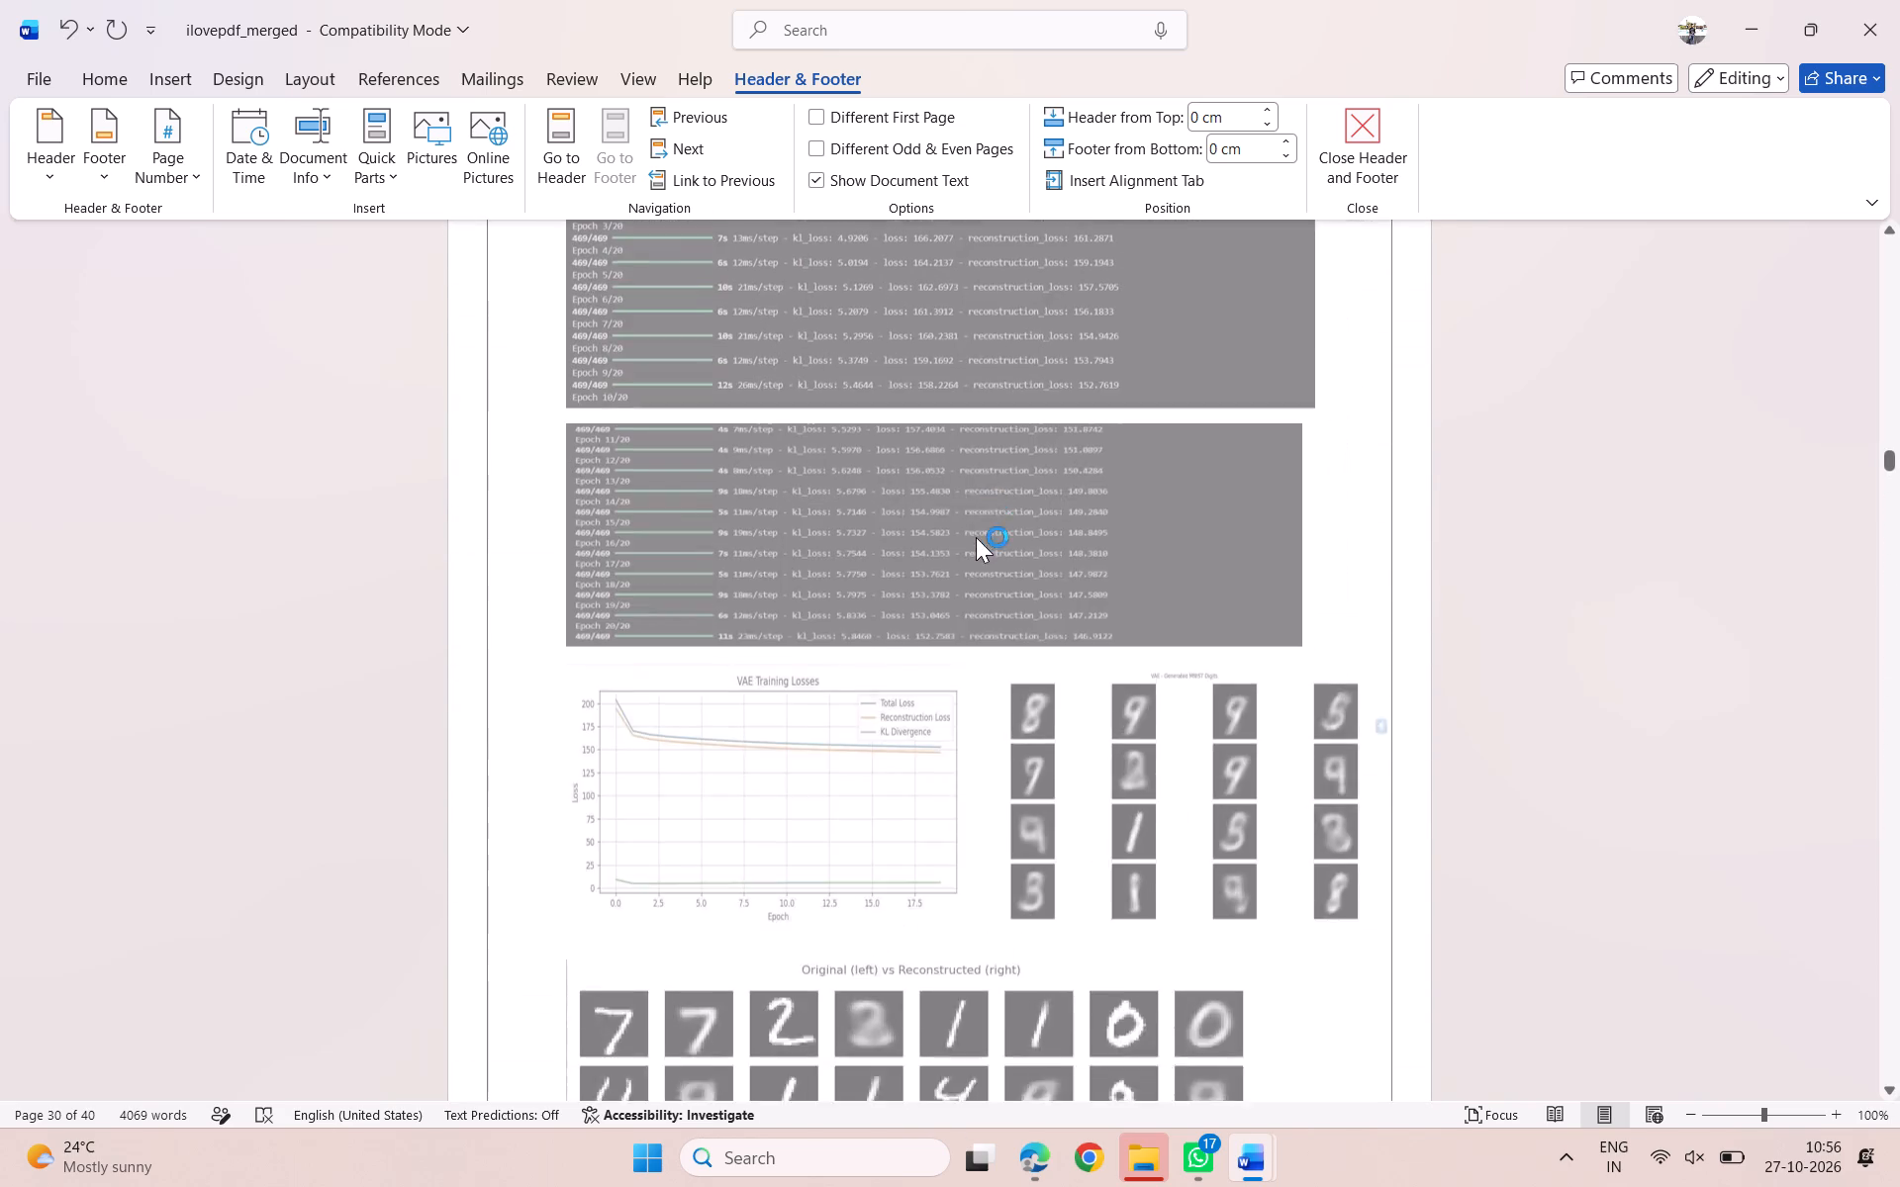
scroll(976, 537, "up", 12)
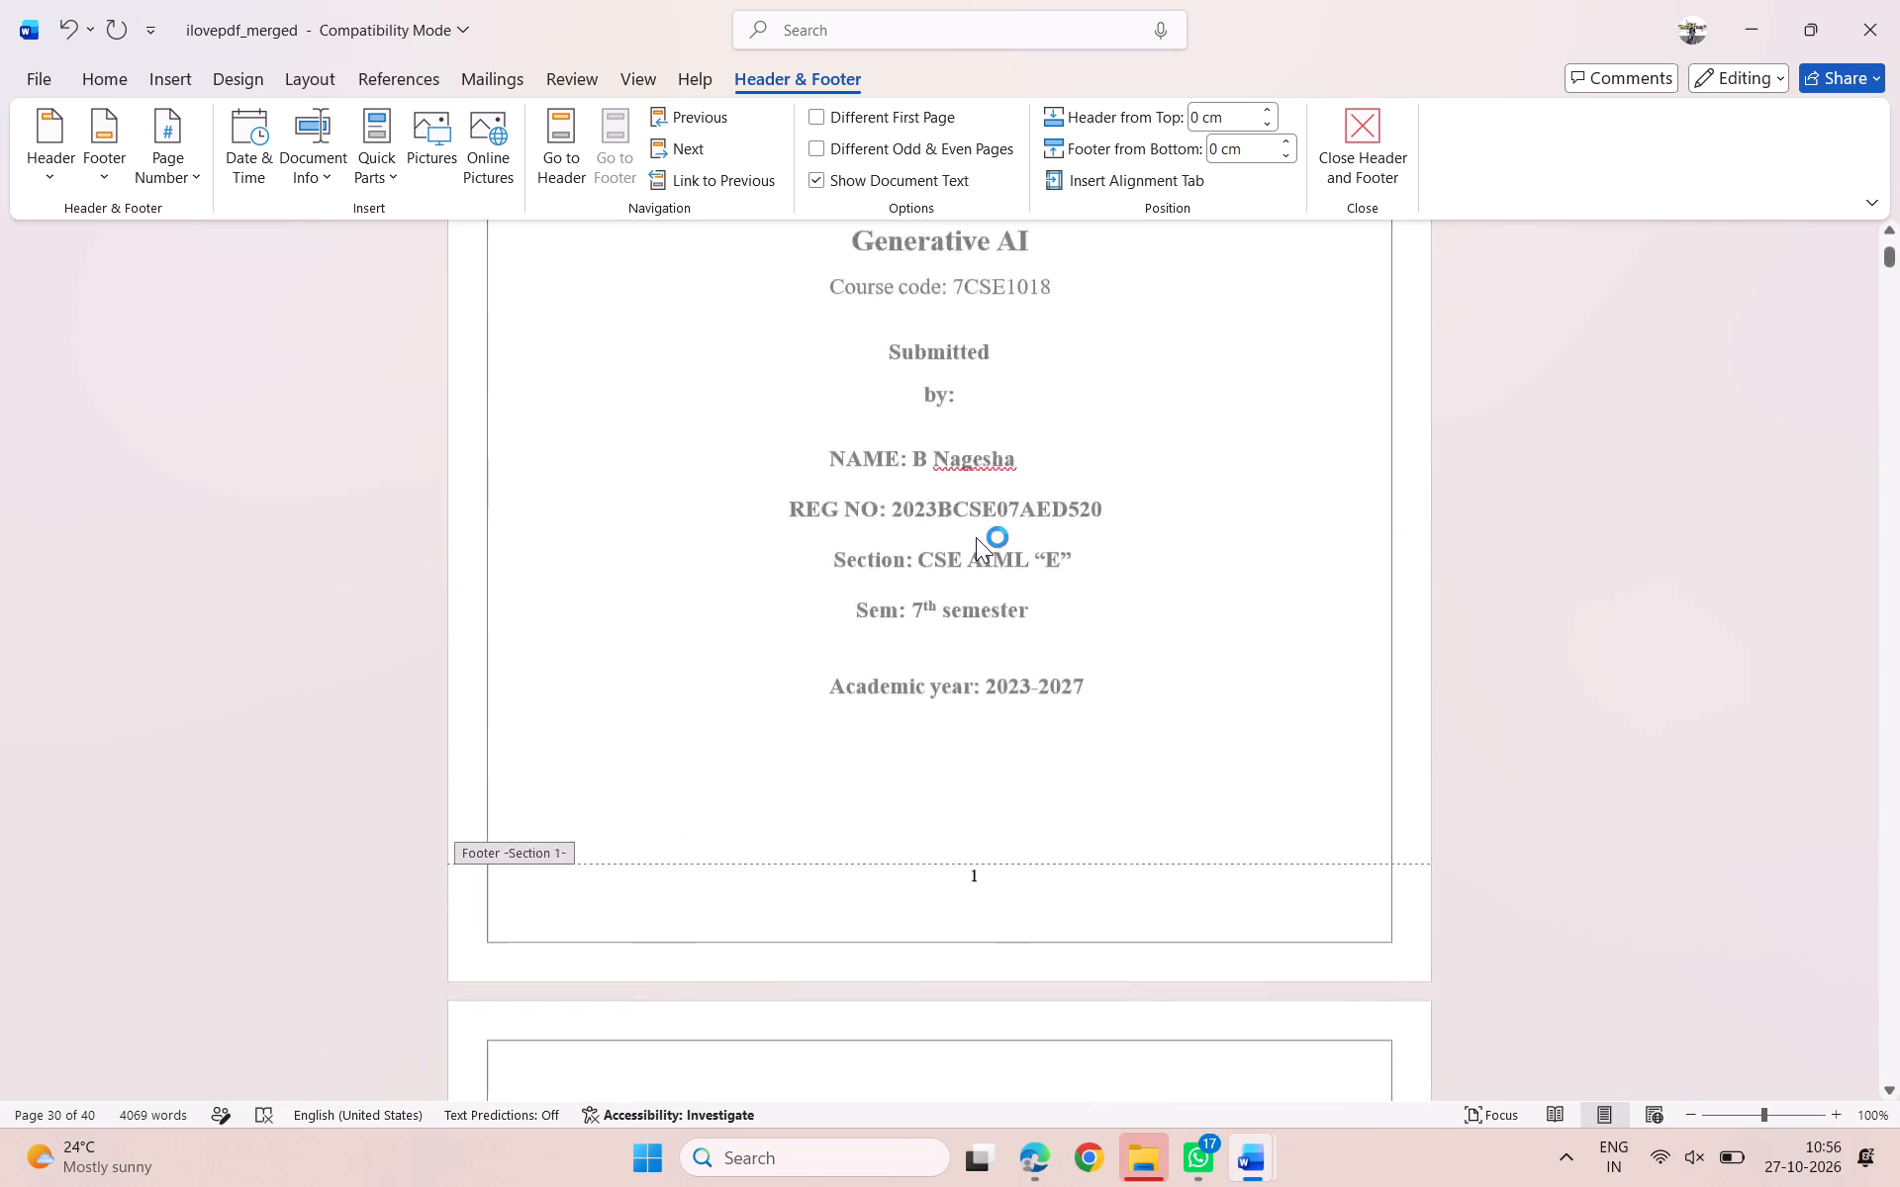
scroll(976, 537, "up", 6)
scroll(976, 537, "down", 6)
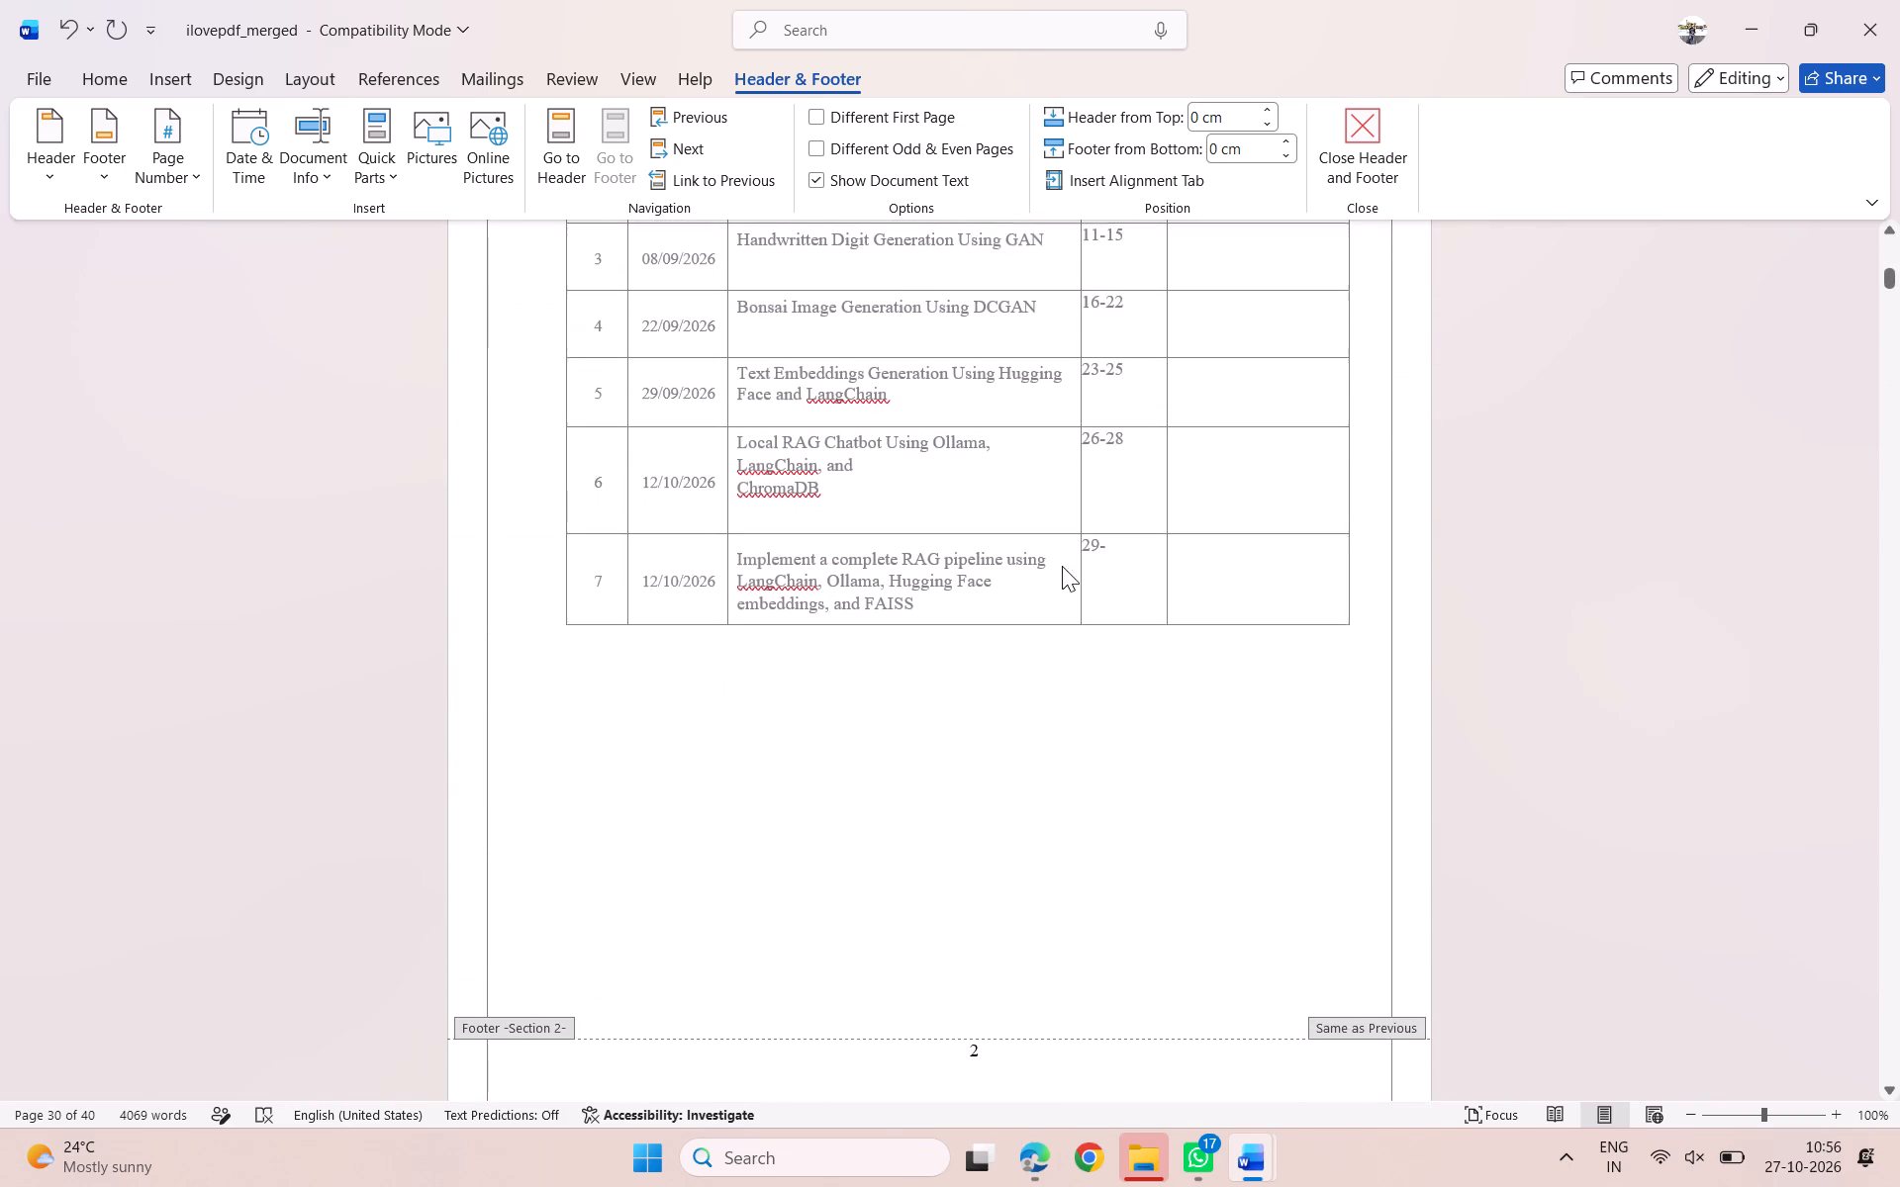
triple_click(1114, 540)
scroll(1114, 540, "up", 4)
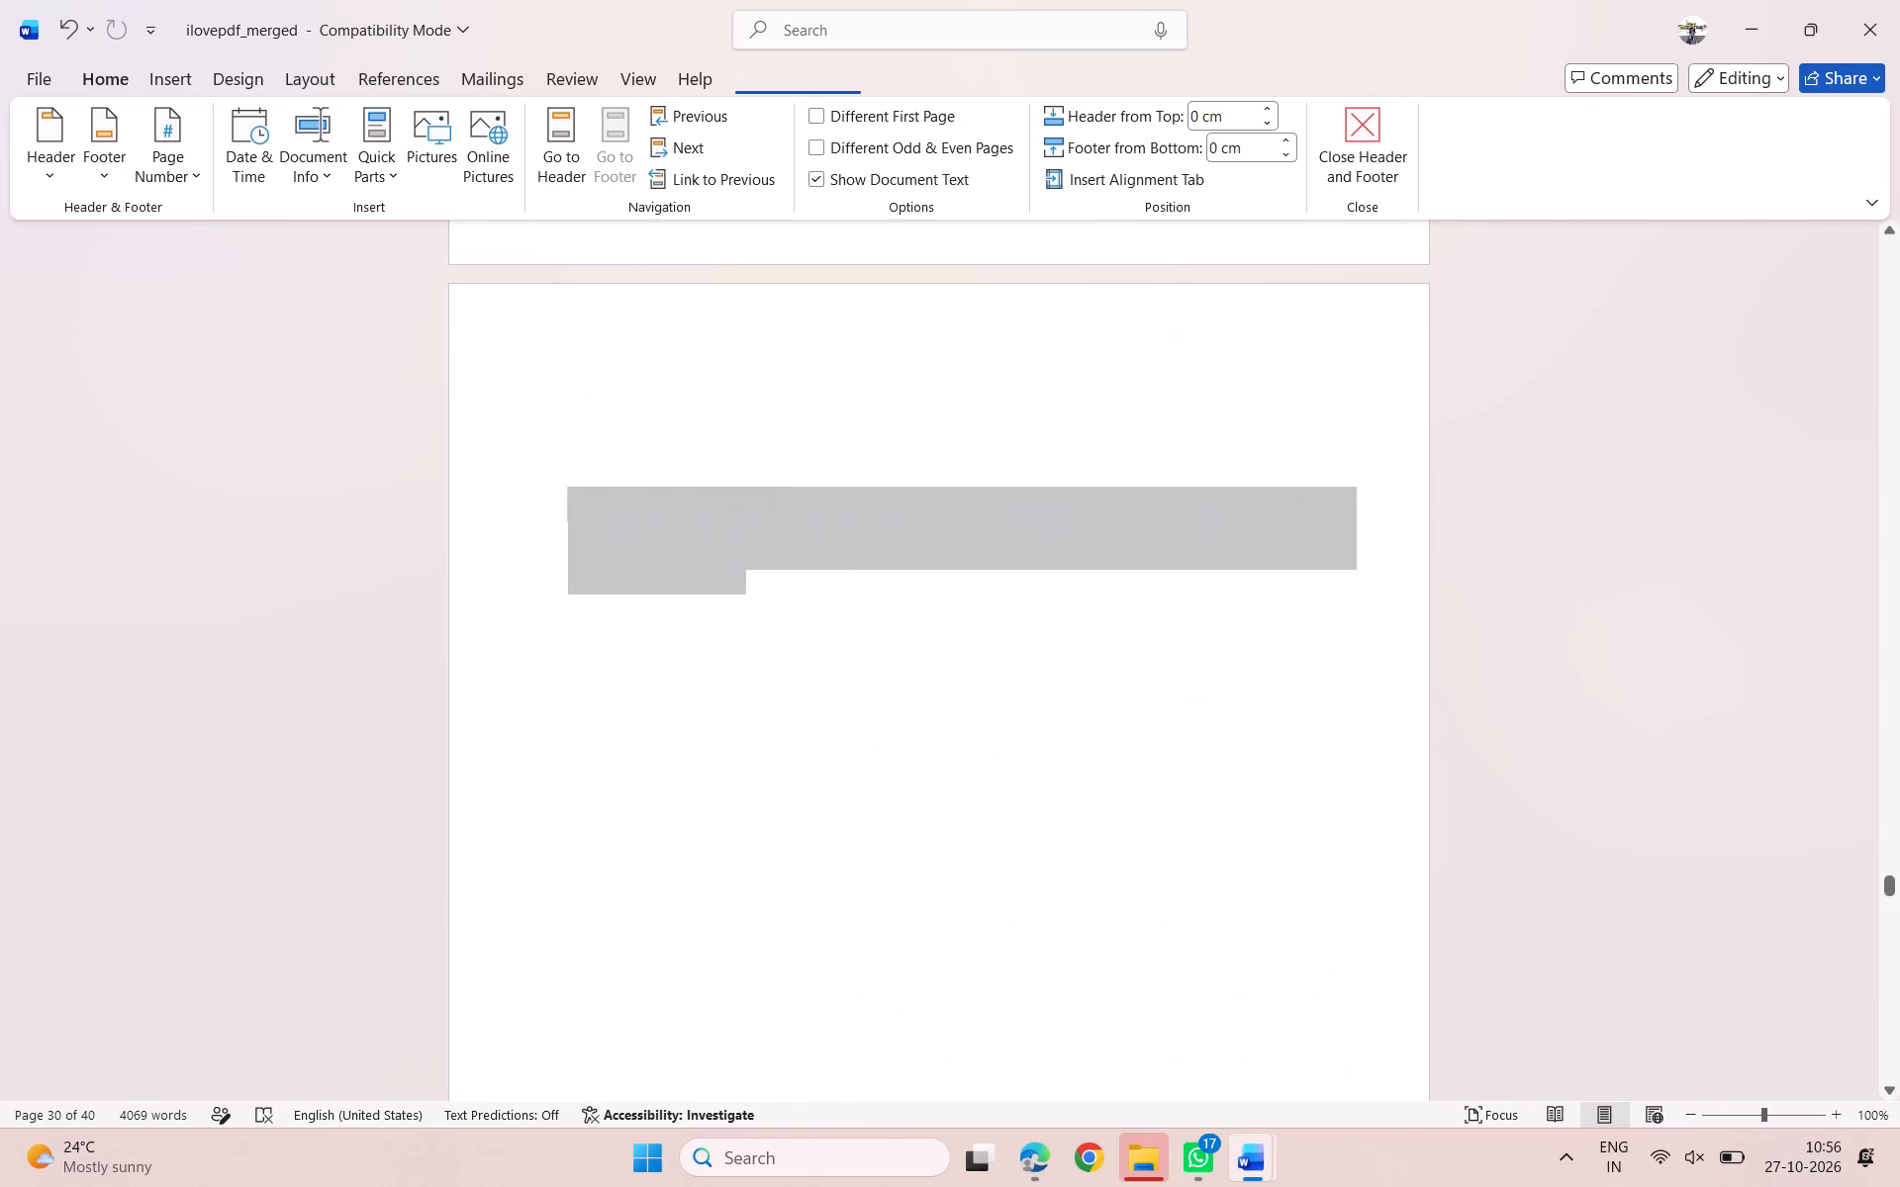
scroll(1114, 540, "up", 18)
scroll(1055, 769, "down", 2)
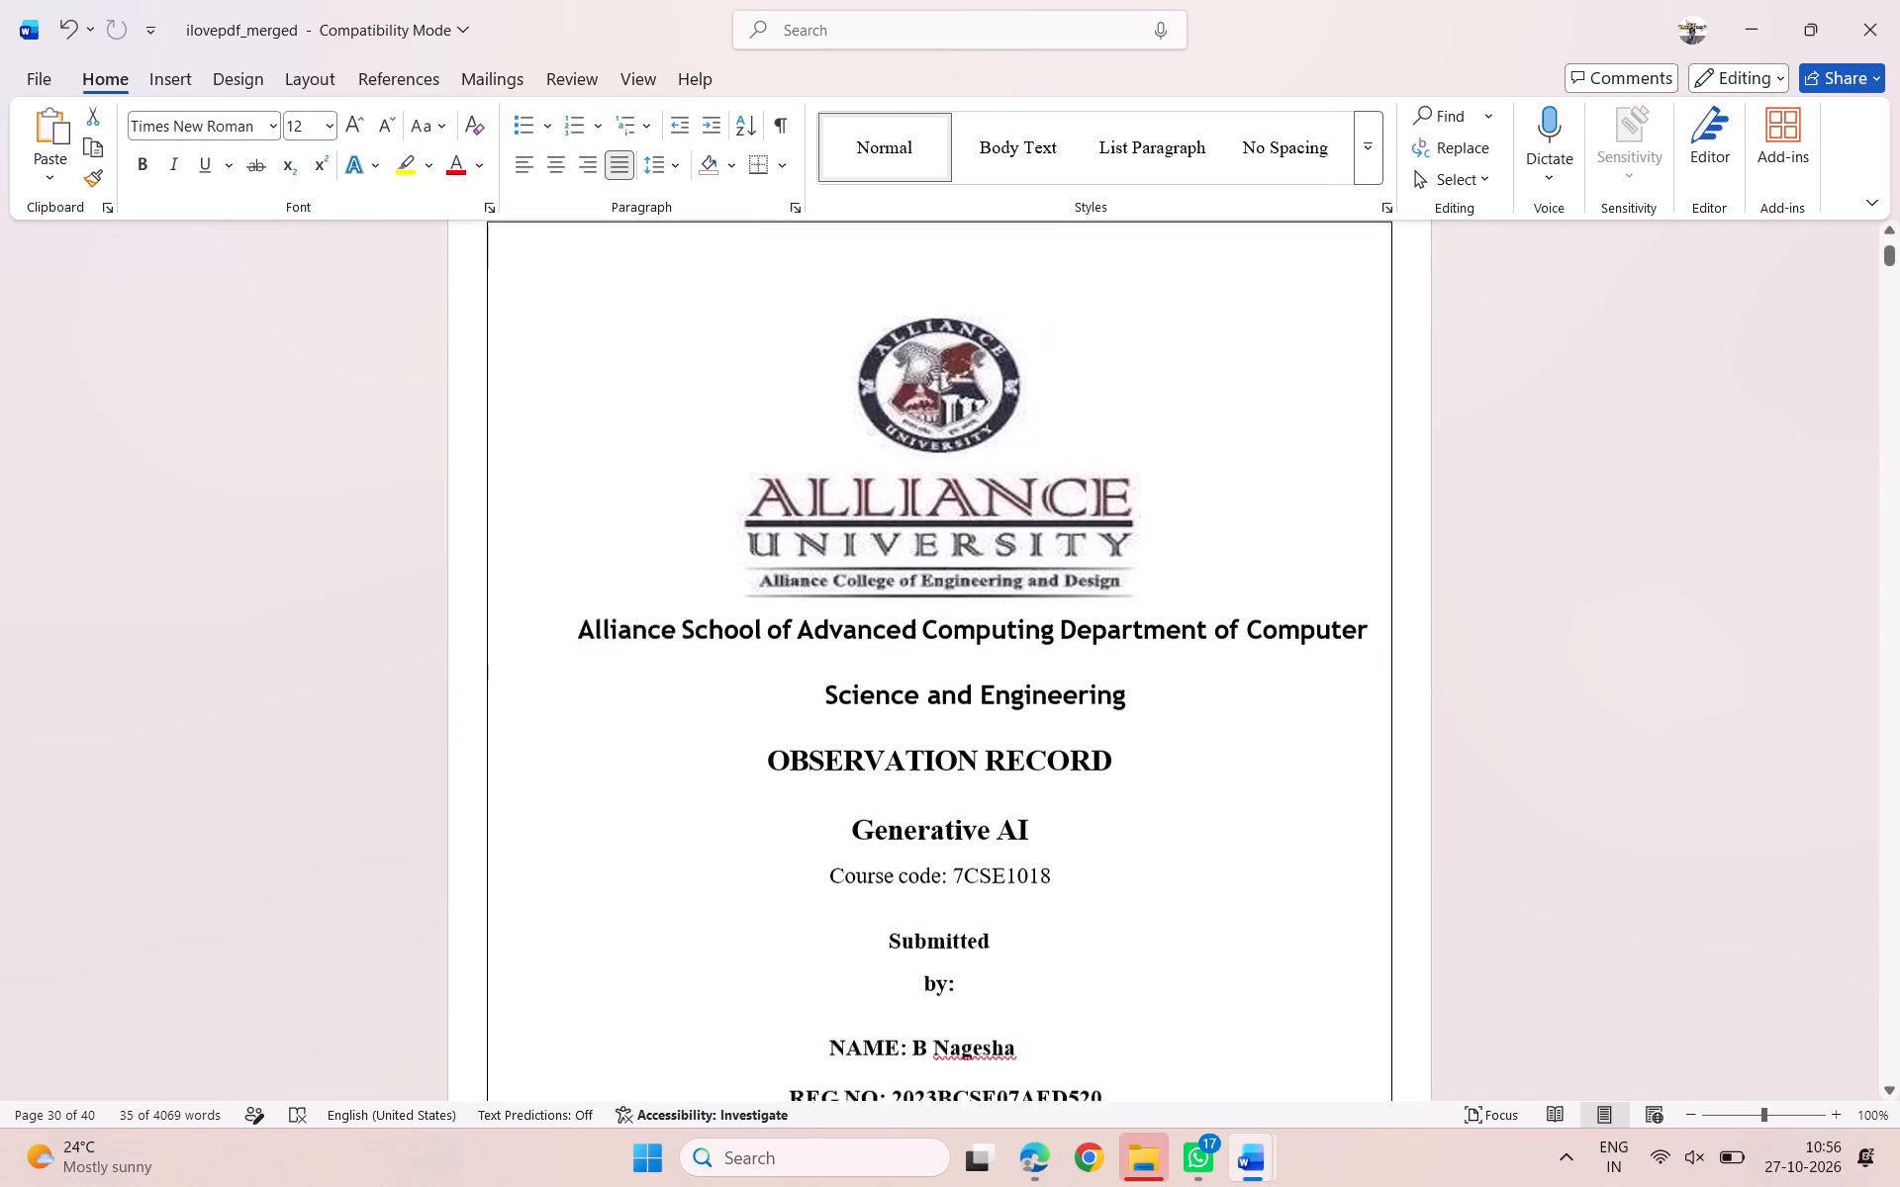
scroll(1055, 769, "down", 3)
left_click(1055, 769)
scroll(1055, 769, "down", 1)
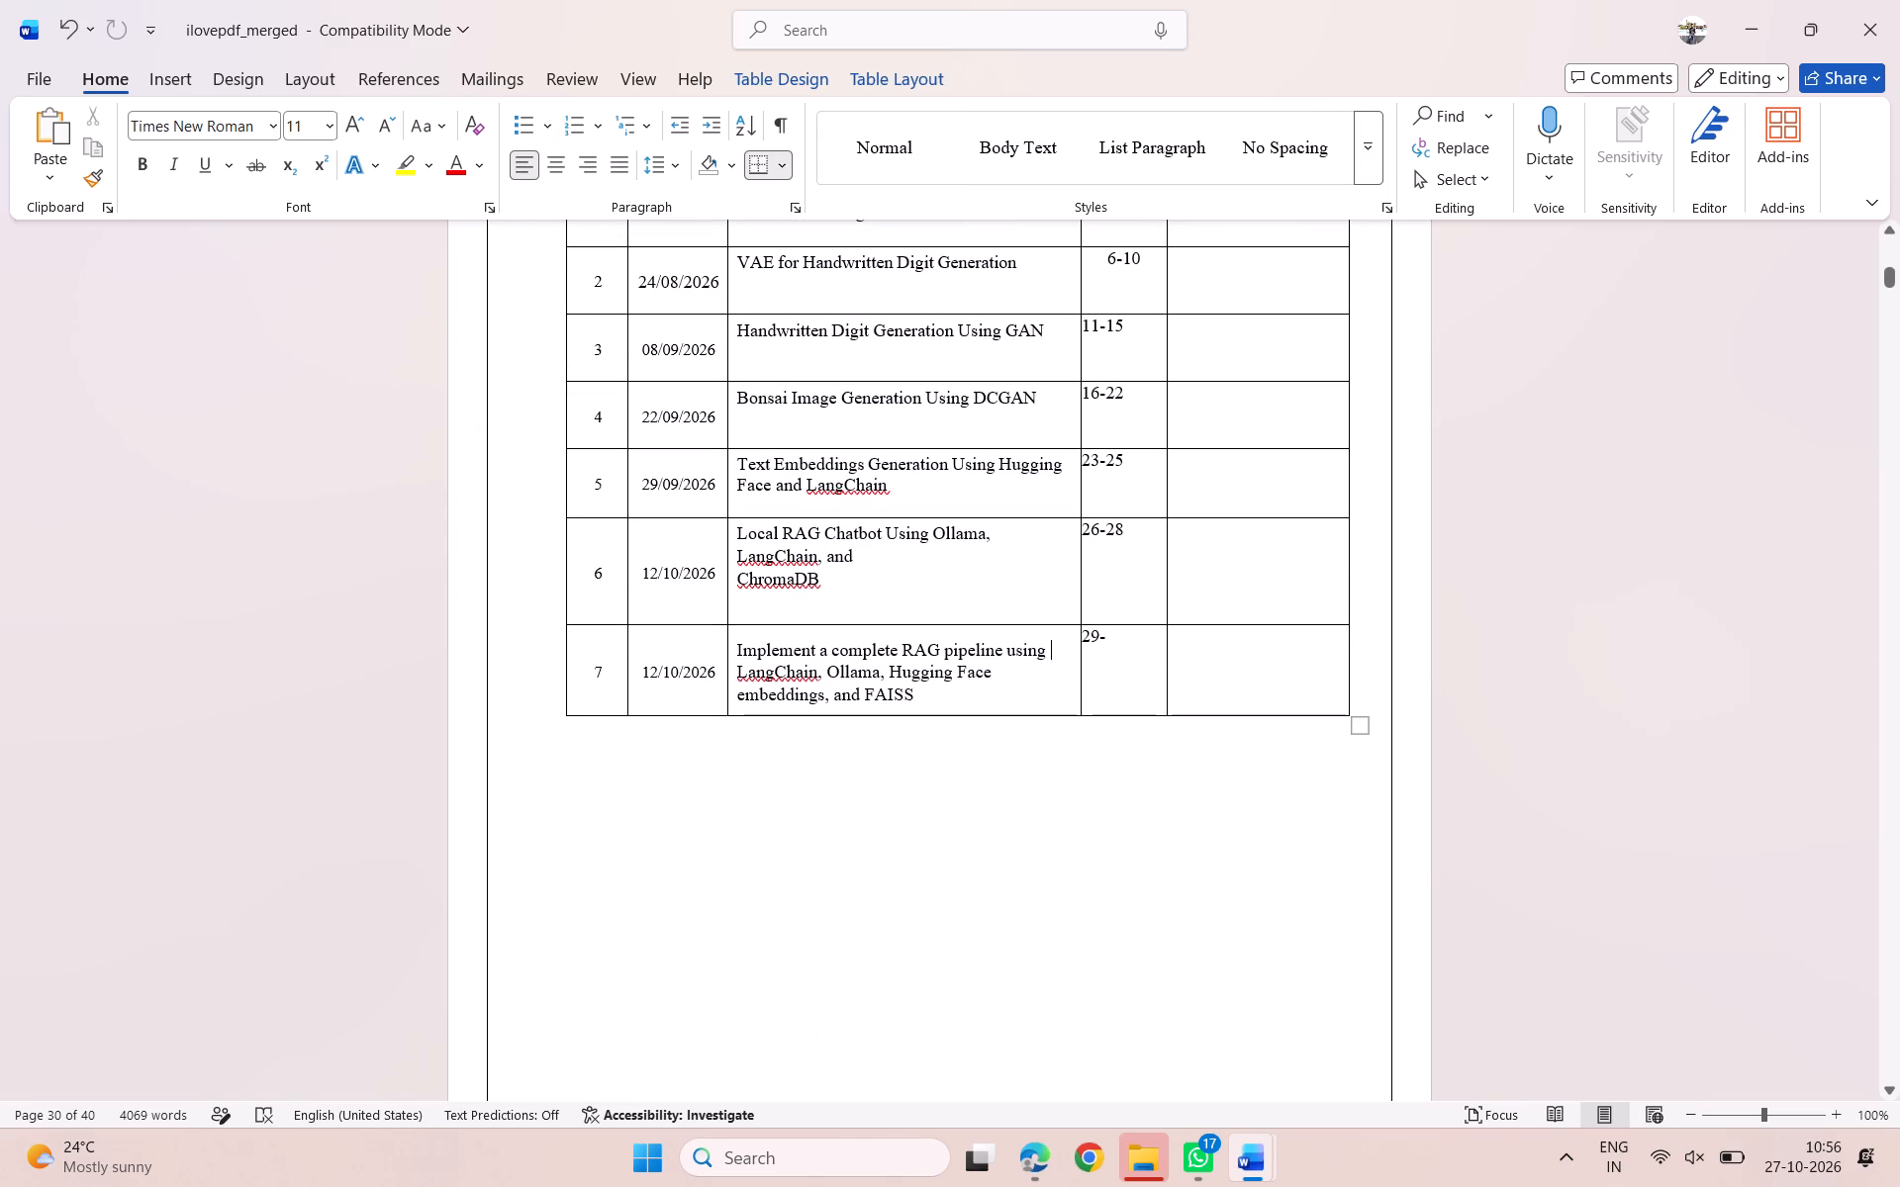
left_click(1115, 637)
type("36")
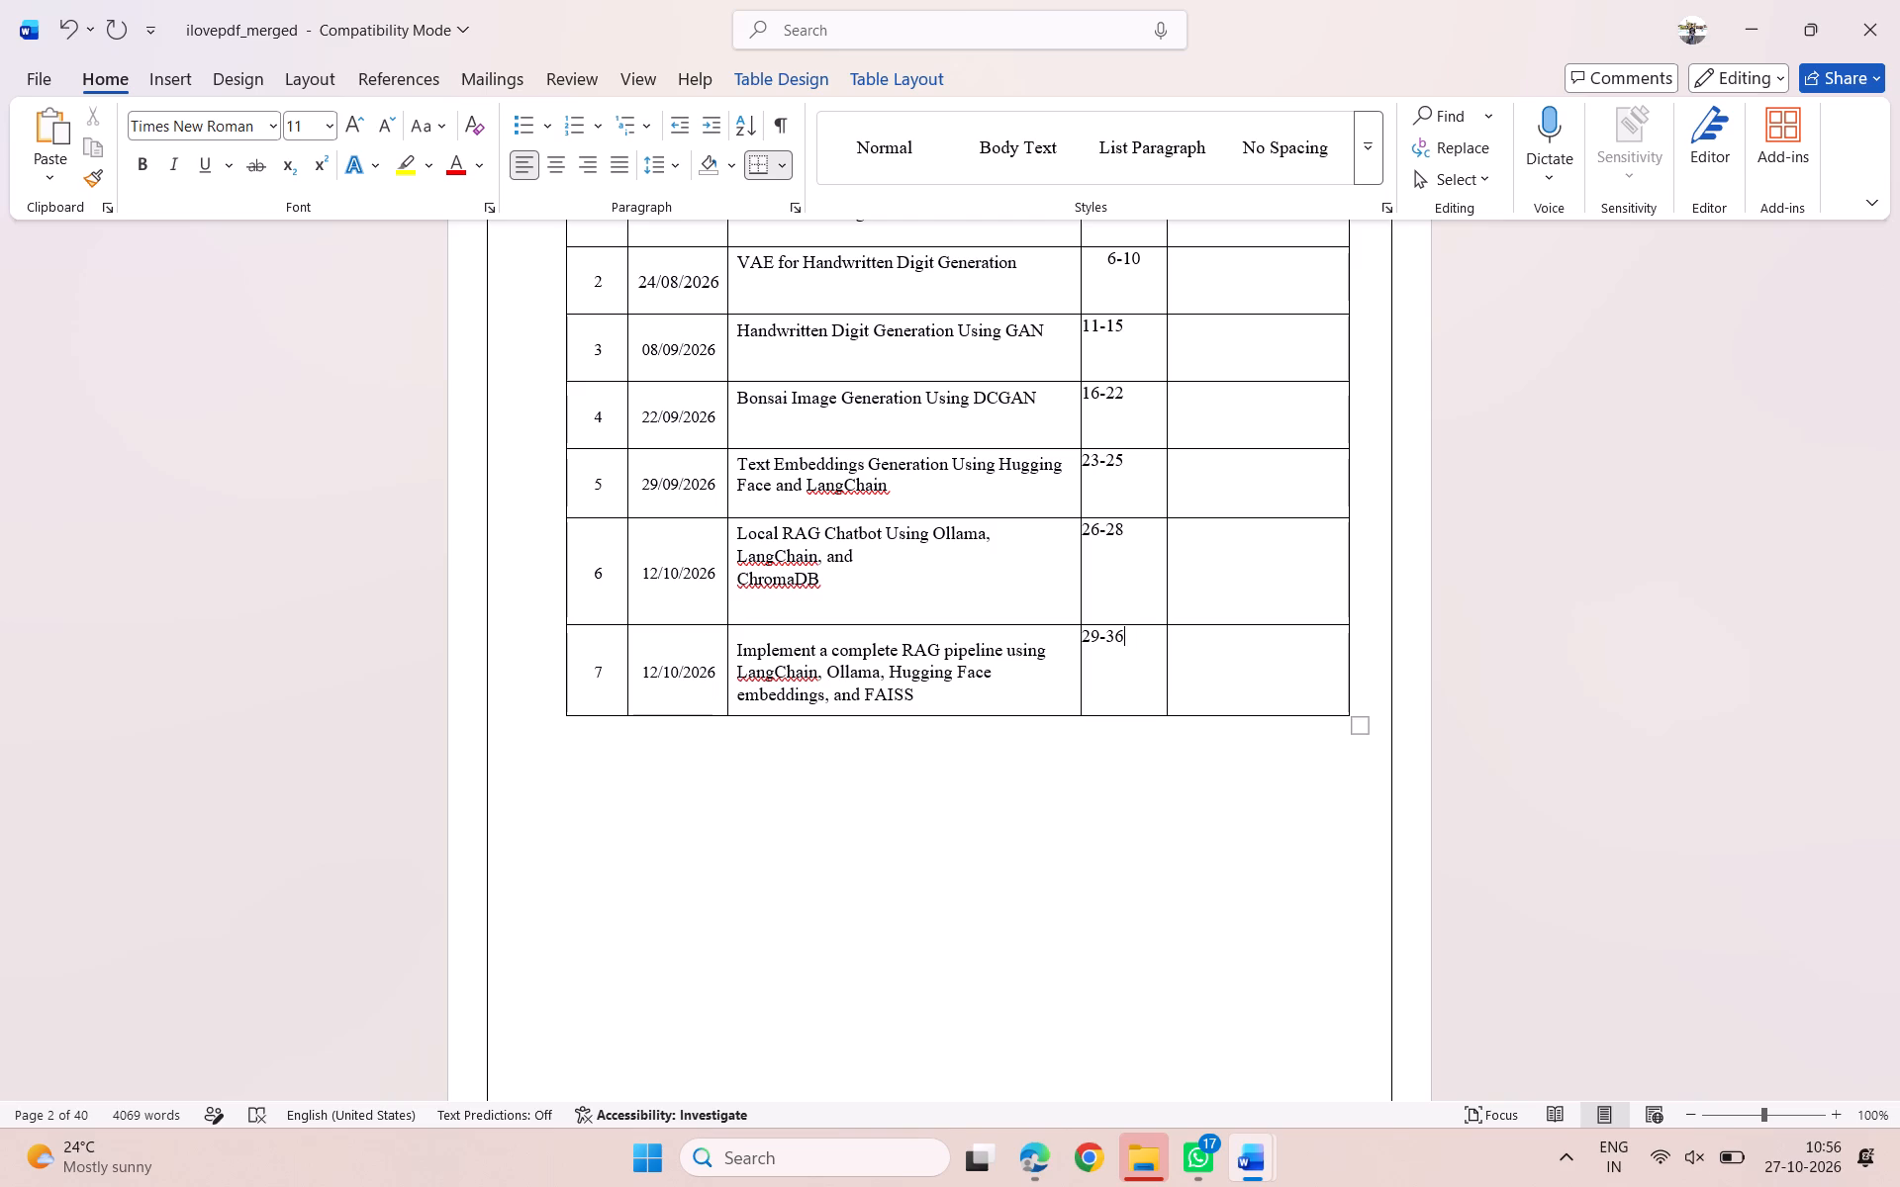
Delete the empty gap directly after generator_model.eval() on page 5 to pull up the content that follows.
scroll(1326, 803, "down", 9)
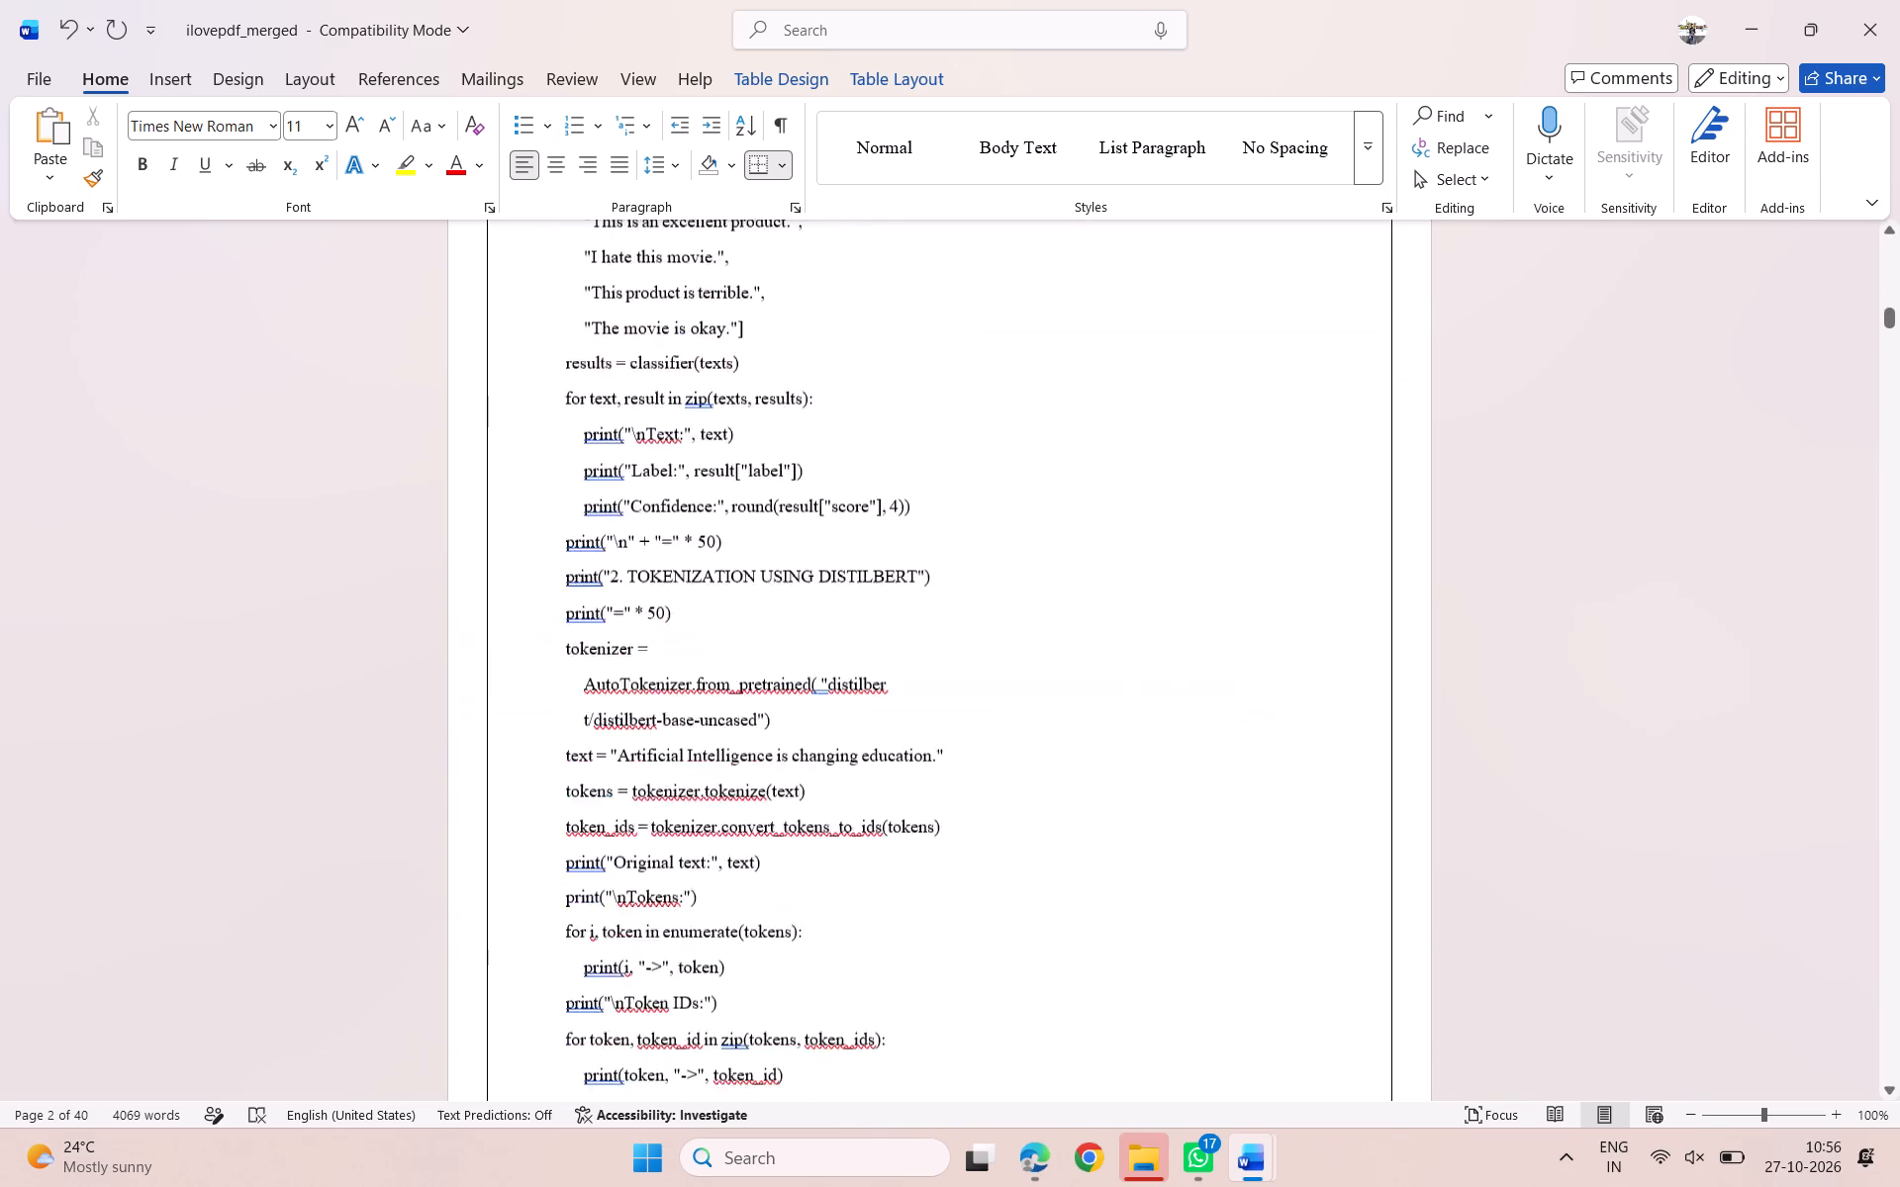
scroll(1326, 803, "down", 3)
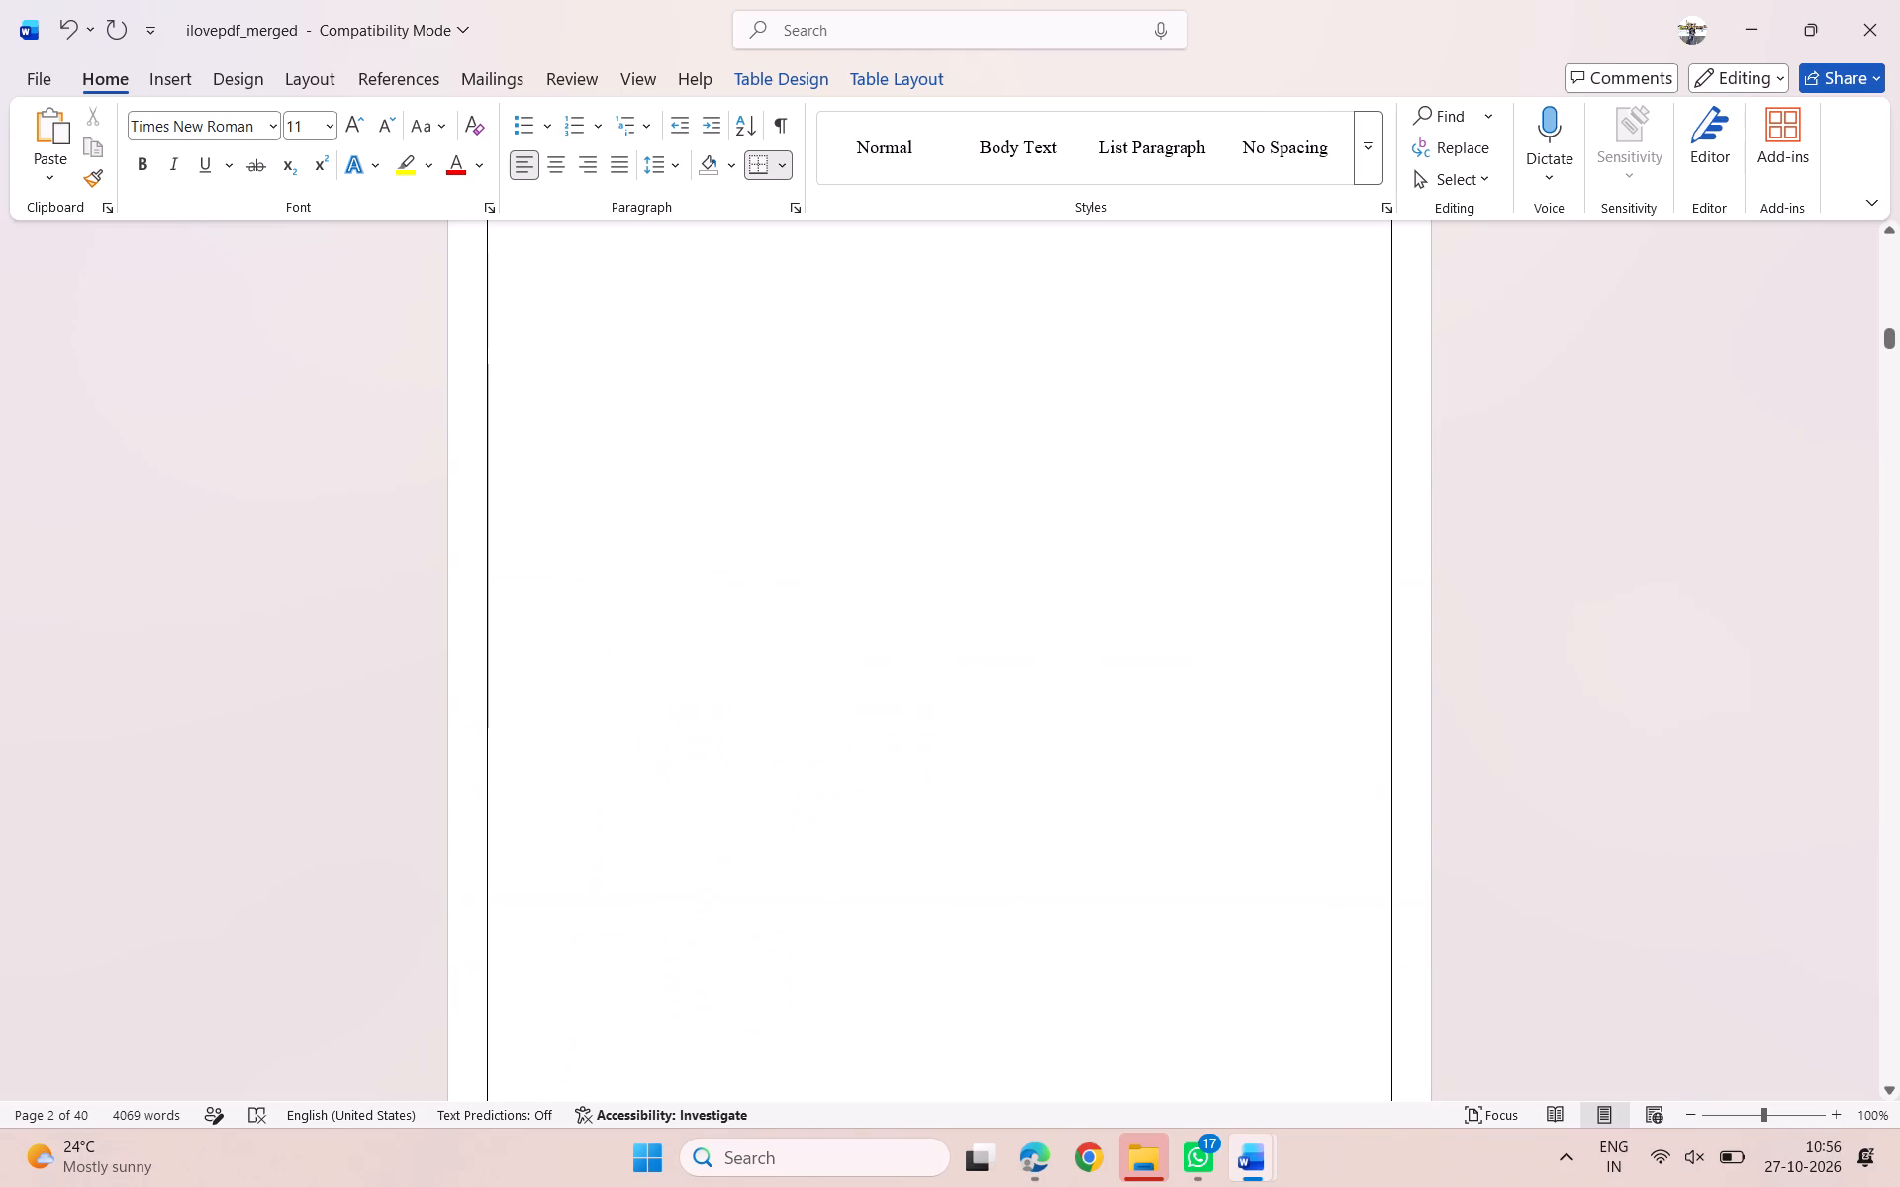
scroll(1090, 675, "up", 1)
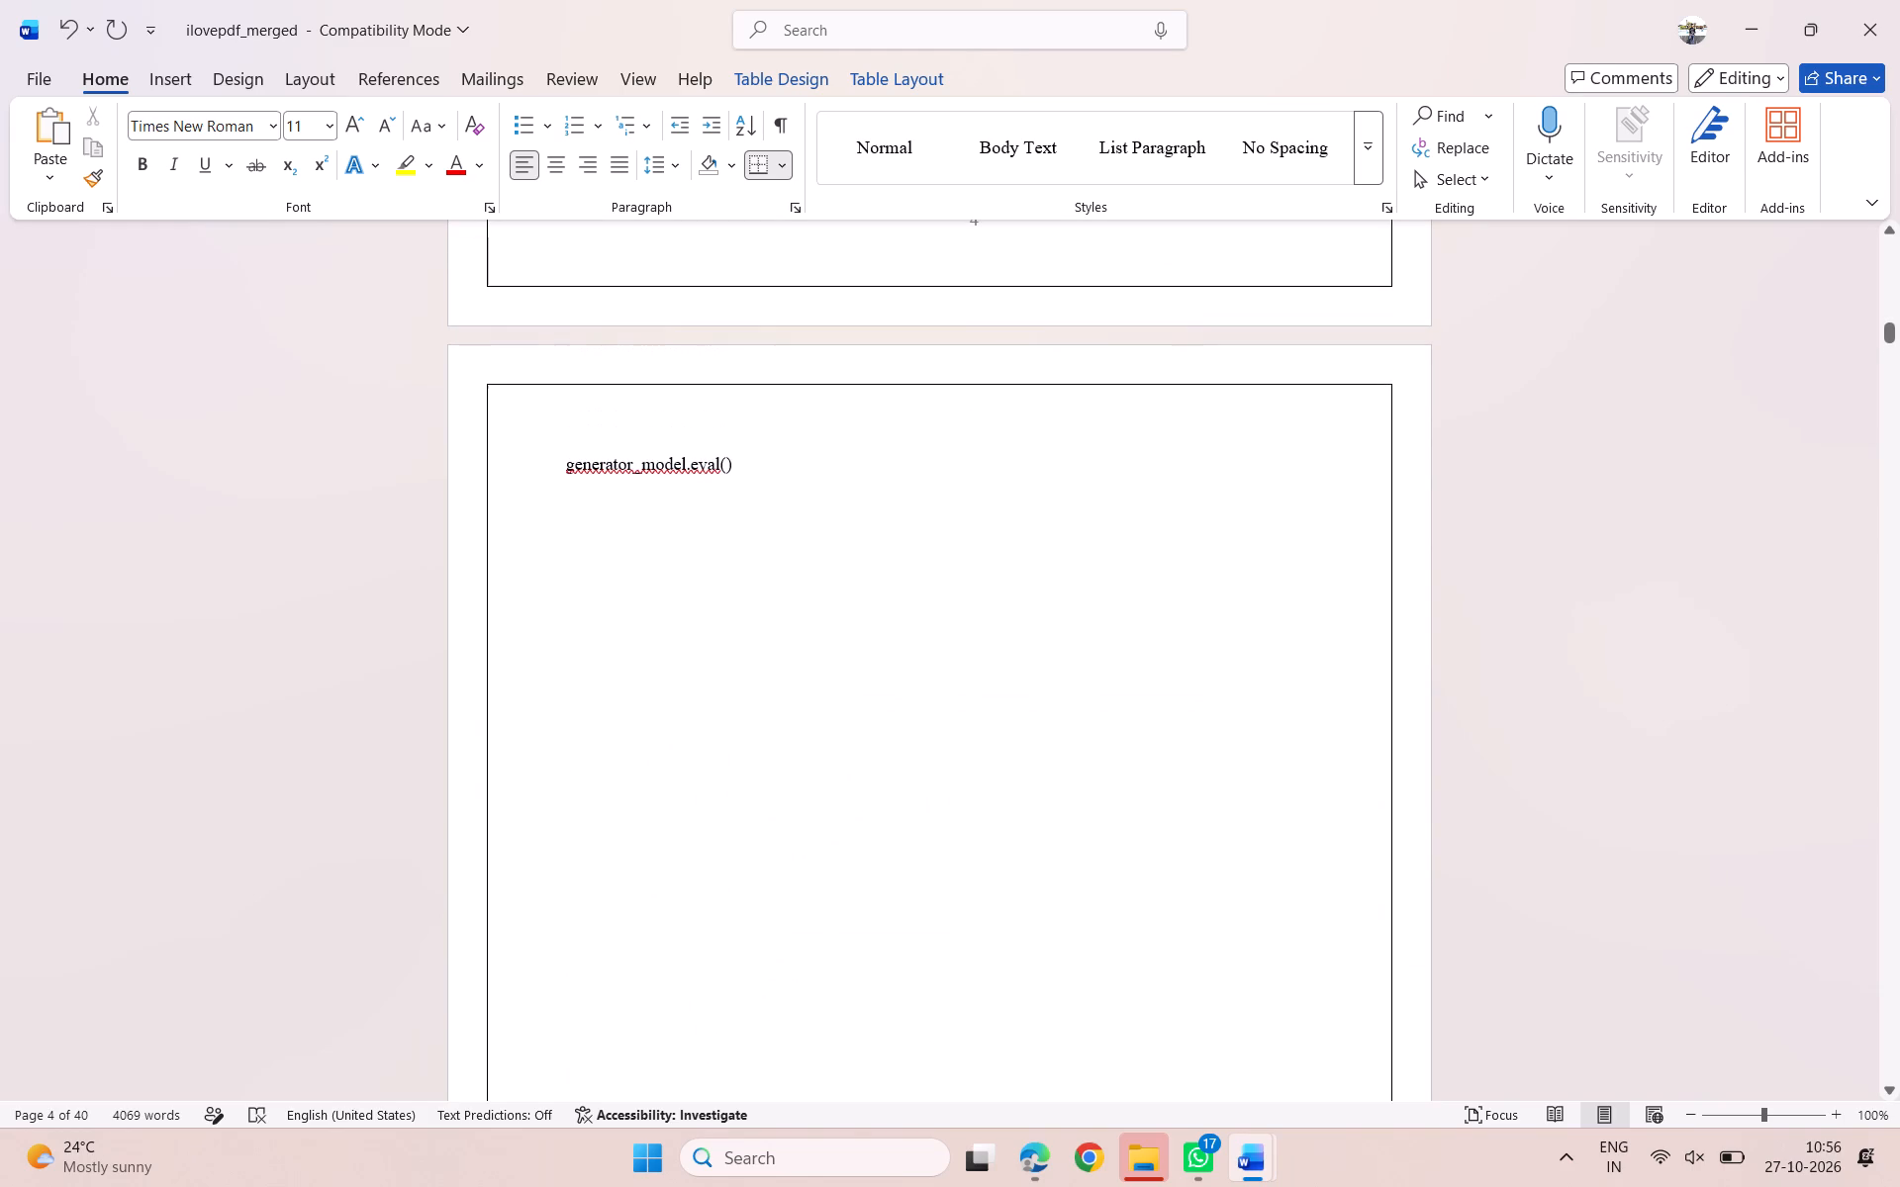
left_click(617, 519)
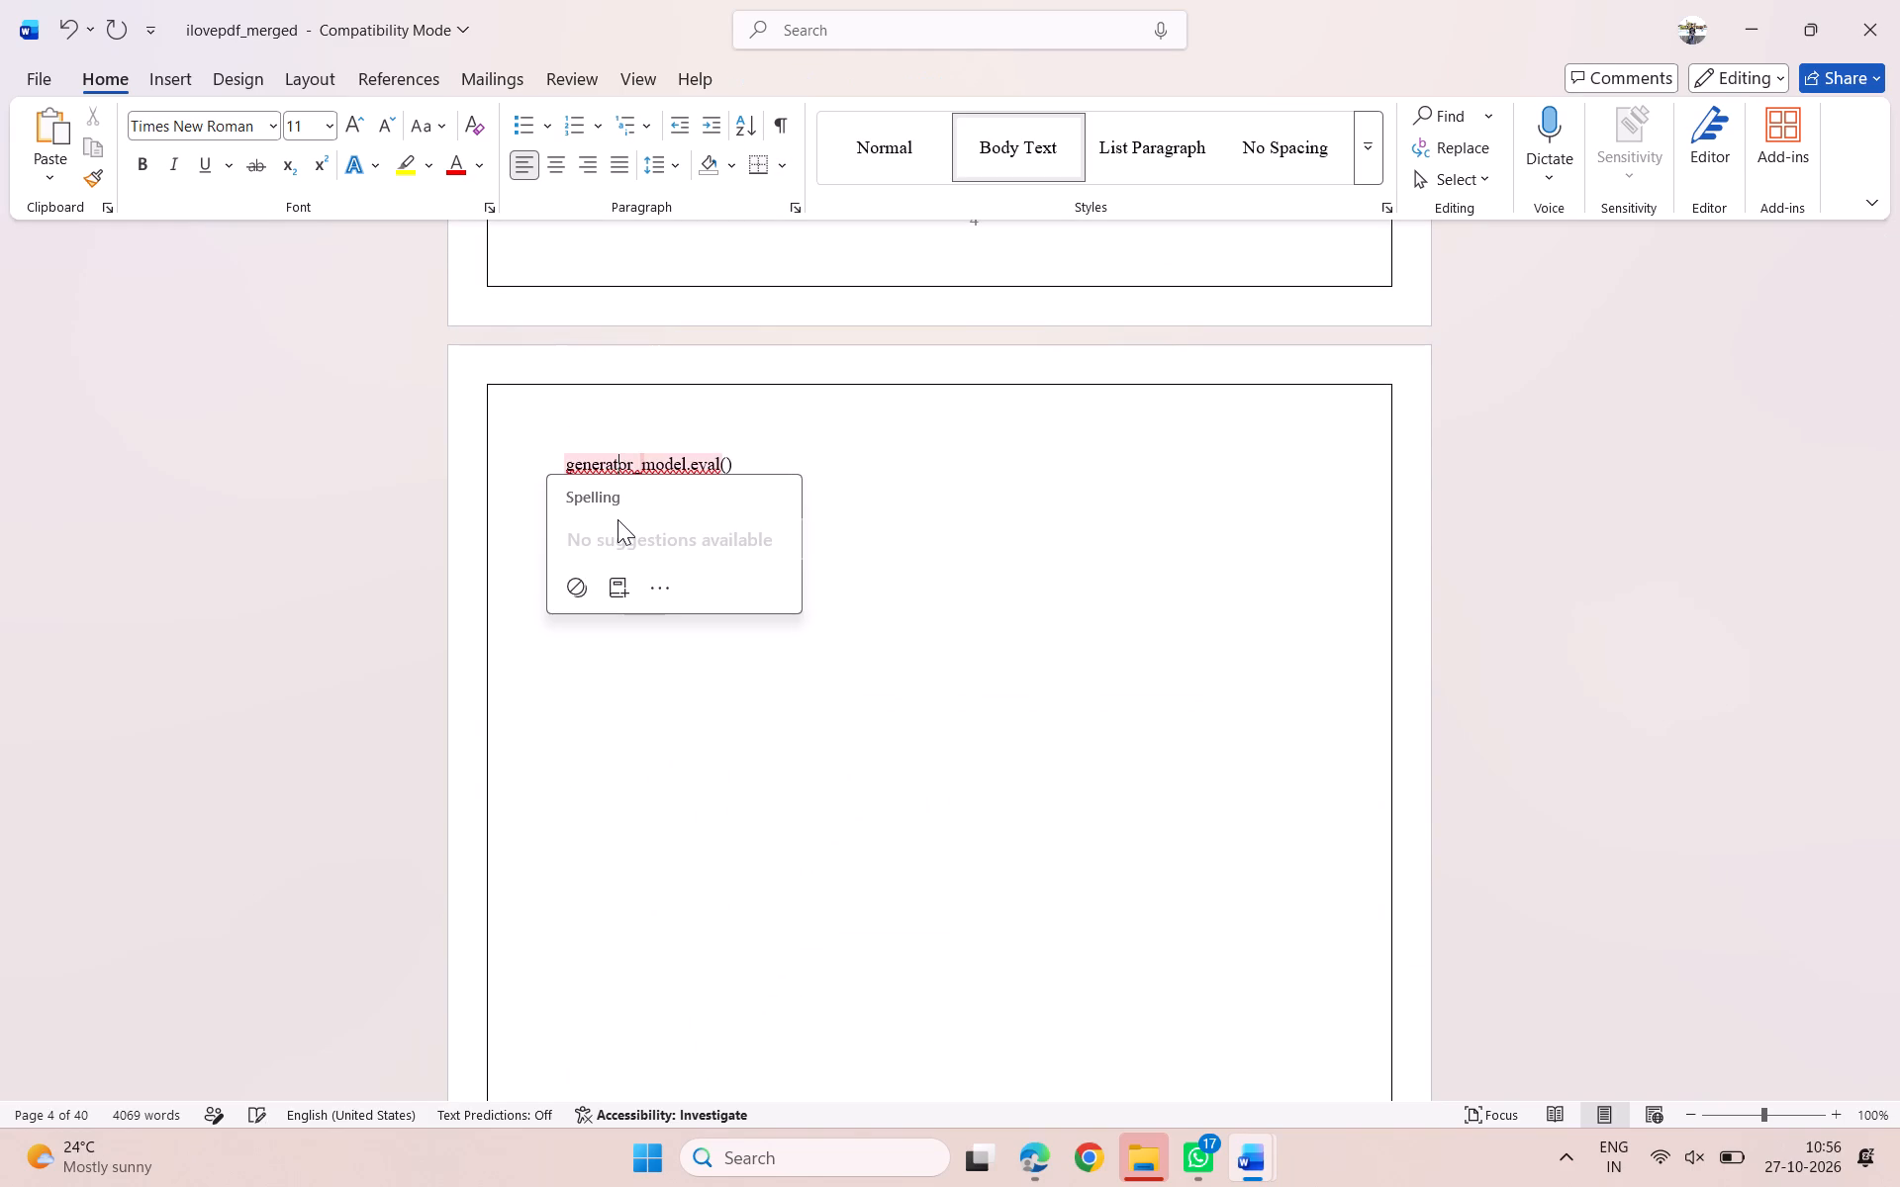
left_click(742, 455)
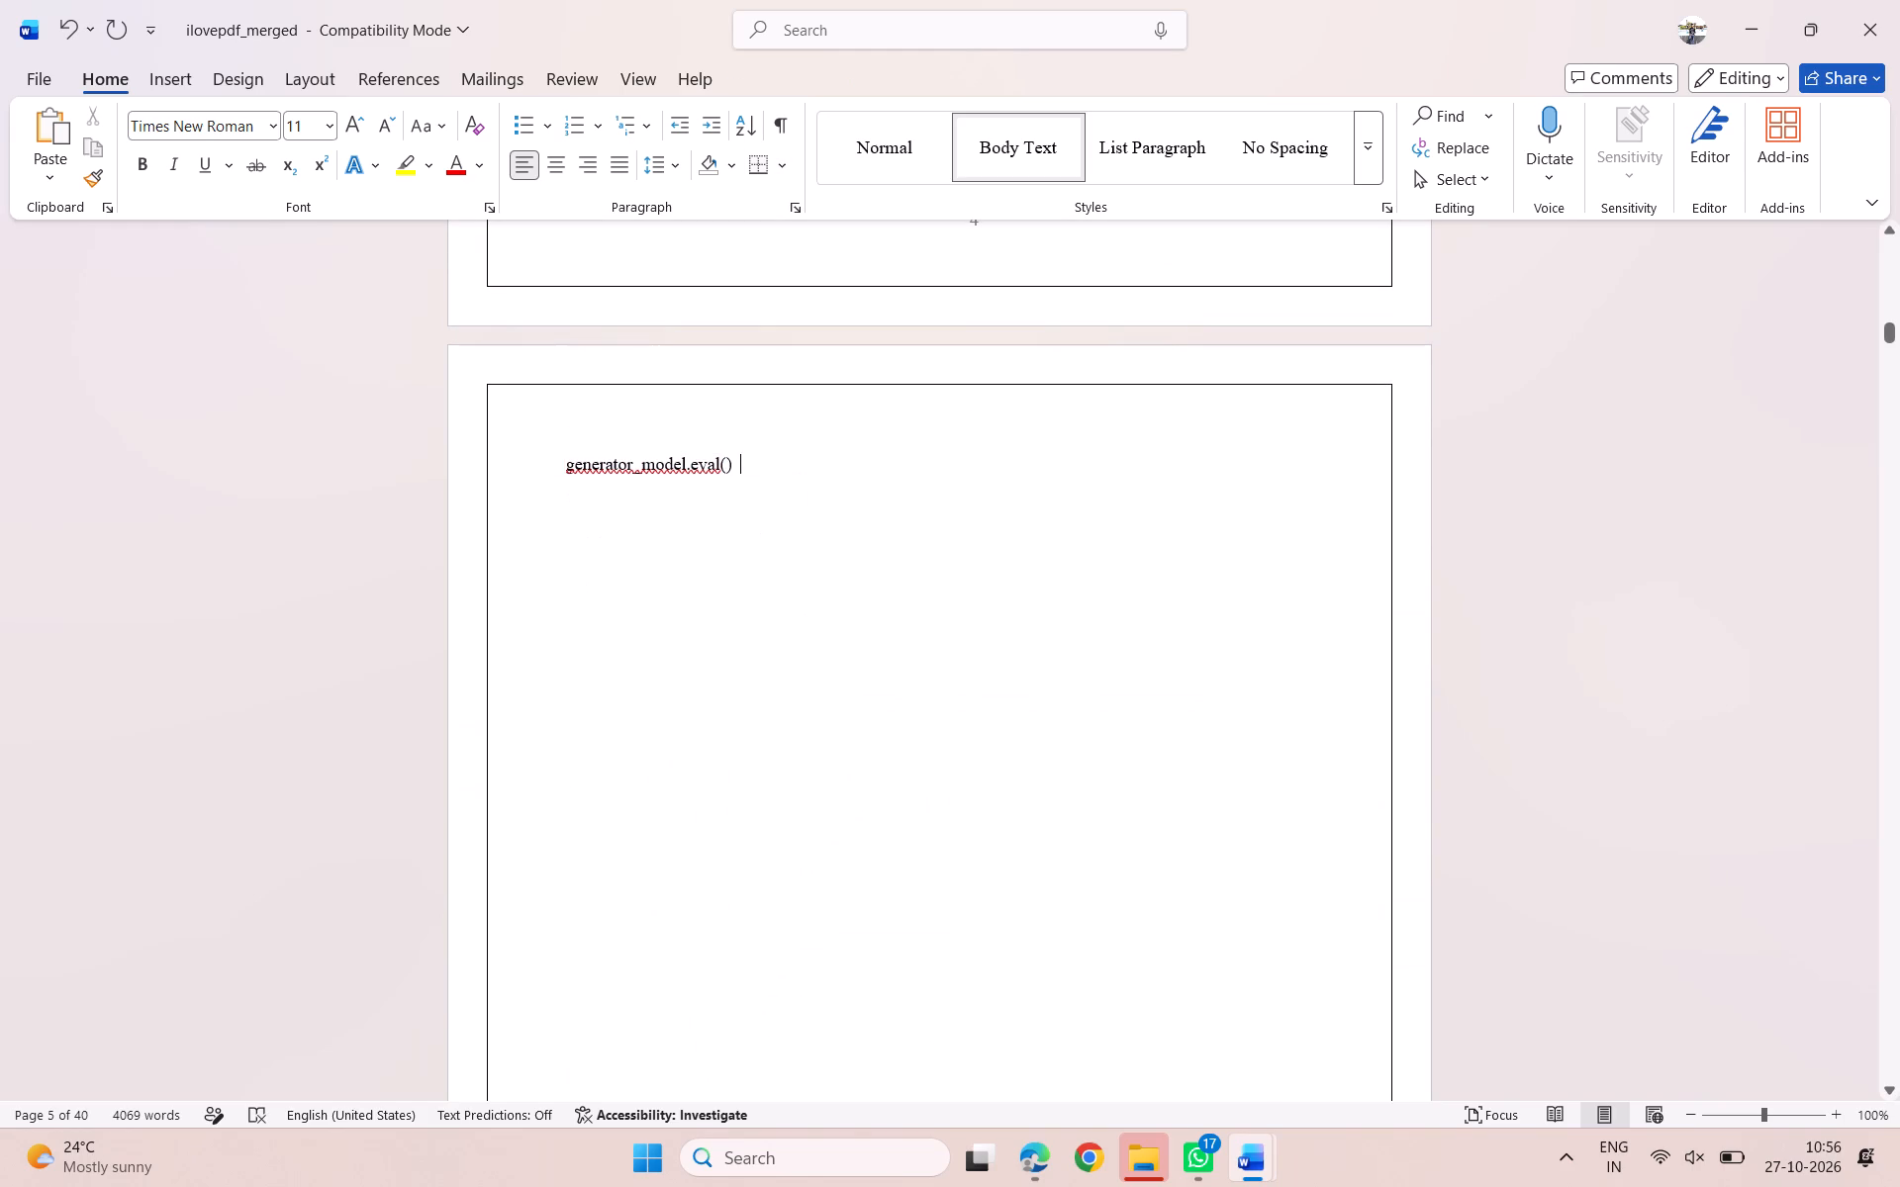
key("Delete")
Examine the pages from experiment 1's output through the end of experiment 6, checking page numbers and mostly empty pages.
scroll(742, 455, "down", 3)
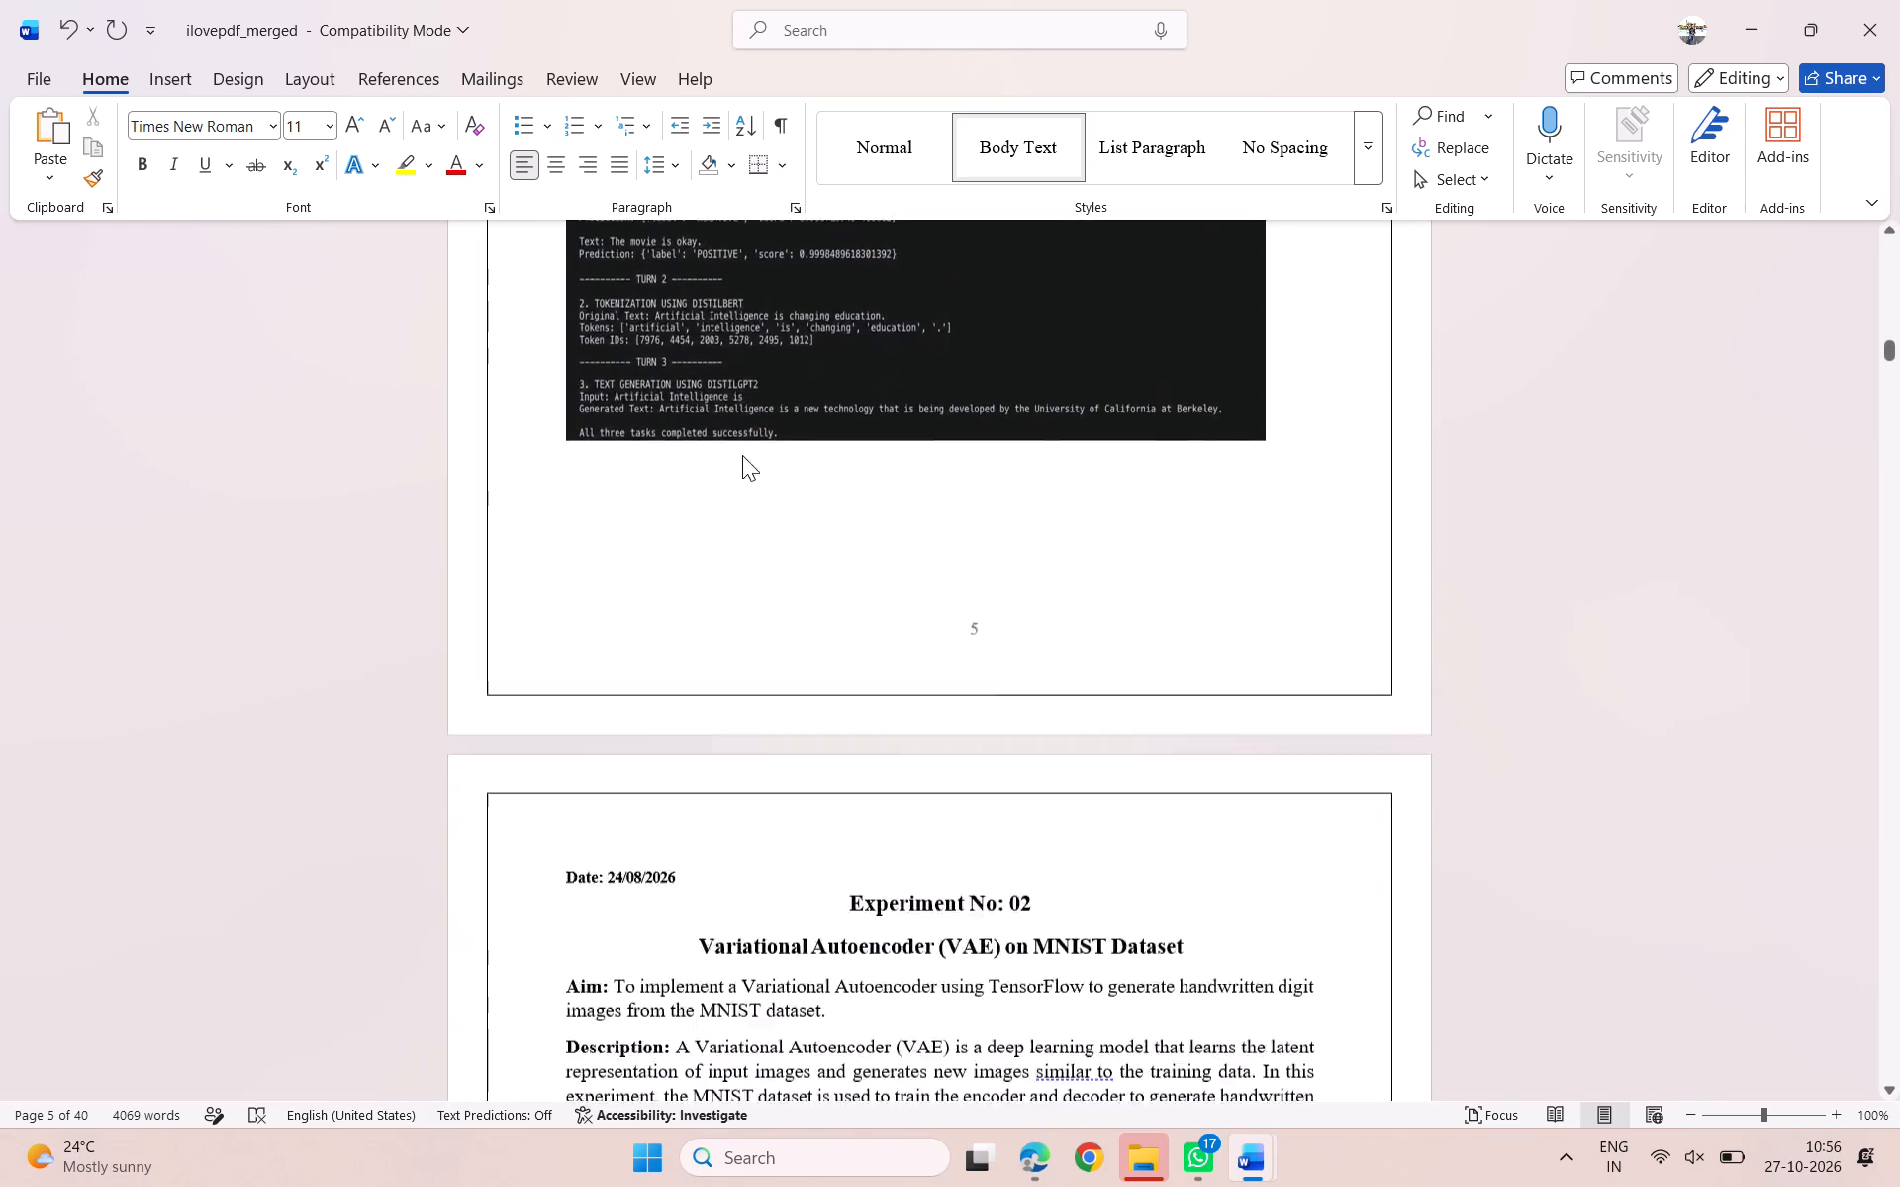
scroll(742, 455, "down", 6)
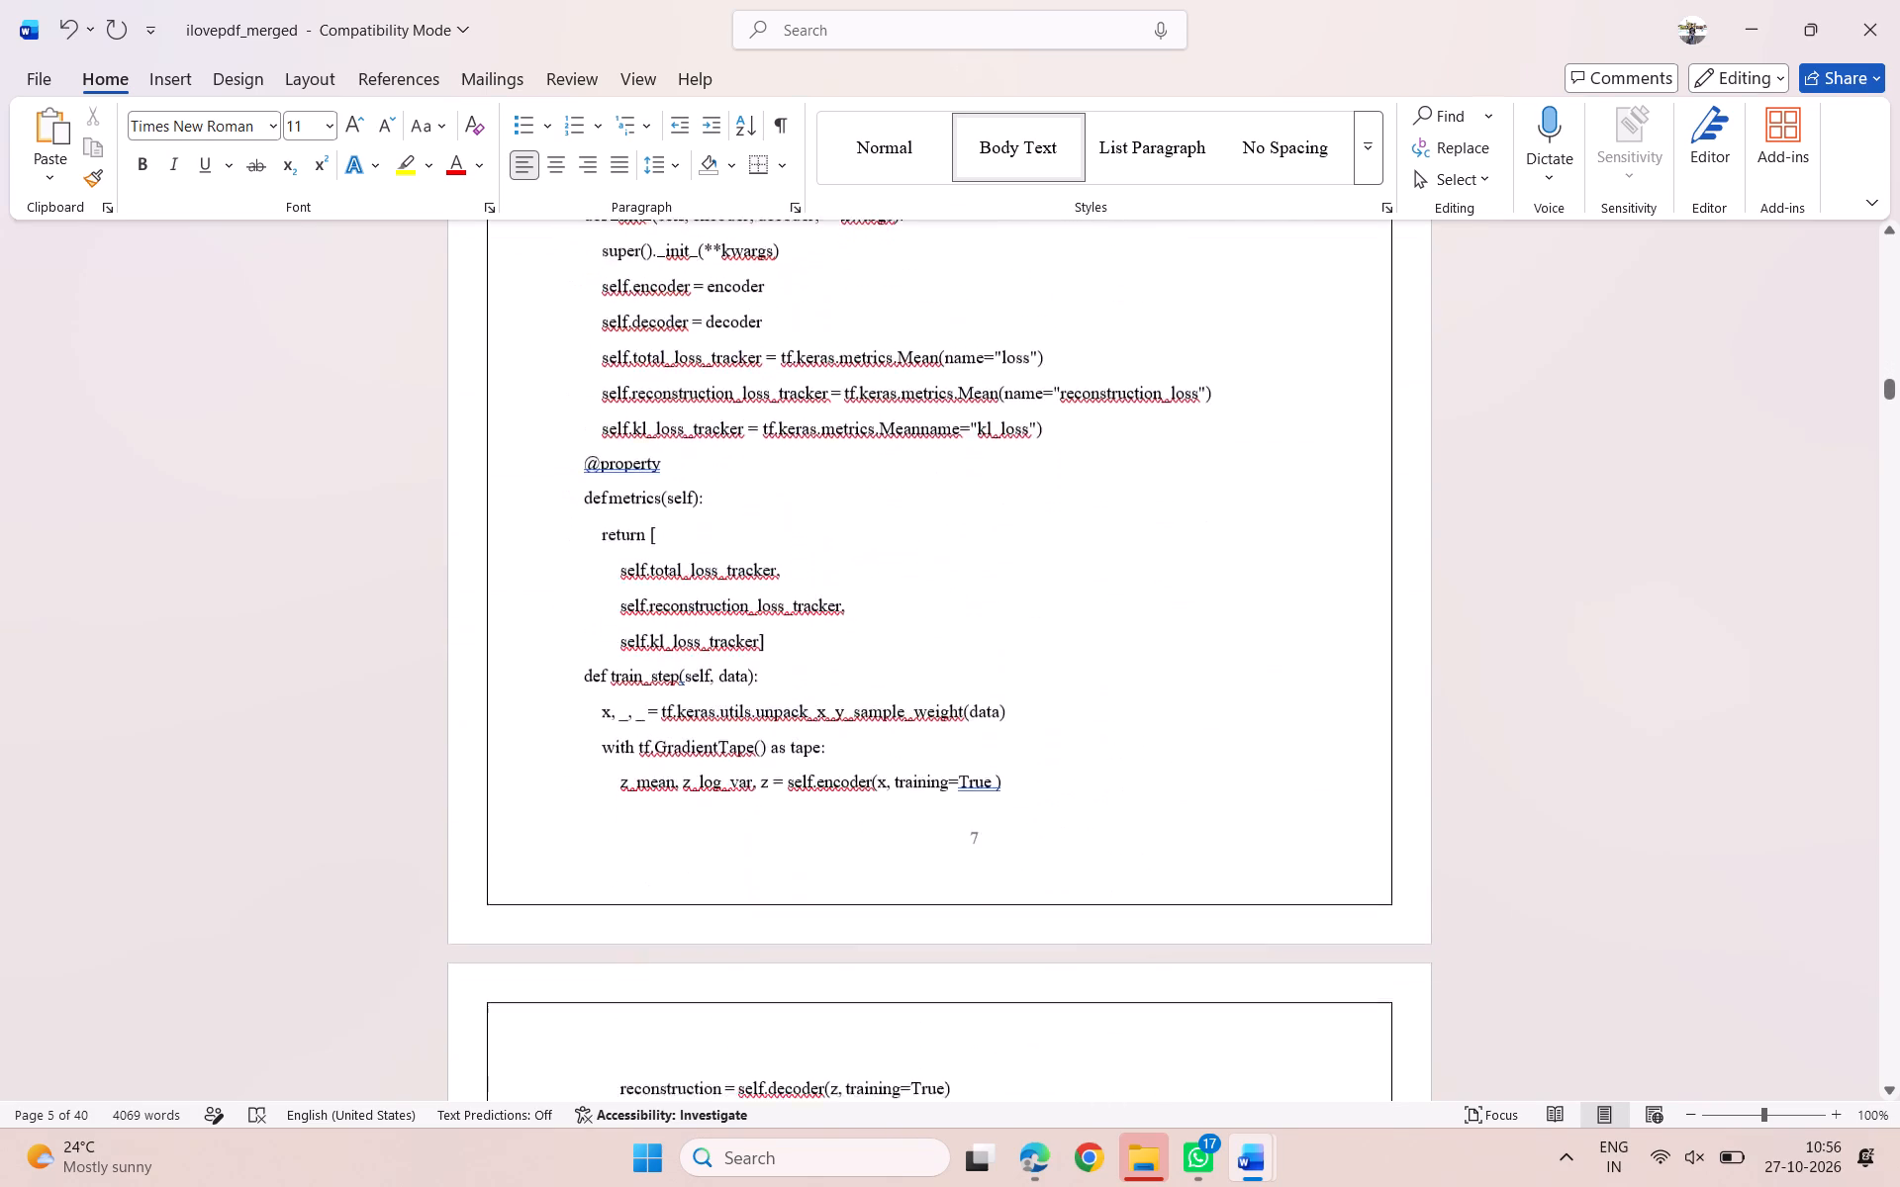
scroll(742, 455, "down", 3)
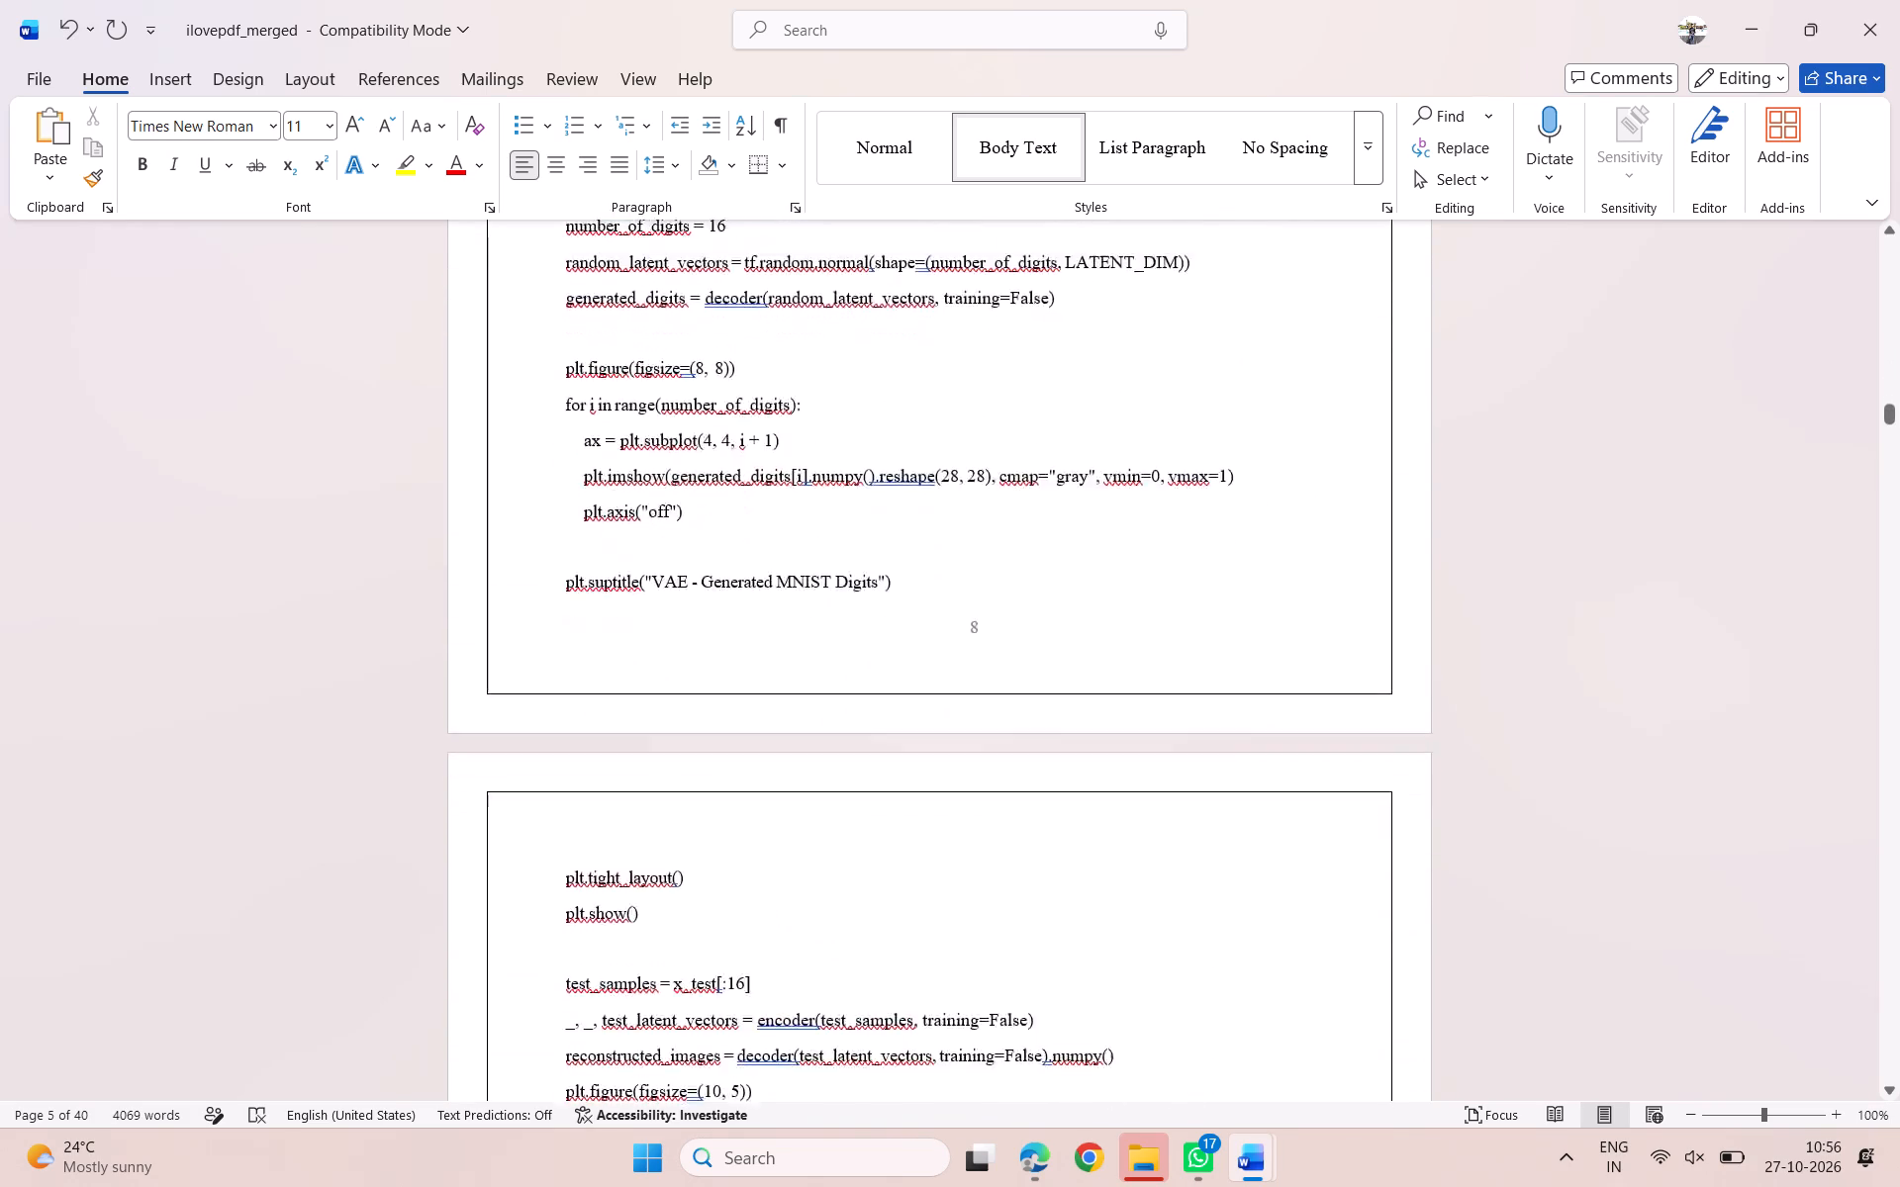
scroll(742, 455, "down", 5)
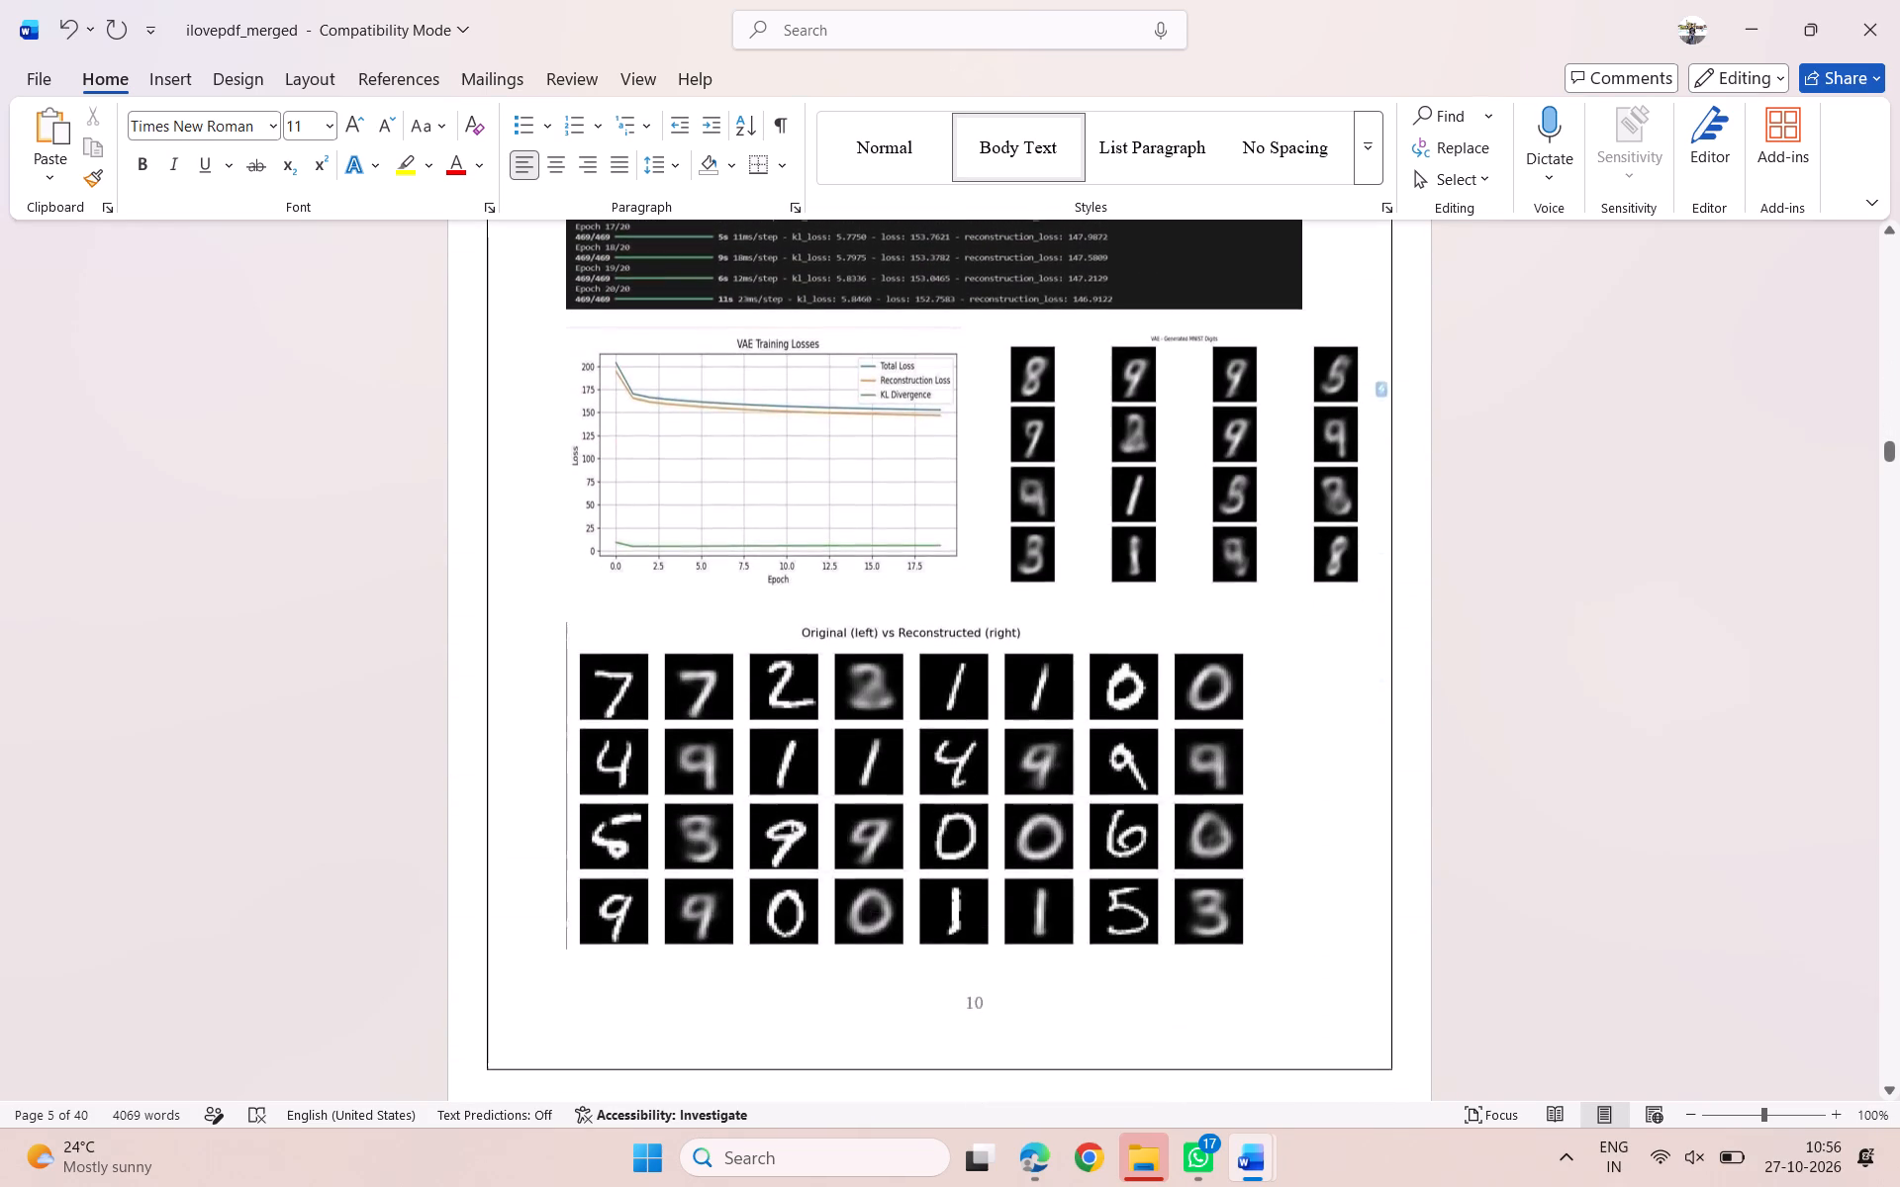
scroll(742, 455, "down", 5)
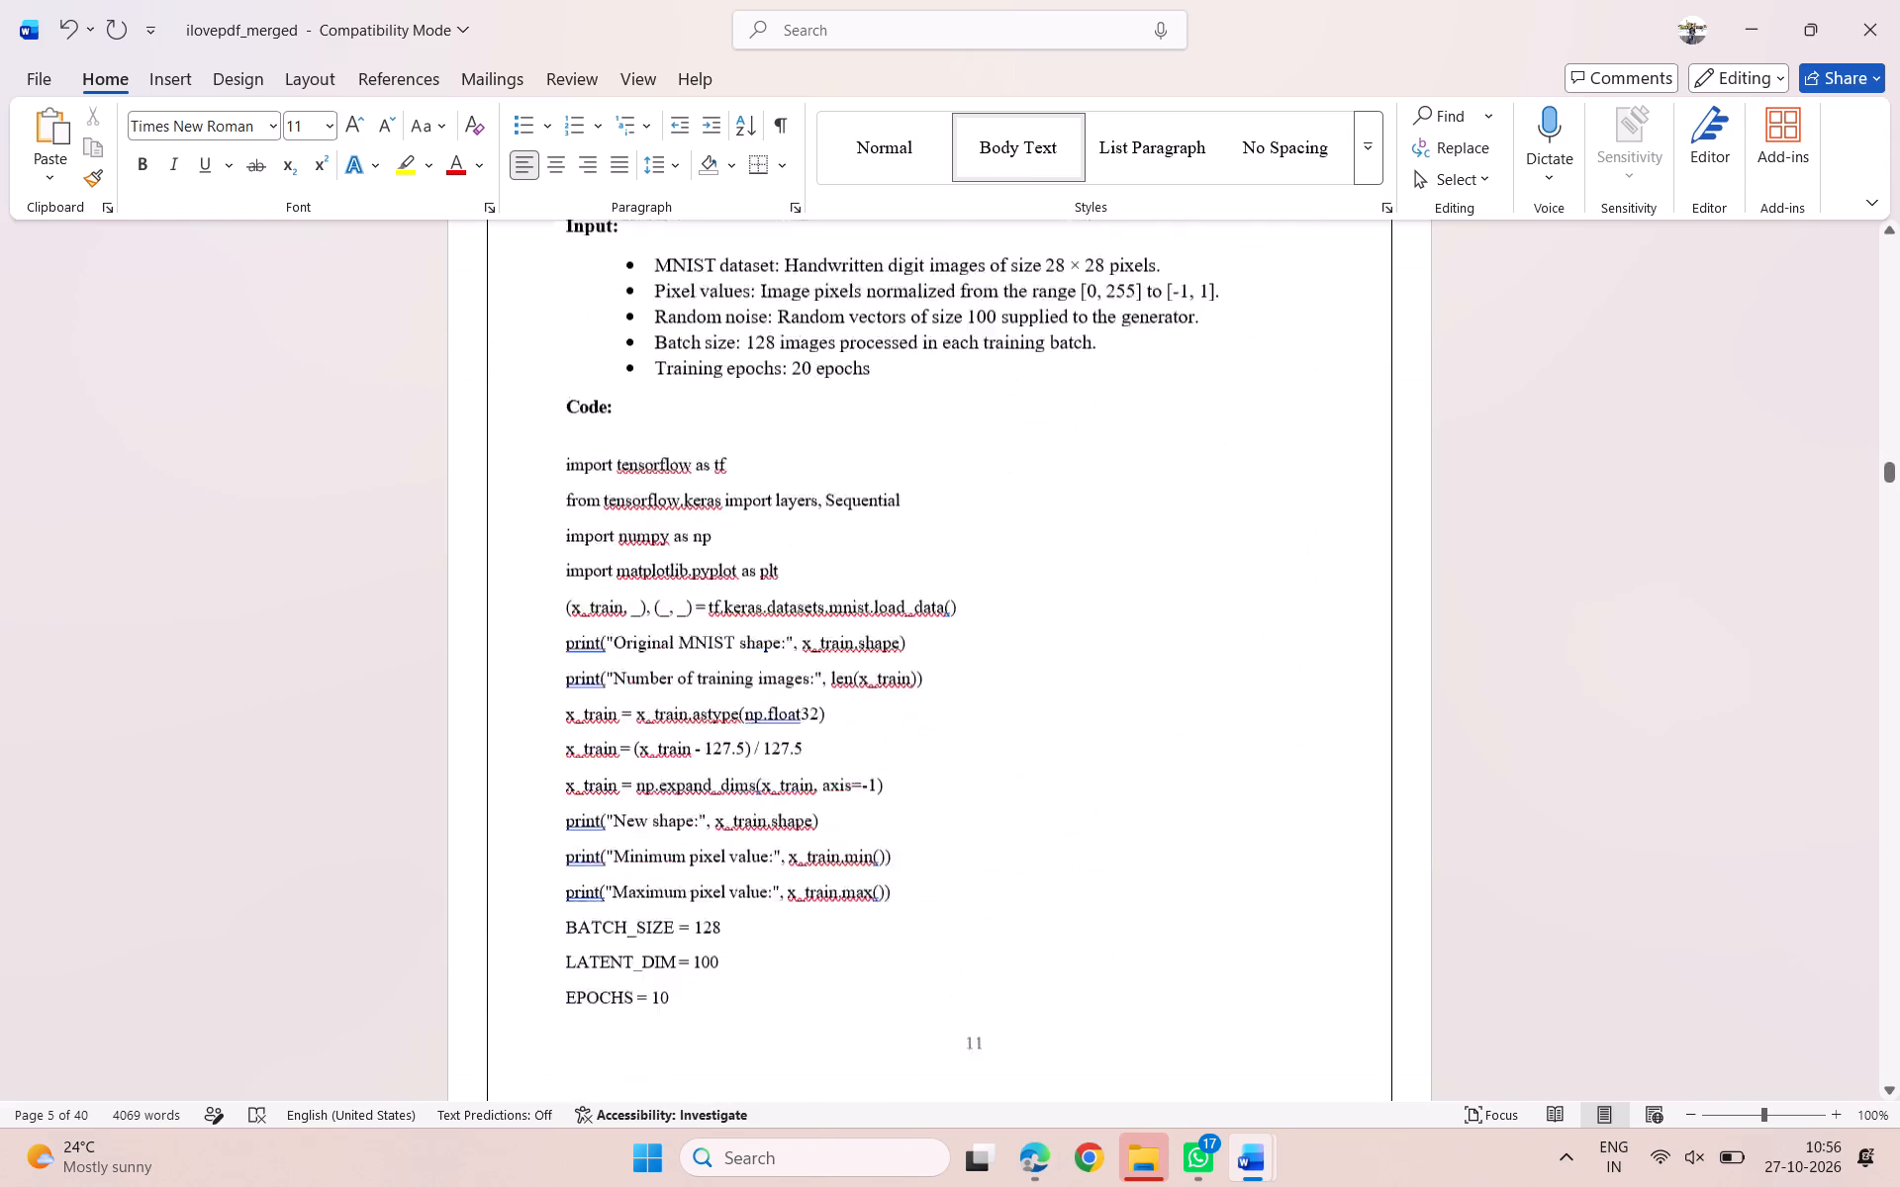
scroll(742, 455, "down", 7)
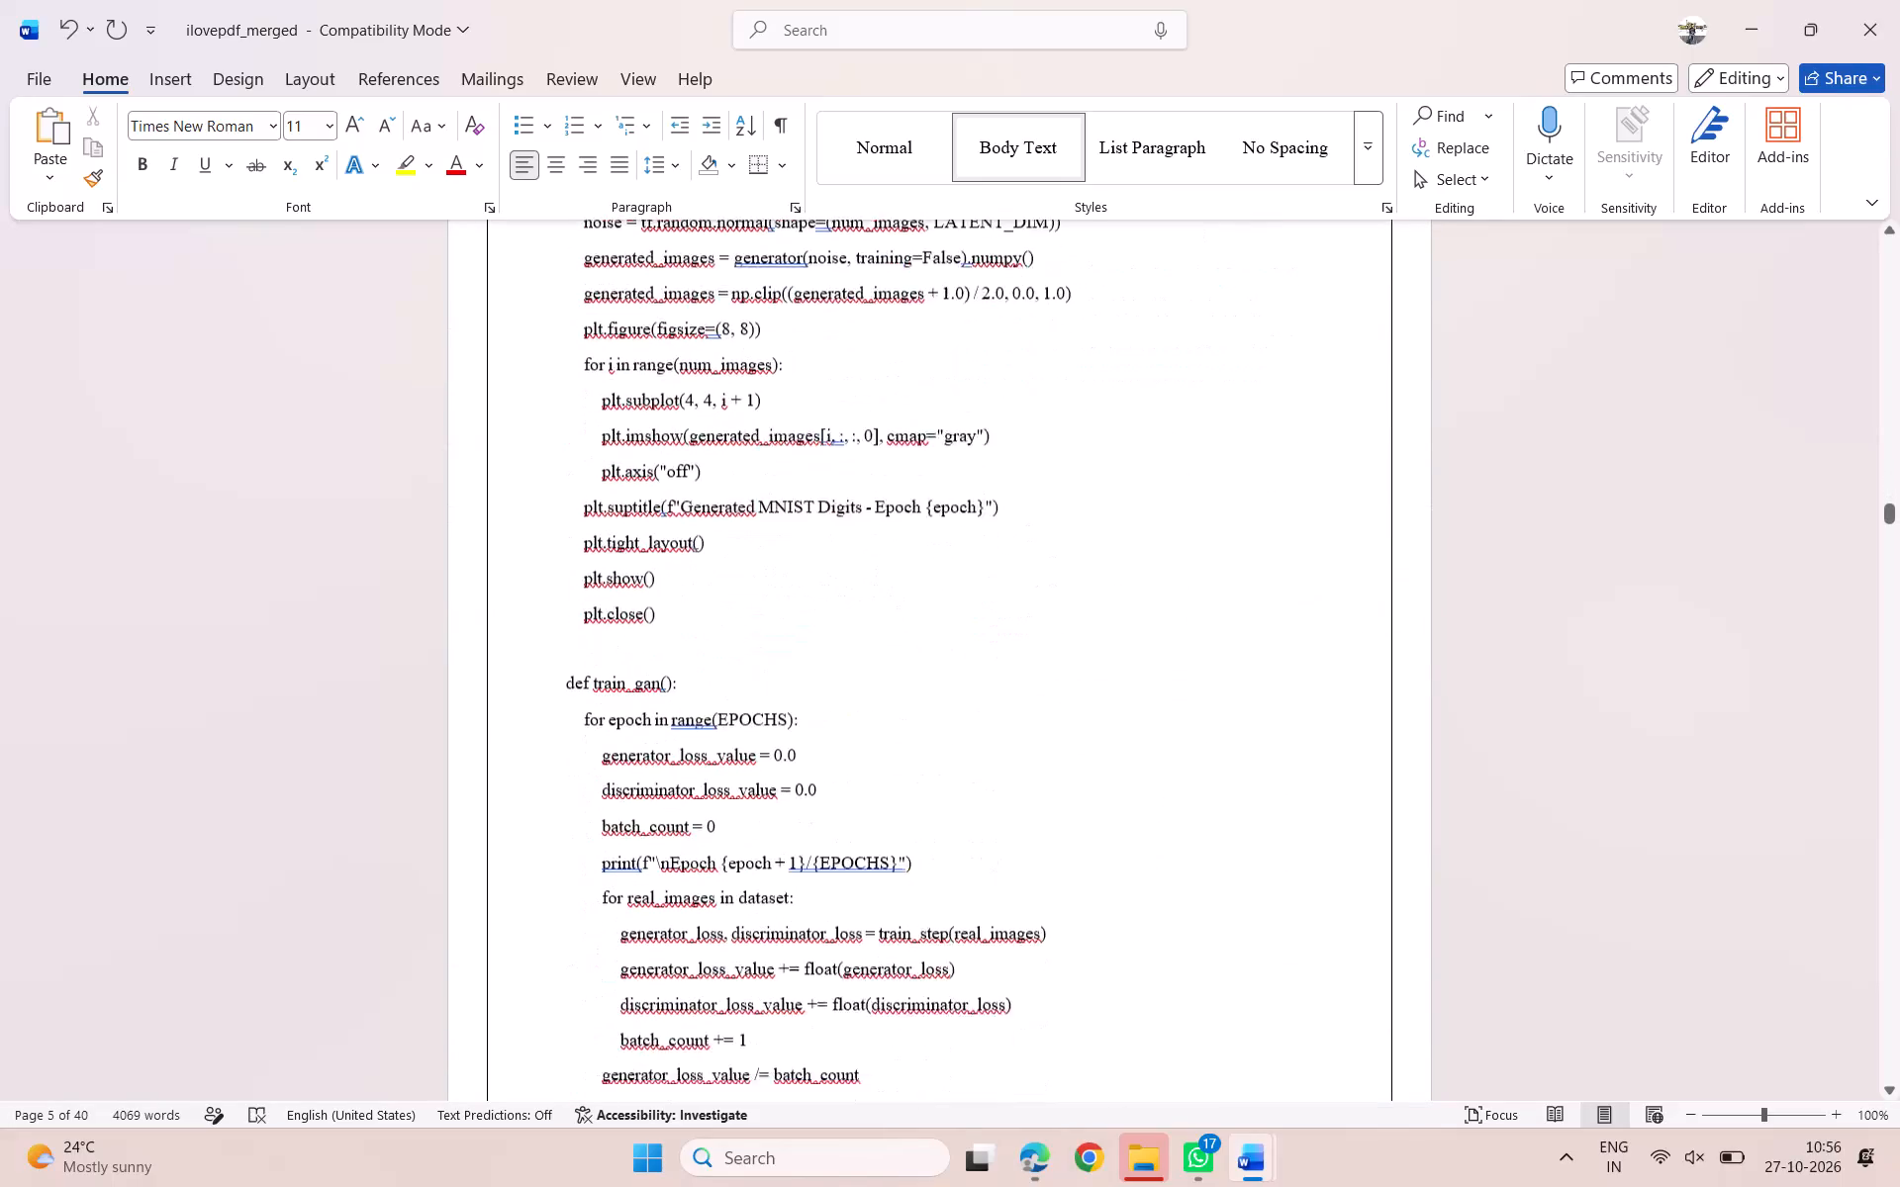
scroll(742, 455, "down", 3)
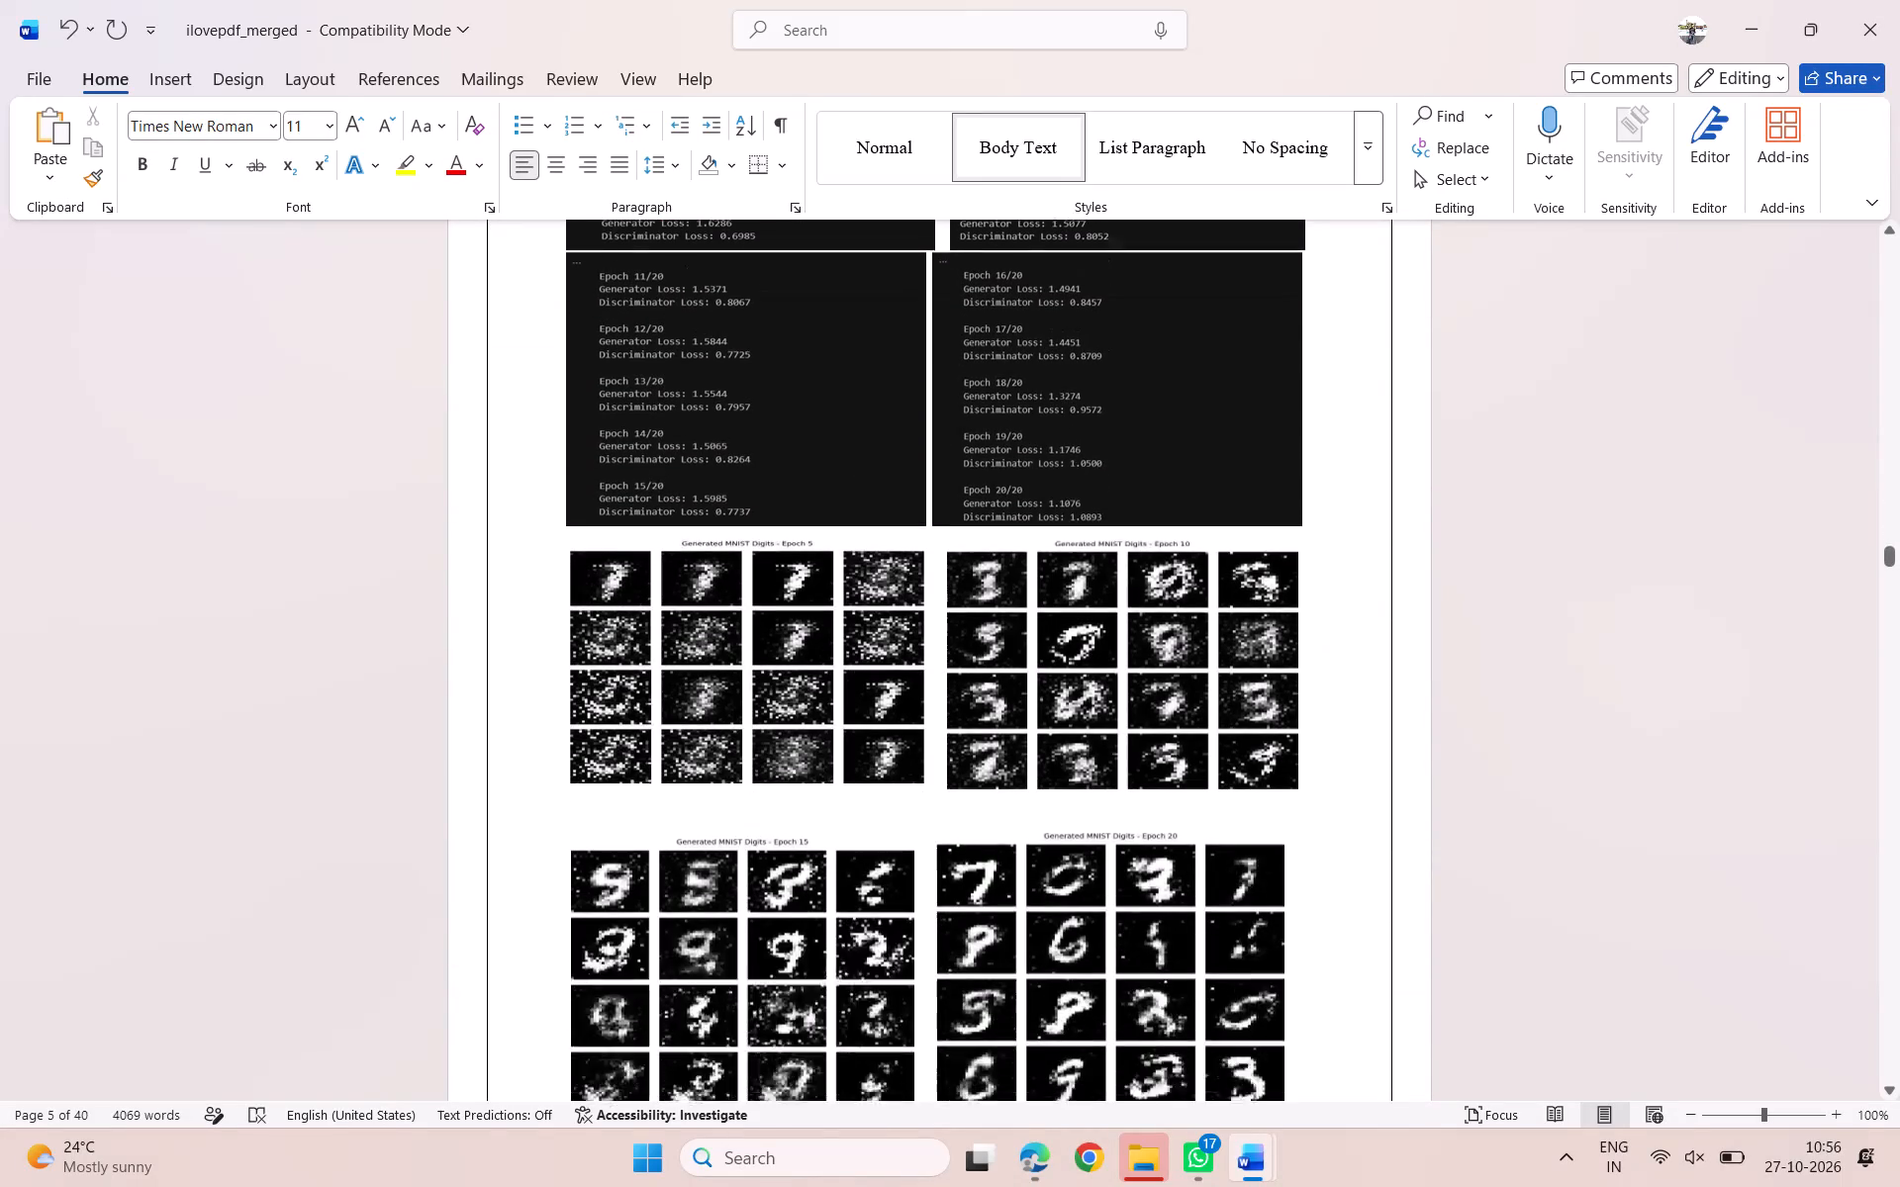
scroll(742, 455, "down", 11)
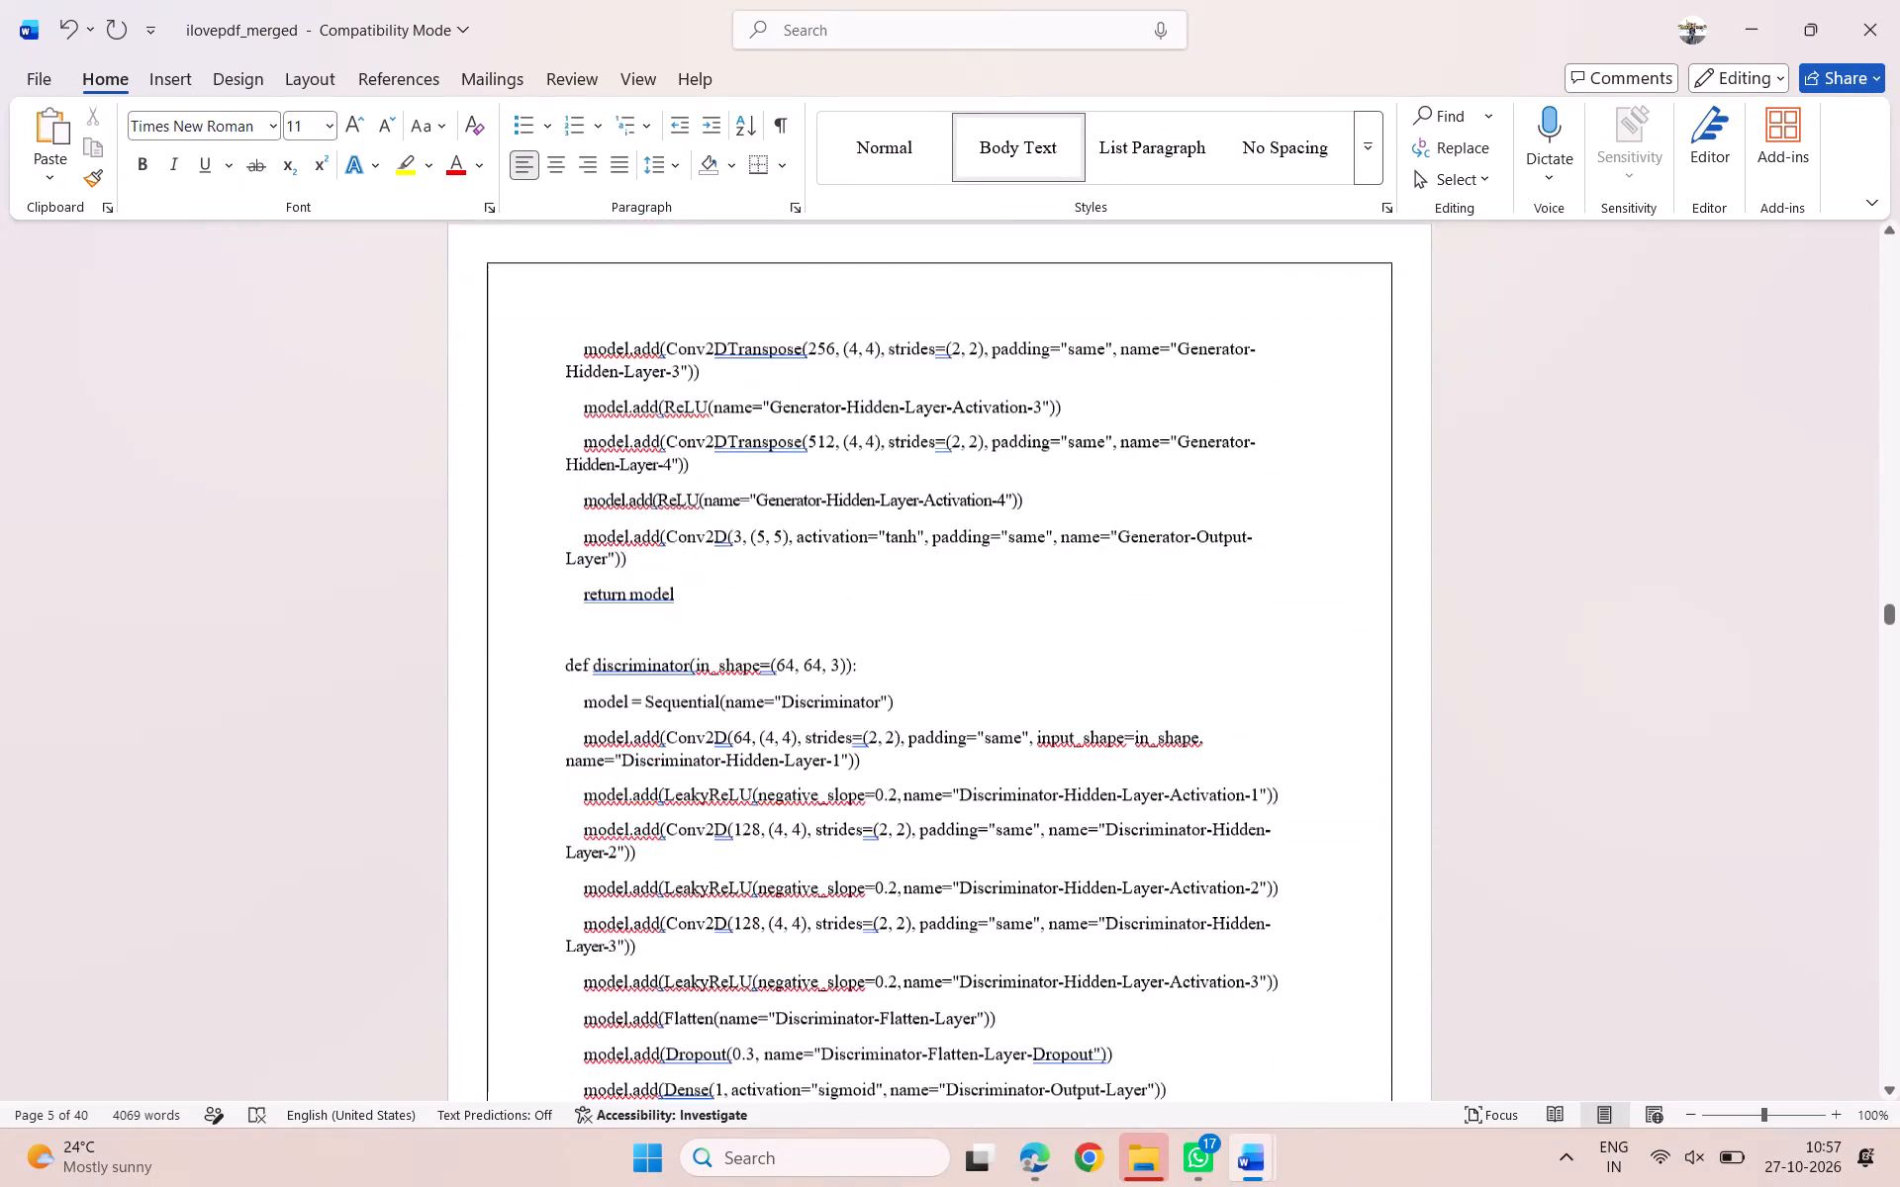
scroll(742, 455, "down", 6)
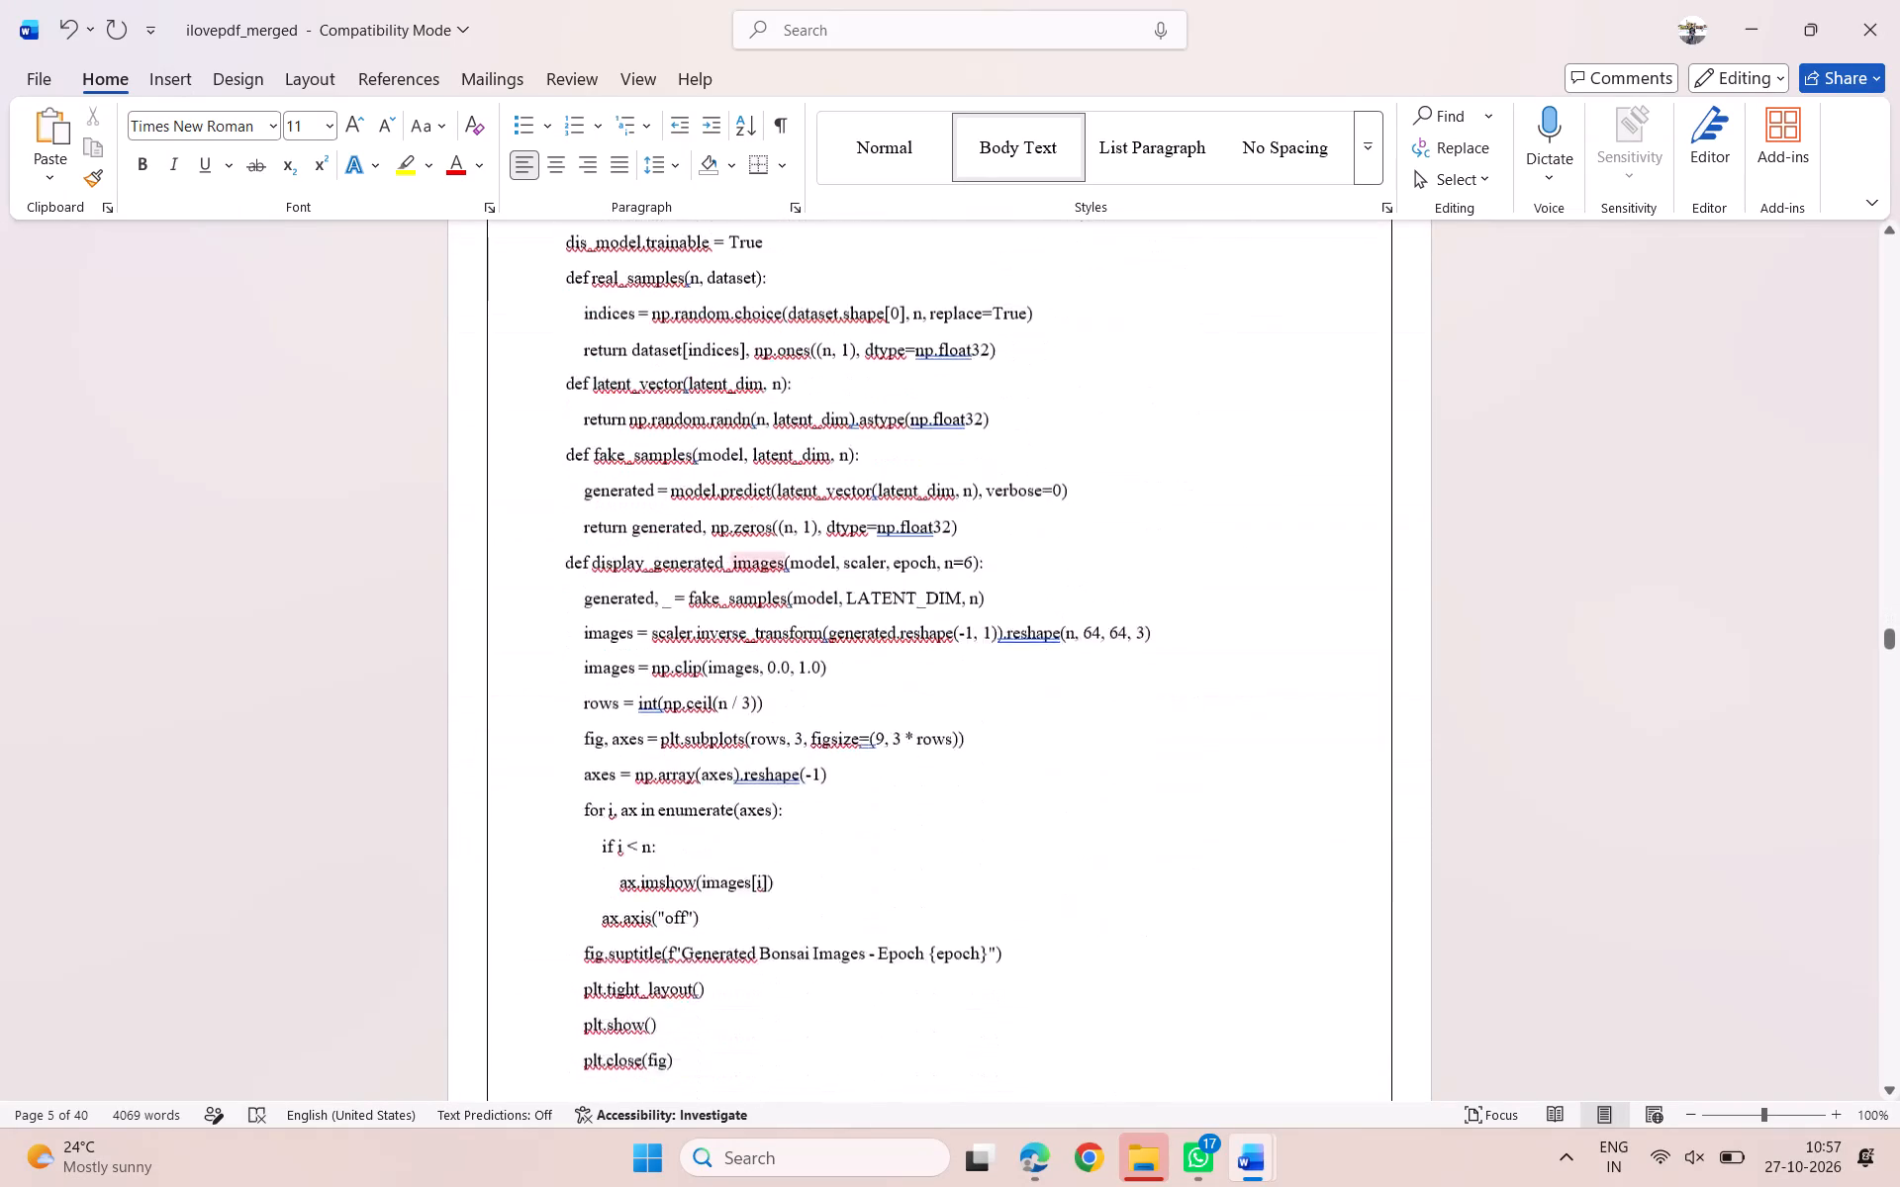
scroll(742, 455, "down", 6)
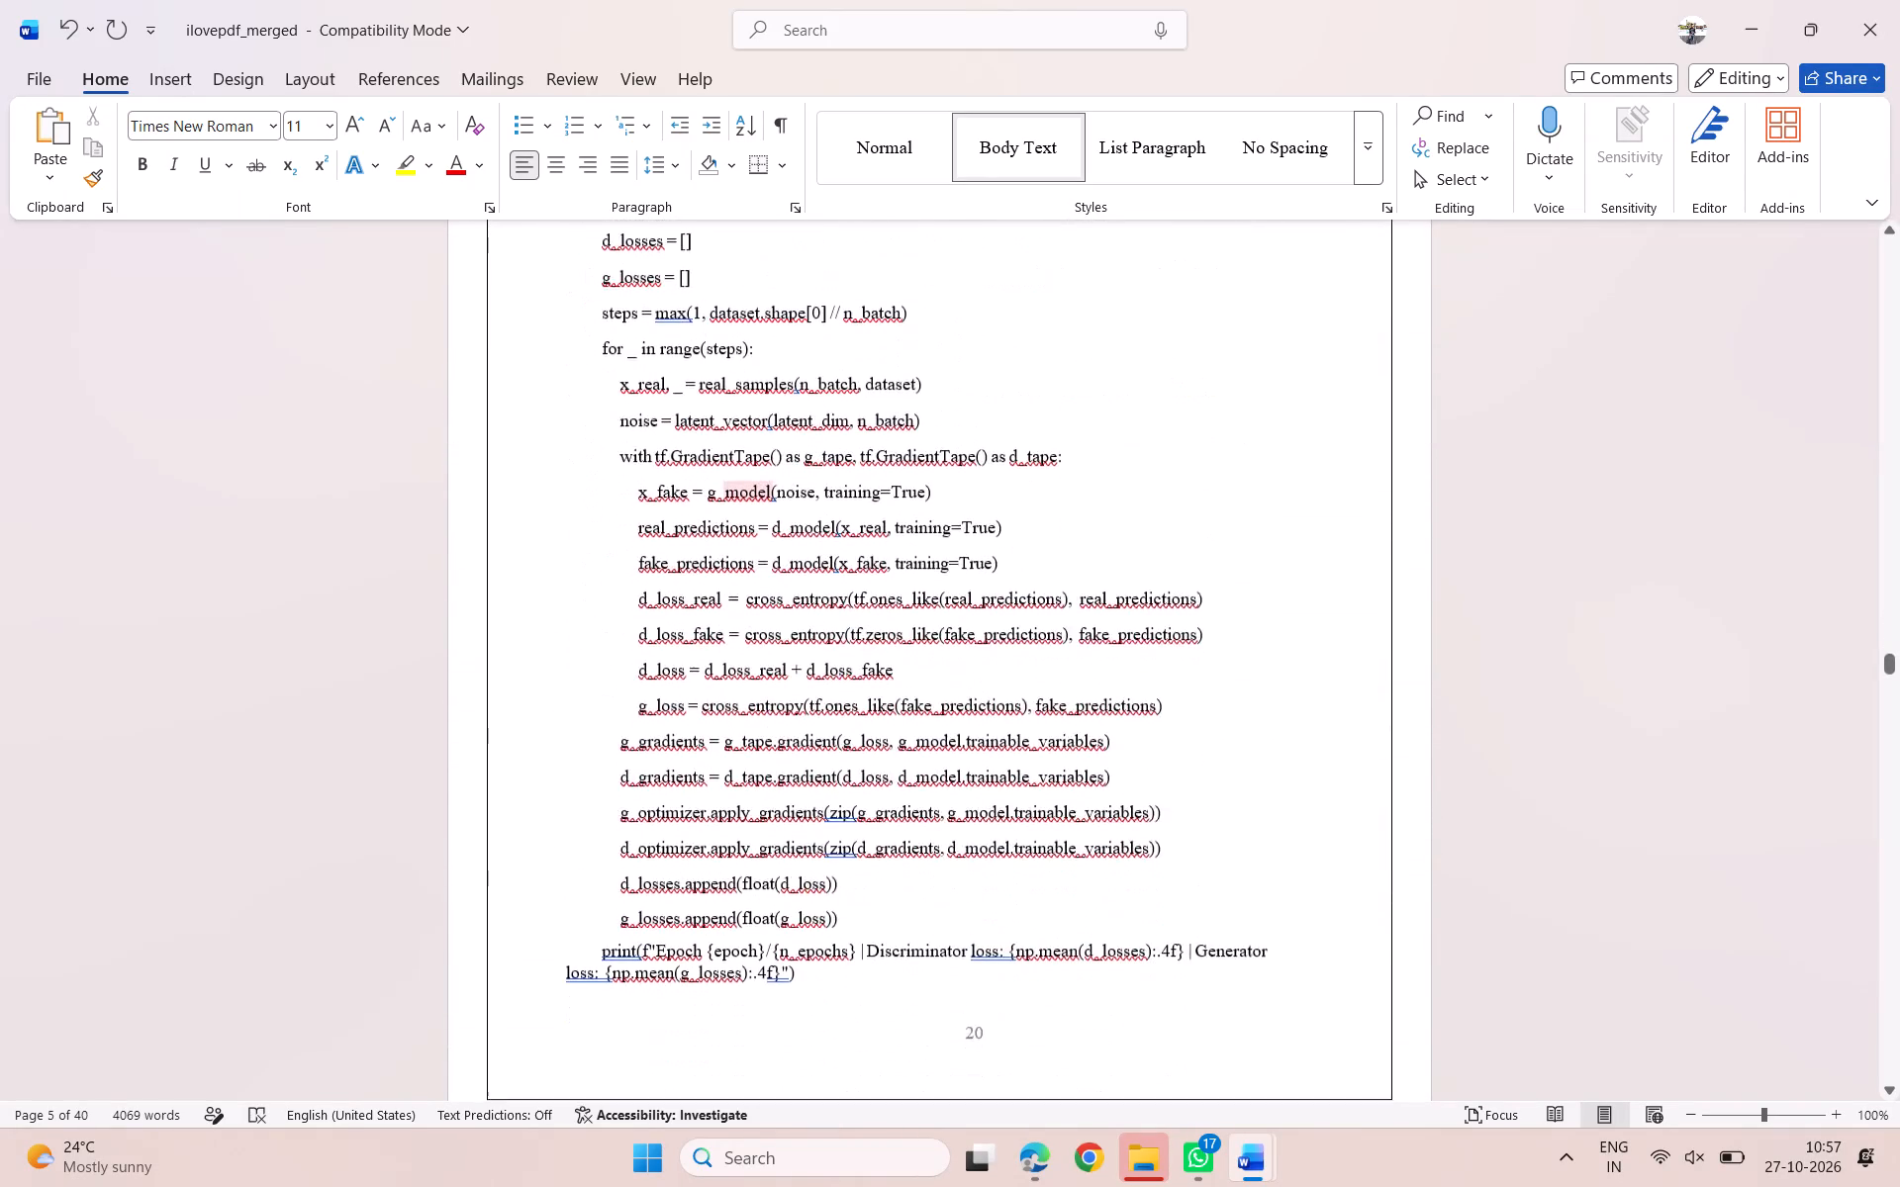
scroll(742, 455, "down", 6)
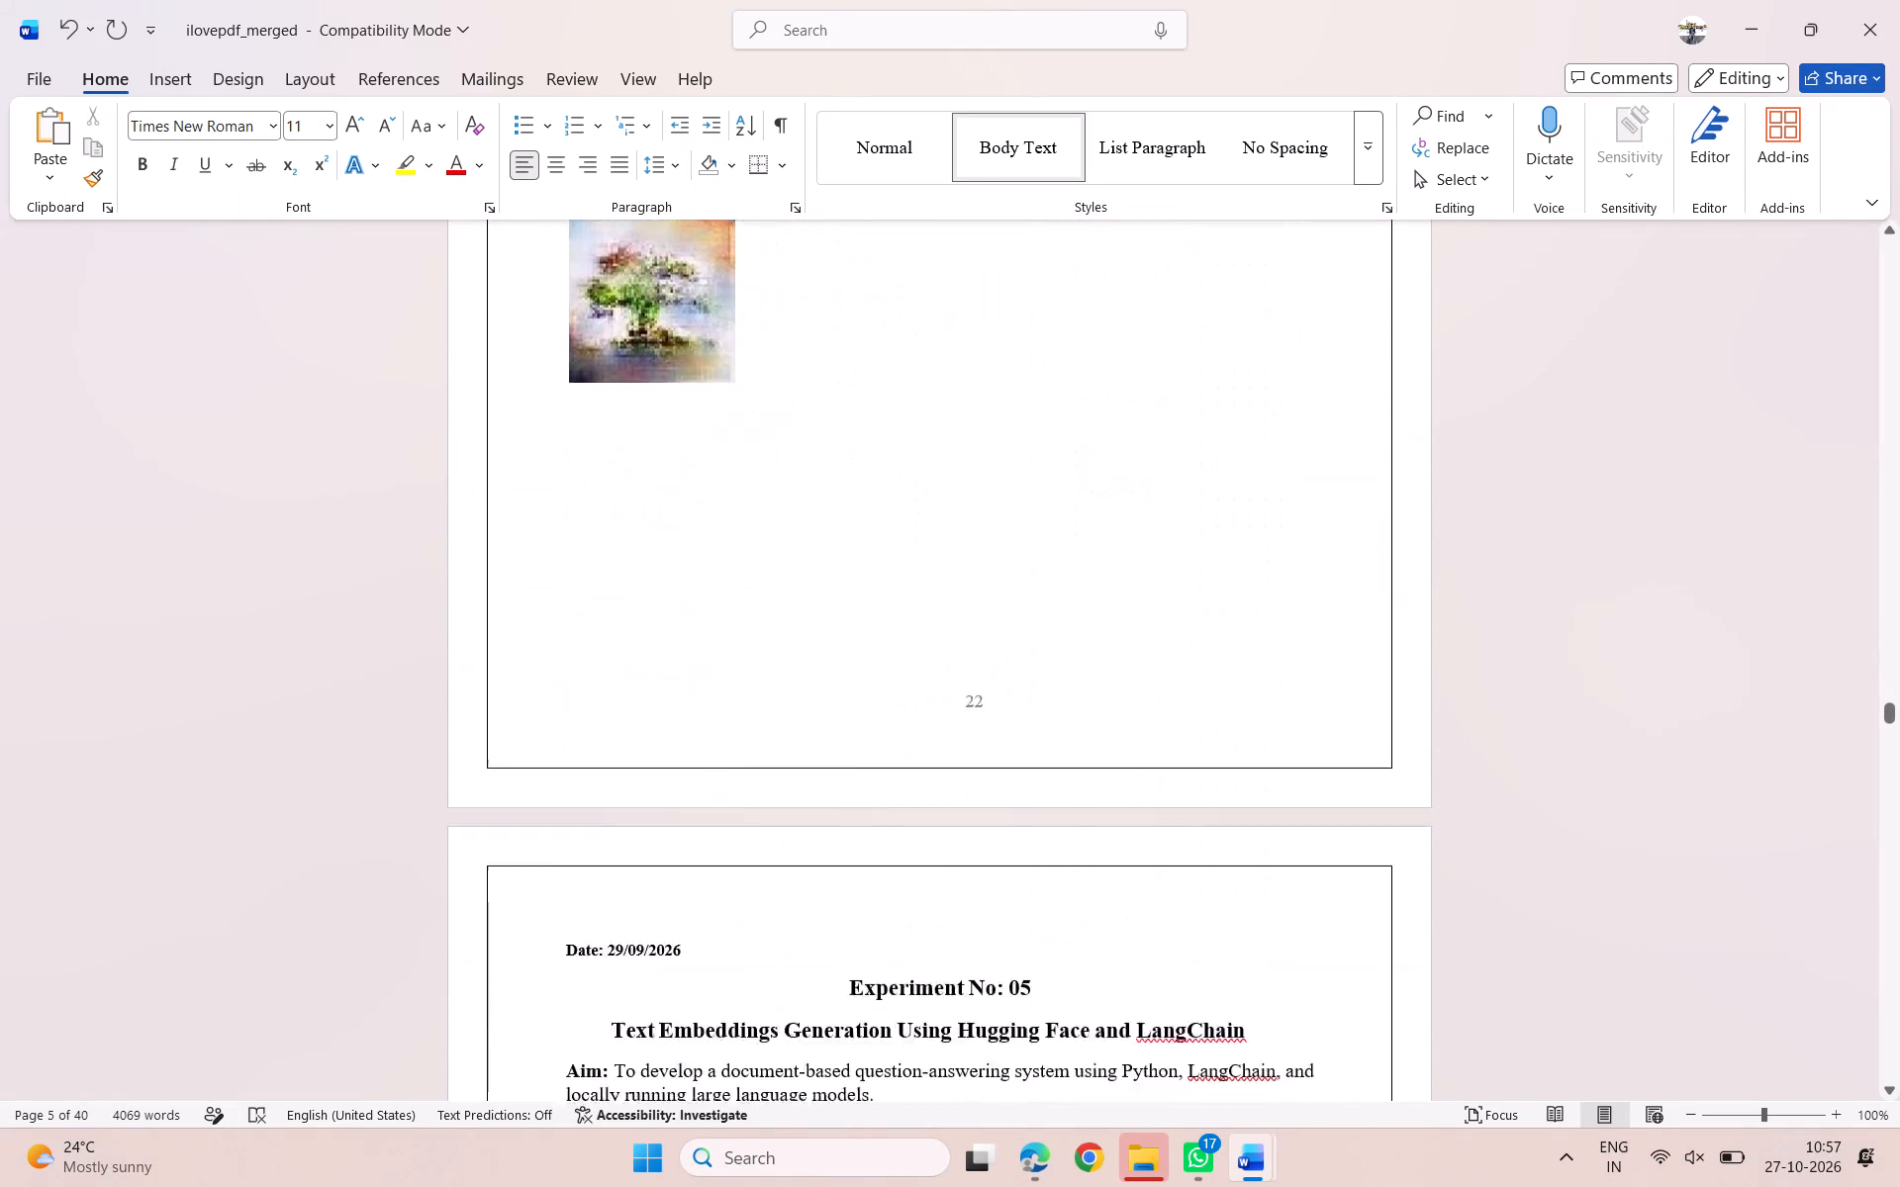
scroll(742, 455, "down", 6)
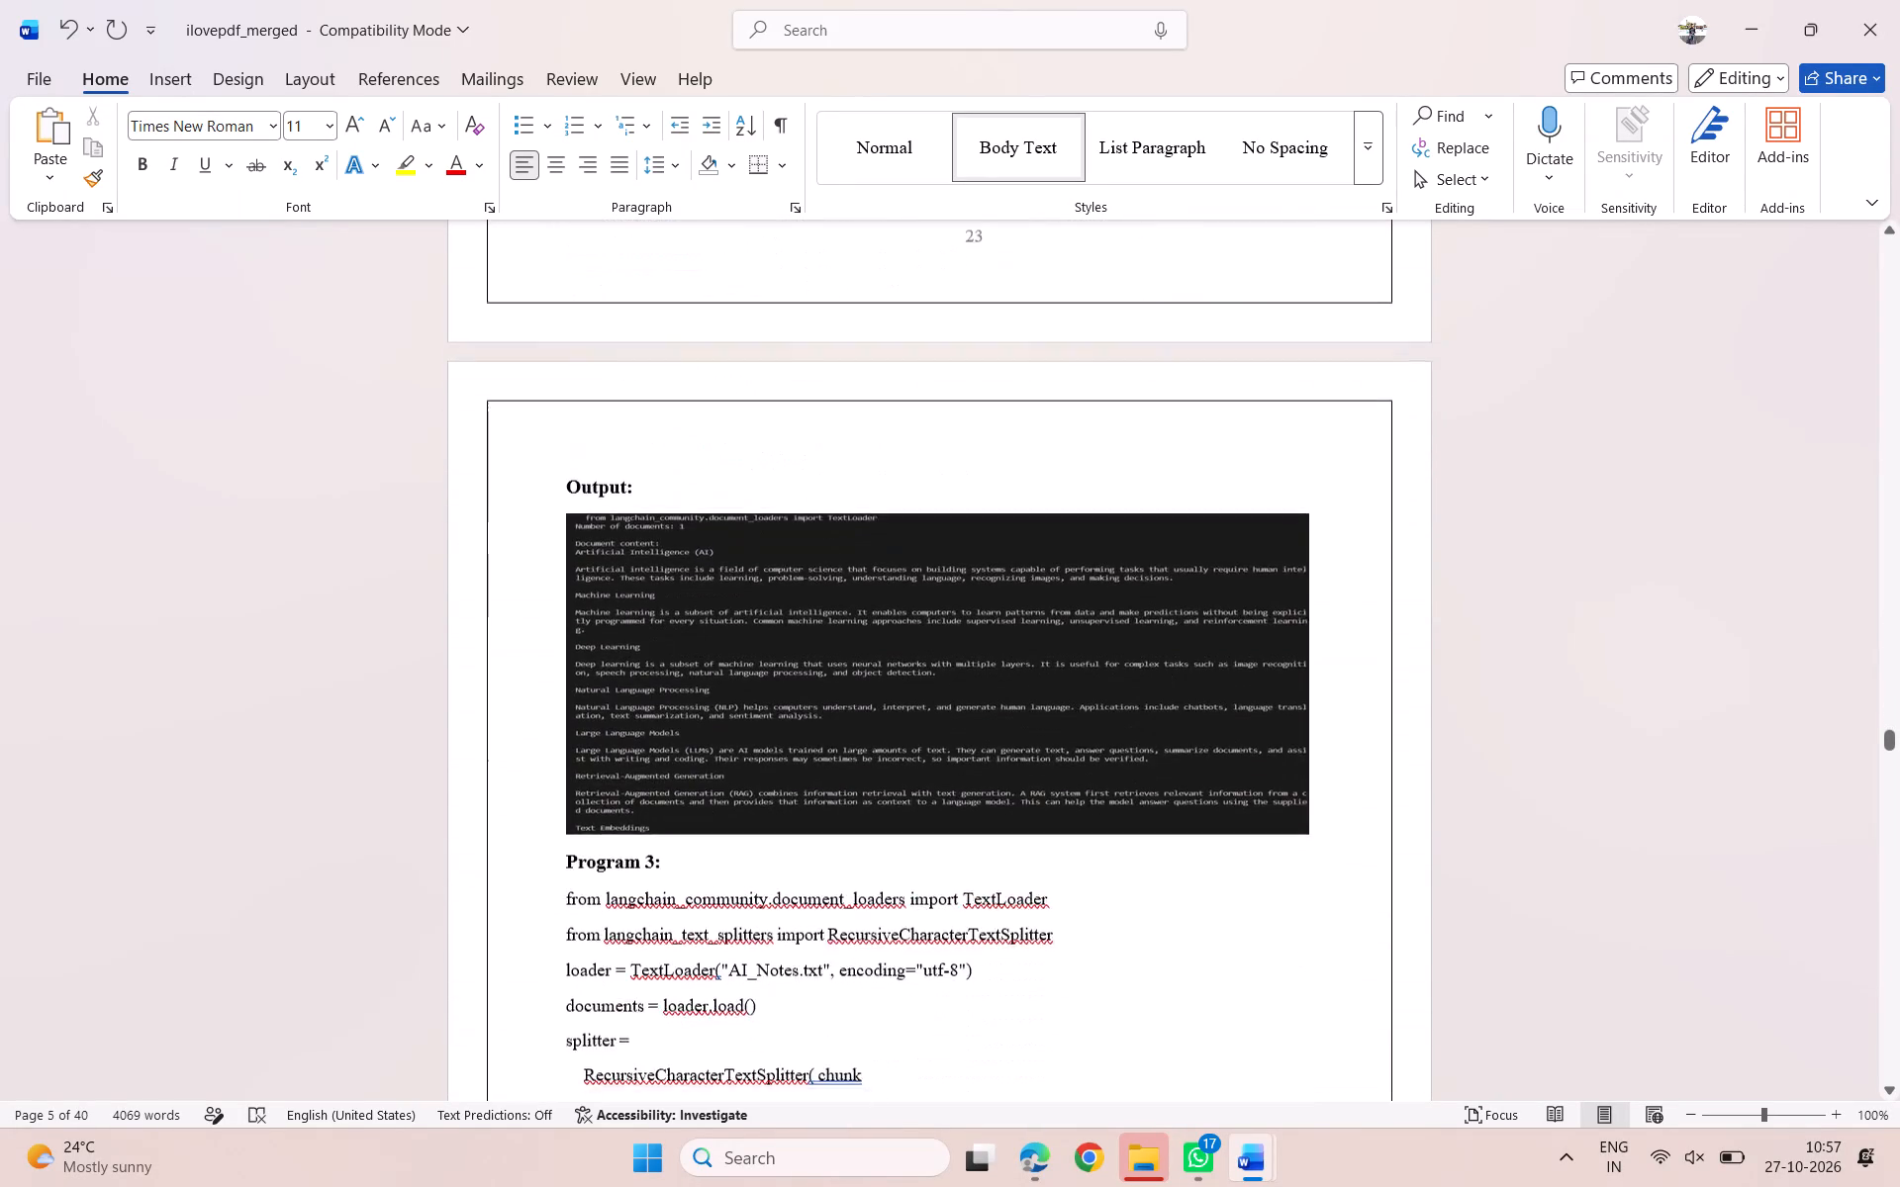
scroll(742, 455, "down", 4)
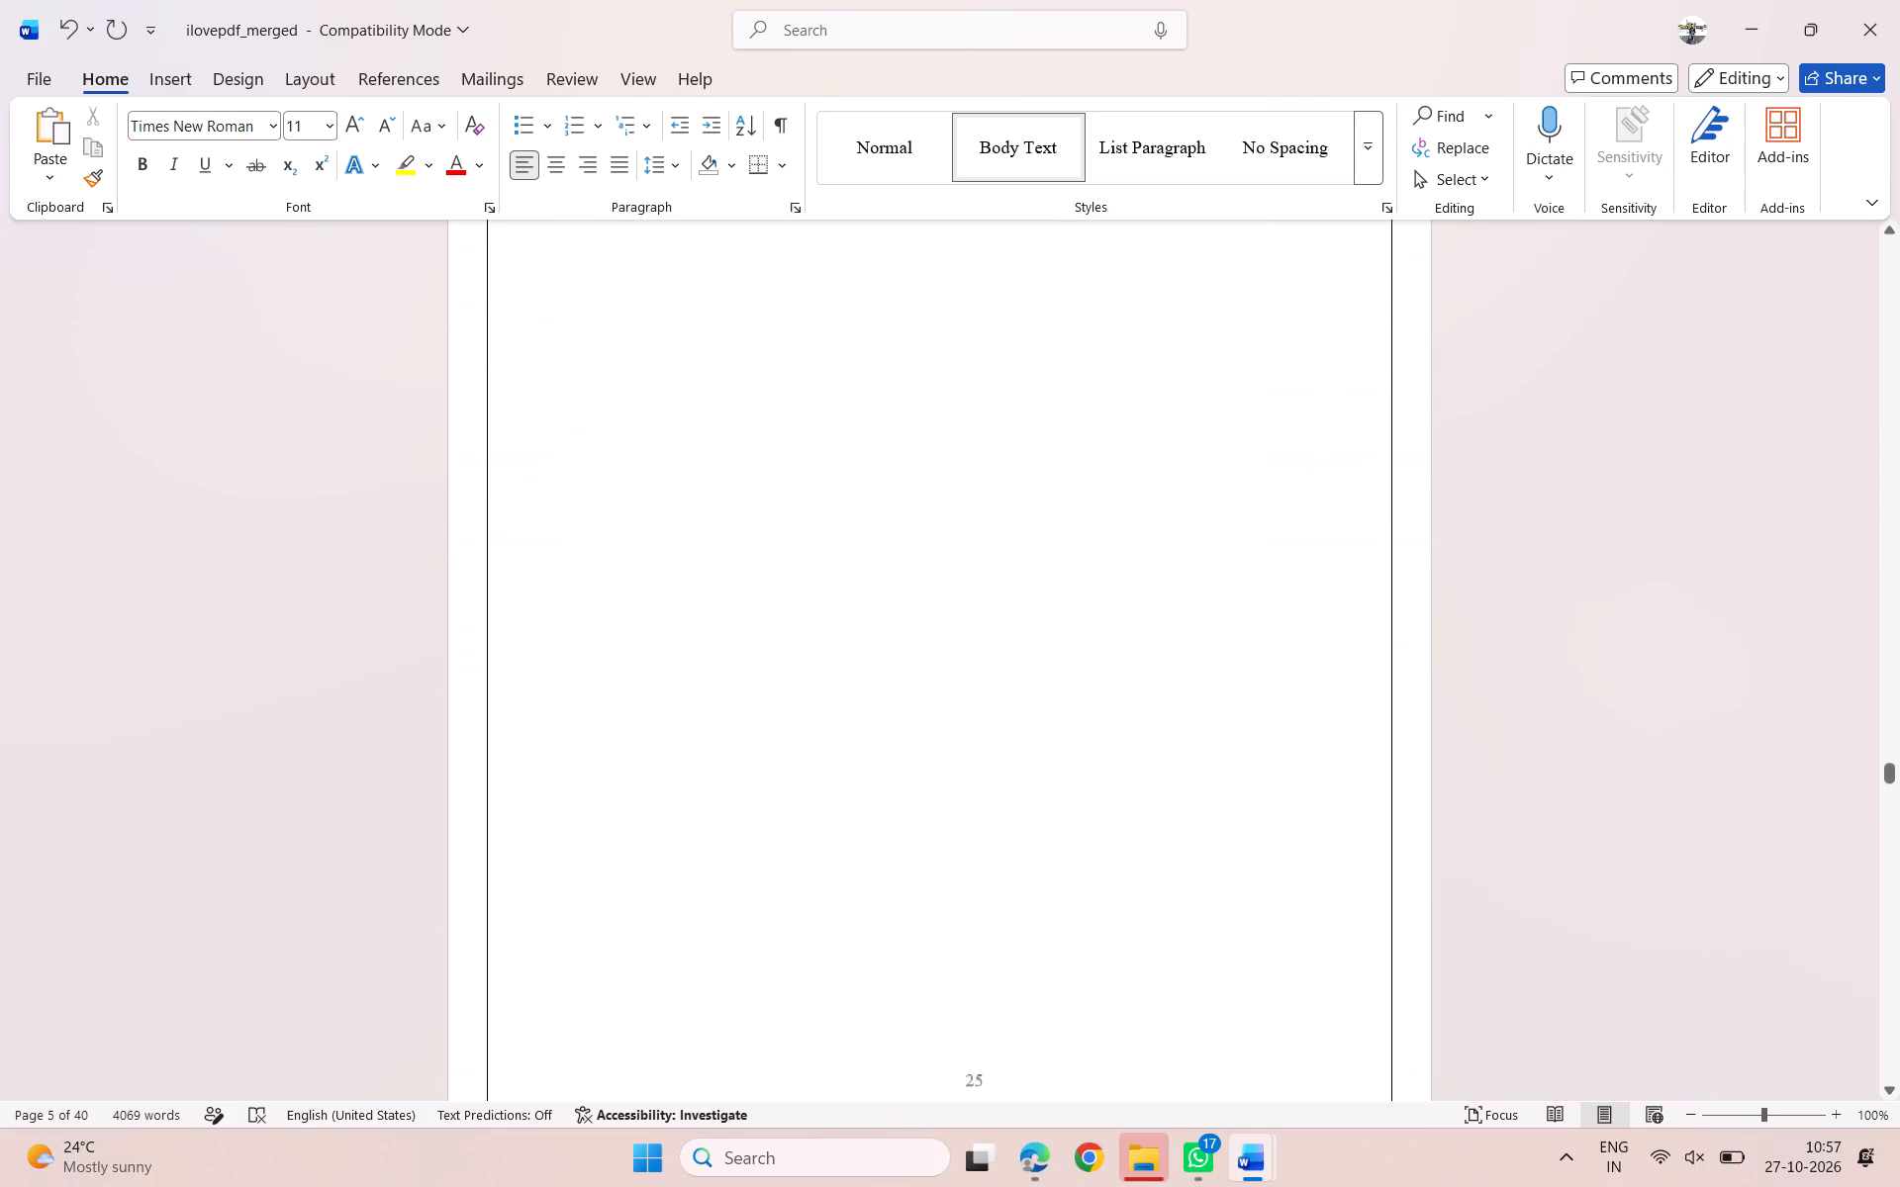
scroll(742, 455, "down", 3)
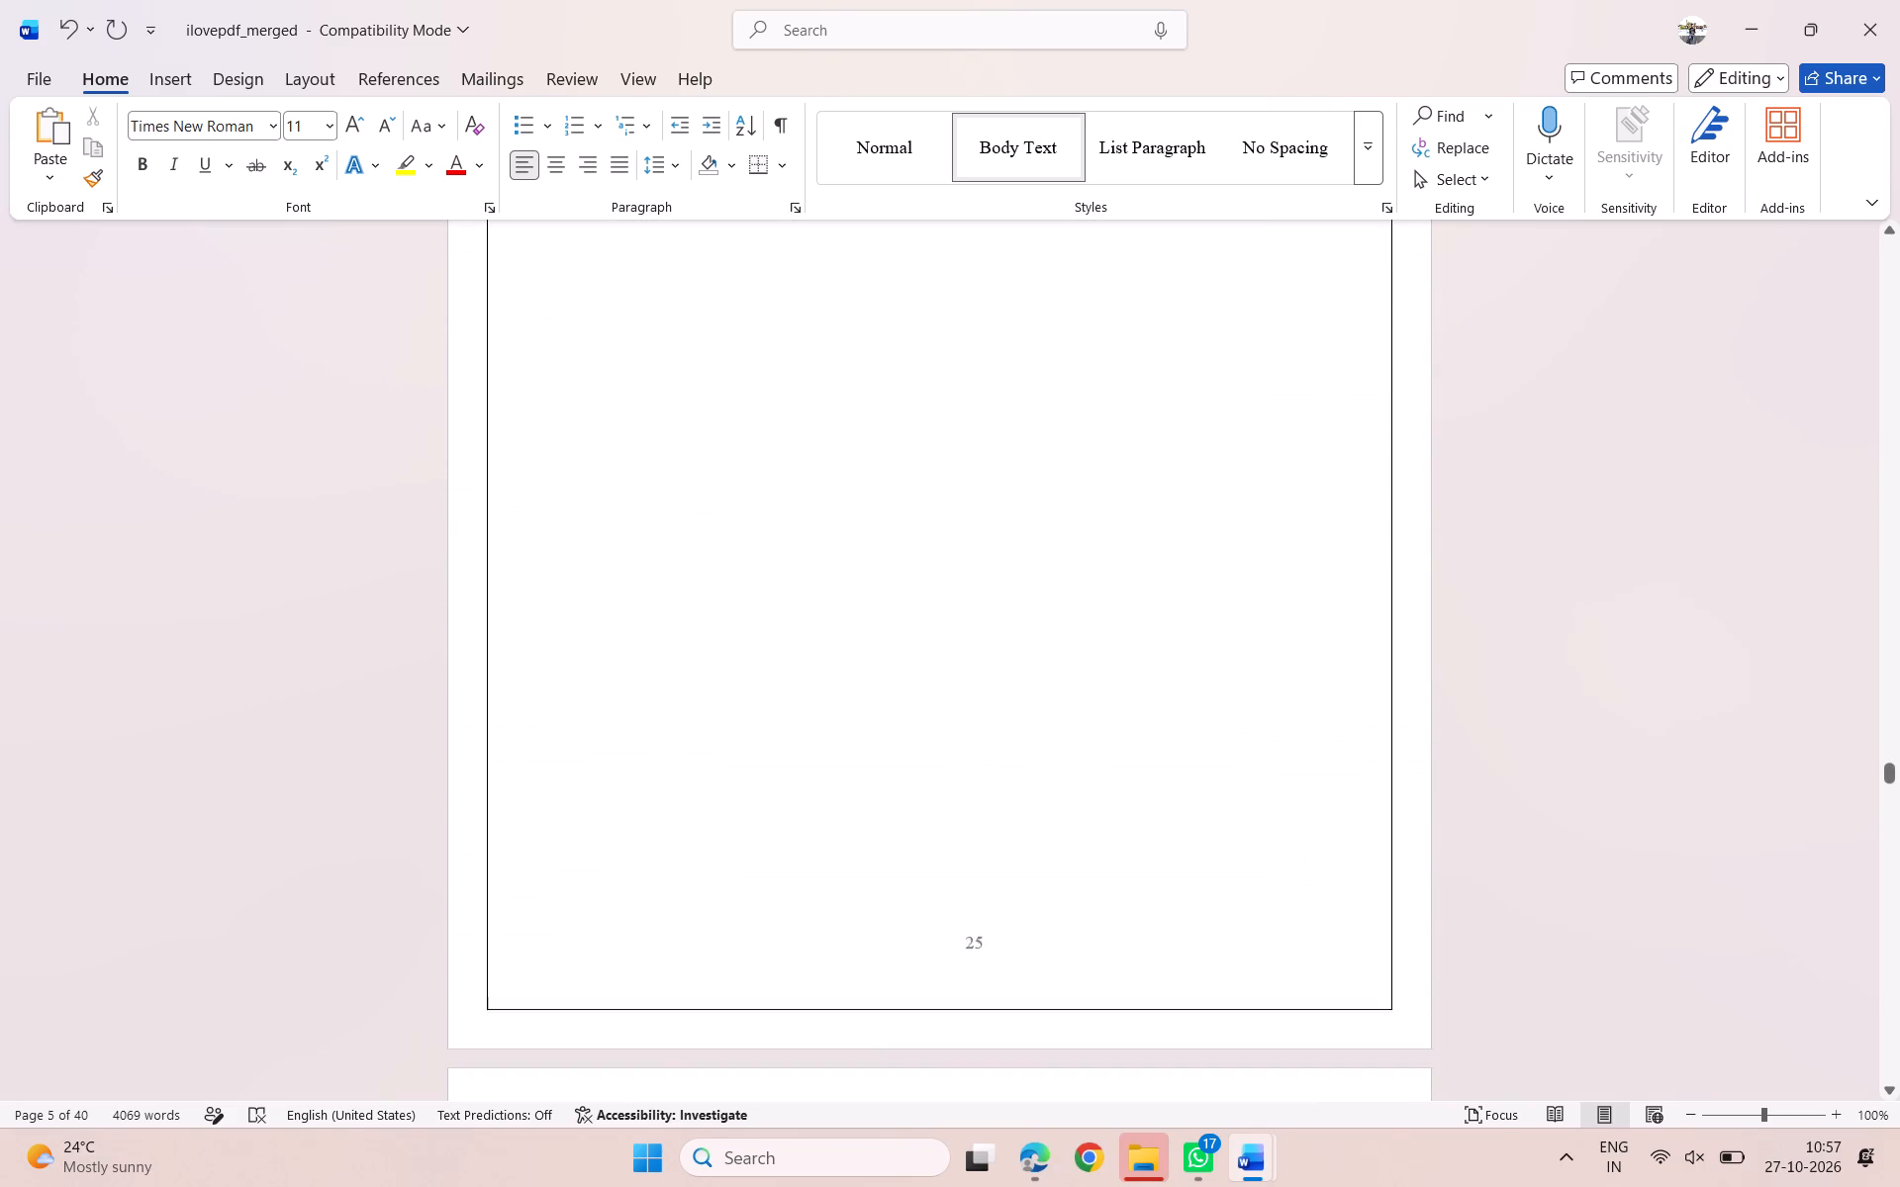
scroll(742, 455, "down", 2)
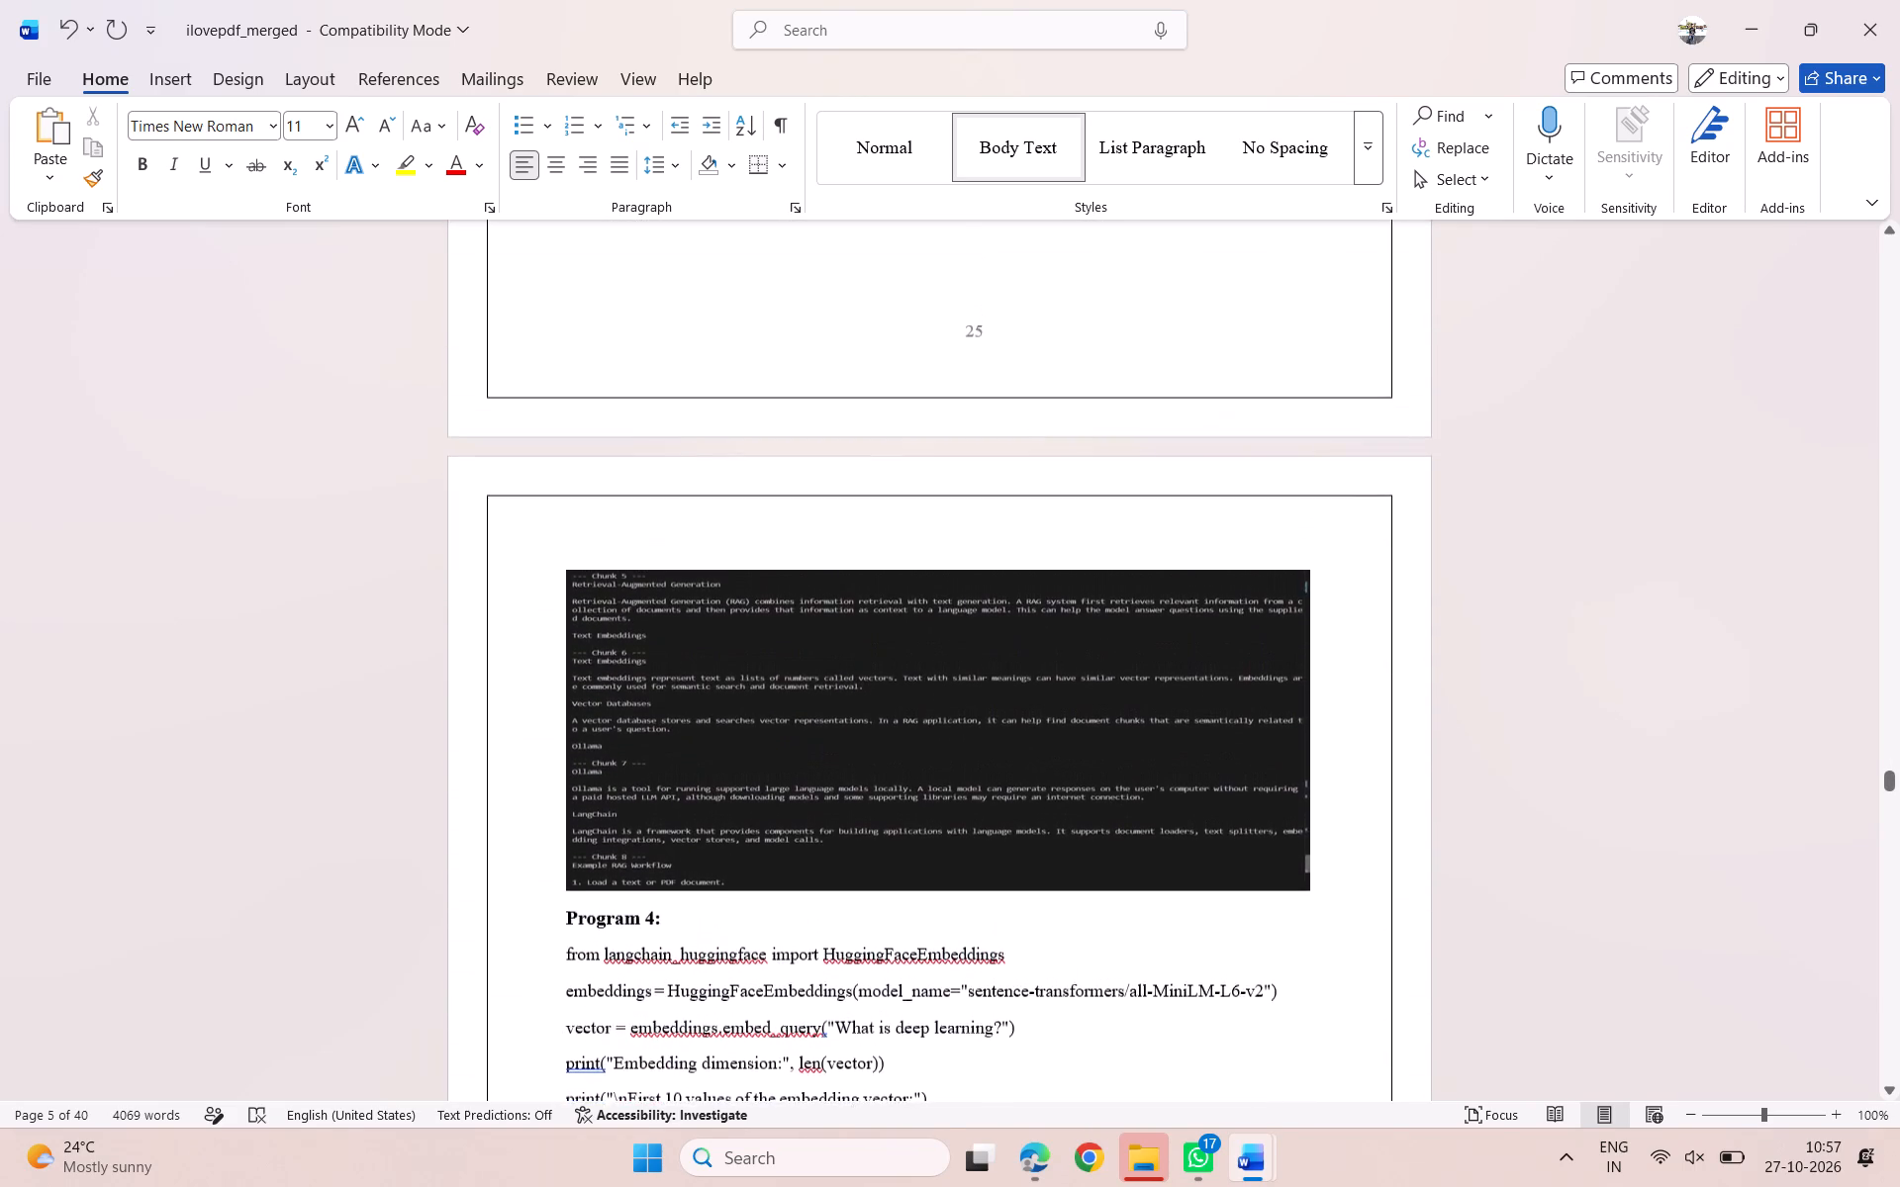
scroll(742, 455, "down", 4)
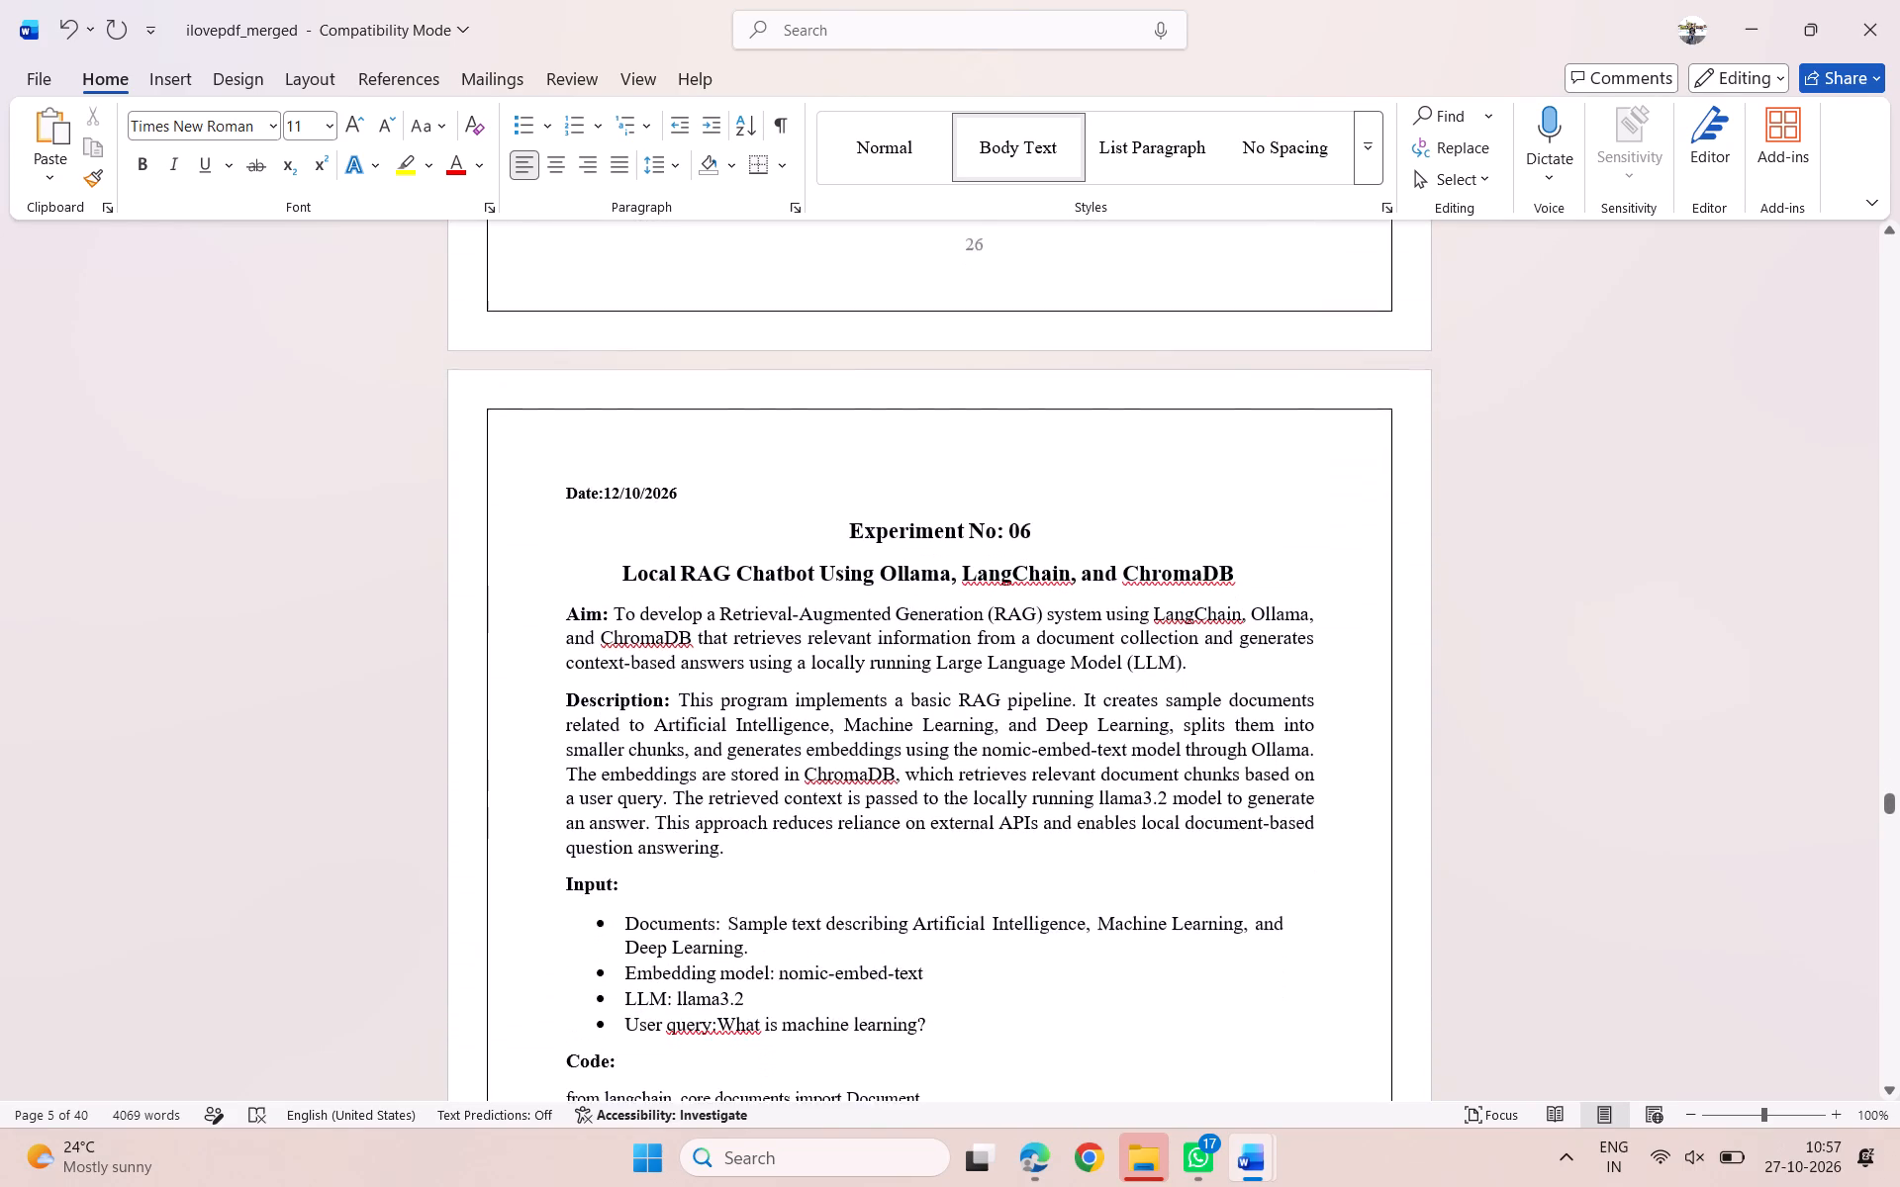
scroll(742, 455, "down", 6)
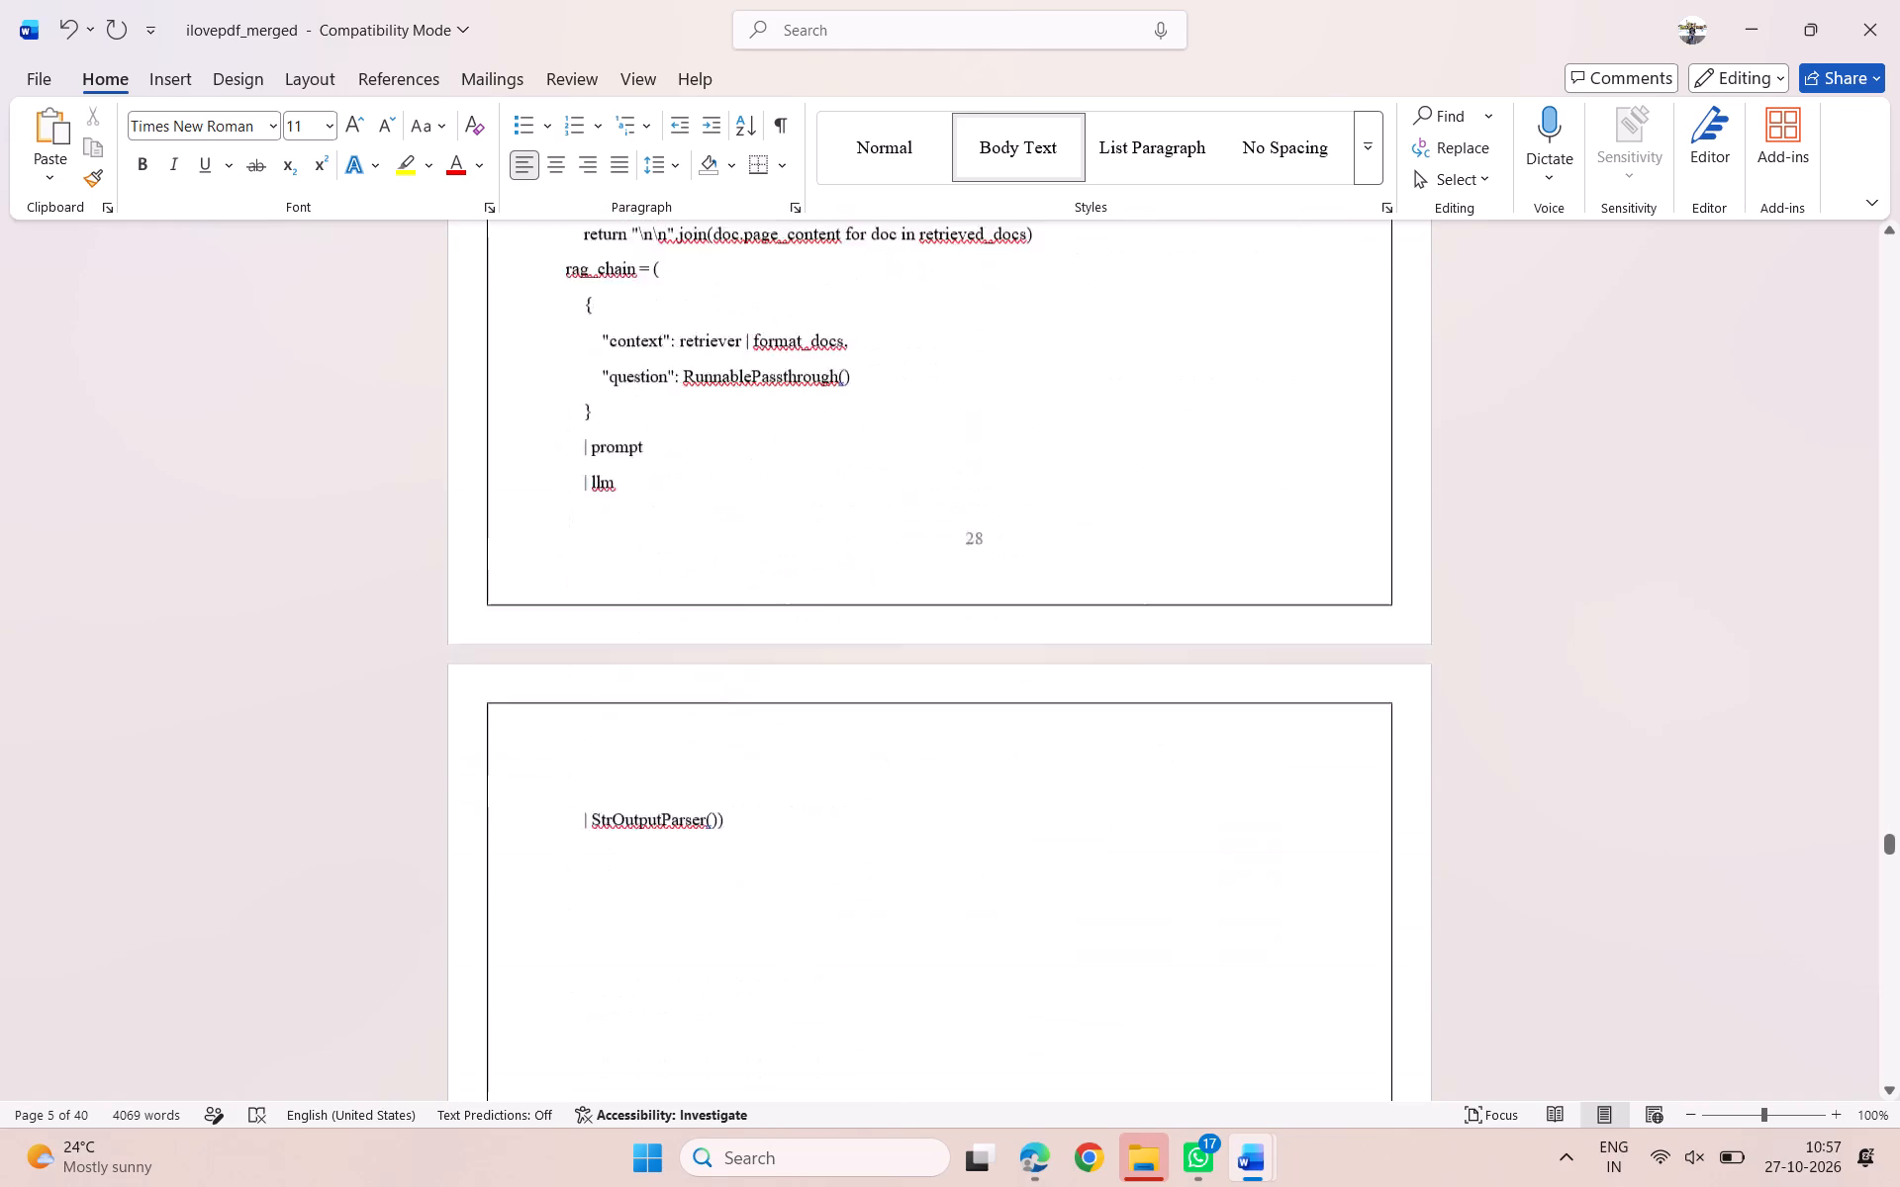
scroll(742, 455, "down", 5)
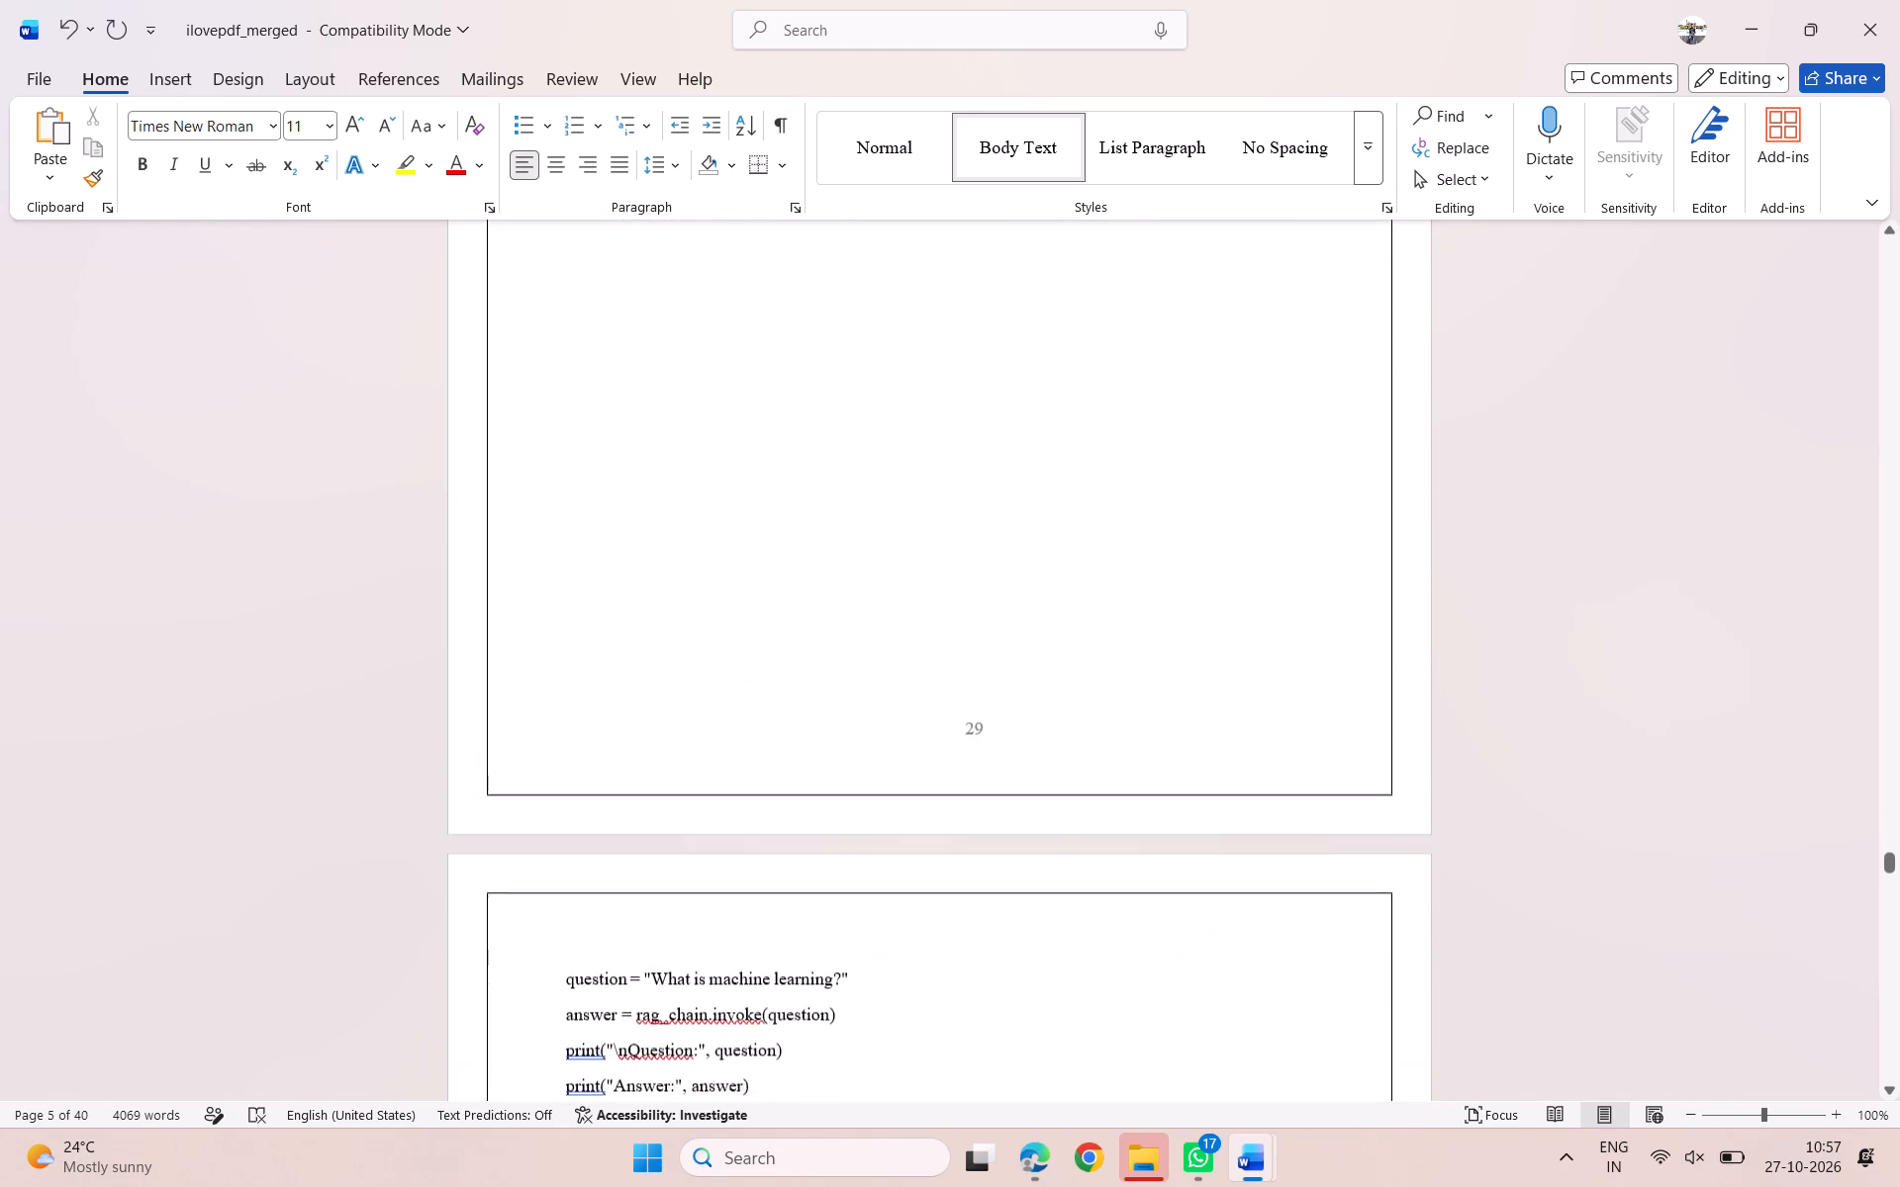
scroll(742, 455, "up", 2)
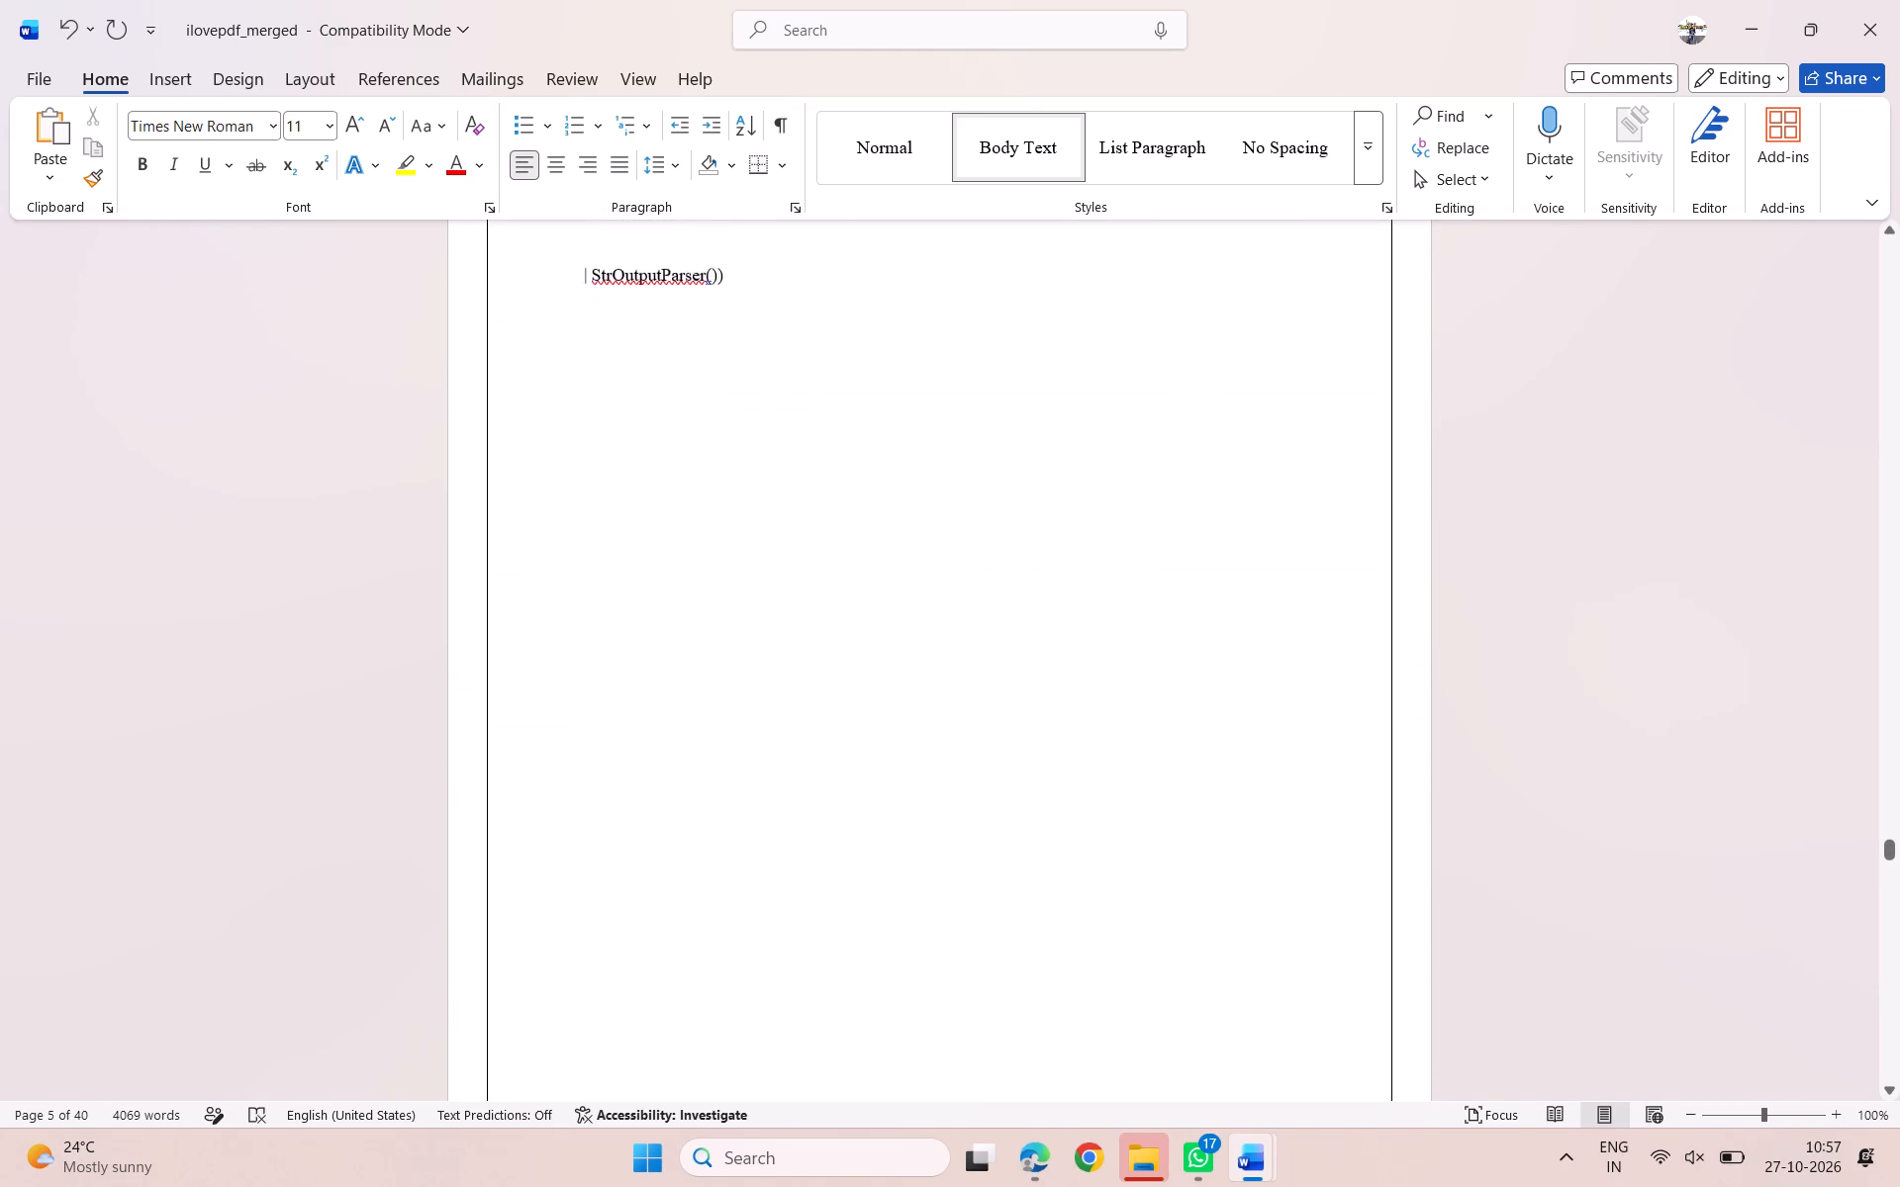
Delete the empty gap directly after StrOutputParser()) on page 29 to pull up the code that follows.
scroll(742, 455, "up", 1)
left_click(734, 405)
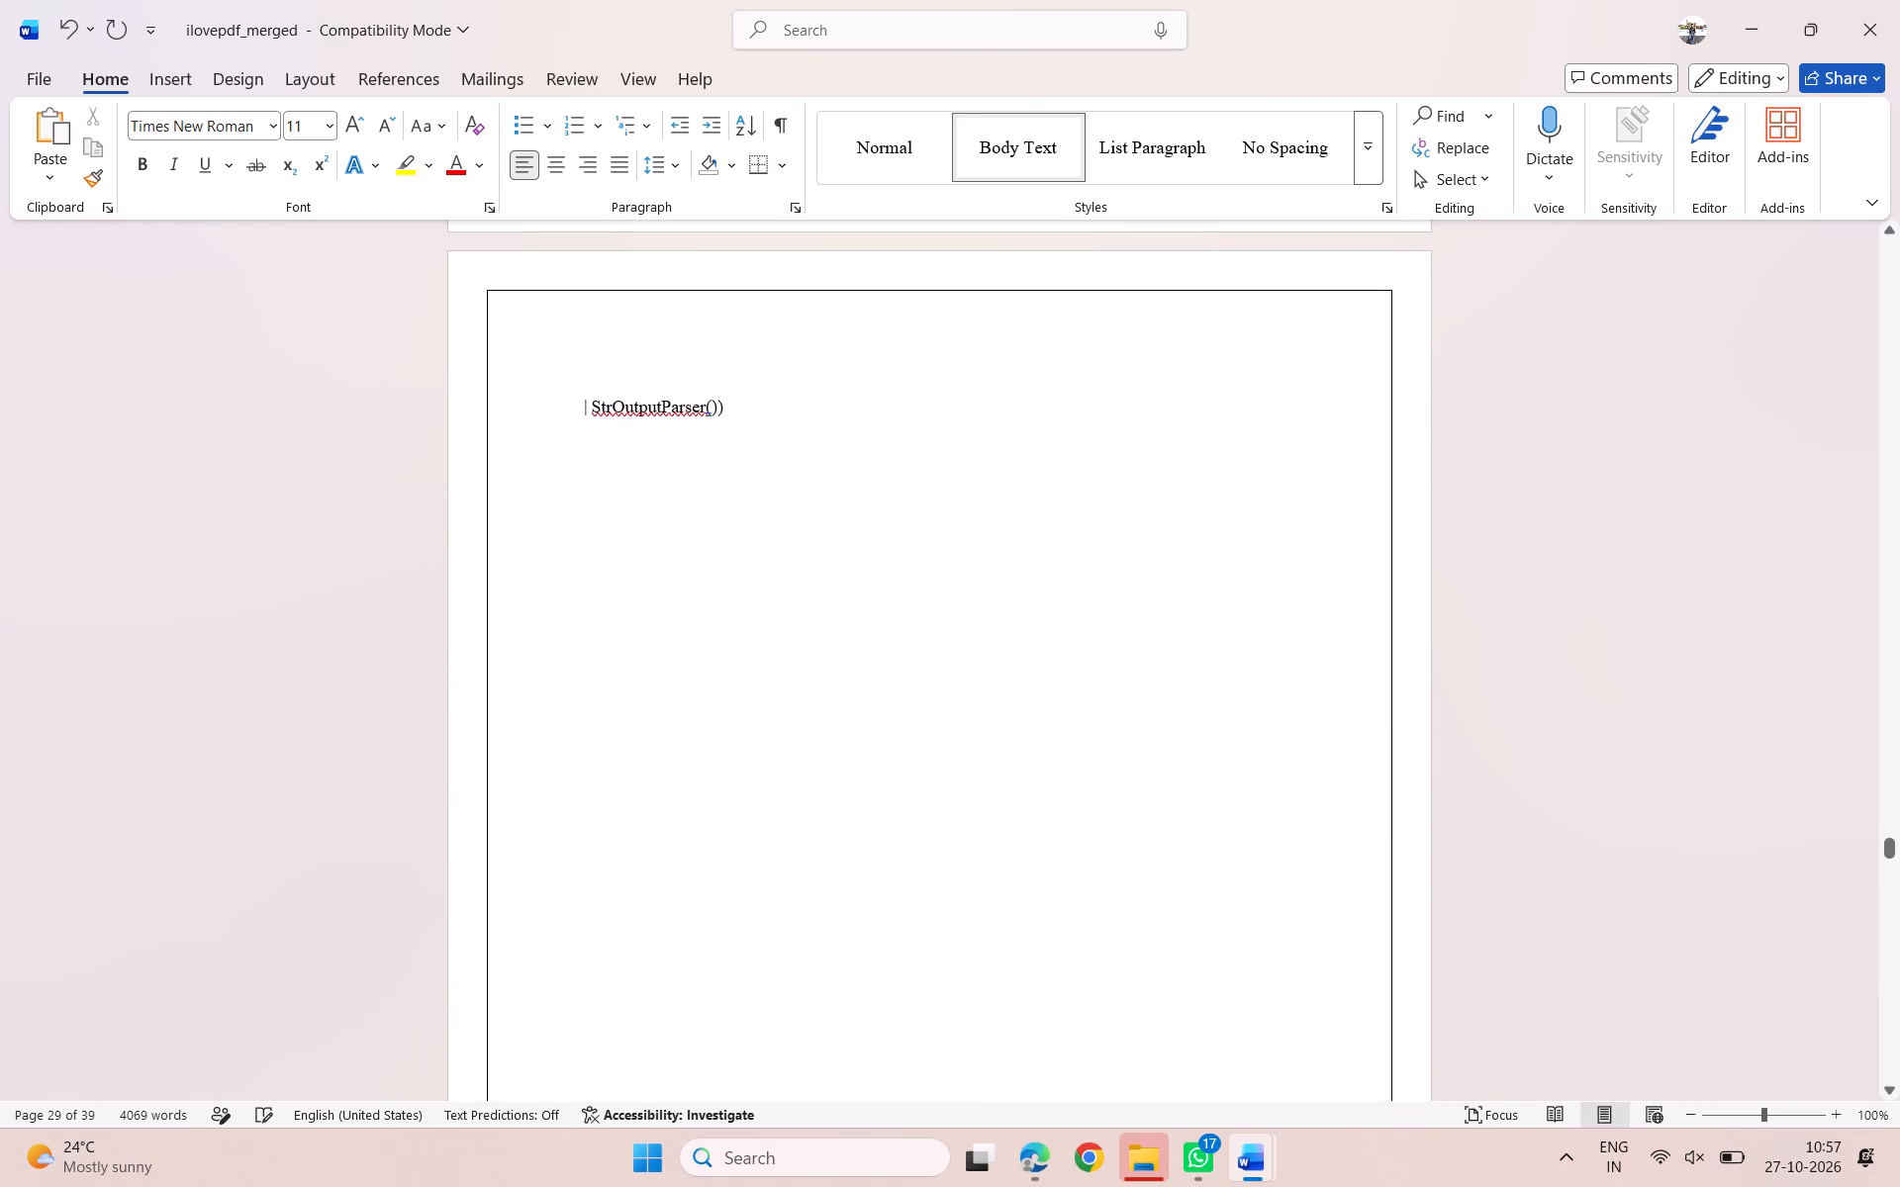
key("Delete")
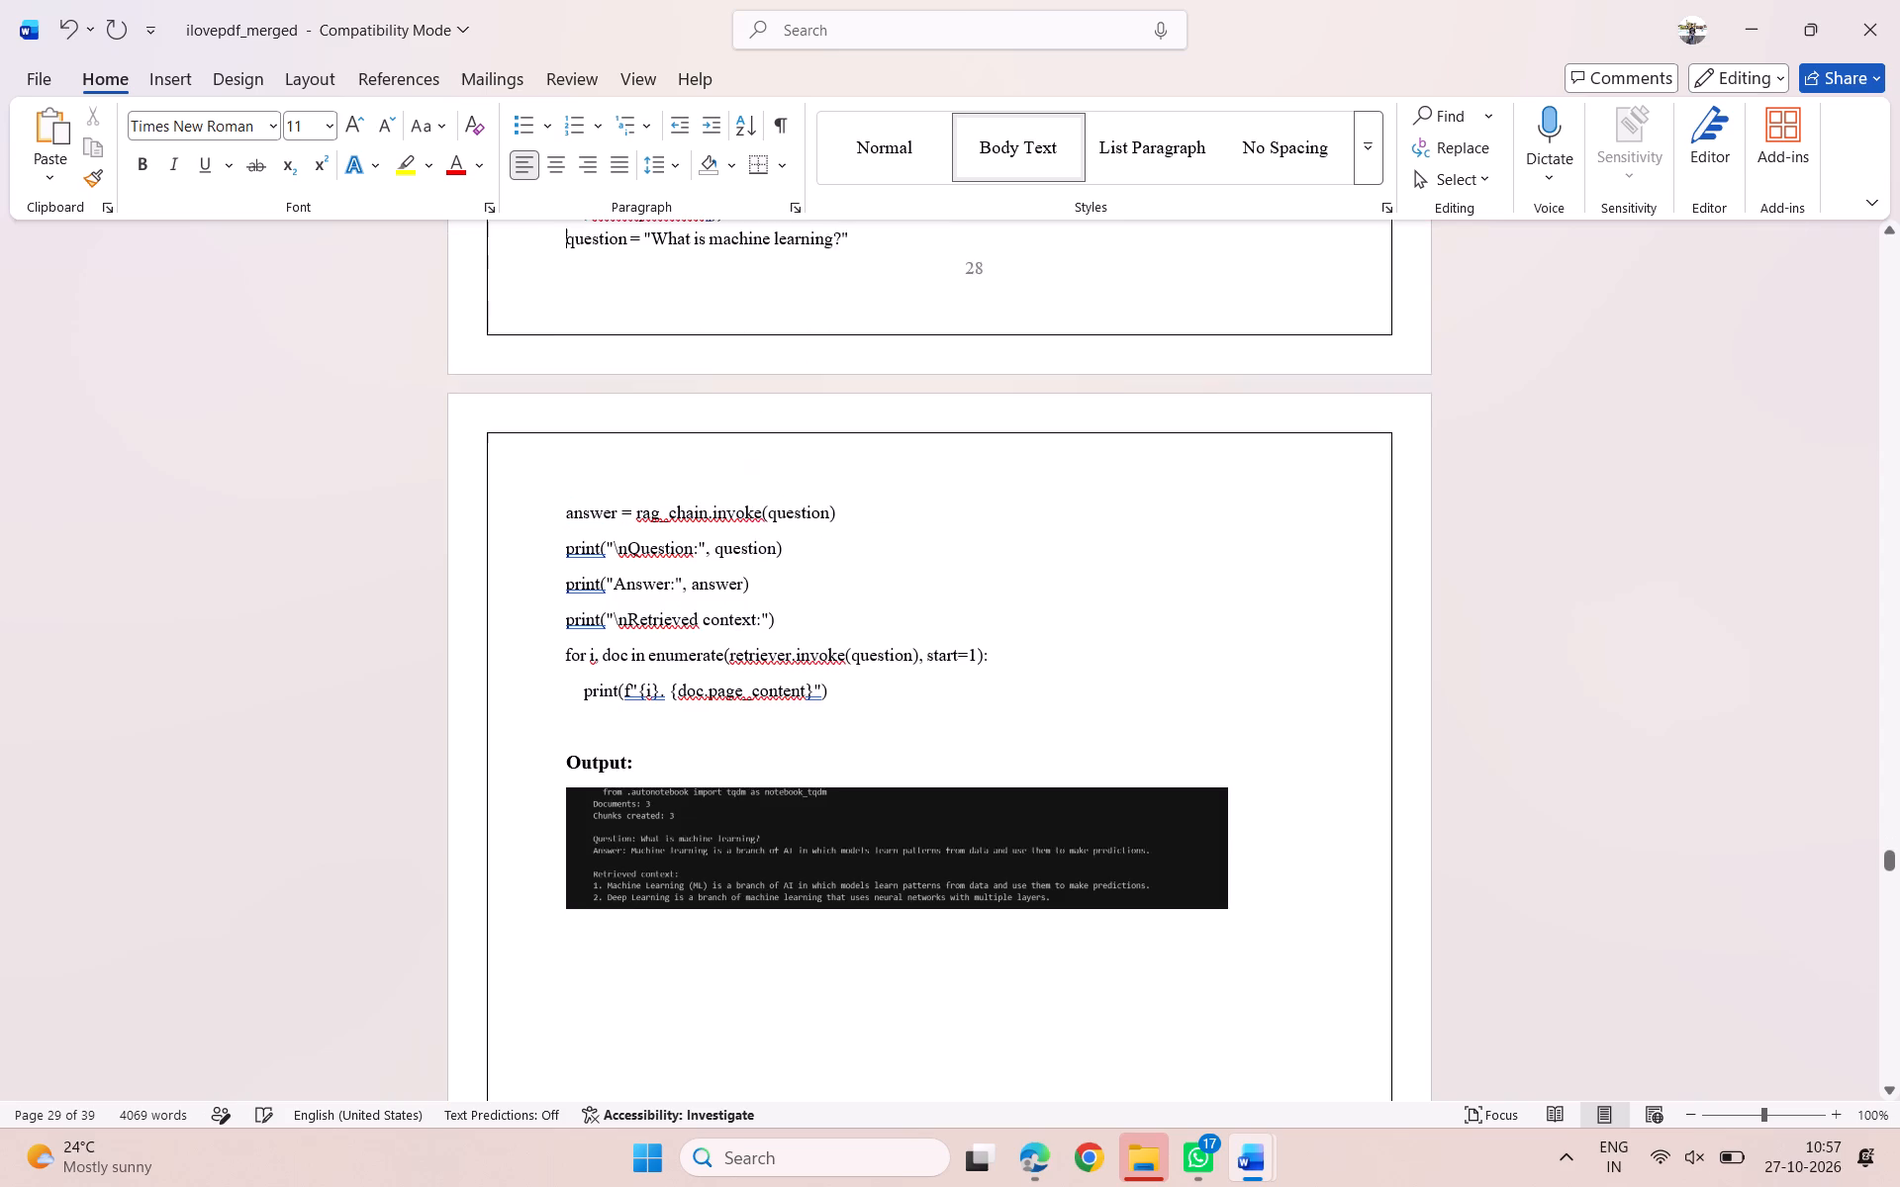
Delete the empty page between experiment 6's output and the Experiment No: 07 heading.
scroll(825, 707, "down", 2)
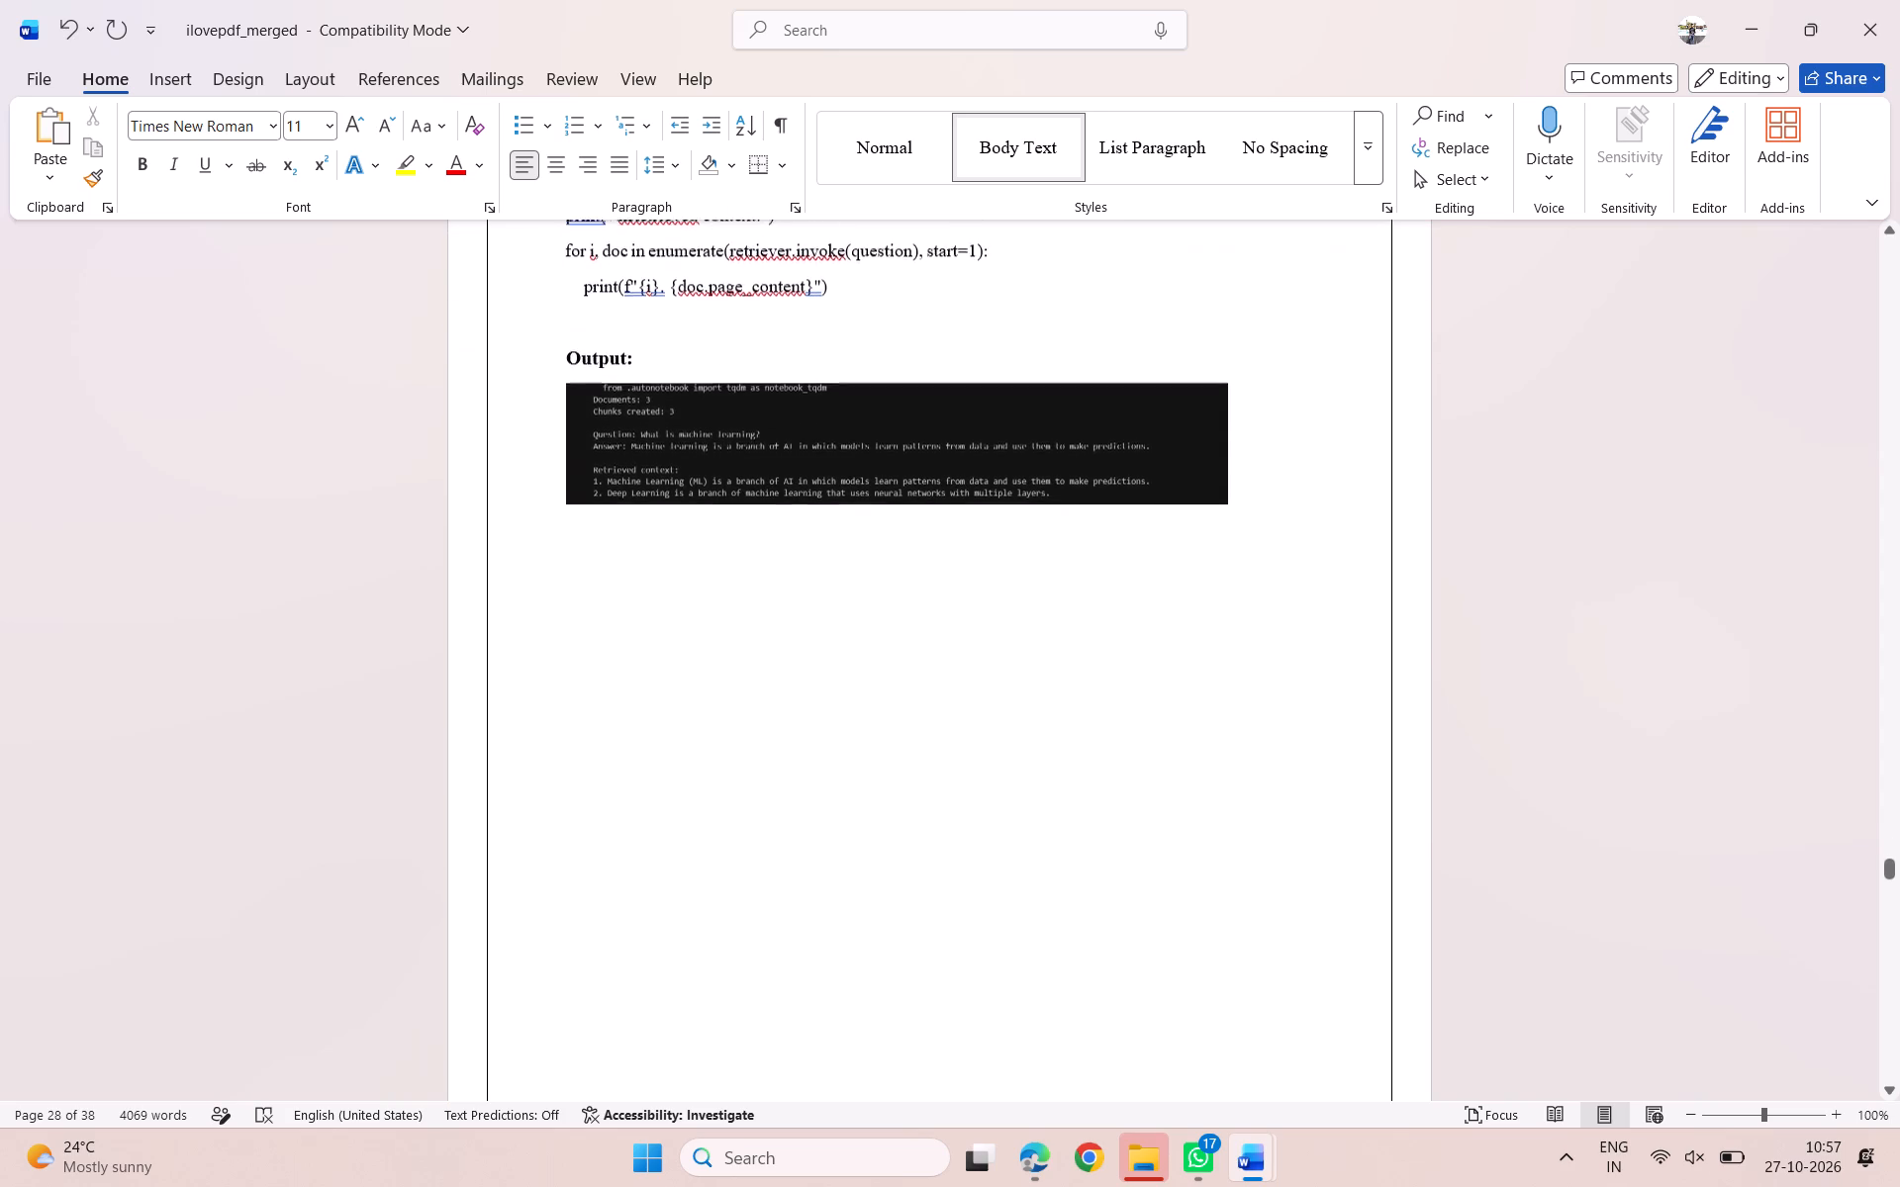
scroll(825, 707, "down", 6)
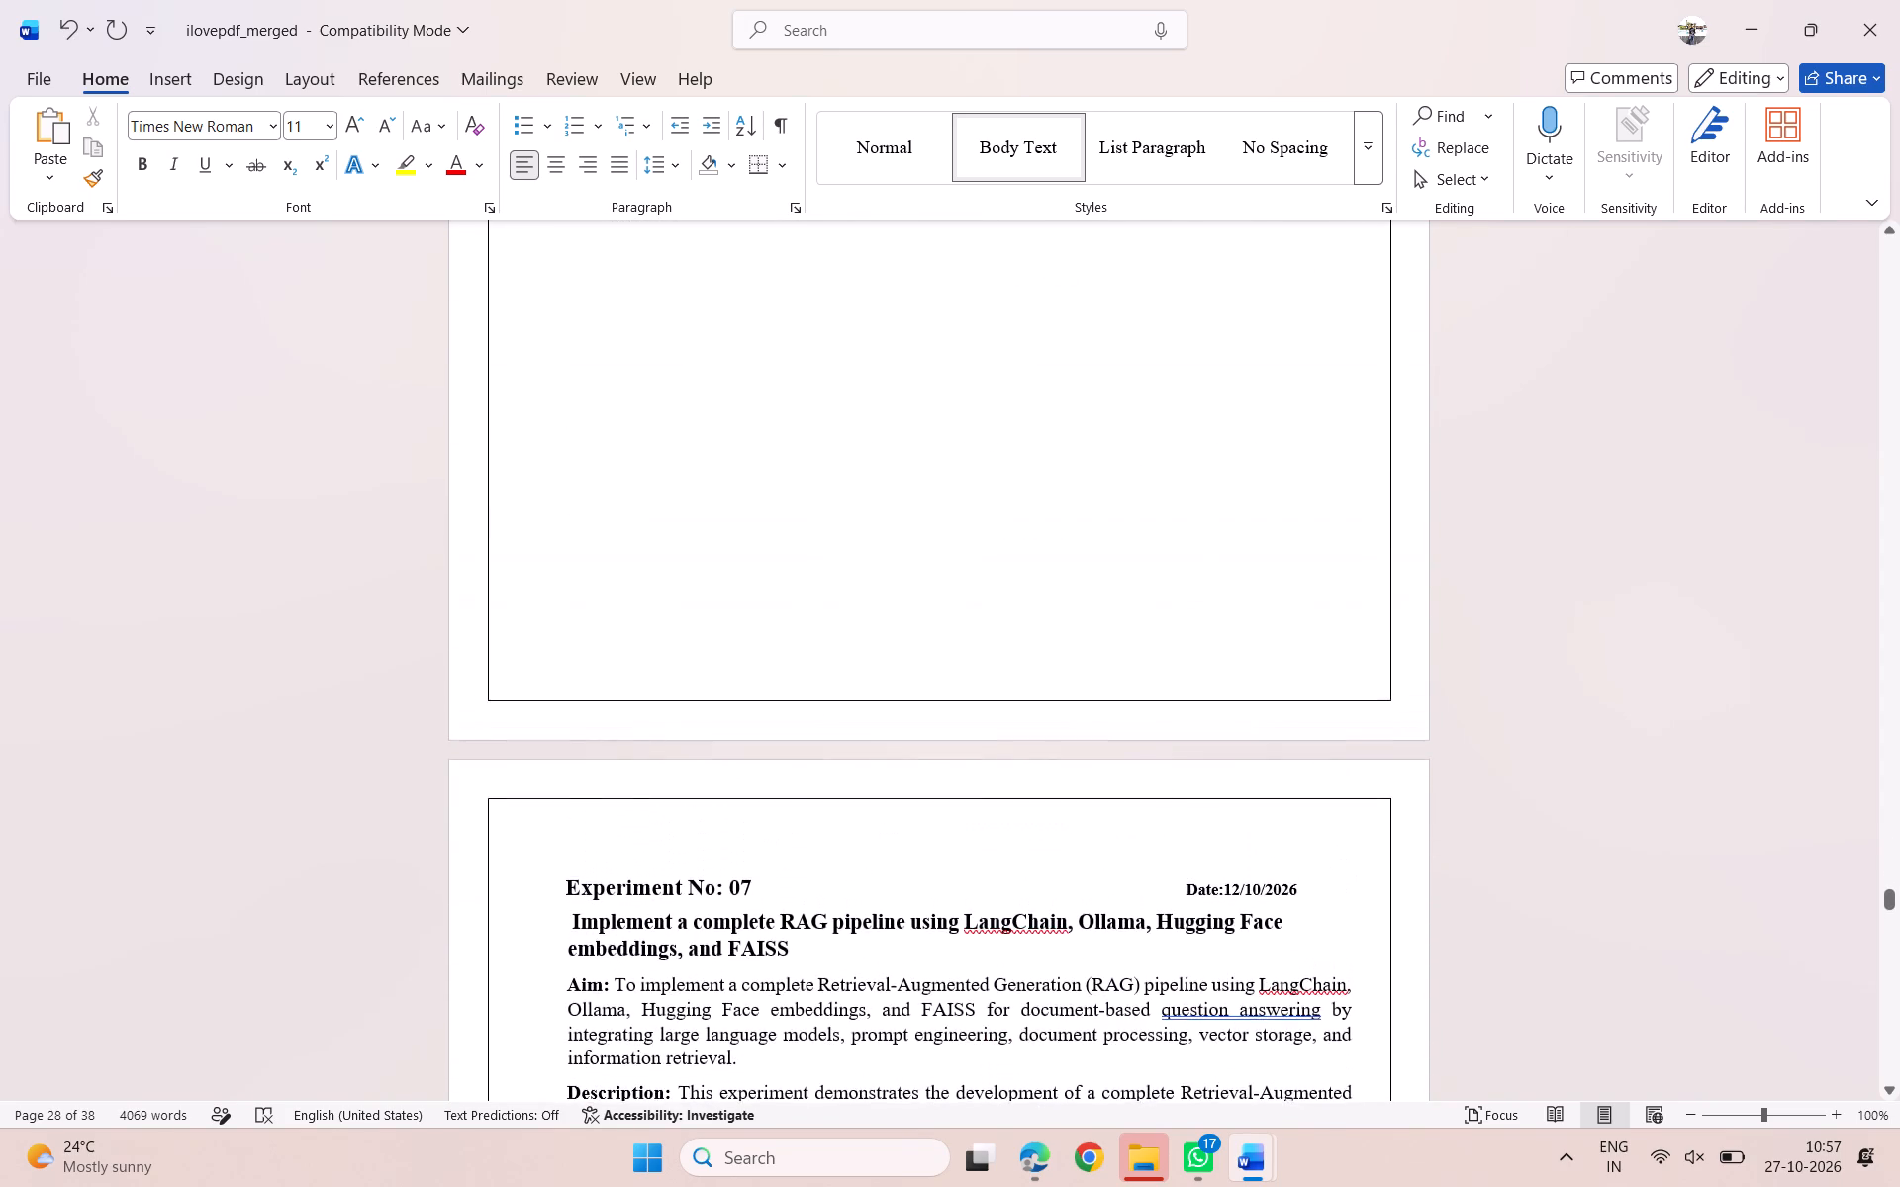
scroll(825, 707, "up", 4)
scroll(825, 707, "down", 1)
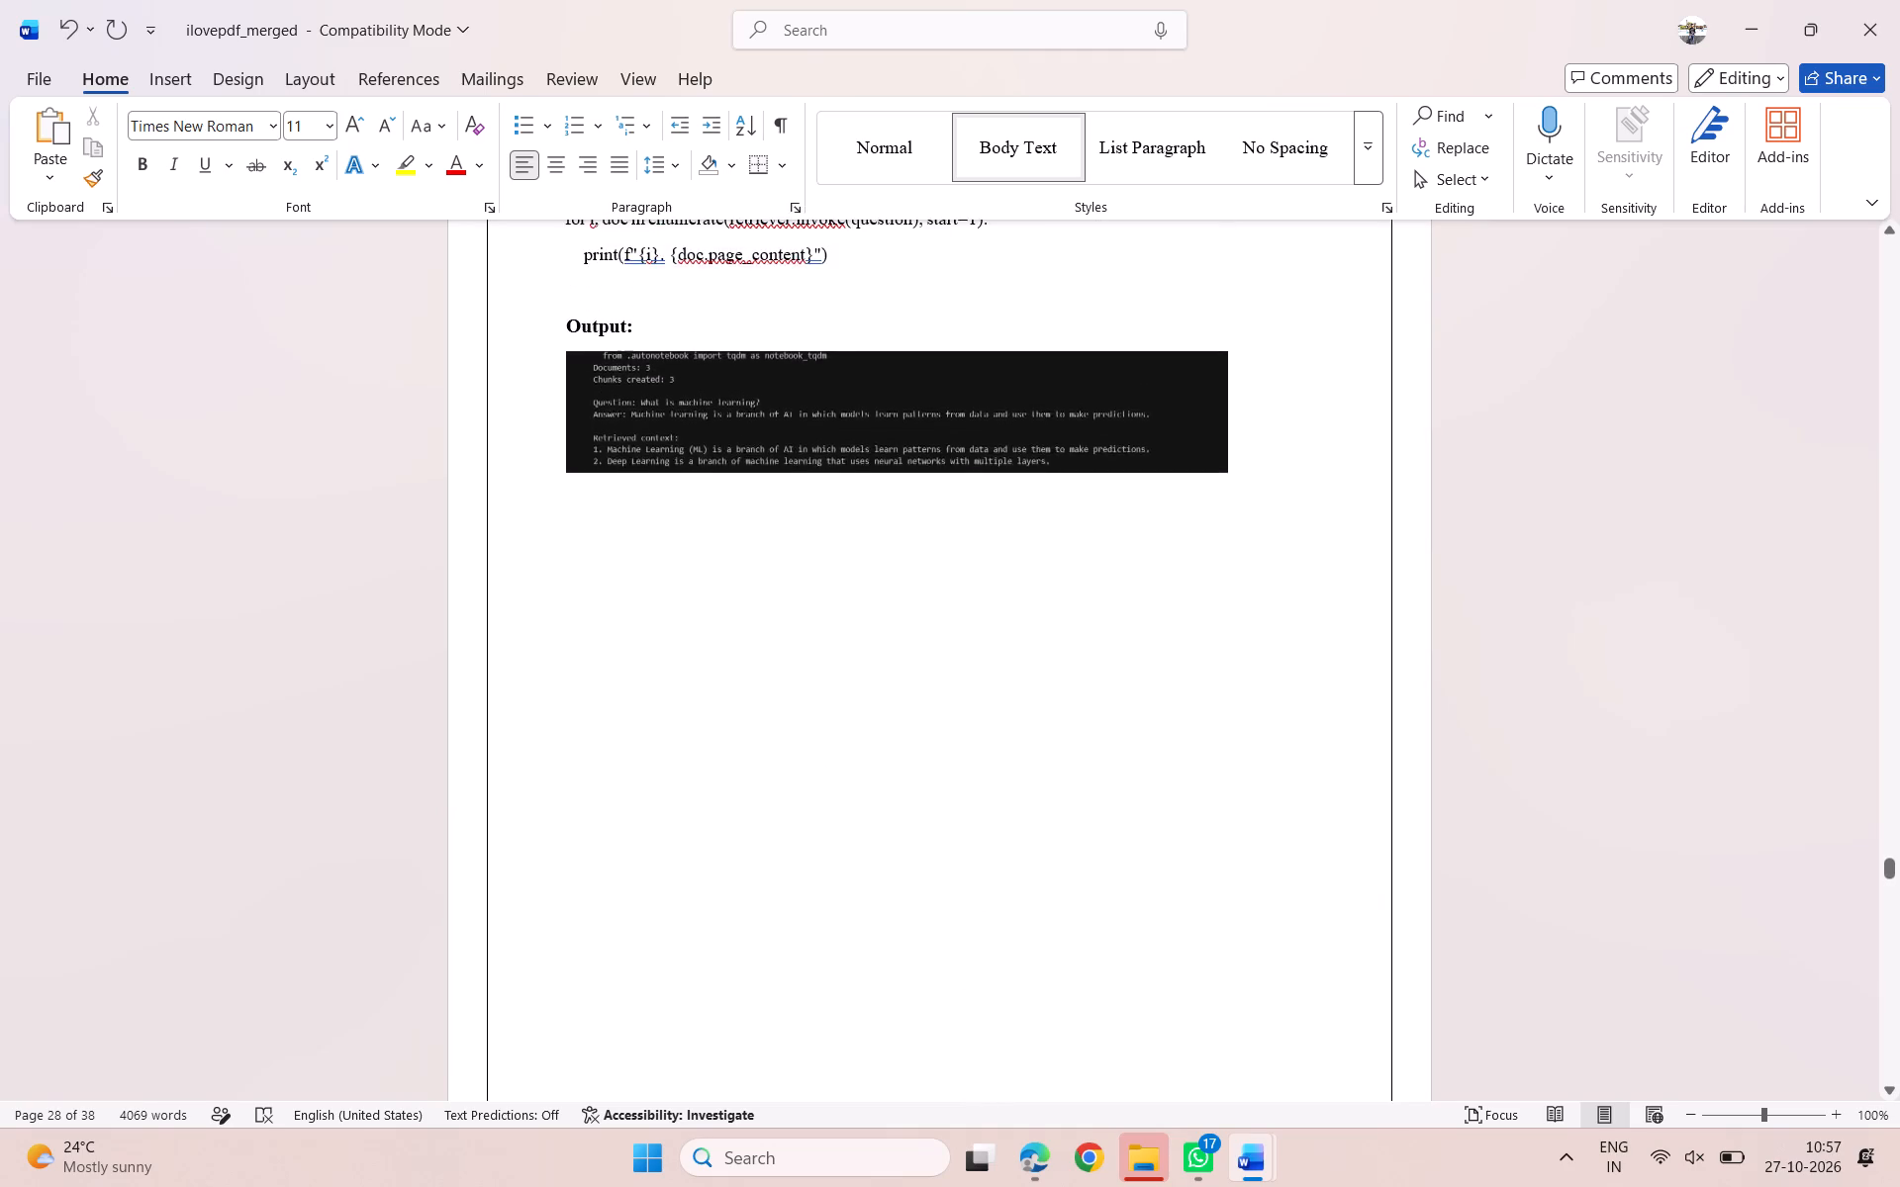
scroll(825, 707, "down", 1)
left_click(825, 707)
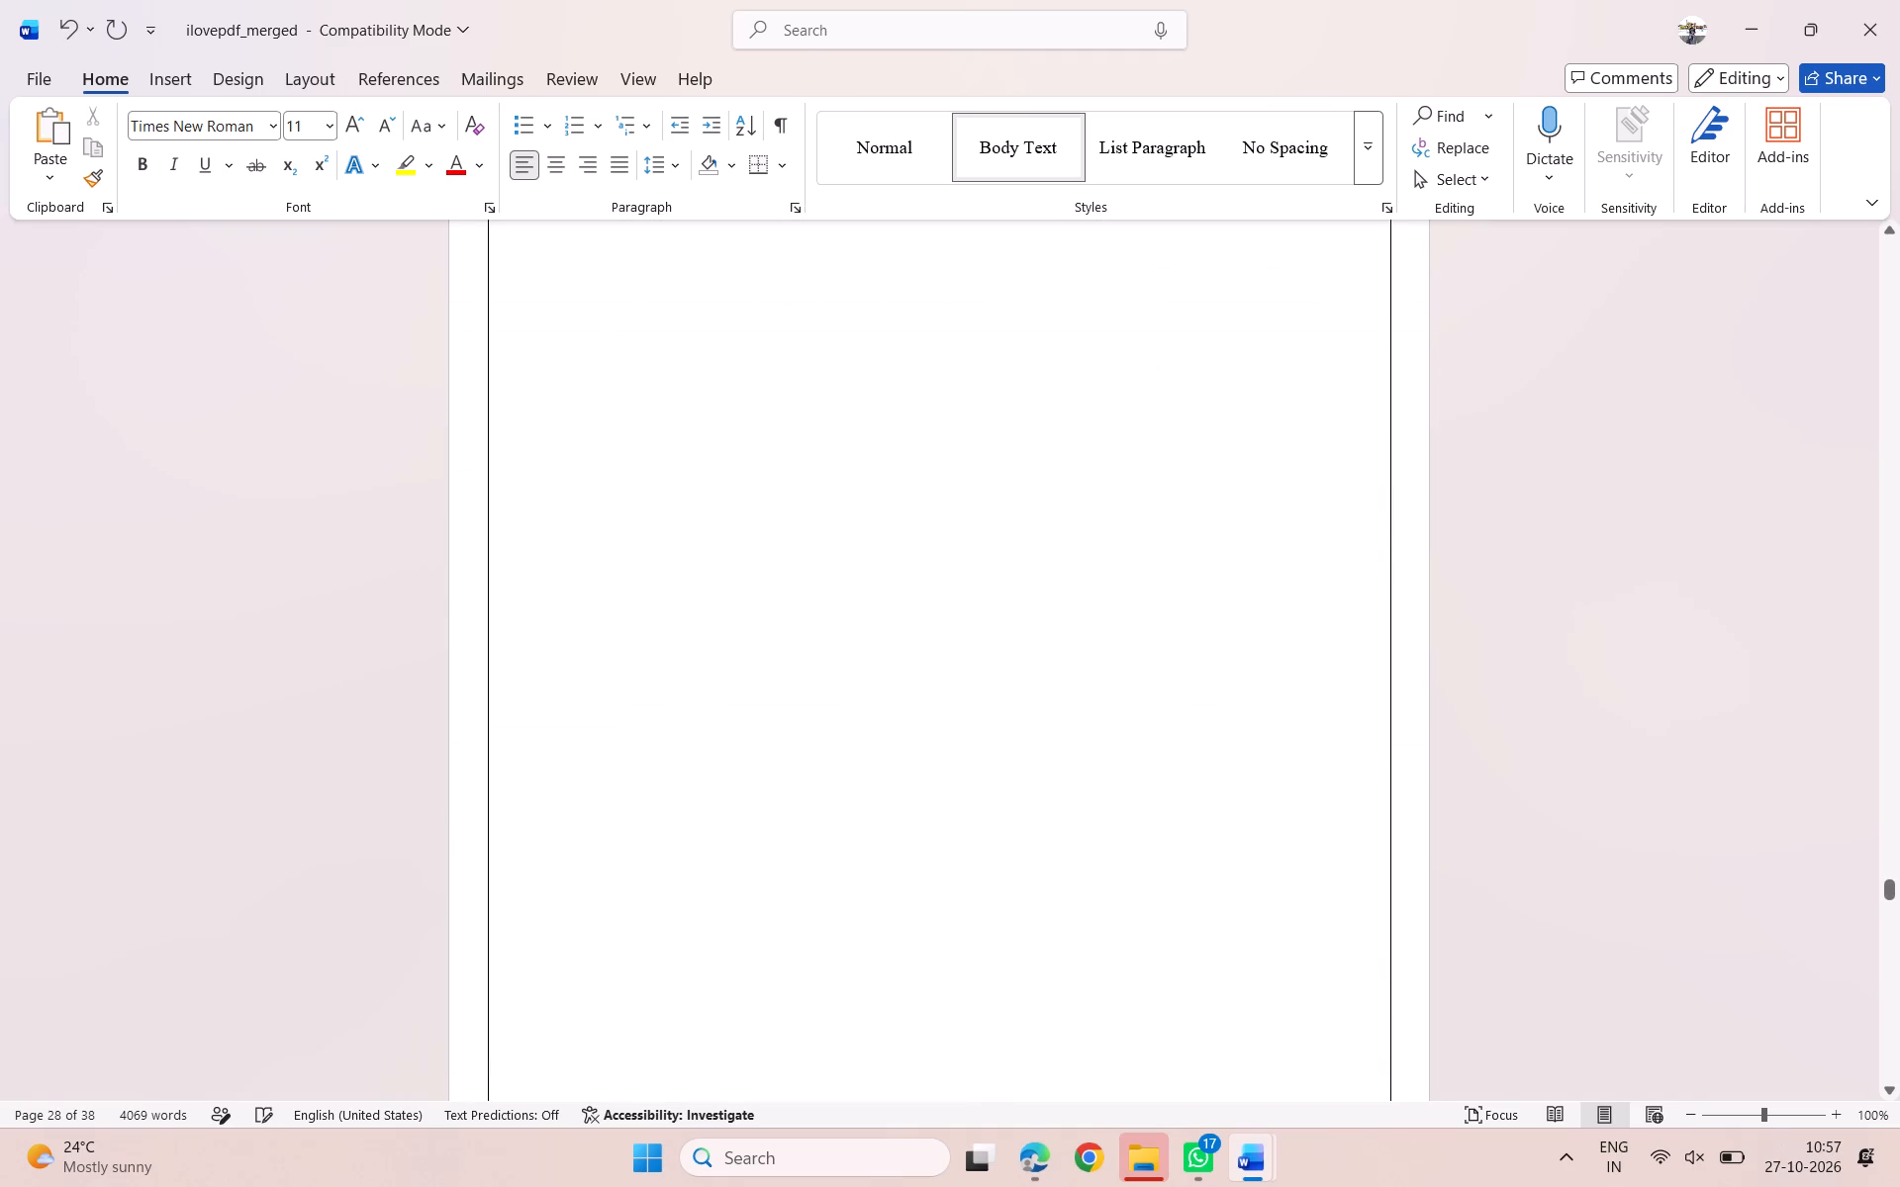
key("Delete")
Examine the pages from the end of experiment 6 through experiment 7's Complete RAG Pipeline output, checking for gaps and page layout.
scroll(703, 478, "up", 3)
scroll(703, 478, "down", 1)
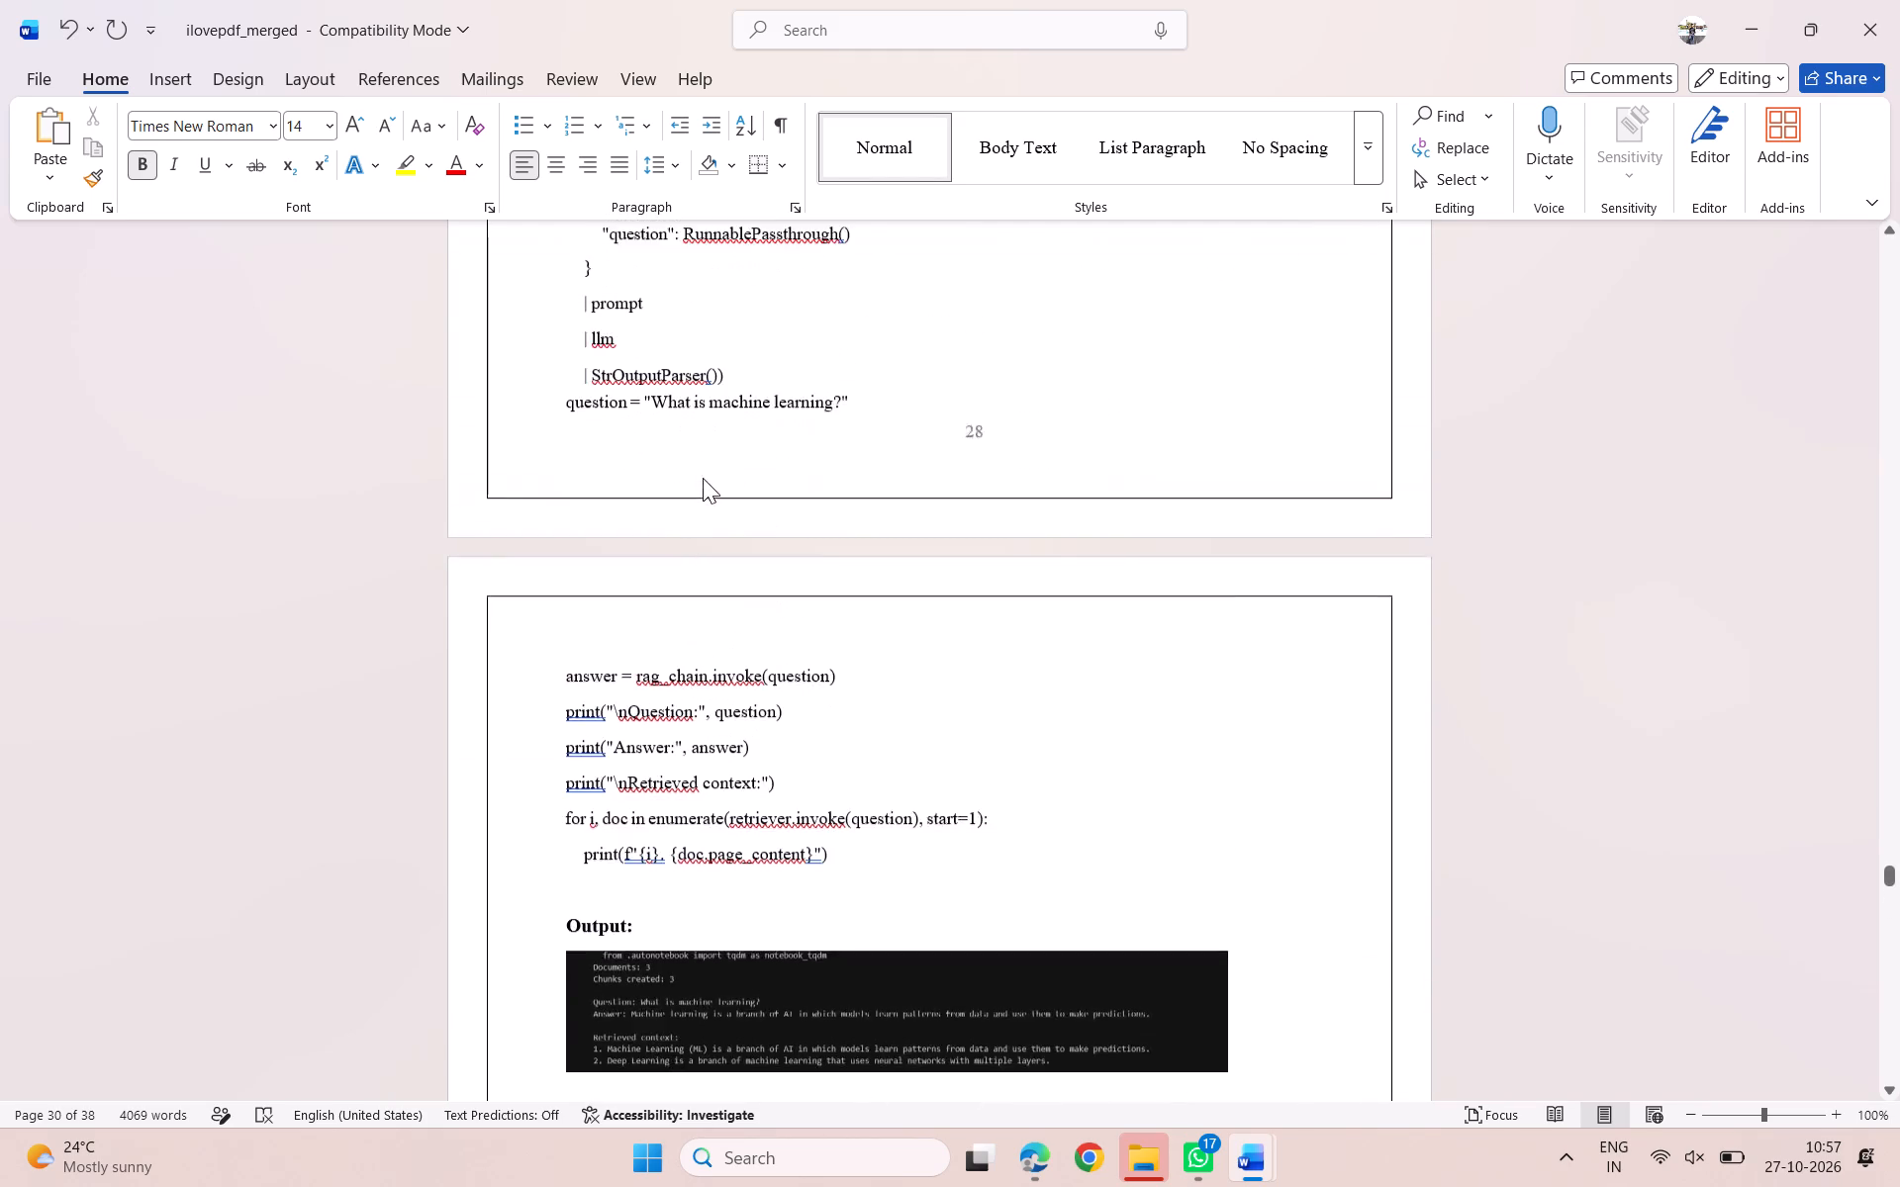
scroll(703, 478, "down", 2)
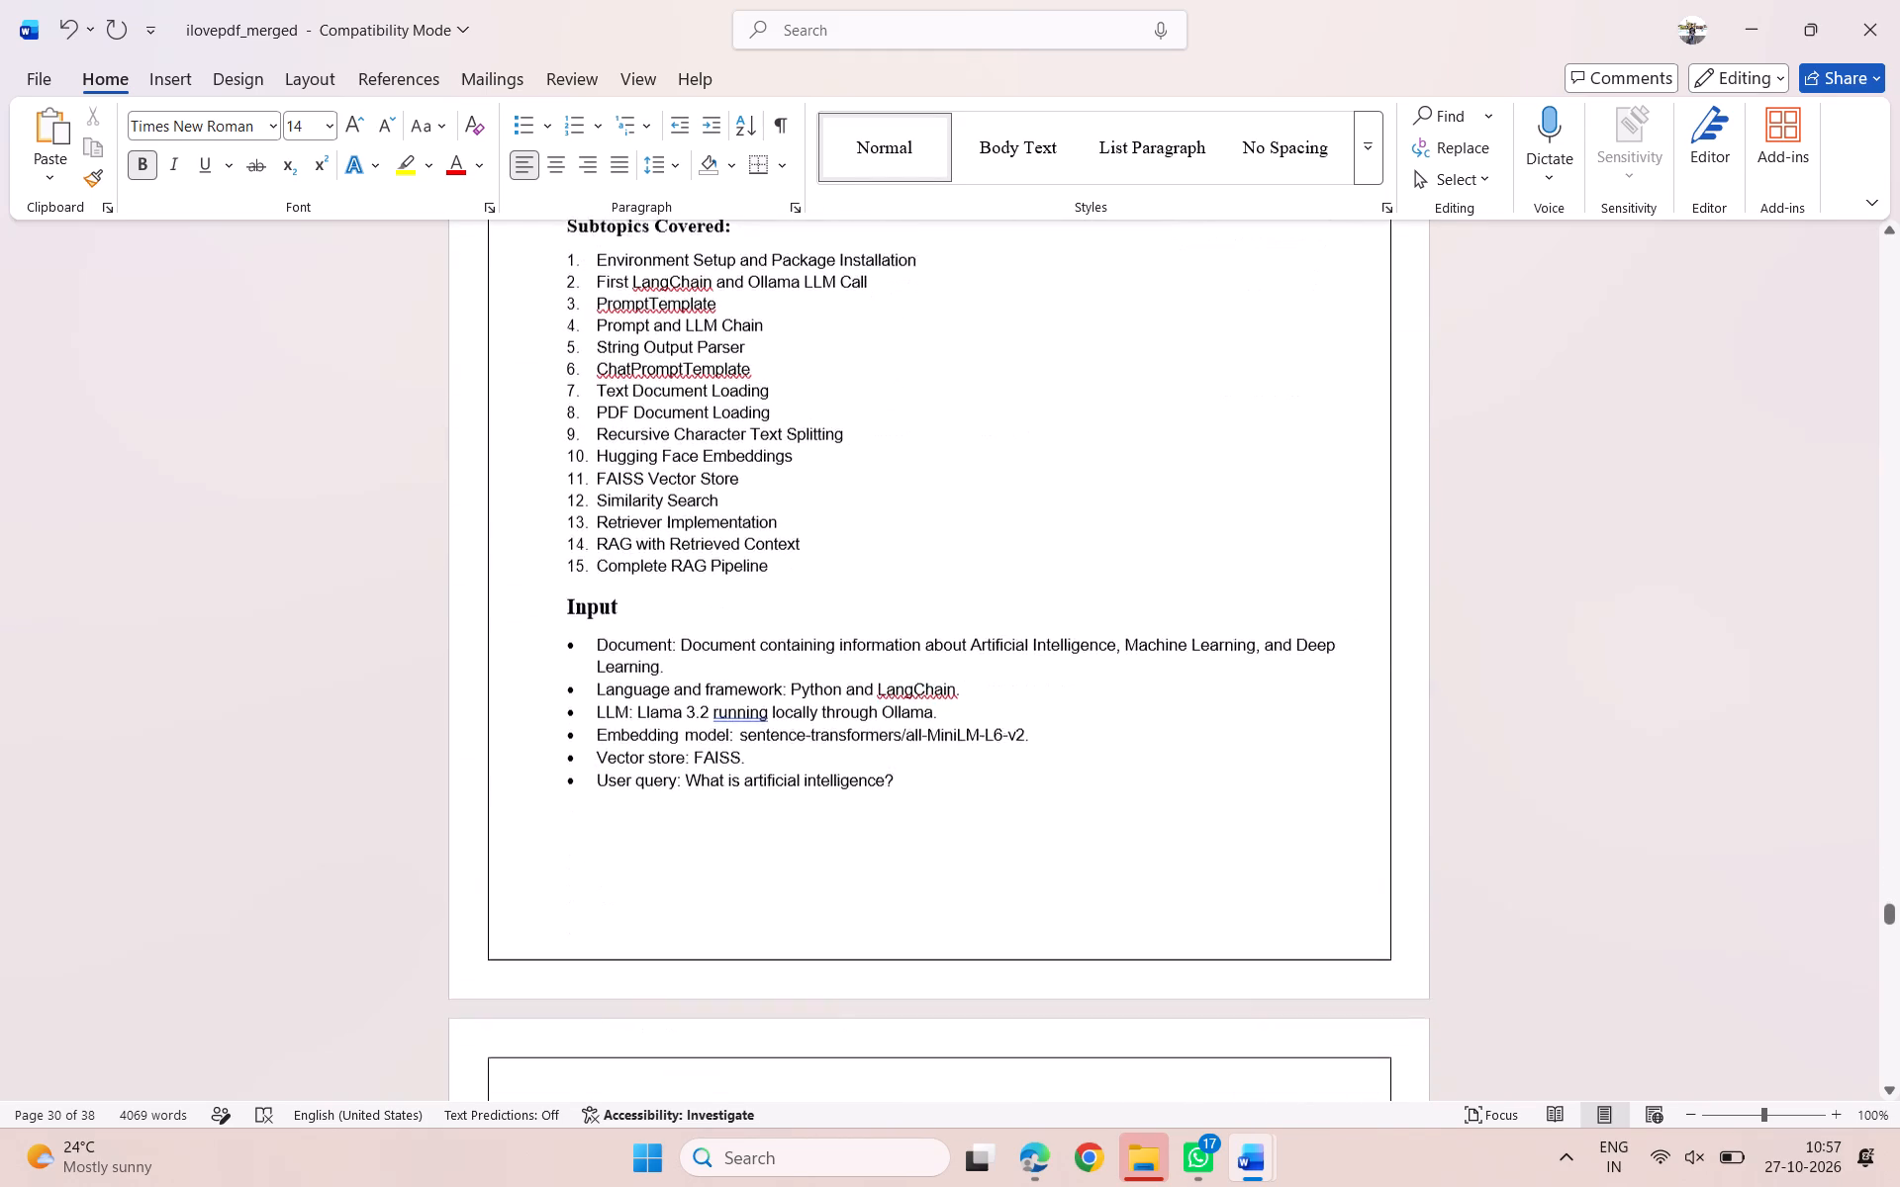
scroll(703, 478, "down", 1)
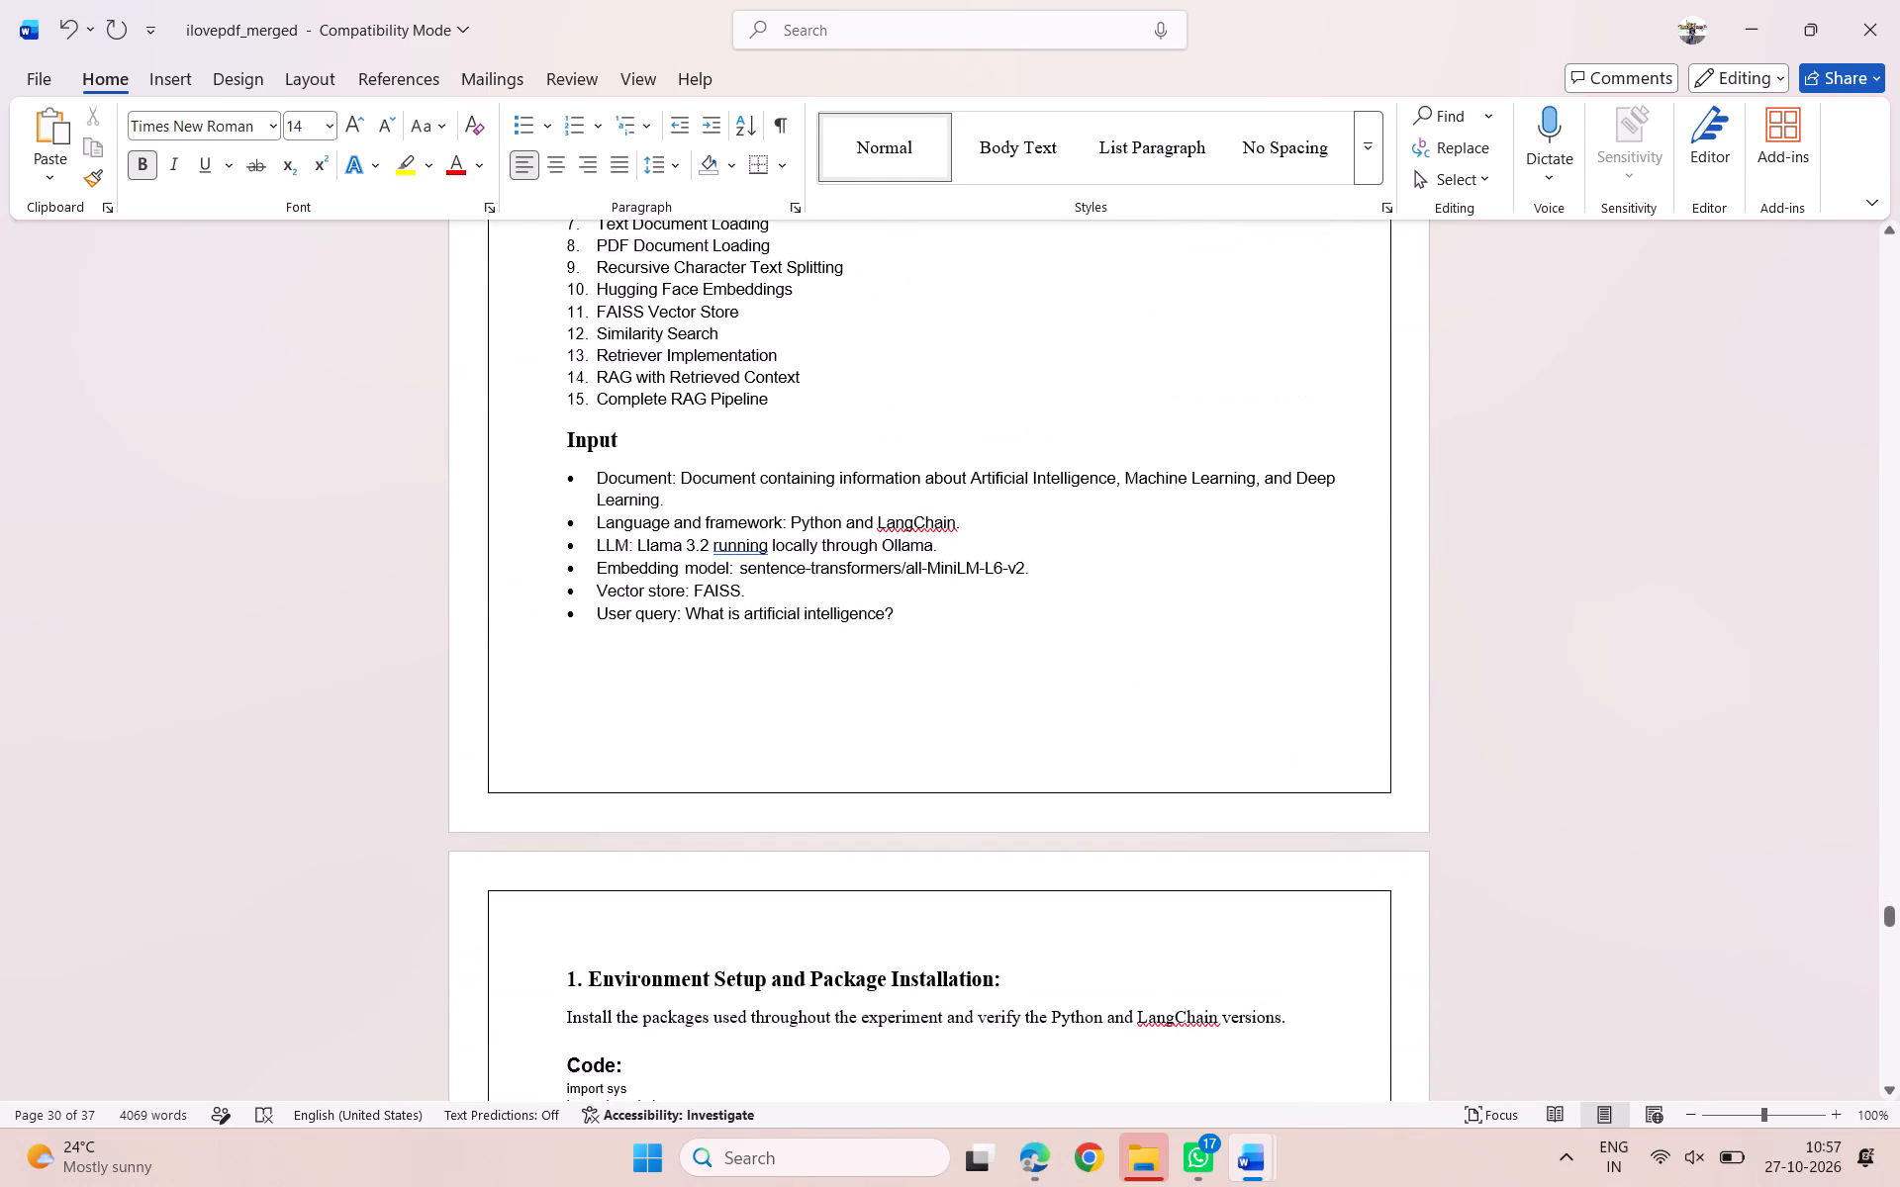
scroll(703, 478, "down", 2)
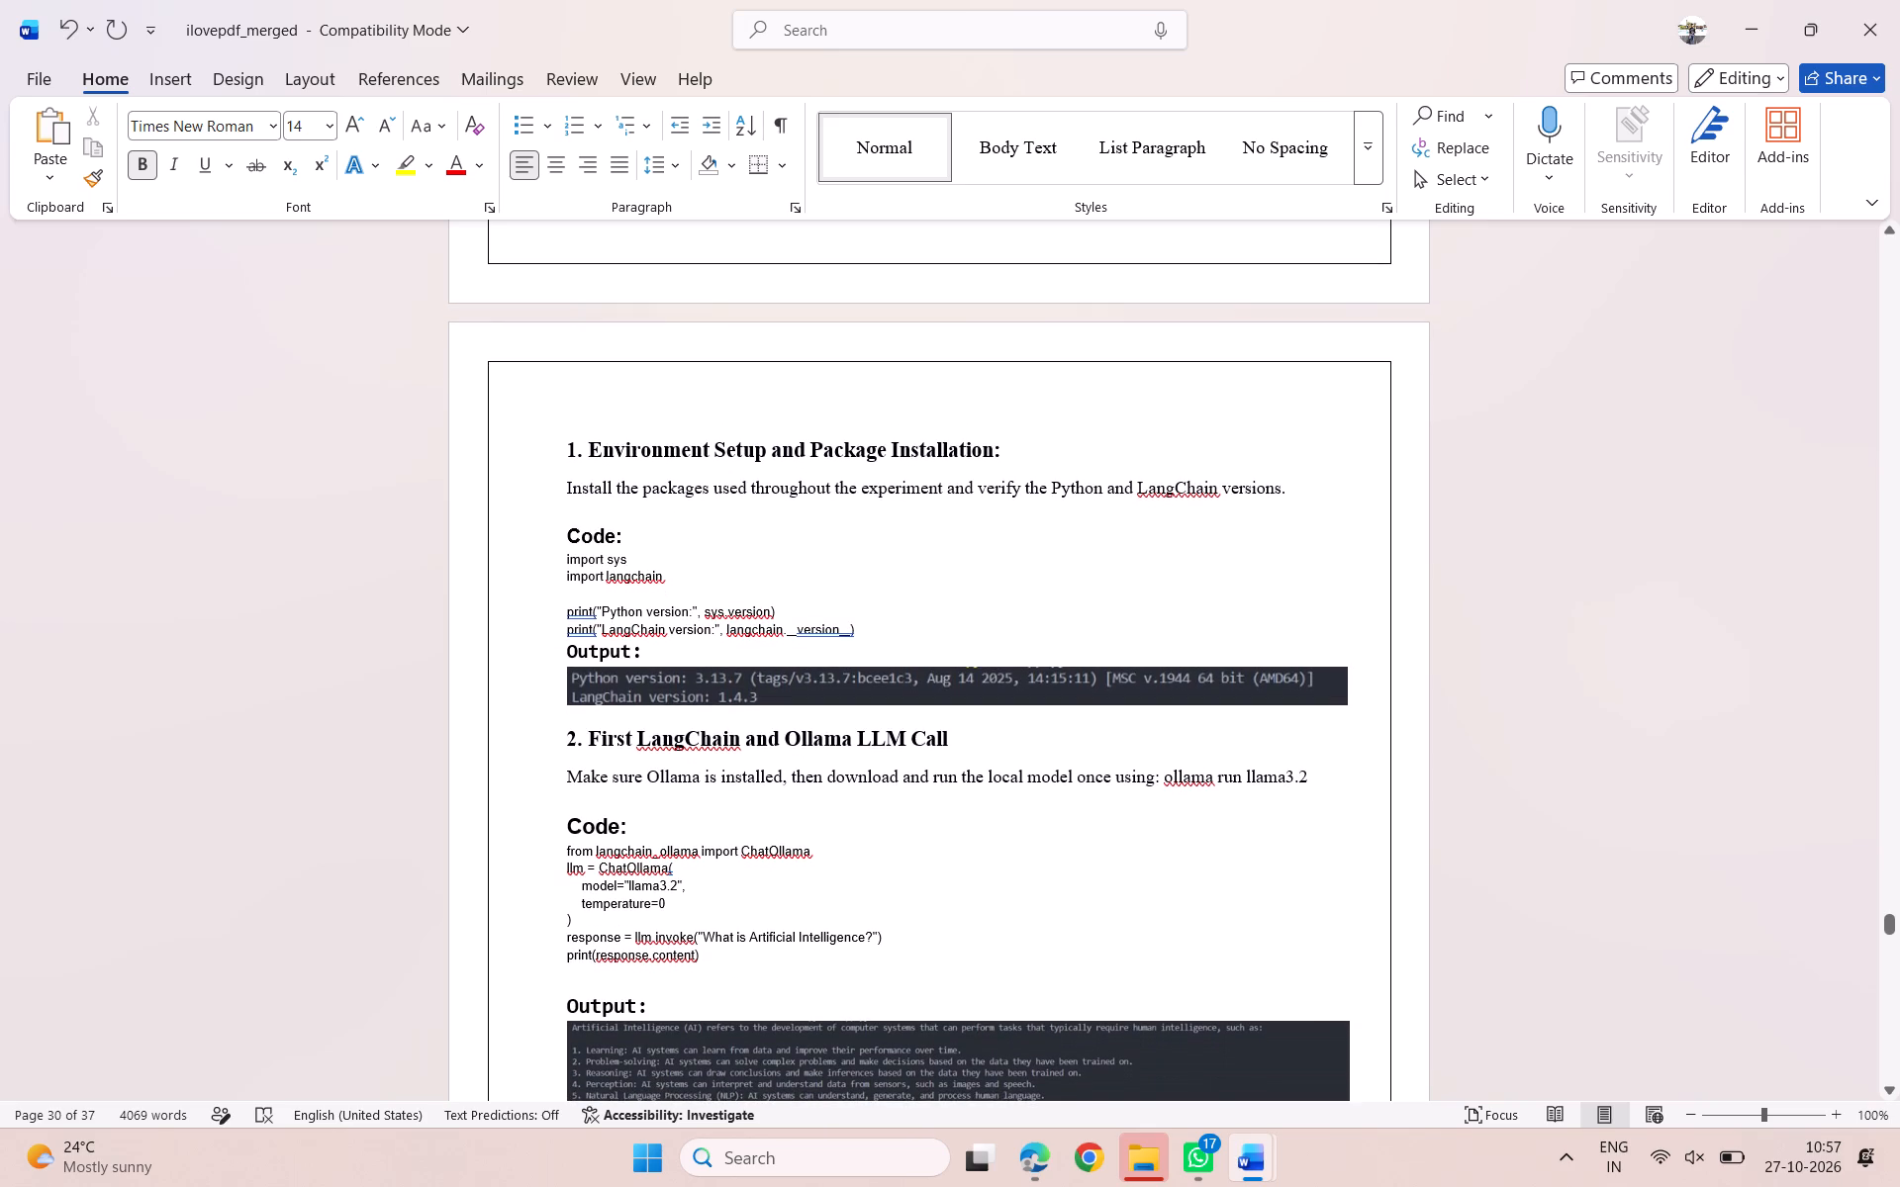
scroll(852, 686, "down", 4)
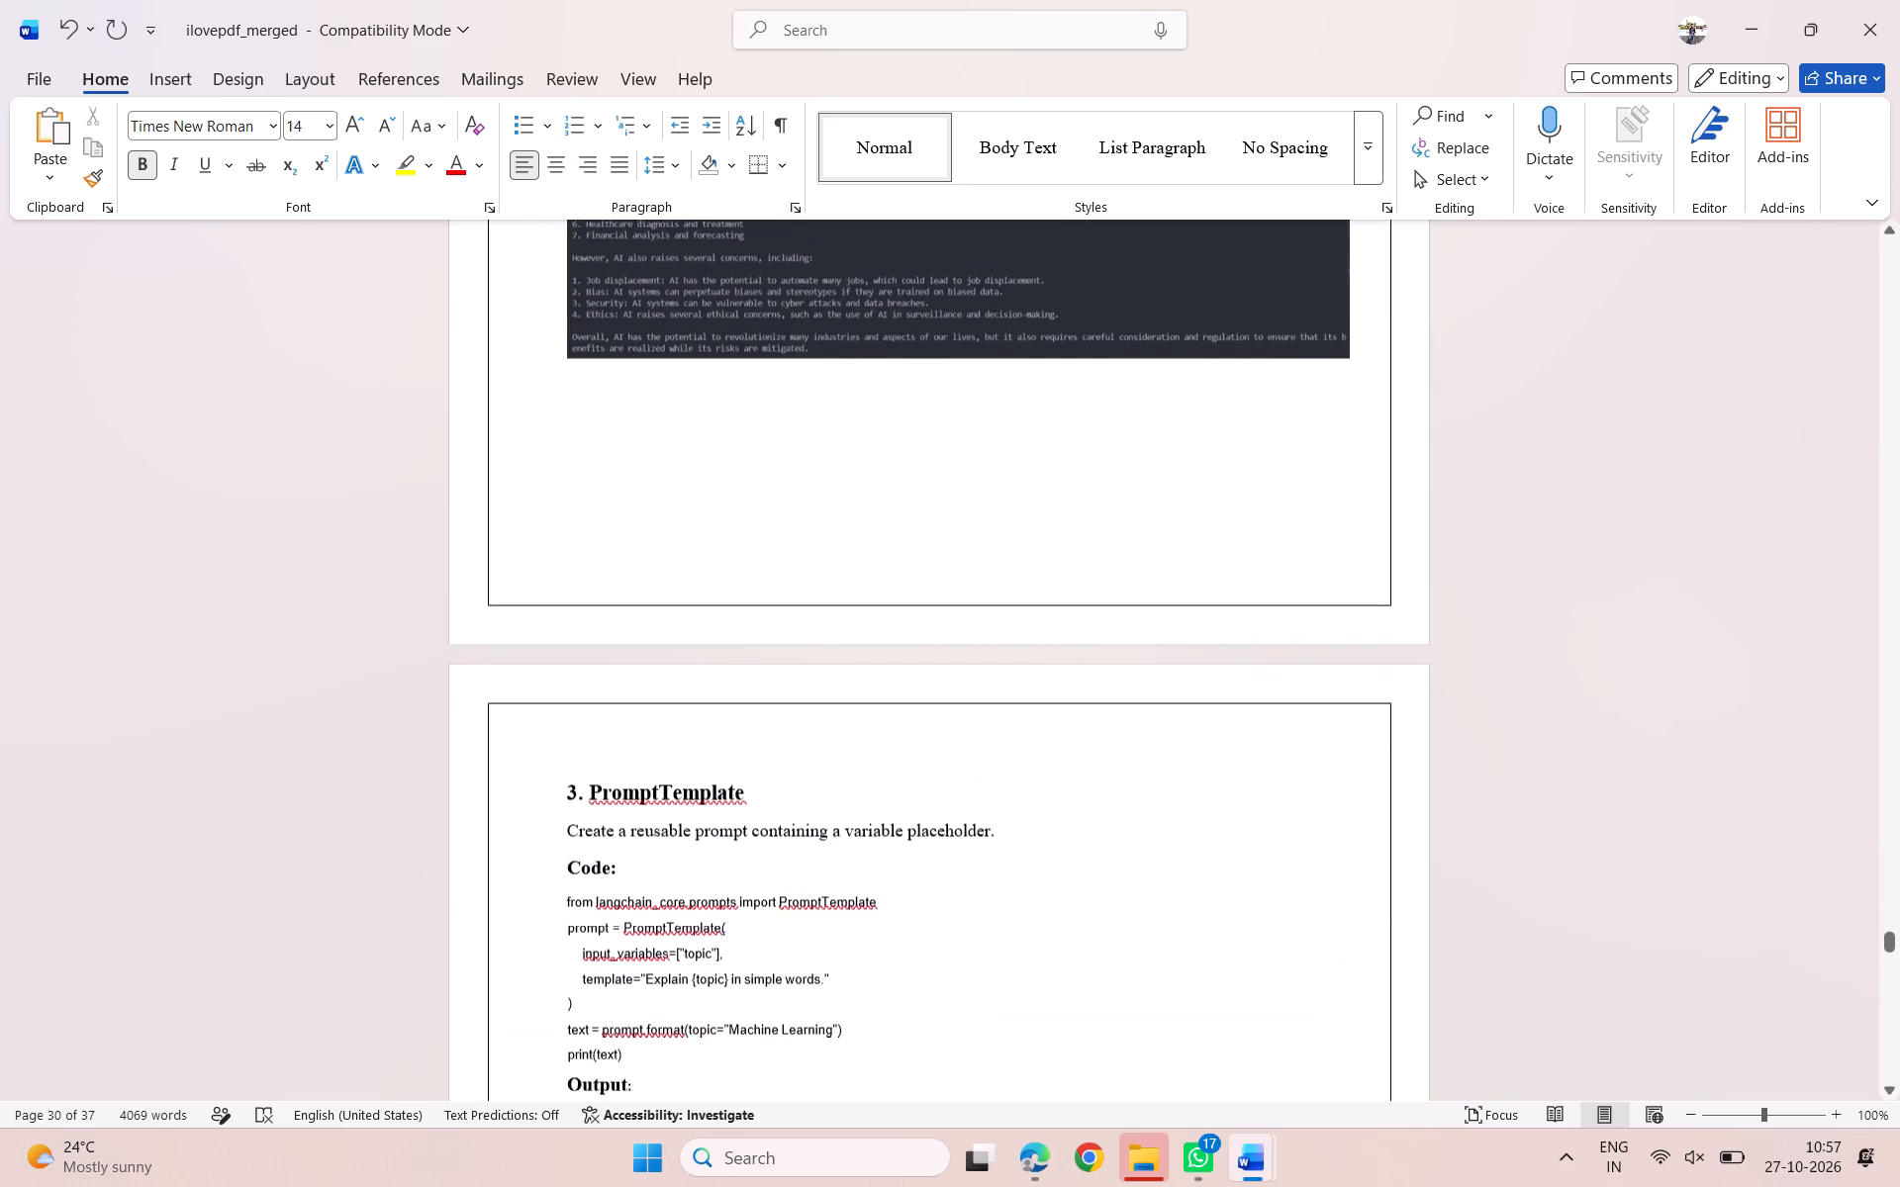
scroll(852, 686, "down", 4)
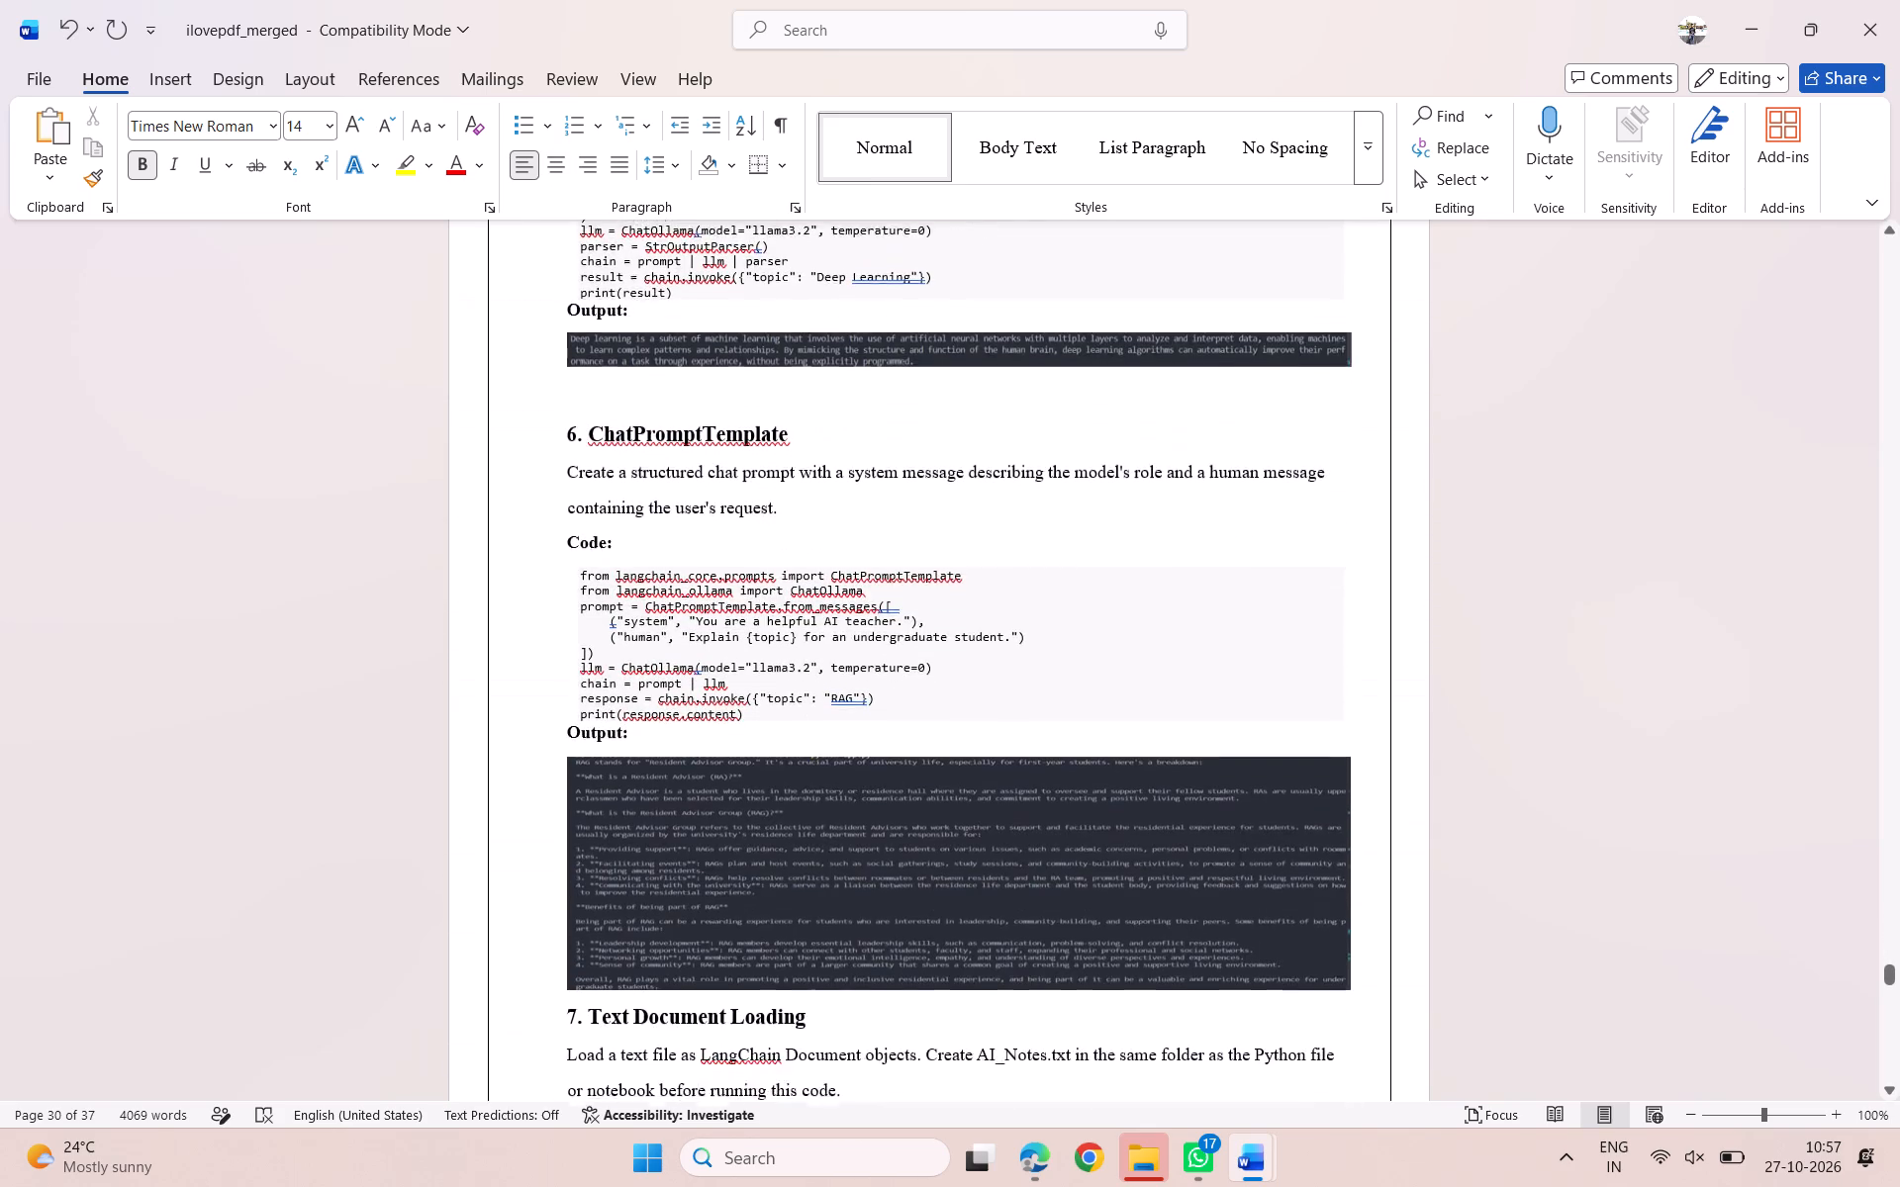
scroll(852, 686, "down", 4)
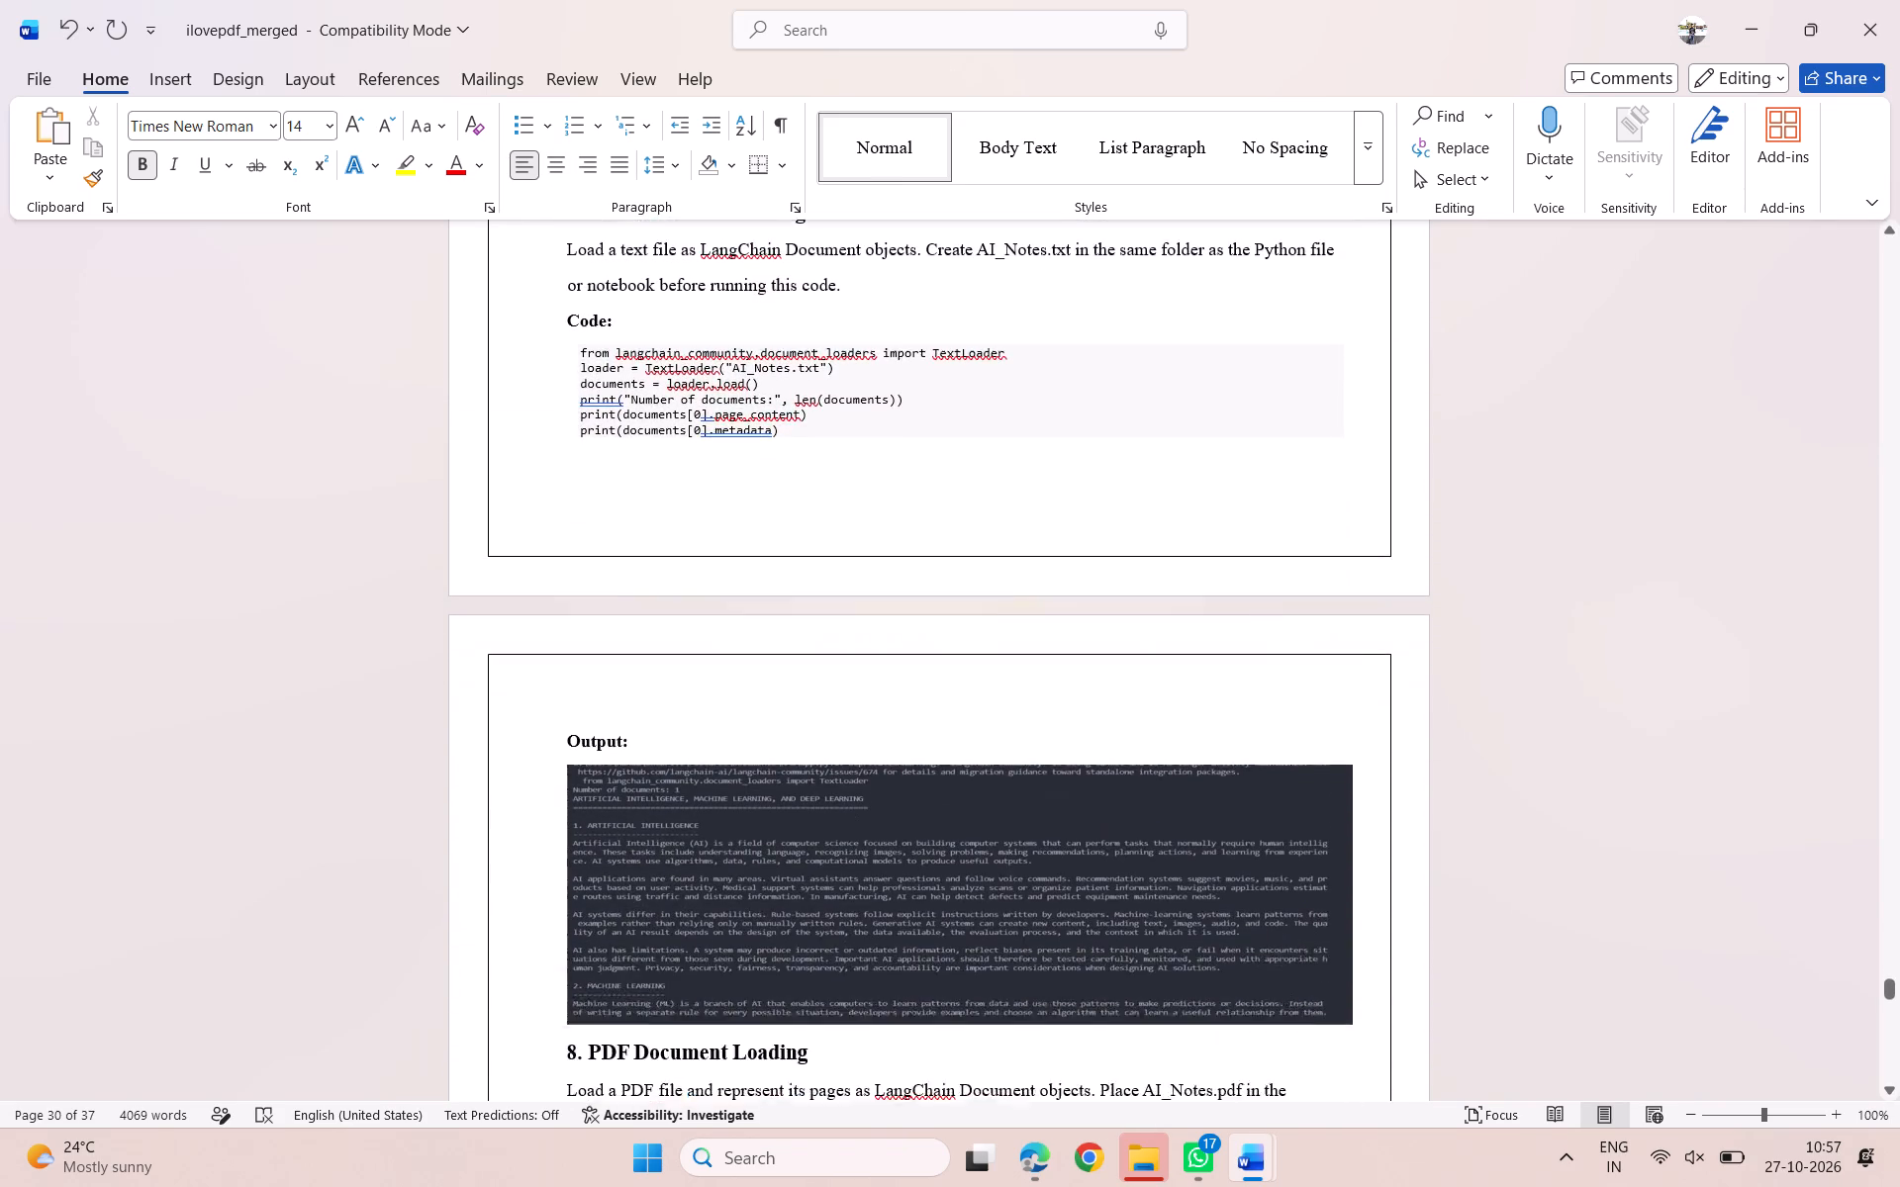
scroll(852, 686, "down", 6)
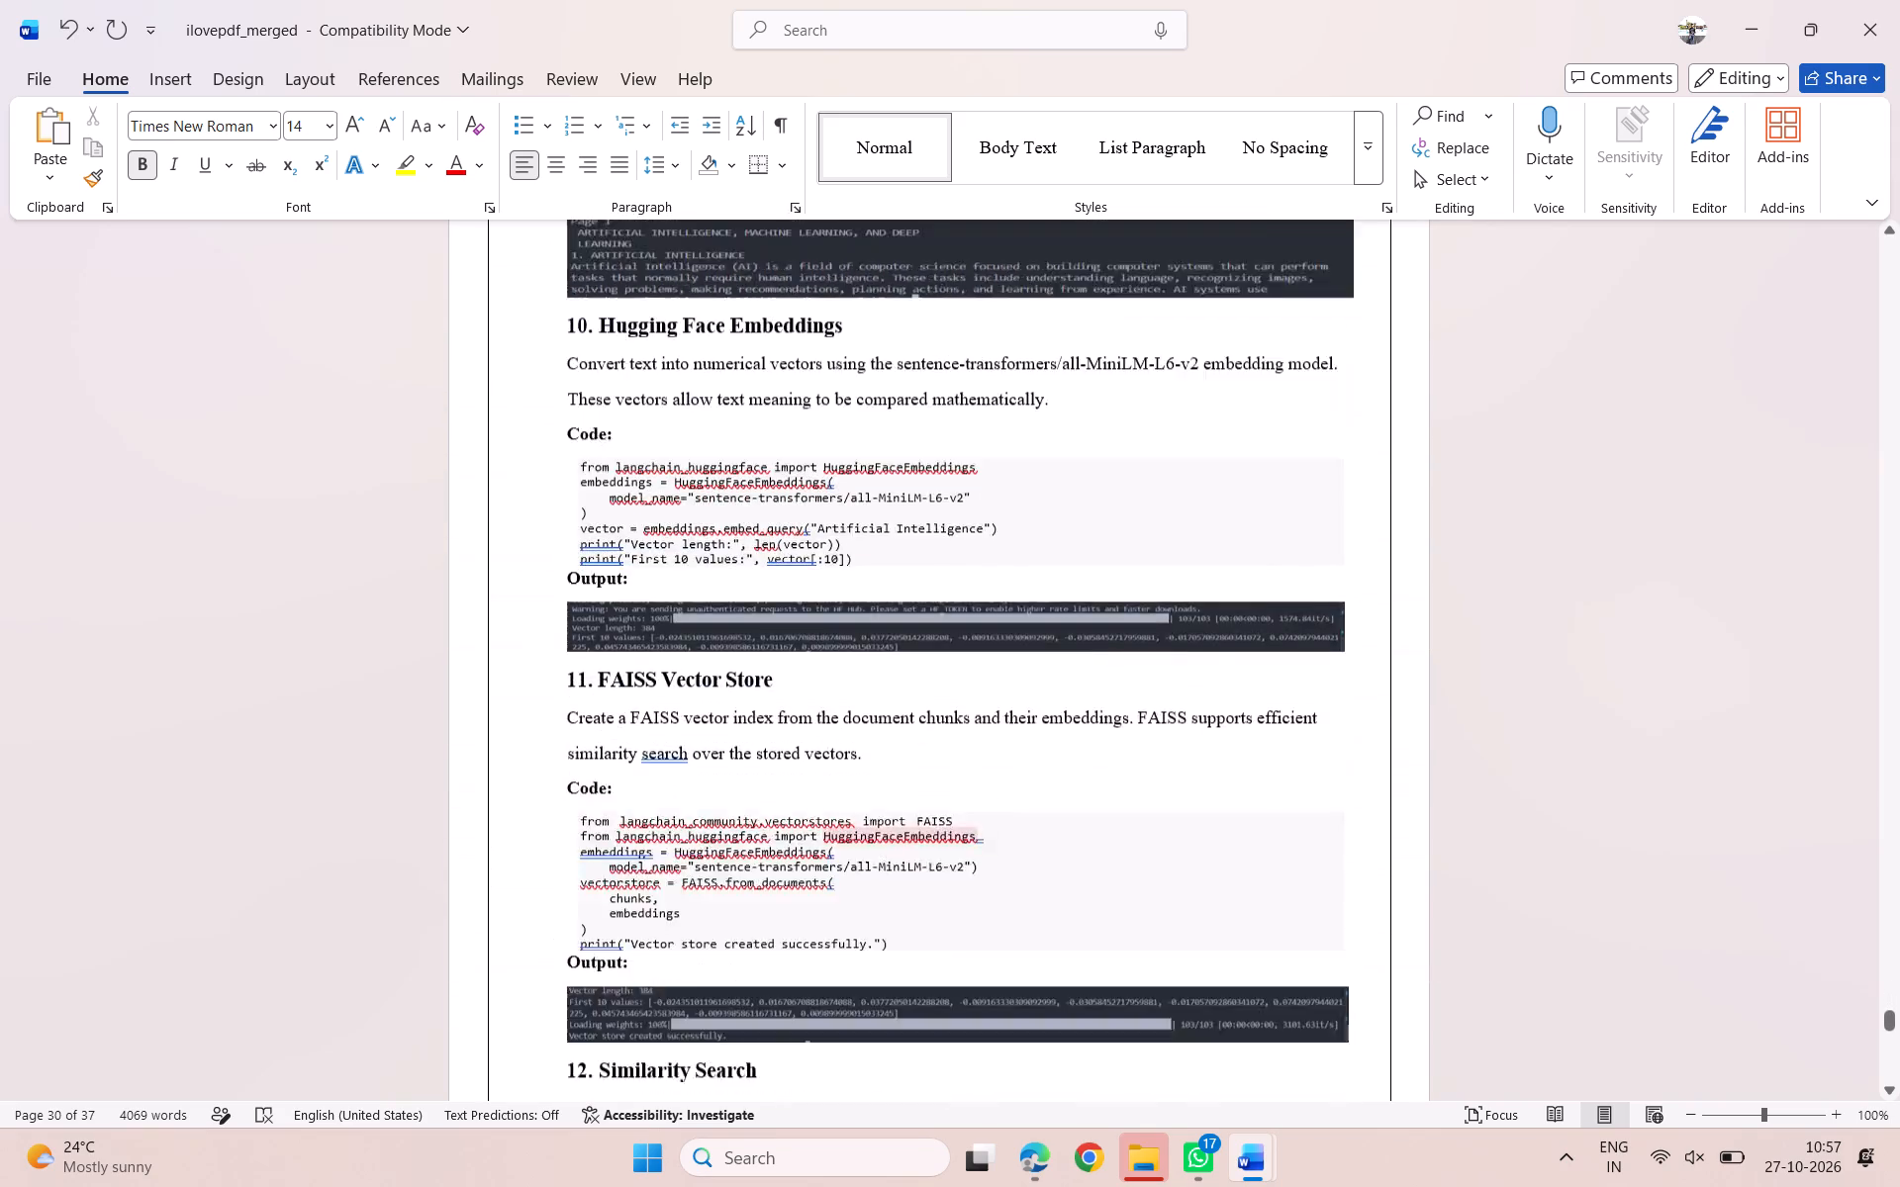
scroll(852, 686, "down", 6)
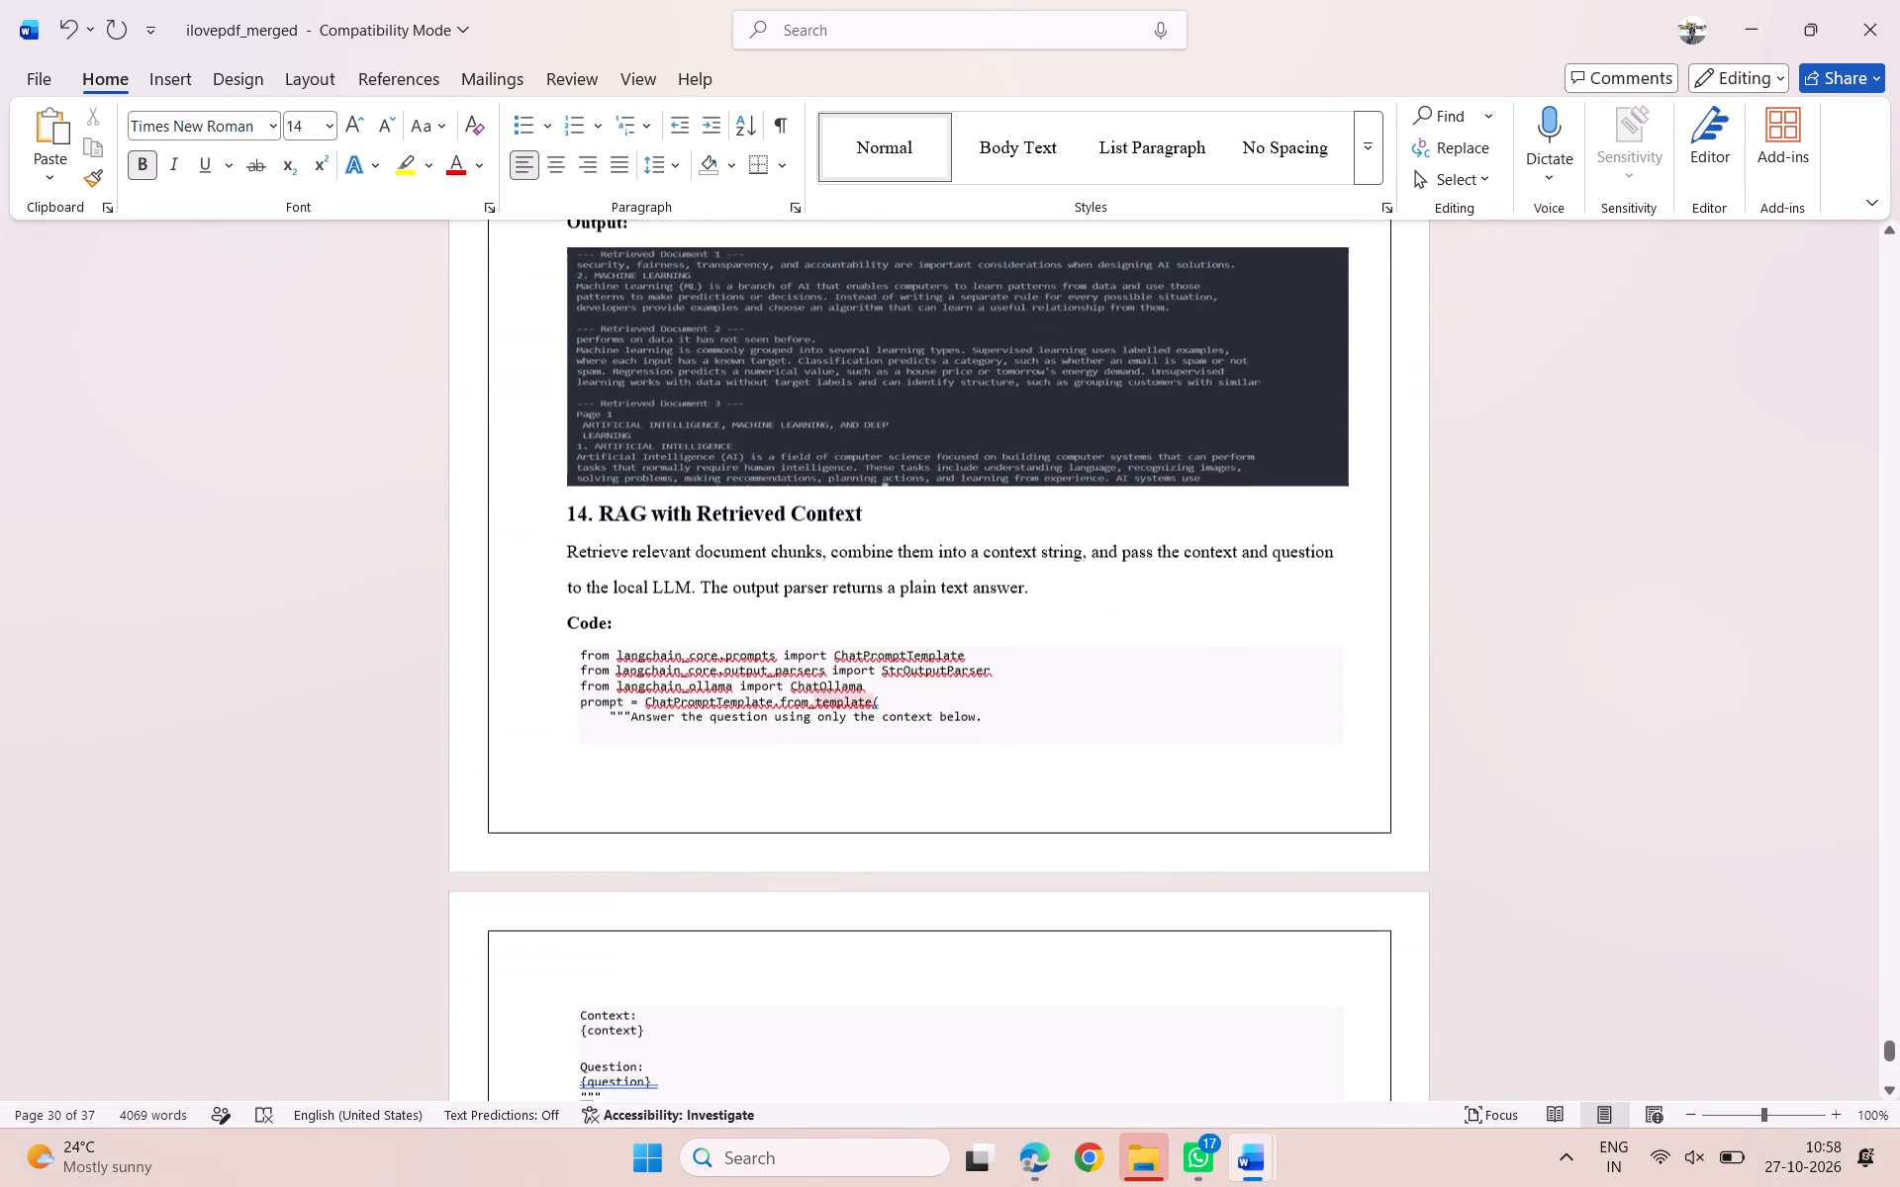
scroll(852, 686, "down", 4)
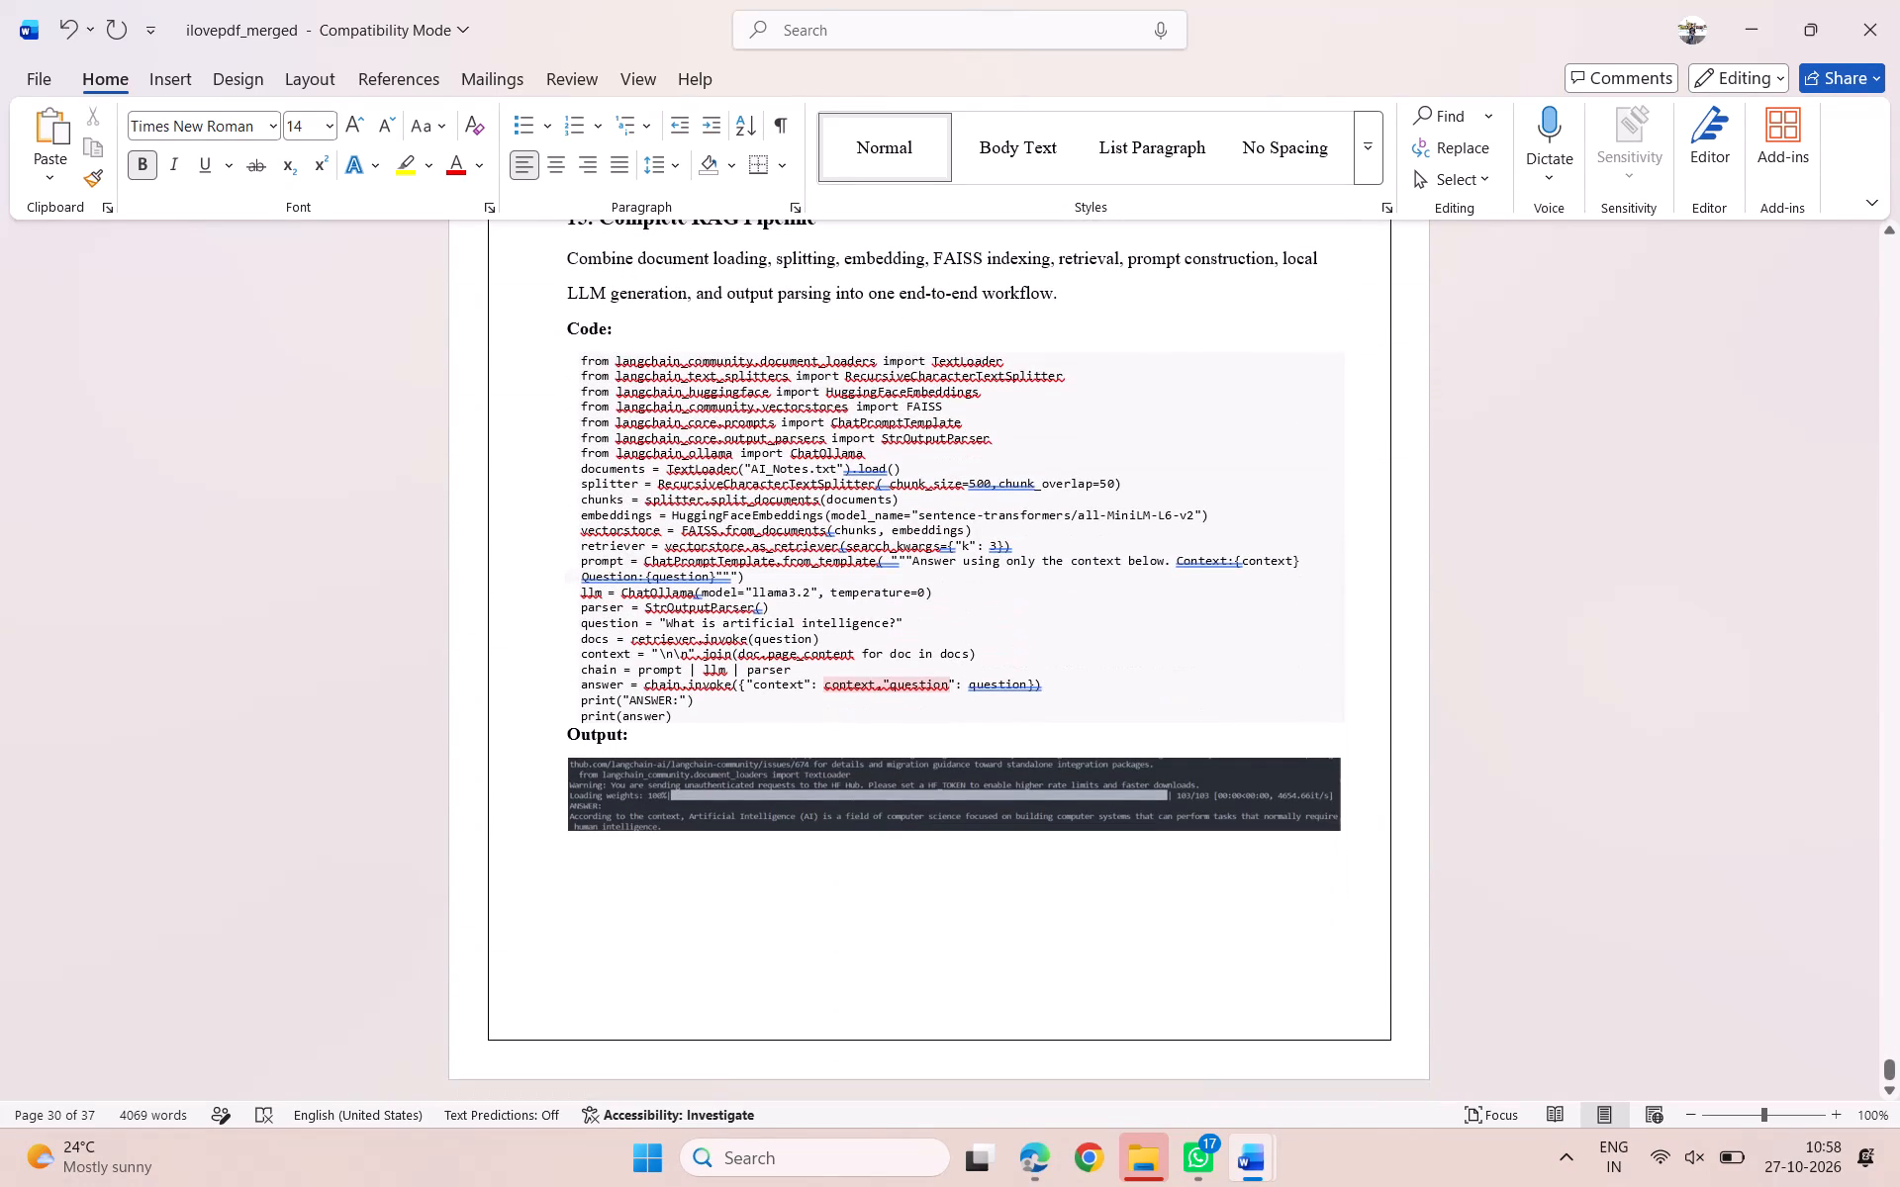
scroll(852, 686, "down", 3)
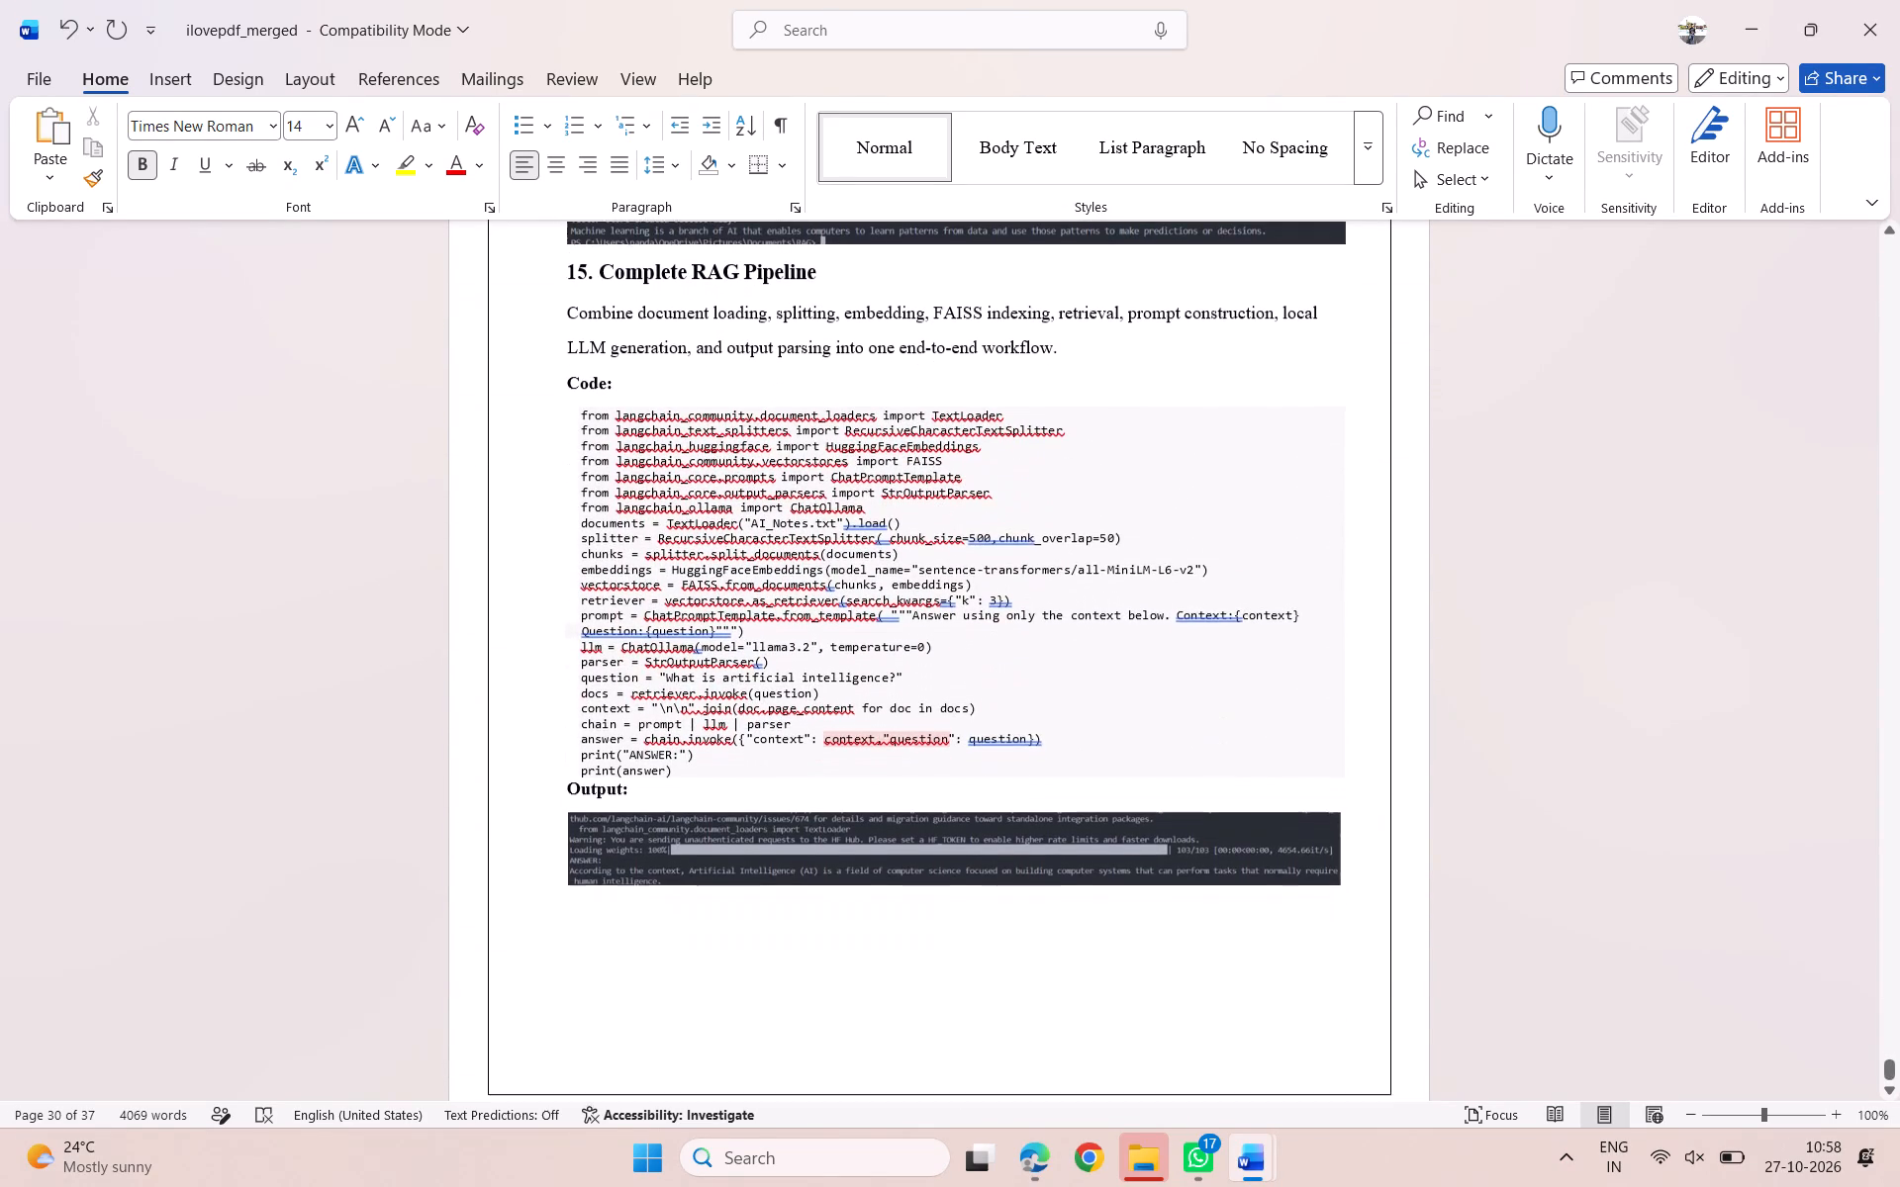
scroll(852, 686, "up", 1)
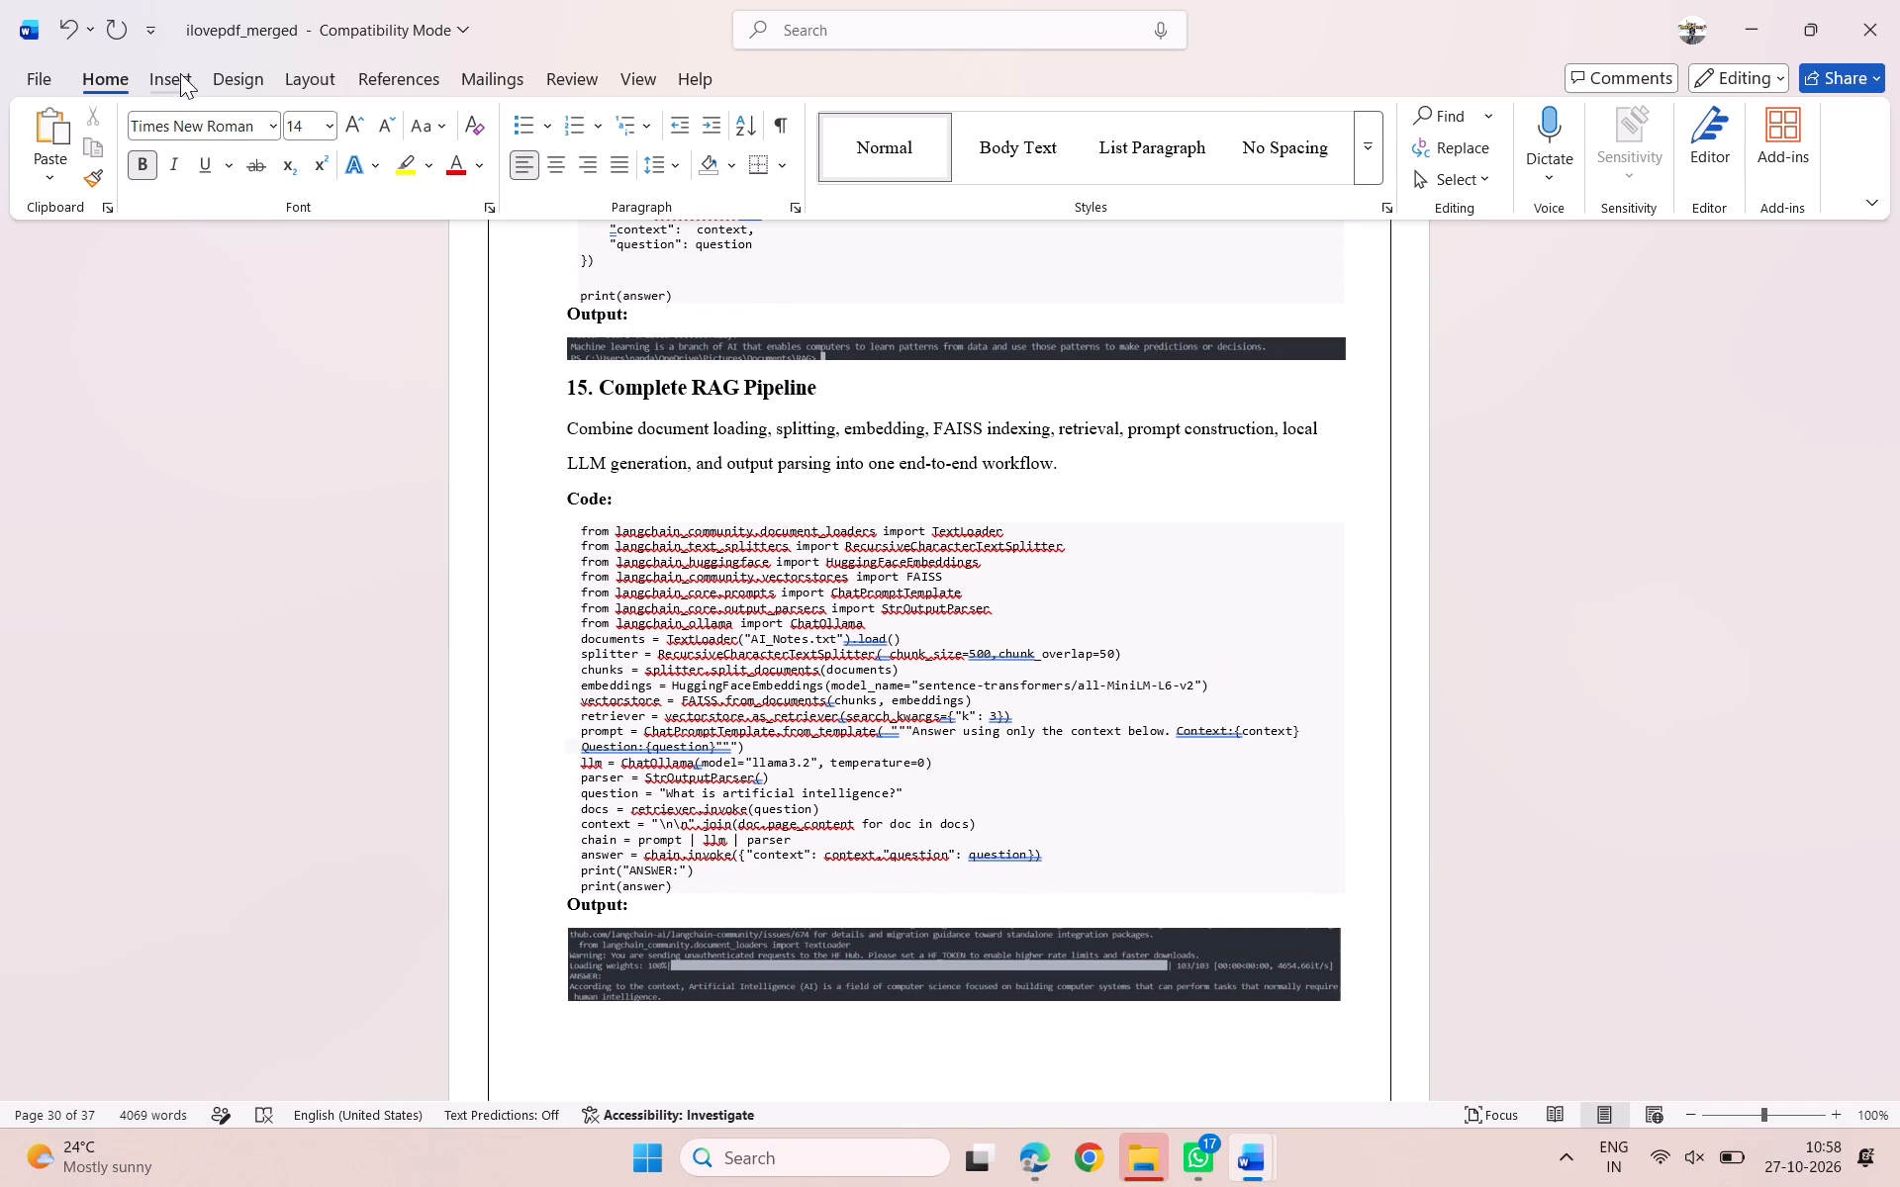
Export the document as a PDF named "genaiobservation final" in the Downloads folder.
left_click(39, 79)
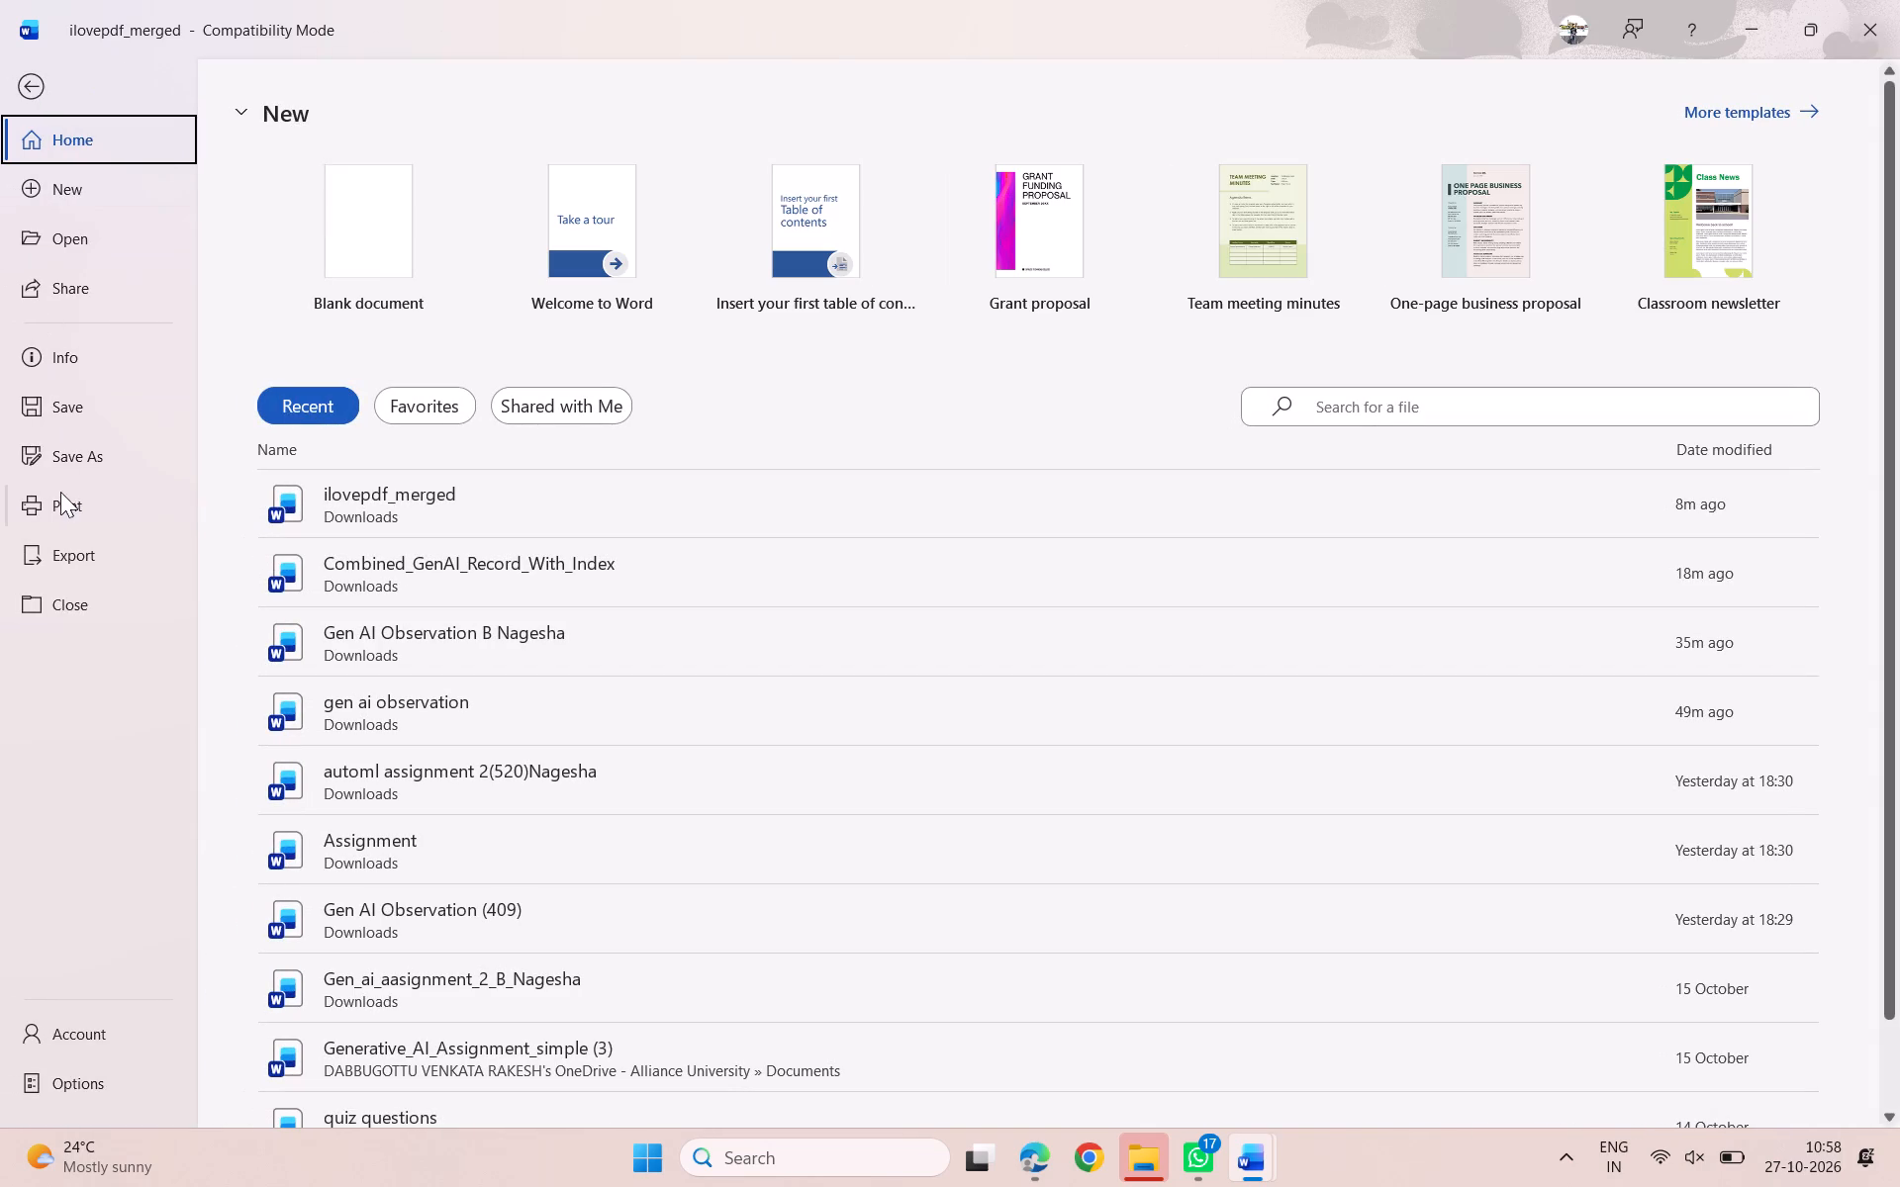
left_click(76, 554)
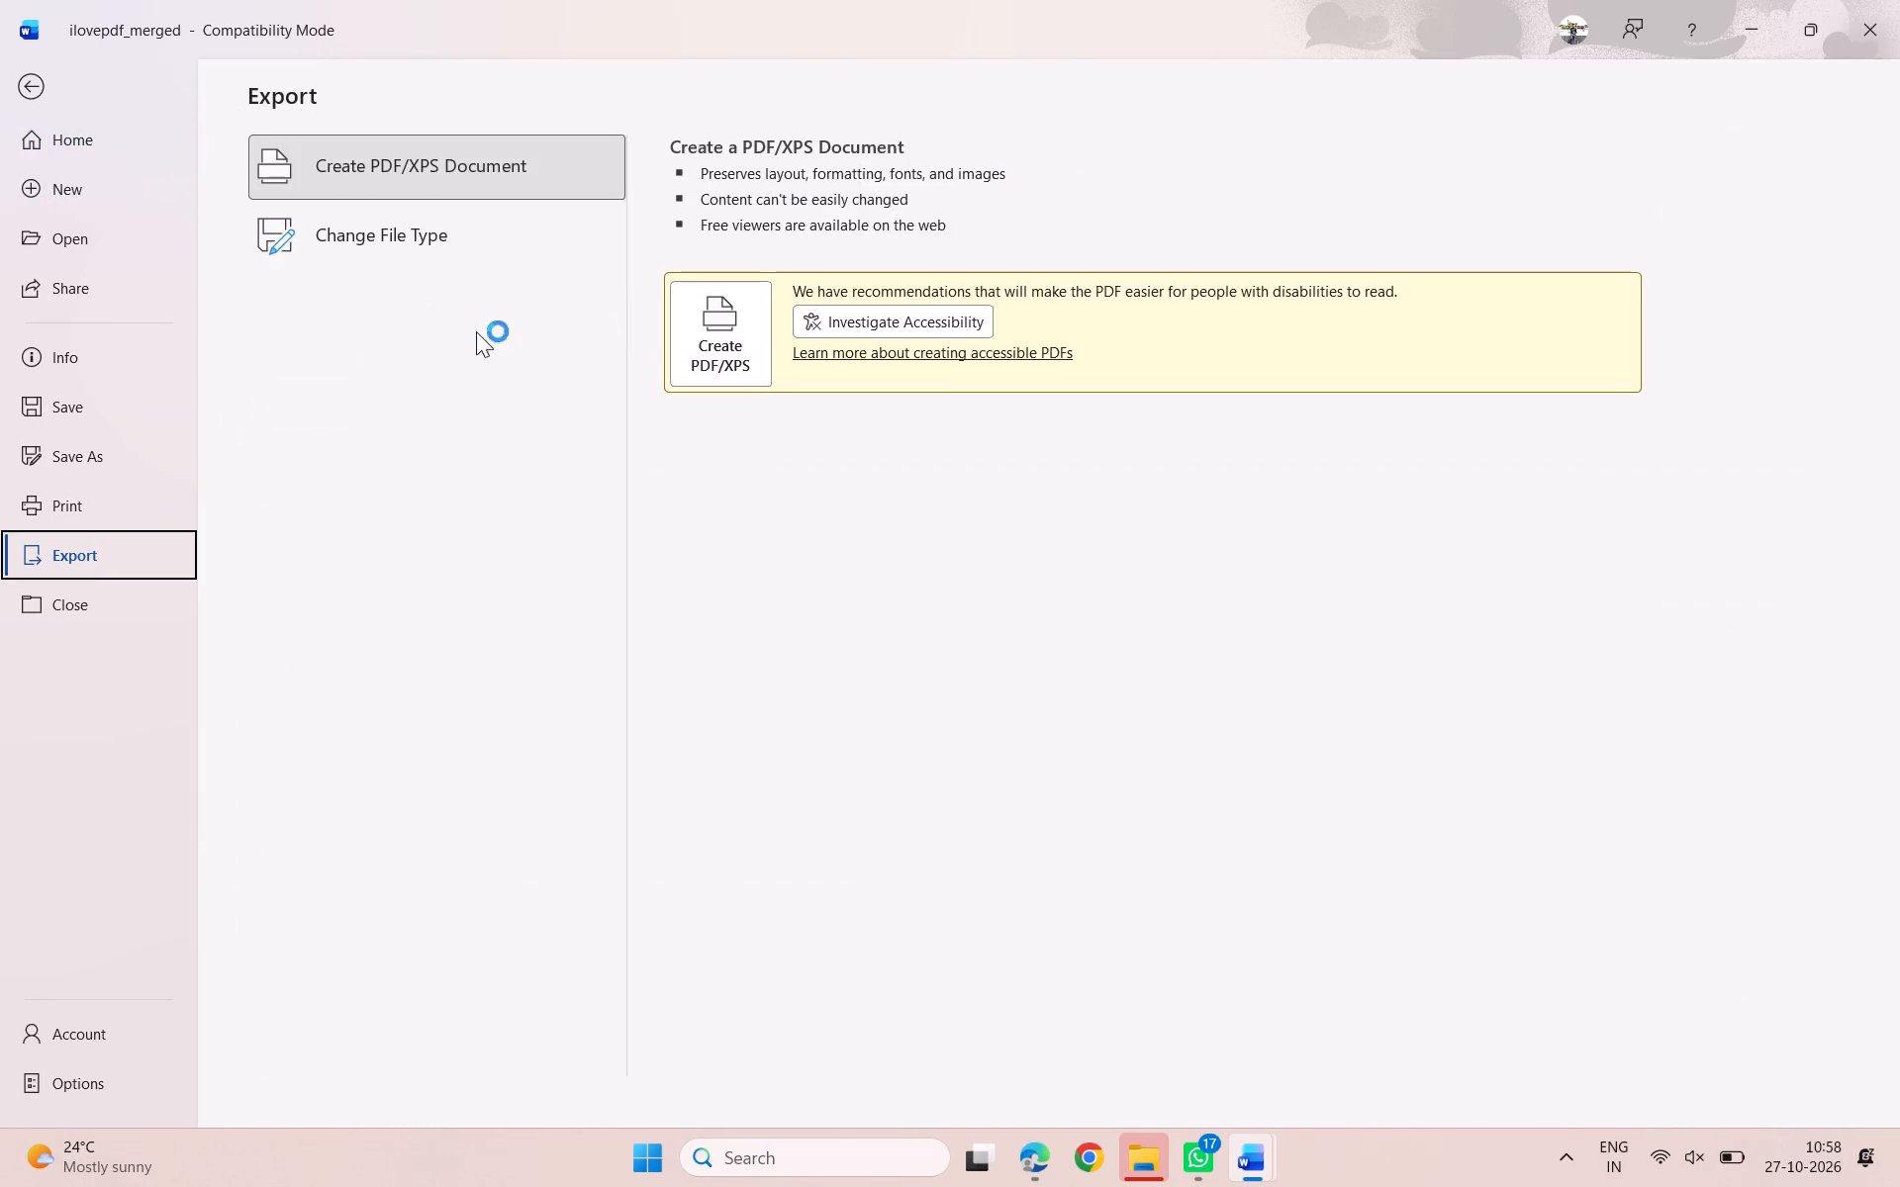
left_click(713, 346)
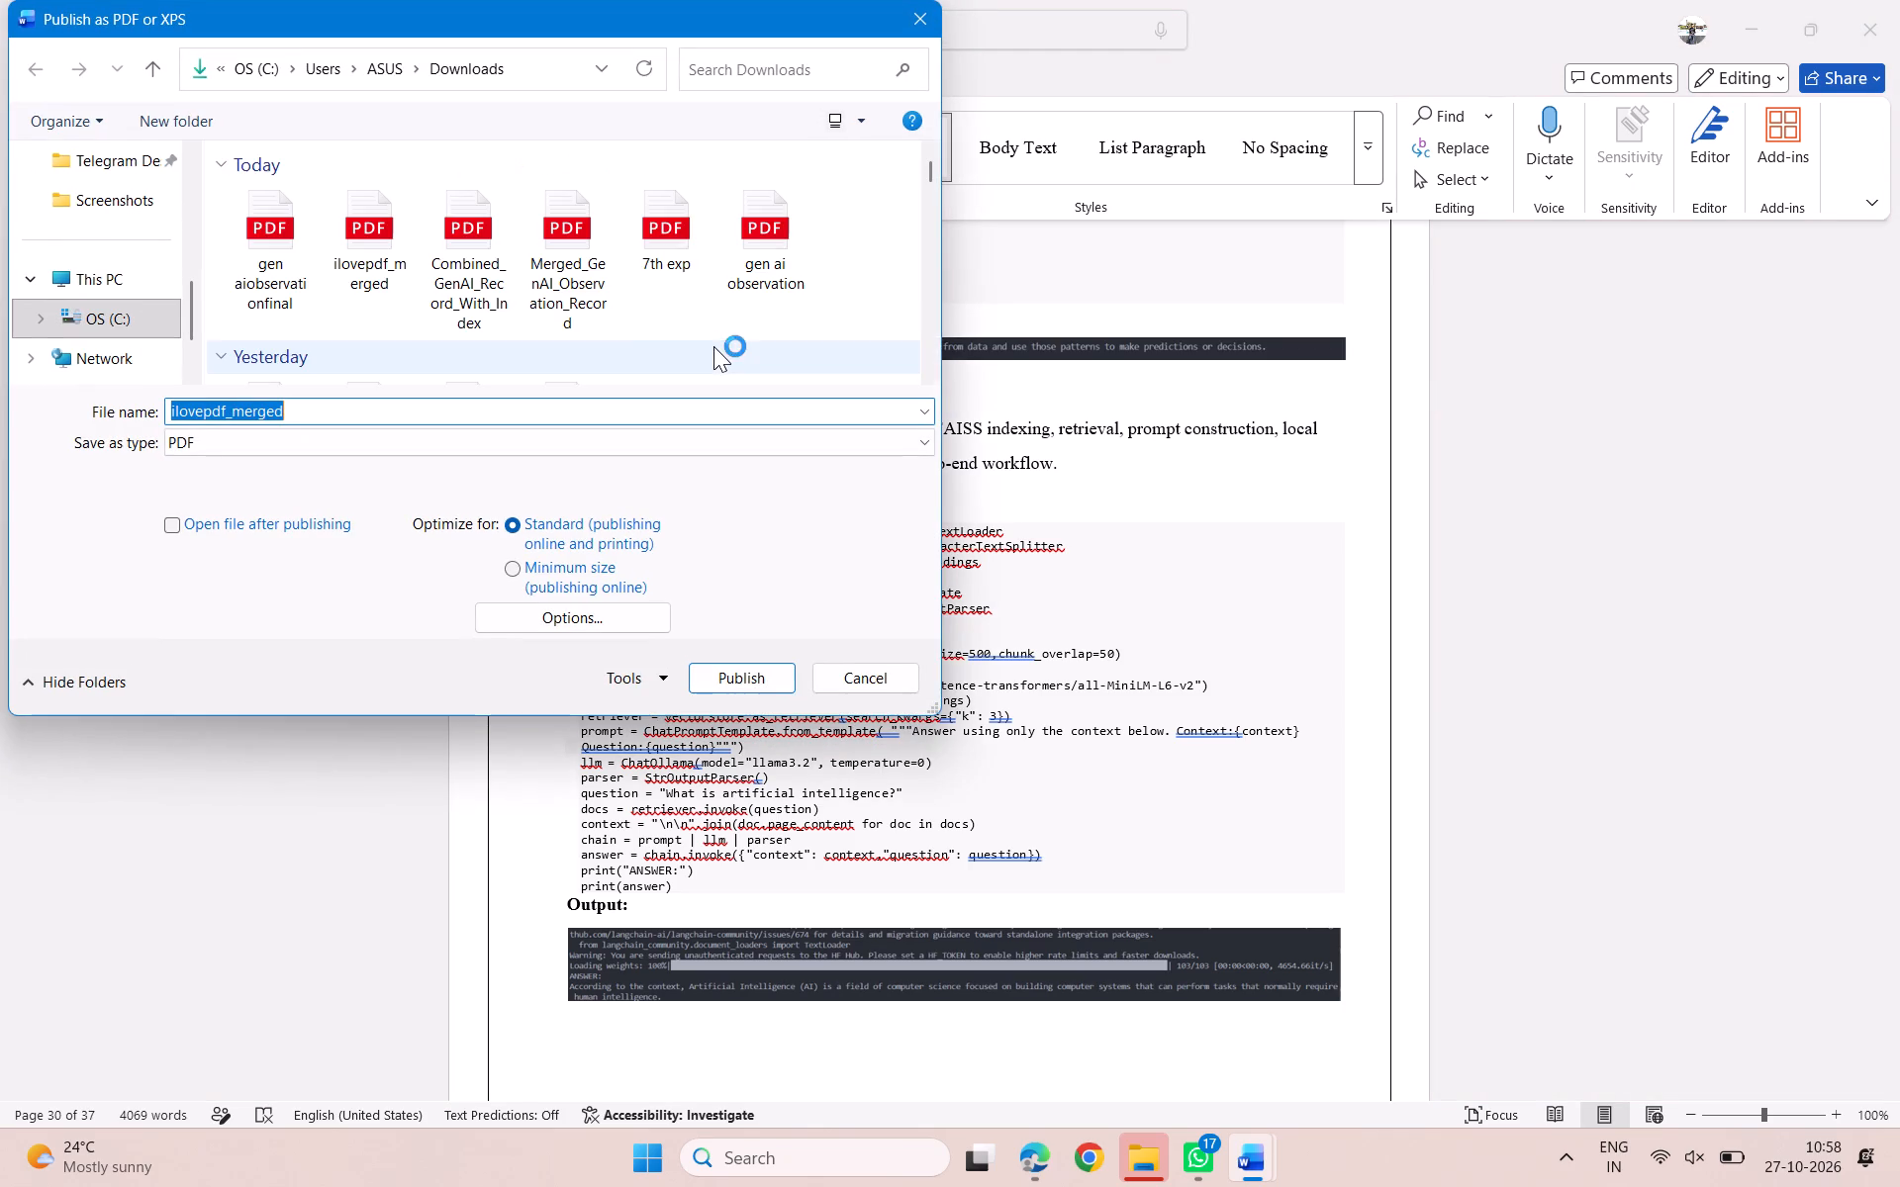
scroll(132, 237, "up", 1)
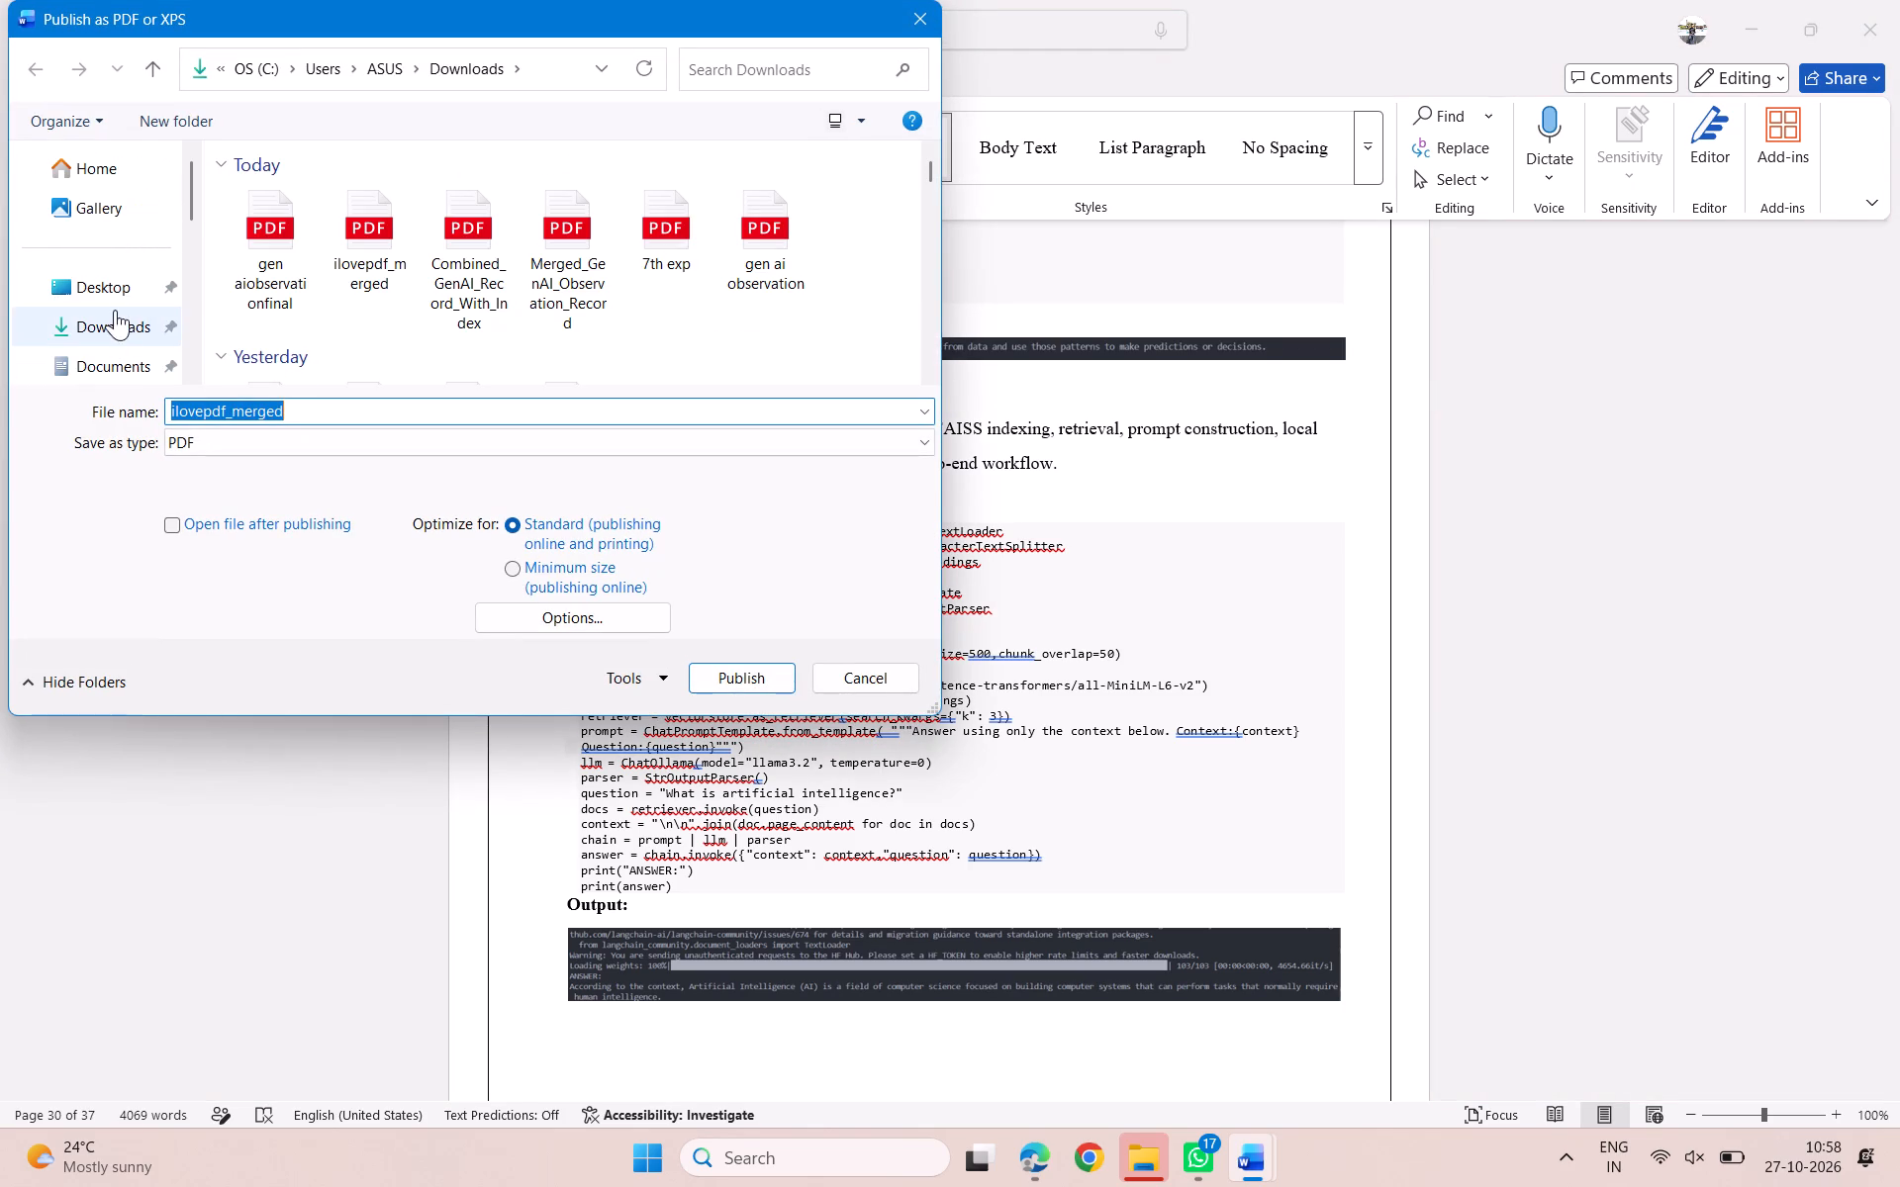
left_click(115, 319)
left_click(286, 466)
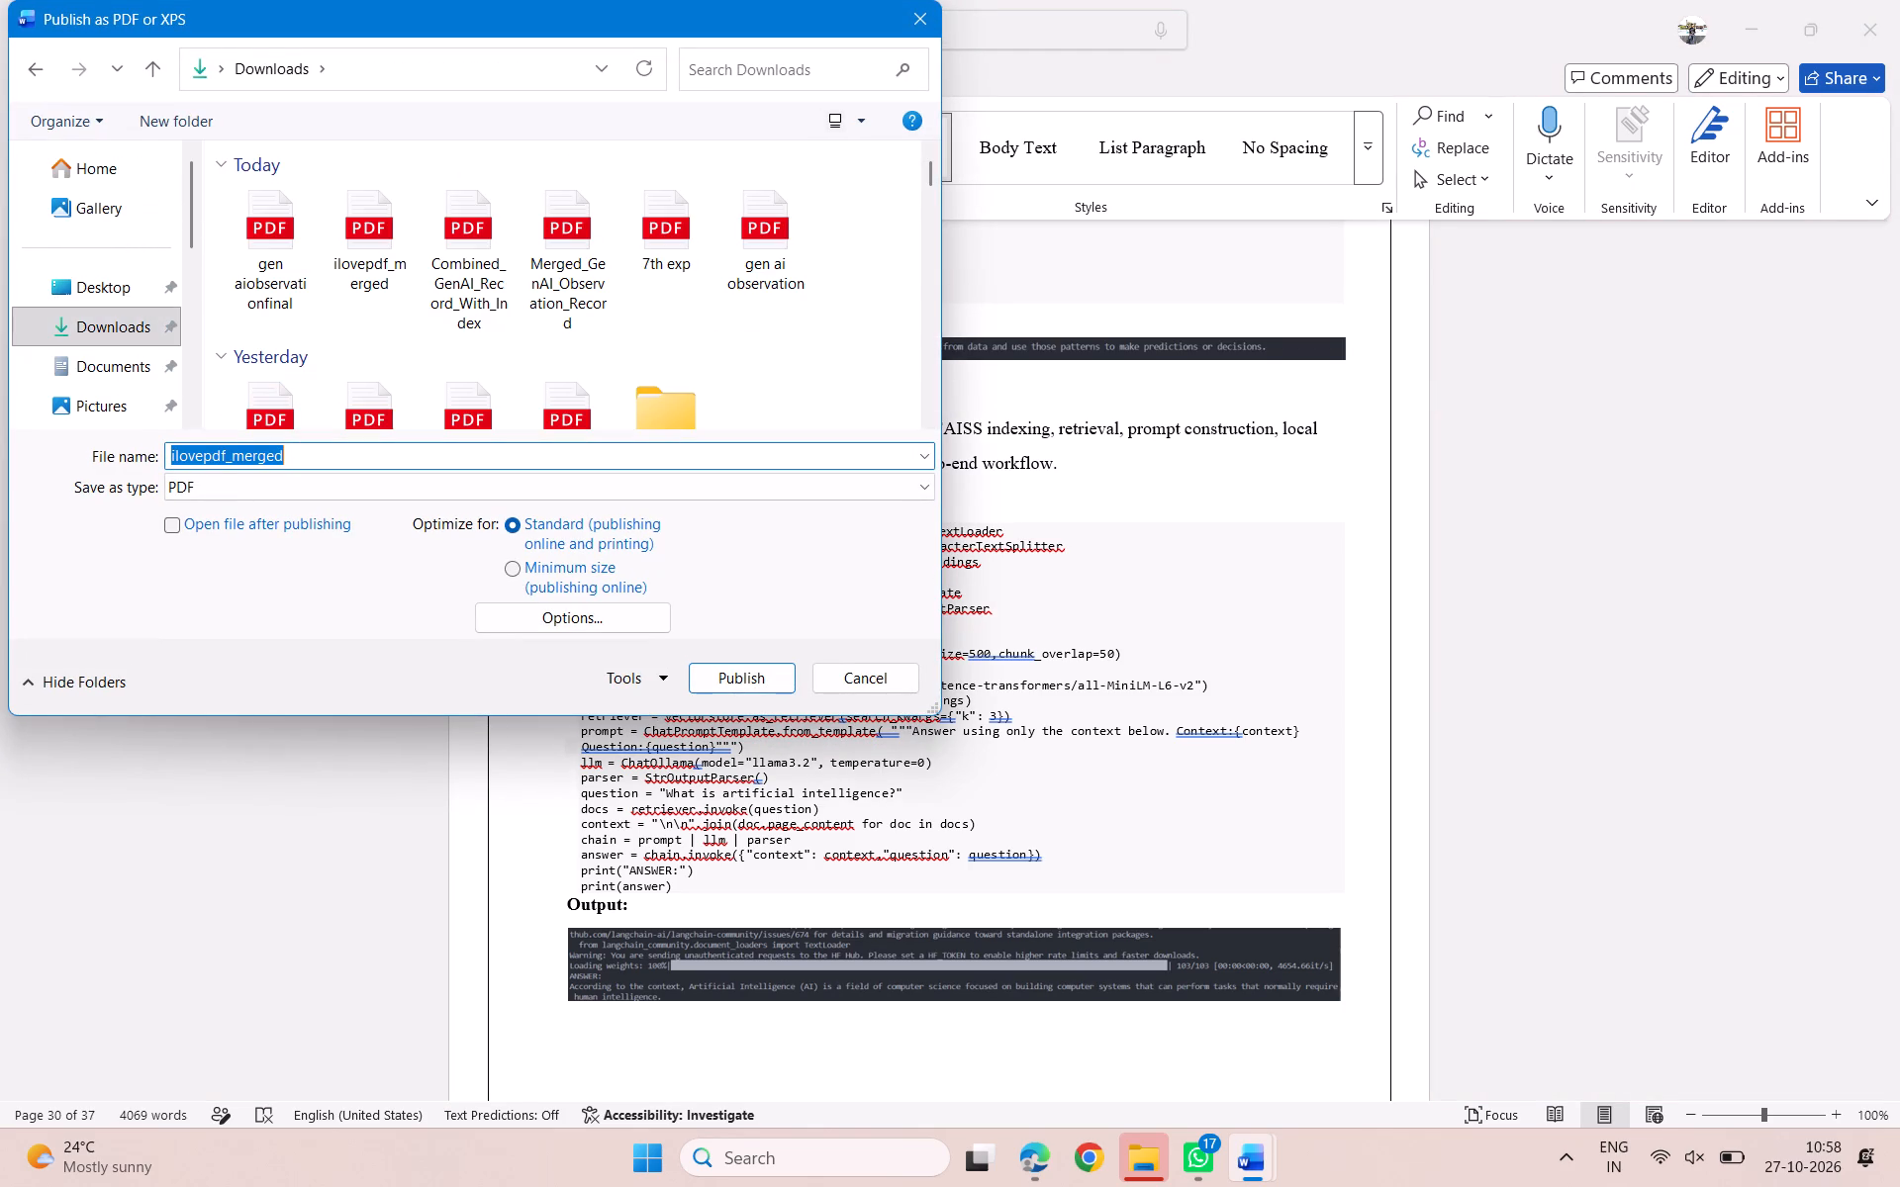
type("gen")
type("ai")
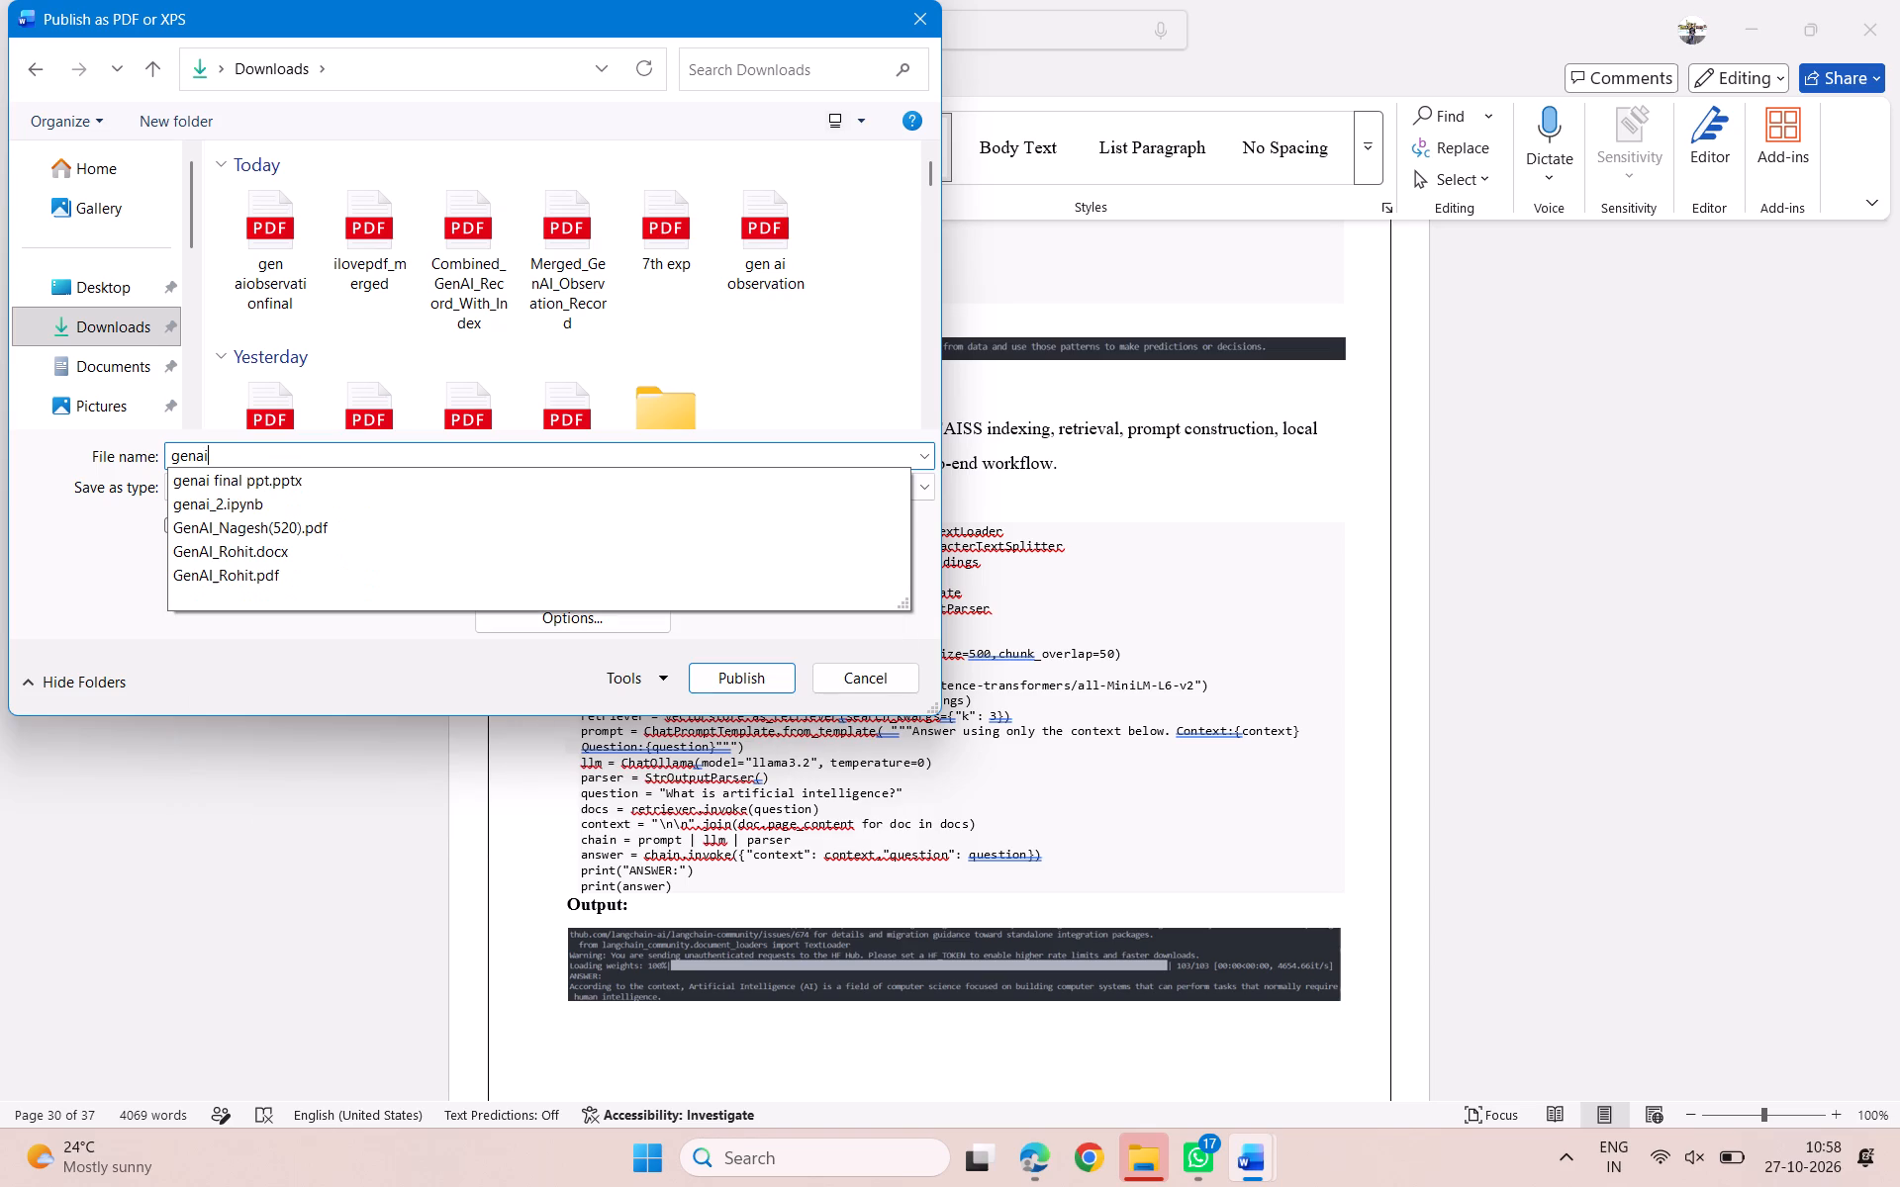
type("observation final")
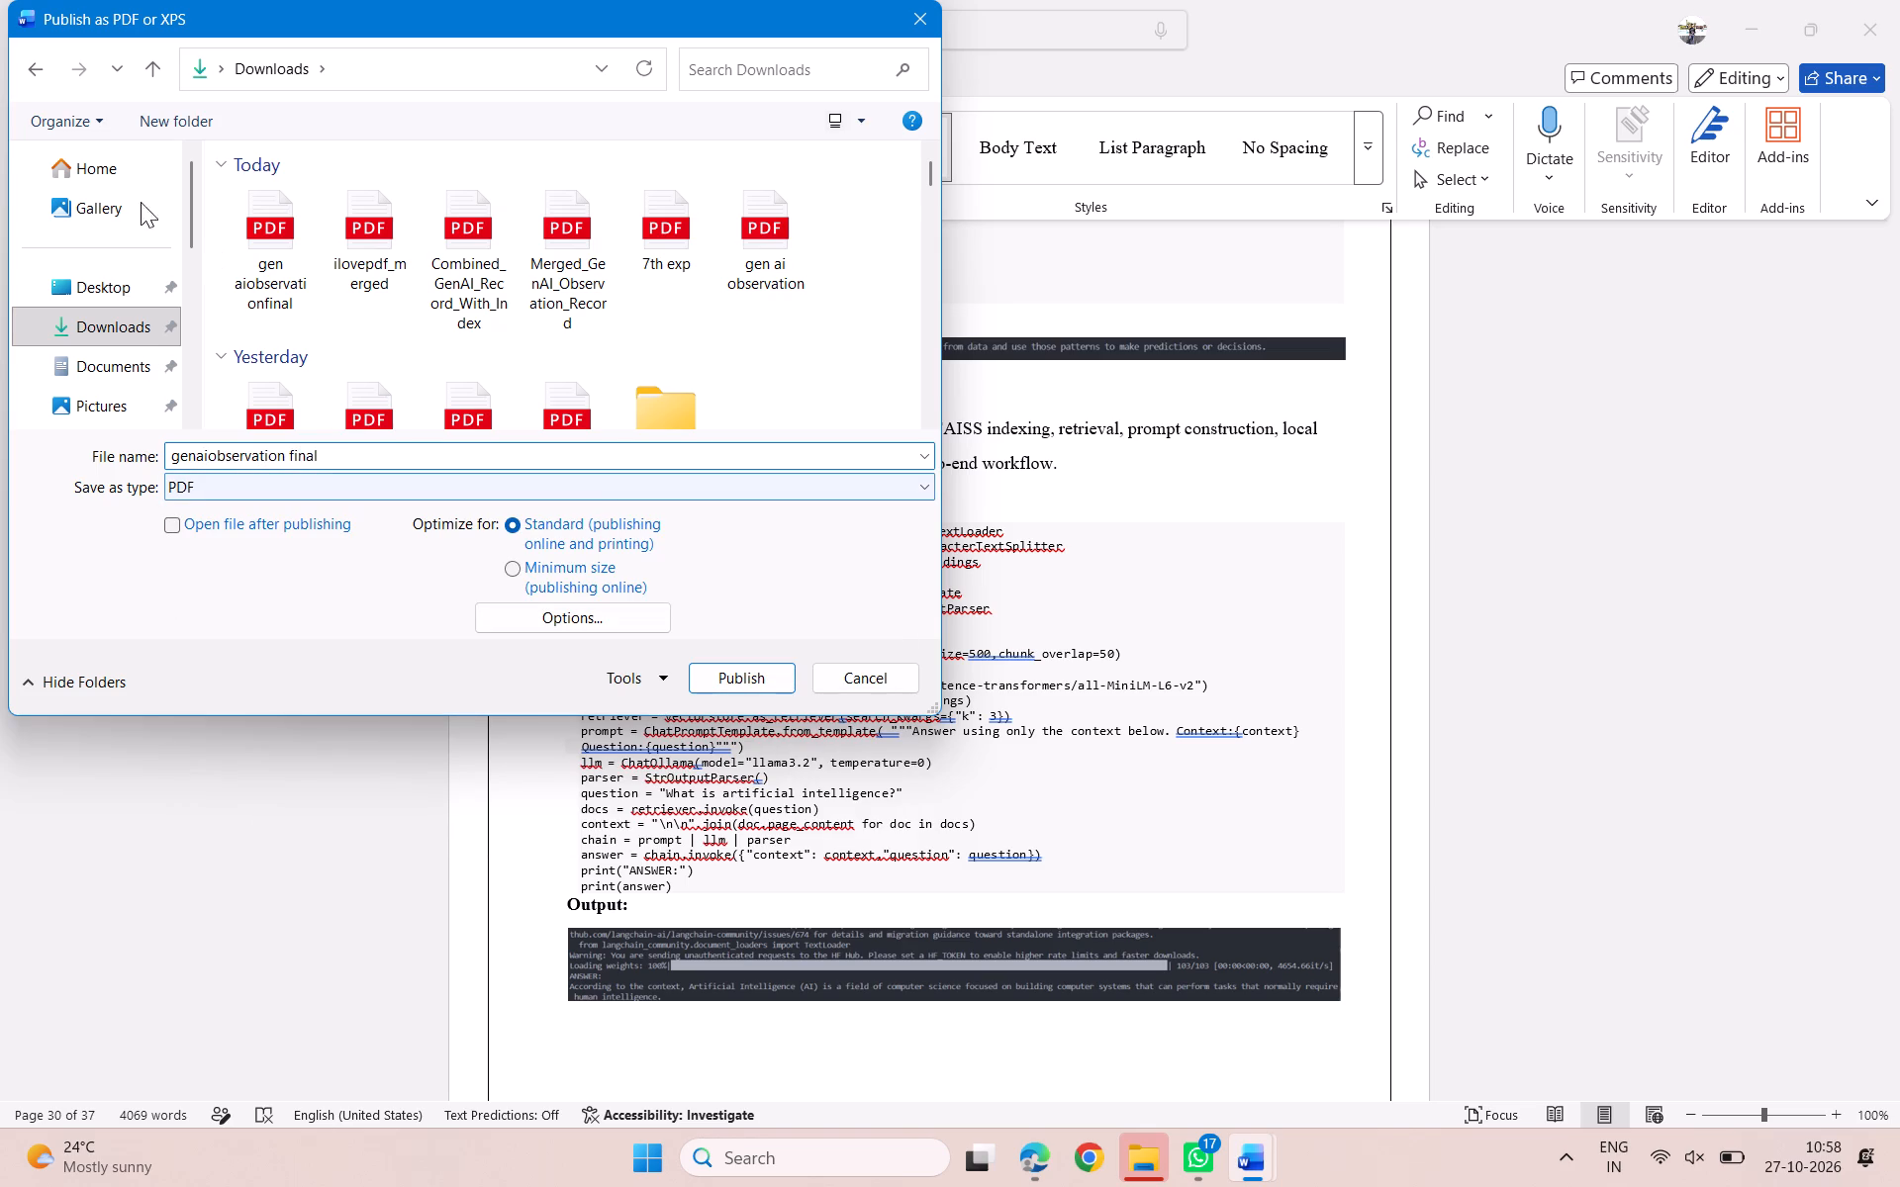
left_click(710, 675)
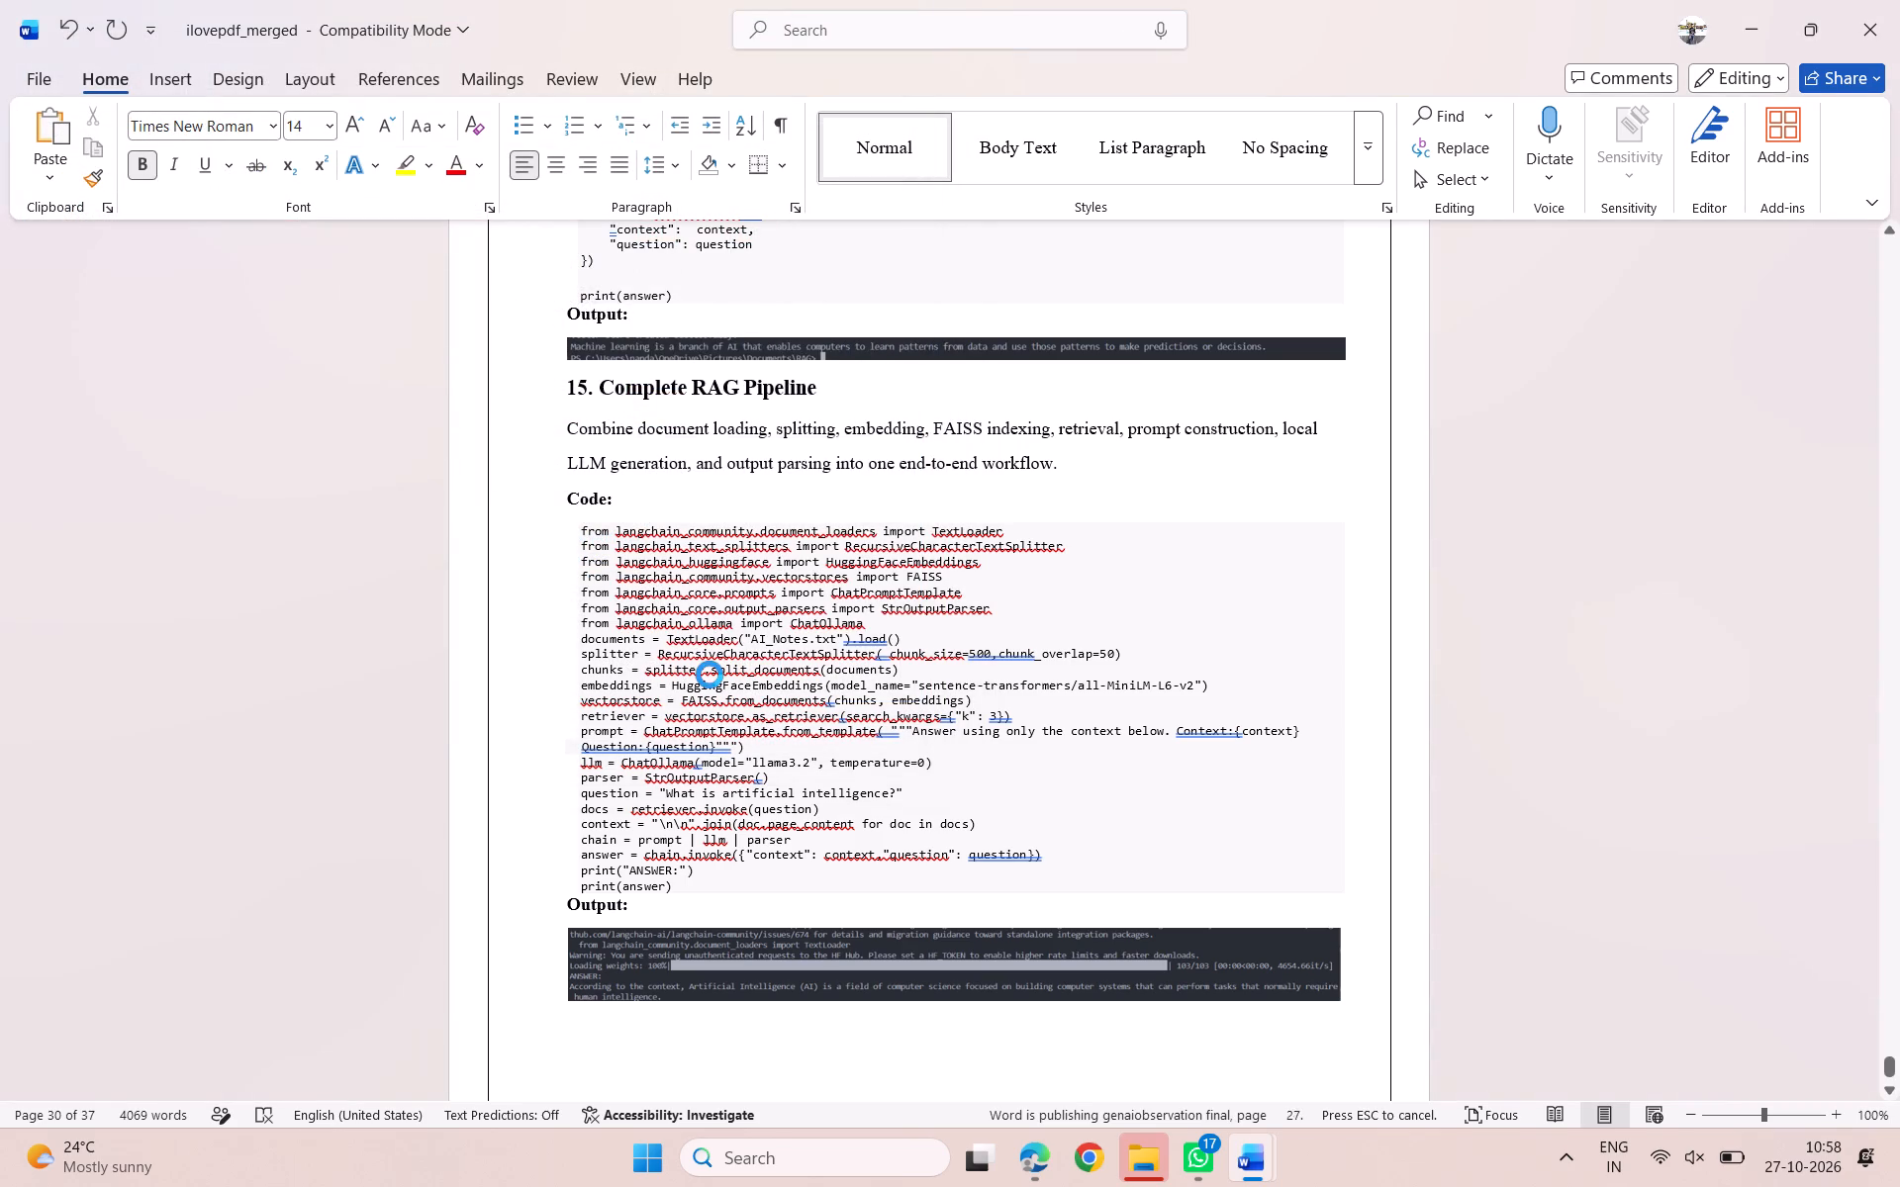
Switch to File Explorer and open the sharing options for the "gen aiobservationfinal" PDF in Downloads.
left_click(1144, 1164)
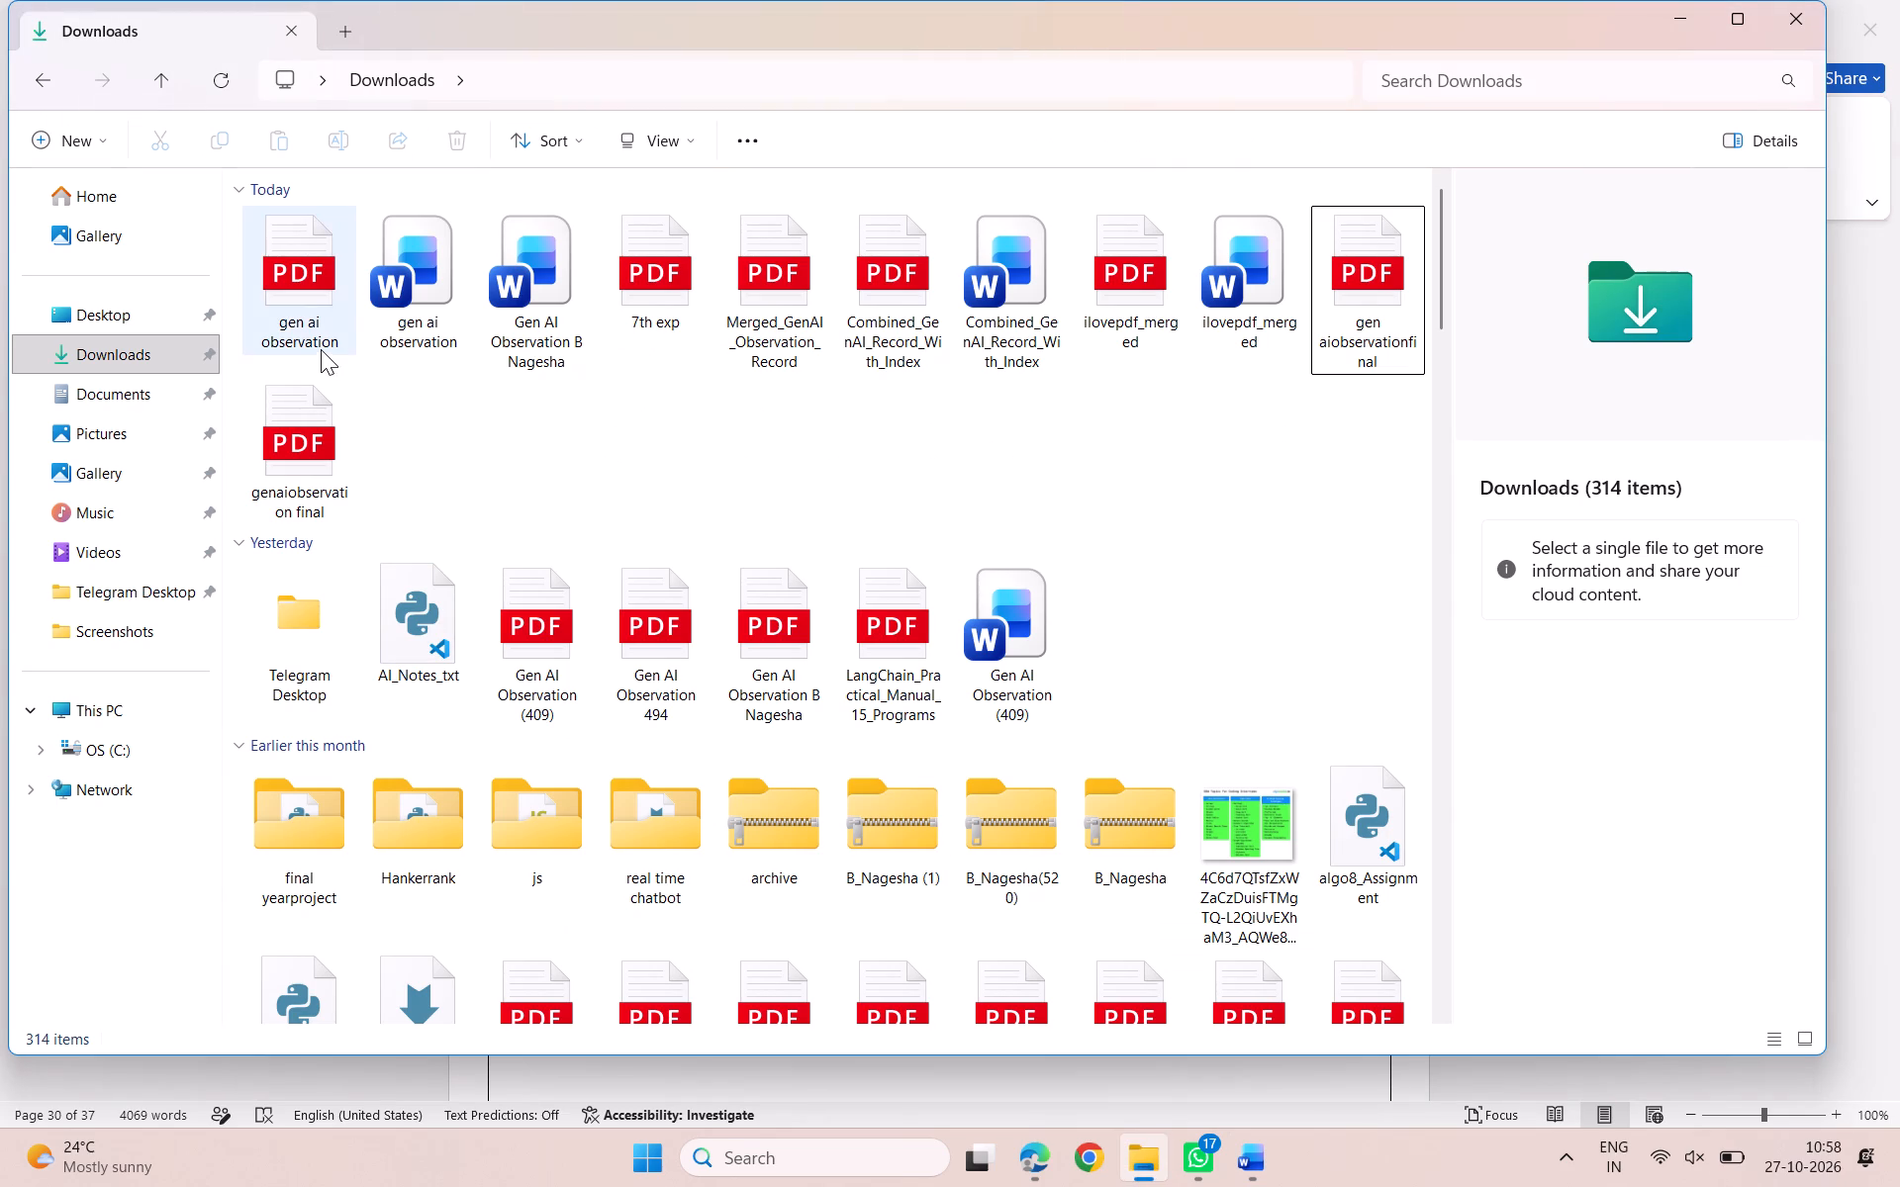
left_click(1366, 299)
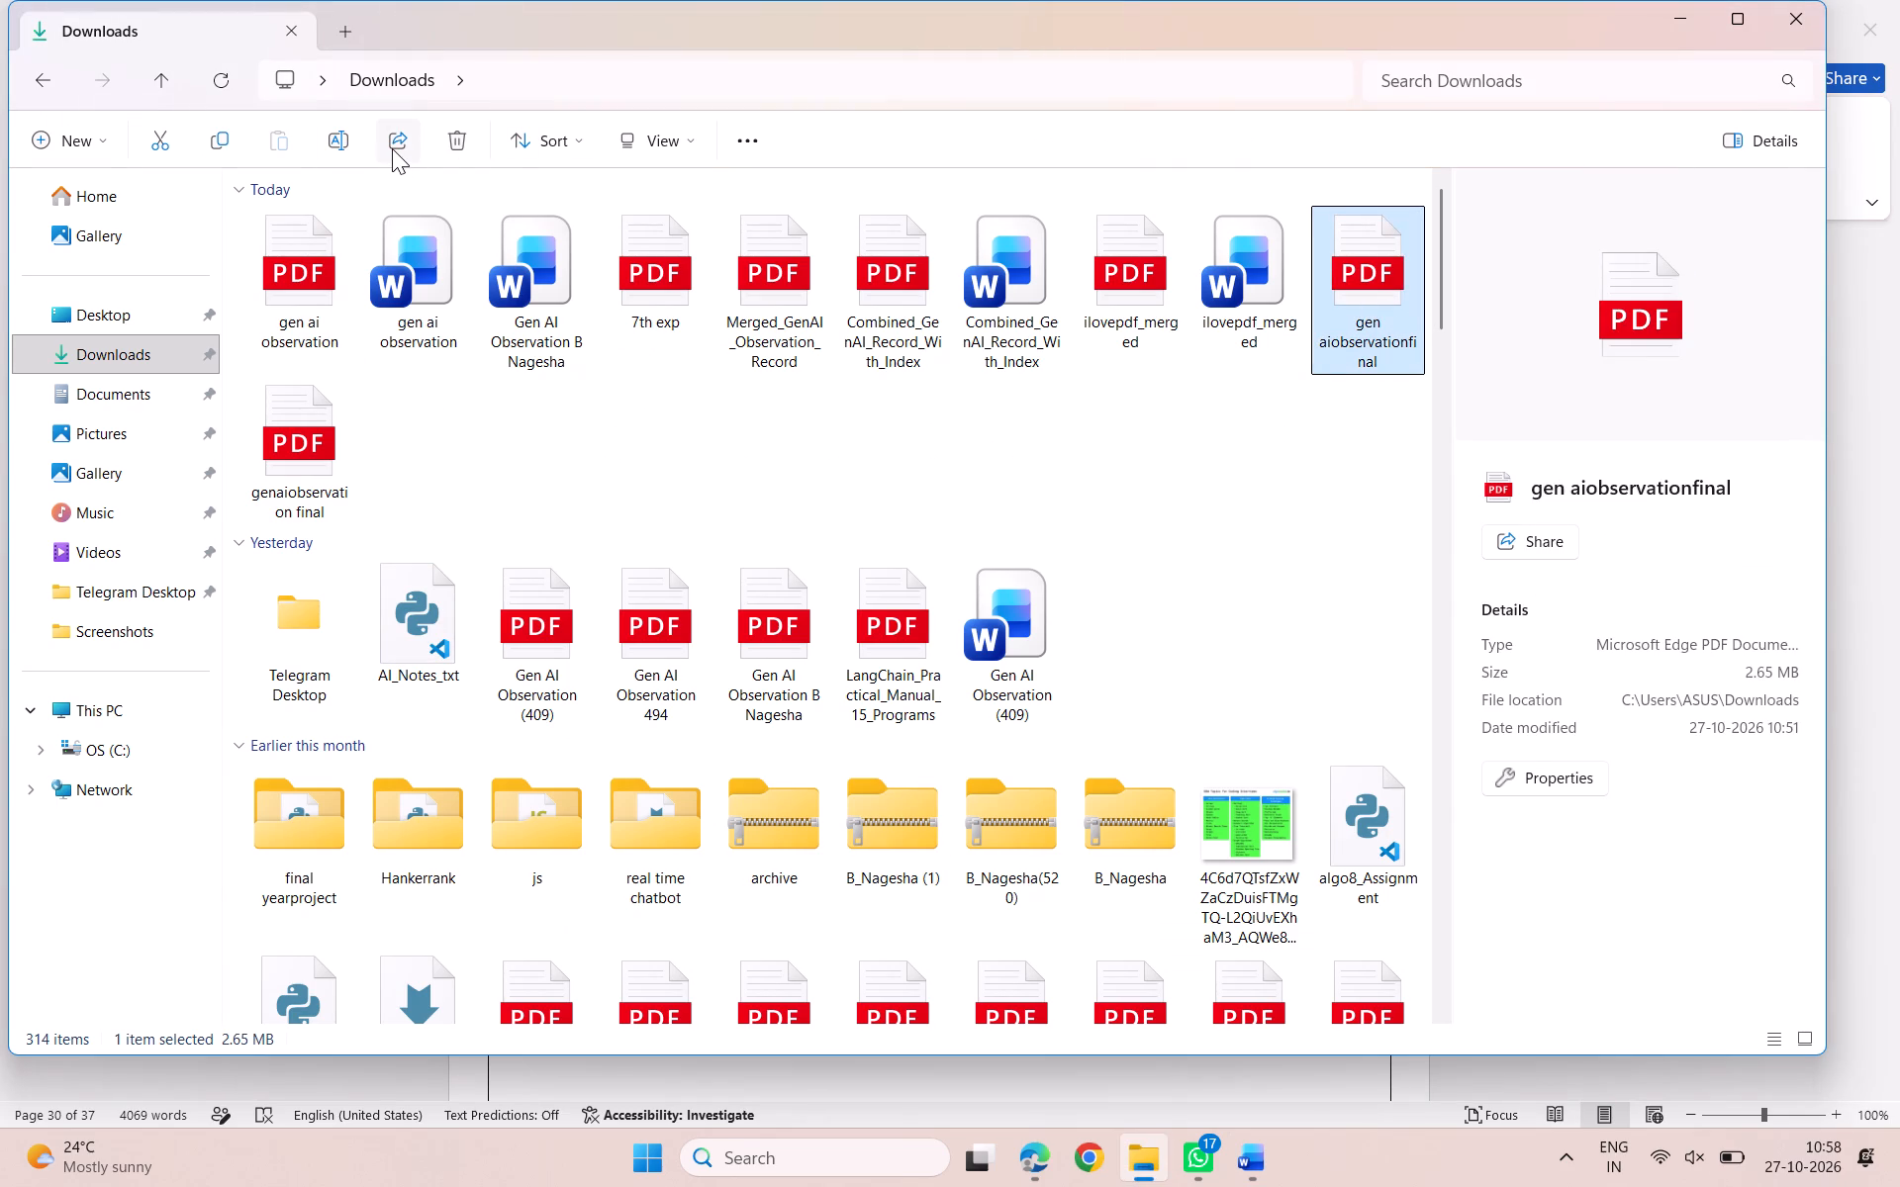
left_click(392, 148)
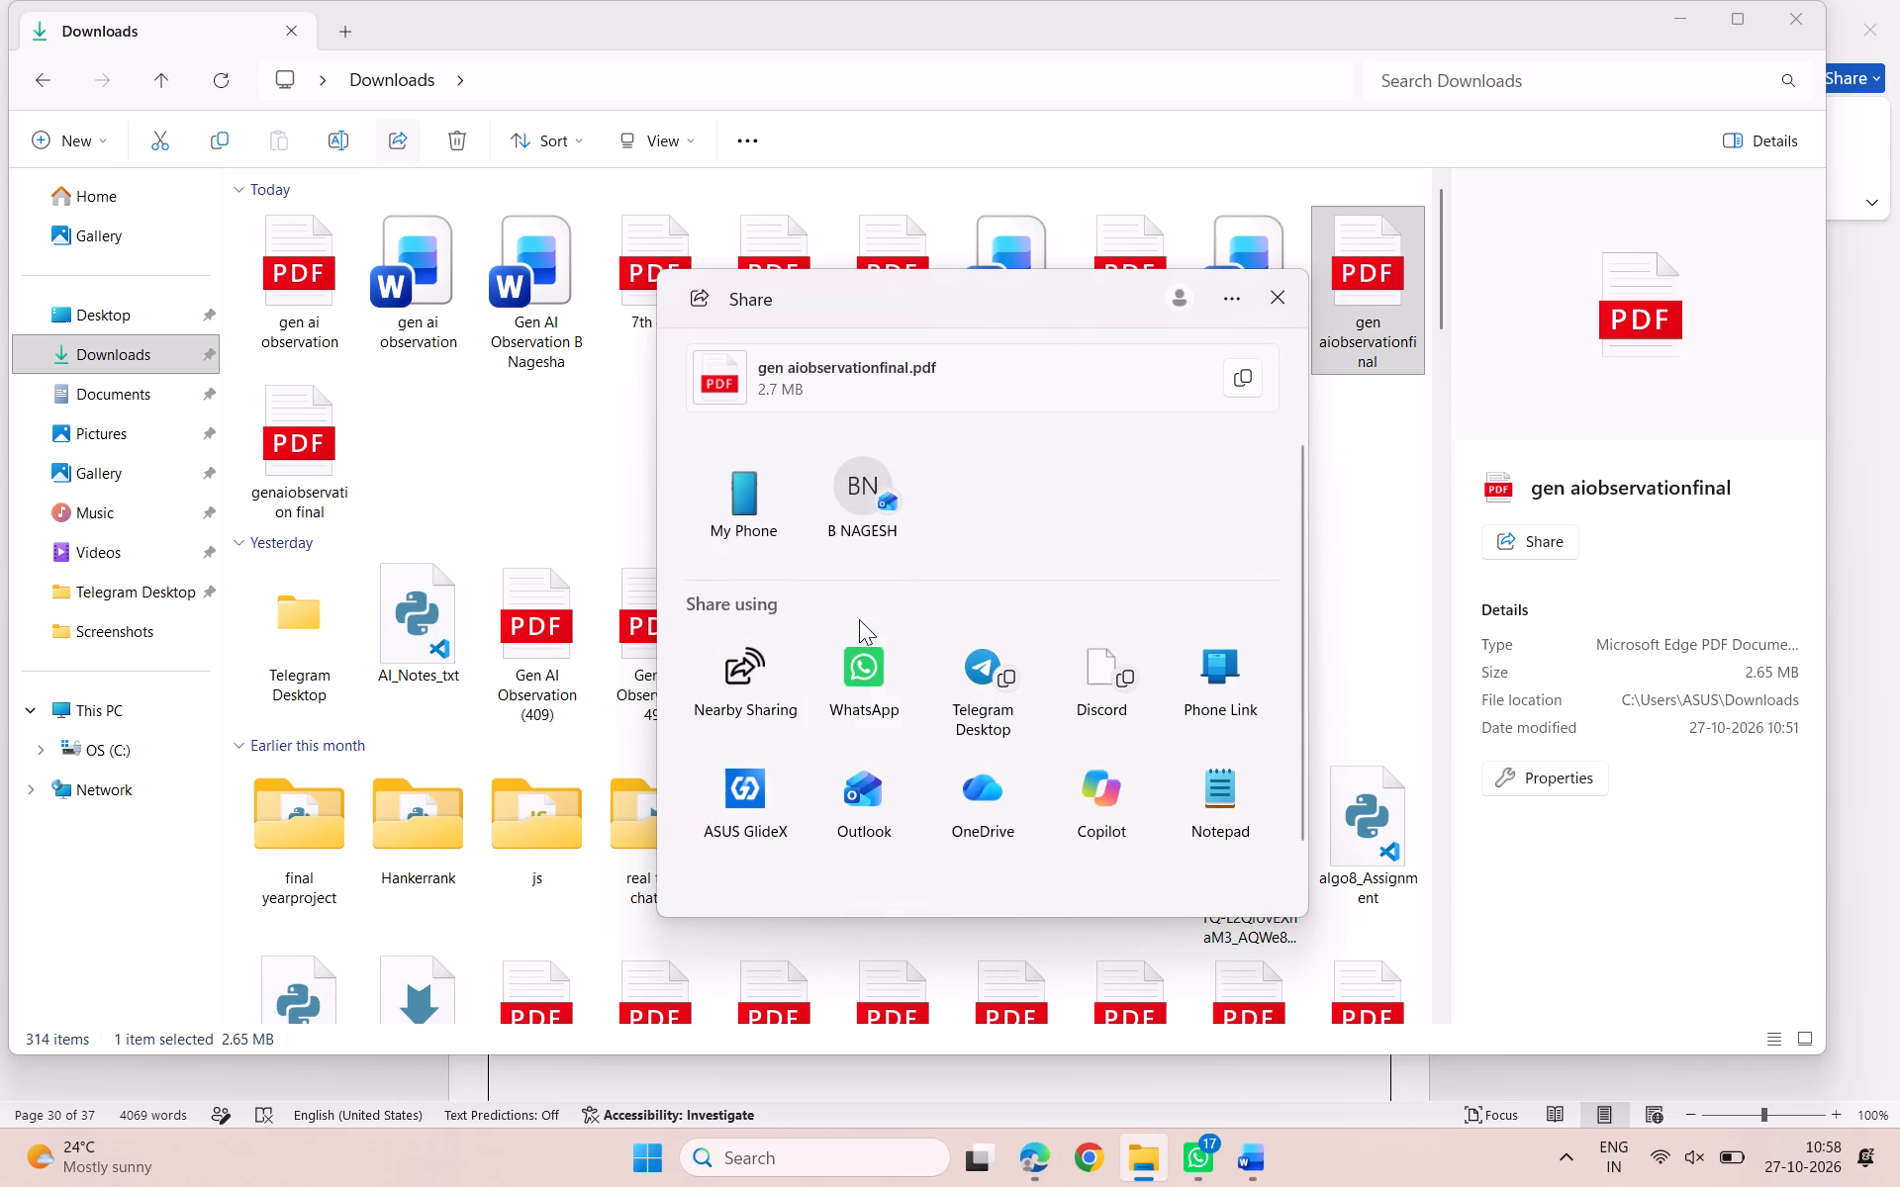
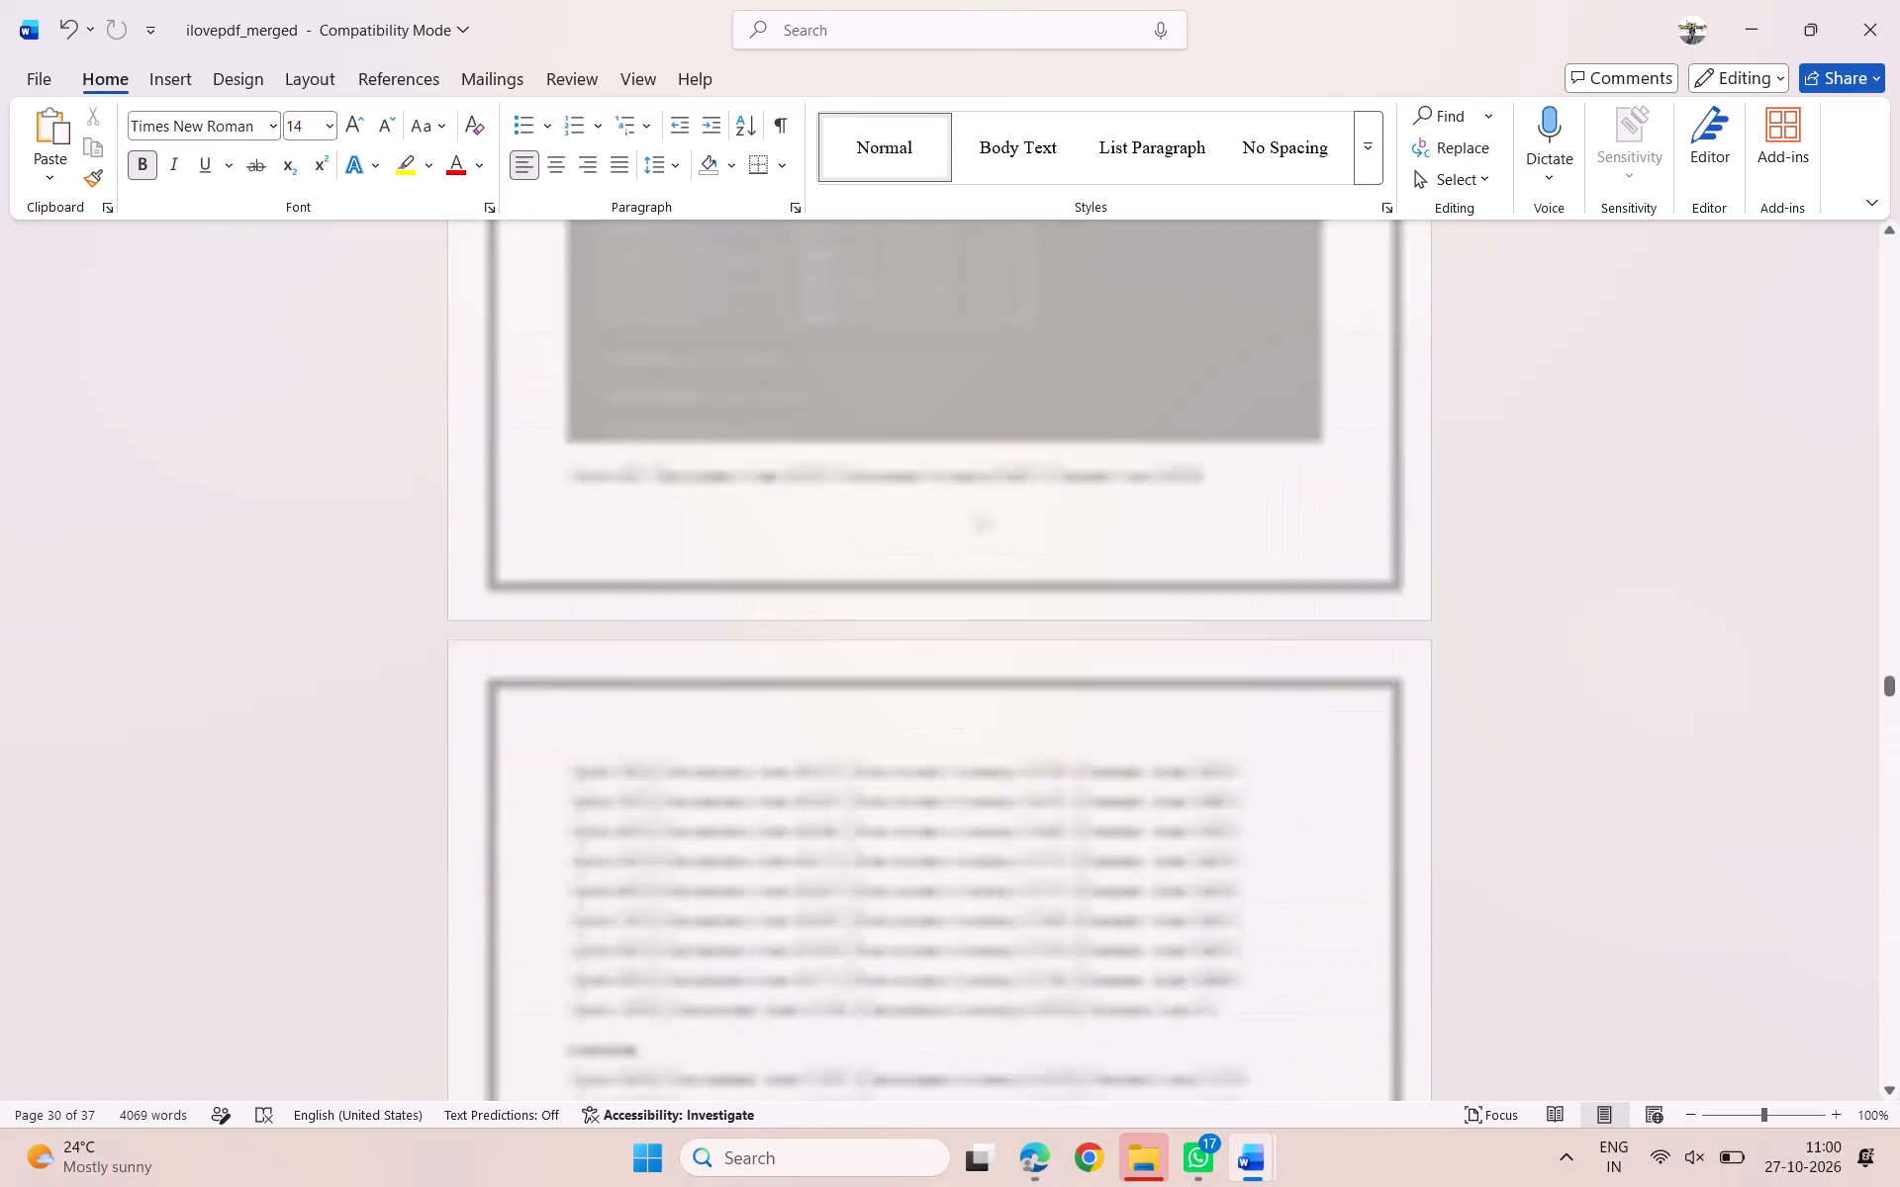
Replace the student name on the cover page's NAME line with the new student's initial and name.
scroll(1091, 764, "down", 5)
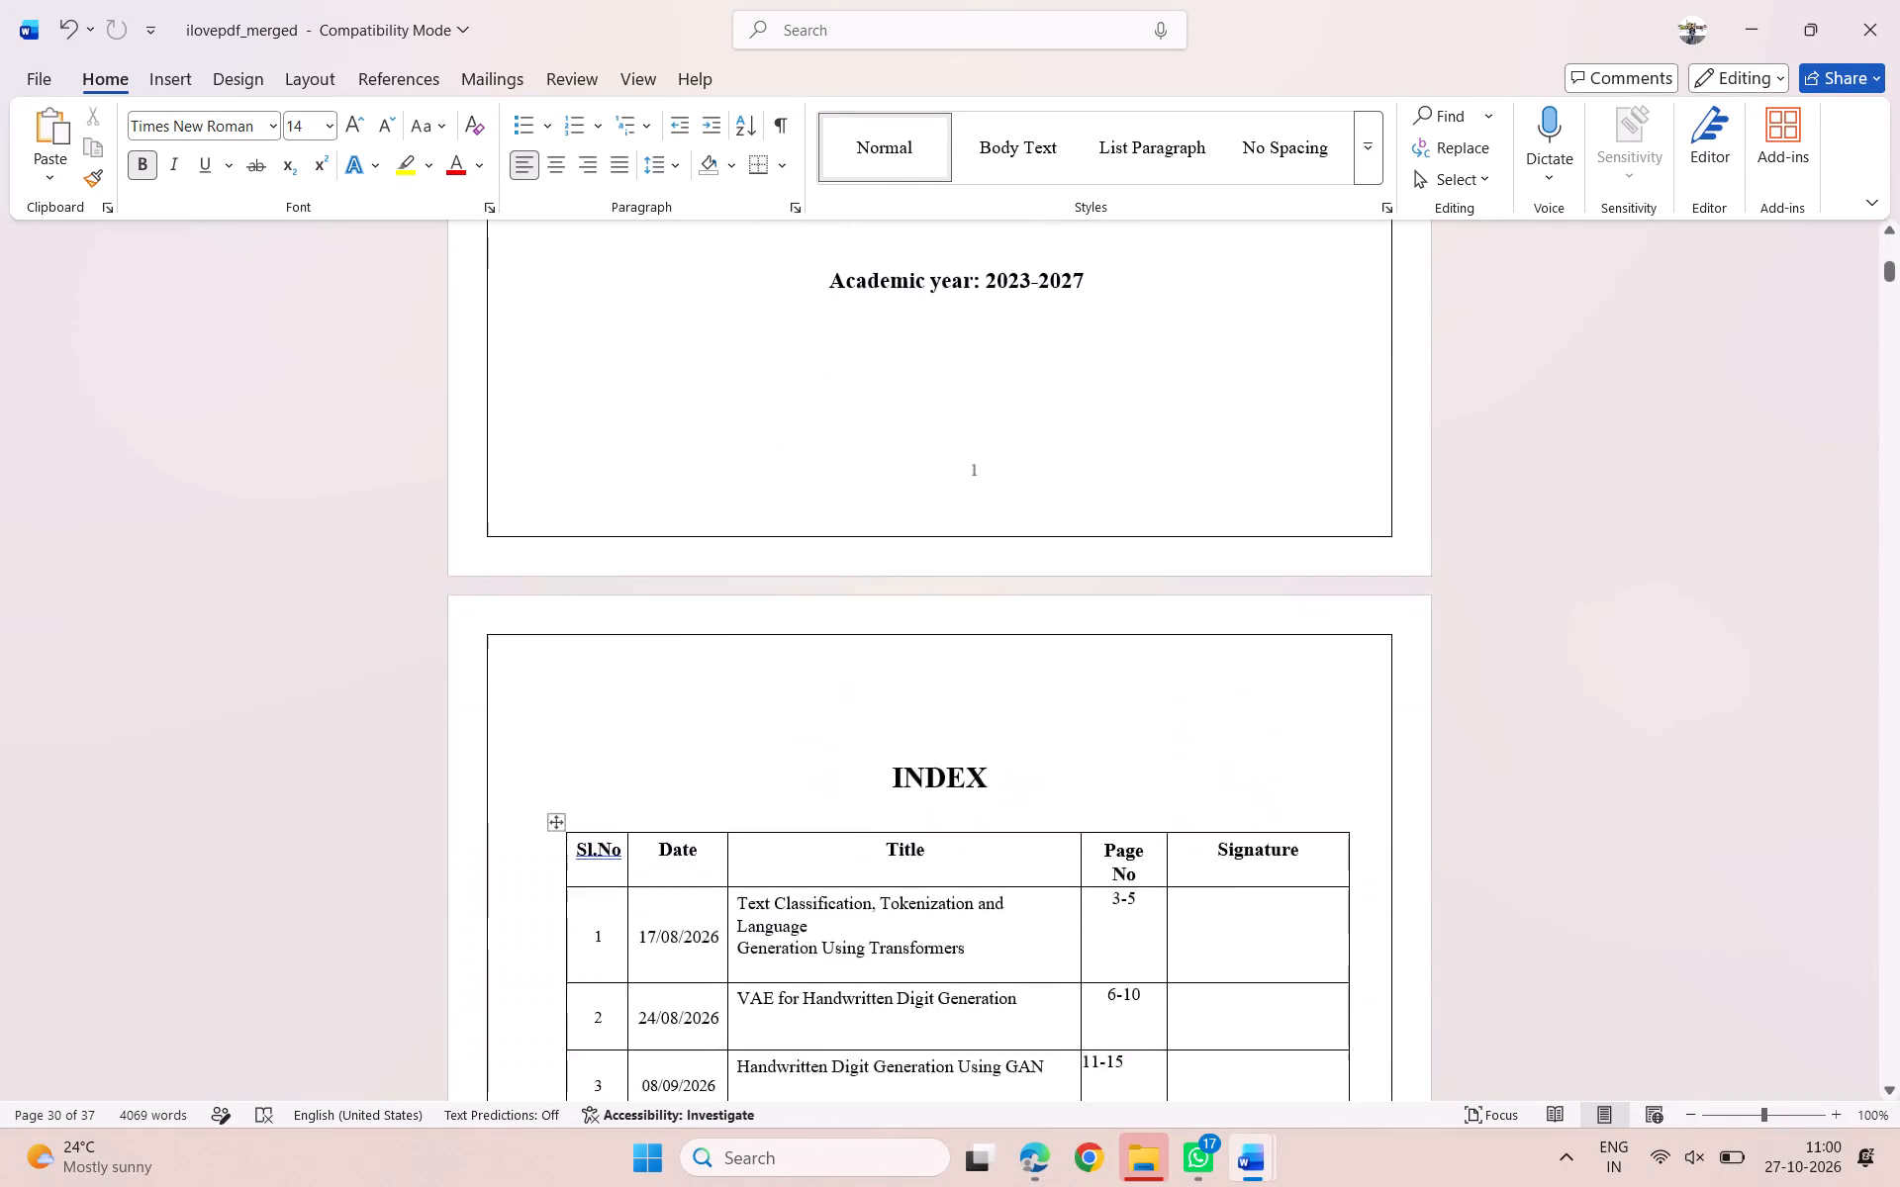
scroll(1091, 764, "down", 6)
scroll(1091, 764, "right", 1)
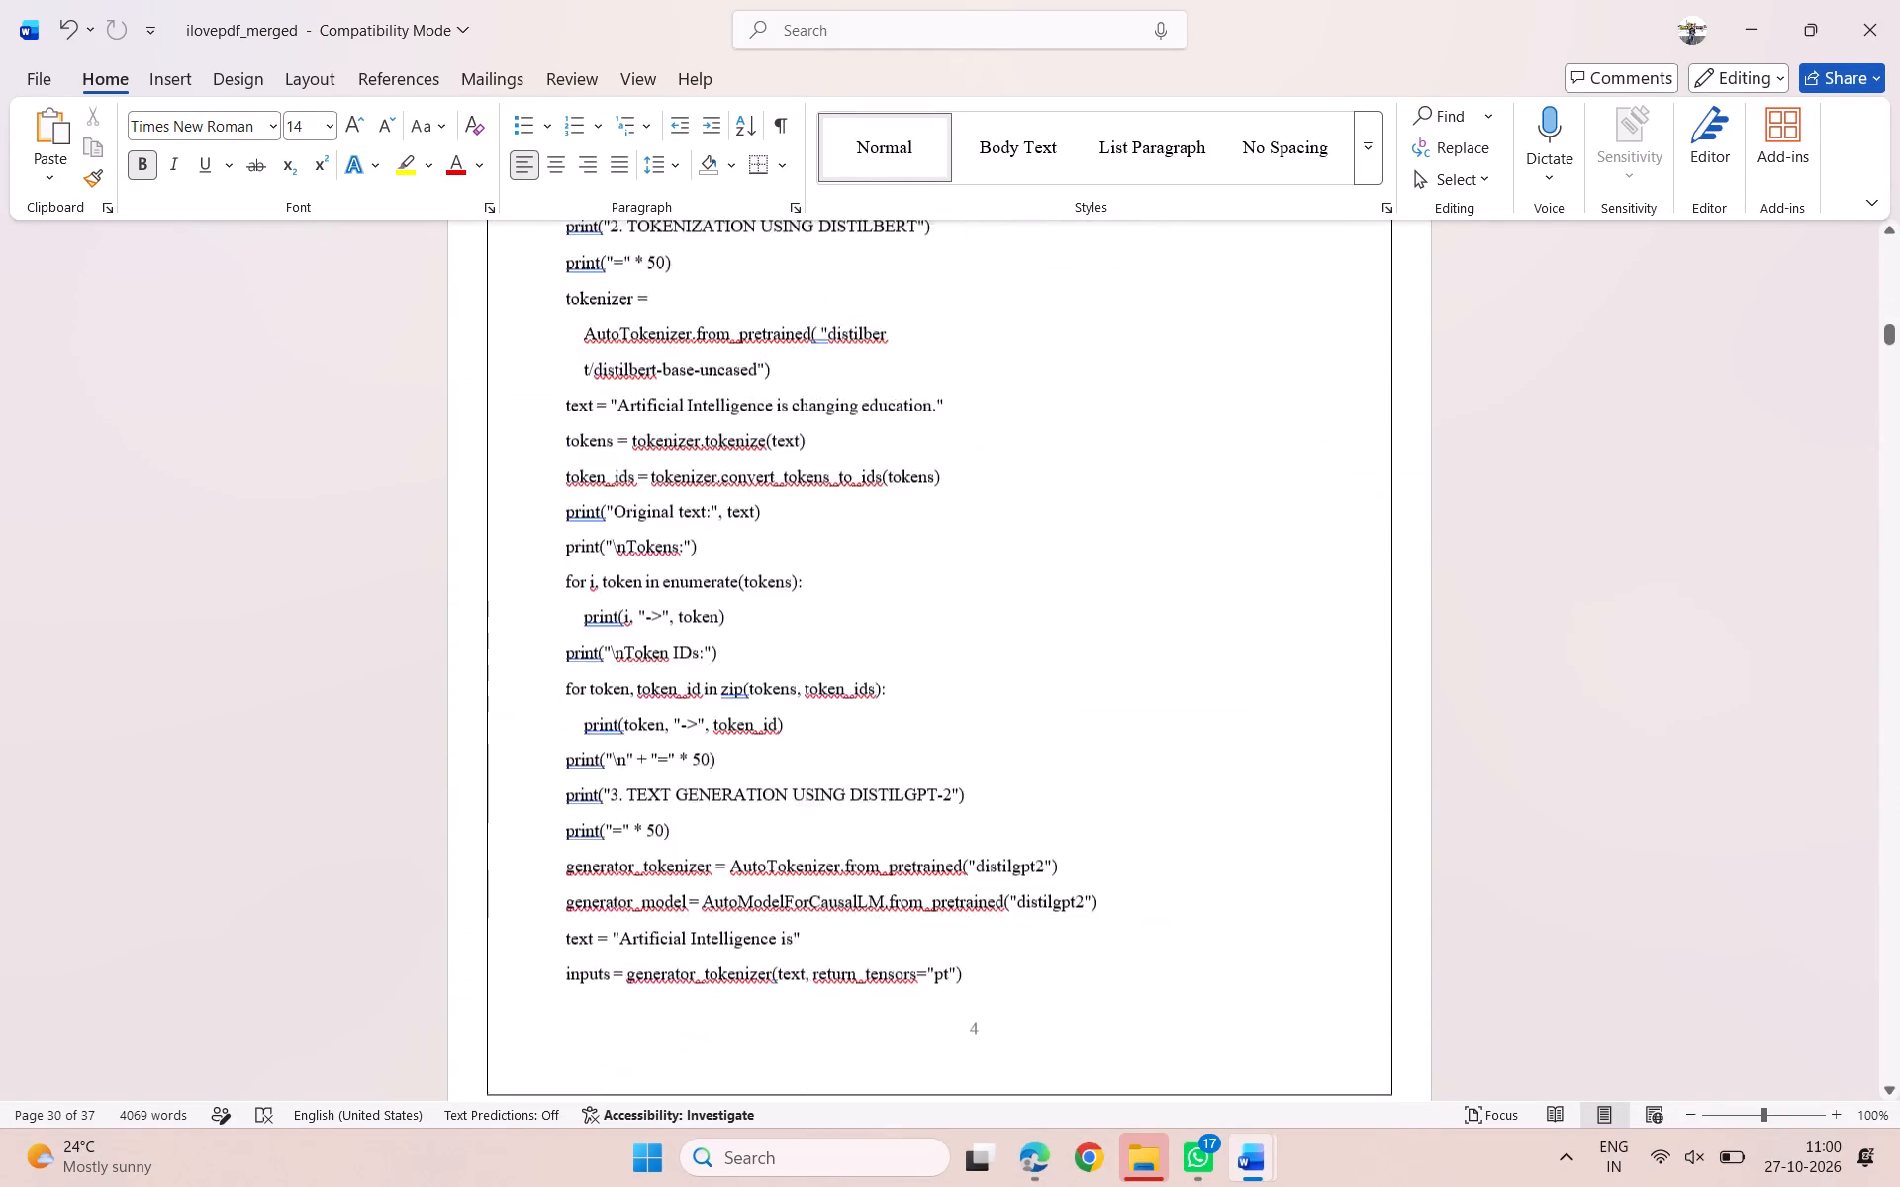
scroll(1091, 764, "right", 1)
scroll(1091, 764, "up", 1)
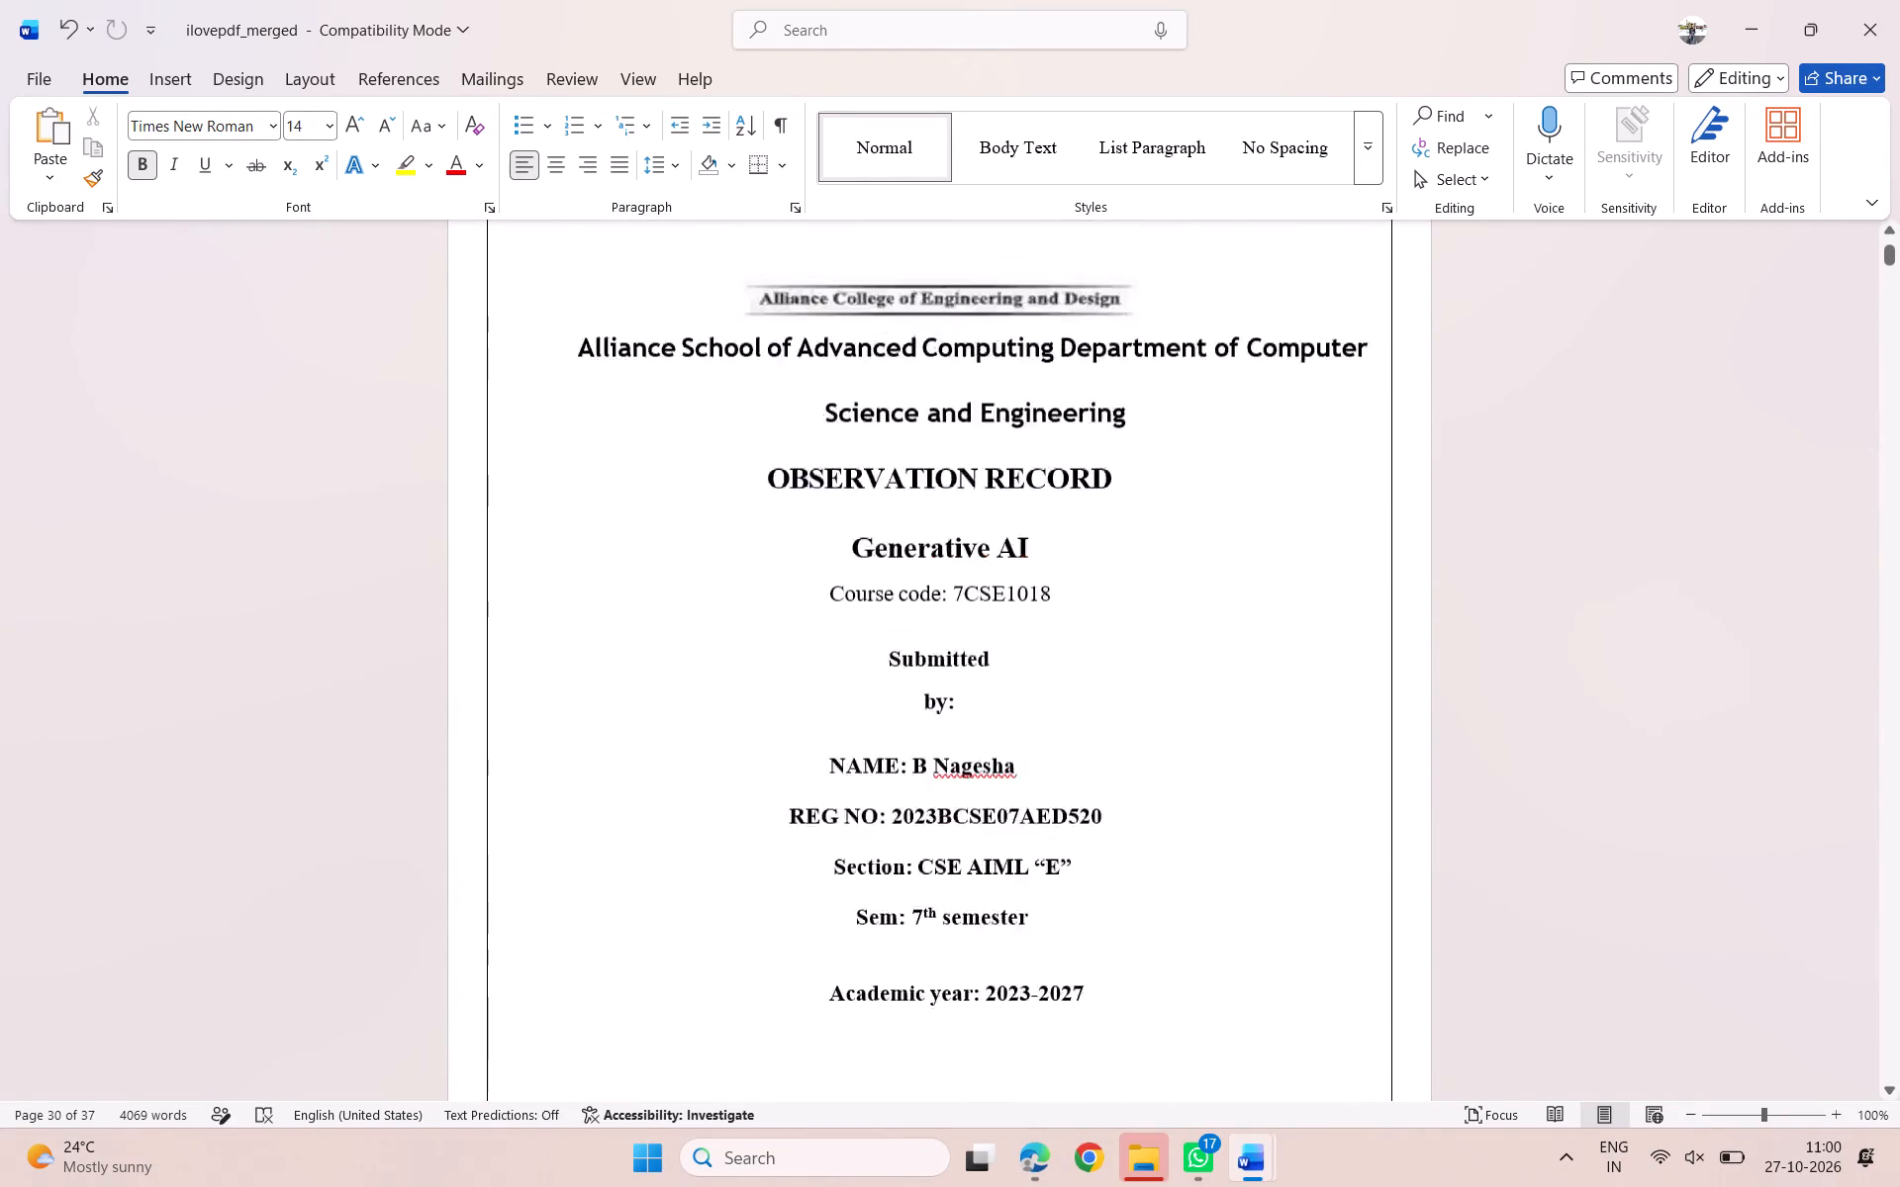
scroll(1091, 764, "up", 1)
scroll(1091, 764, "down", 1)
left_click(1019, 814)
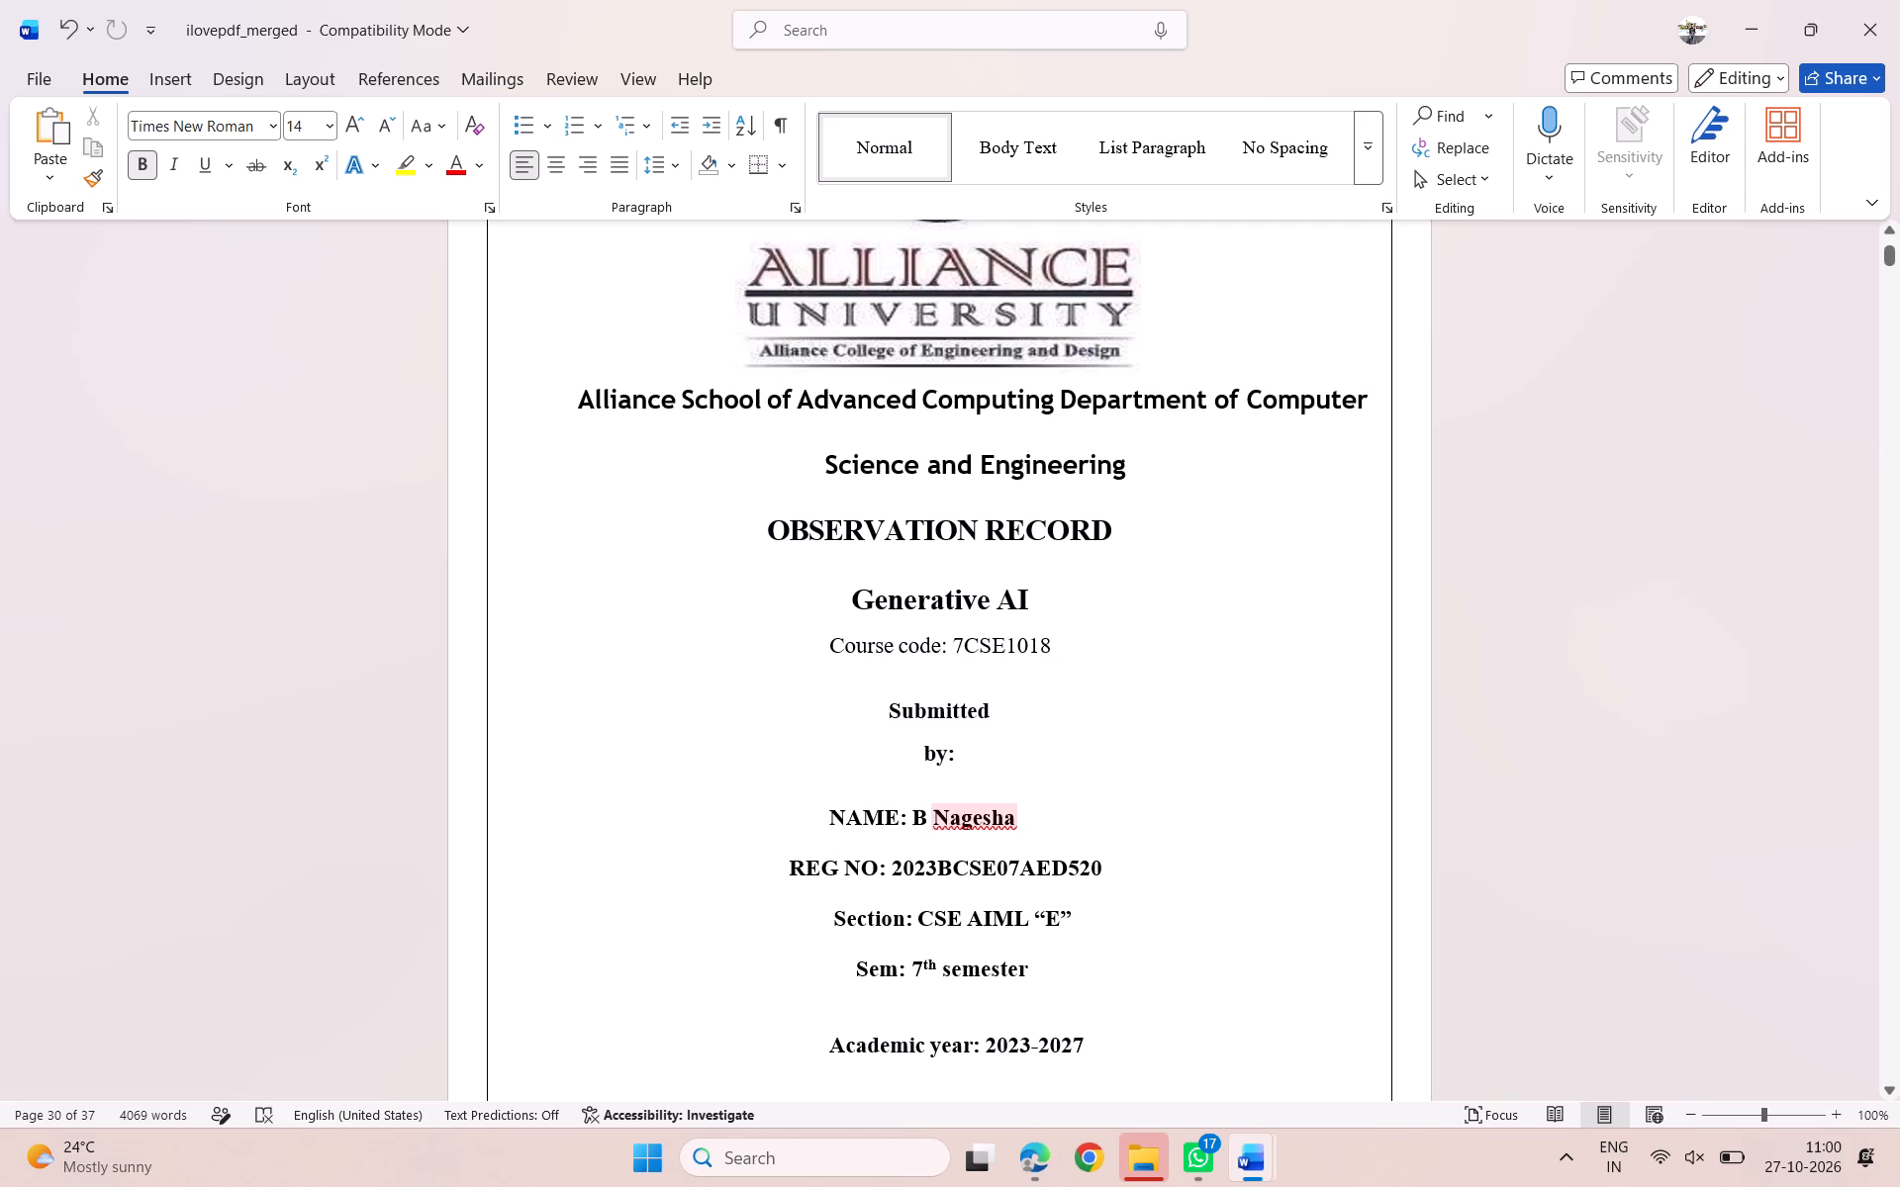
key("BackSpace")
key("BackSpace")
key("BackSpace")
key("BackSpace")
key("BackSpace")
key("BackSpace")
key("BackSpace")
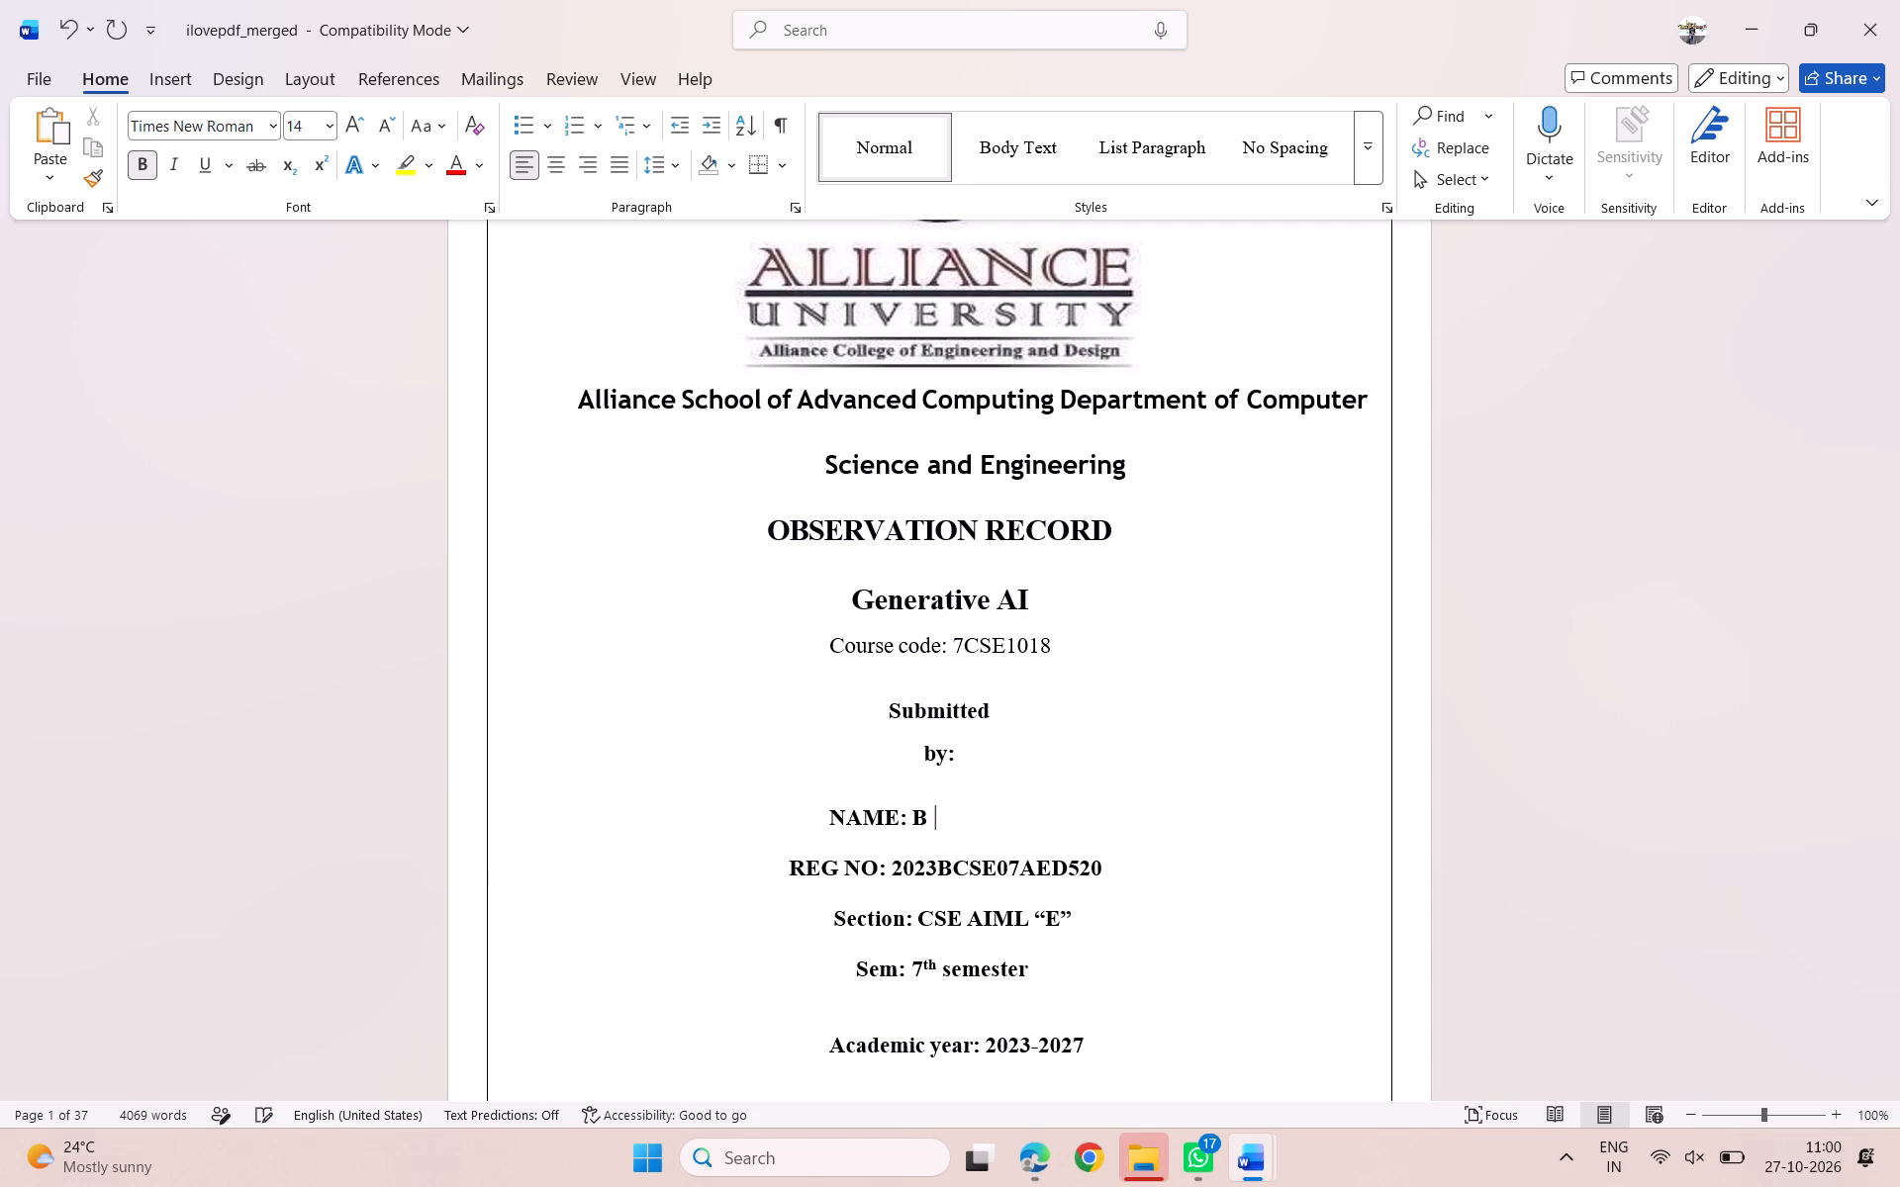
key("BackSpace")
key("BackSpace")
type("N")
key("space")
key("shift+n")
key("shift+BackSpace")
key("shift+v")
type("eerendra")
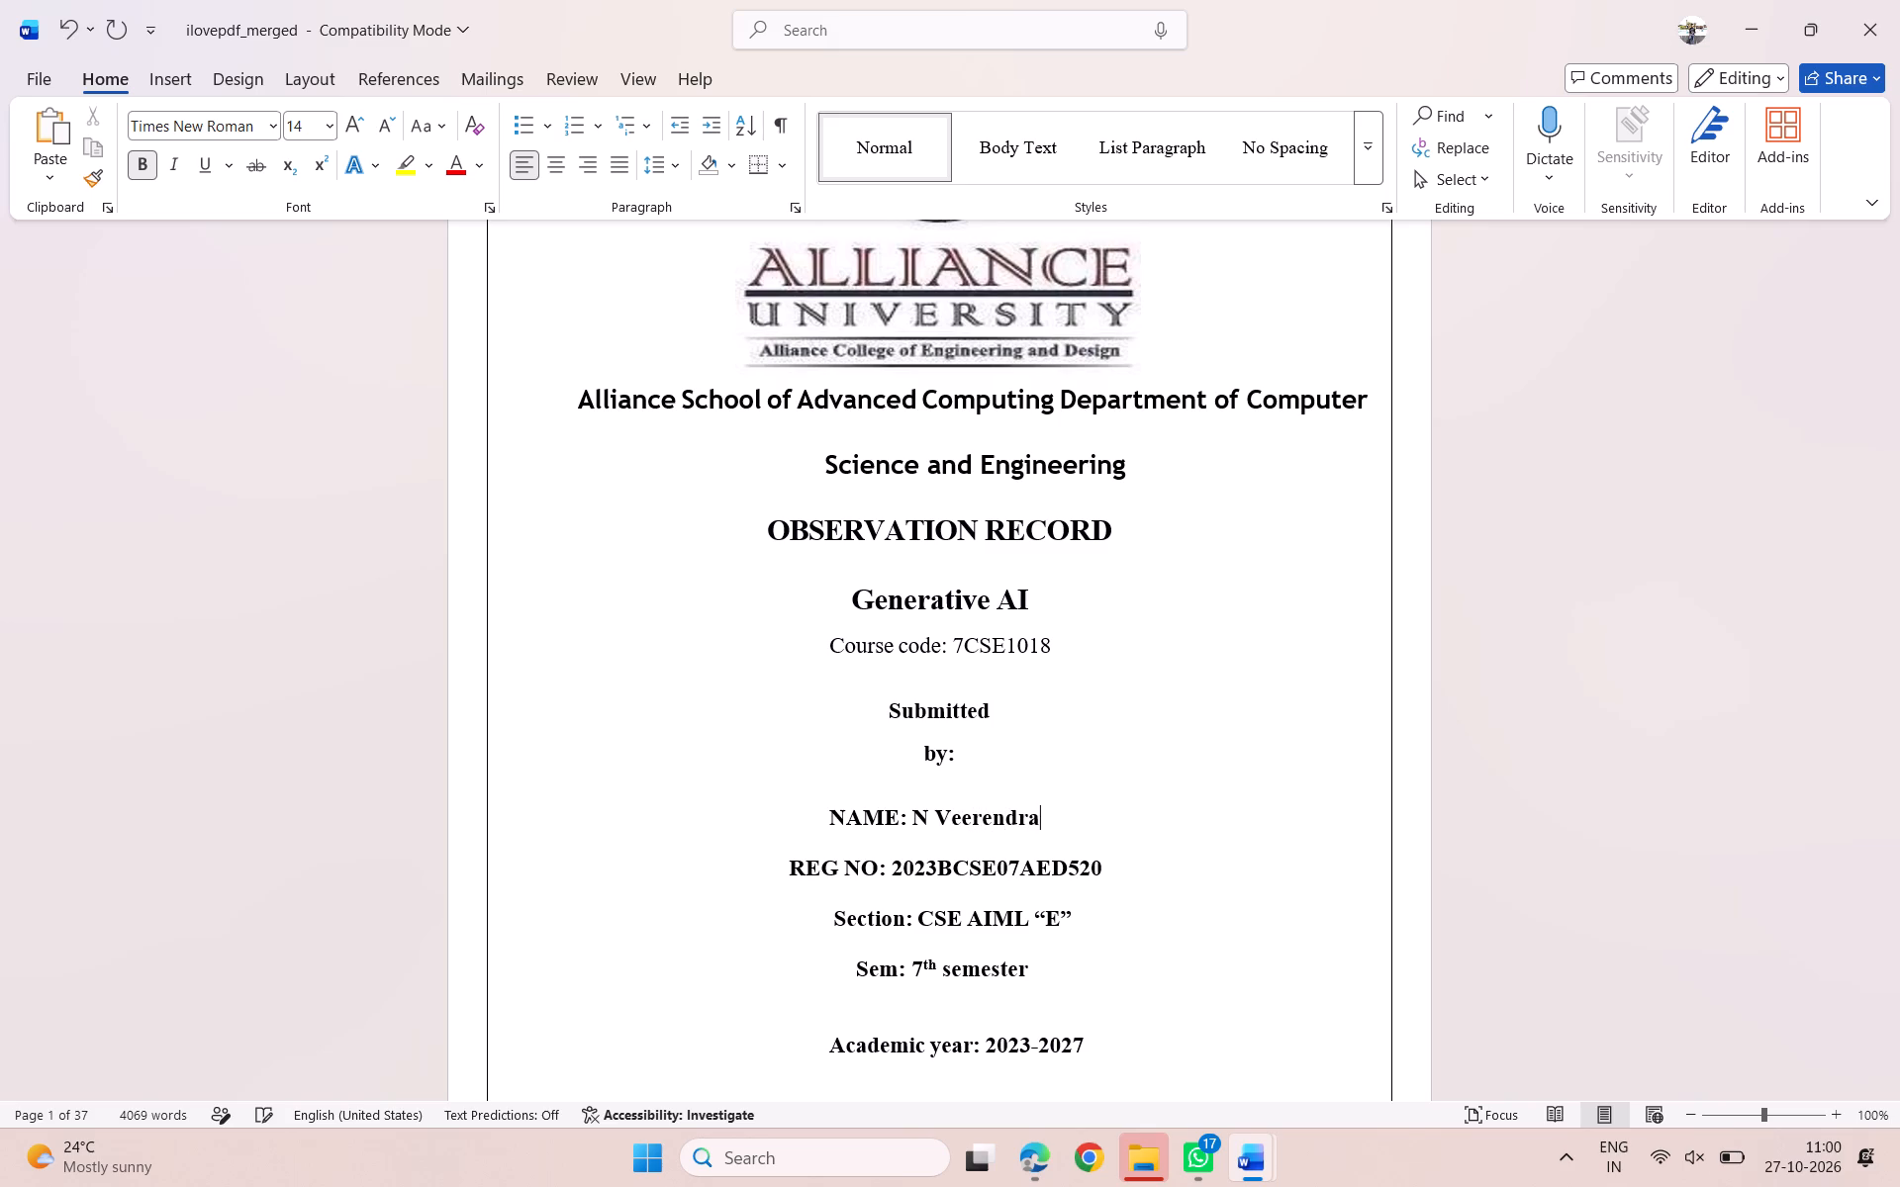
Replace the last three digits of the cover page's REG NO with those of the new student.
left_click(1107, 870)
key("BackSpace")
key("BackSpace")
key("BackSpace")
type("494")
Examine the pages from the index through experiment 5's Program 3, checking page layout, numbering and gaps.
scroll(820, 425, "down", 6)
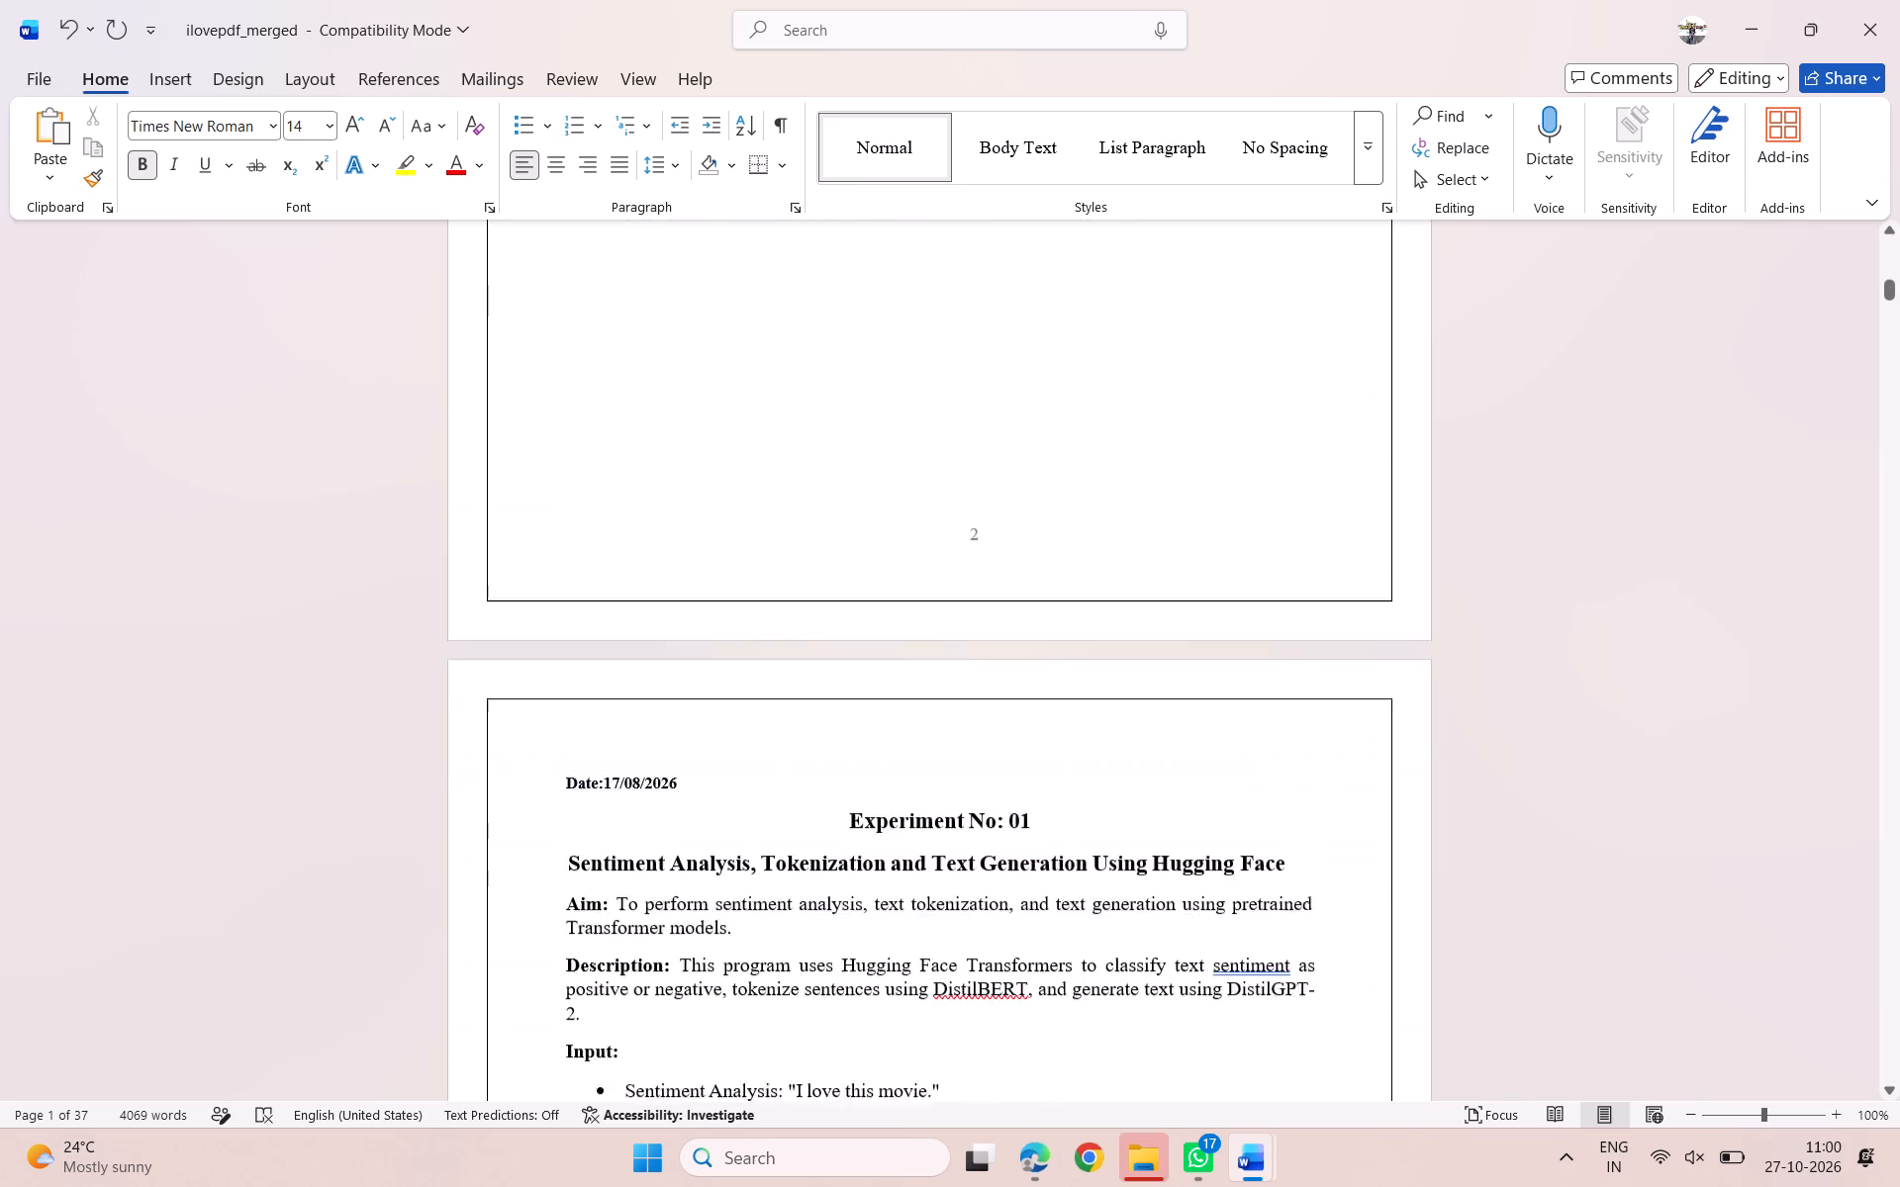
scroll(820, 425, "down", 8)
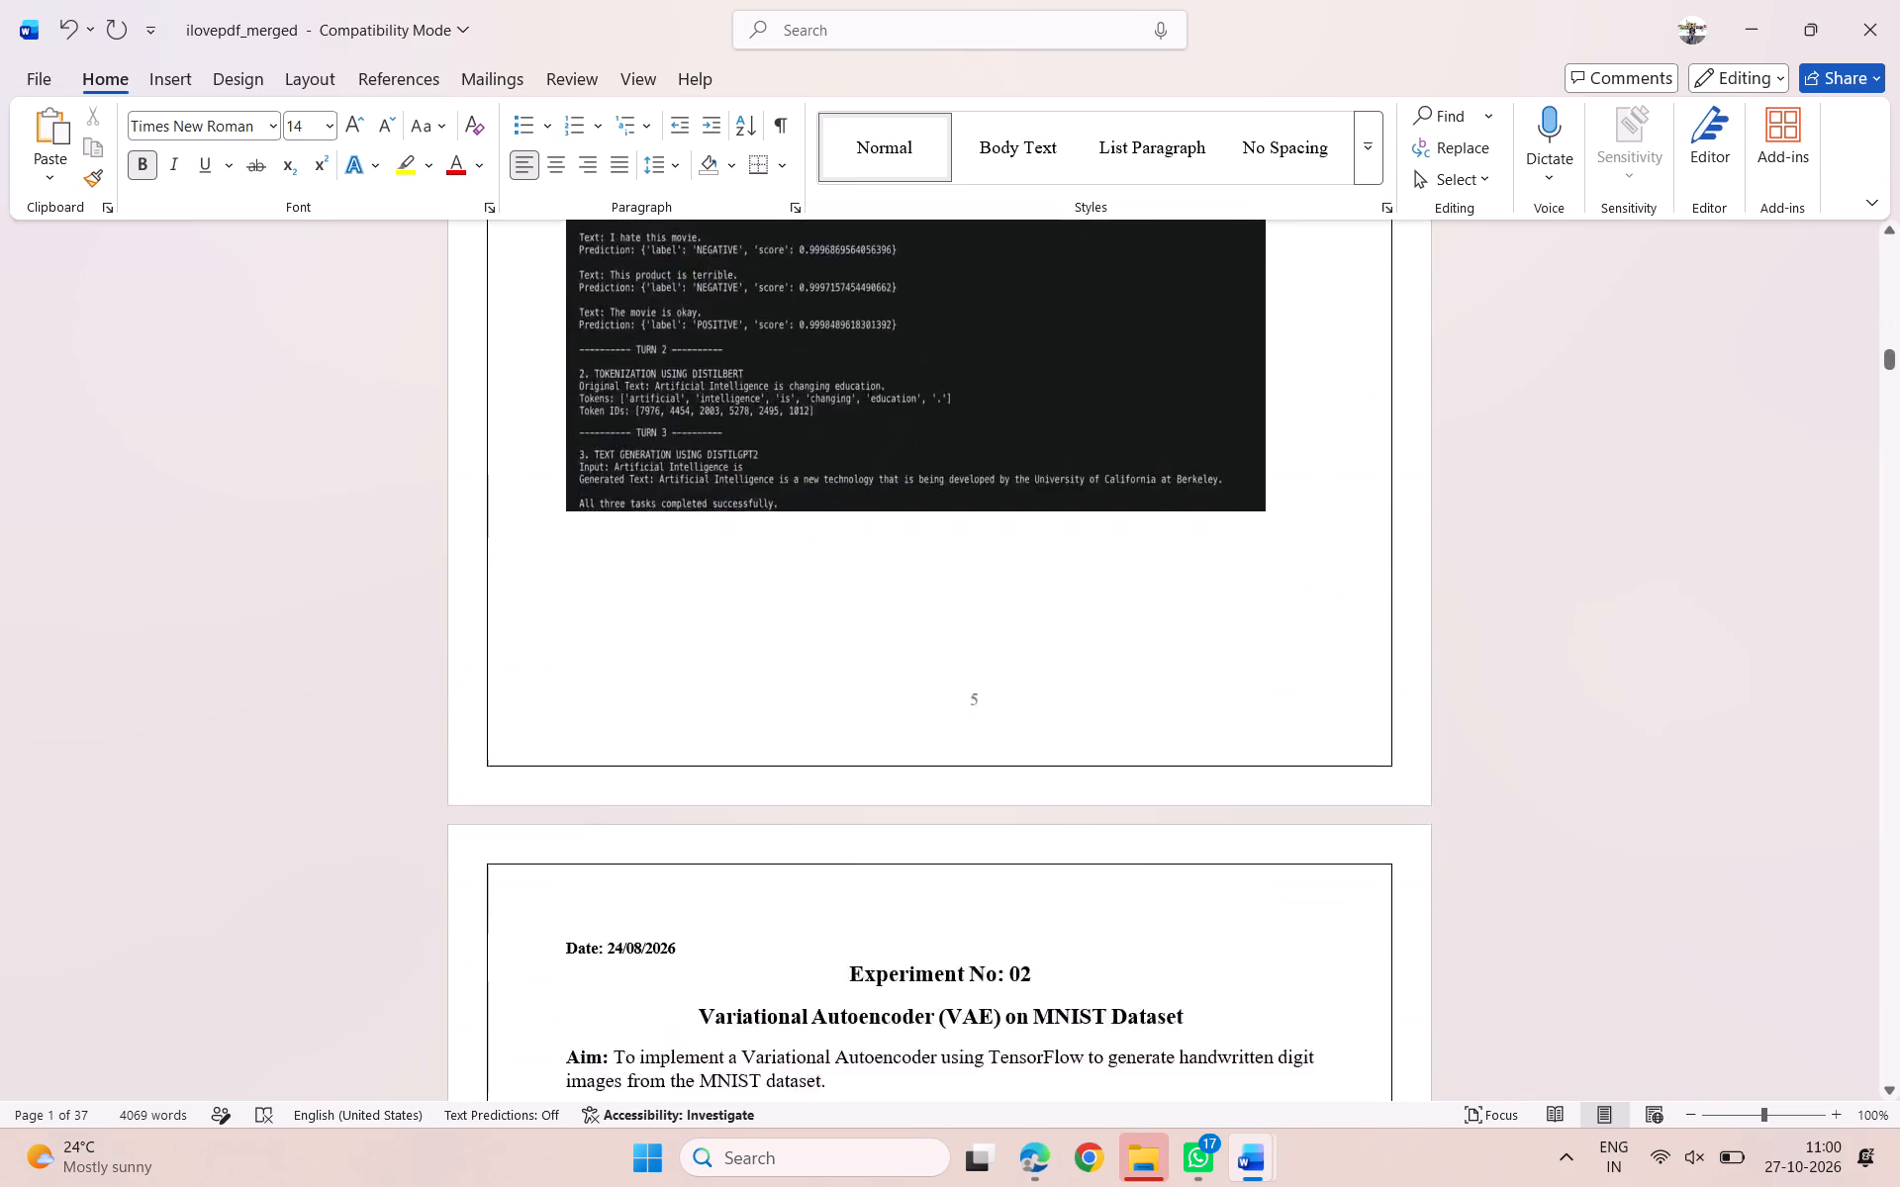
scroll(820, 425, "down", 5)
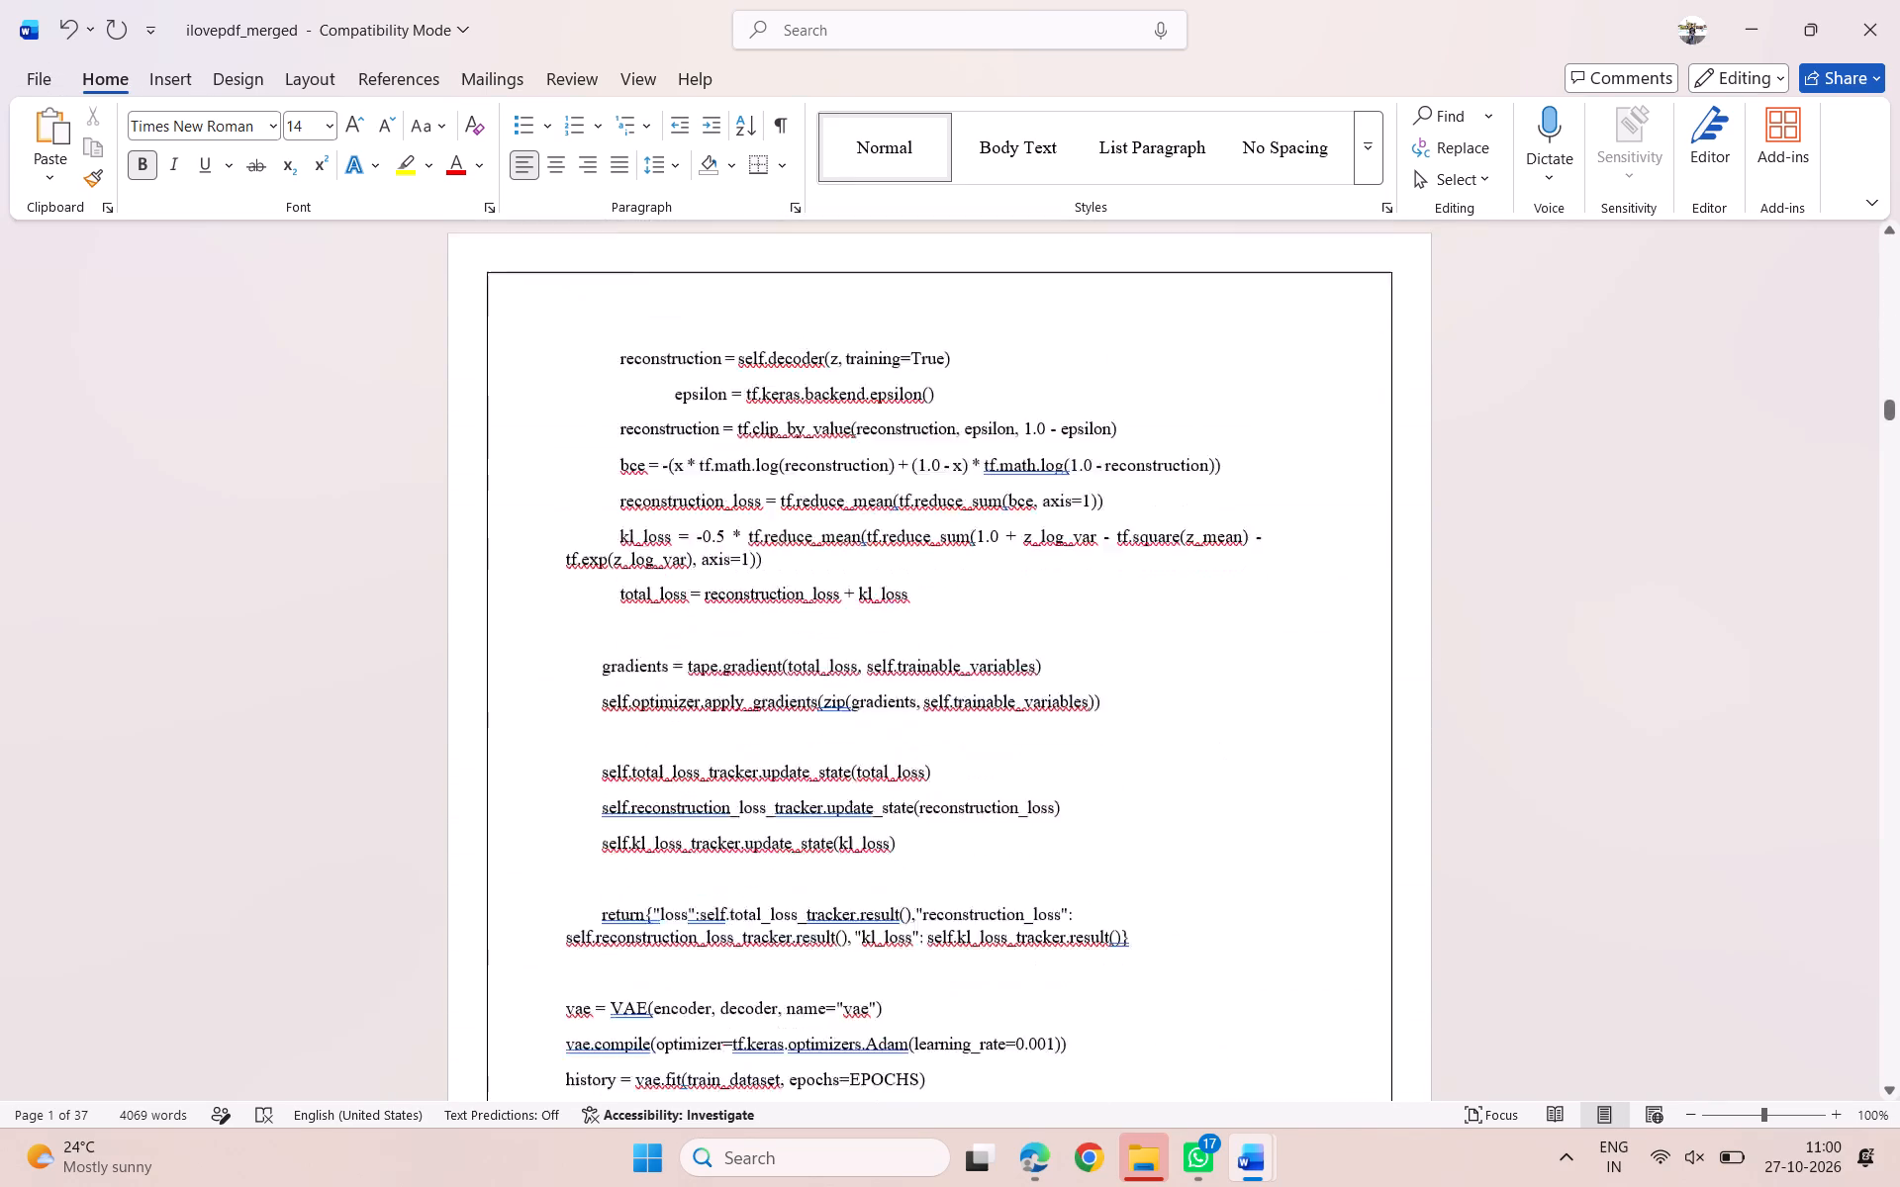
scroll(820, 425, "down", 5)
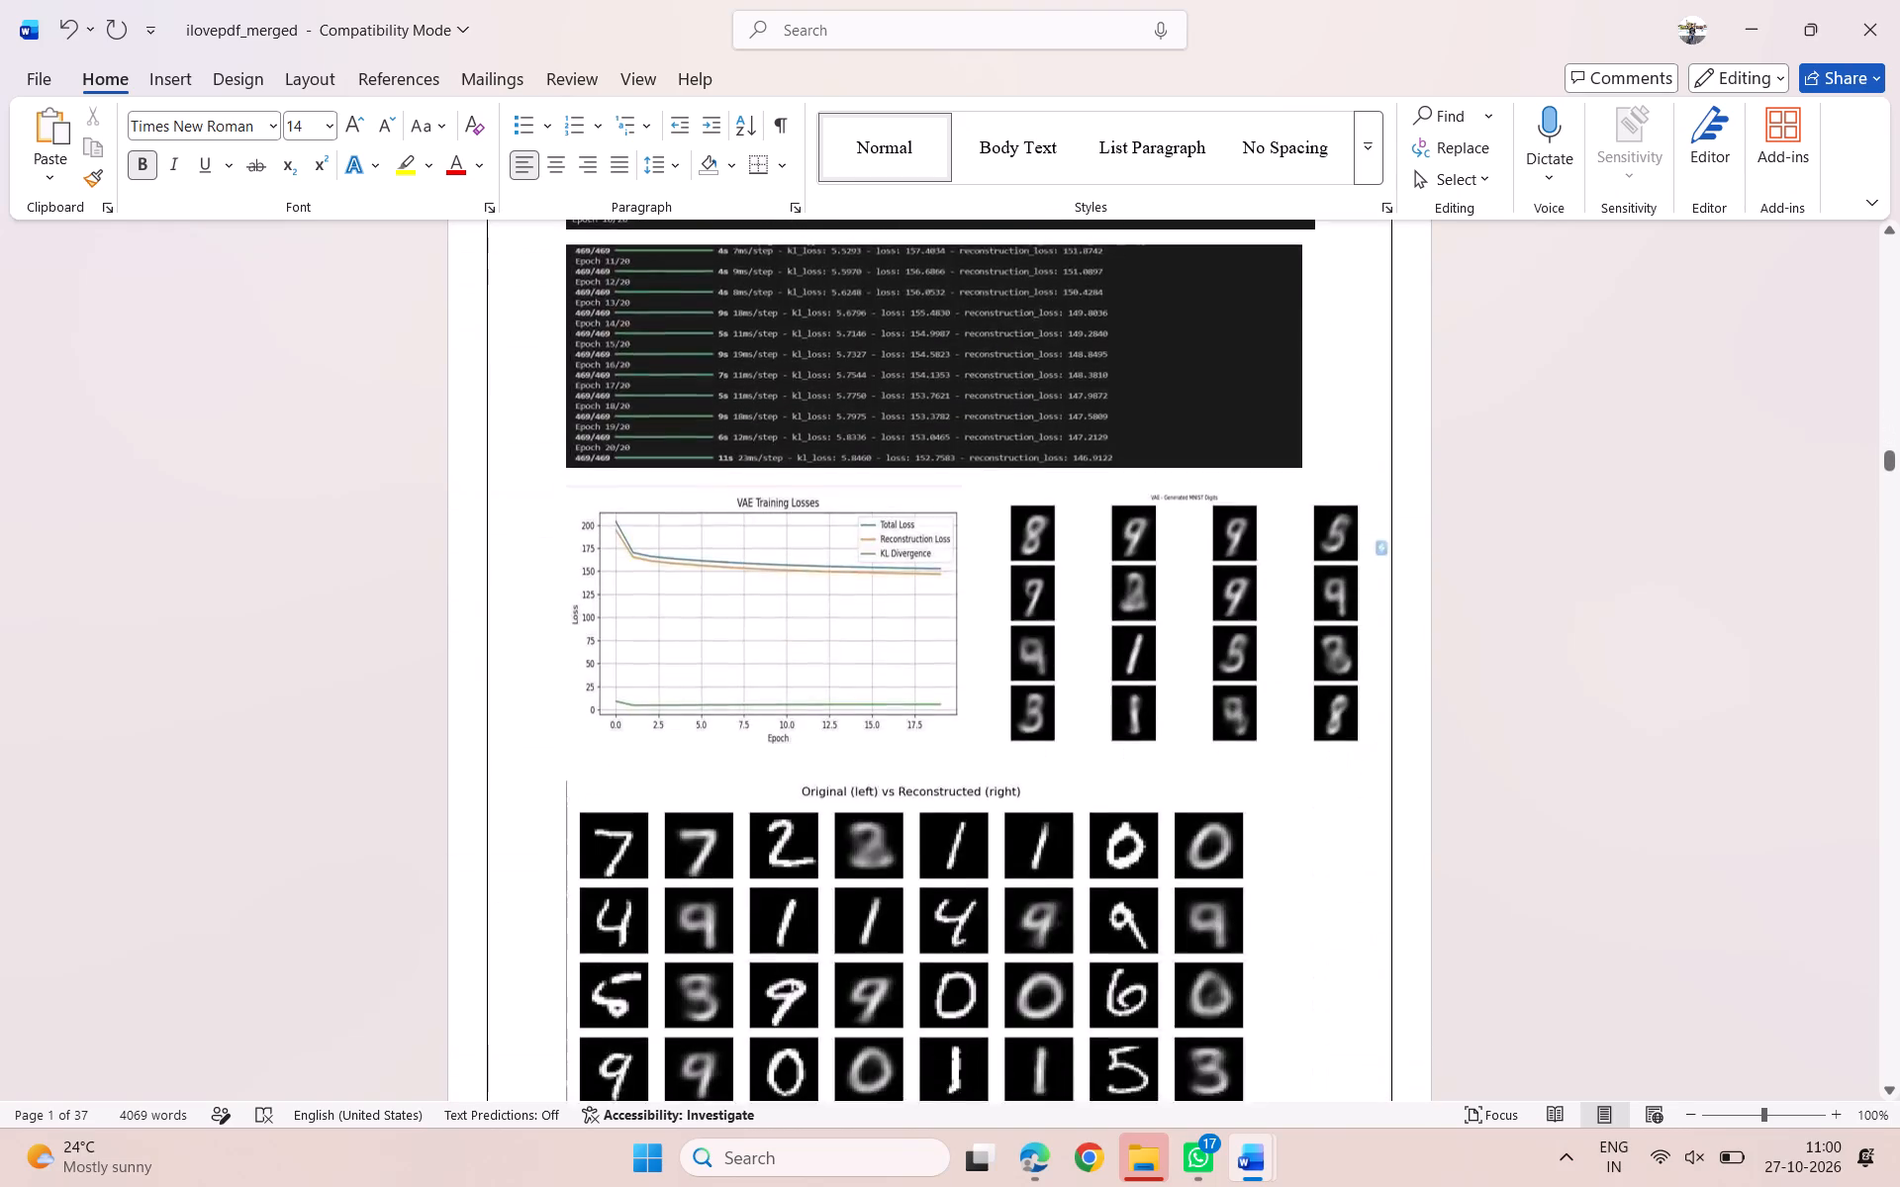
scroll(820, 425, "down", 6)
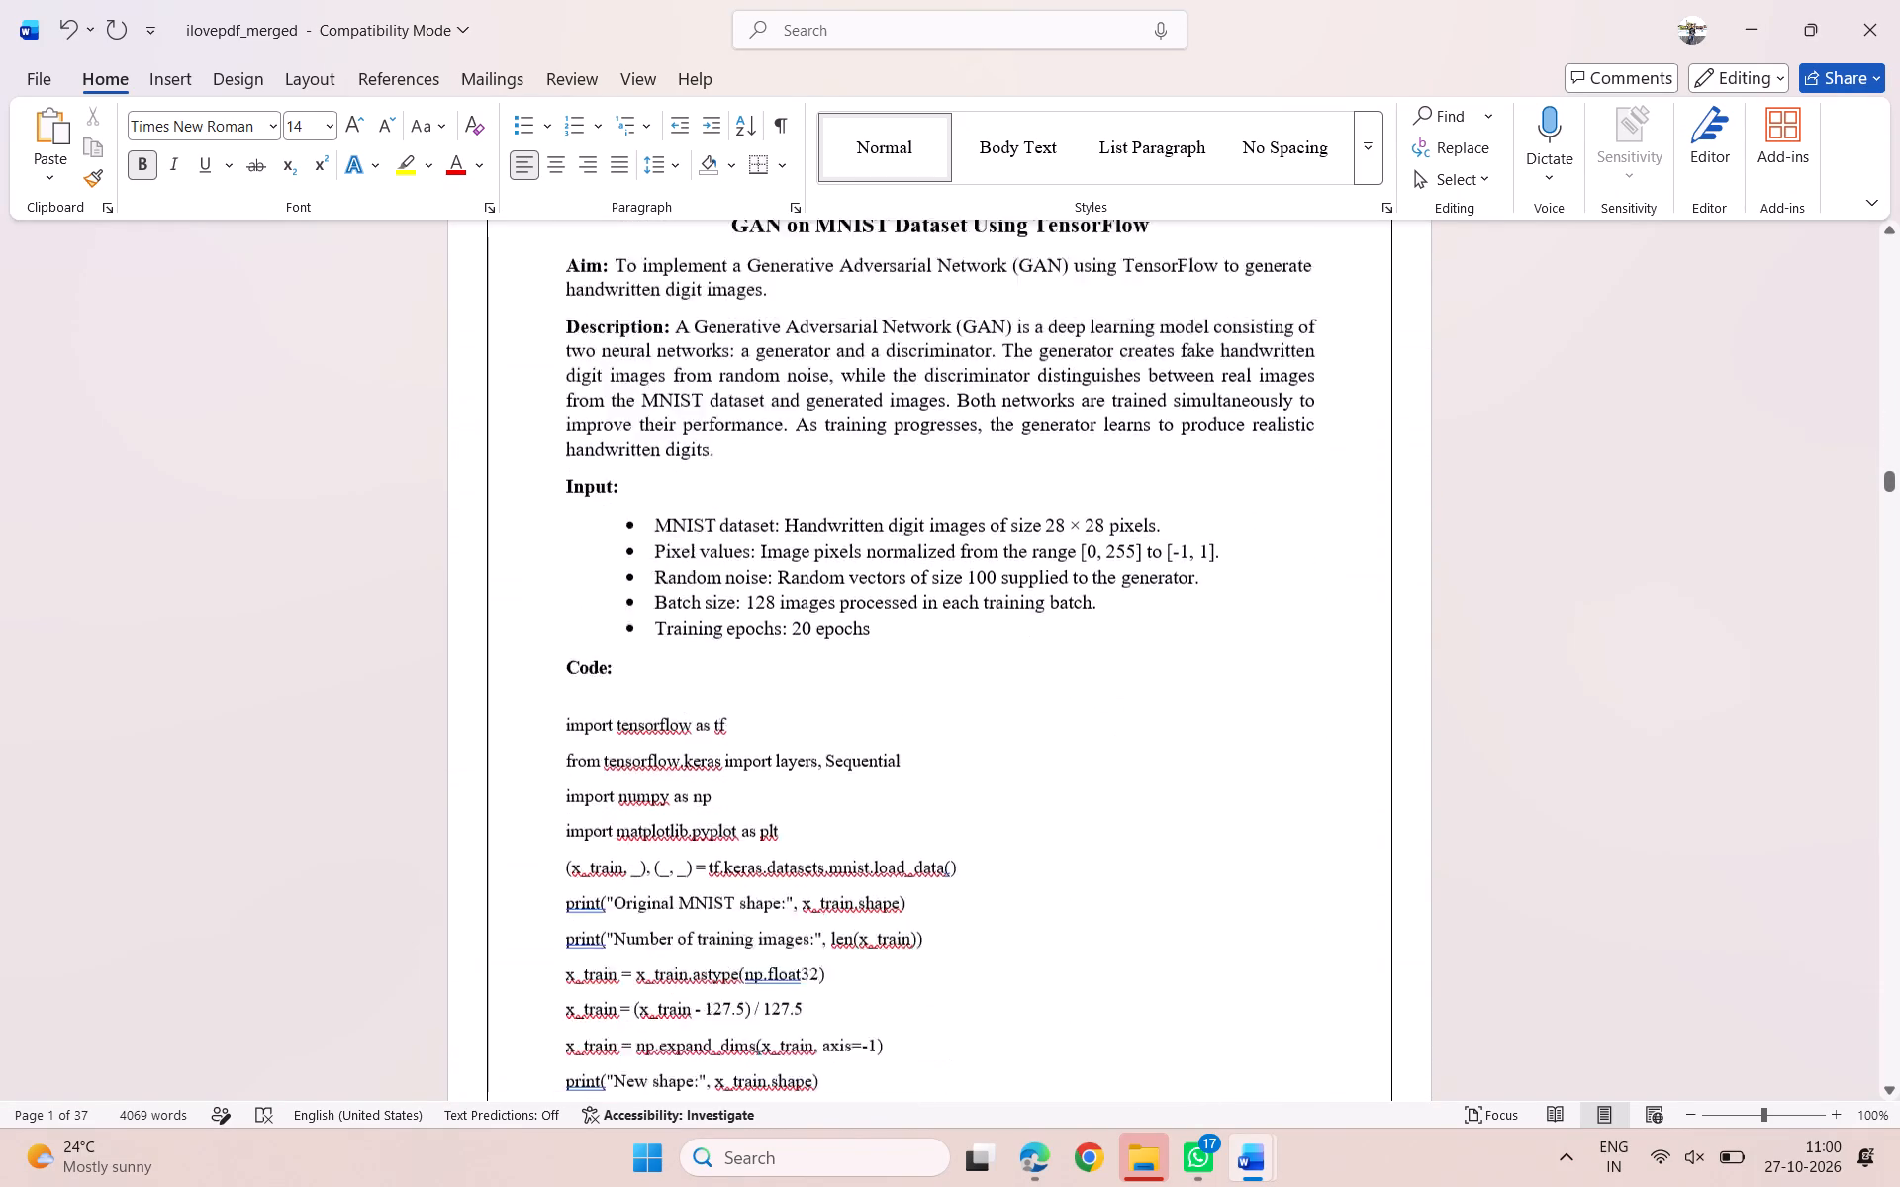
scroll(820, 425, "down", 9)
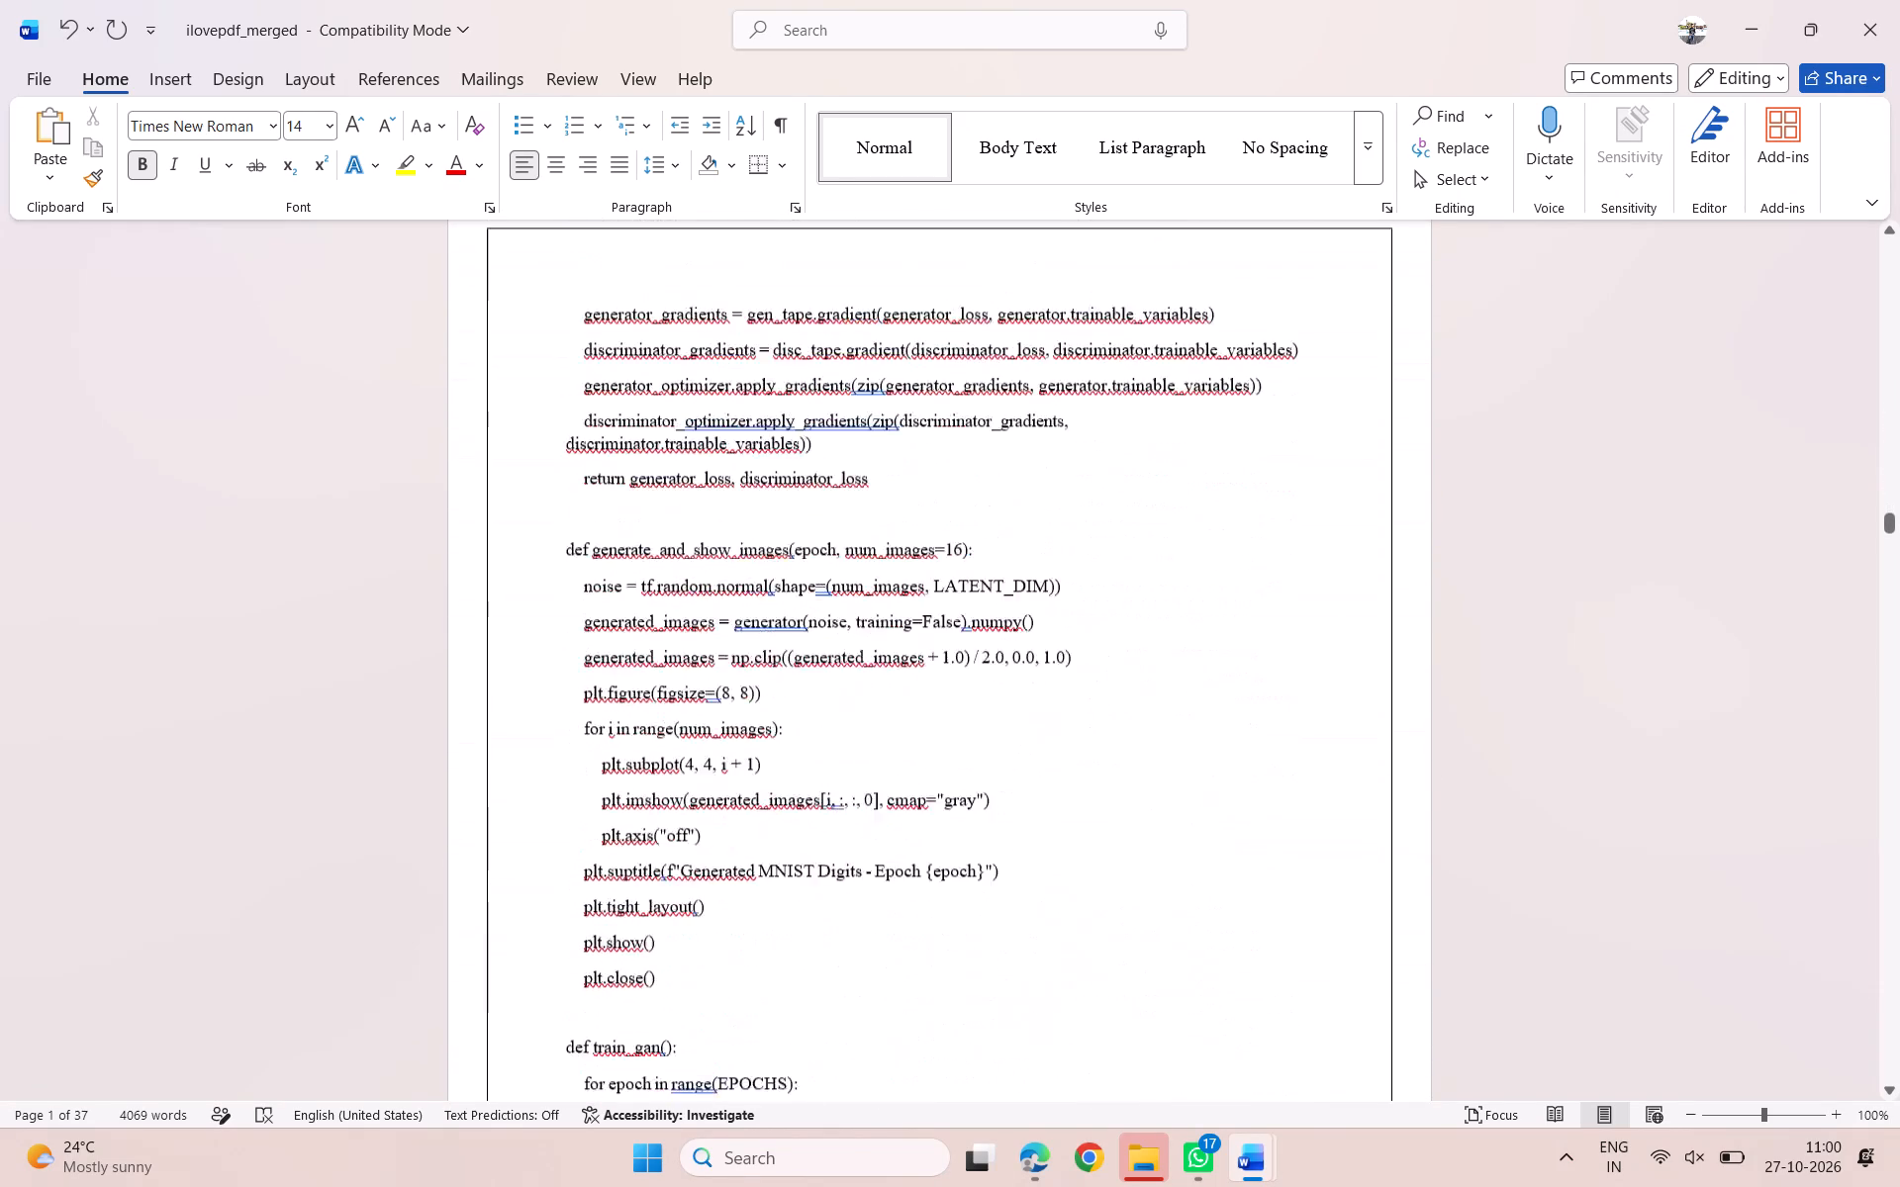
scroll(820, 425, "down", 7)
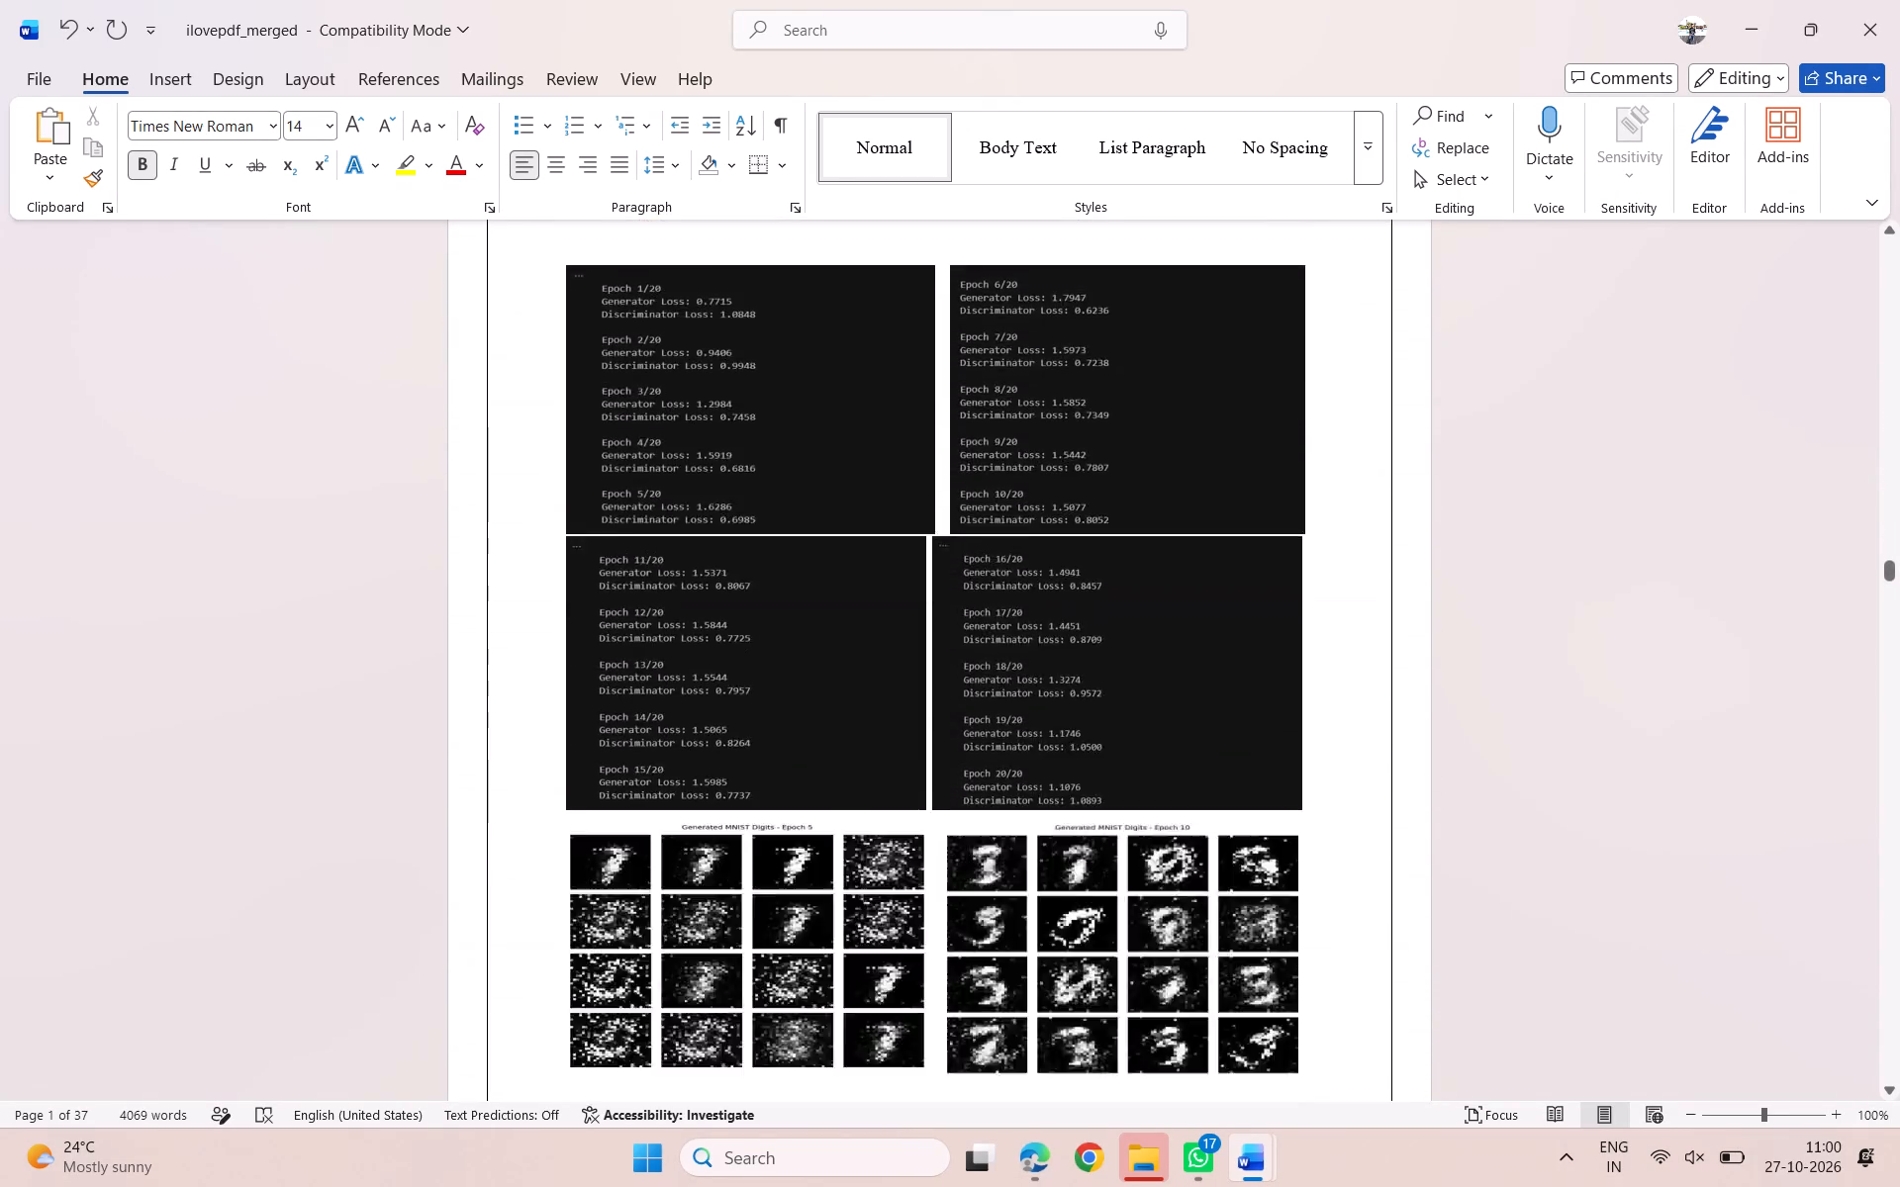
scroll(820, 425, "down", 7)
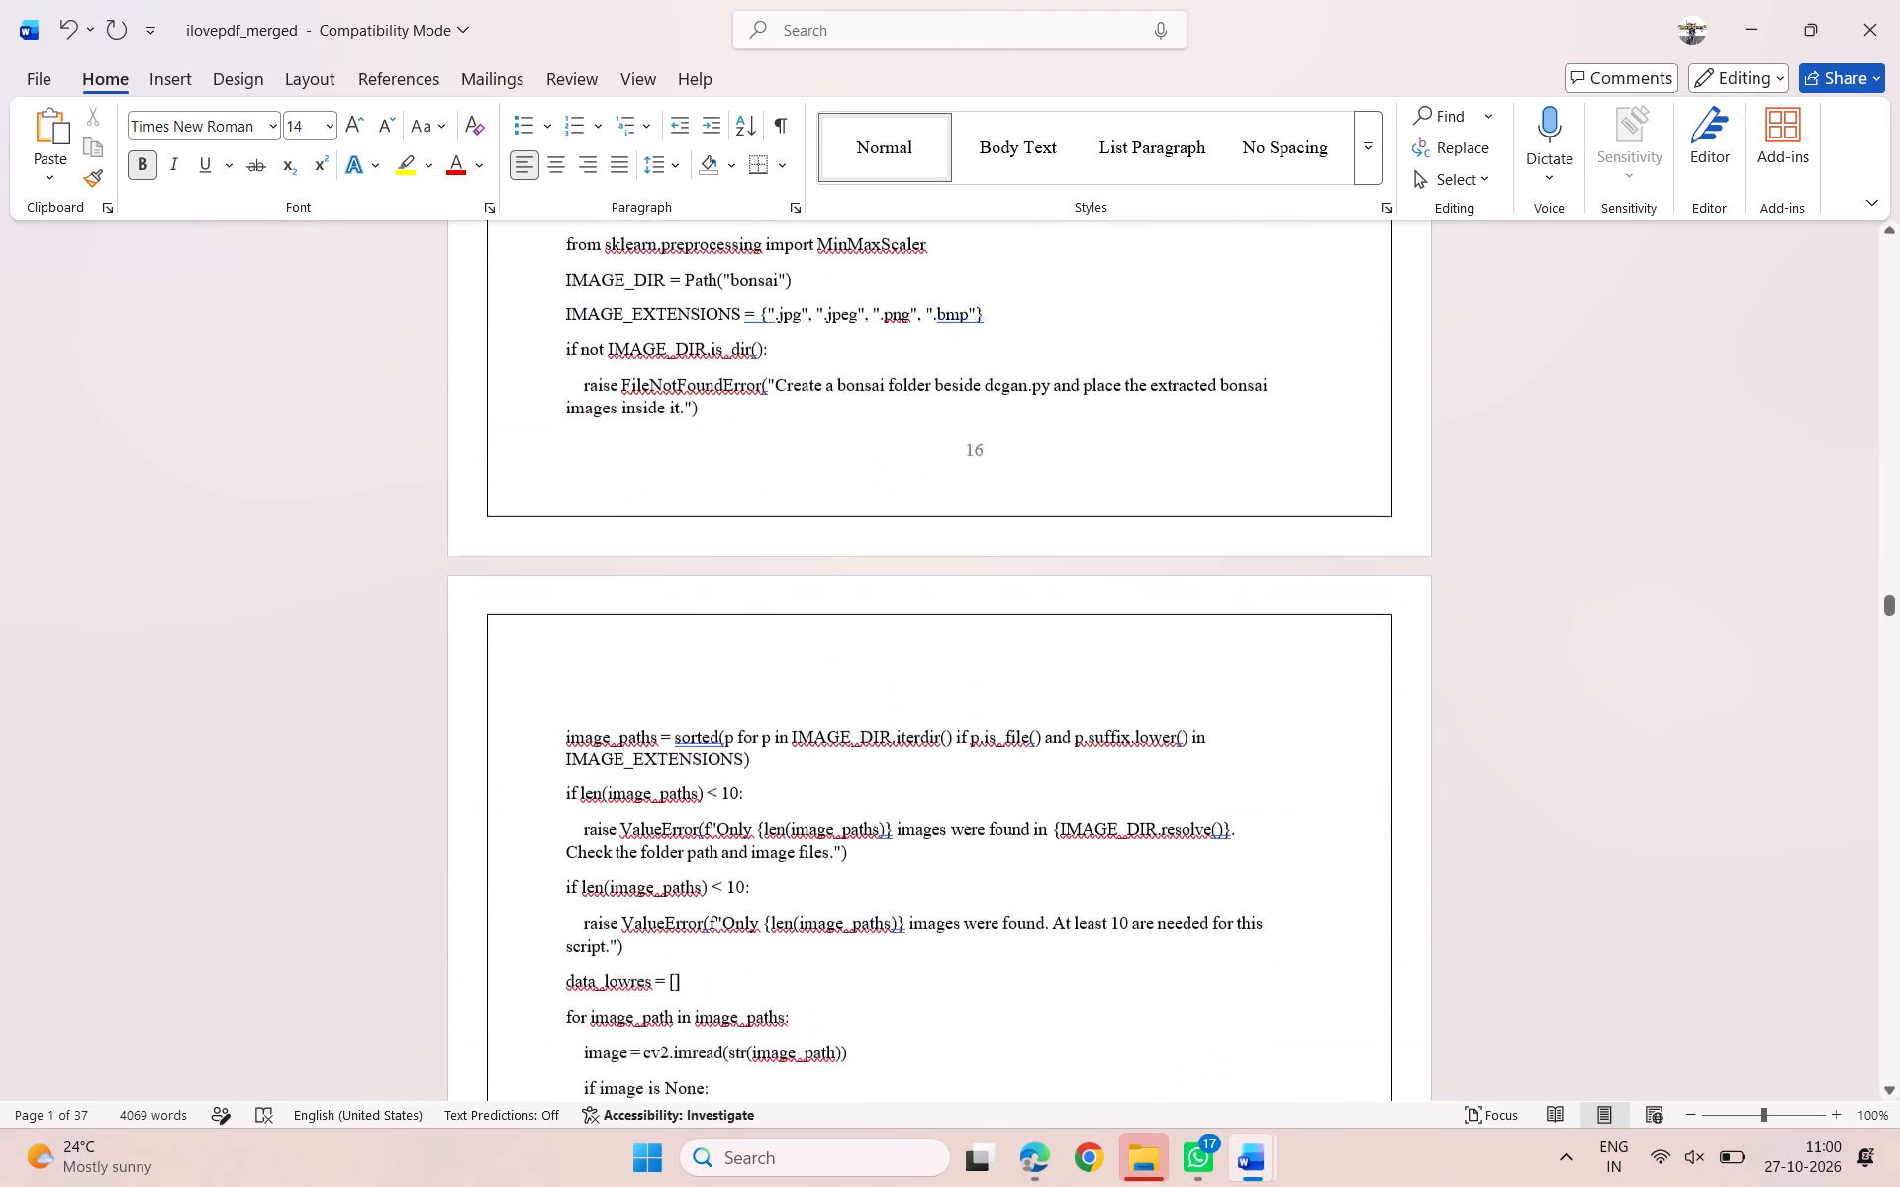
scroll(820, 425, "down", 8)
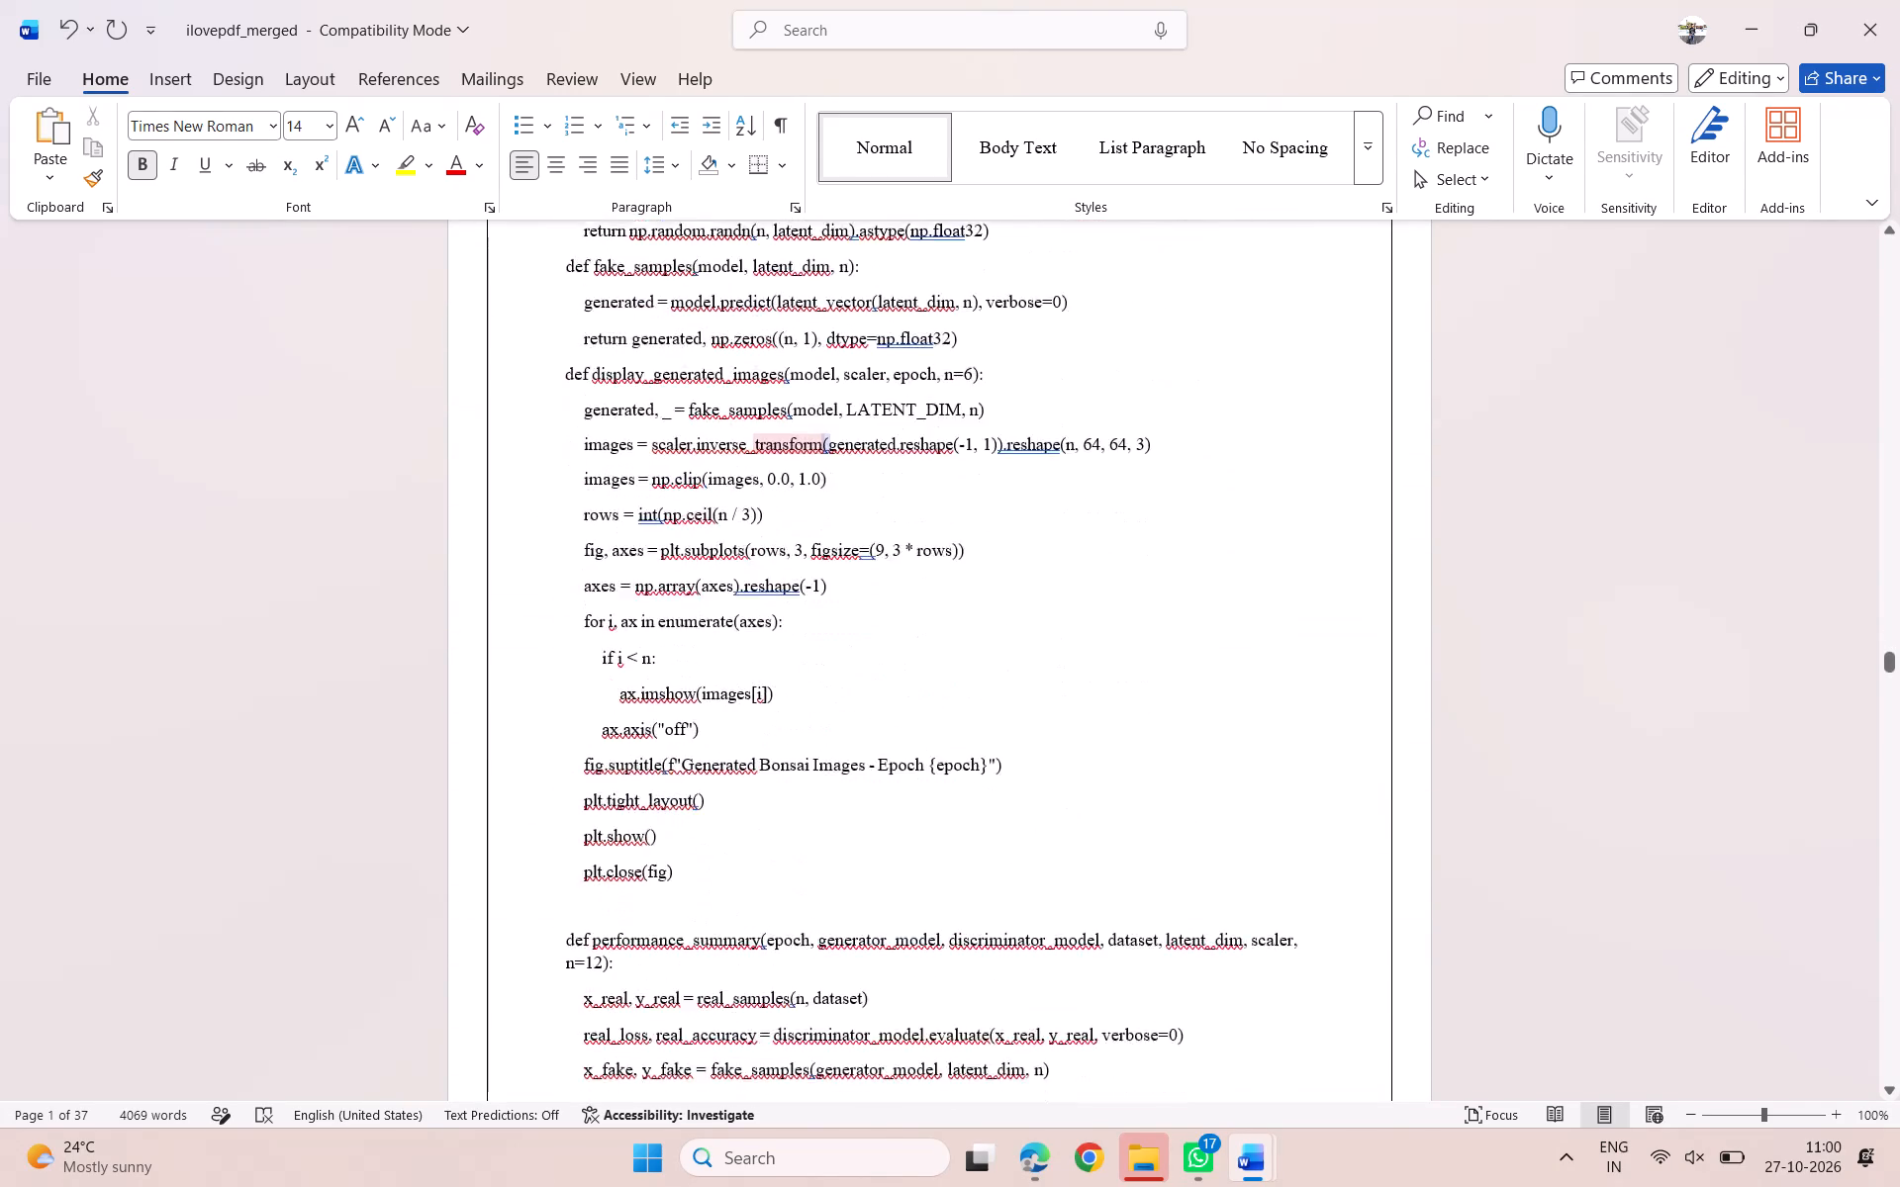
scroll(820, 425, "down", 8)
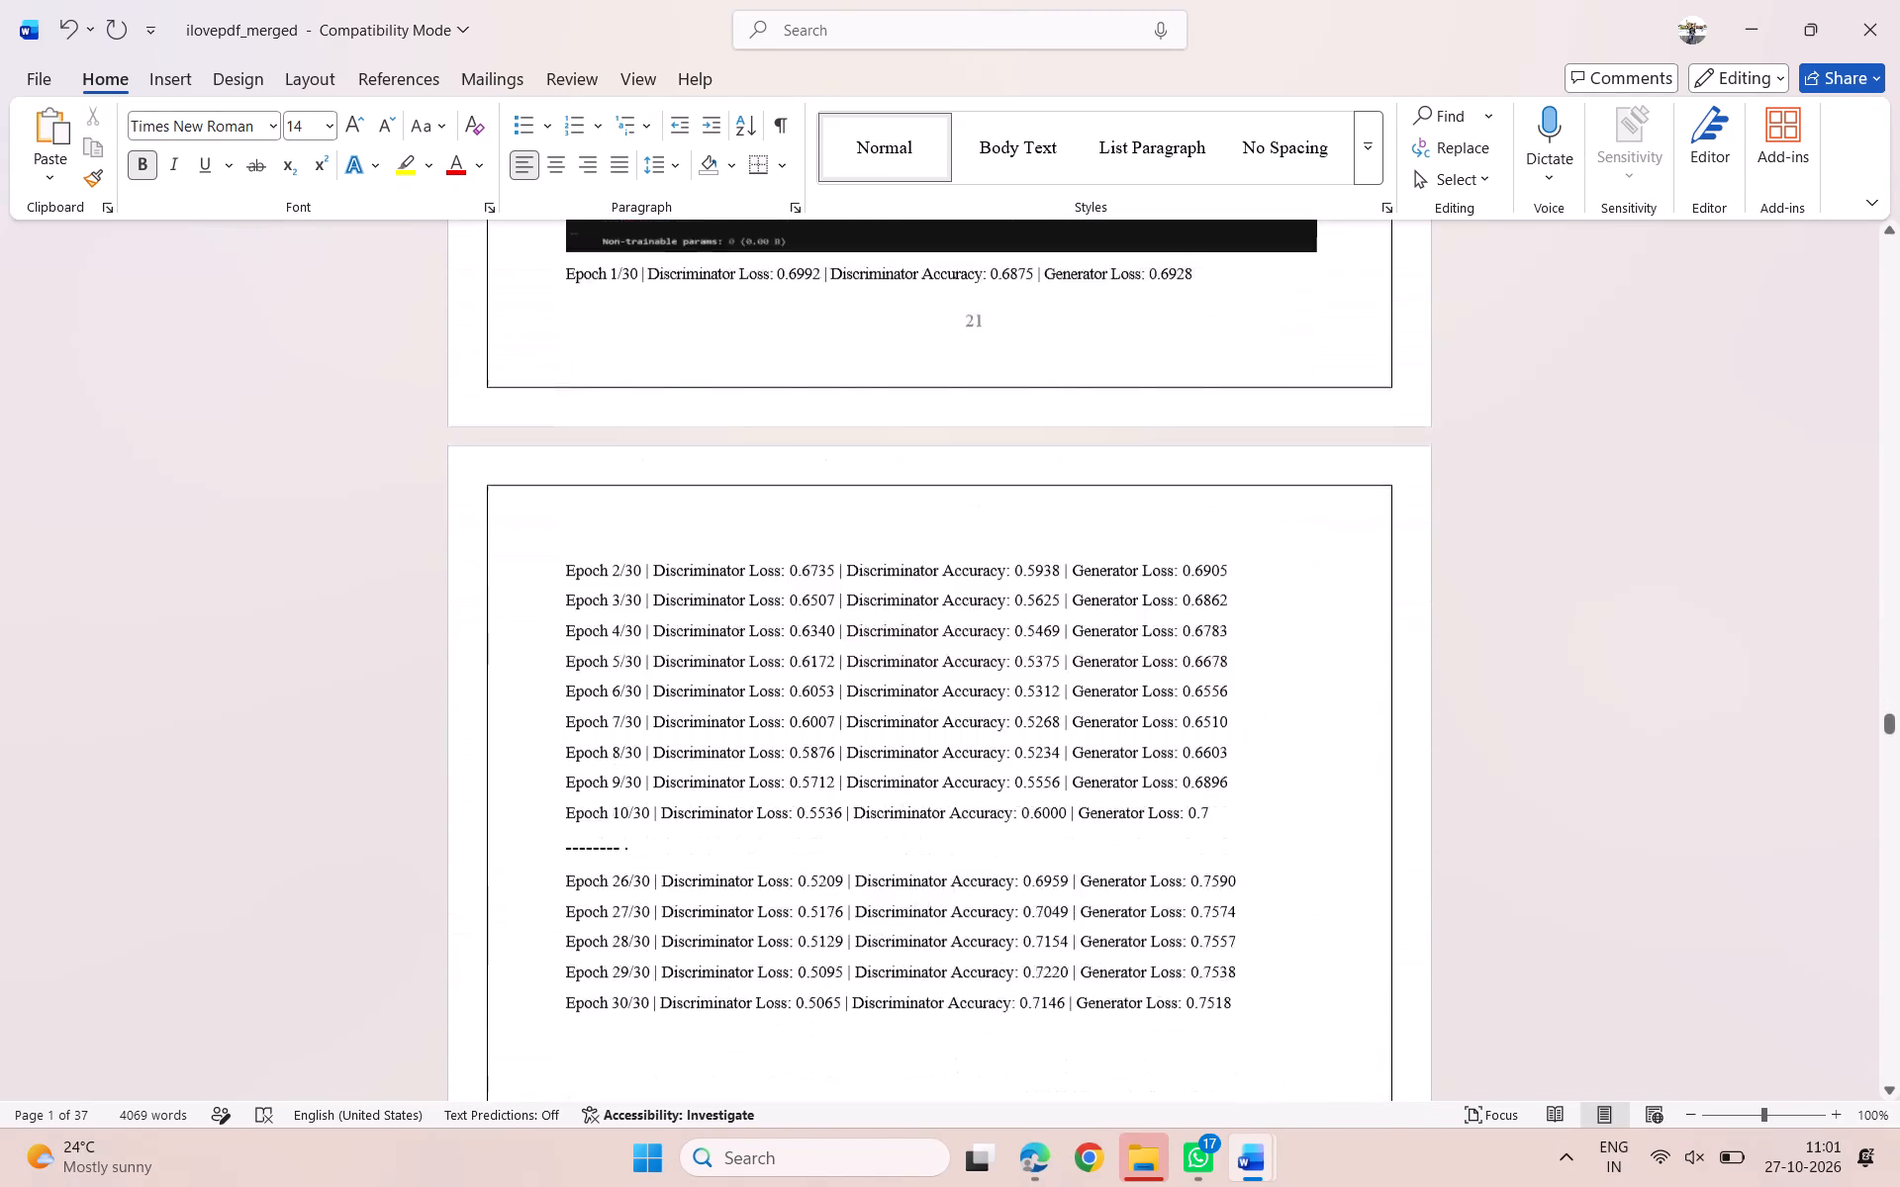
scroll(820, 425, "down", 5)
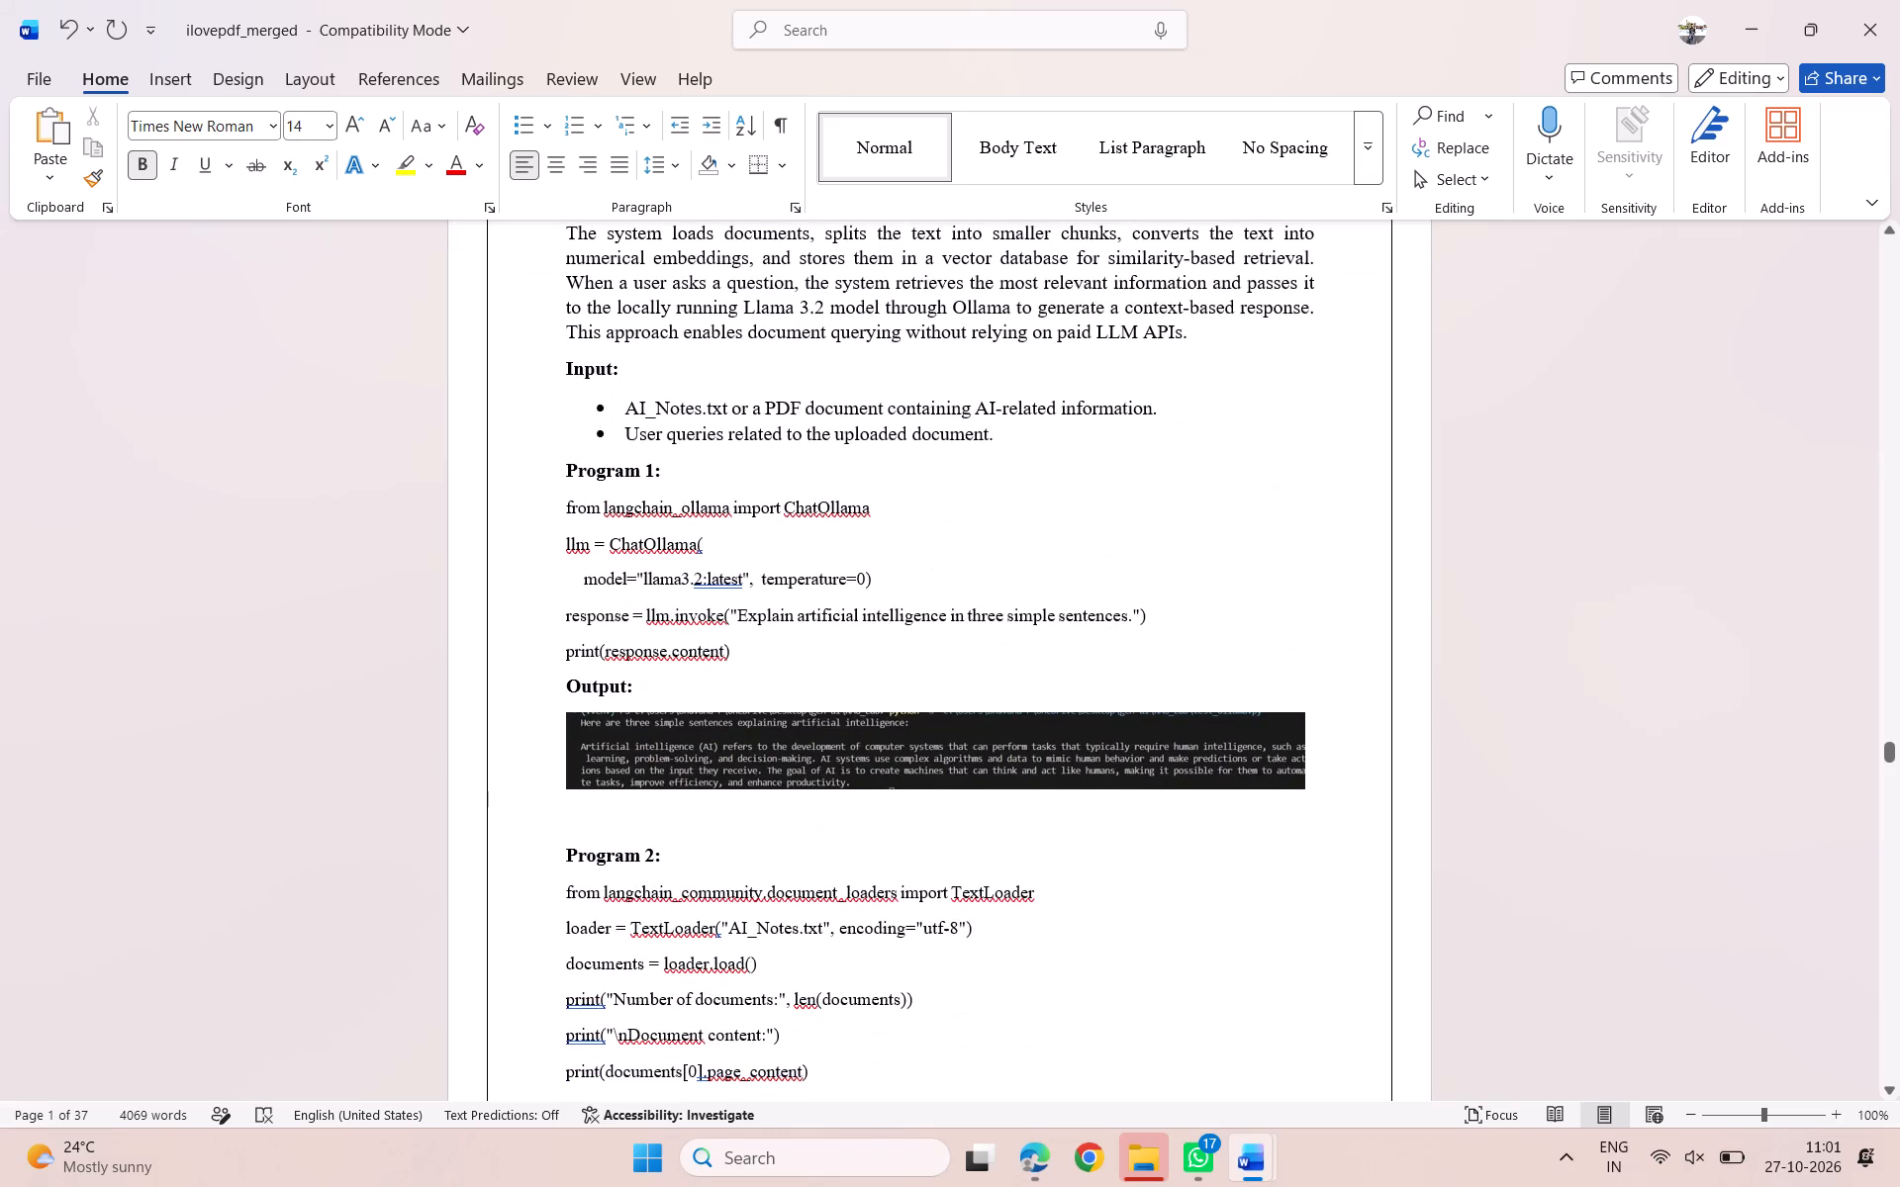
scroll(820, 425, "down", 3)
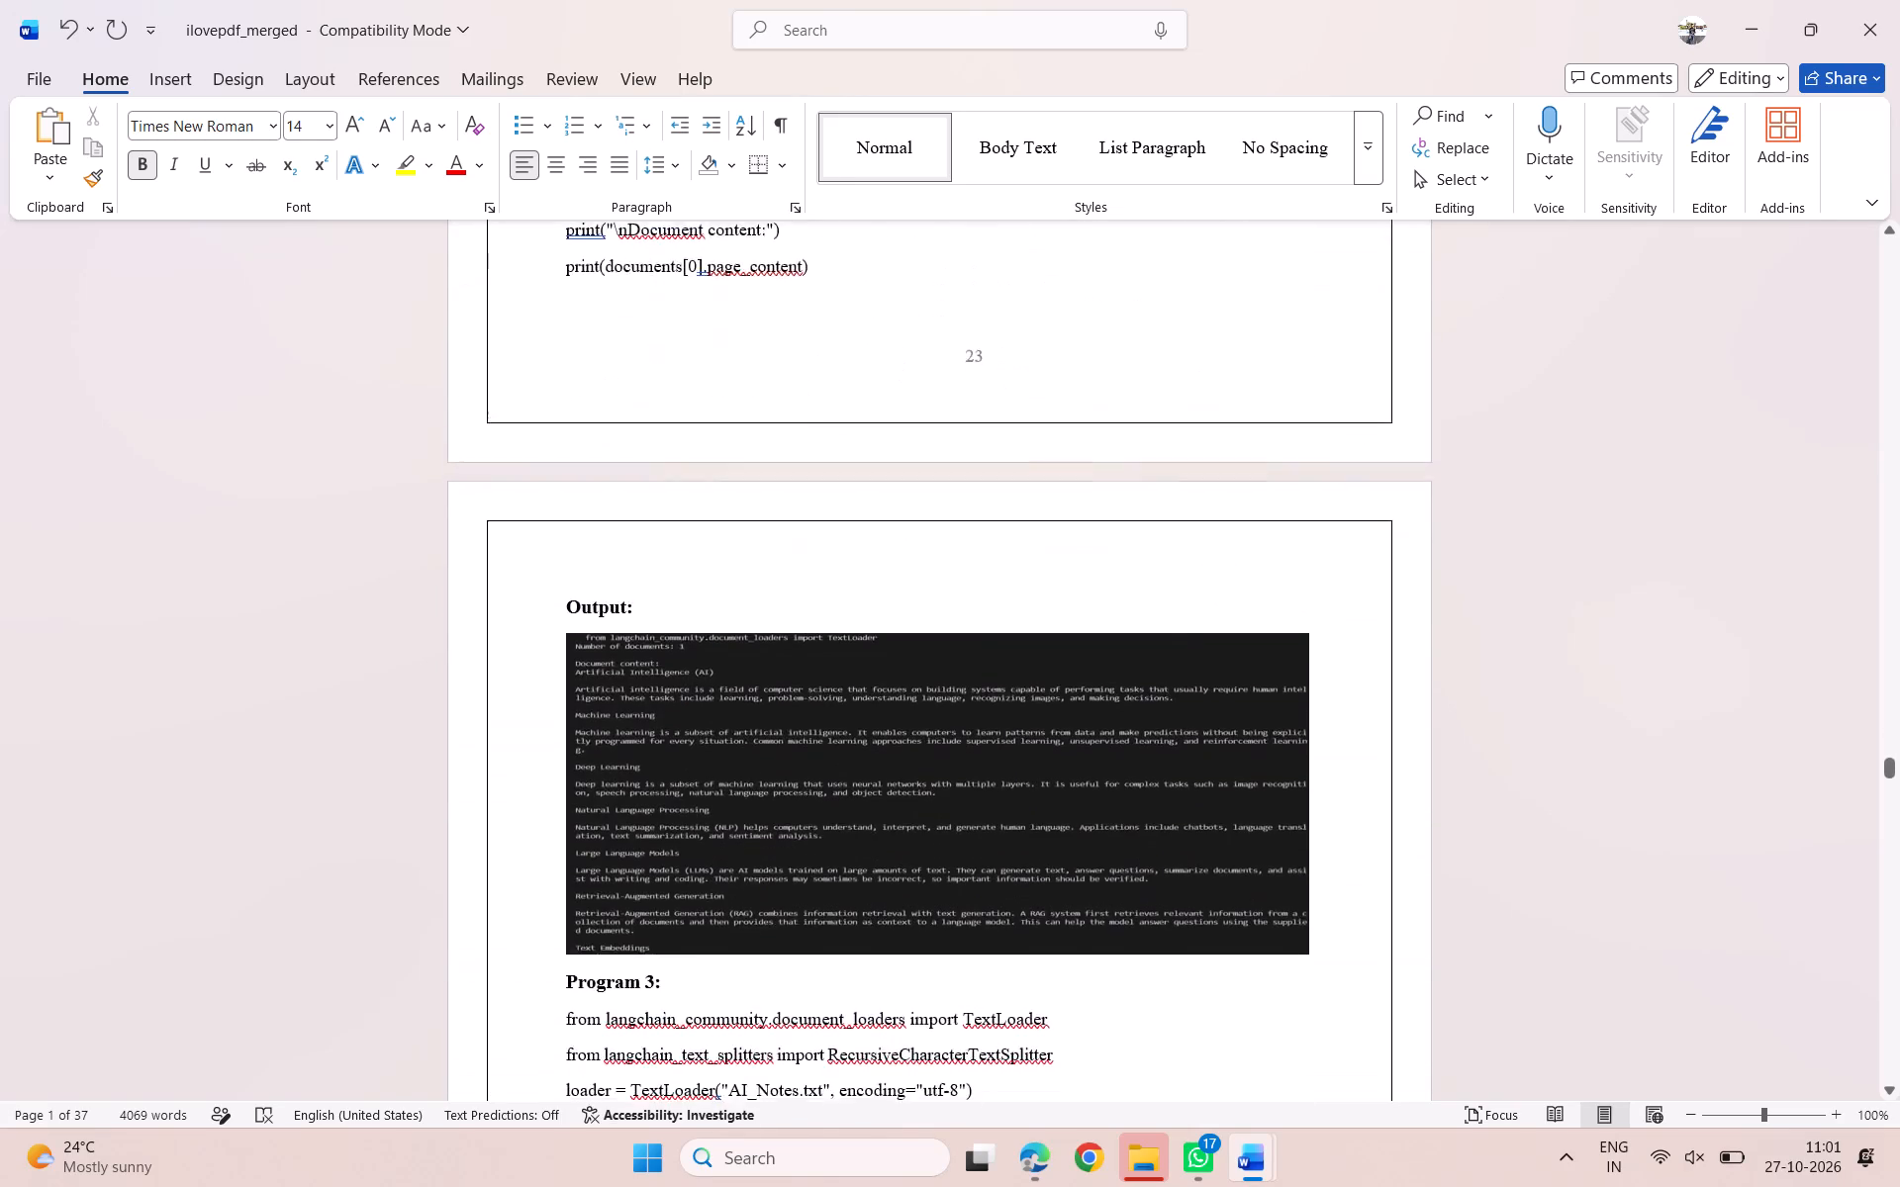
scroll(820, 425, "down", 1)
Export the document as a PDF in Downloads, named with the new student's first name and the last three registration digits.
left_click(35, 80)
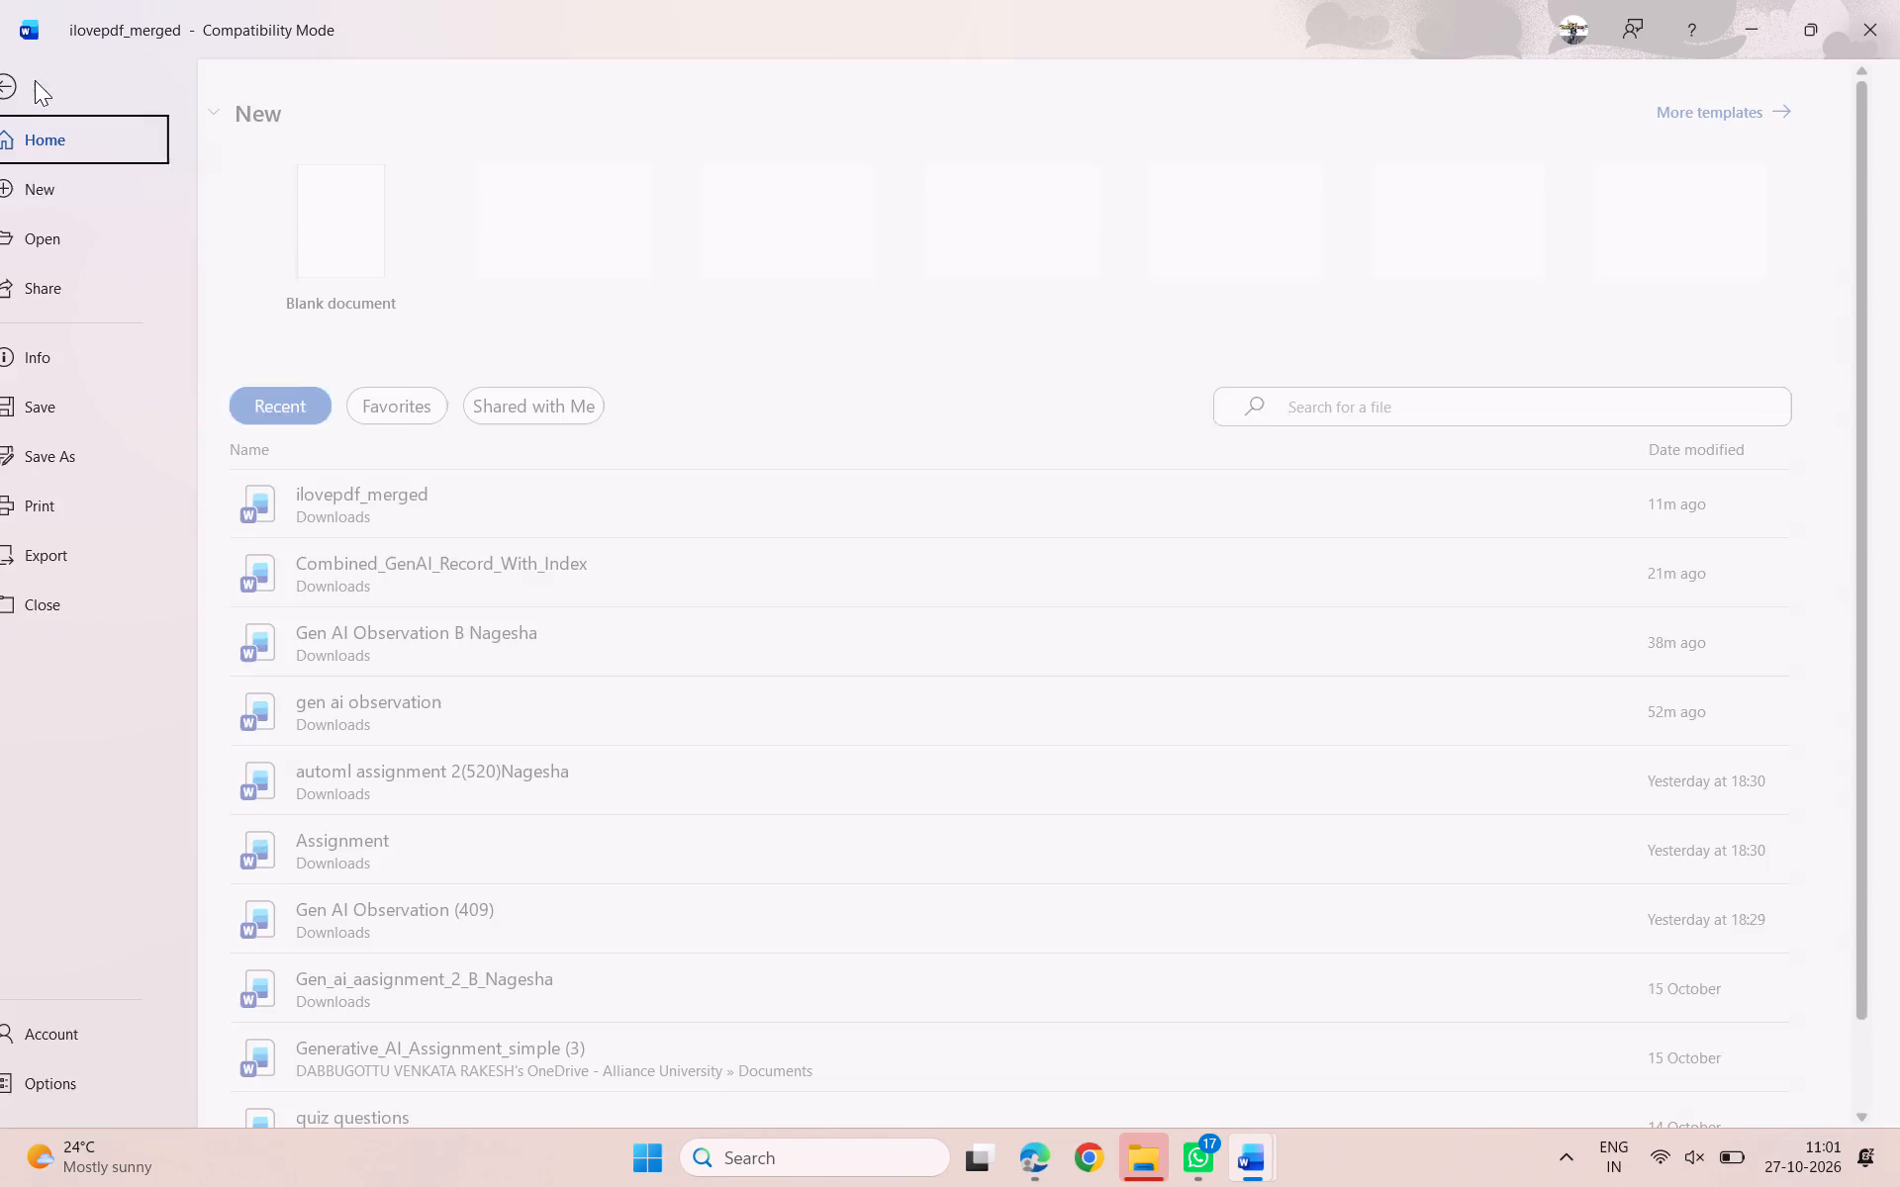
left_click(79, 568)
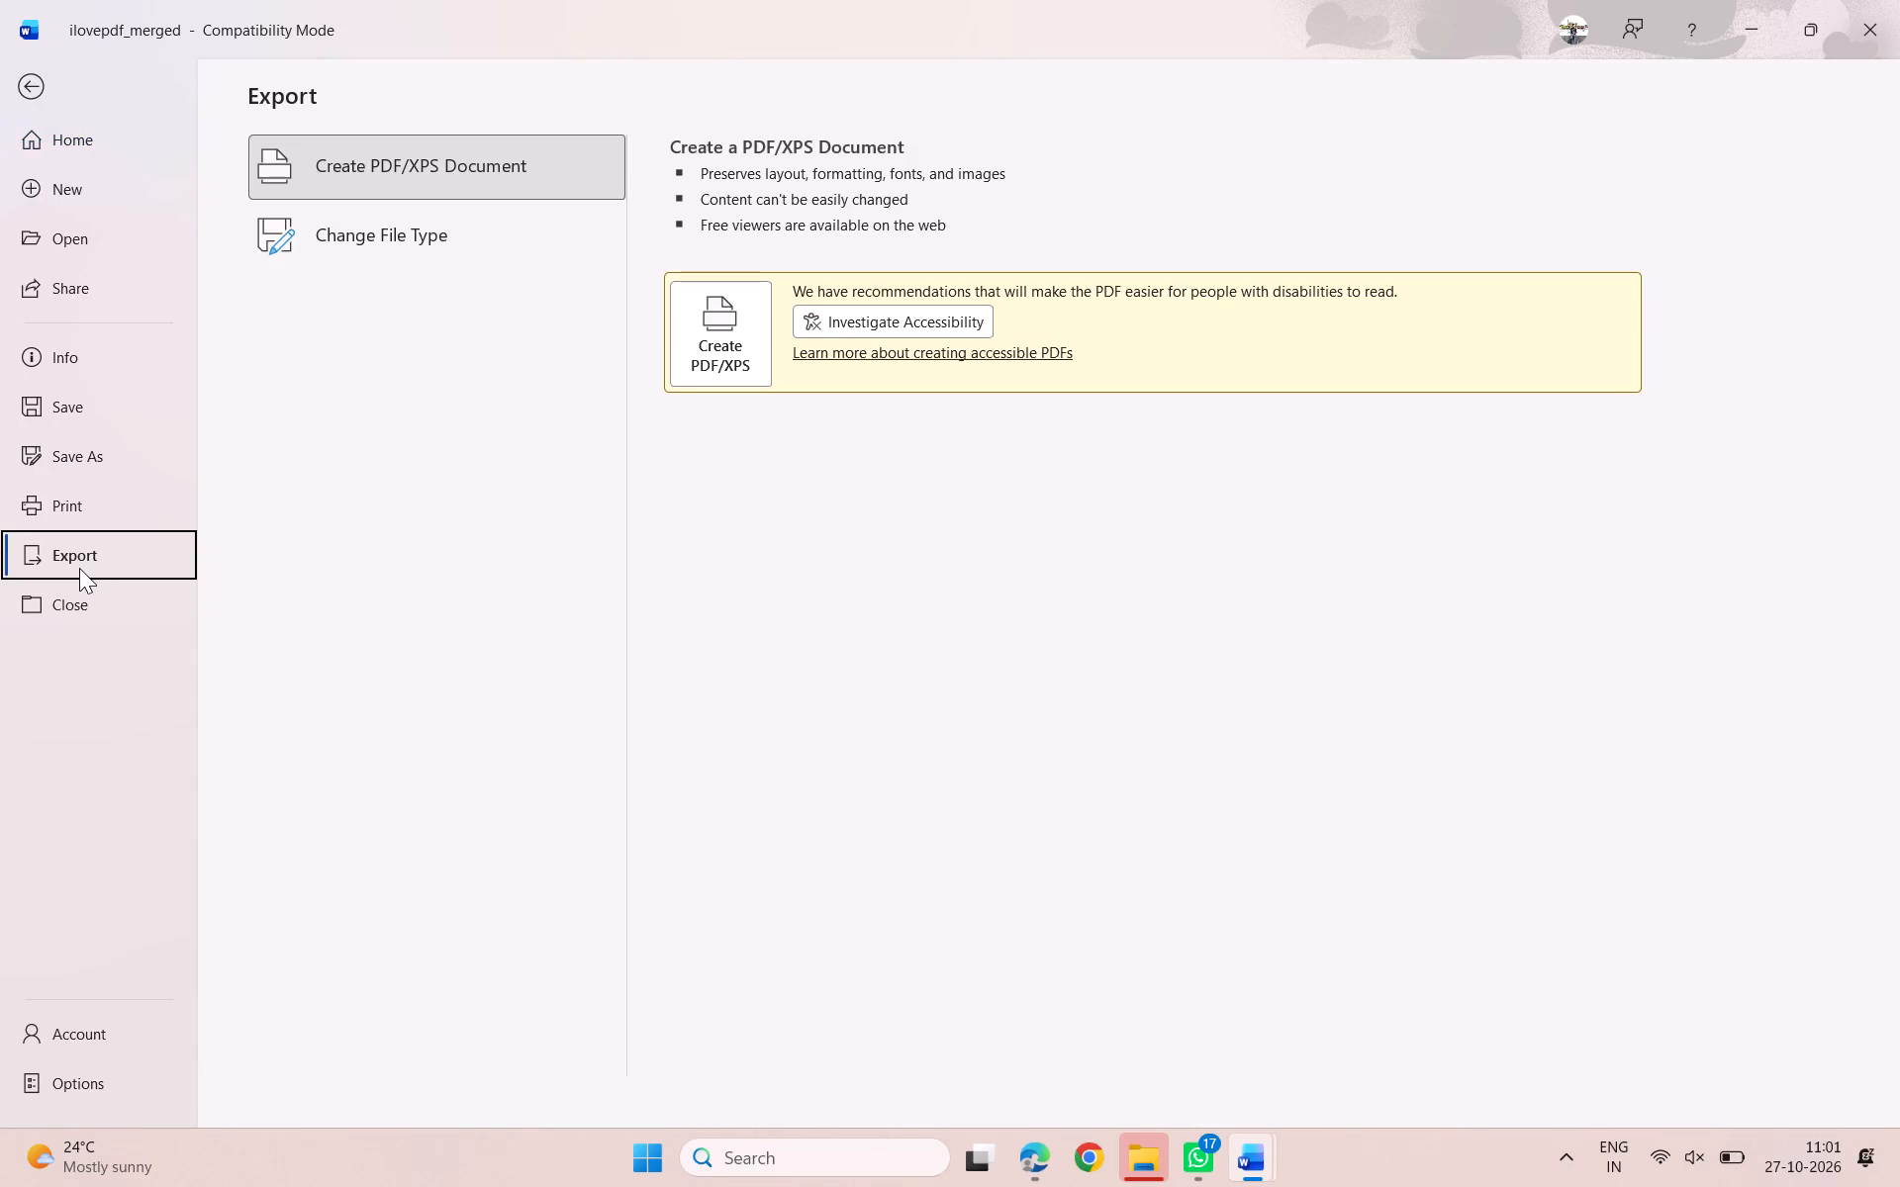
left_click(707, 333)
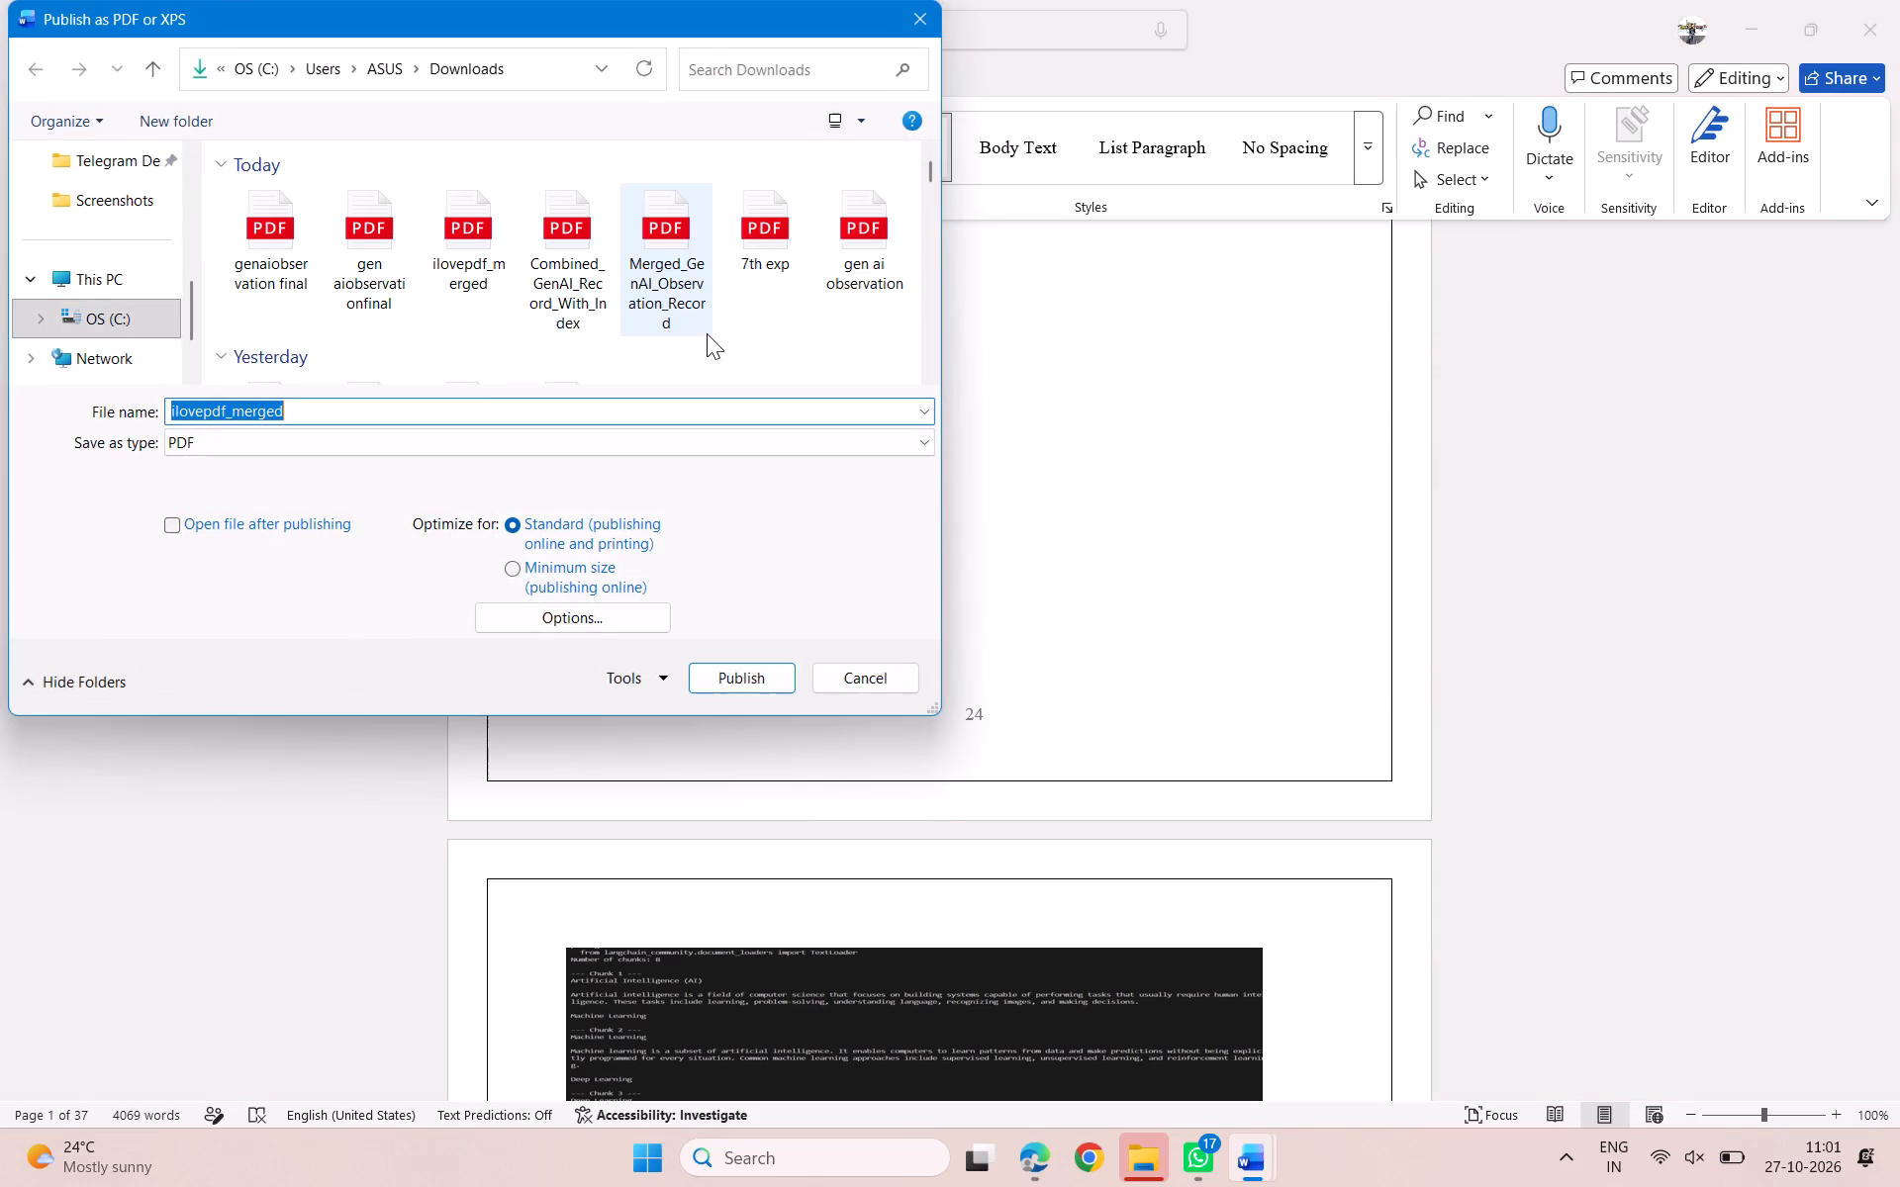
scroll(115, 269, "up", 4)
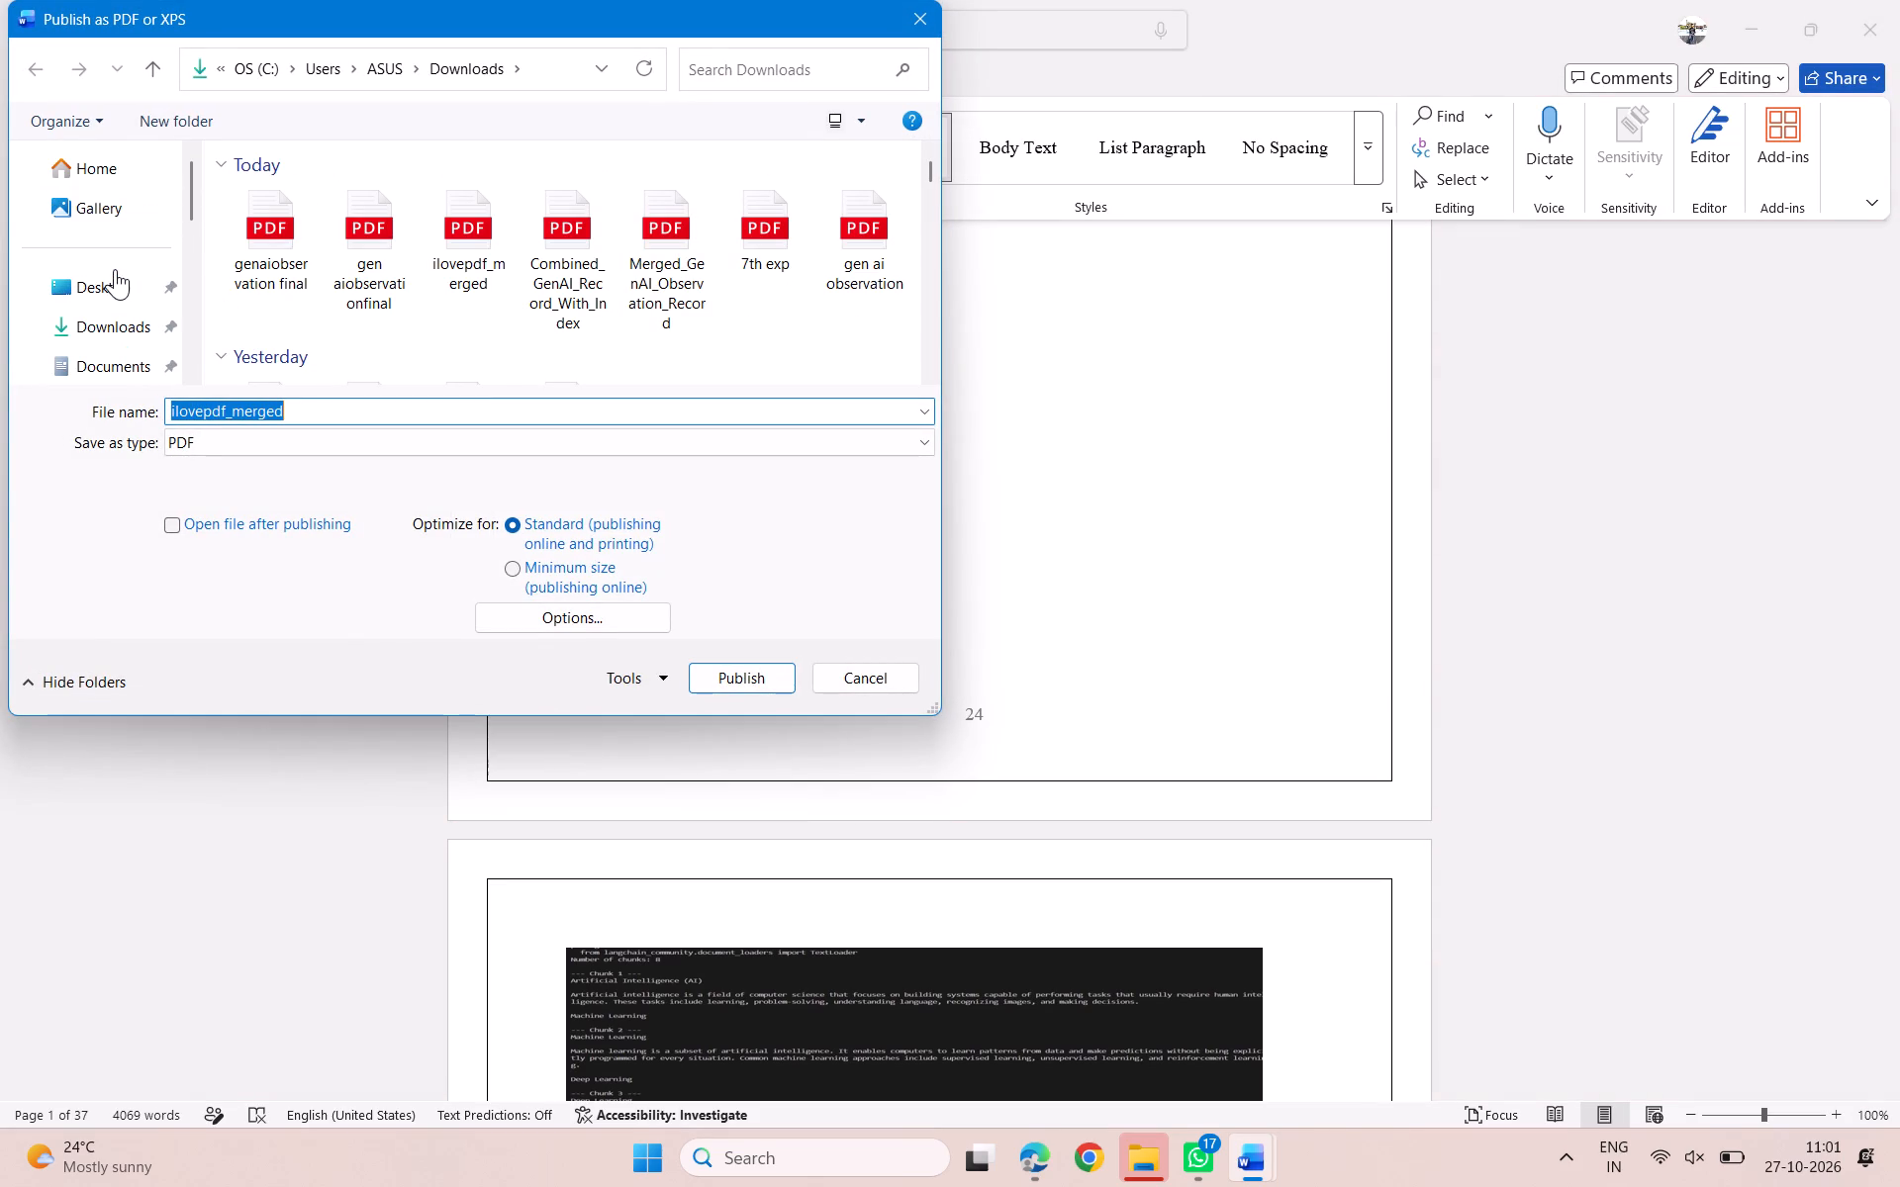
left_click(131, 321)
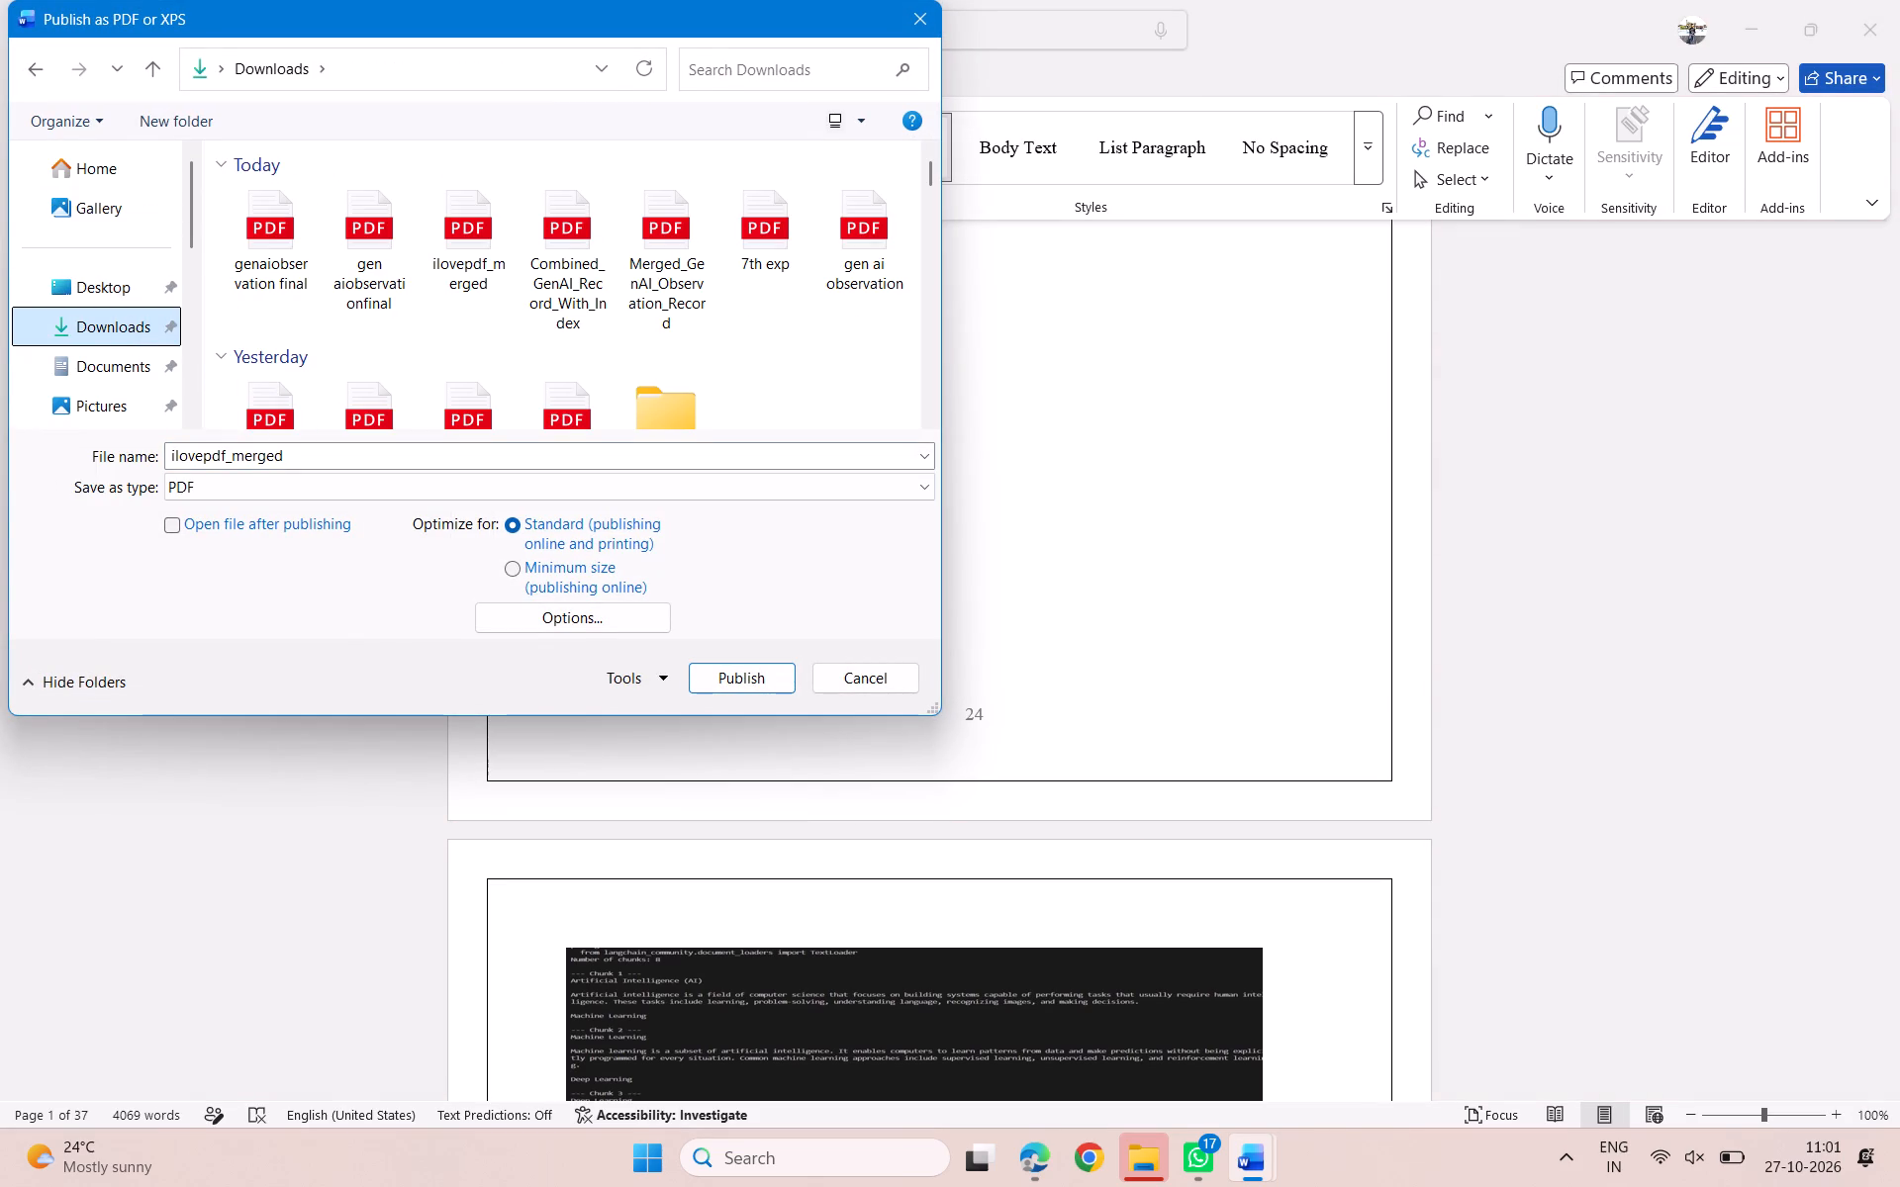
left_click(291, 456)
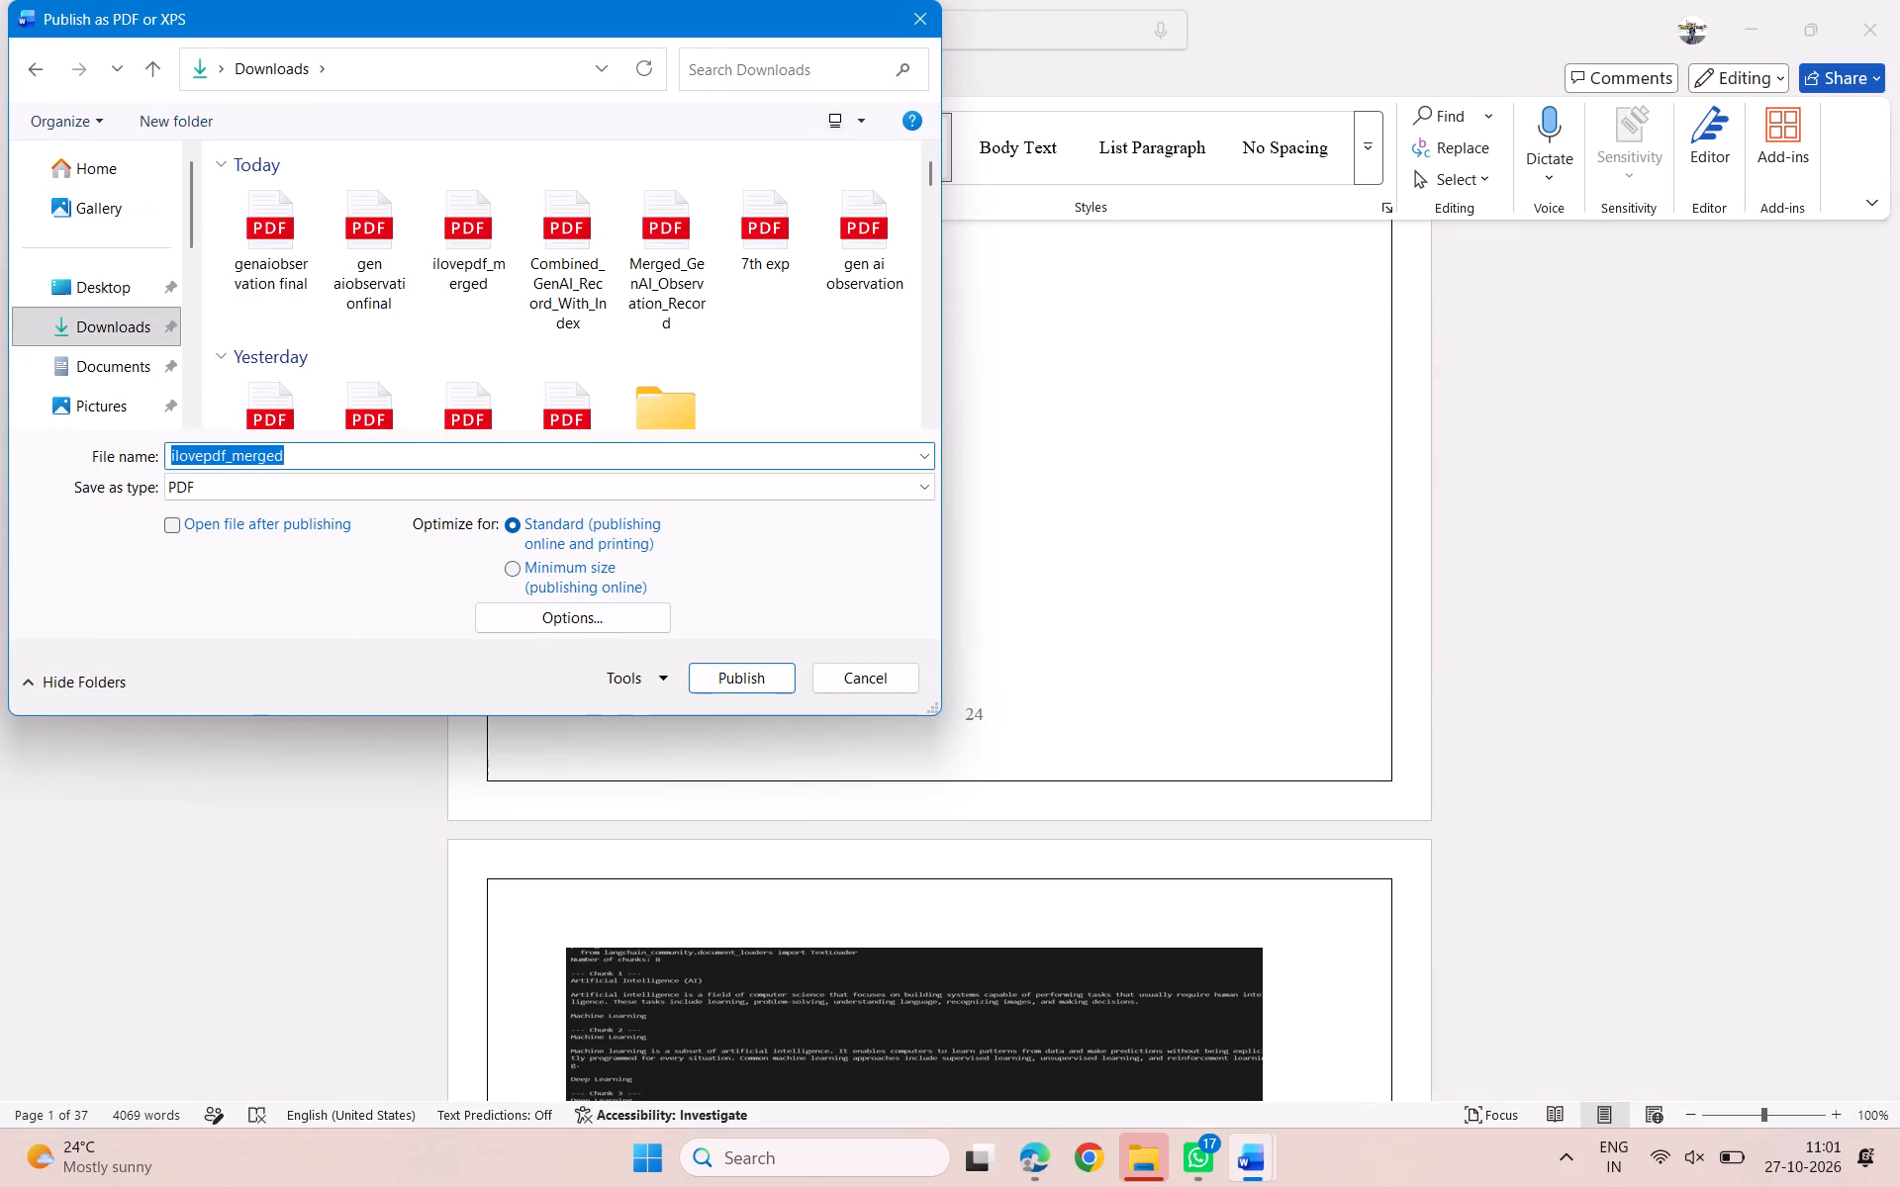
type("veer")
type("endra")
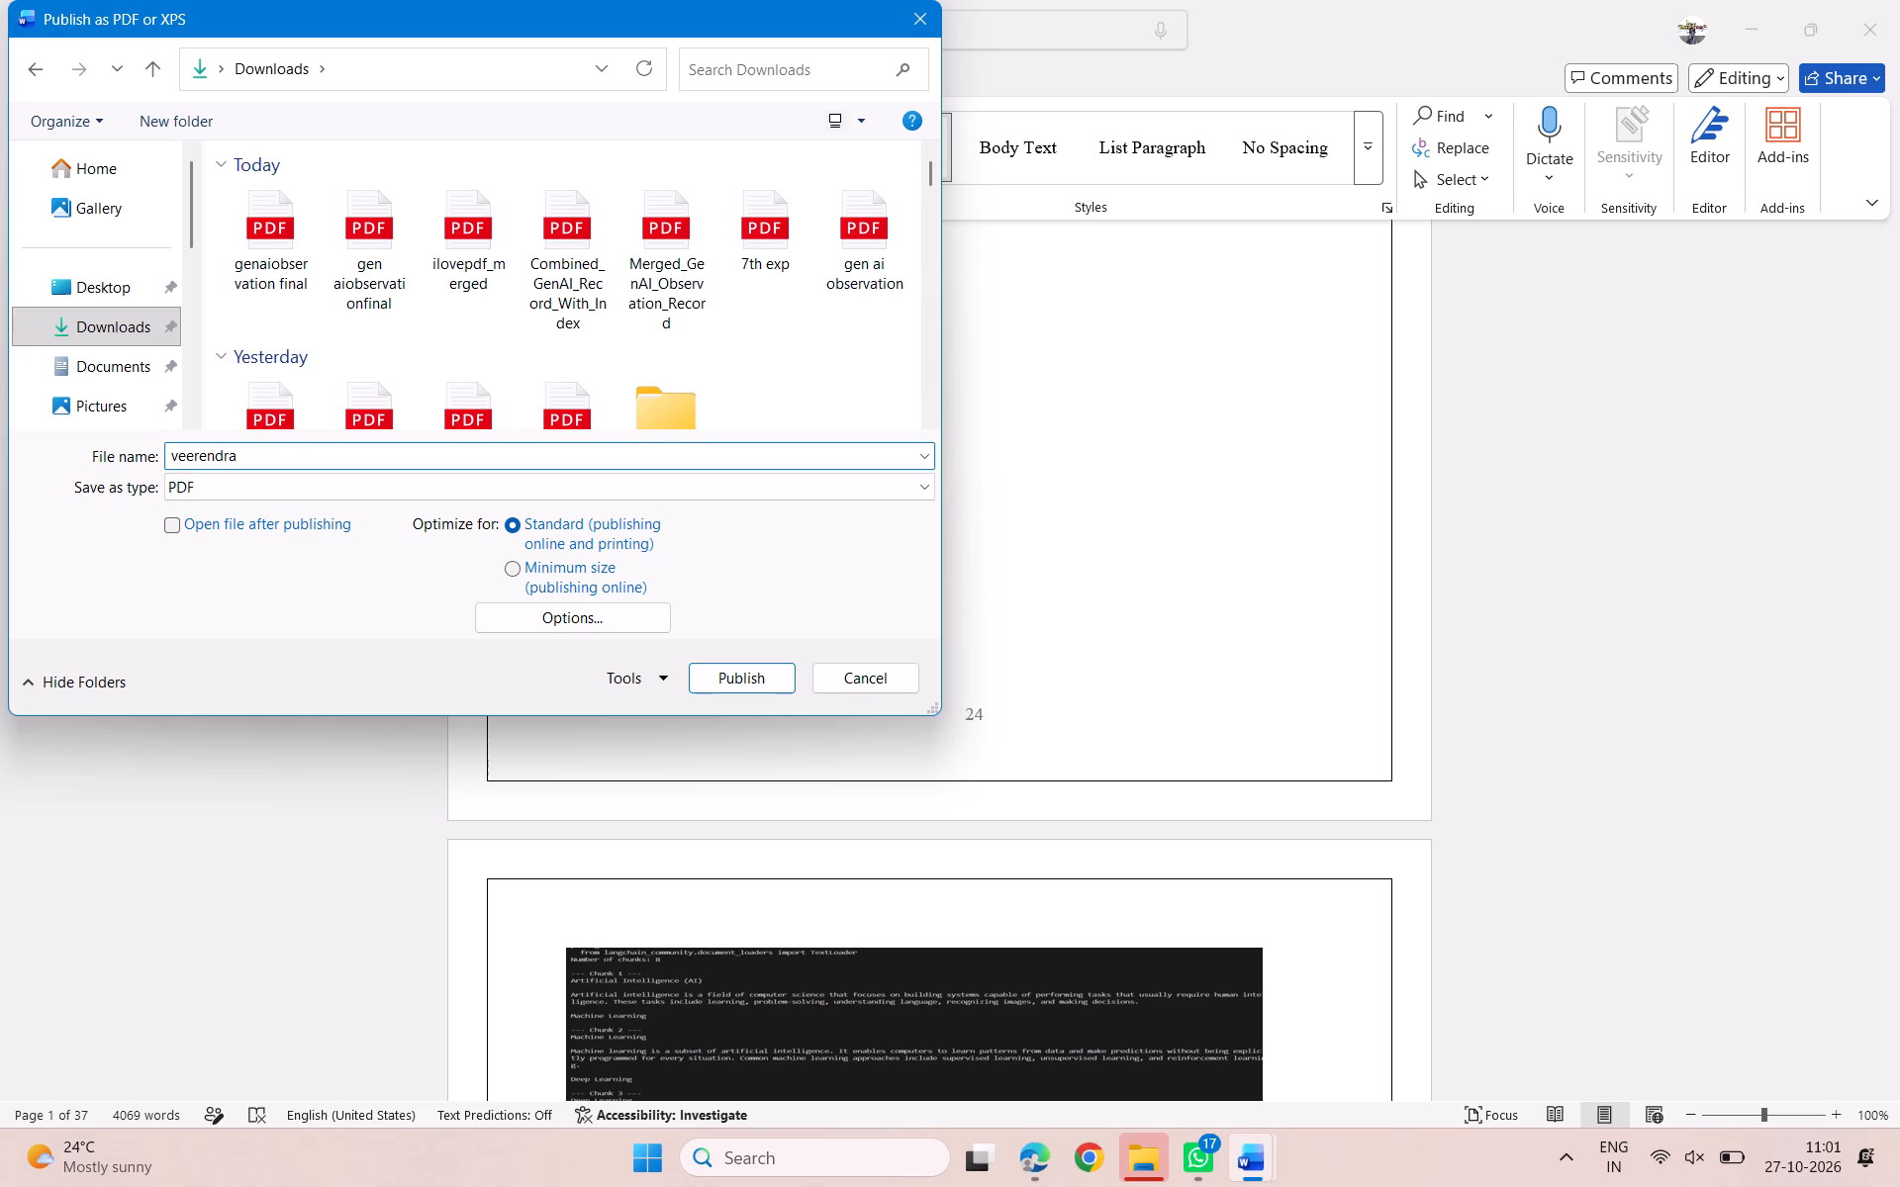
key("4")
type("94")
left_click(712, 679)
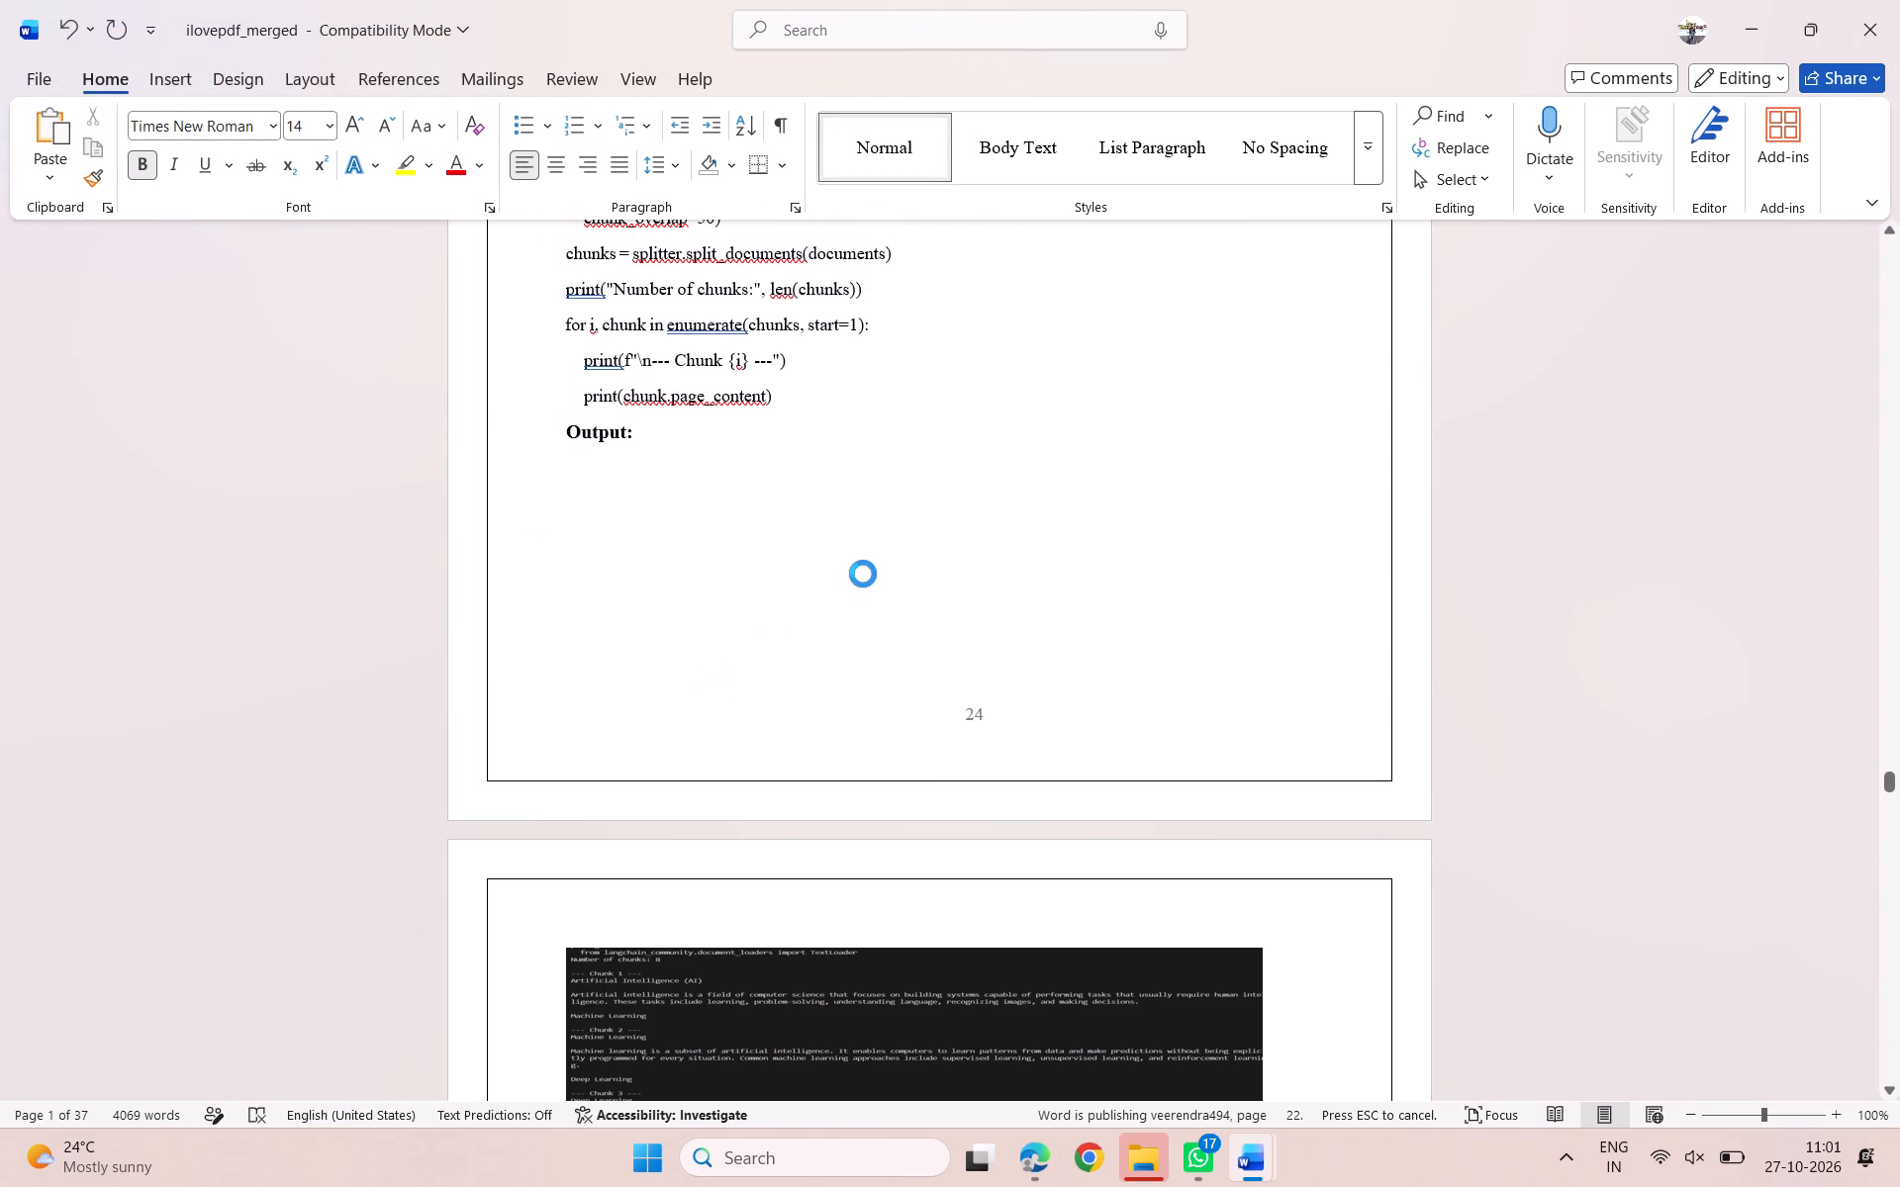
Replace the student name on the cover page's NAME line with the next student's two initials and first name.
scroll(863, 574, "up", 5)
scroll(863, 574, "up", 18)
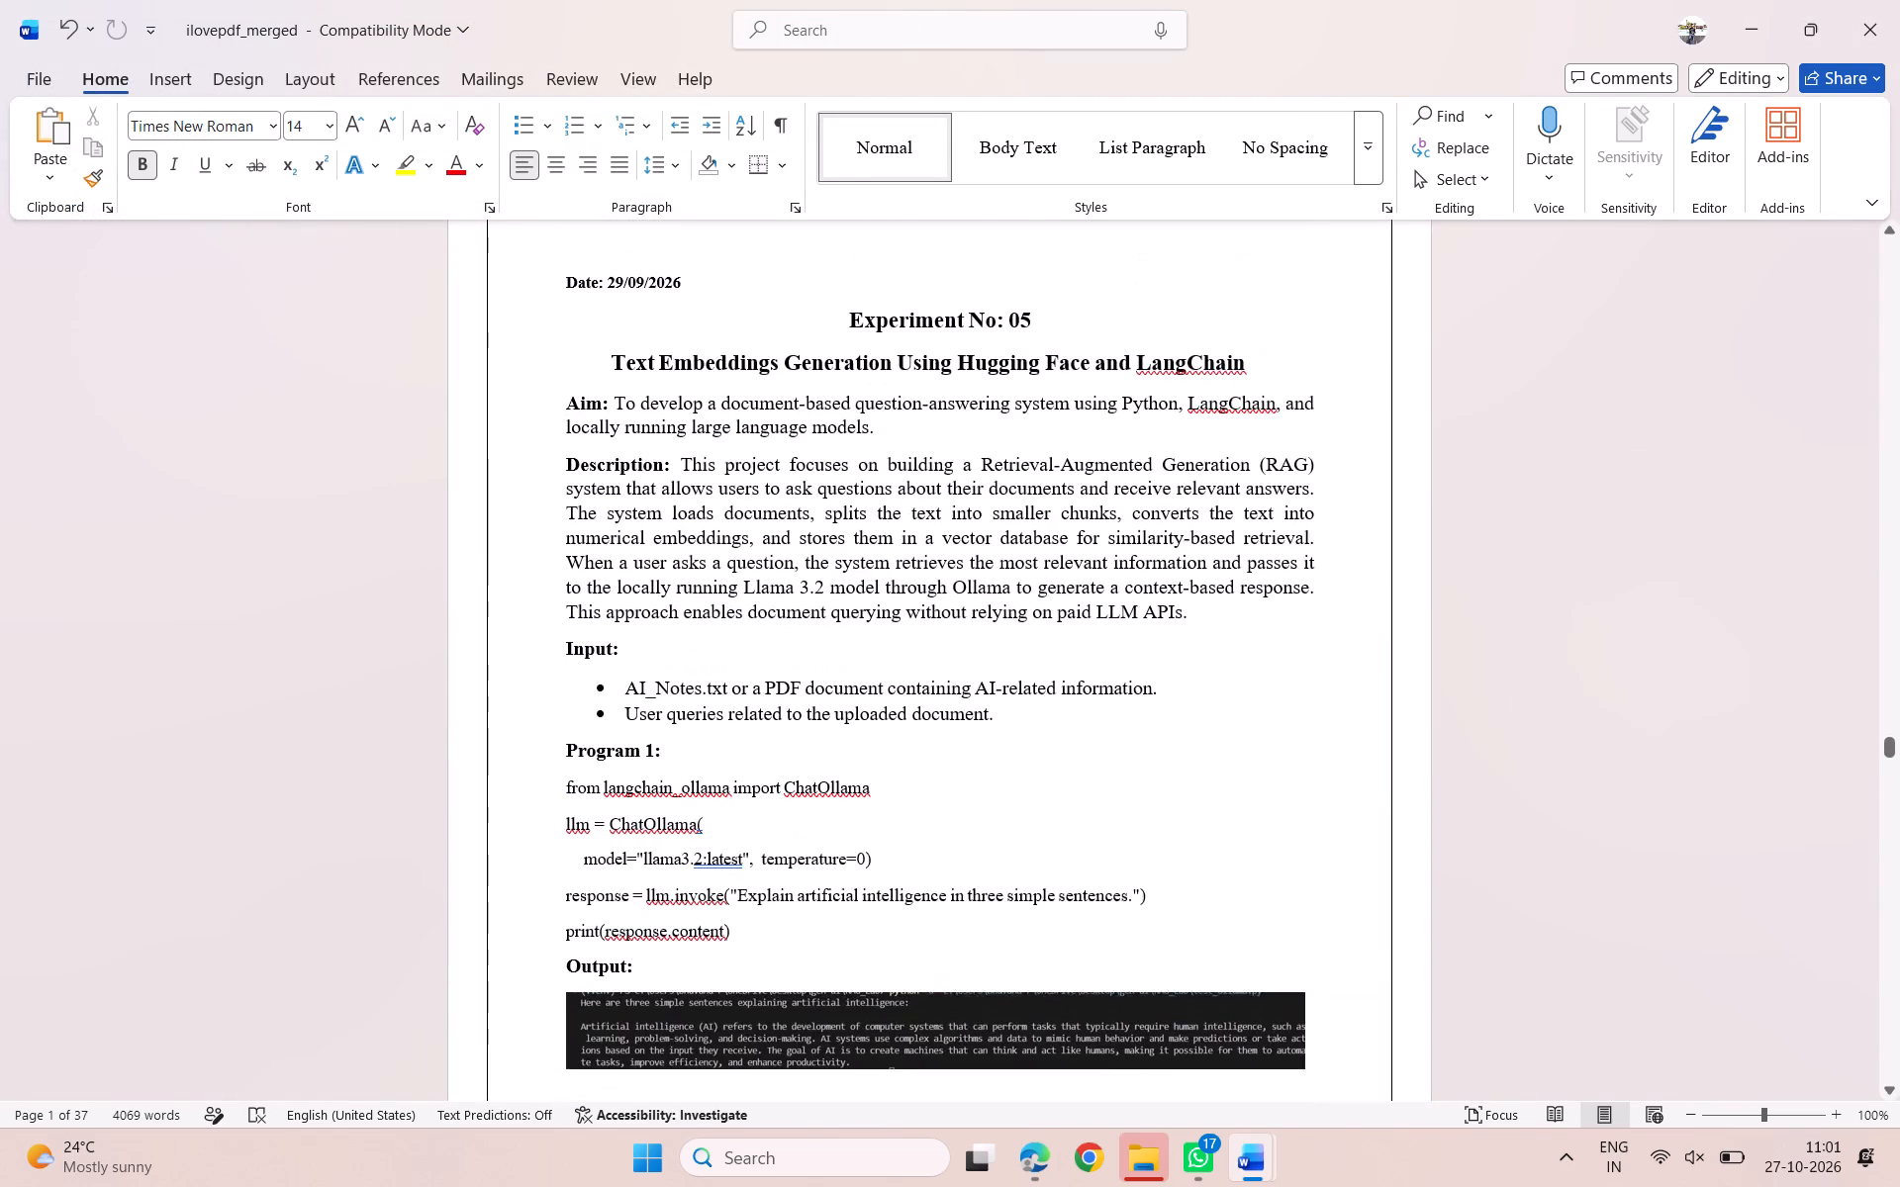
scroll(863, 574, "up", 20)
scroll(863, 574, "up", 7)
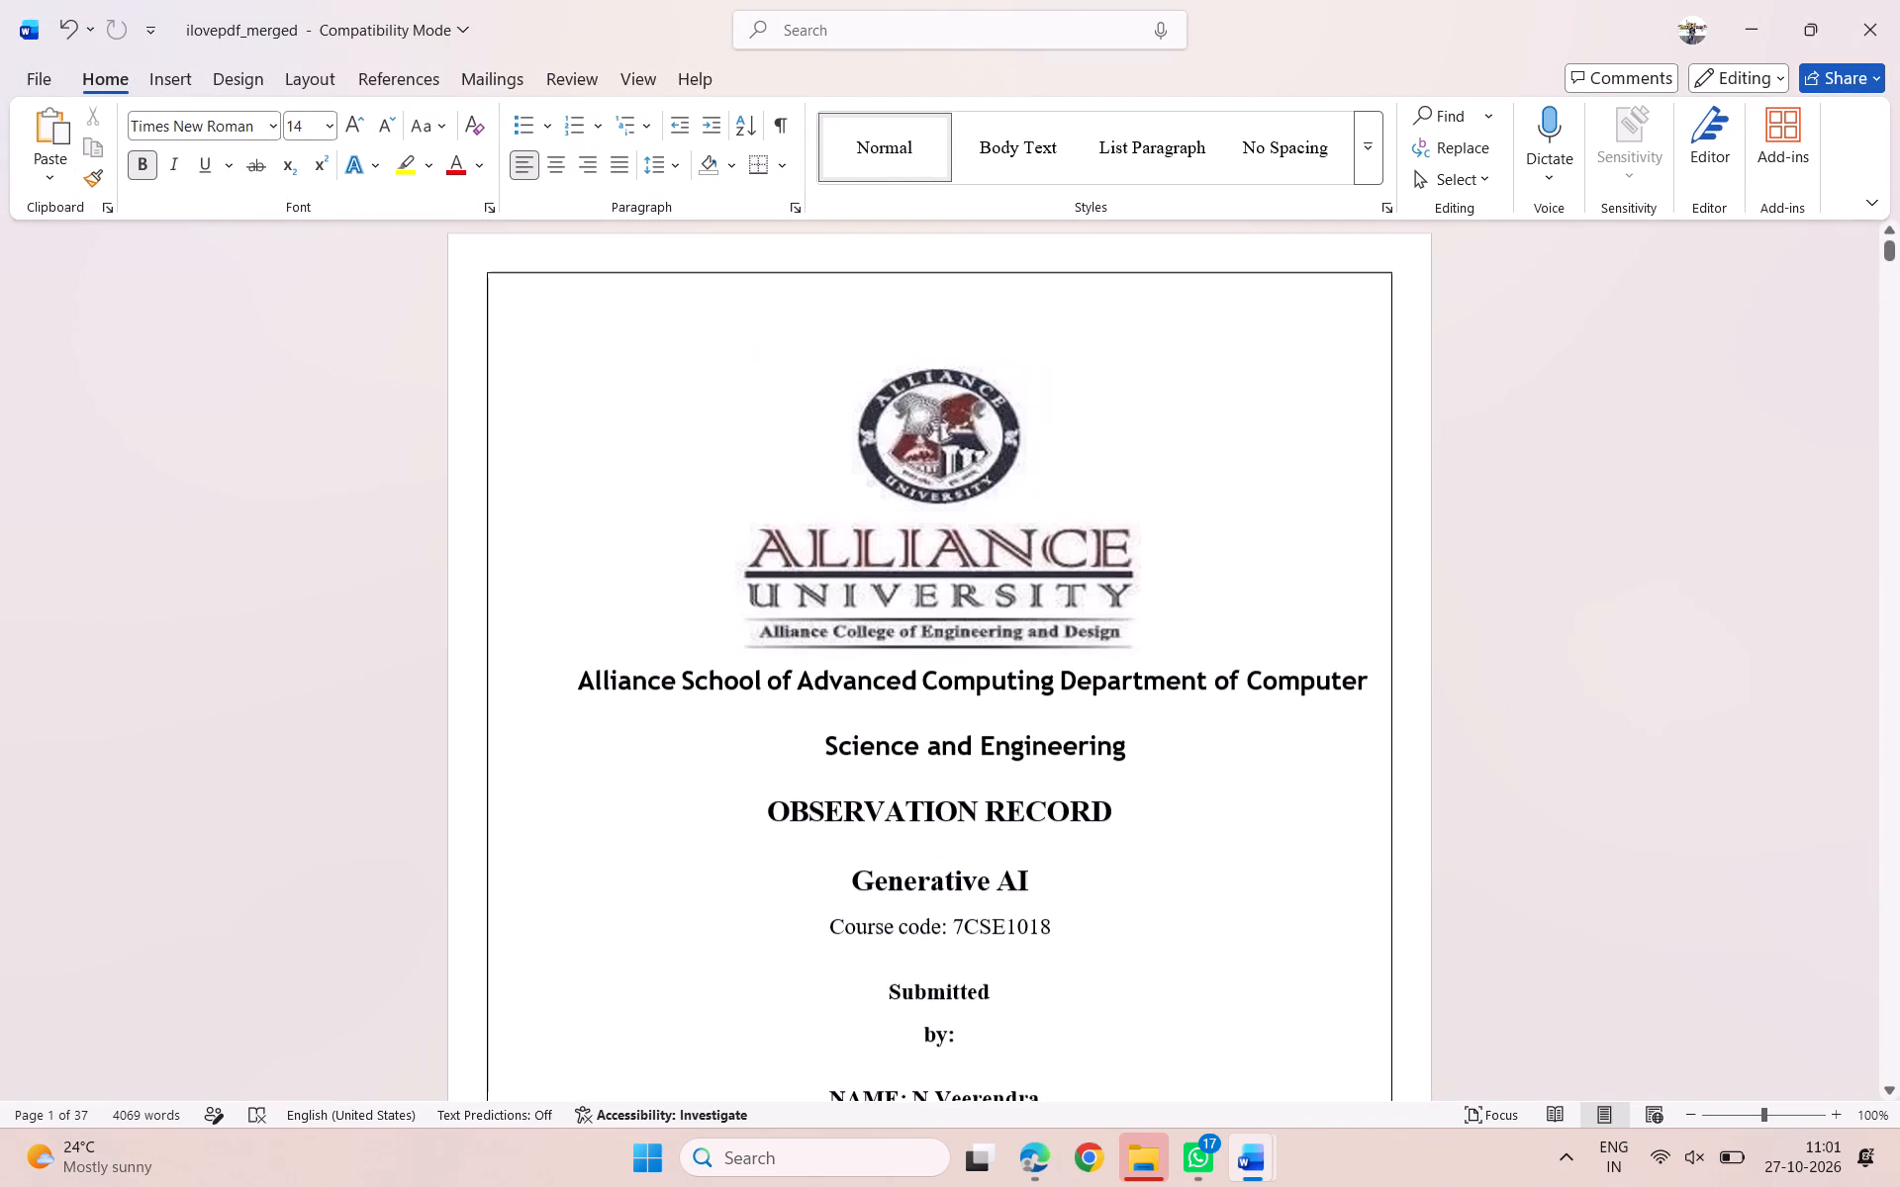
scroll(972, 789, "down", 1)
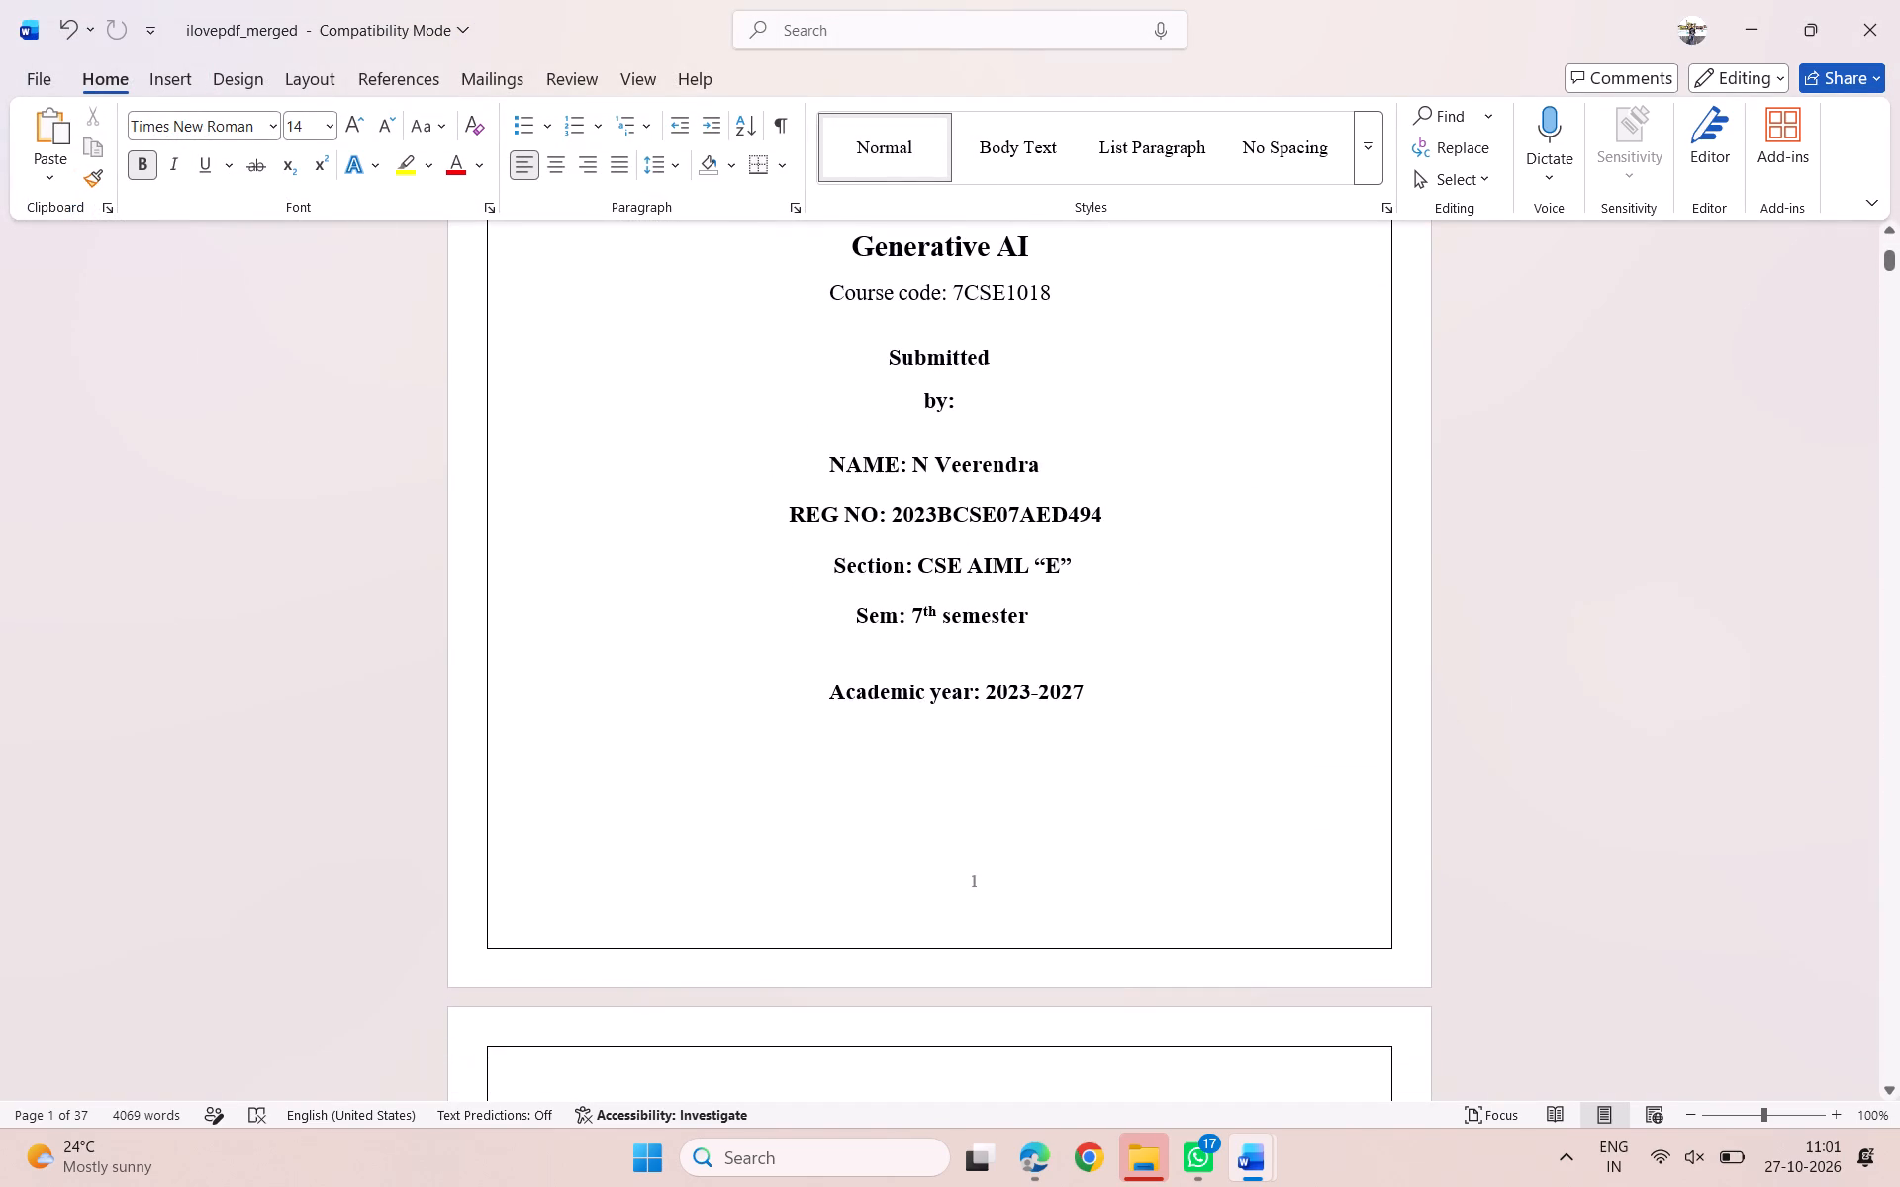
left_click(1040, 472)
key("BackSpace")
key("BackSpace")
key("BackSpace")
key("BackSpace")
key("BackSpace")
key("BackSpace")
key("BackSpace")
key("BackSpace")
key("BackSpace")
key("BackSpace")
key("BackSpace")
key("shift+d")
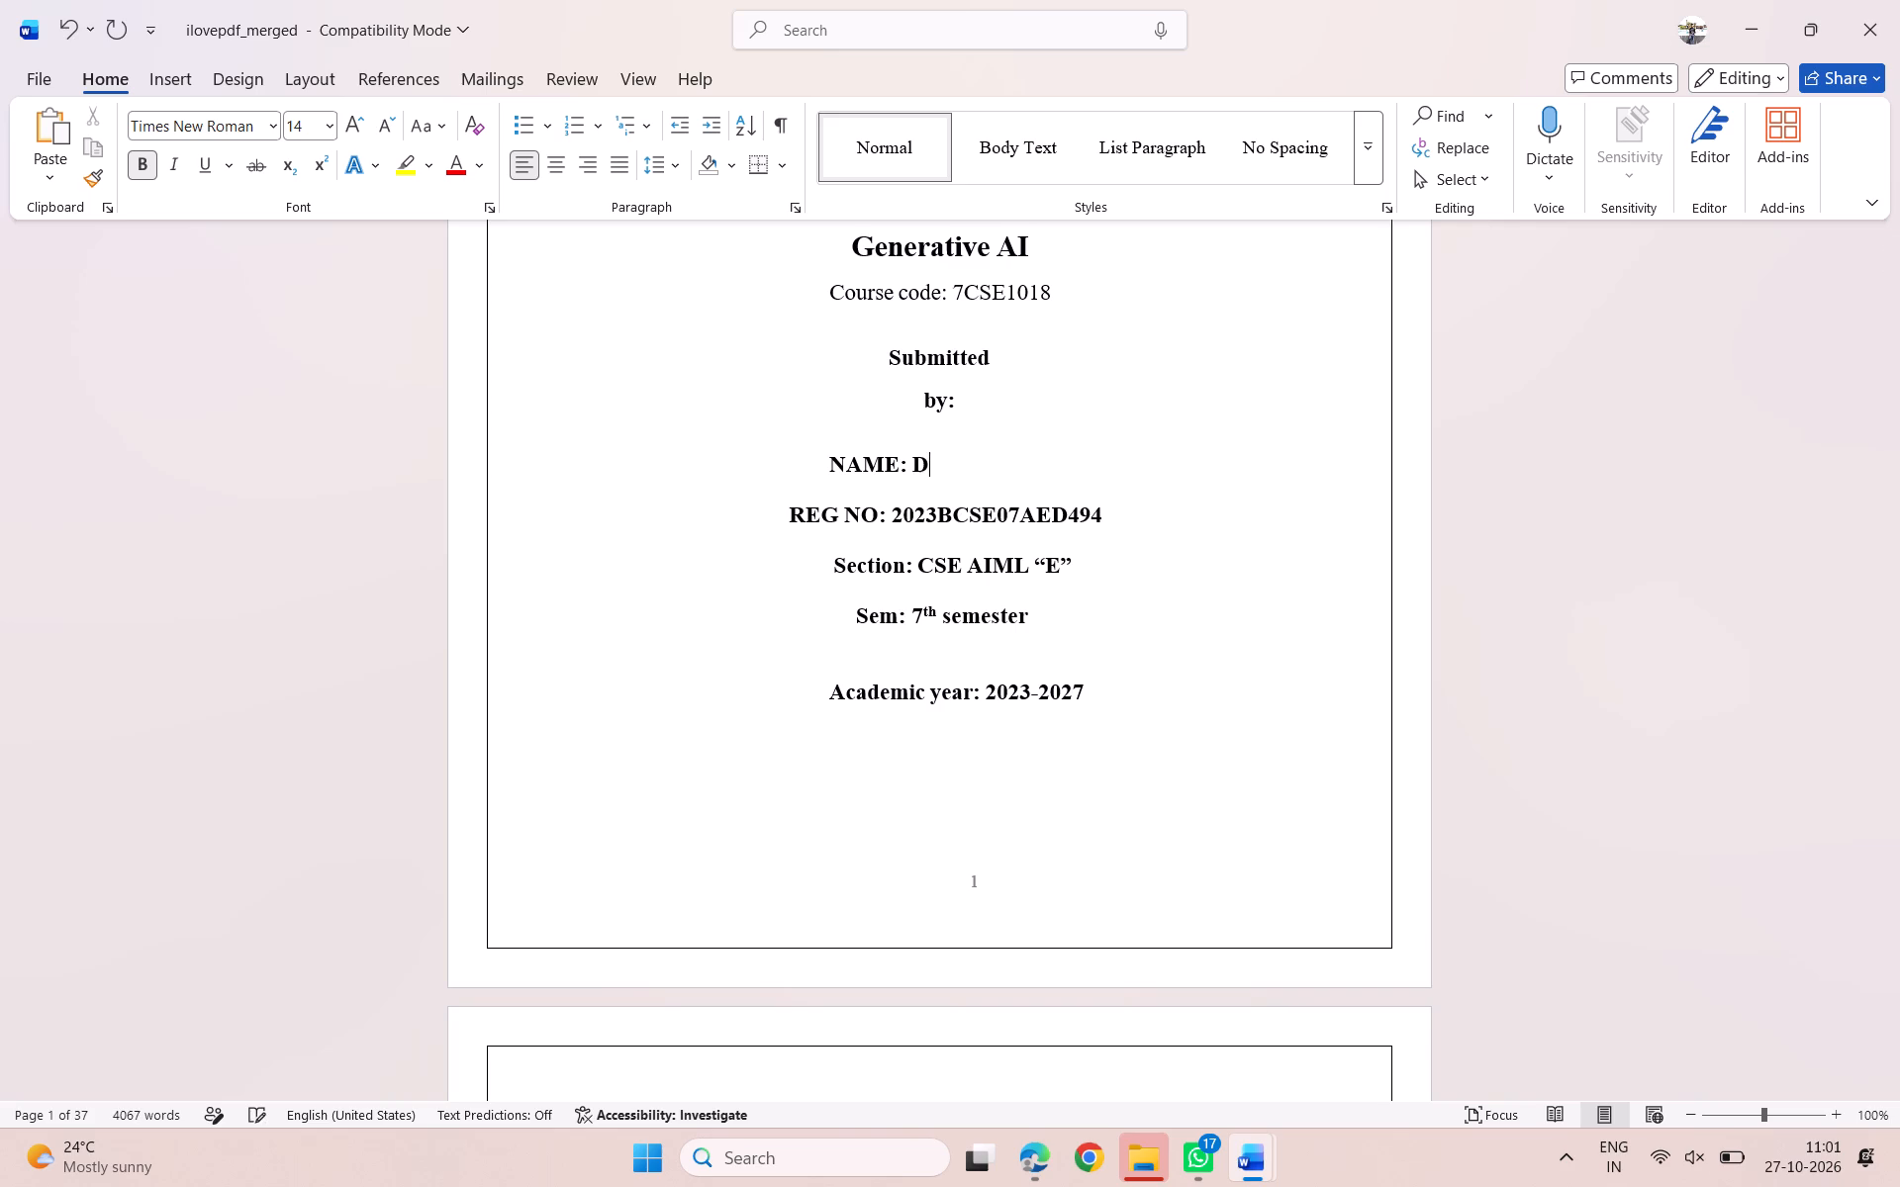
key("space")
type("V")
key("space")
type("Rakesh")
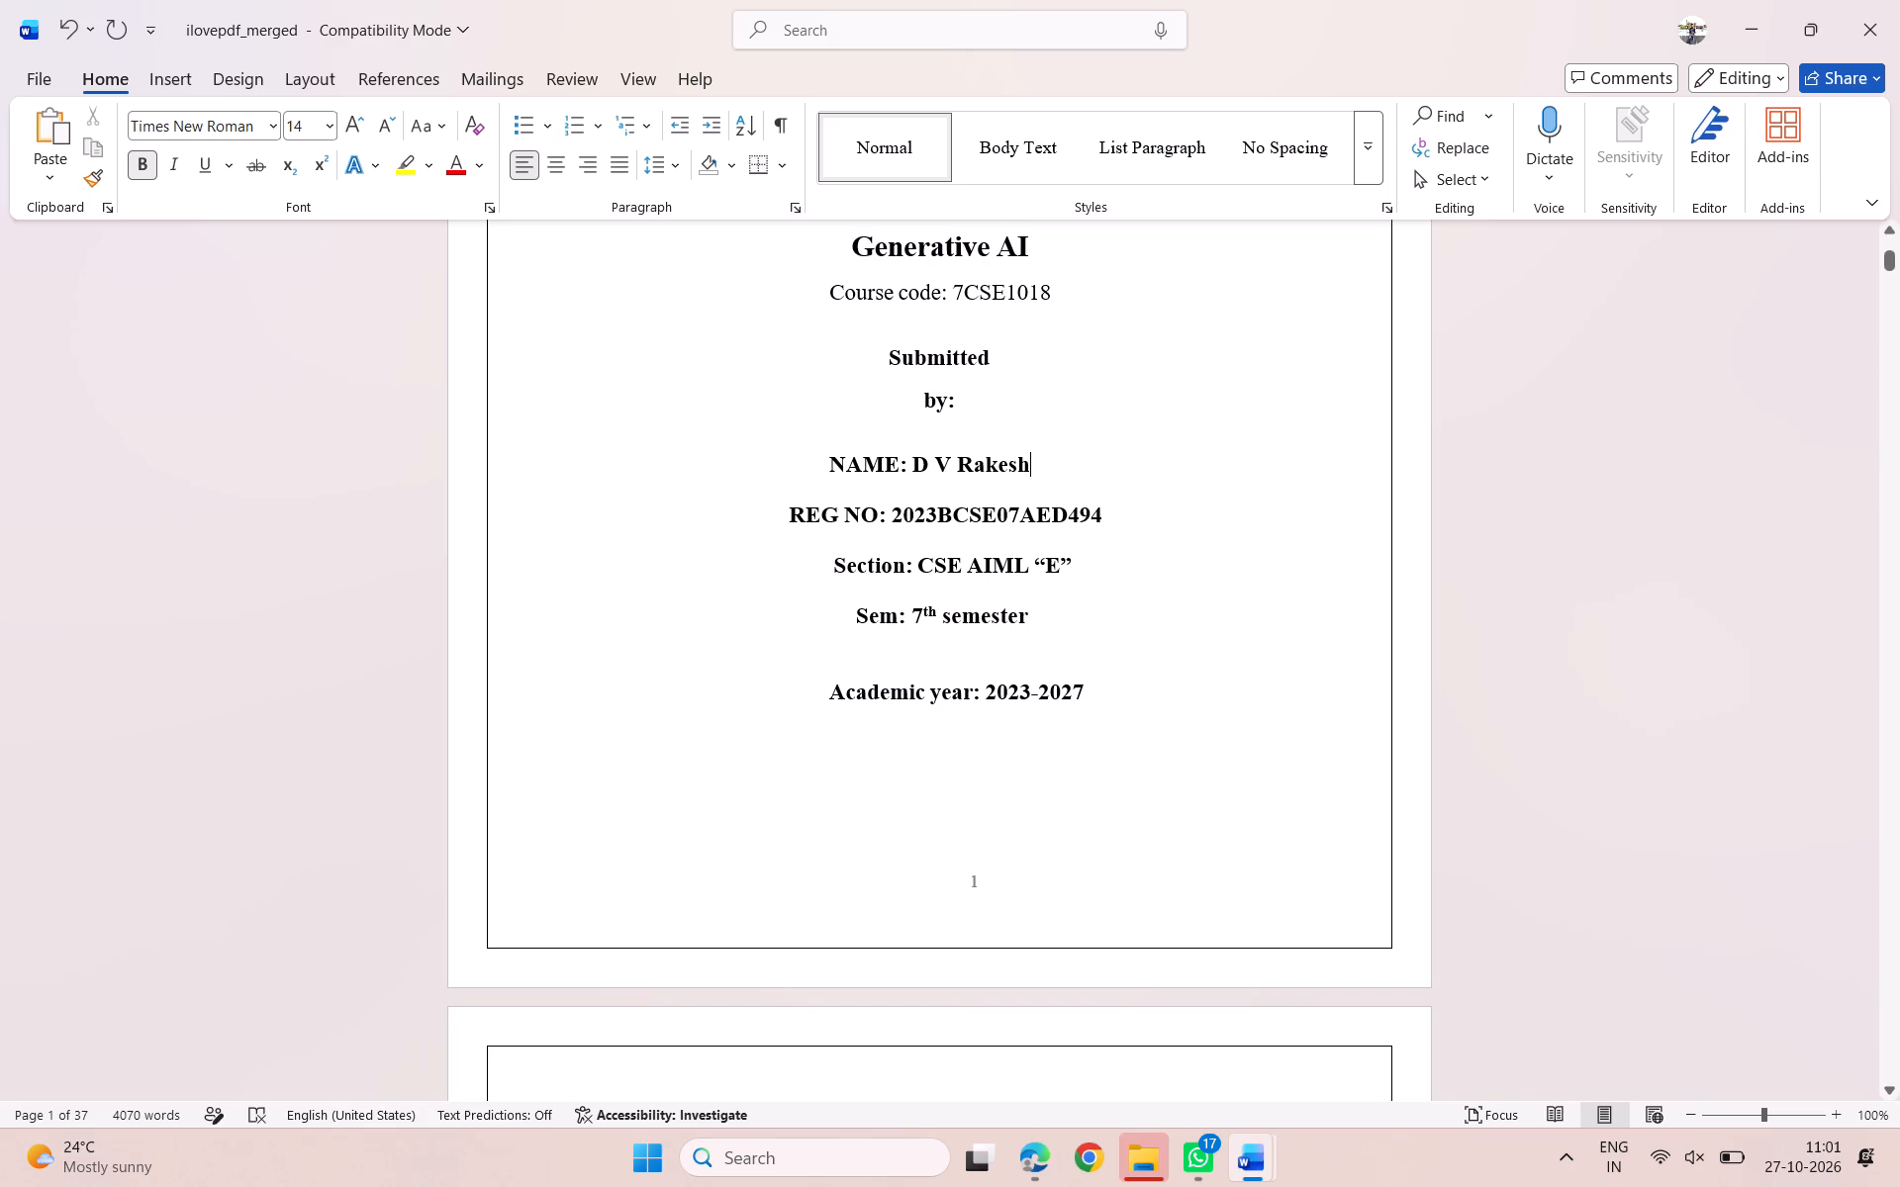
Replace the last three digits of the cover page's REG NO with those of the next student.
left_click(1102, 513)
key("BackSpace")
key("BackSpace")
key("BackSpace")
key("4")
type("8-")
key("BackSpace")
key("0")
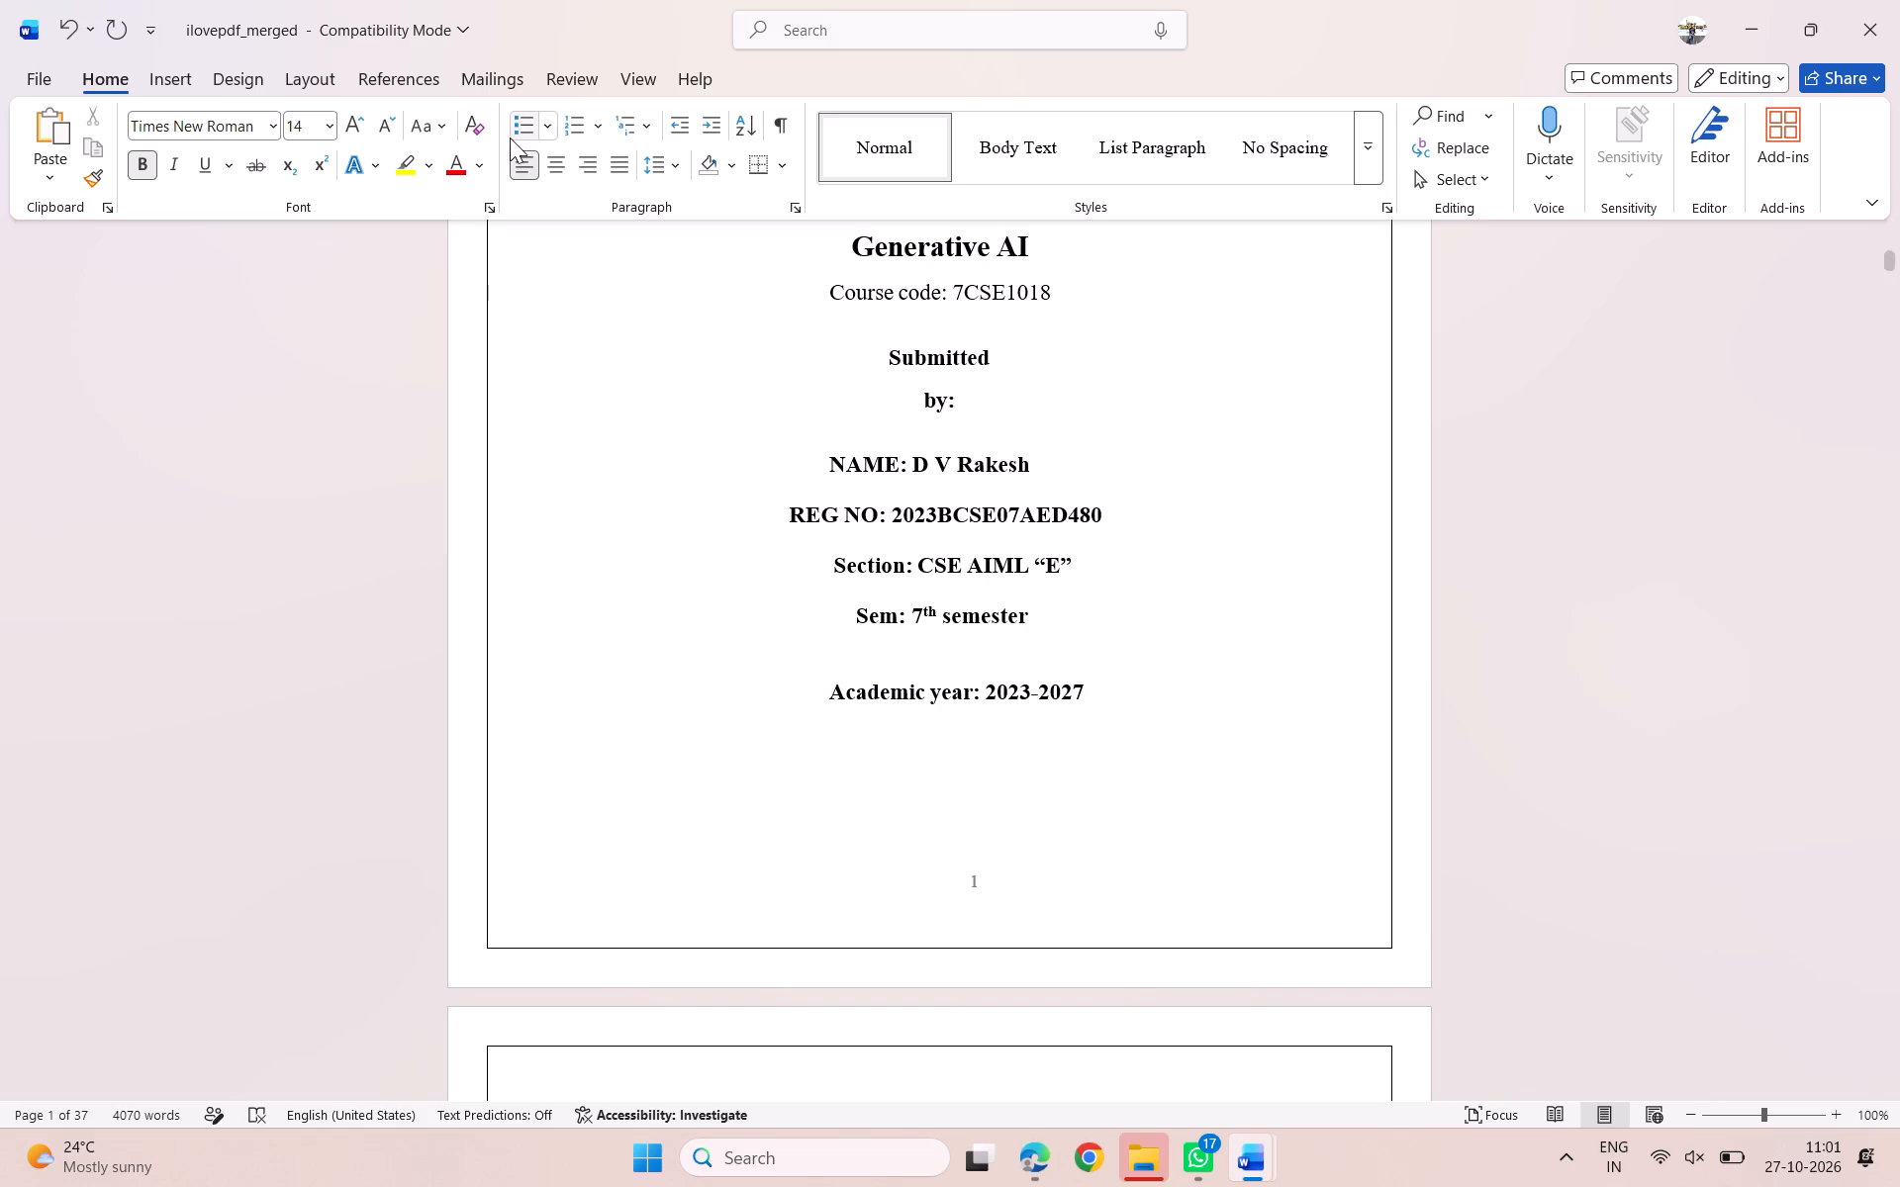
Export the document as a PDF in Downloads, named with this student's lowercase first name and the last three registration digits.
left_click(37, 89)
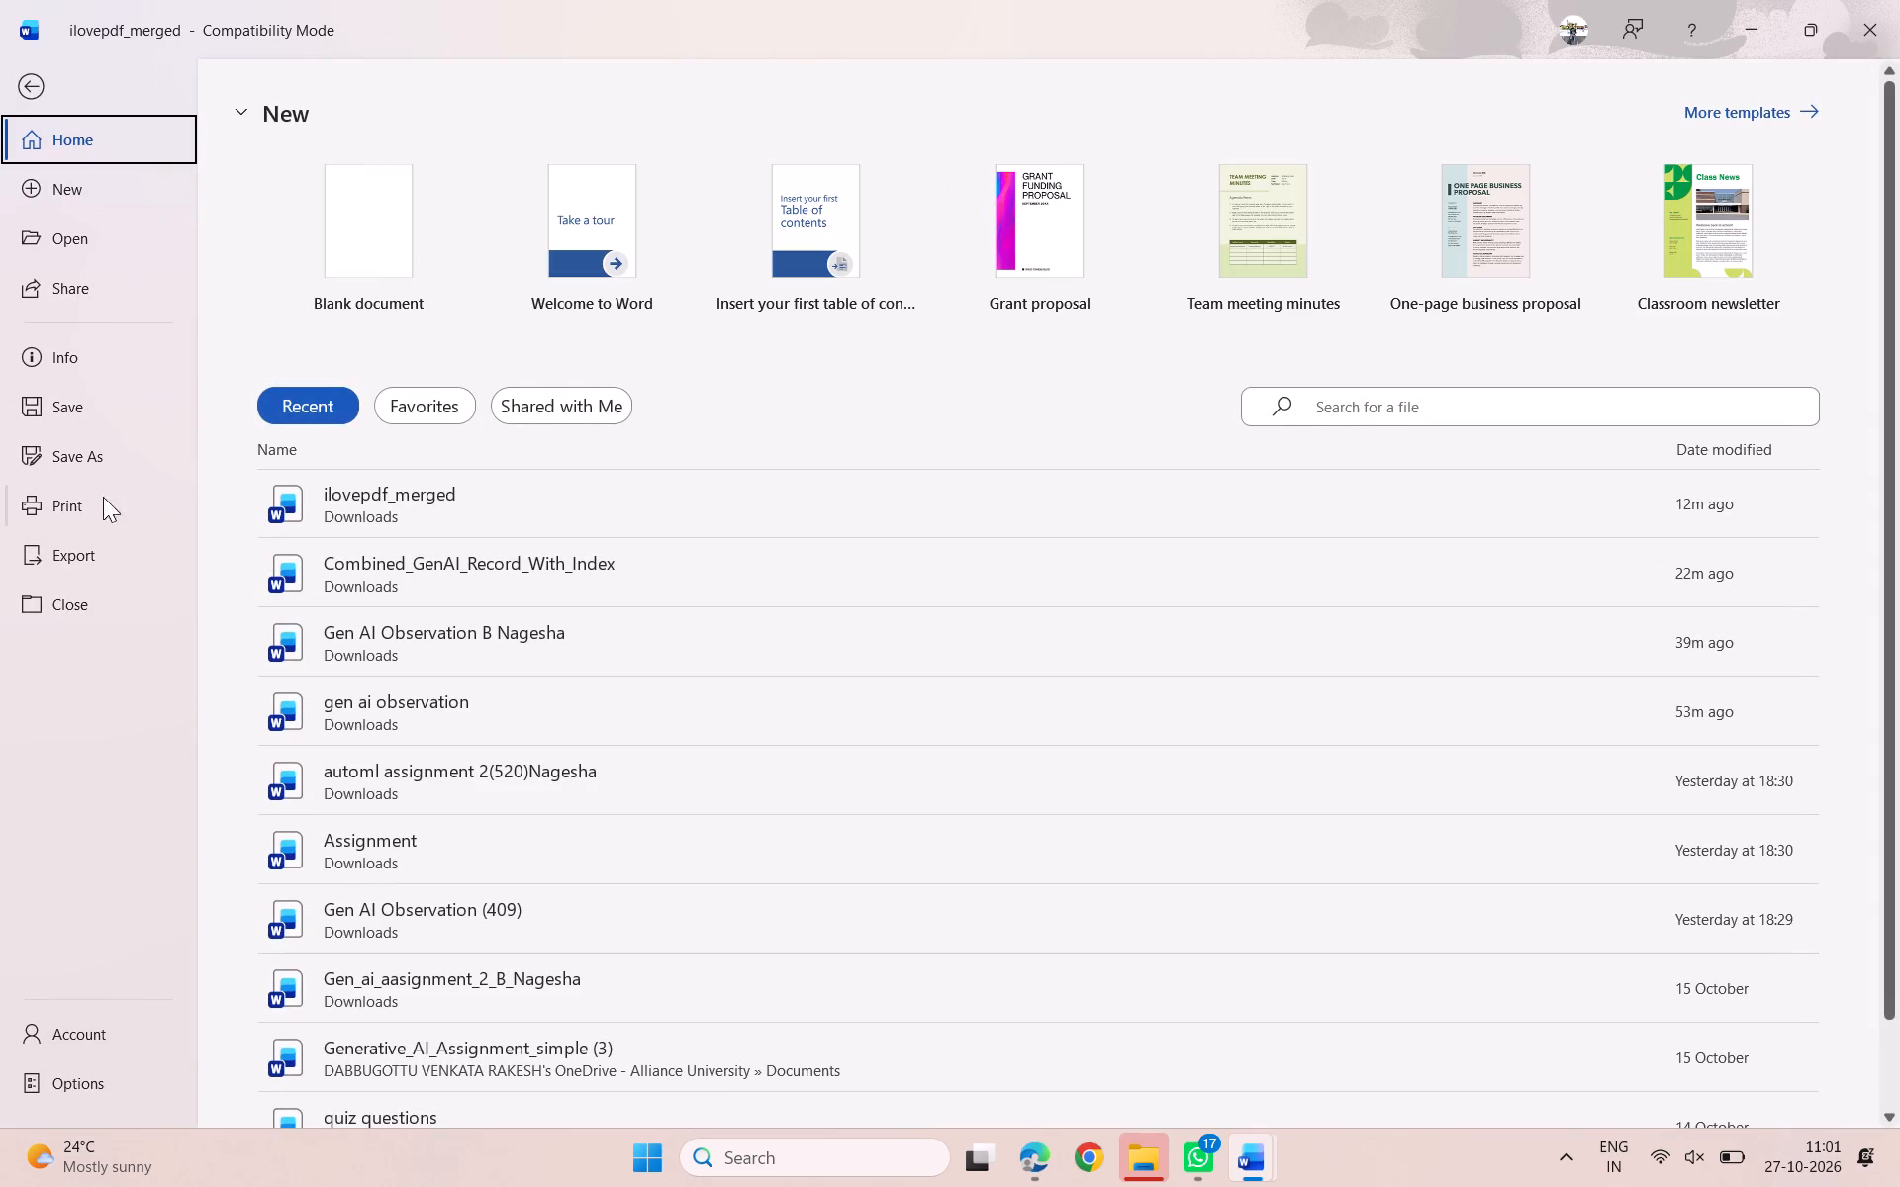
left_click(84, 561)
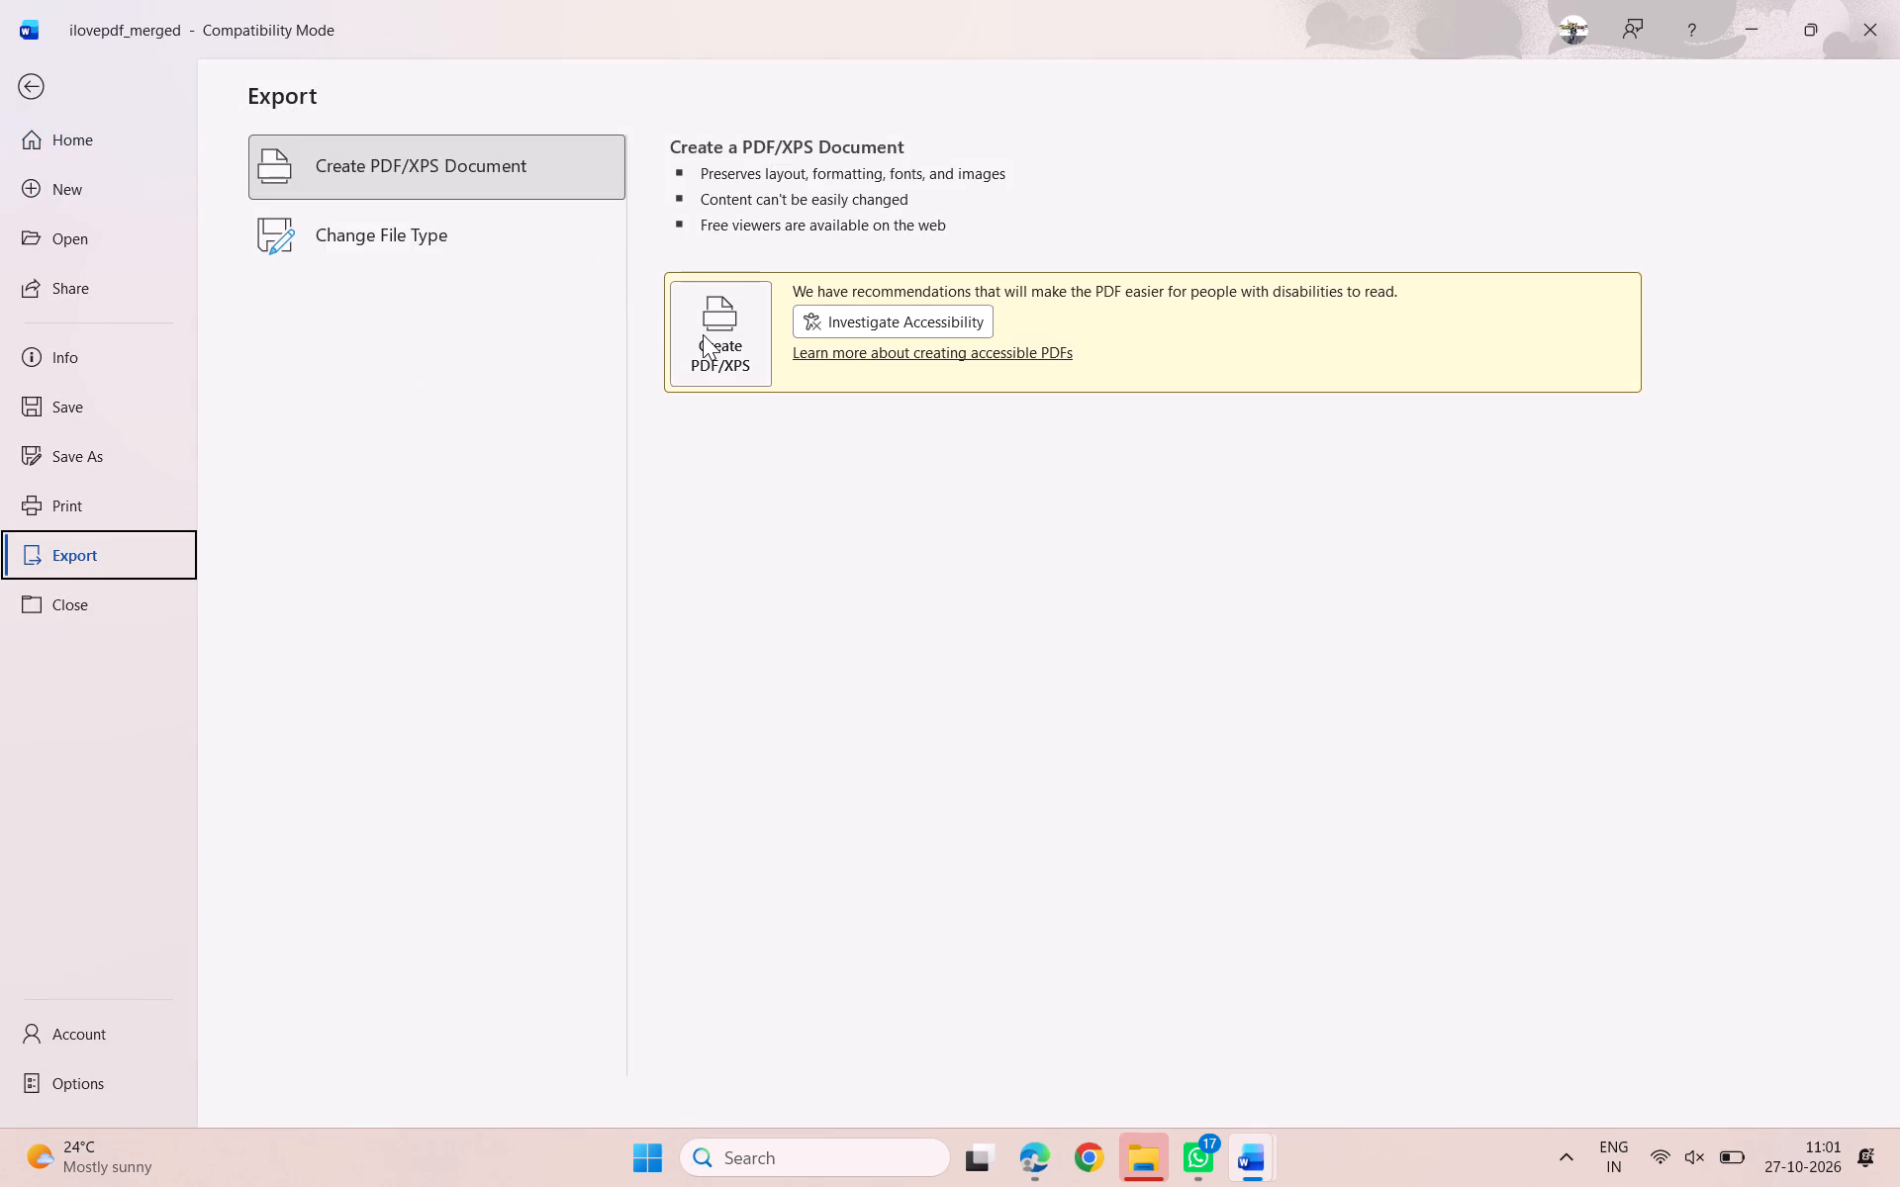
left_click(703, 334)
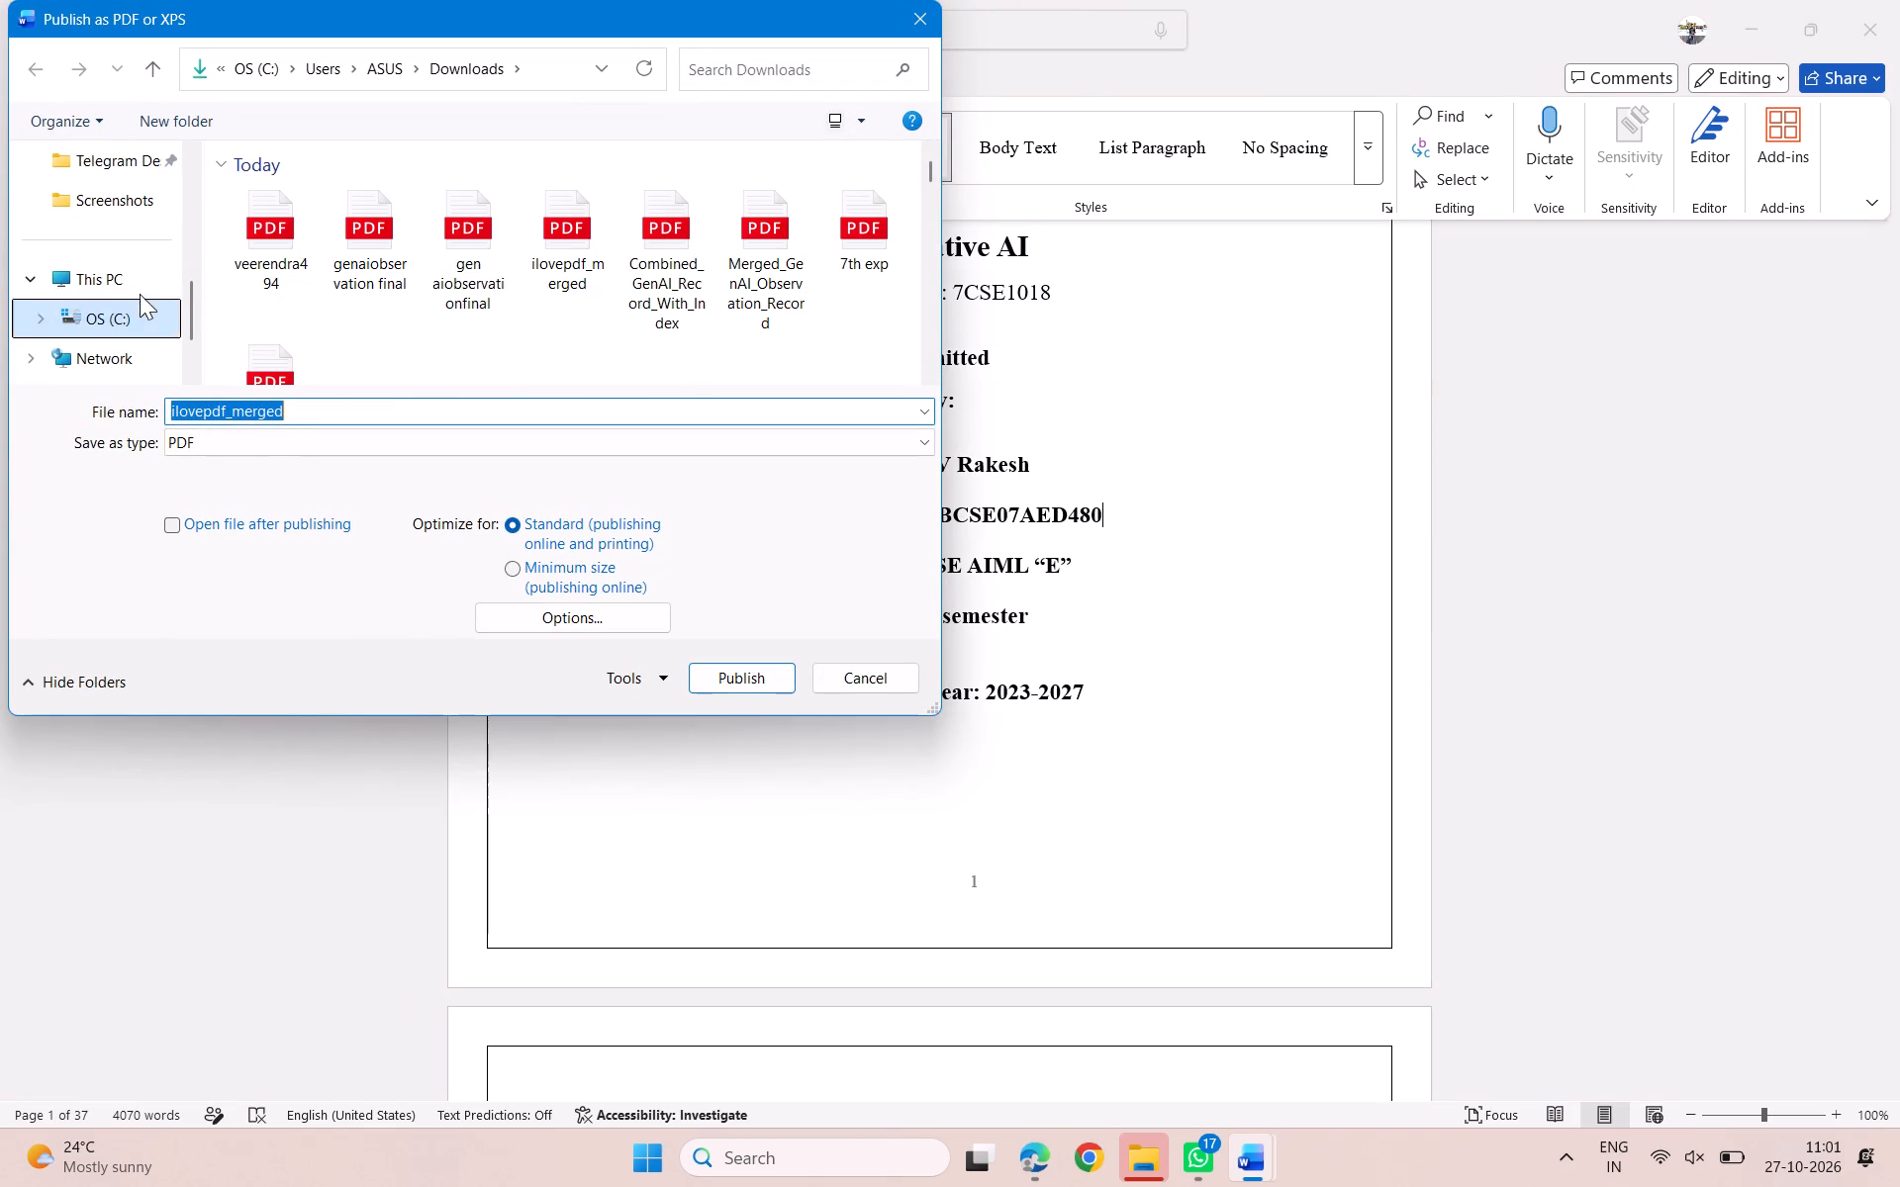
scroll(139, 290, "up", 1)
left_click(131, 309)
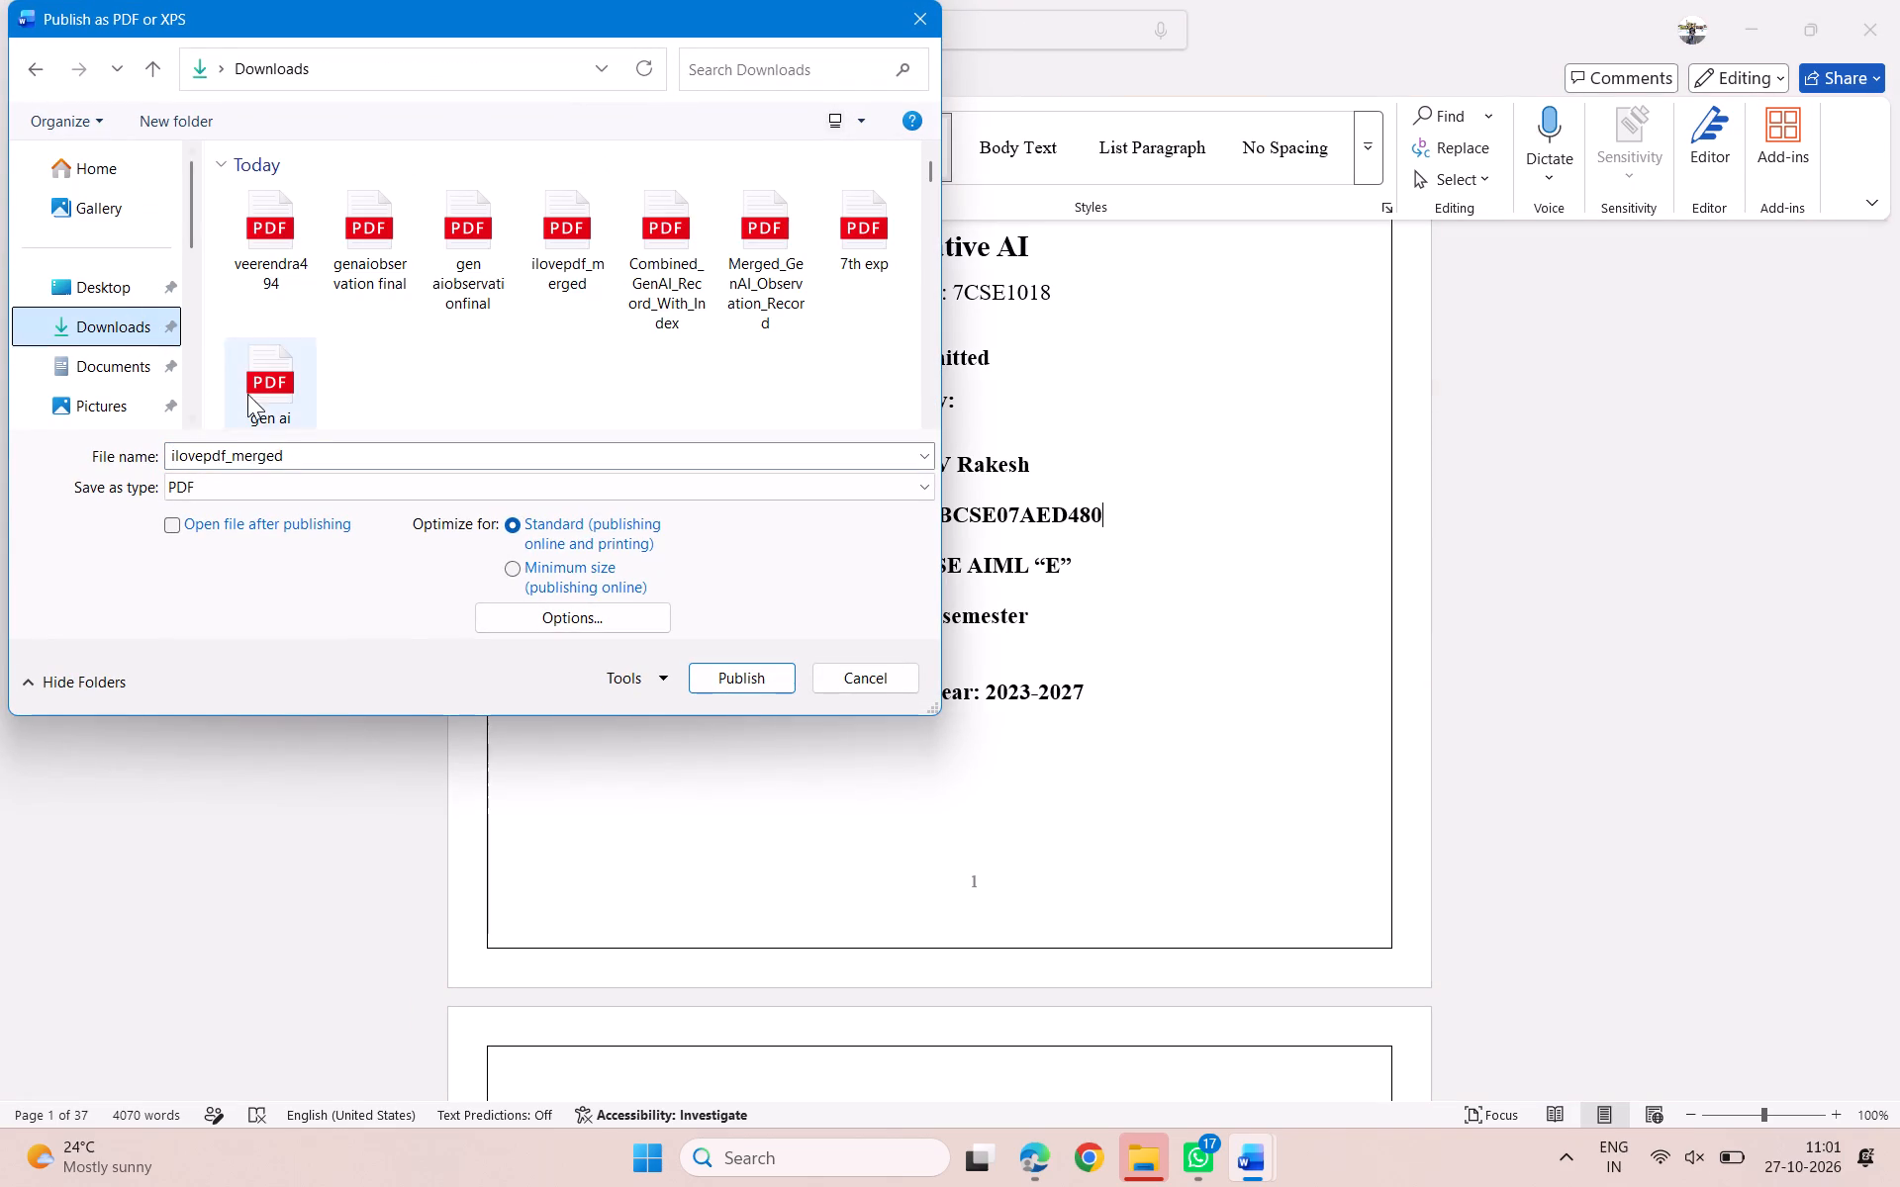
left_click(294, 455)
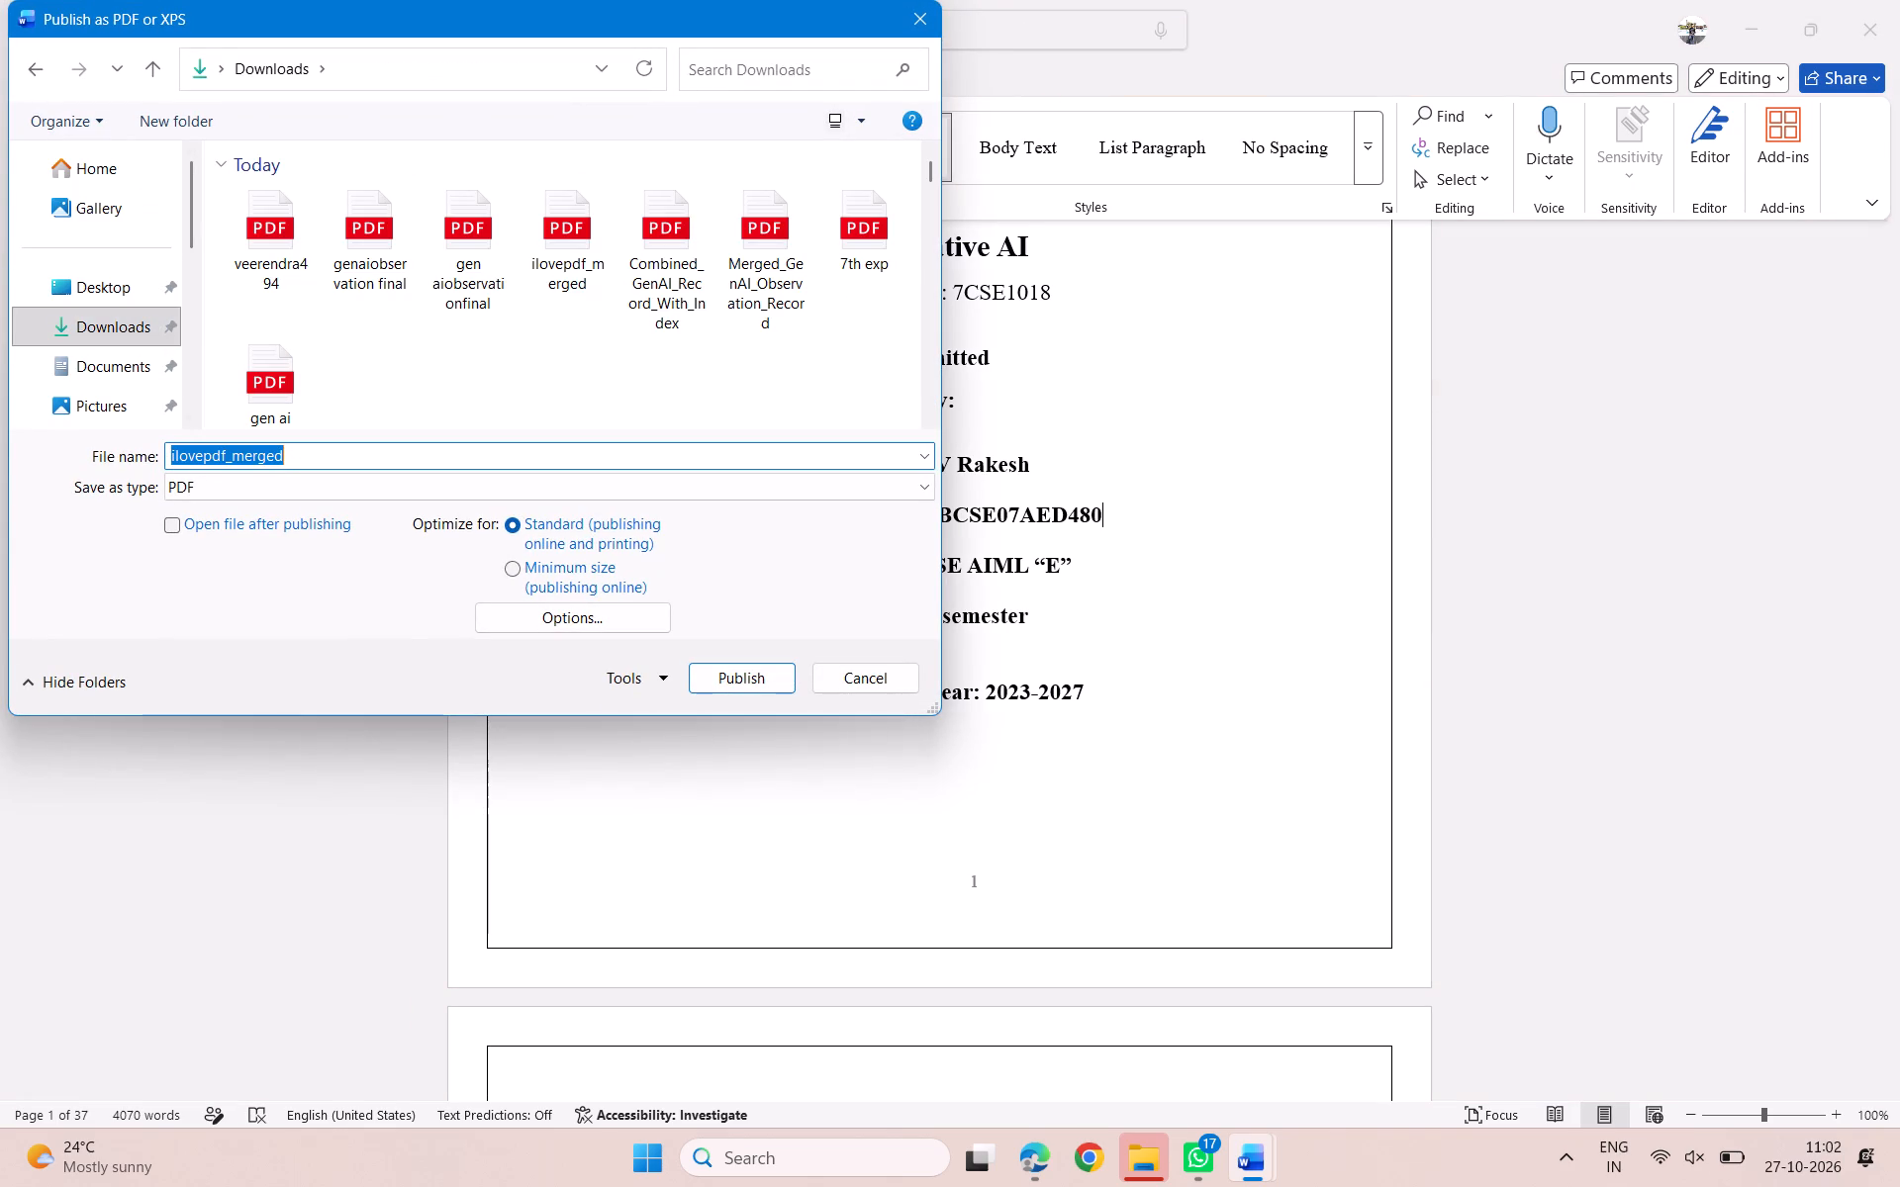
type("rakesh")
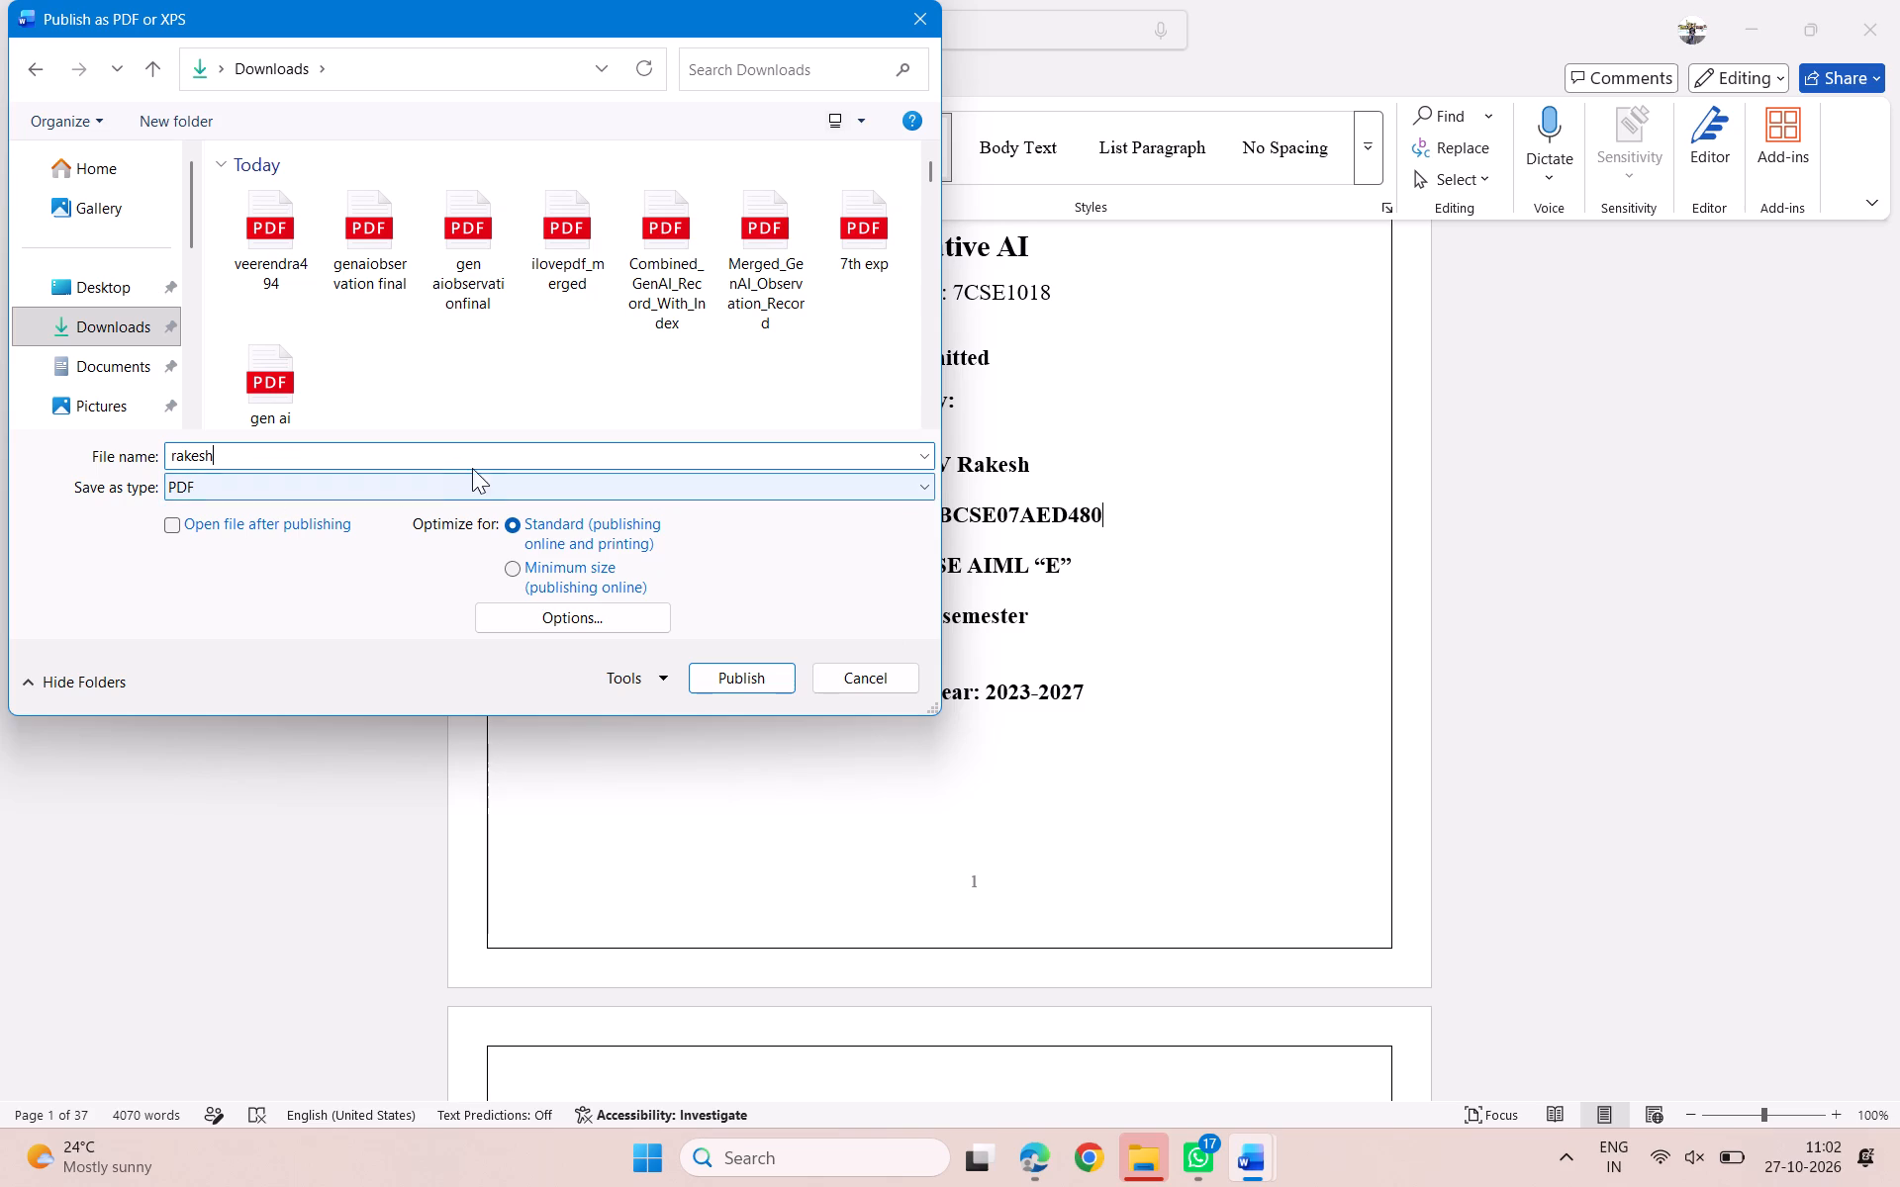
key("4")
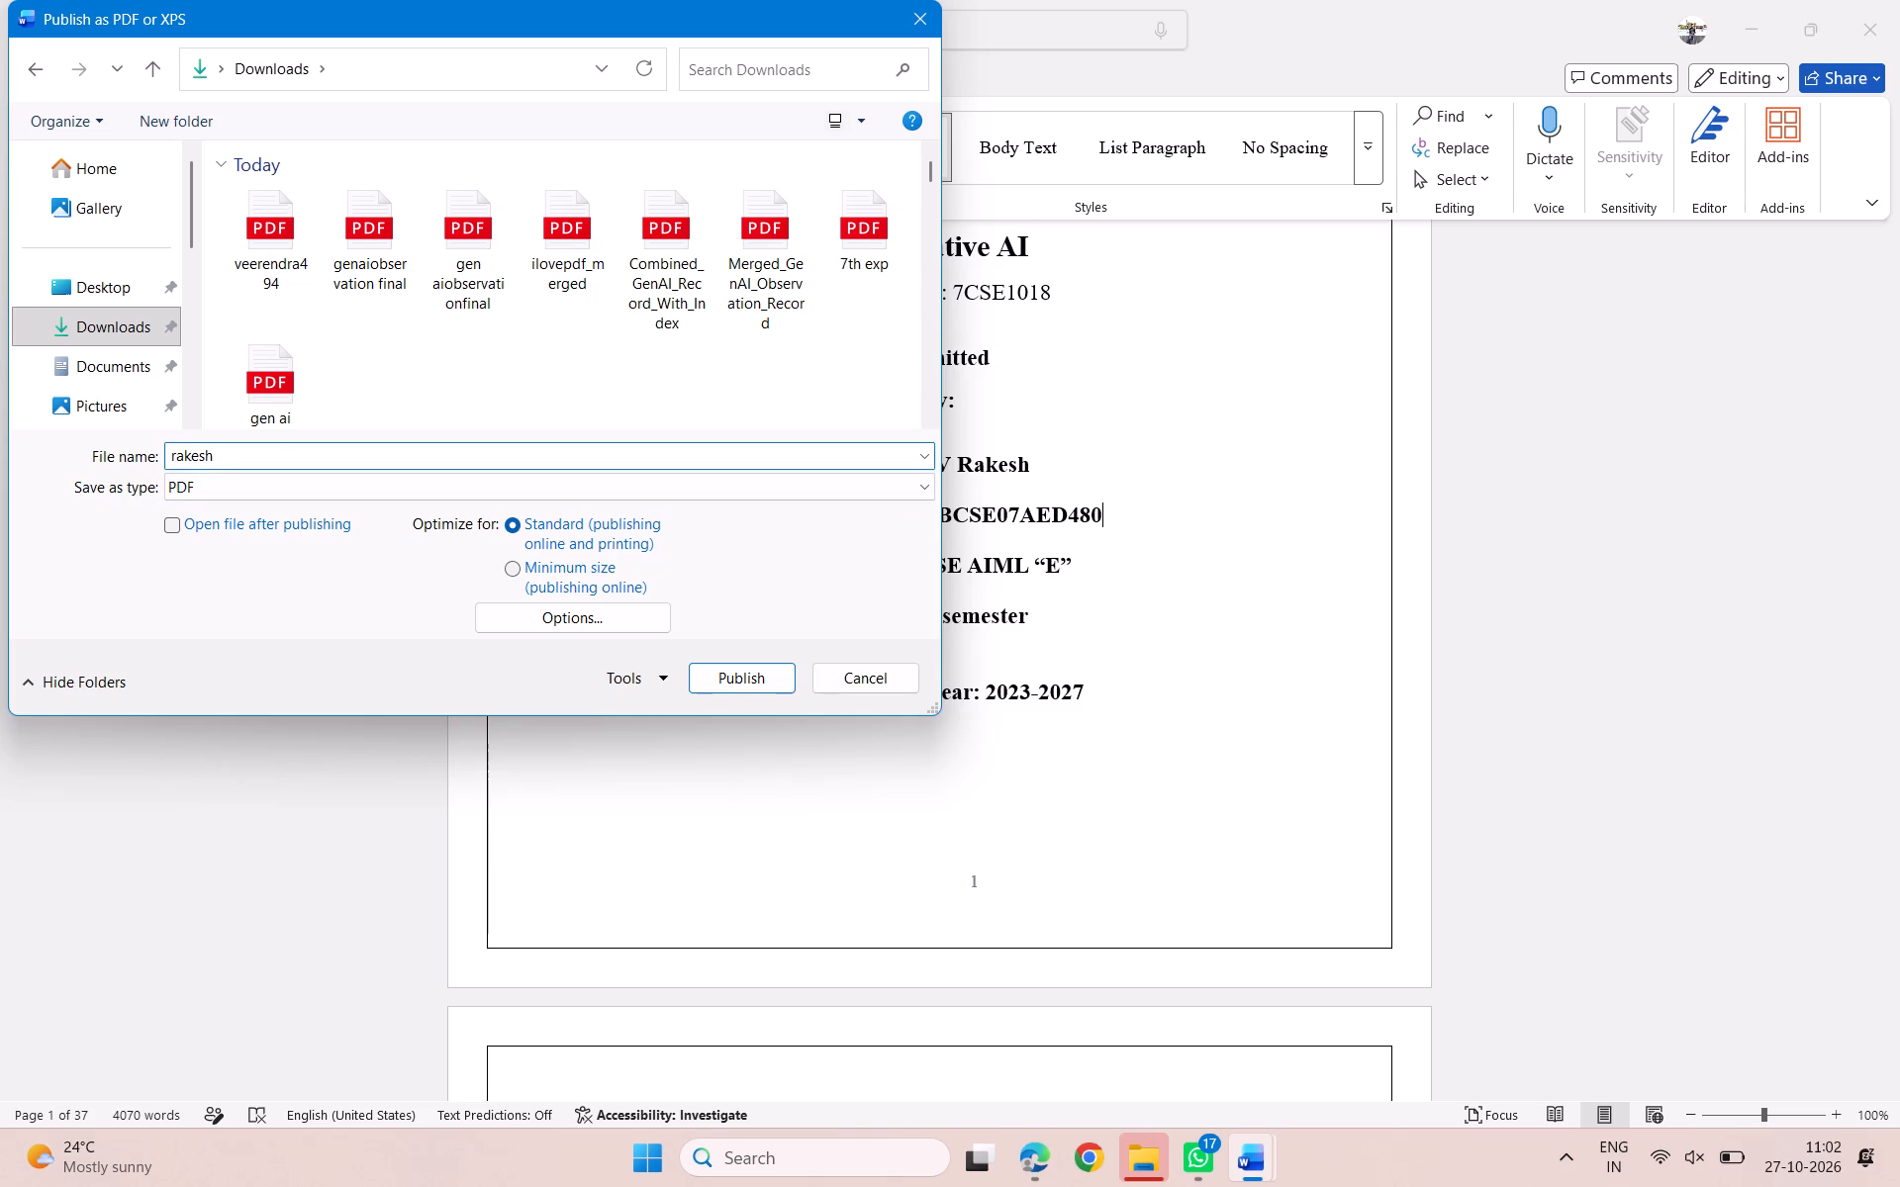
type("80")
left_click(727, 679)
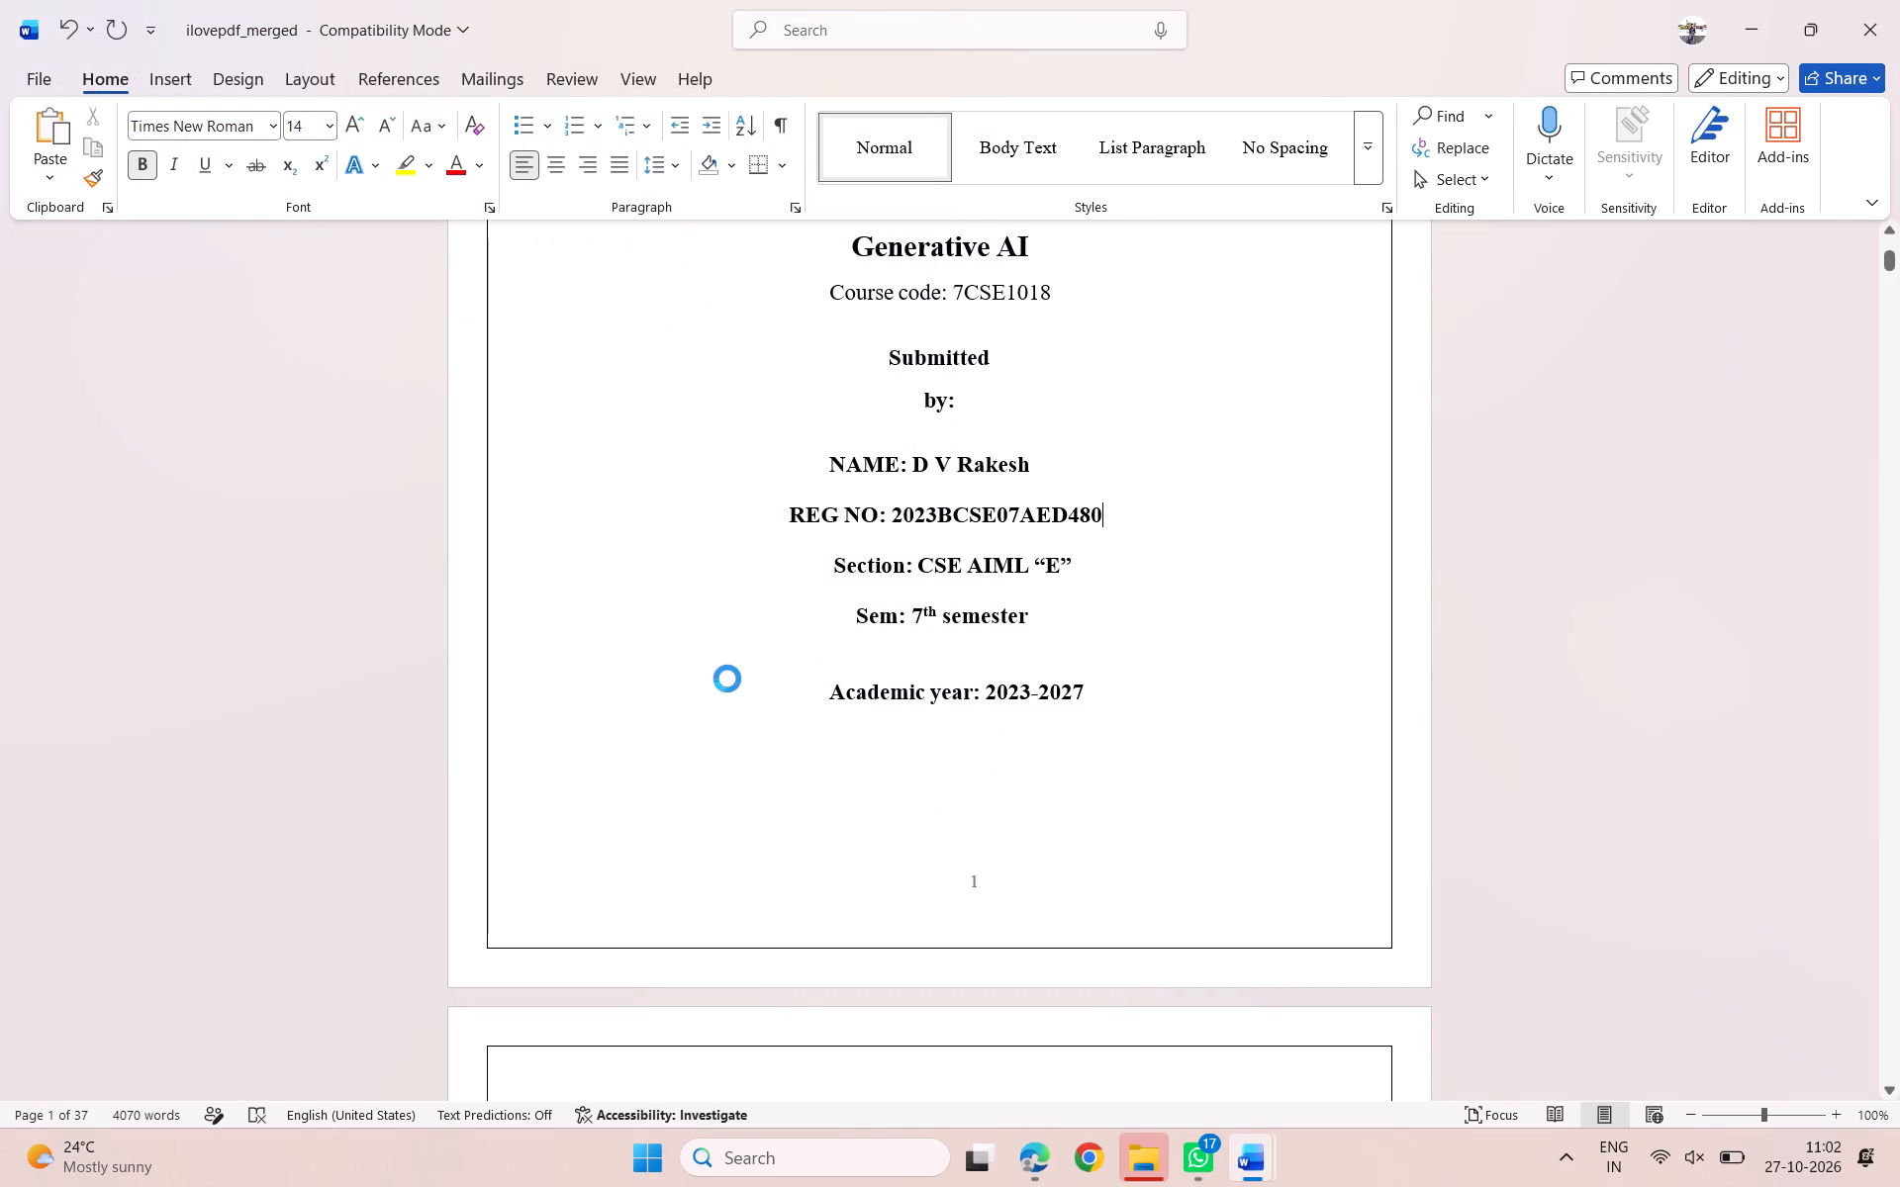
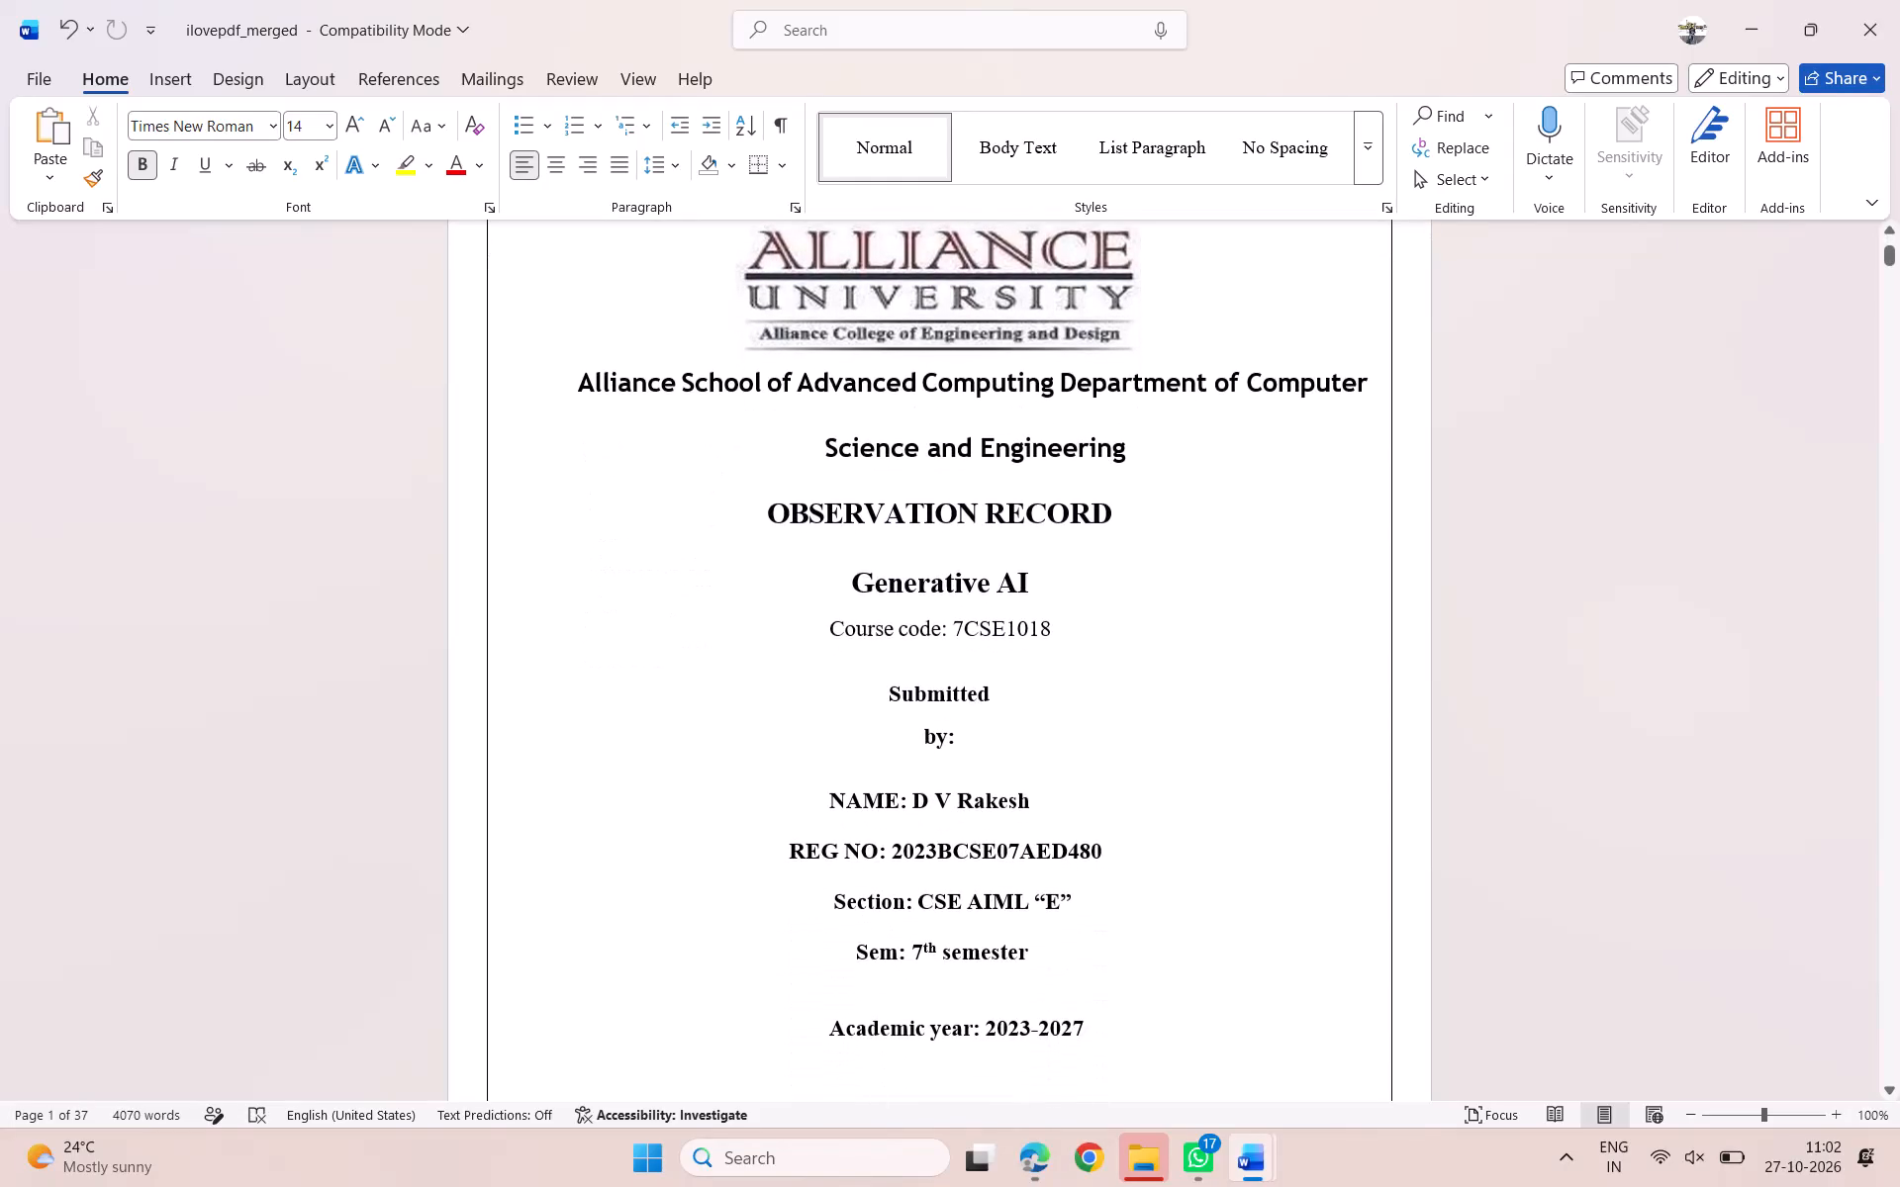
Replace the student name on the cover page's NAME line with the next student's single initial and name.
left_click(1031, 799)
key("BackSpace")
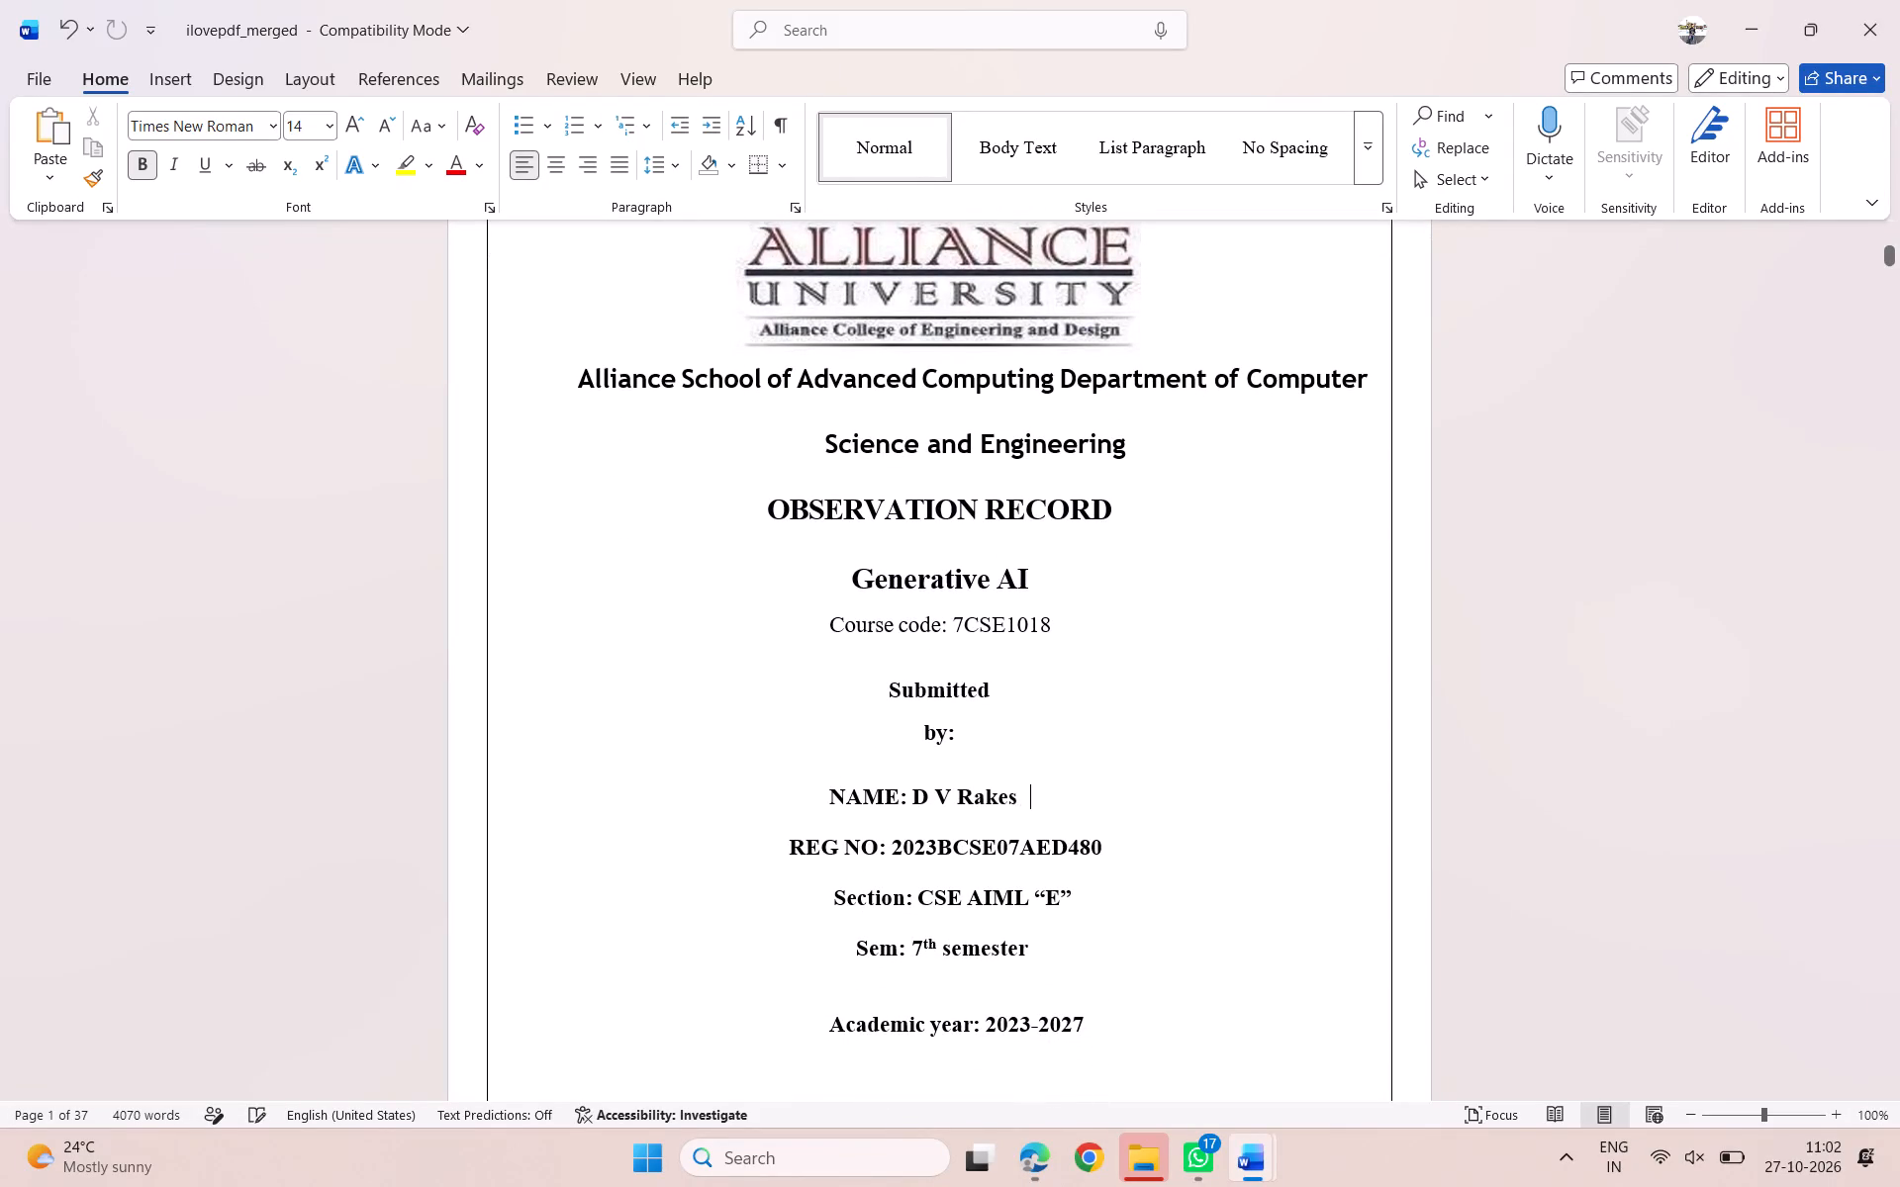
key("BackSpace")
key("BackSpace")
key("BackSpace")
key("BackSpace")
key("BackSpace")
key("BackSpace")
key("BackSpace")
key("BackSpace")
key("BackSpace")
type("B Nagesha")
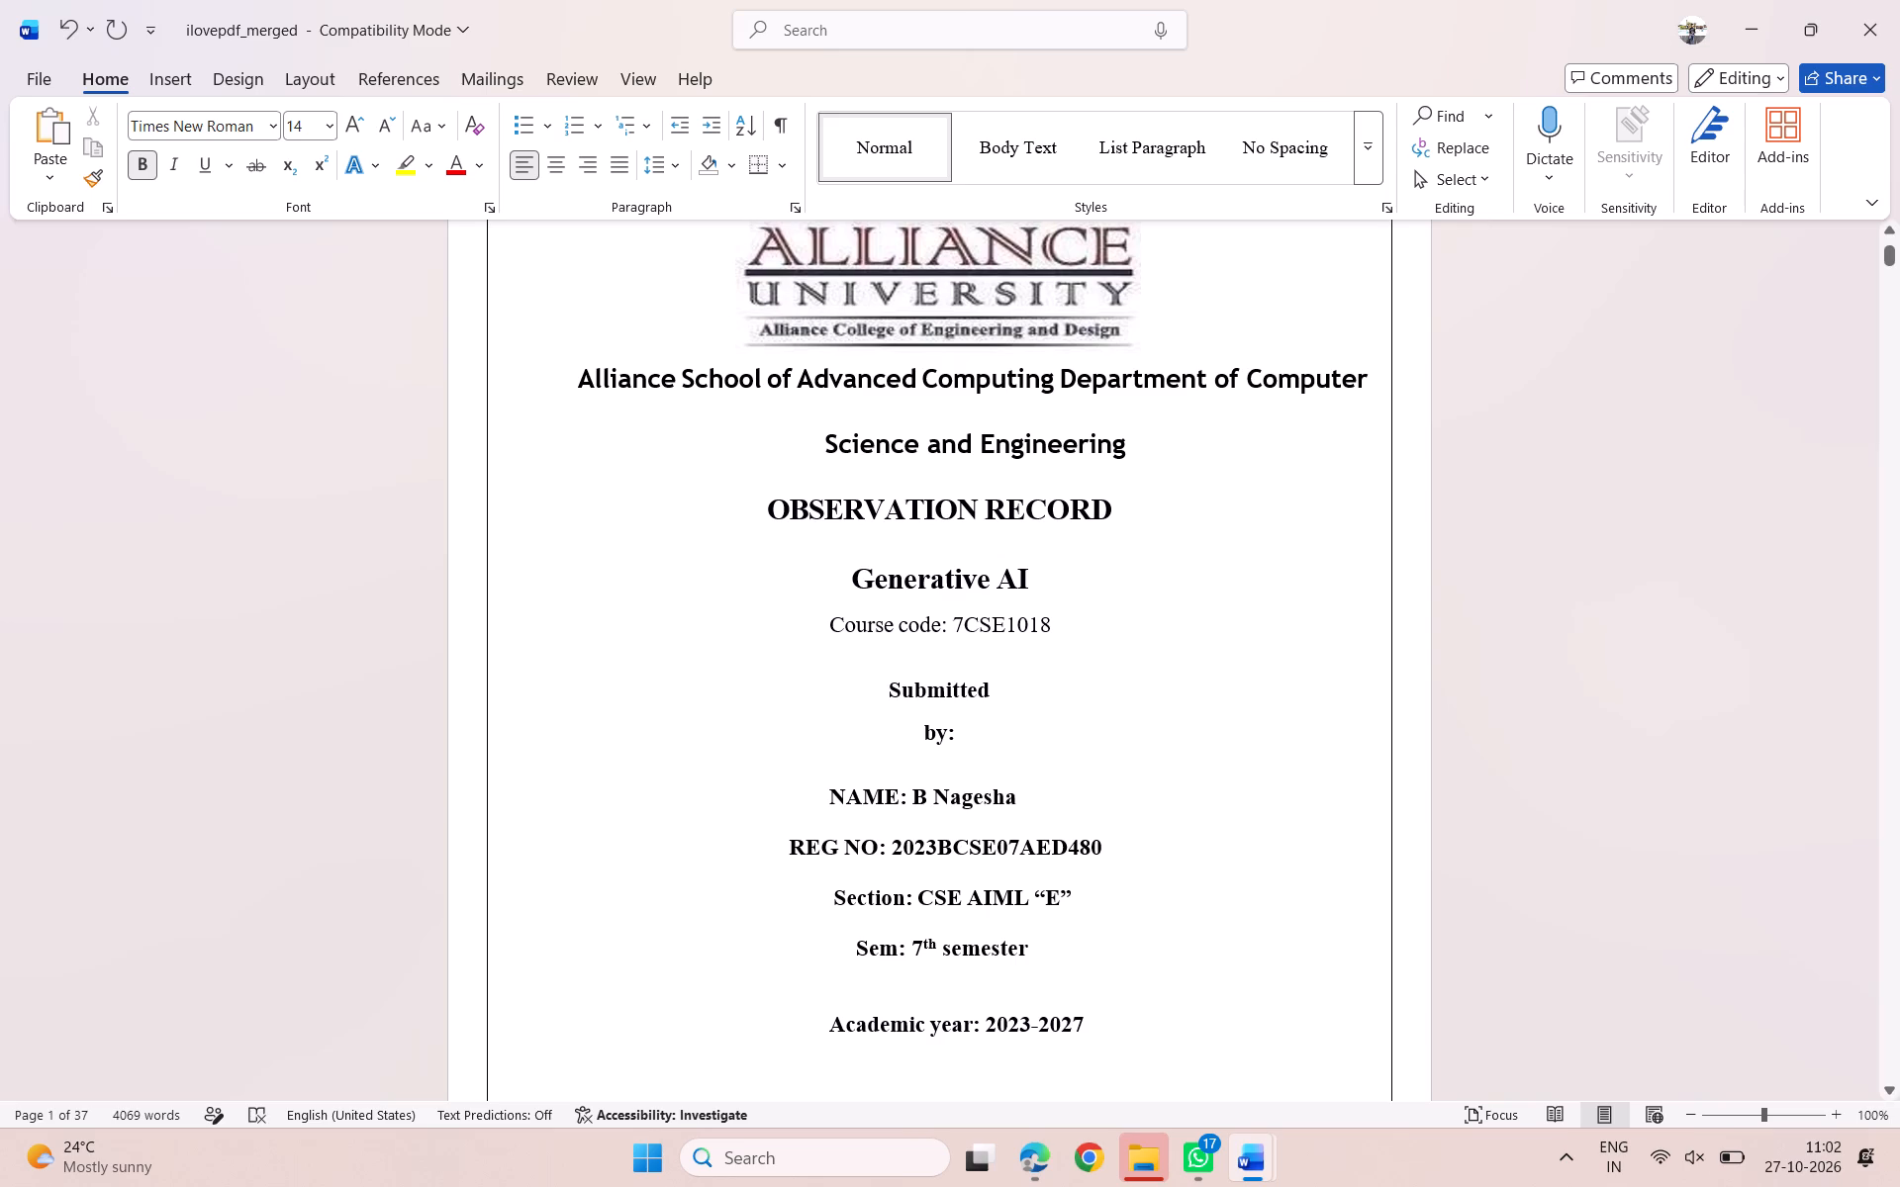
Replace the last three digits of the cover page's REG NO with those of this student.
left_click(1106, 846)
key("BackSpace")
key("BackSpace")
key("BackSpace")
type("520")
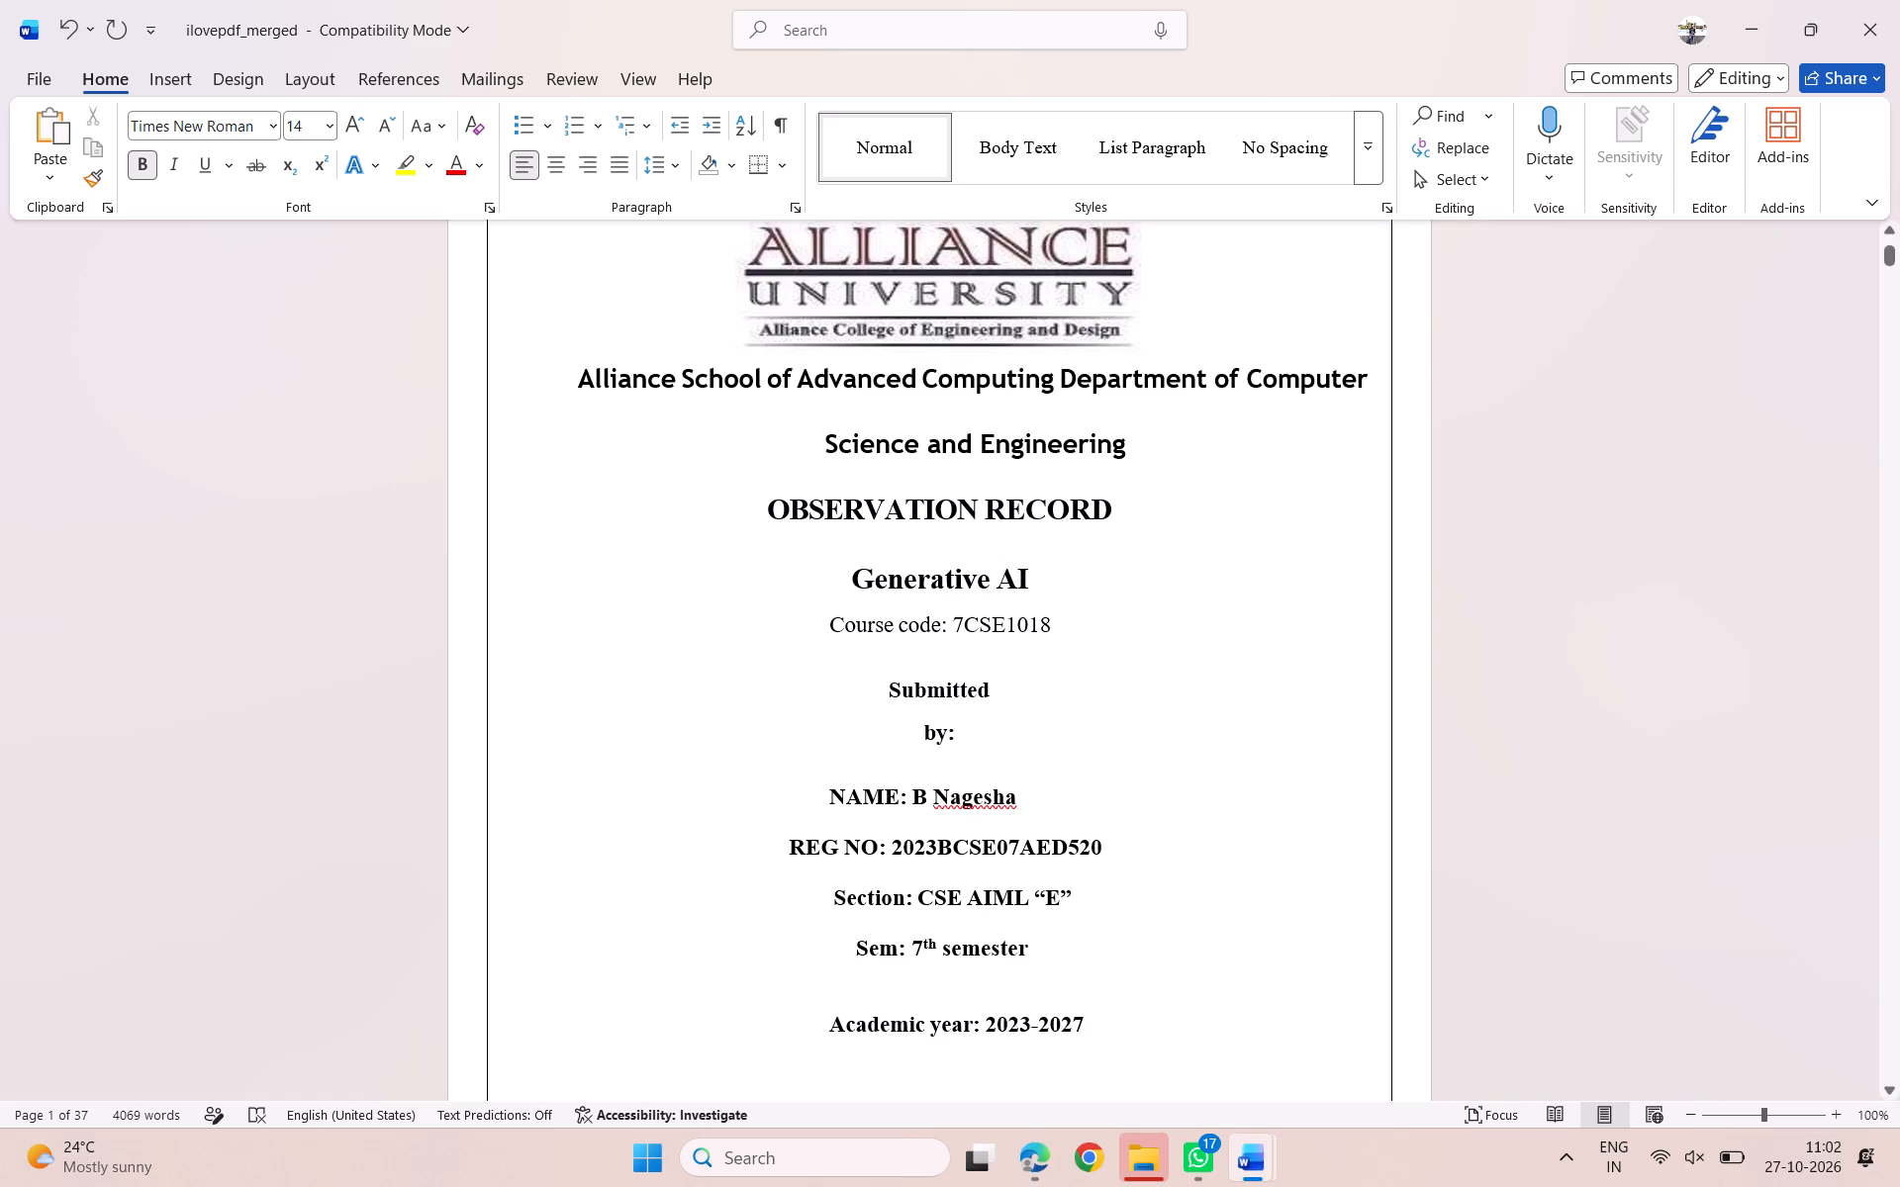
Export the document as a PDF in Downloads, named with the student's initial and name, the last three registration digits, and "gan ai observation".
left_click(48, 80)
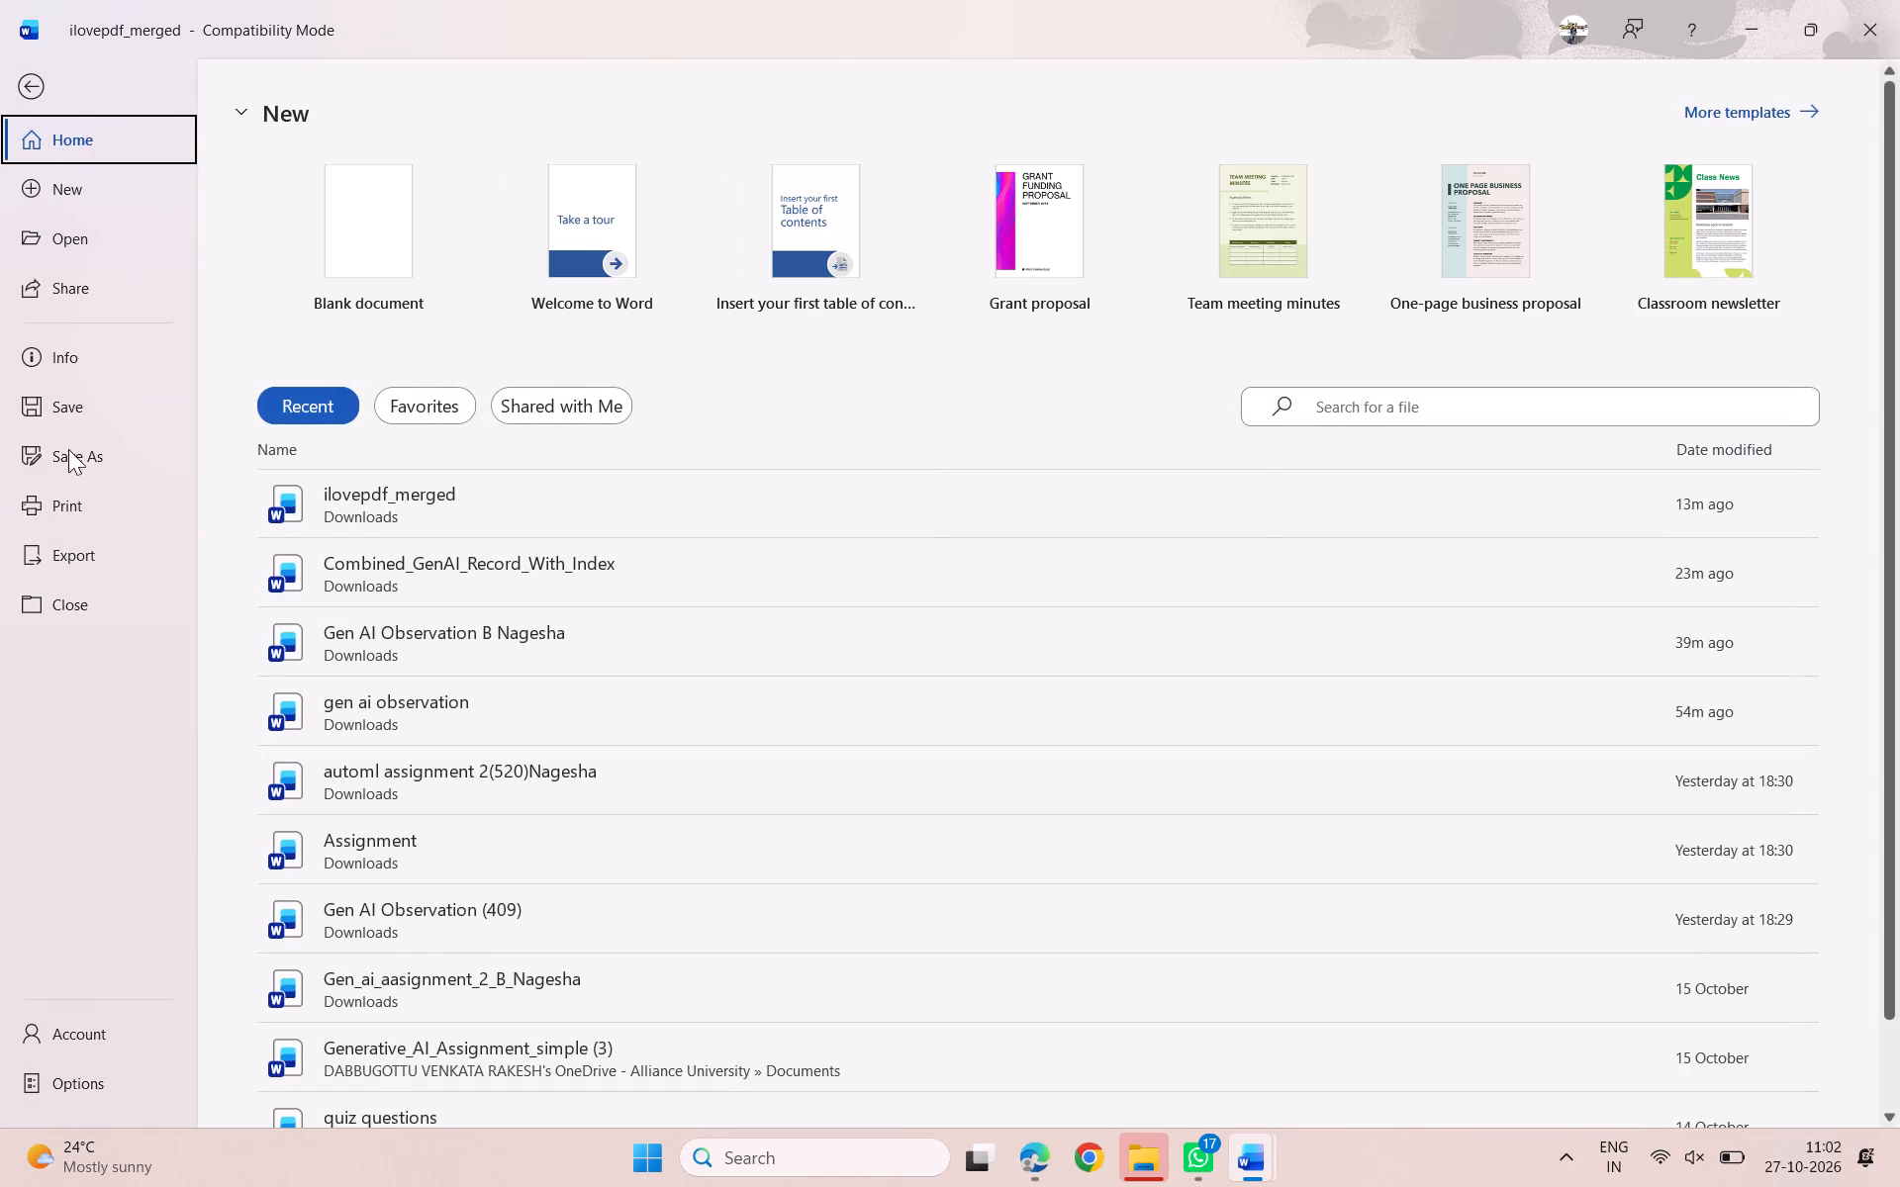
left_click(73, 560)
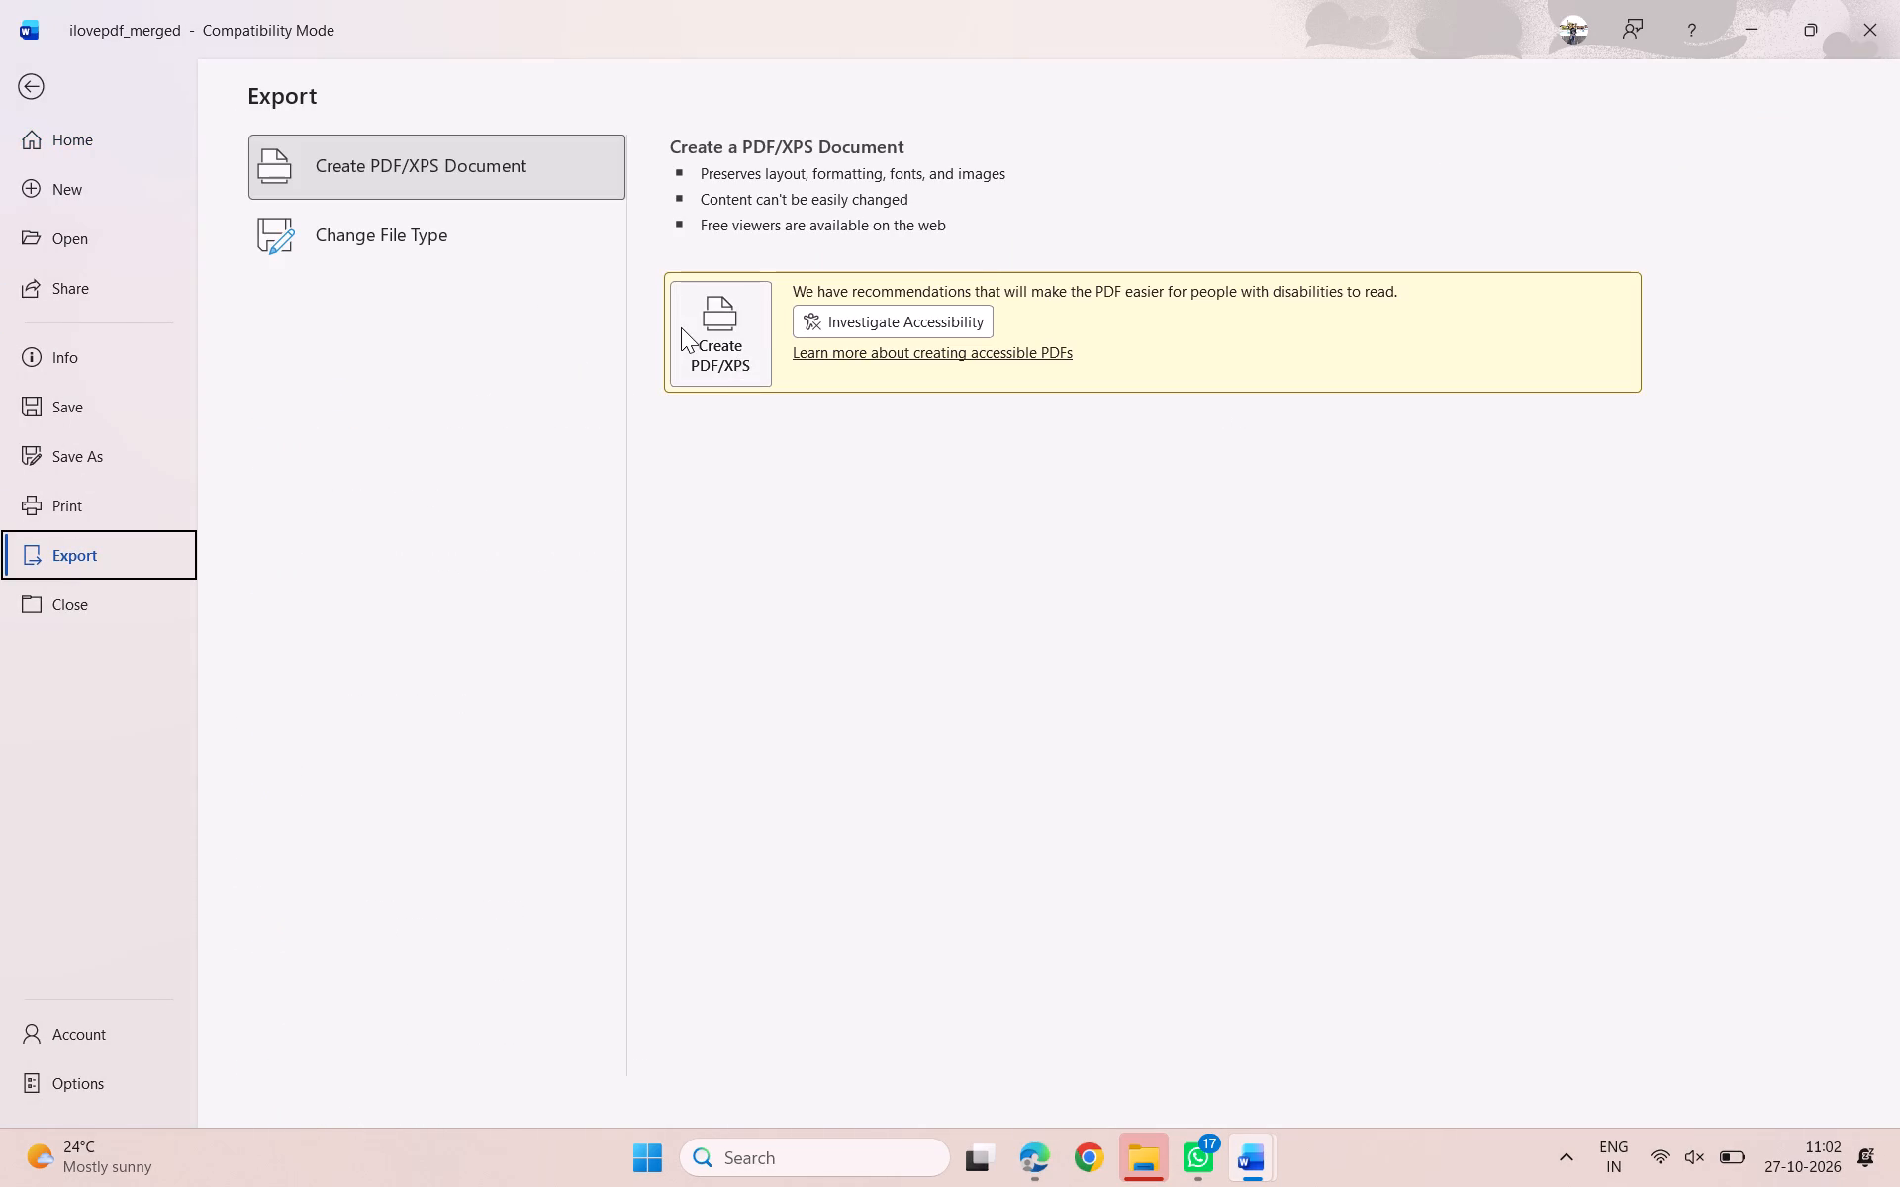
left_click(681, 327)
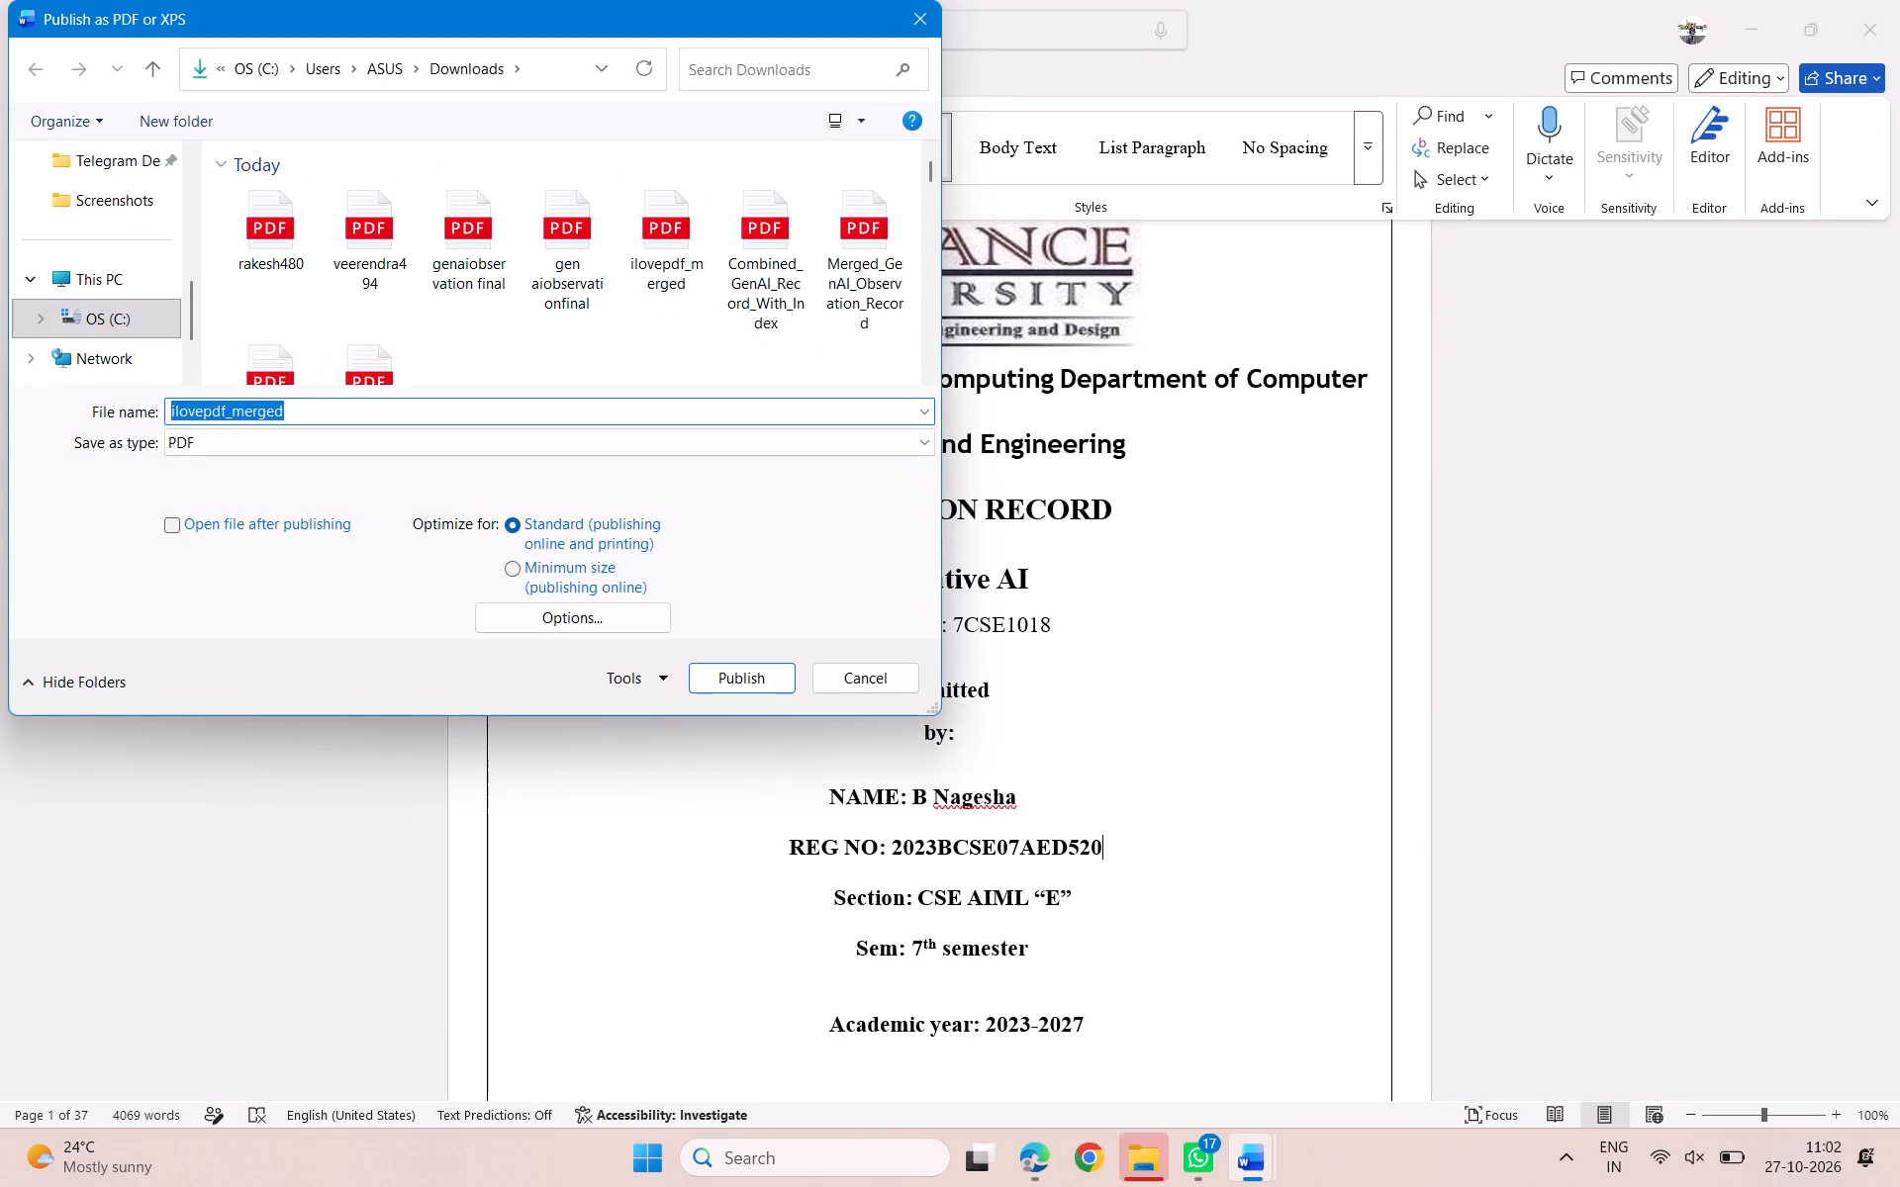
left_click(302, 416)
key("BackSpace")
key("BackSpace")
key("BackSpace")
key("BackSpace")
key("BackSpace")
key("BackSpace")
key("BackSpace")
key("BackSpace")
key("BackSpace")
key("BackSpace")
key("BackSpace")
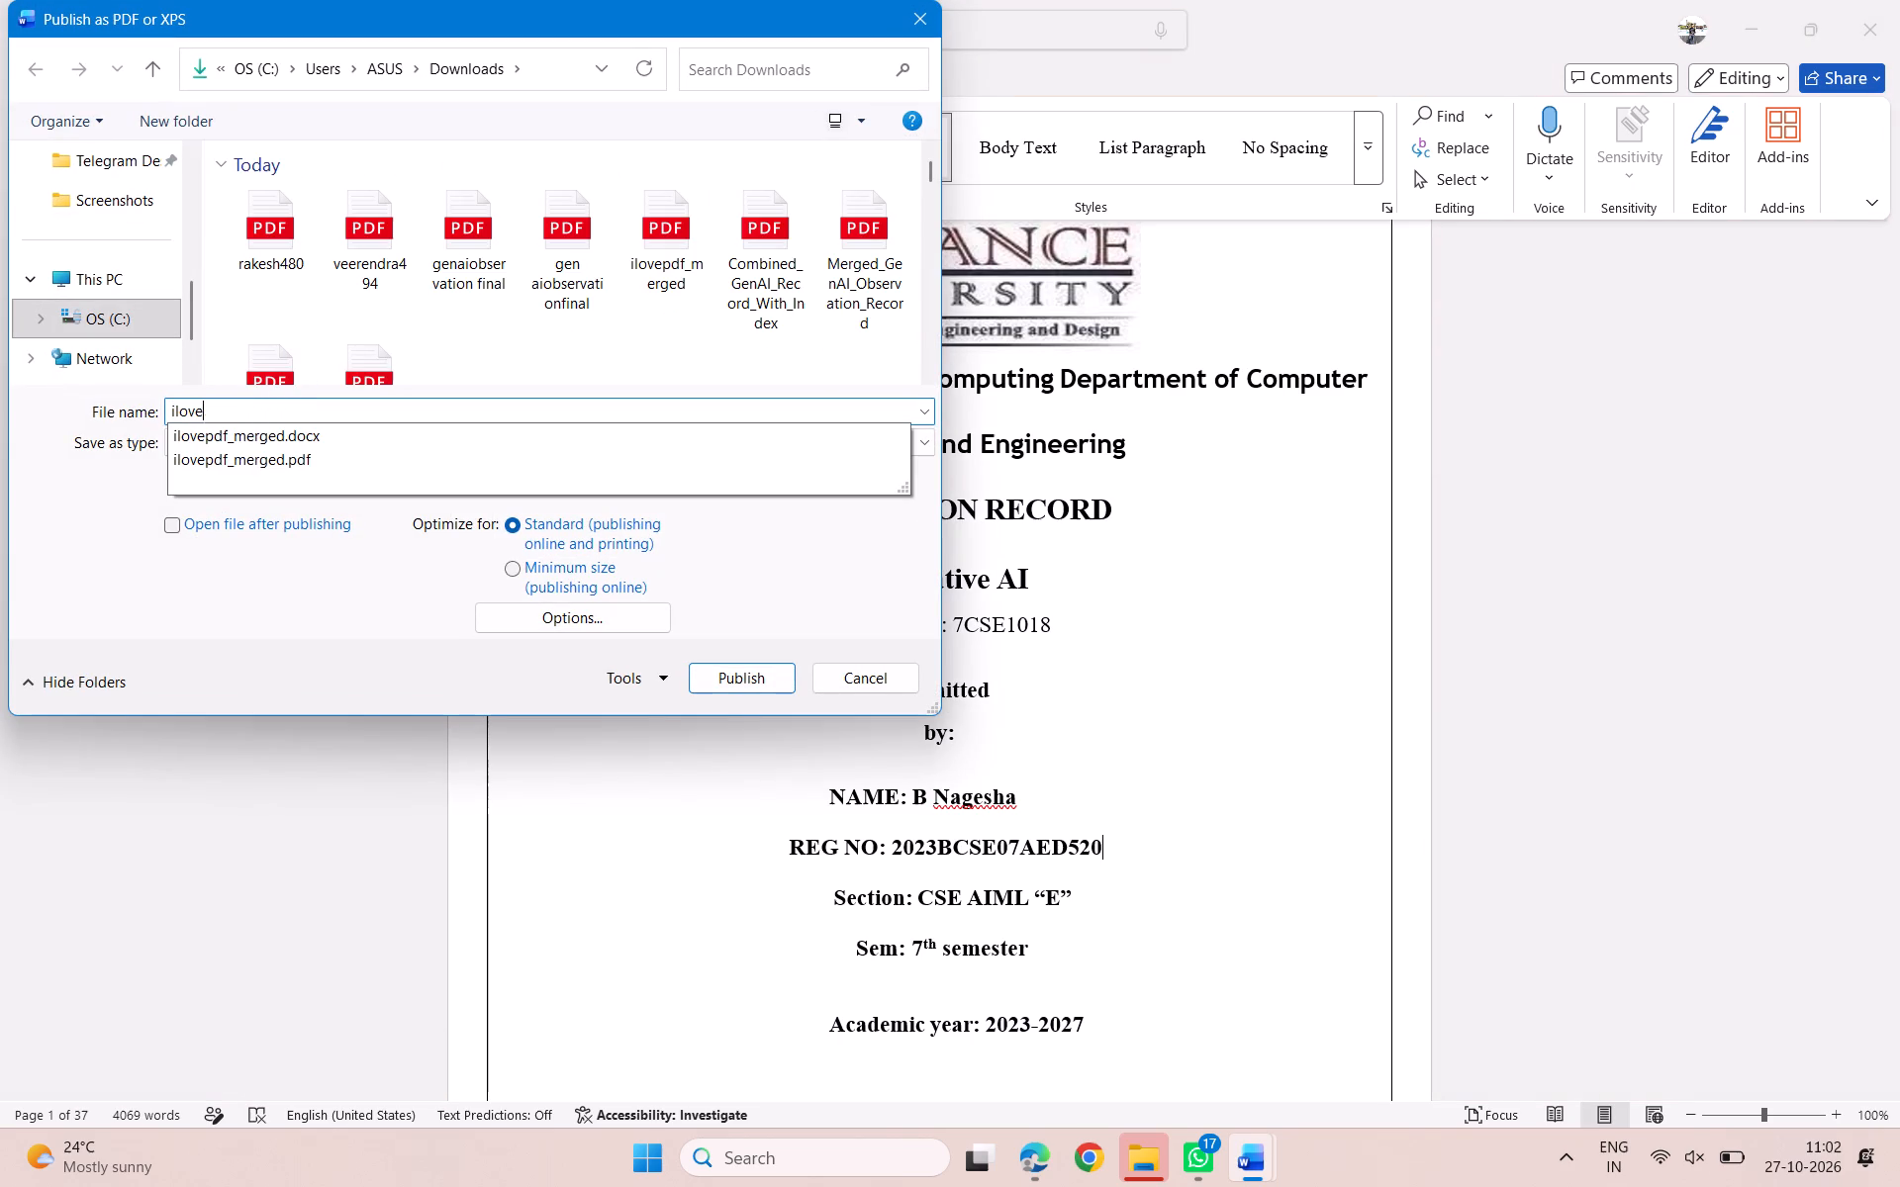
key("BackSpace")
key("BackSpace")
key("BackSpace")
key("BackSpace")
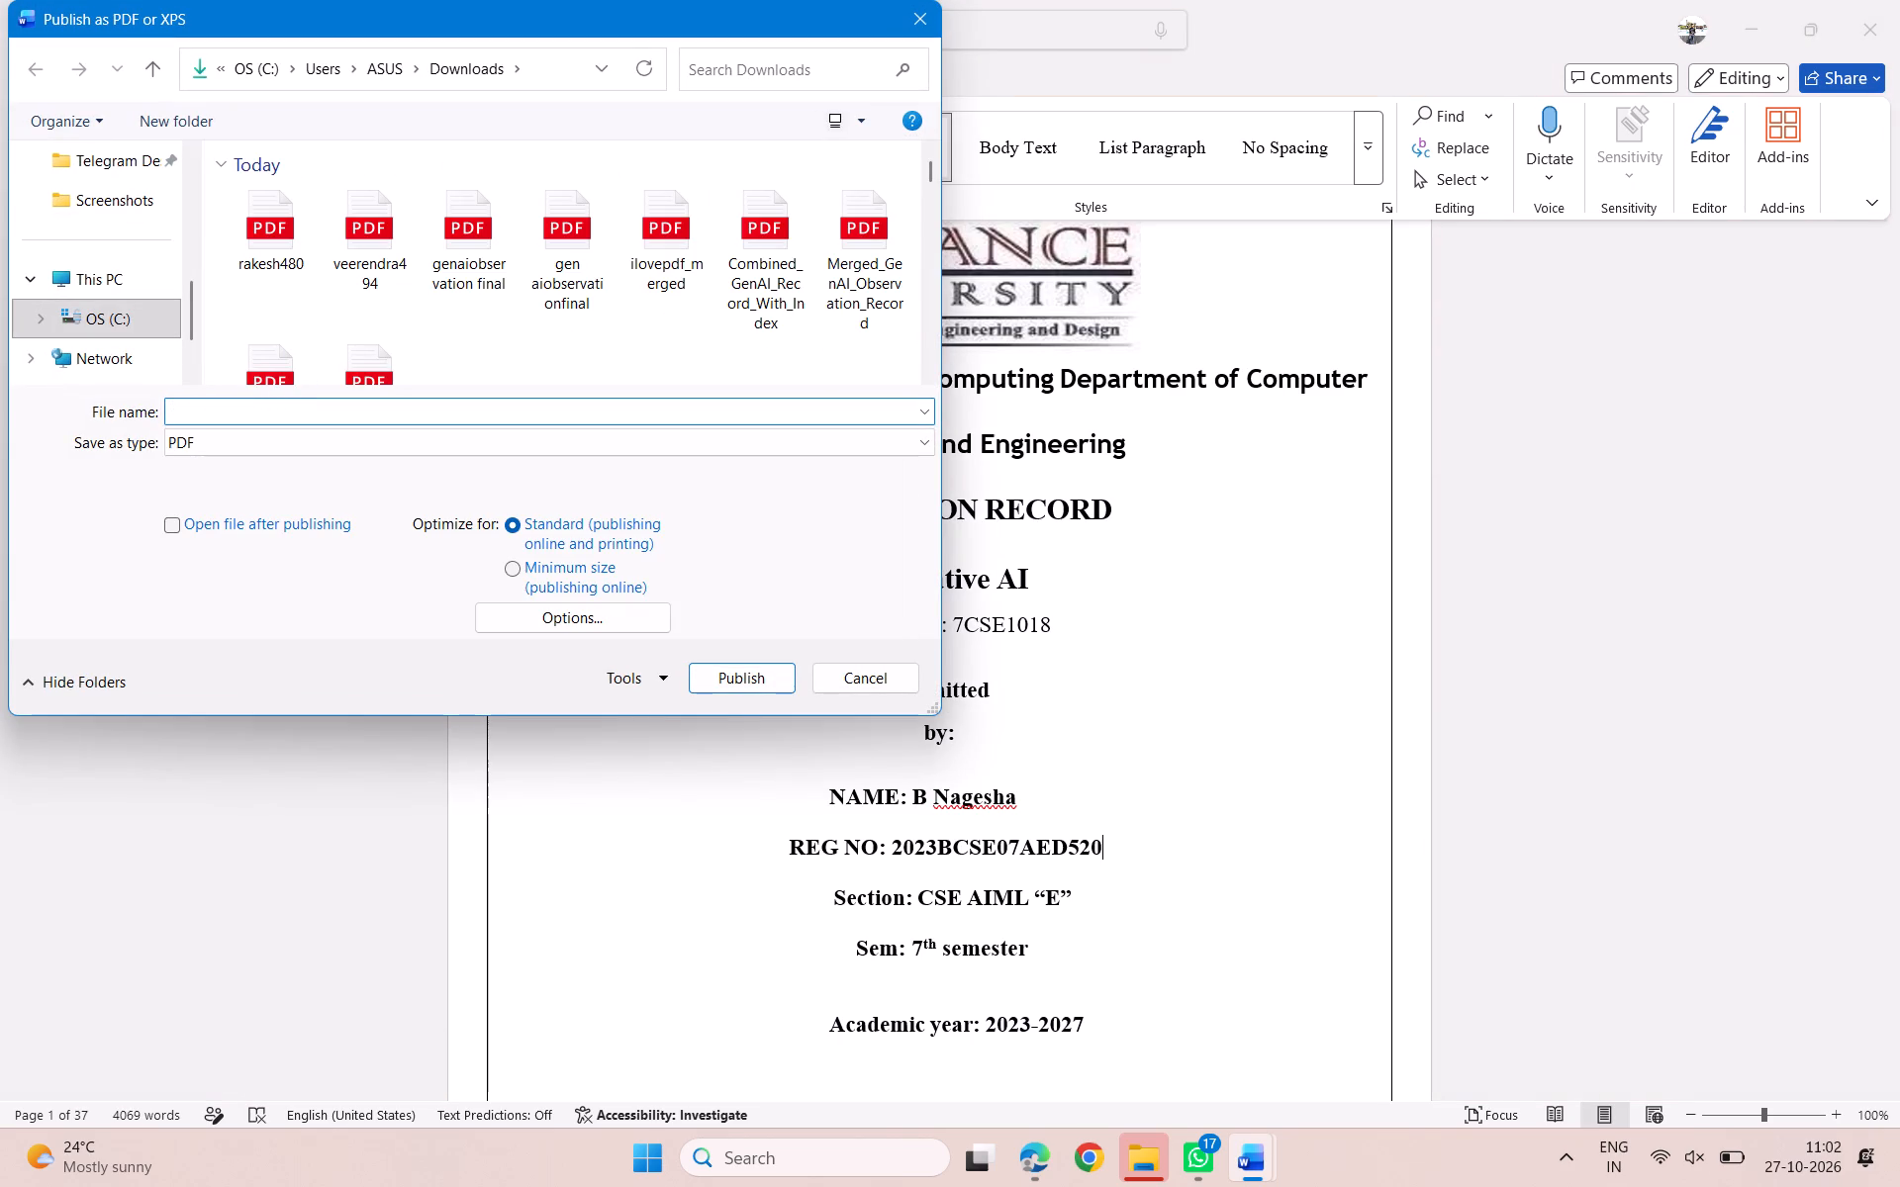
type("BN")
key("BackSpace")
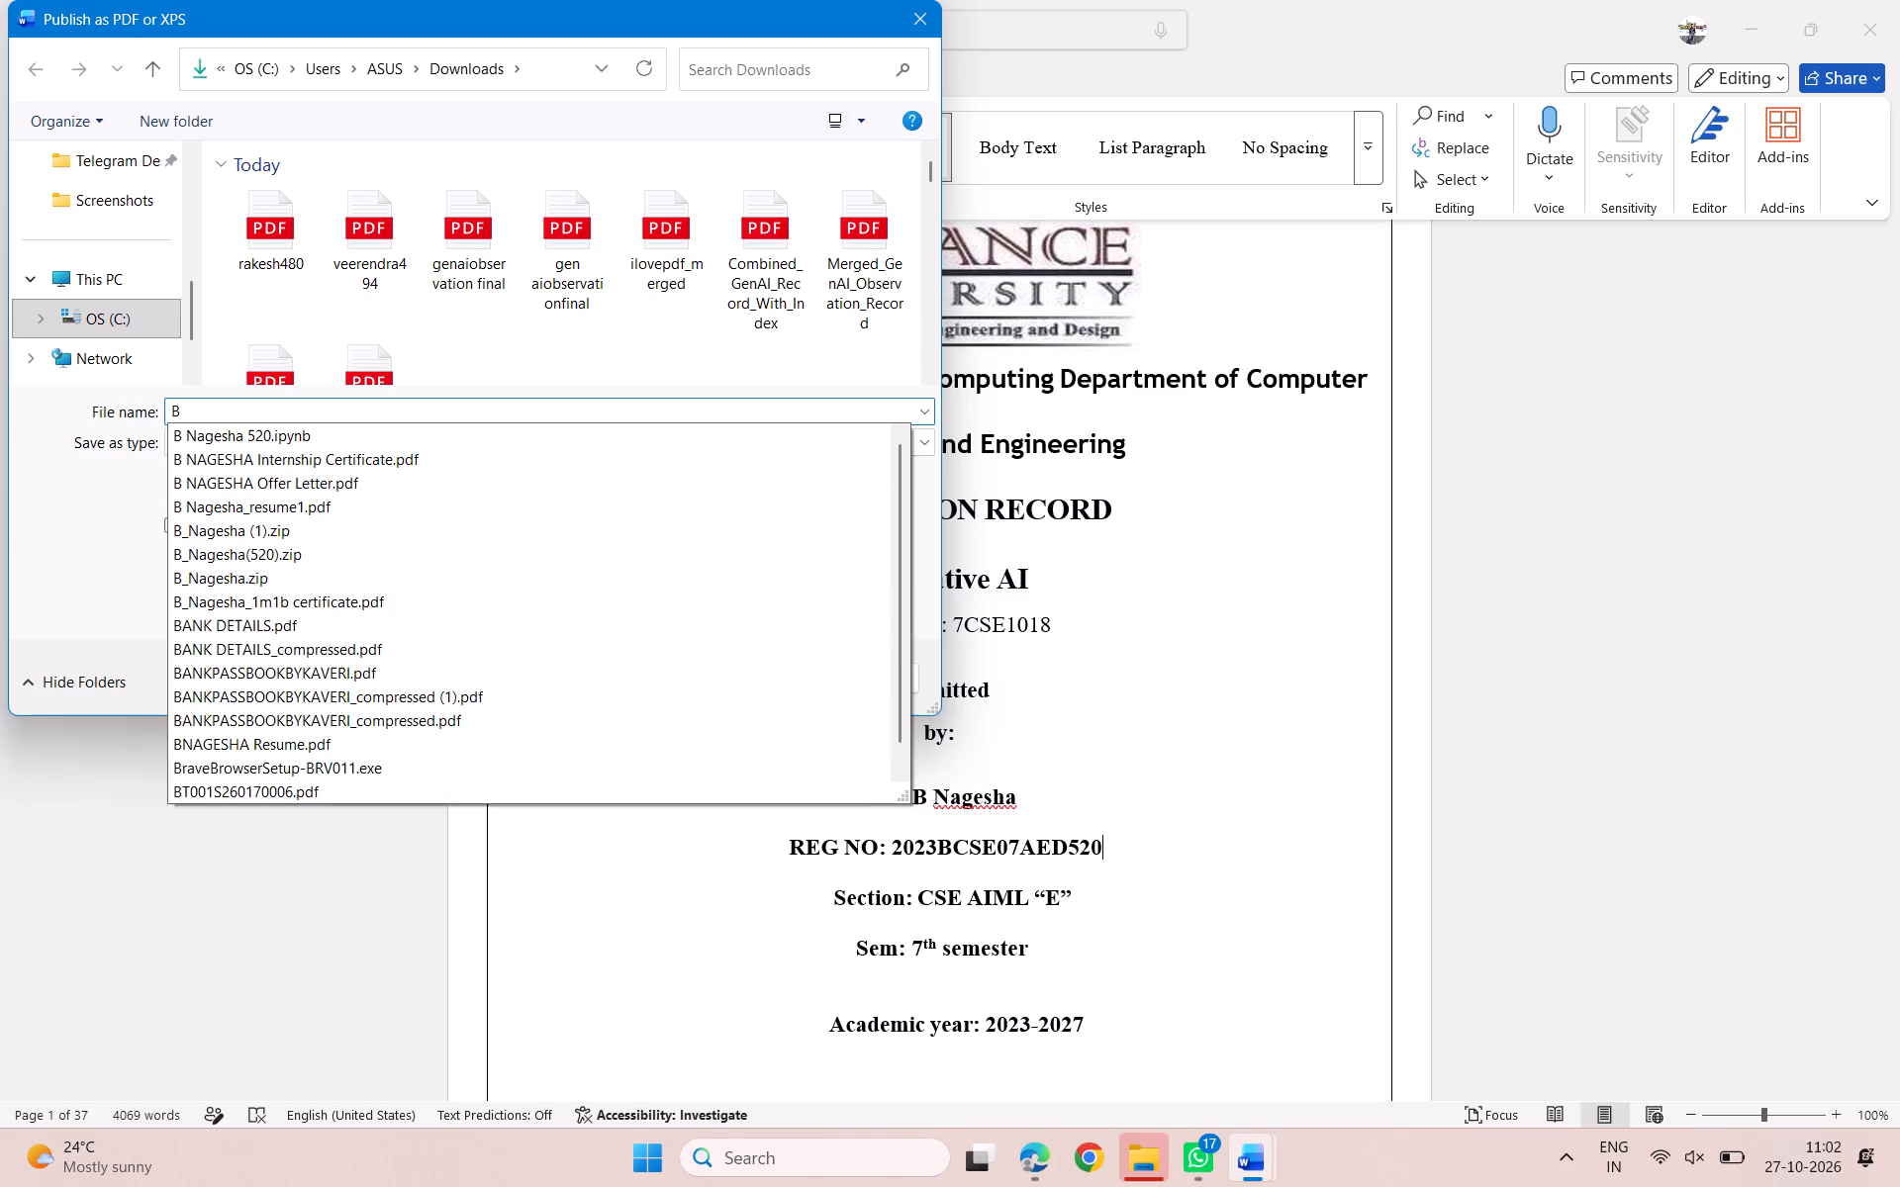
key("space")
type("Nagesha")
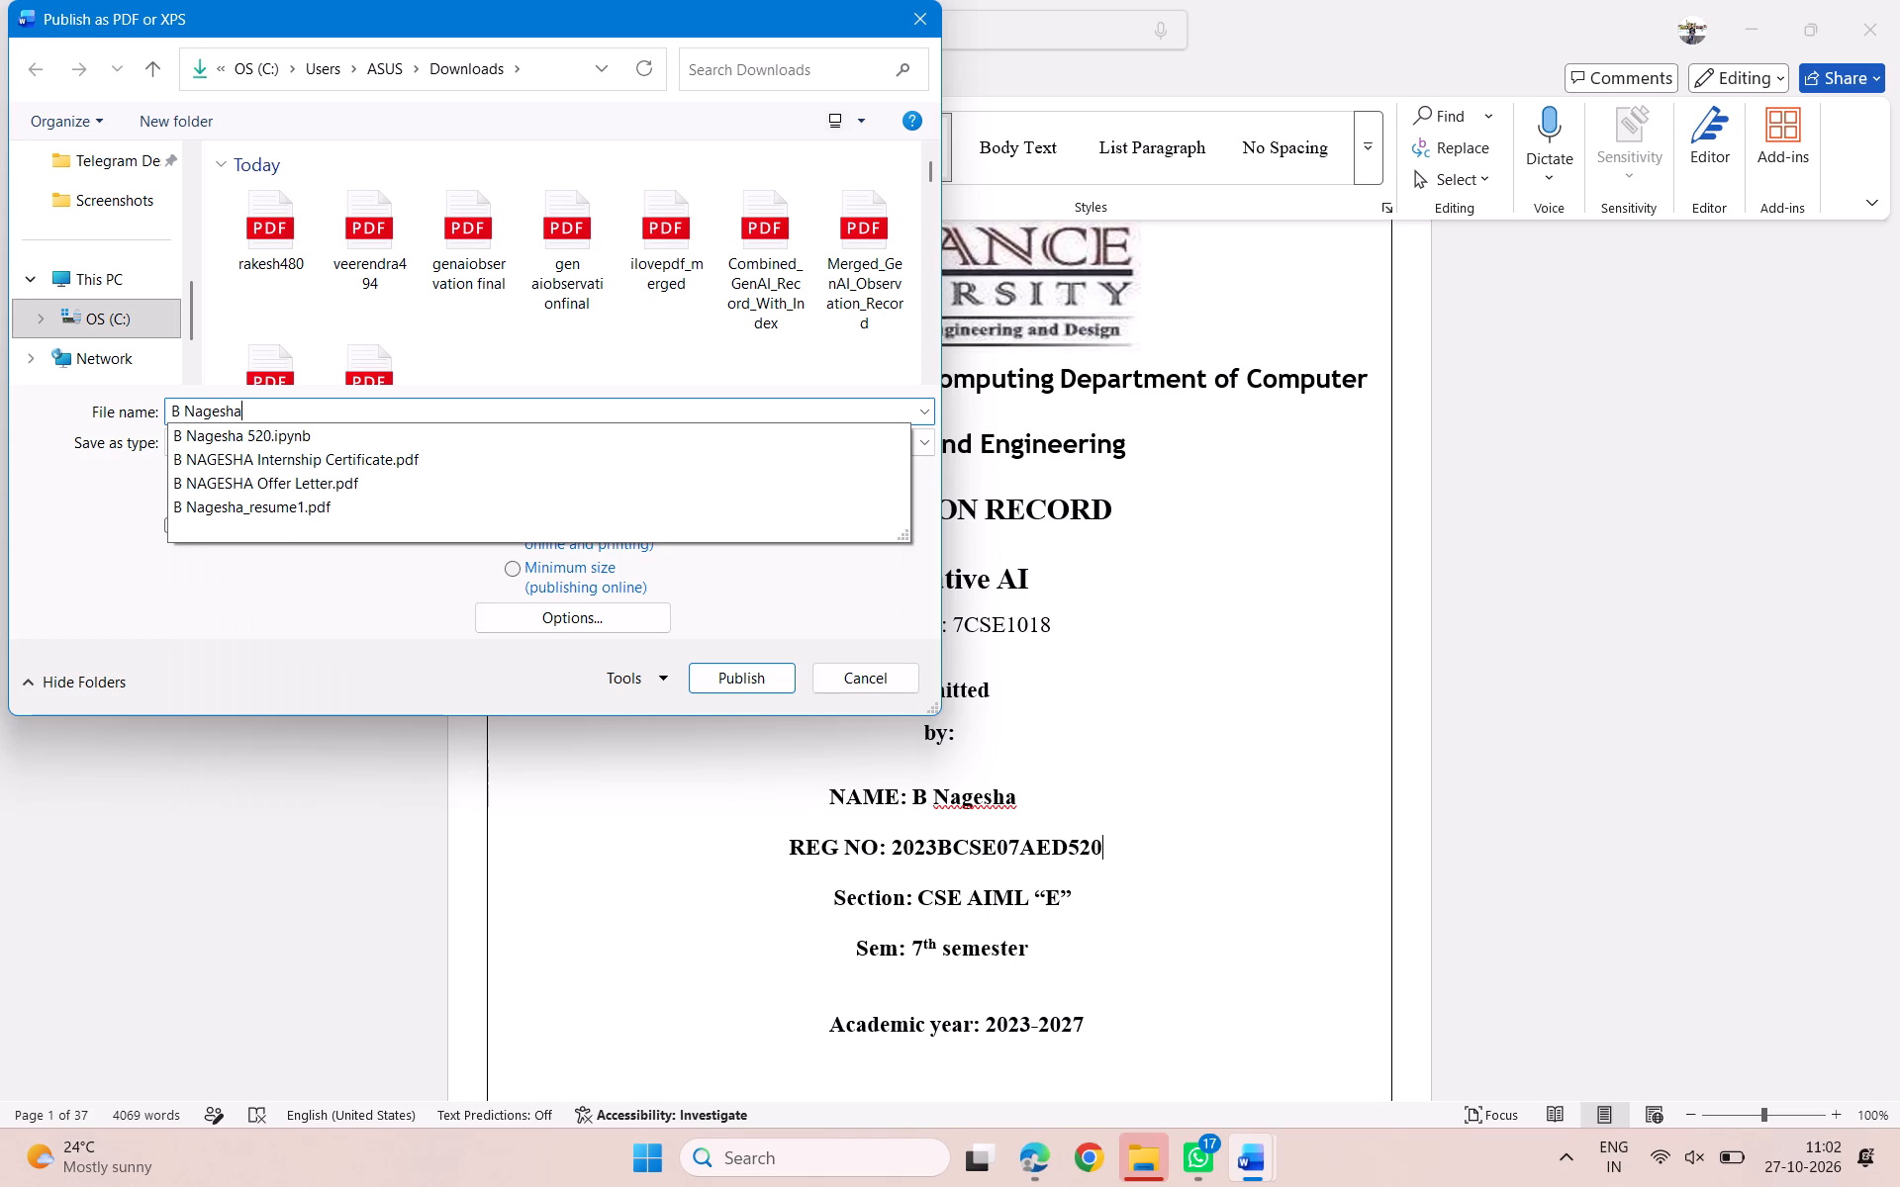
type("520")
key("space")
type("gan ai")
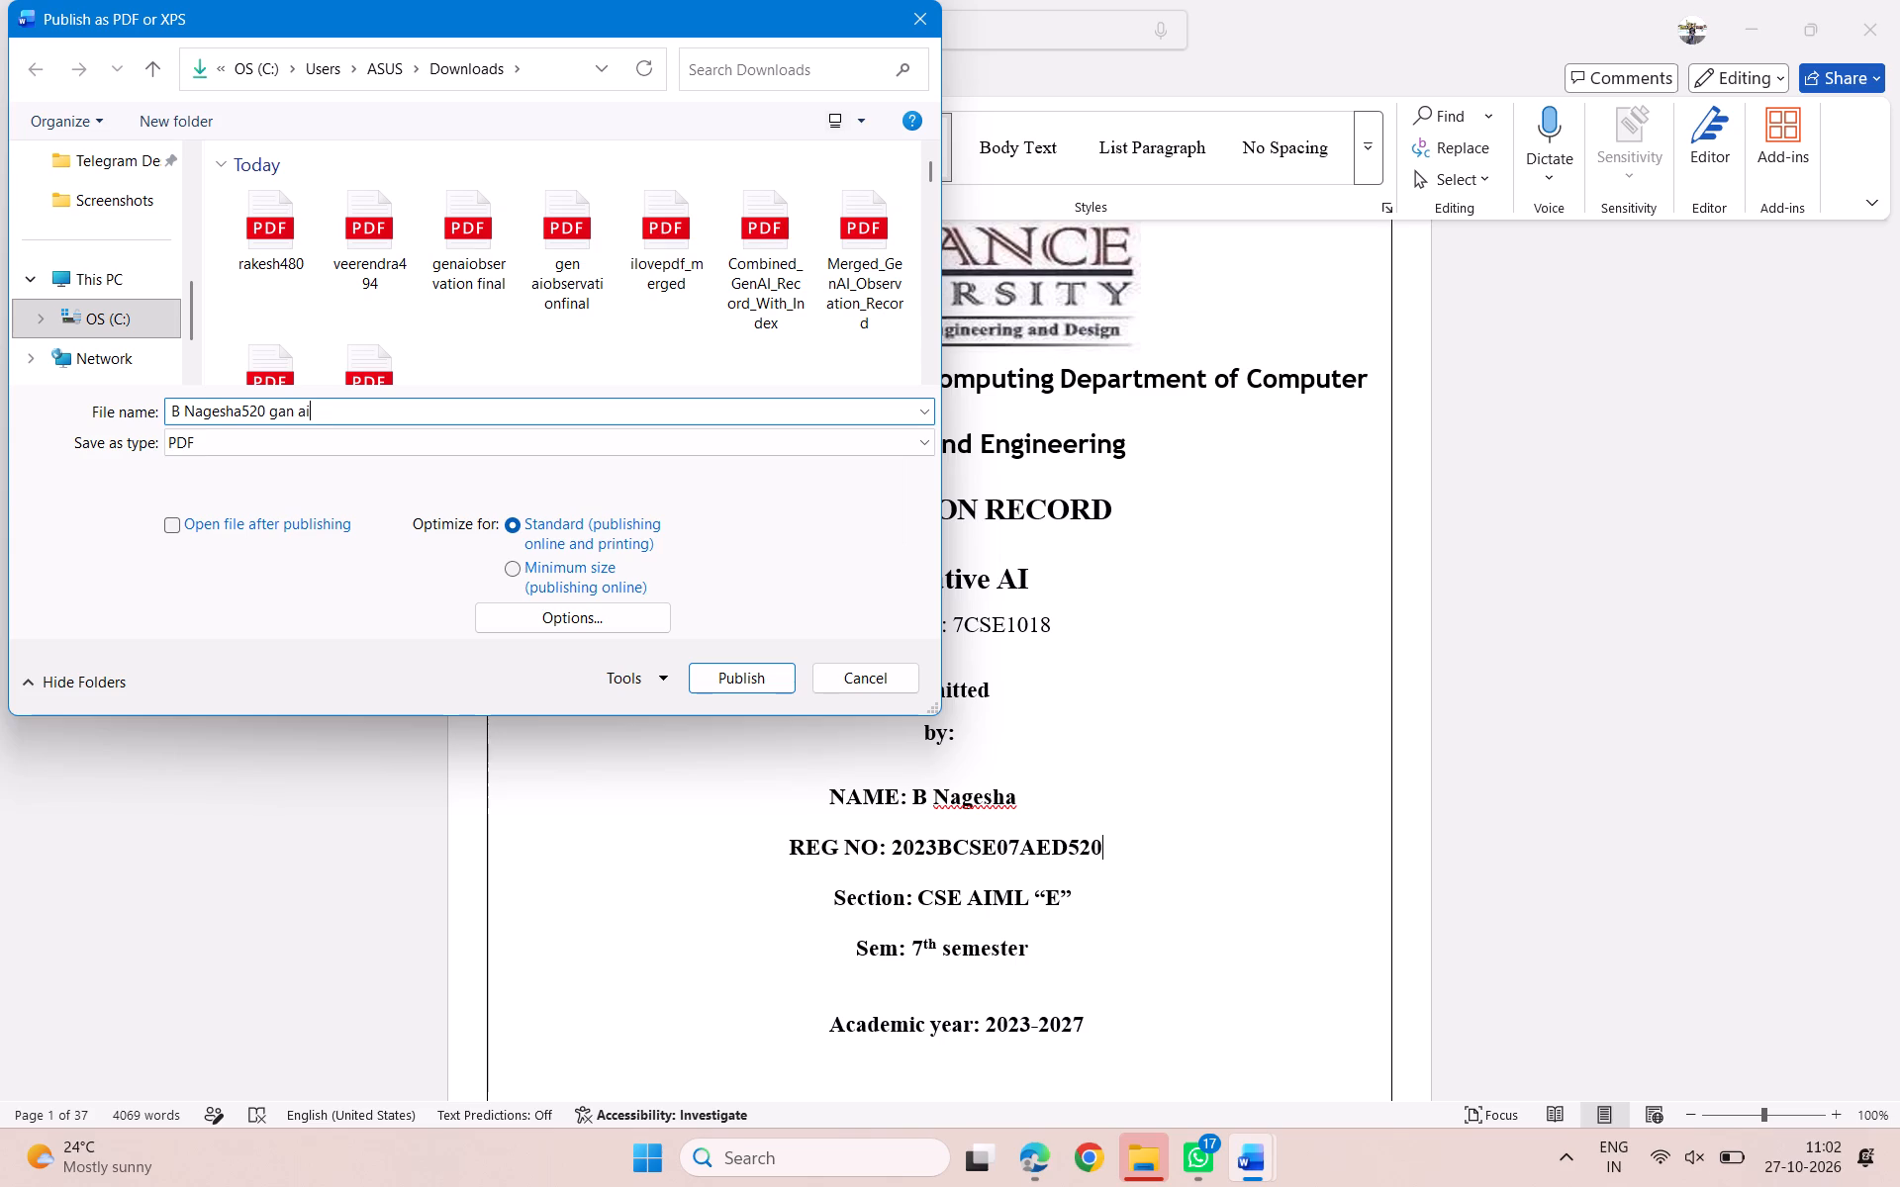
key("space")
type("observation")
scroll(130, 280, "up", 1)
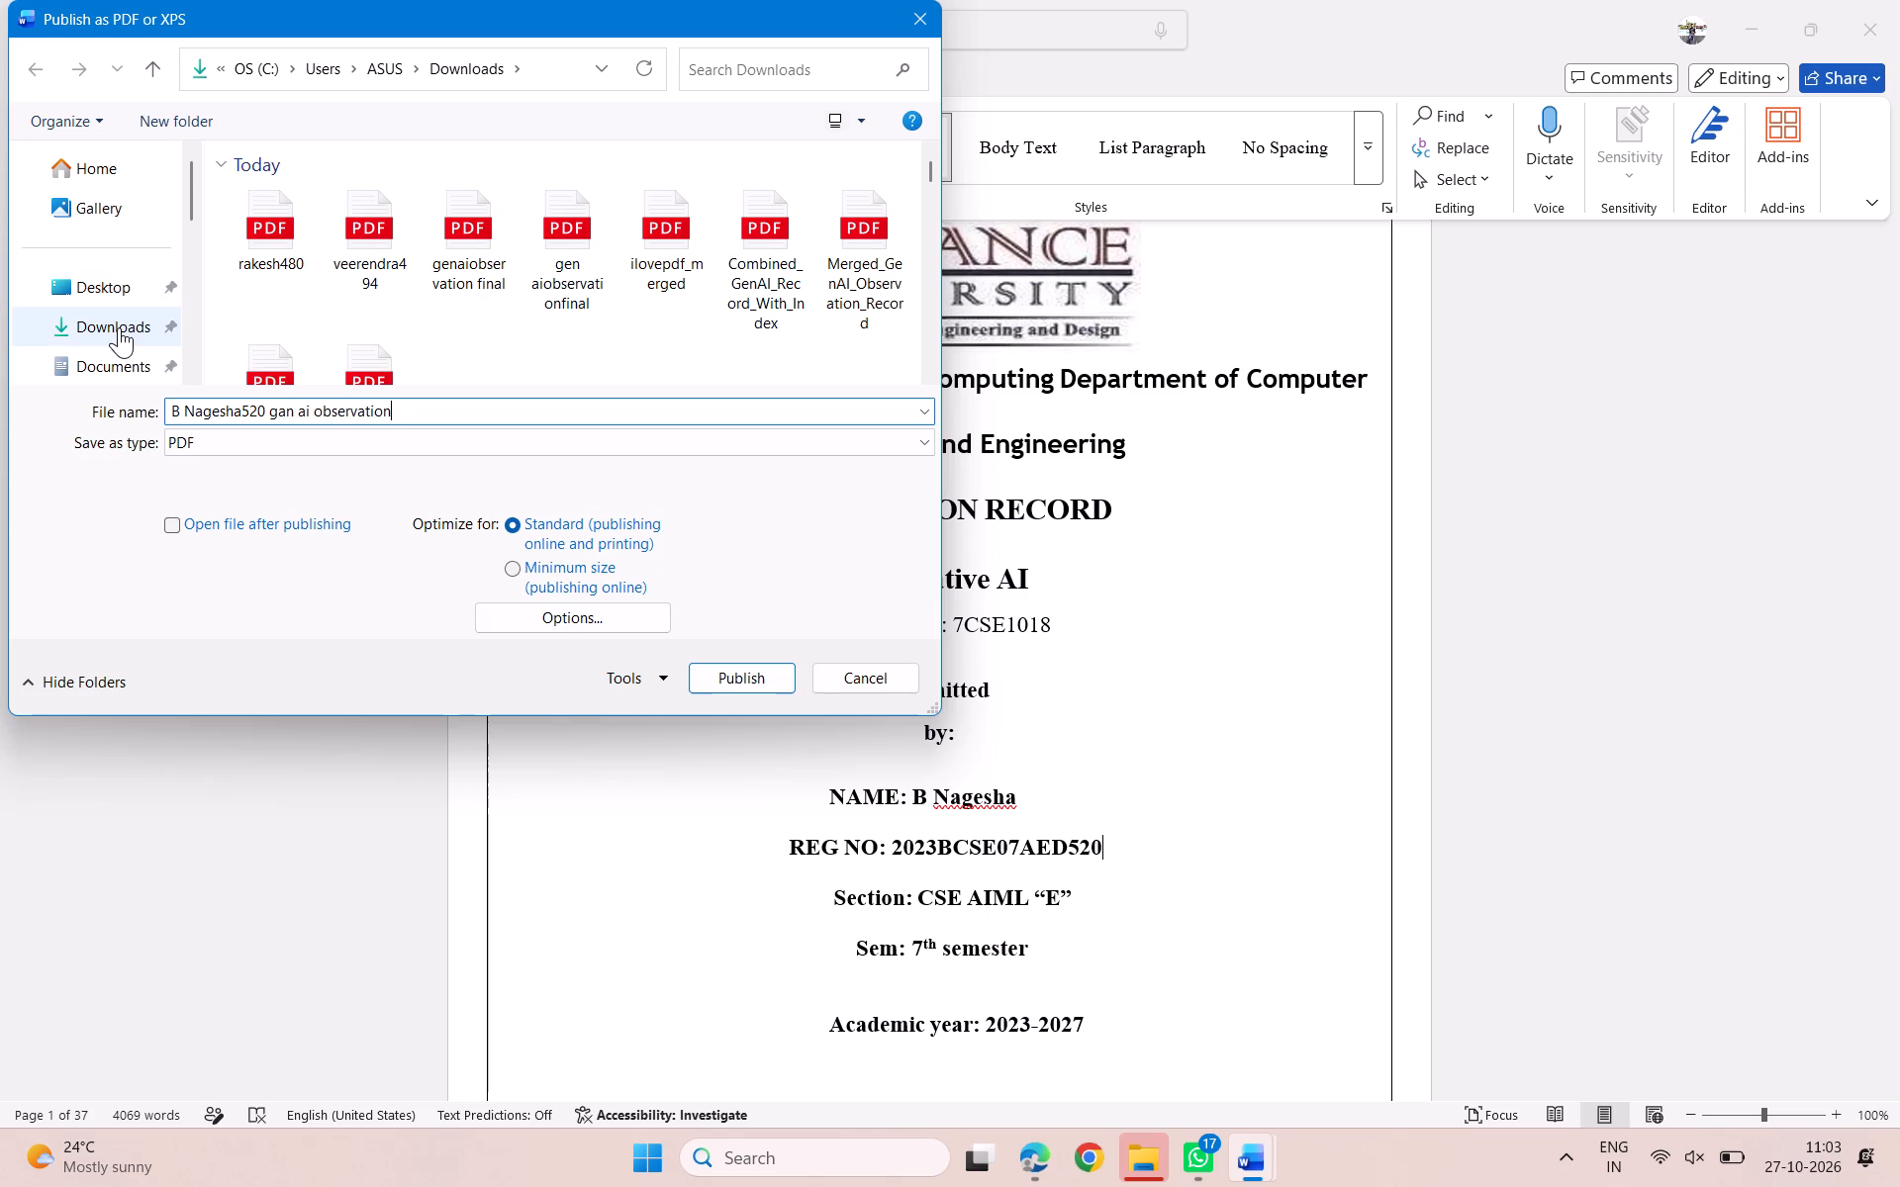
left_click(119, 327)
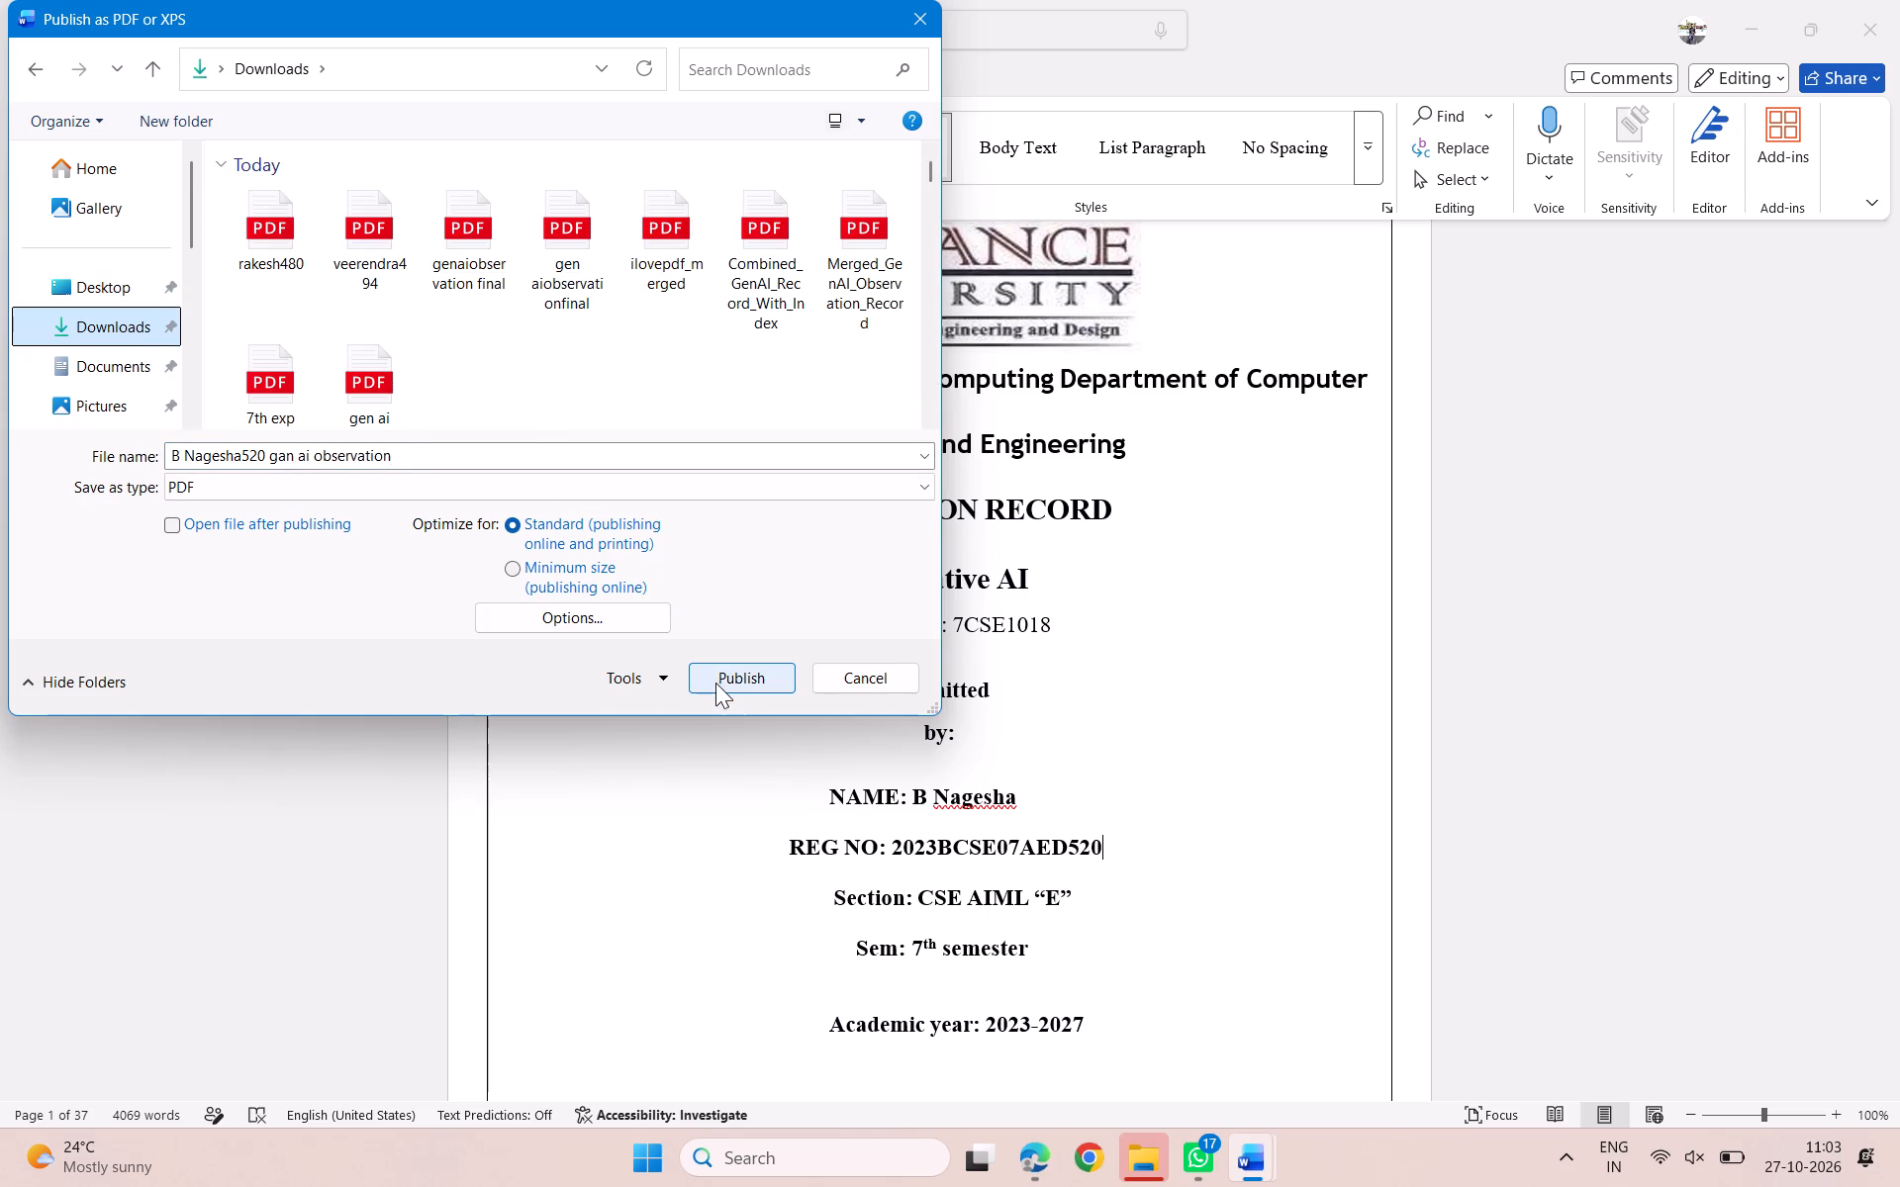
left_click(715, 683)
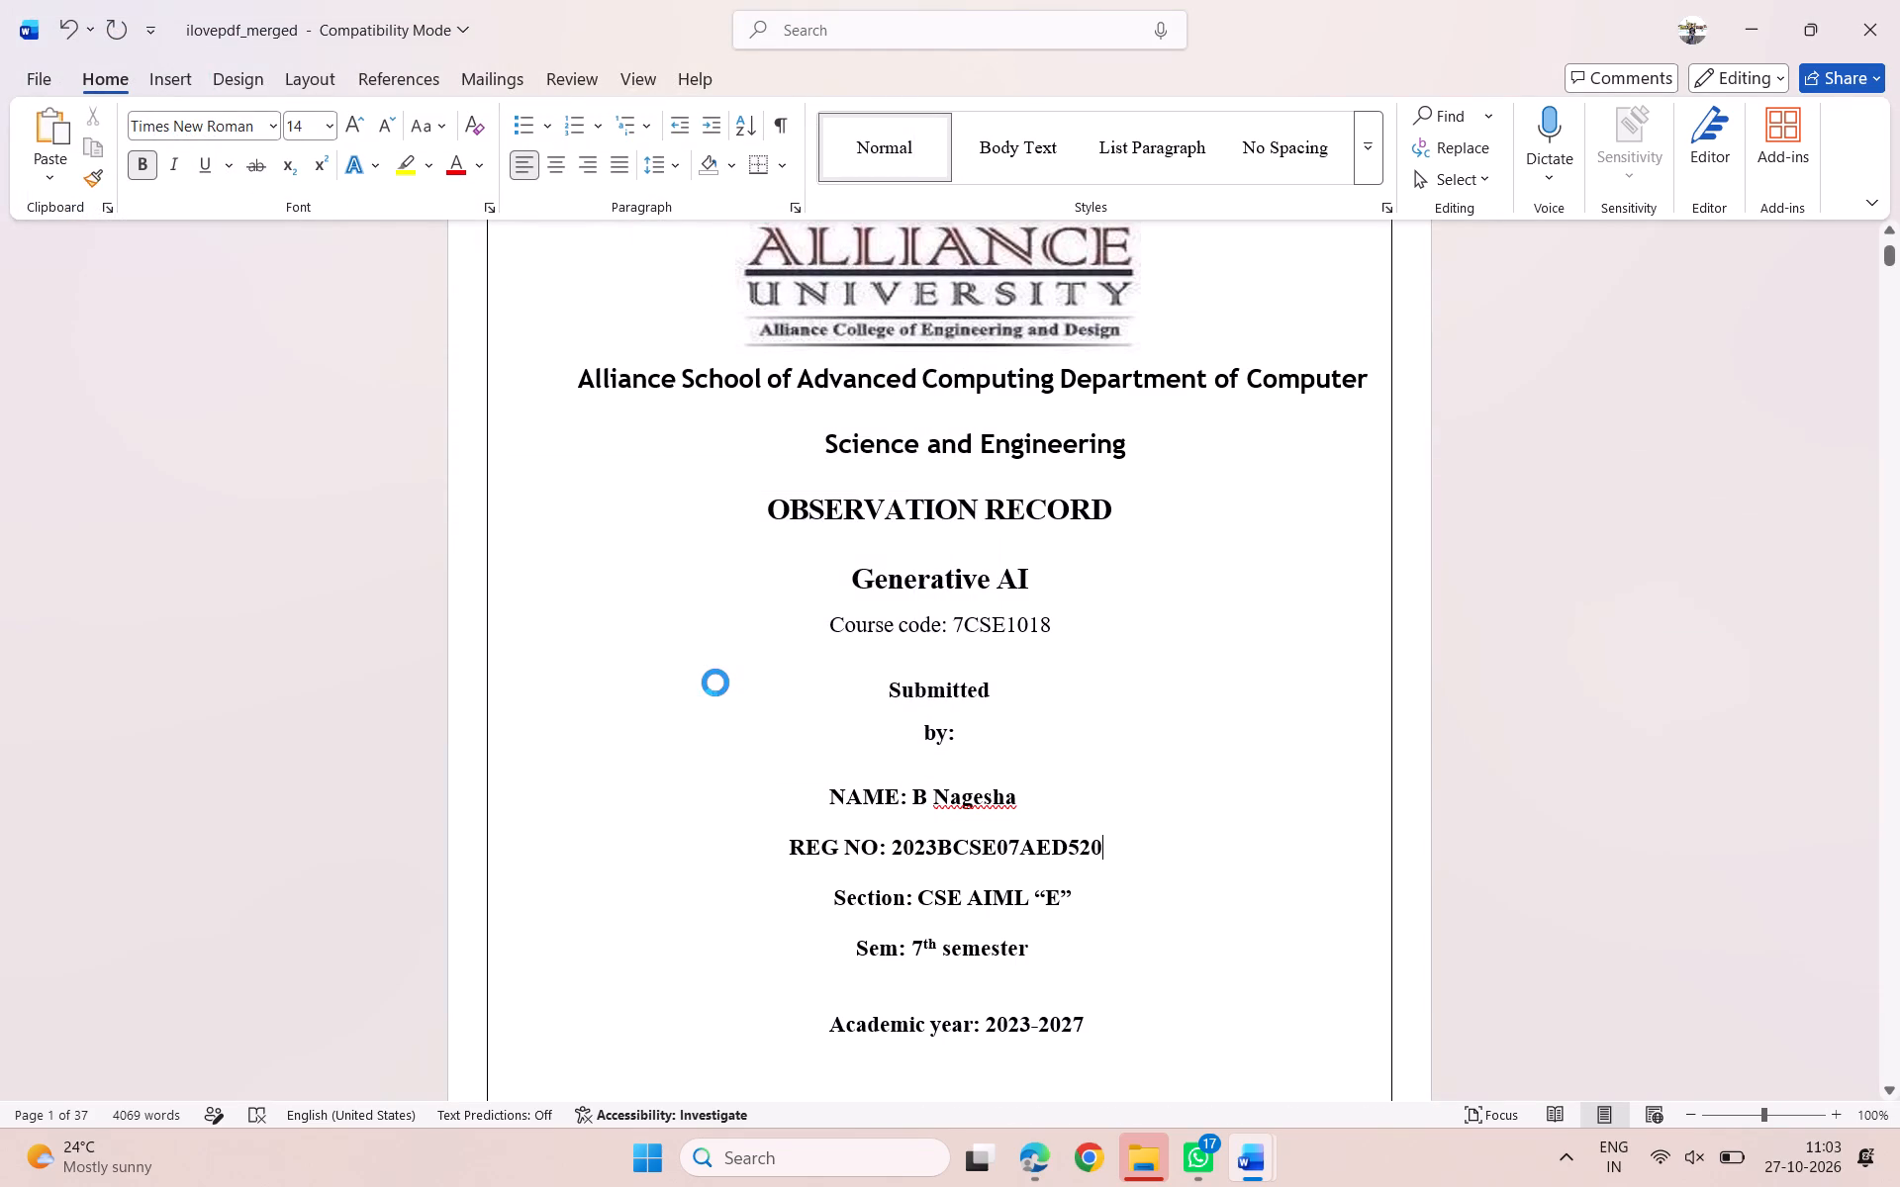
In File Explorer's Downloads folder, select the three exported student PDFs together and start sharing them.
left_click(1135, 1157)
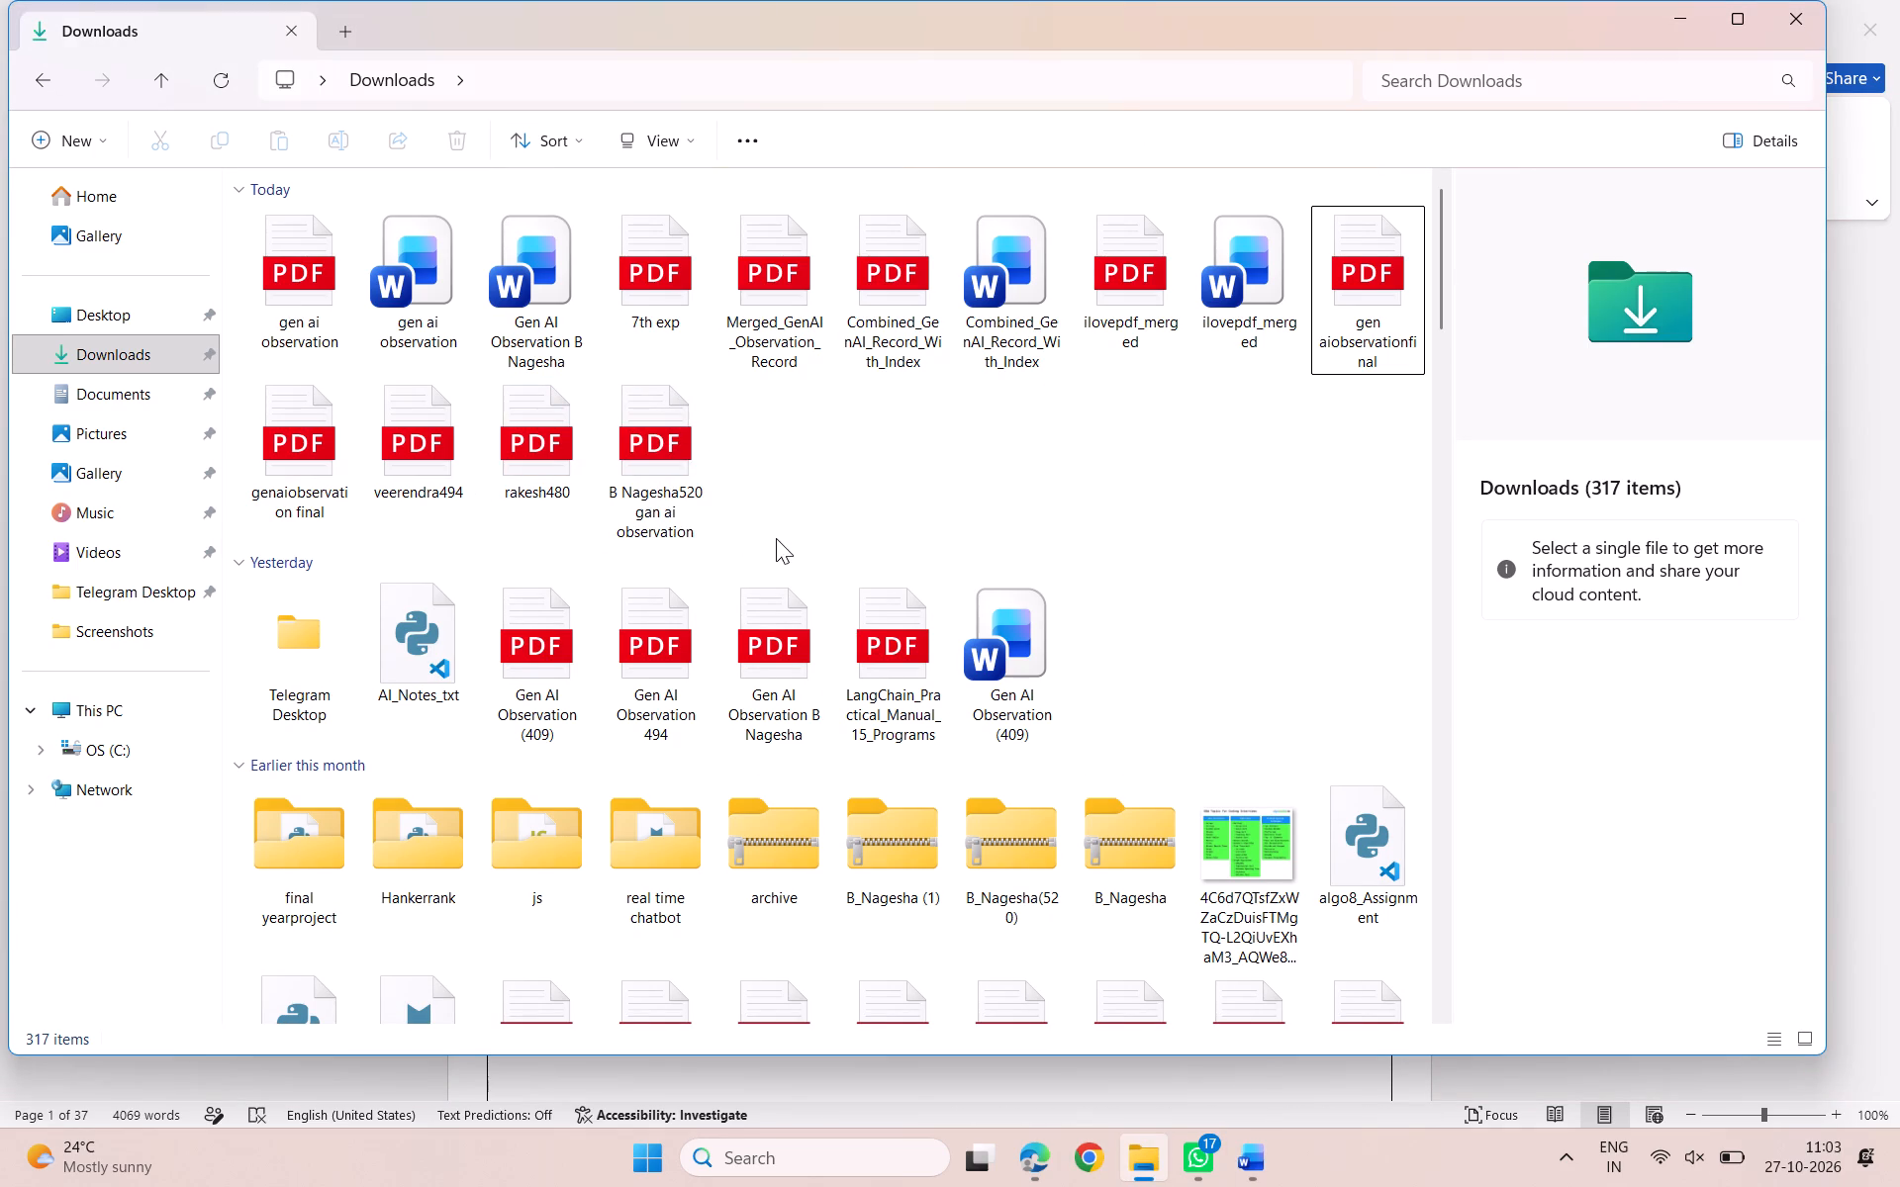
left_click_drag(730, 458, 480, 425)
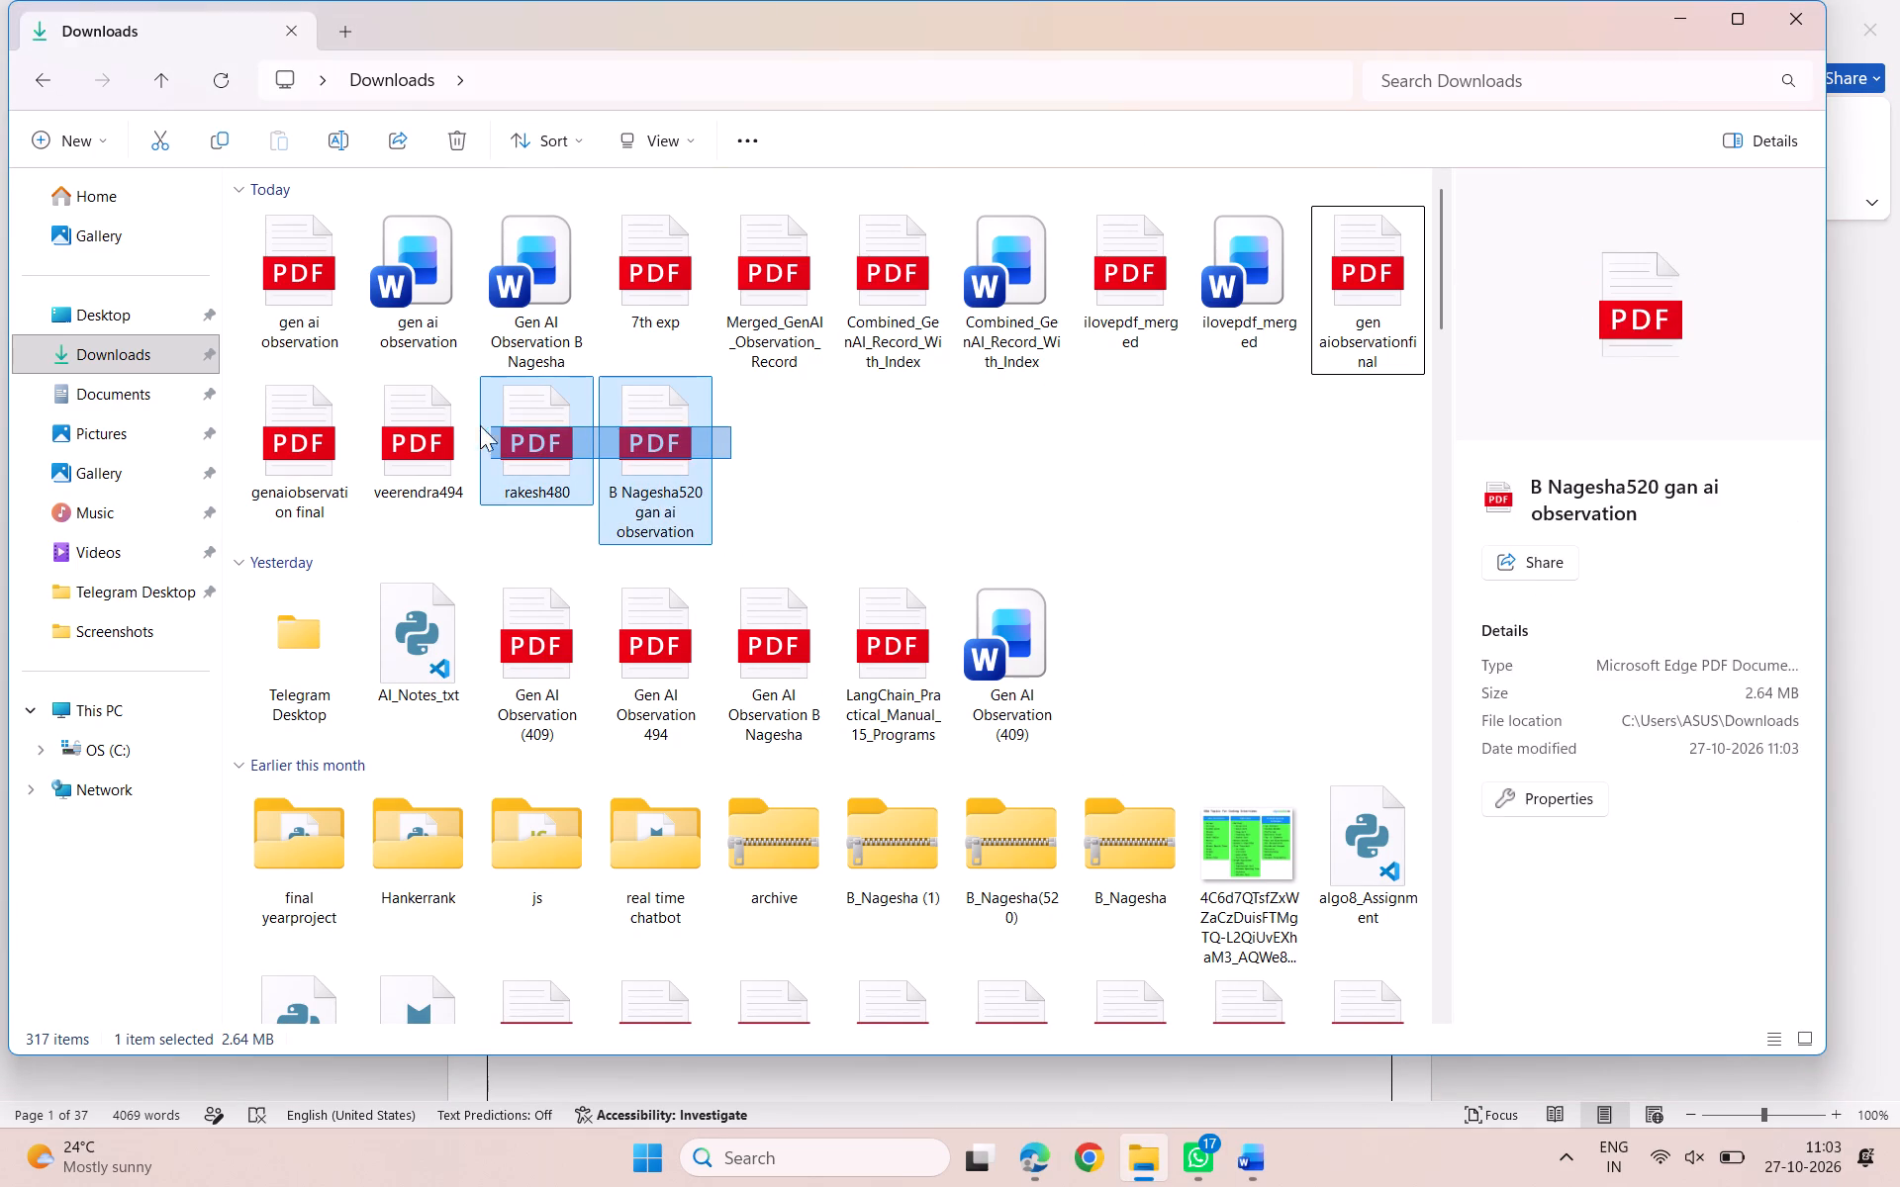
left_click_drag(480, 425, 414, 419)
left_click(400, 138)
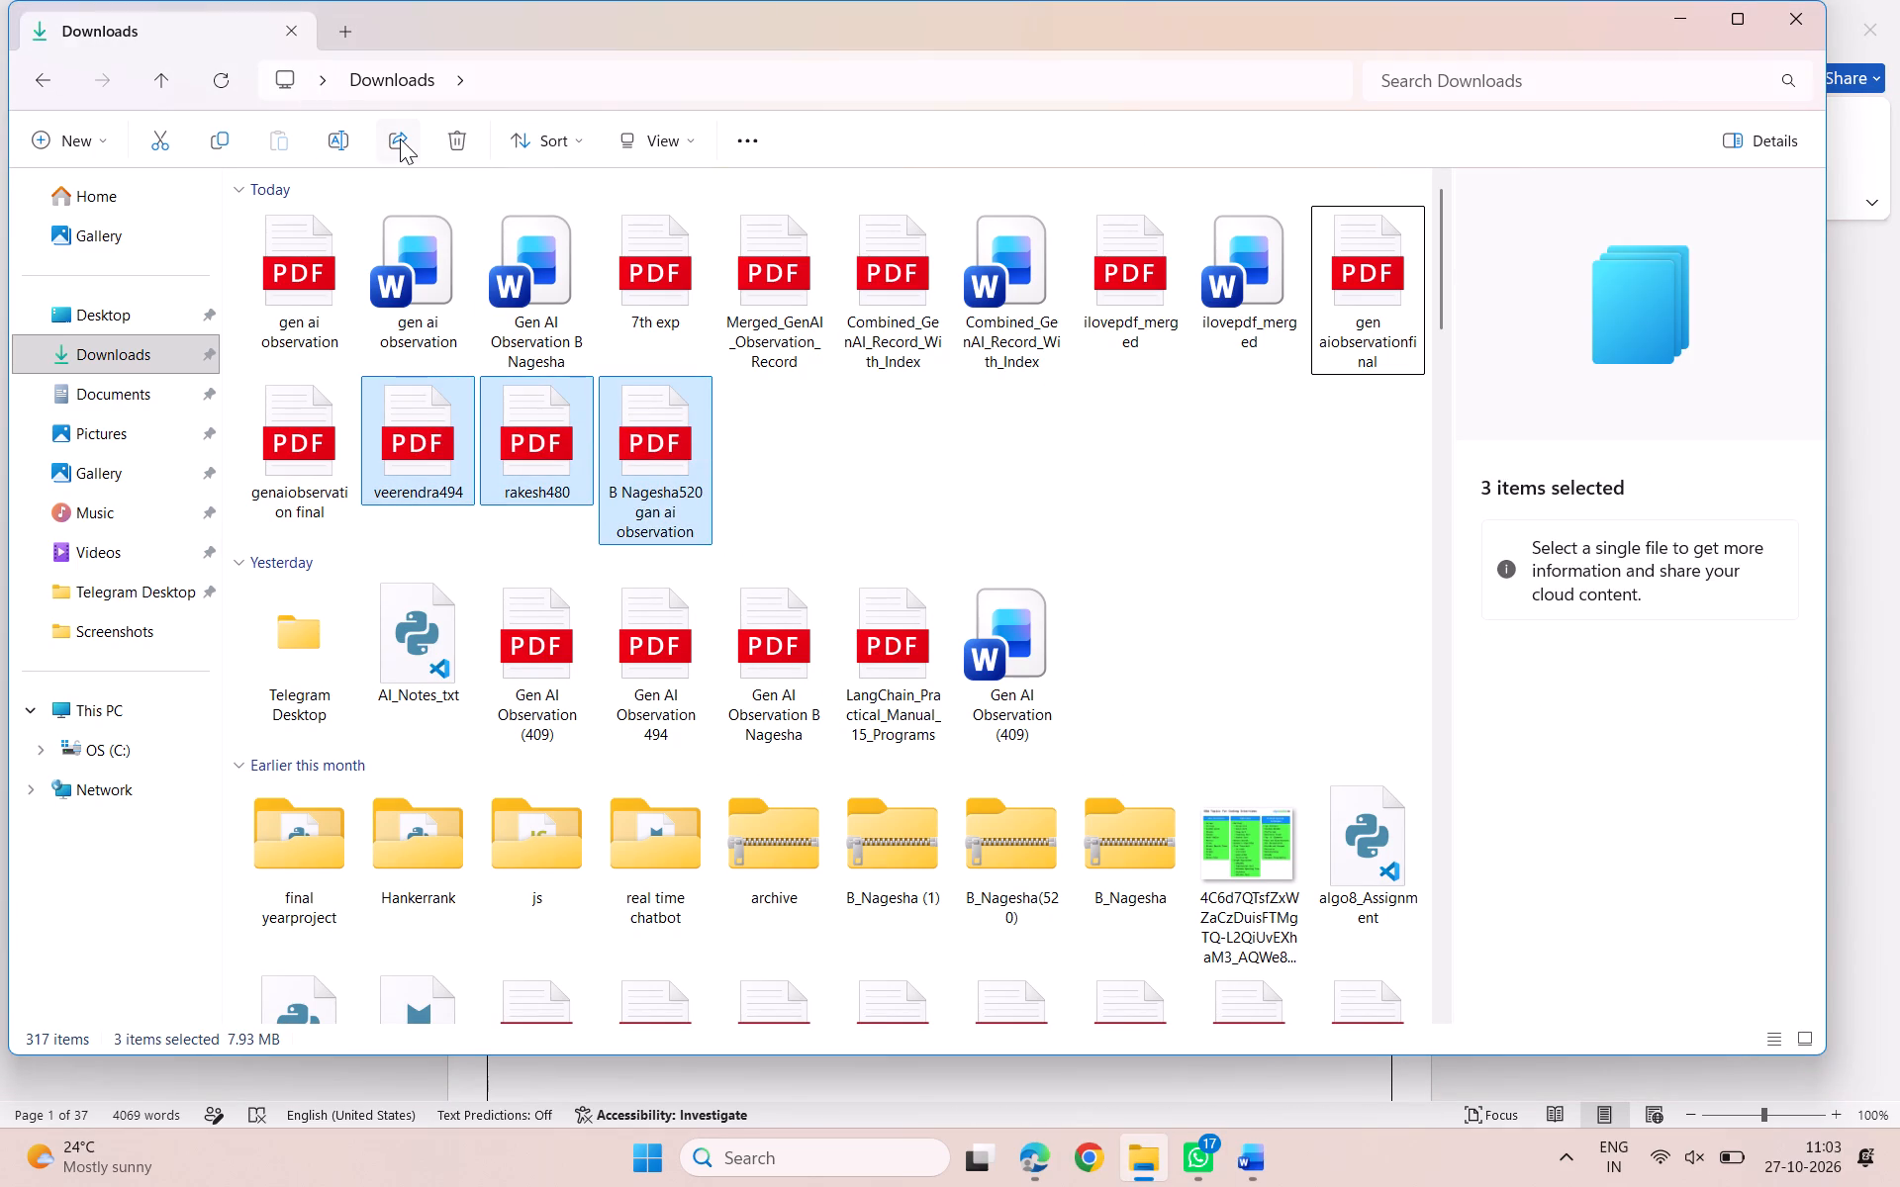
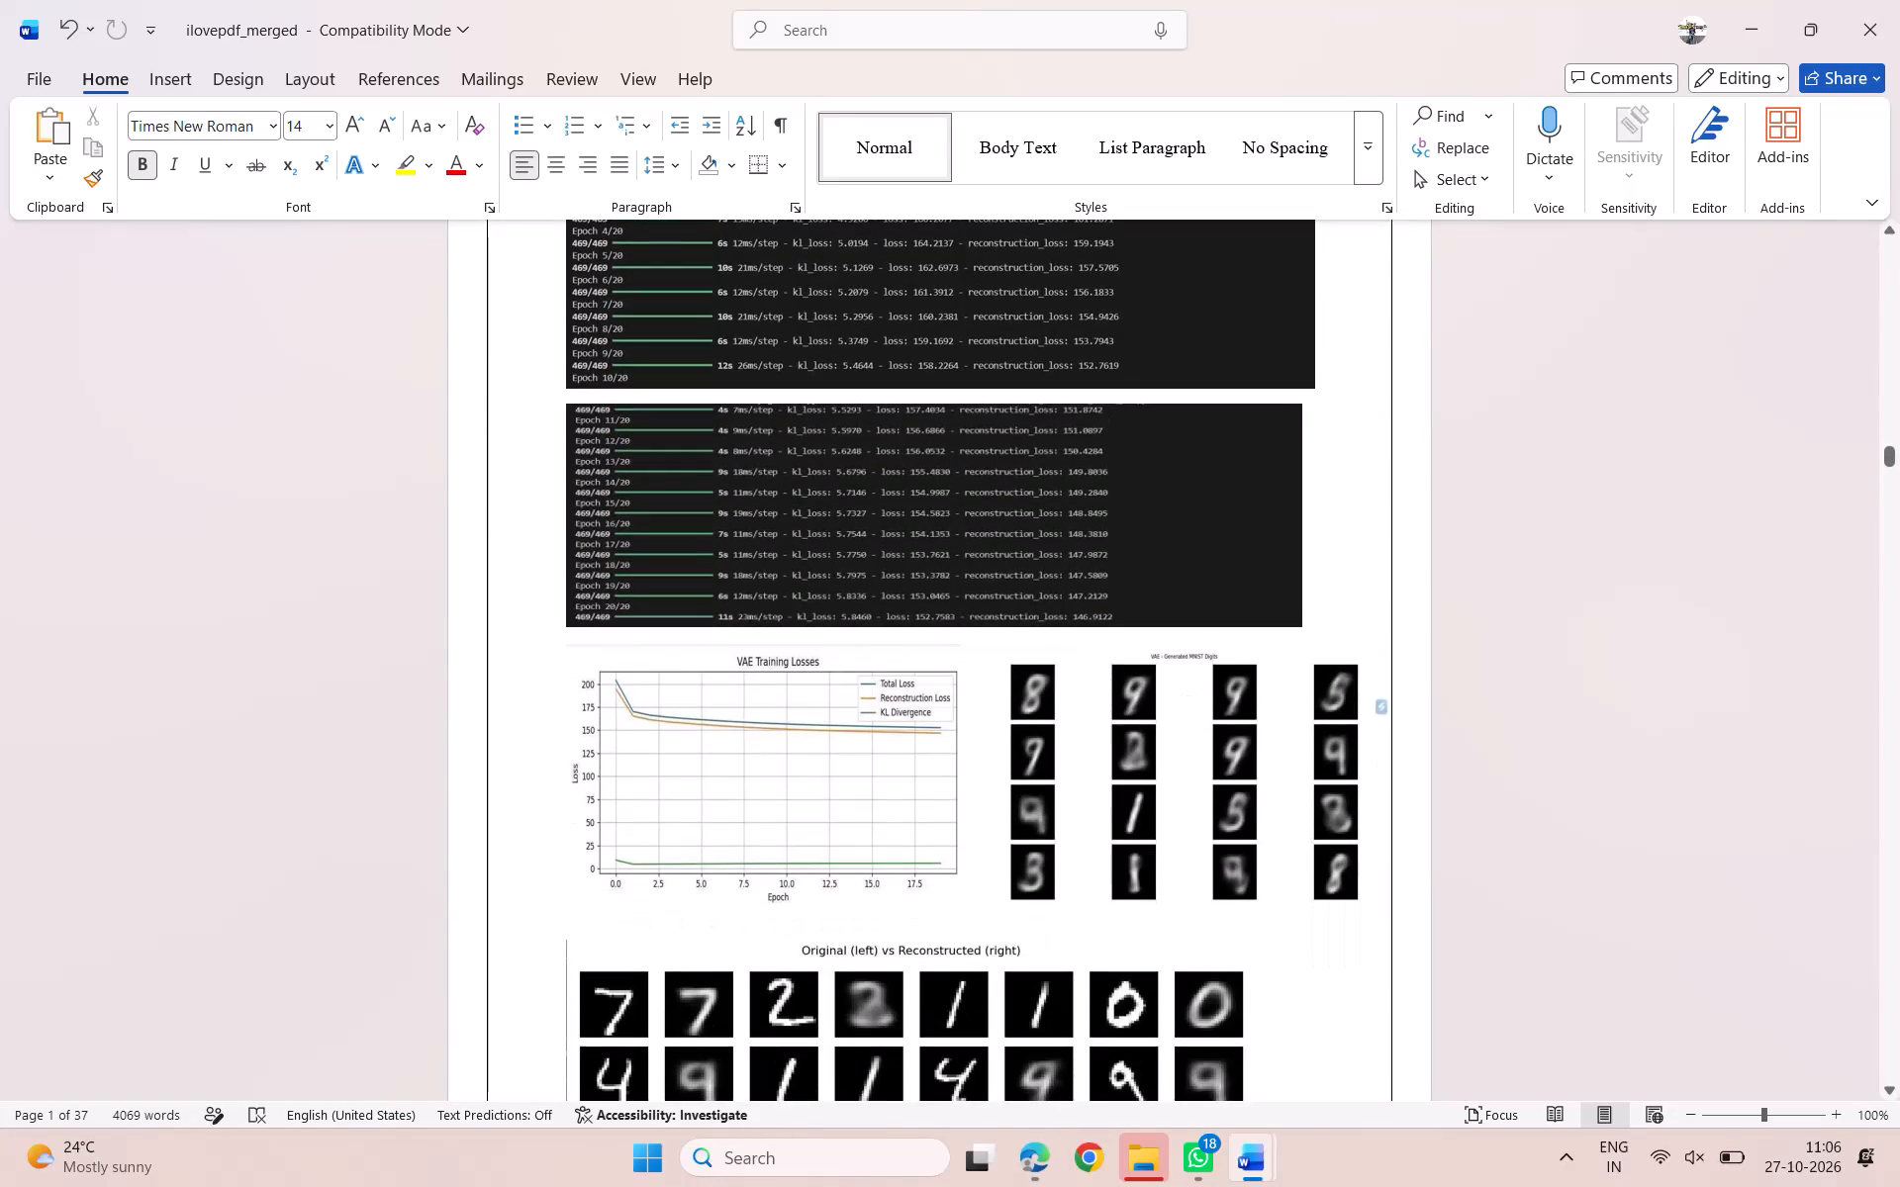
Review the record's page layout from the VAE training outputs through Experiment No: 05's Program 3 output.
scroll(1055, 792, "down", 8)
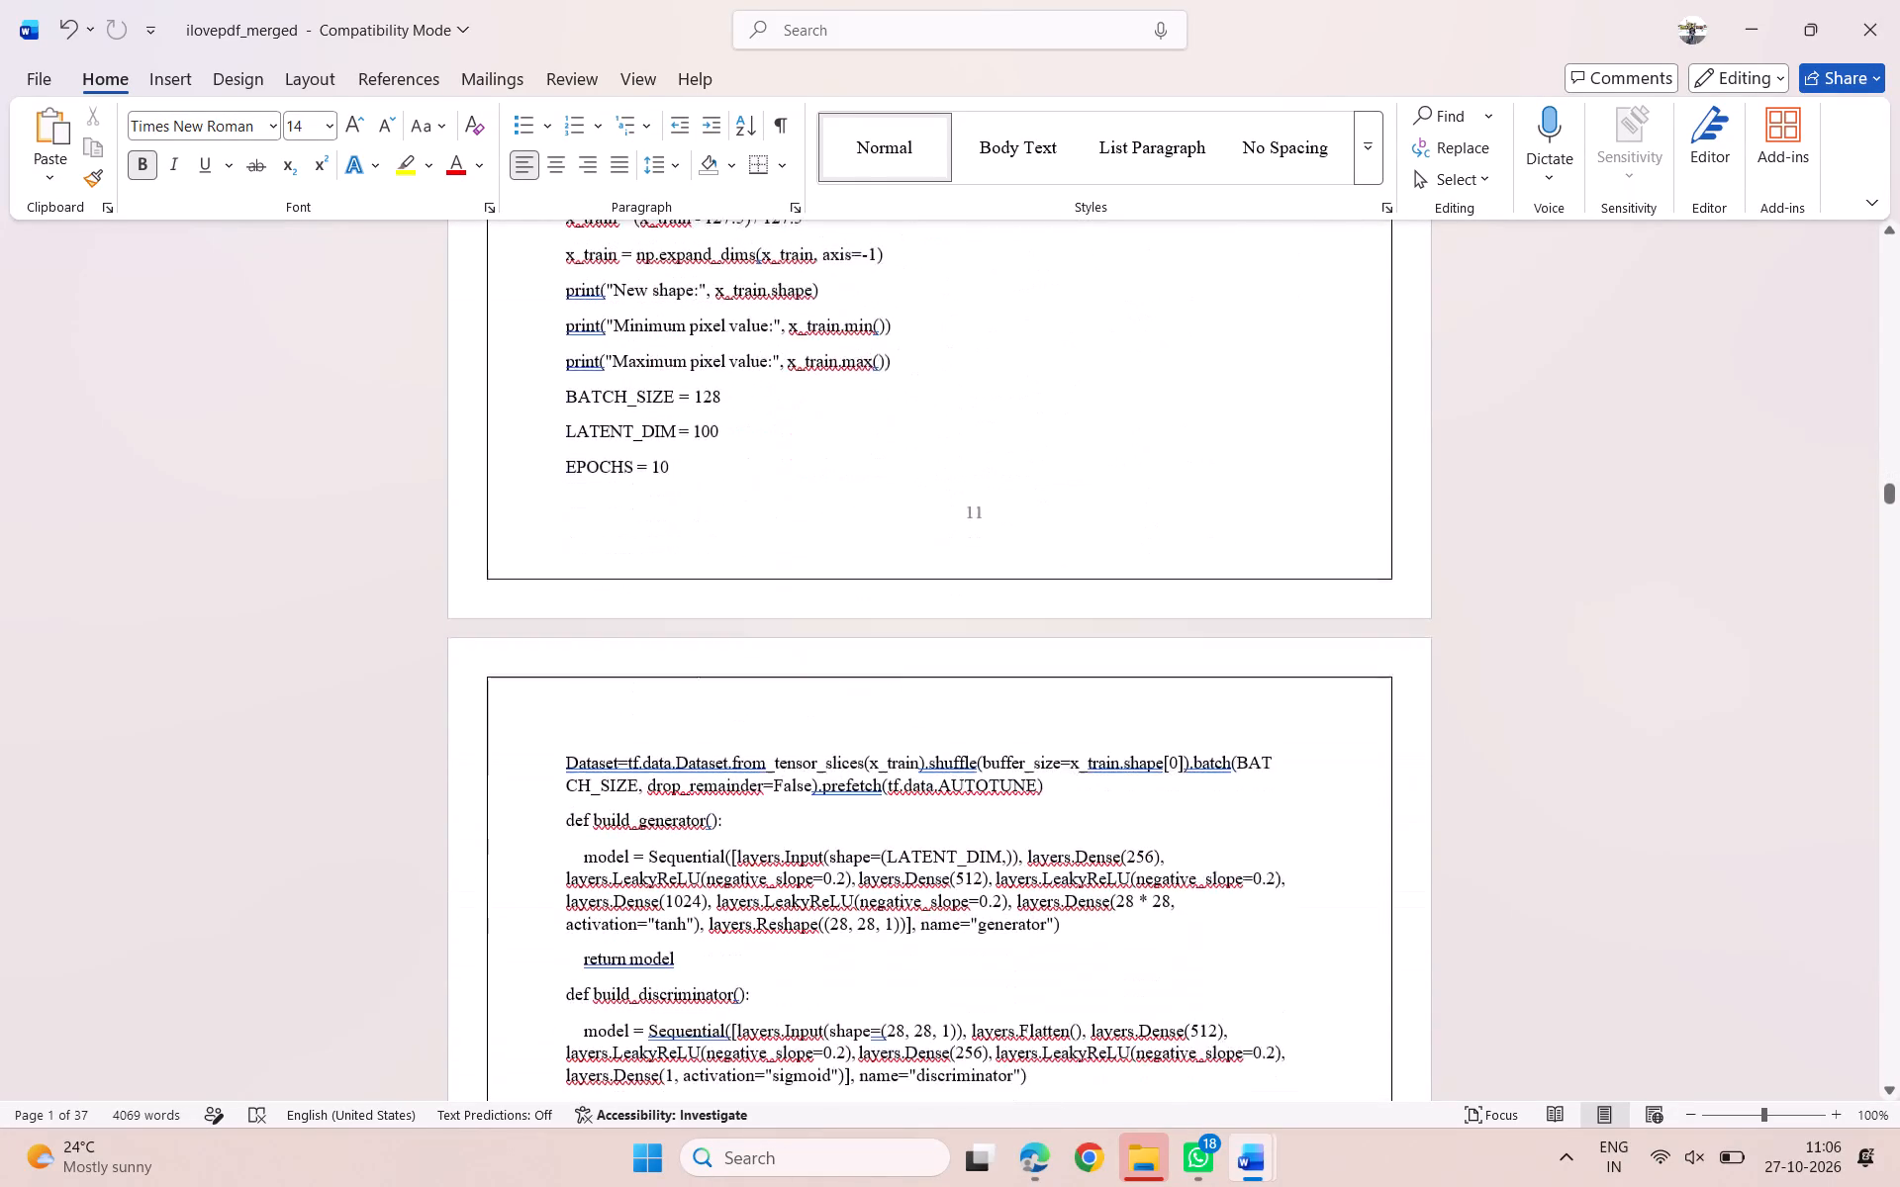
scroll(1055, 792, "down", 4)
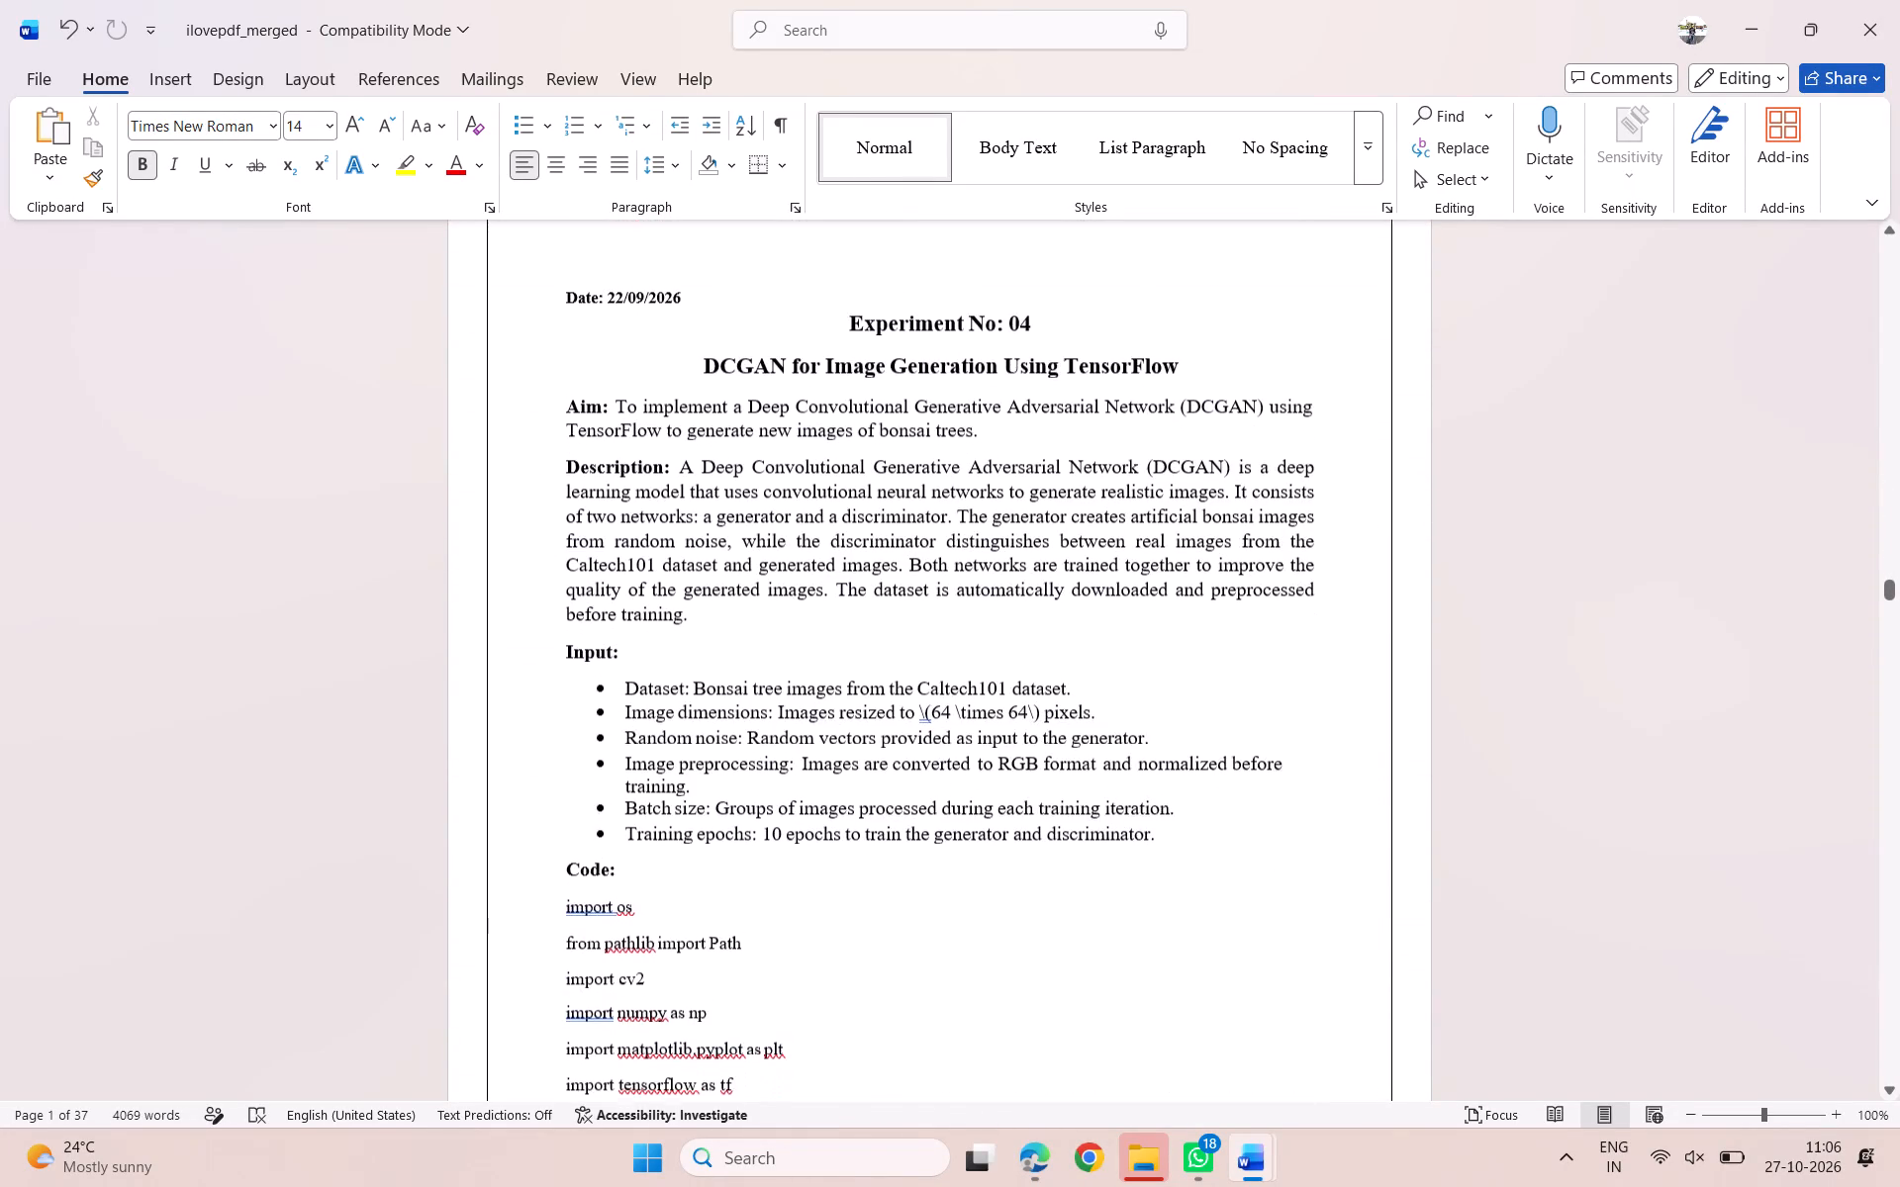
scroll(1055, 792, "down", 2)
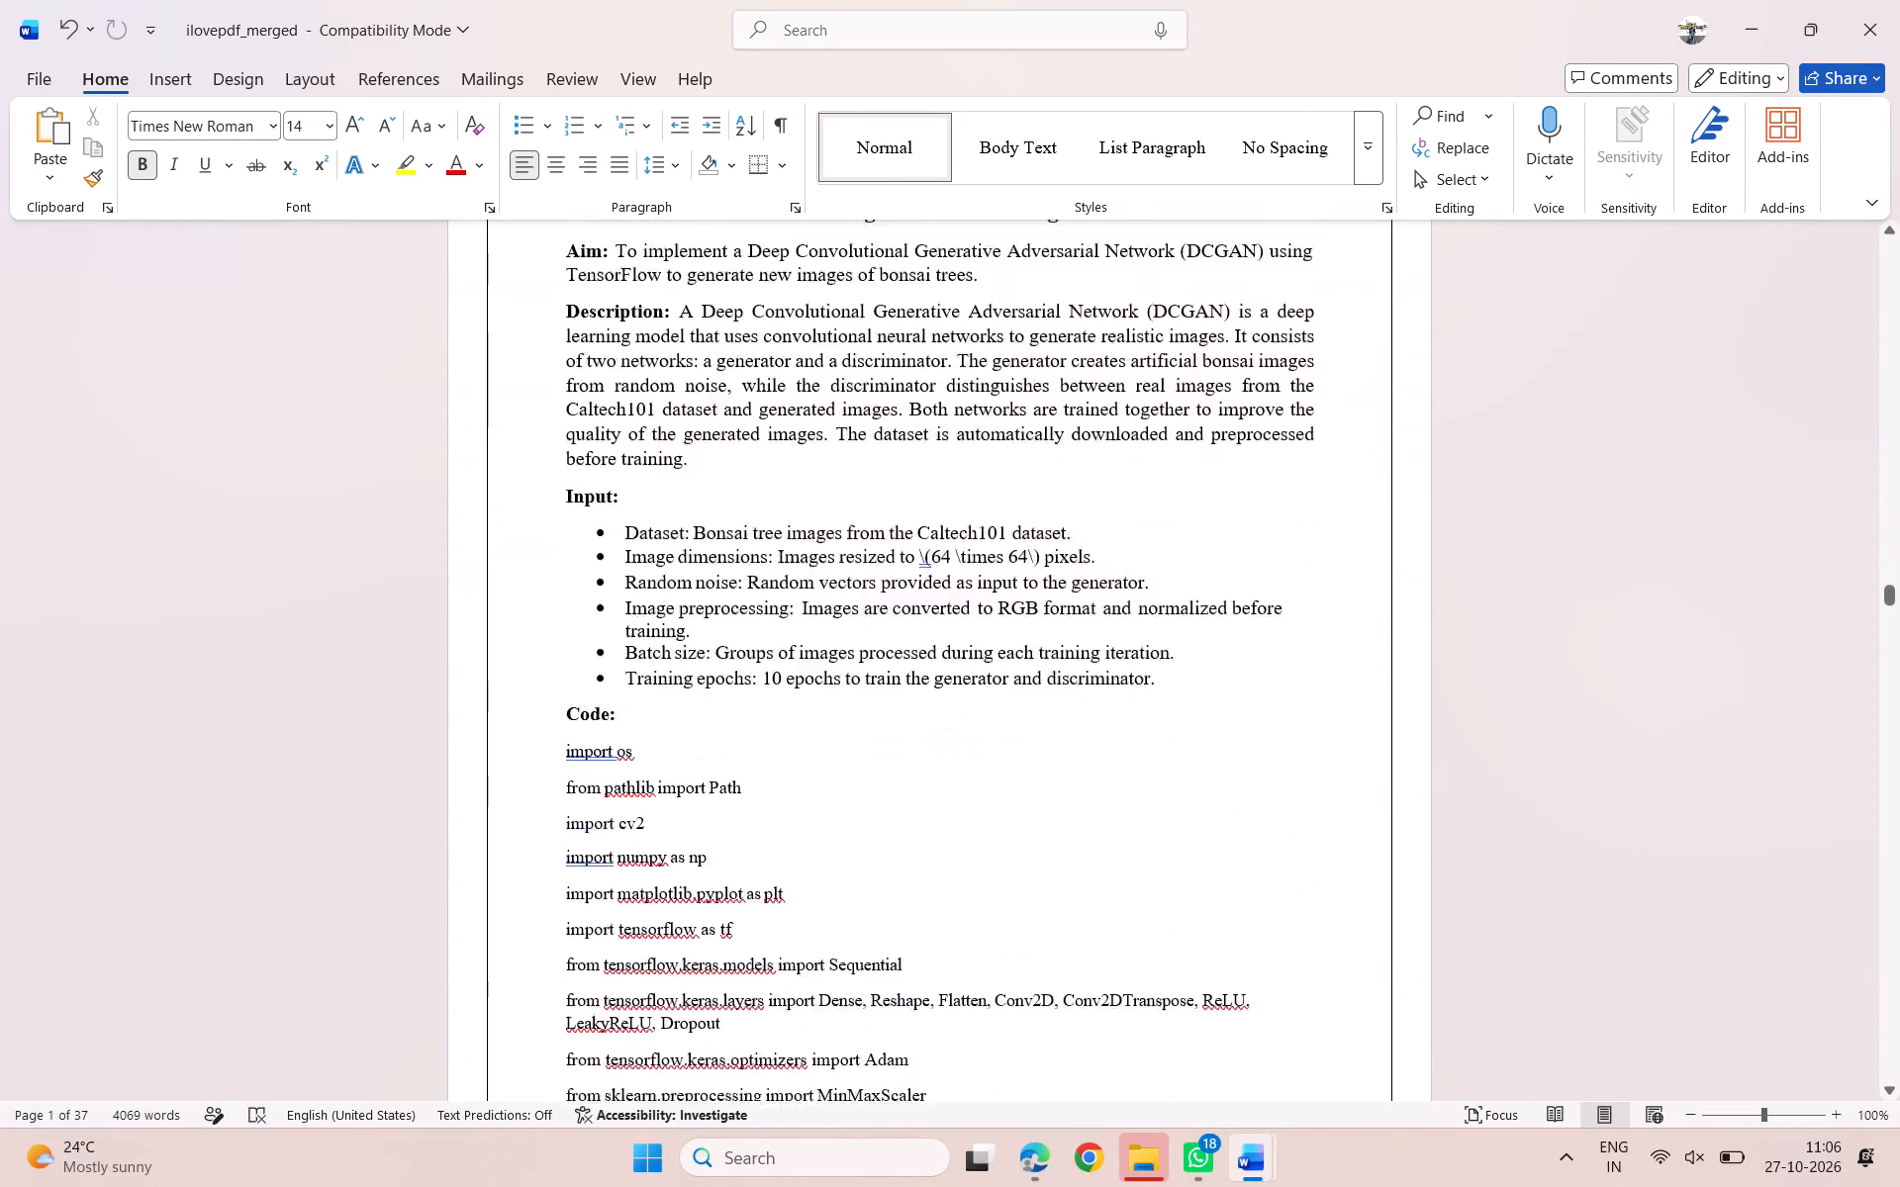
scroll(1055, 792, "down", 5)
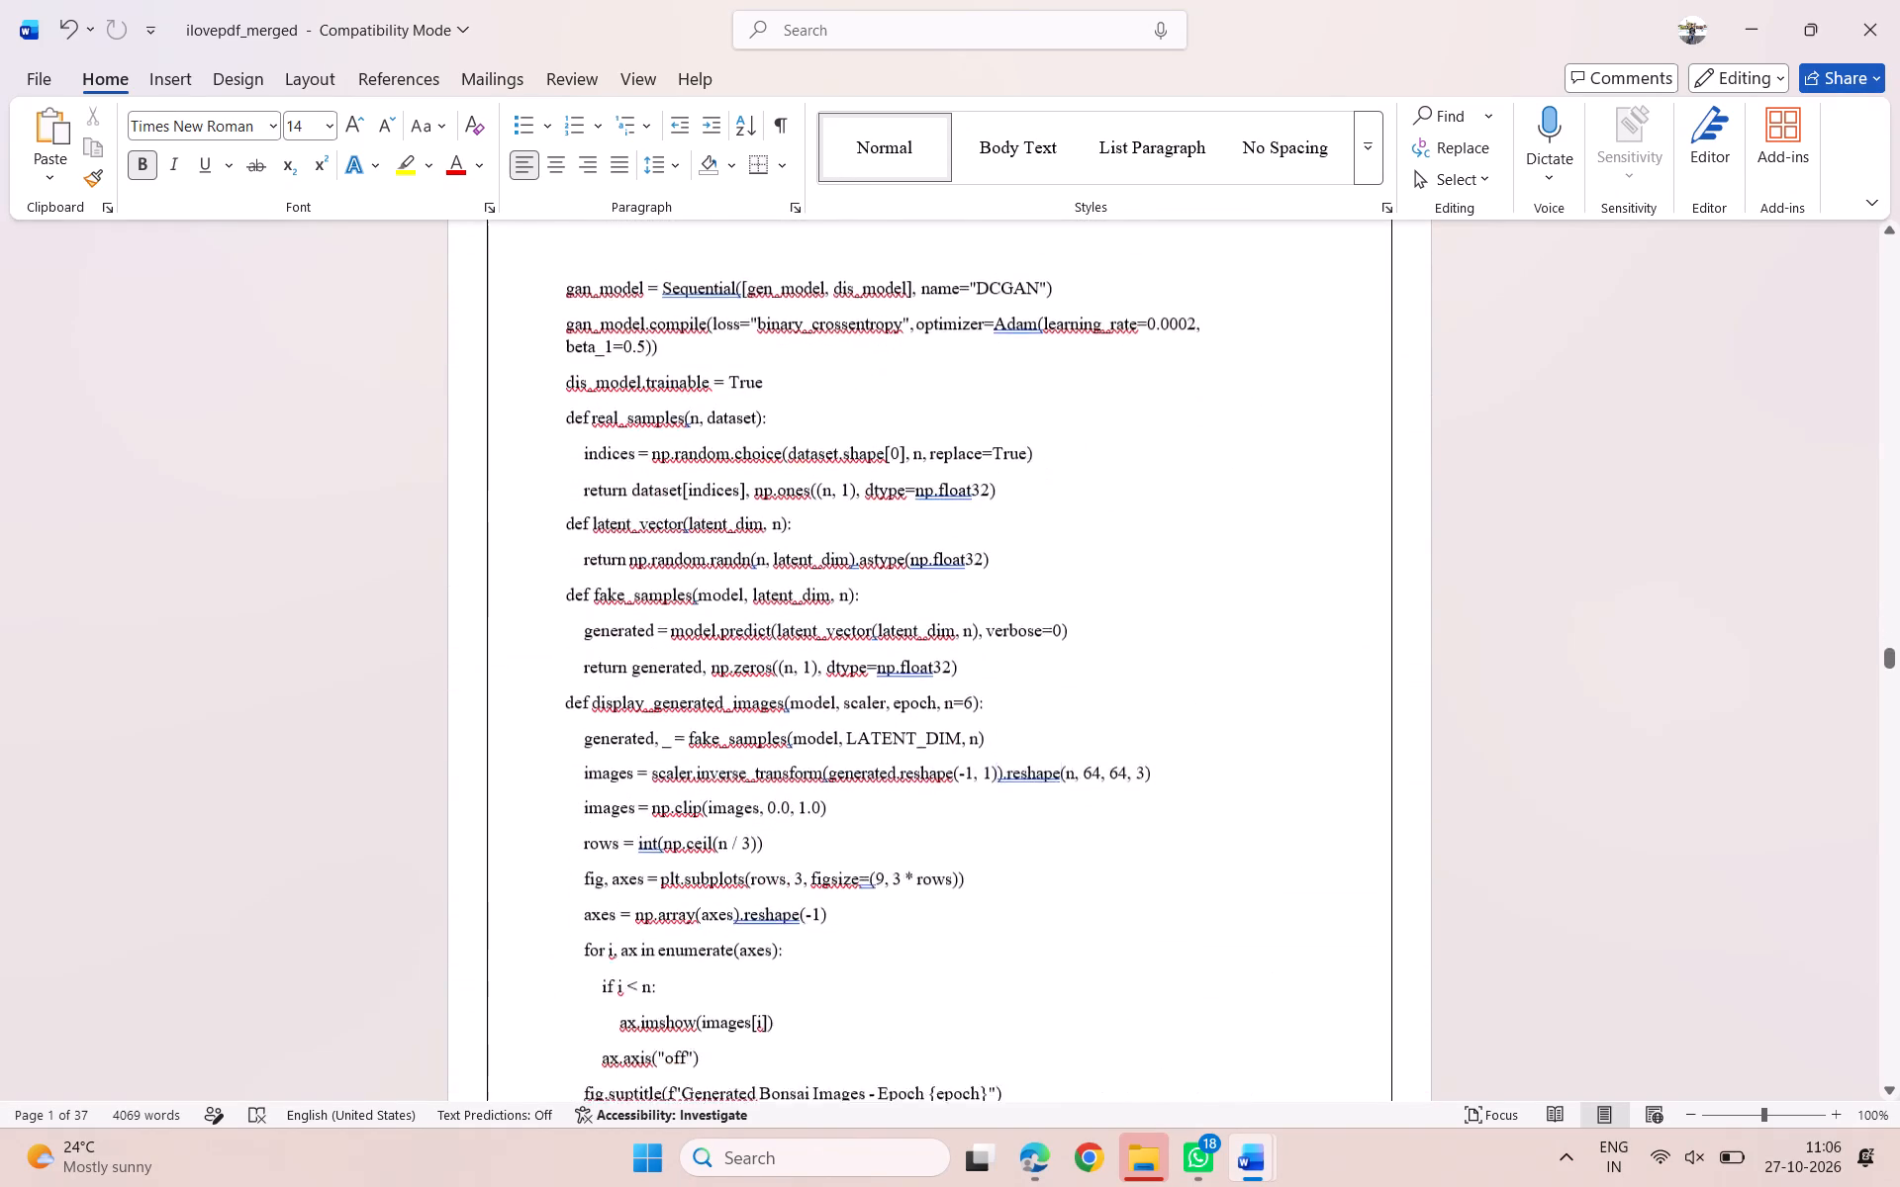
scroll(1055, 792, "down", 7)
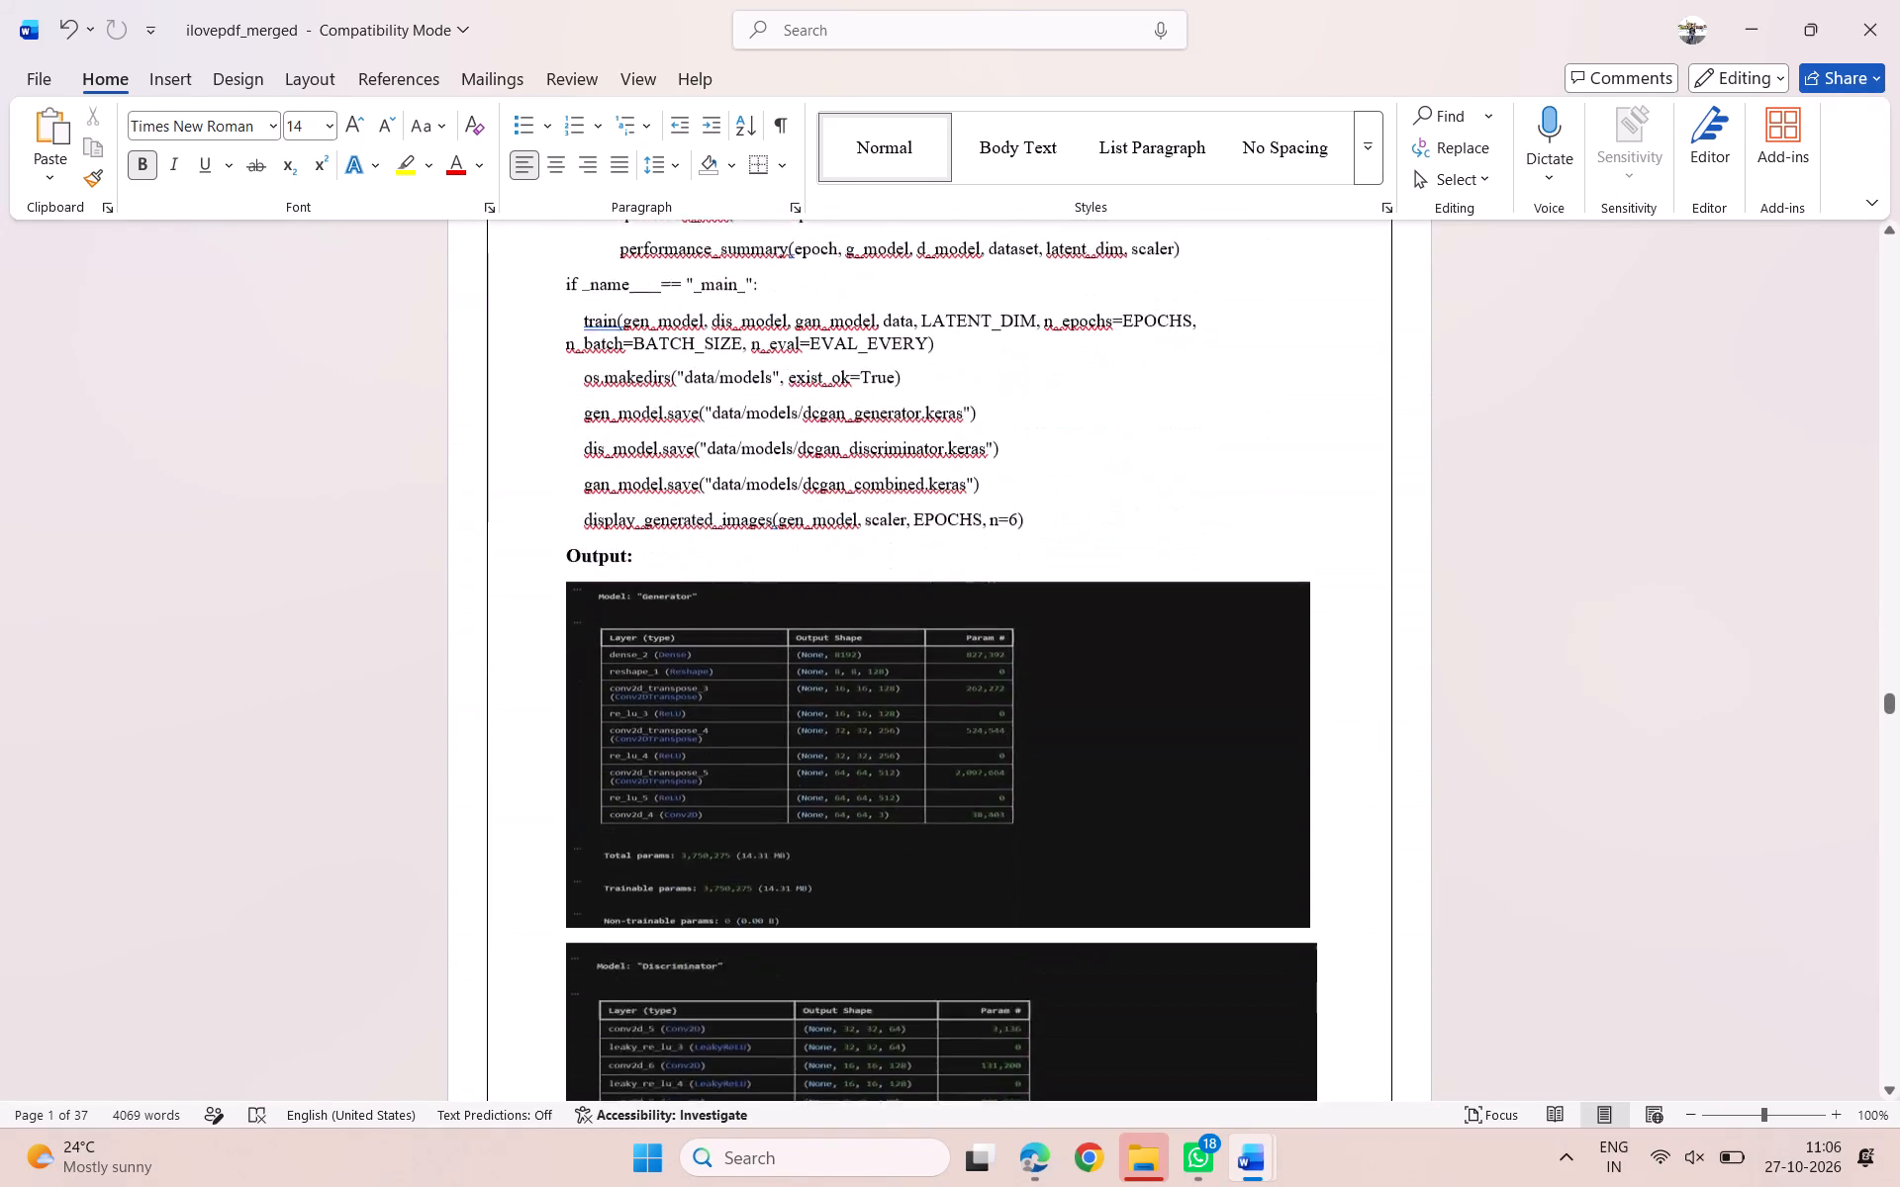
scroll(1055, 792, "down", 6)
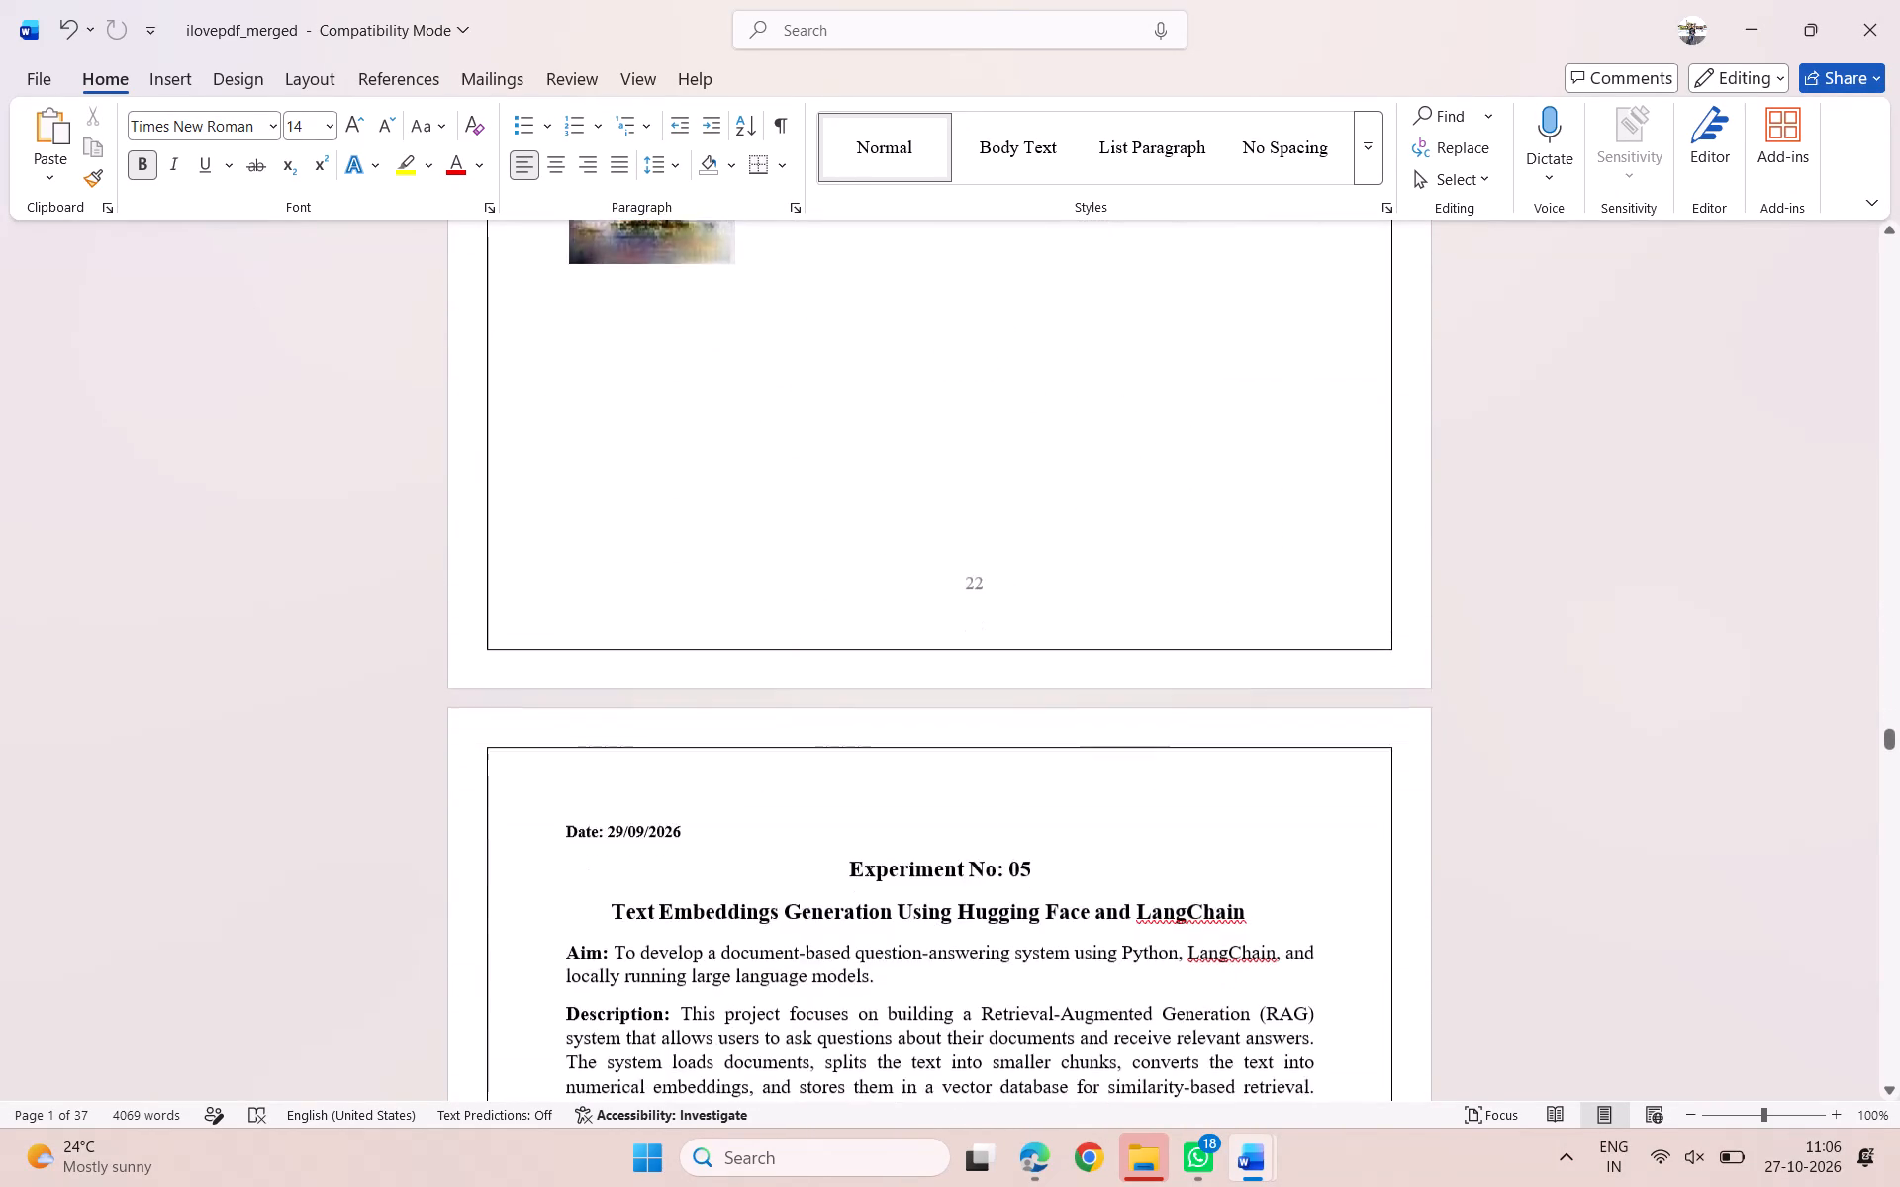
scroll(1055, 792, "down", 6)
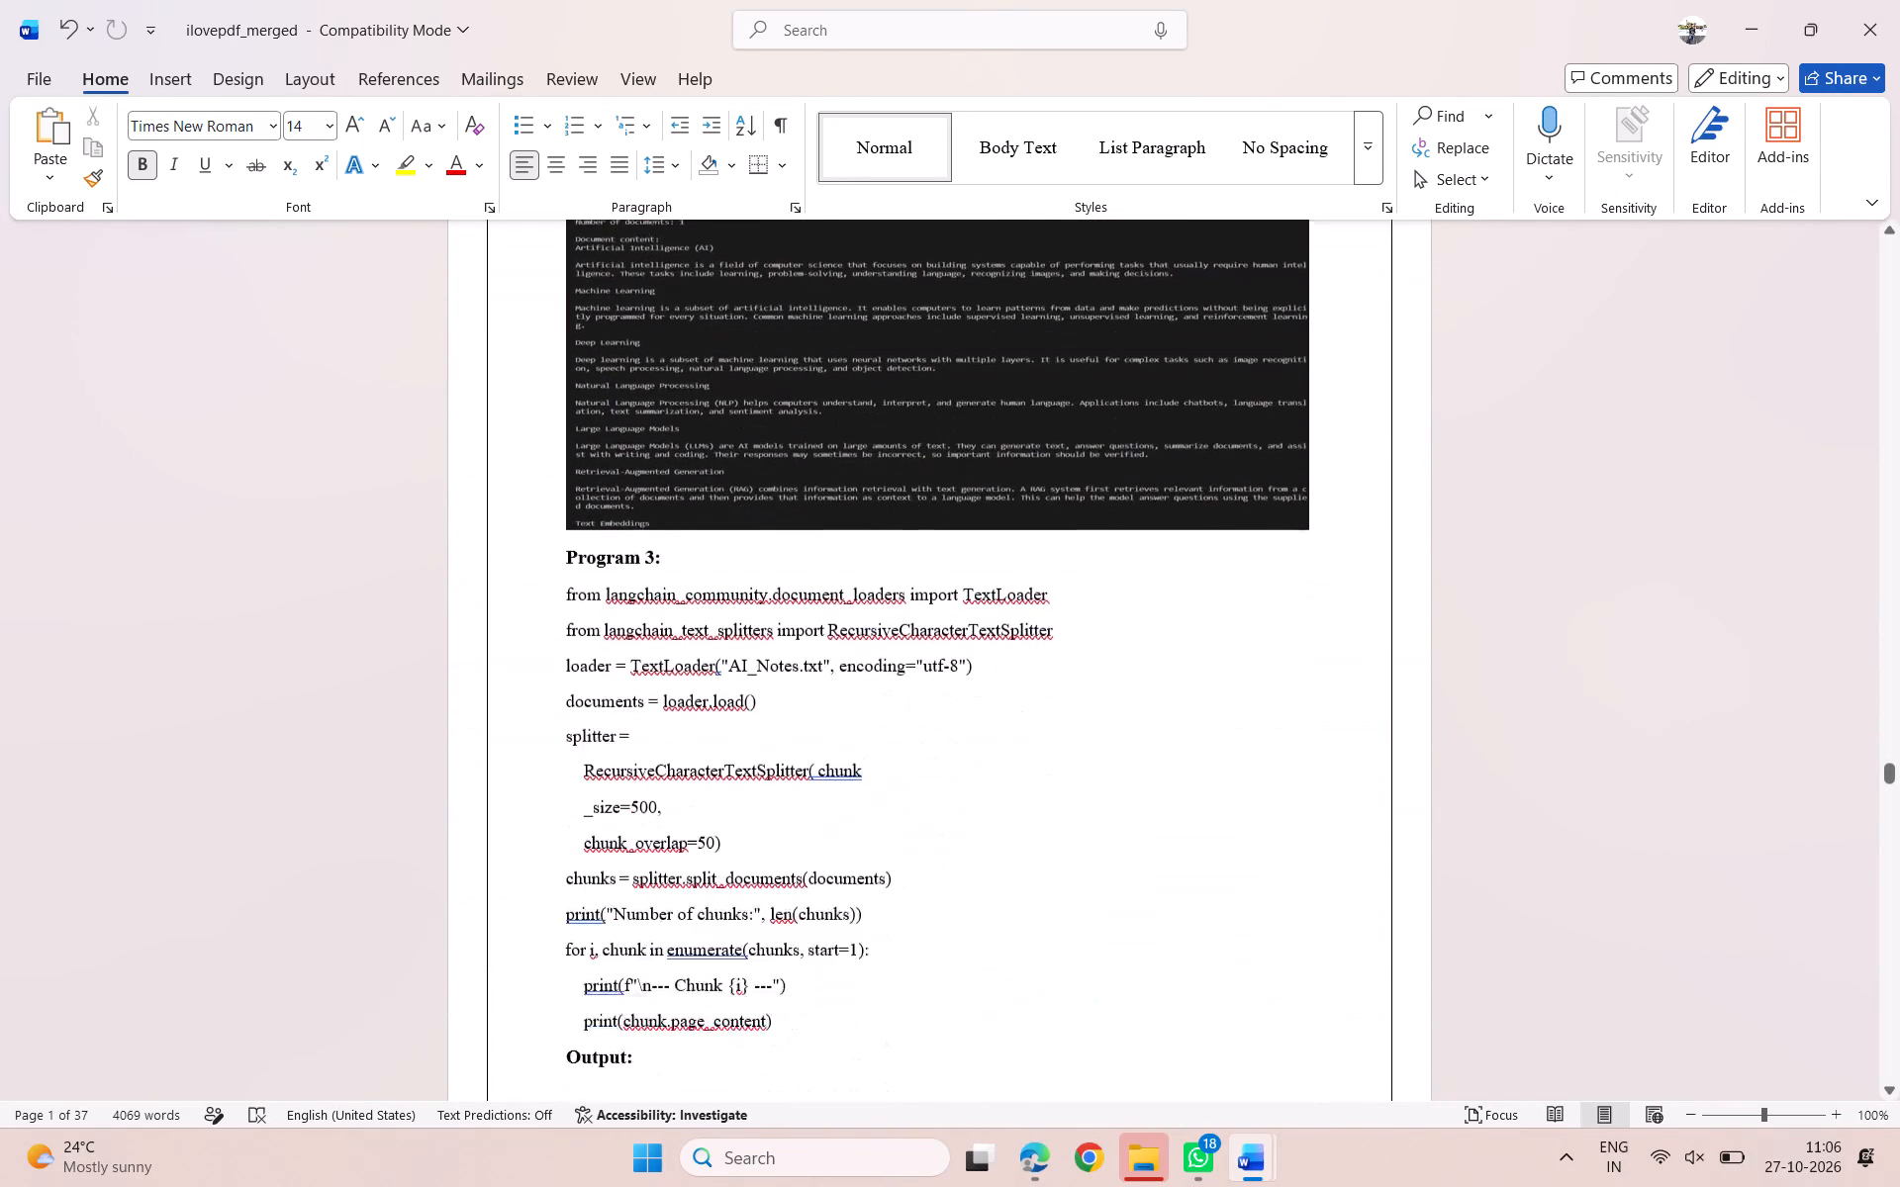
scroll(1055, 792, "down", 3)
Pull the output picture from the following page up beneath Program 3's "Output:" heading, placing it on its own line.
scroll(1055, 792, "up", 1)
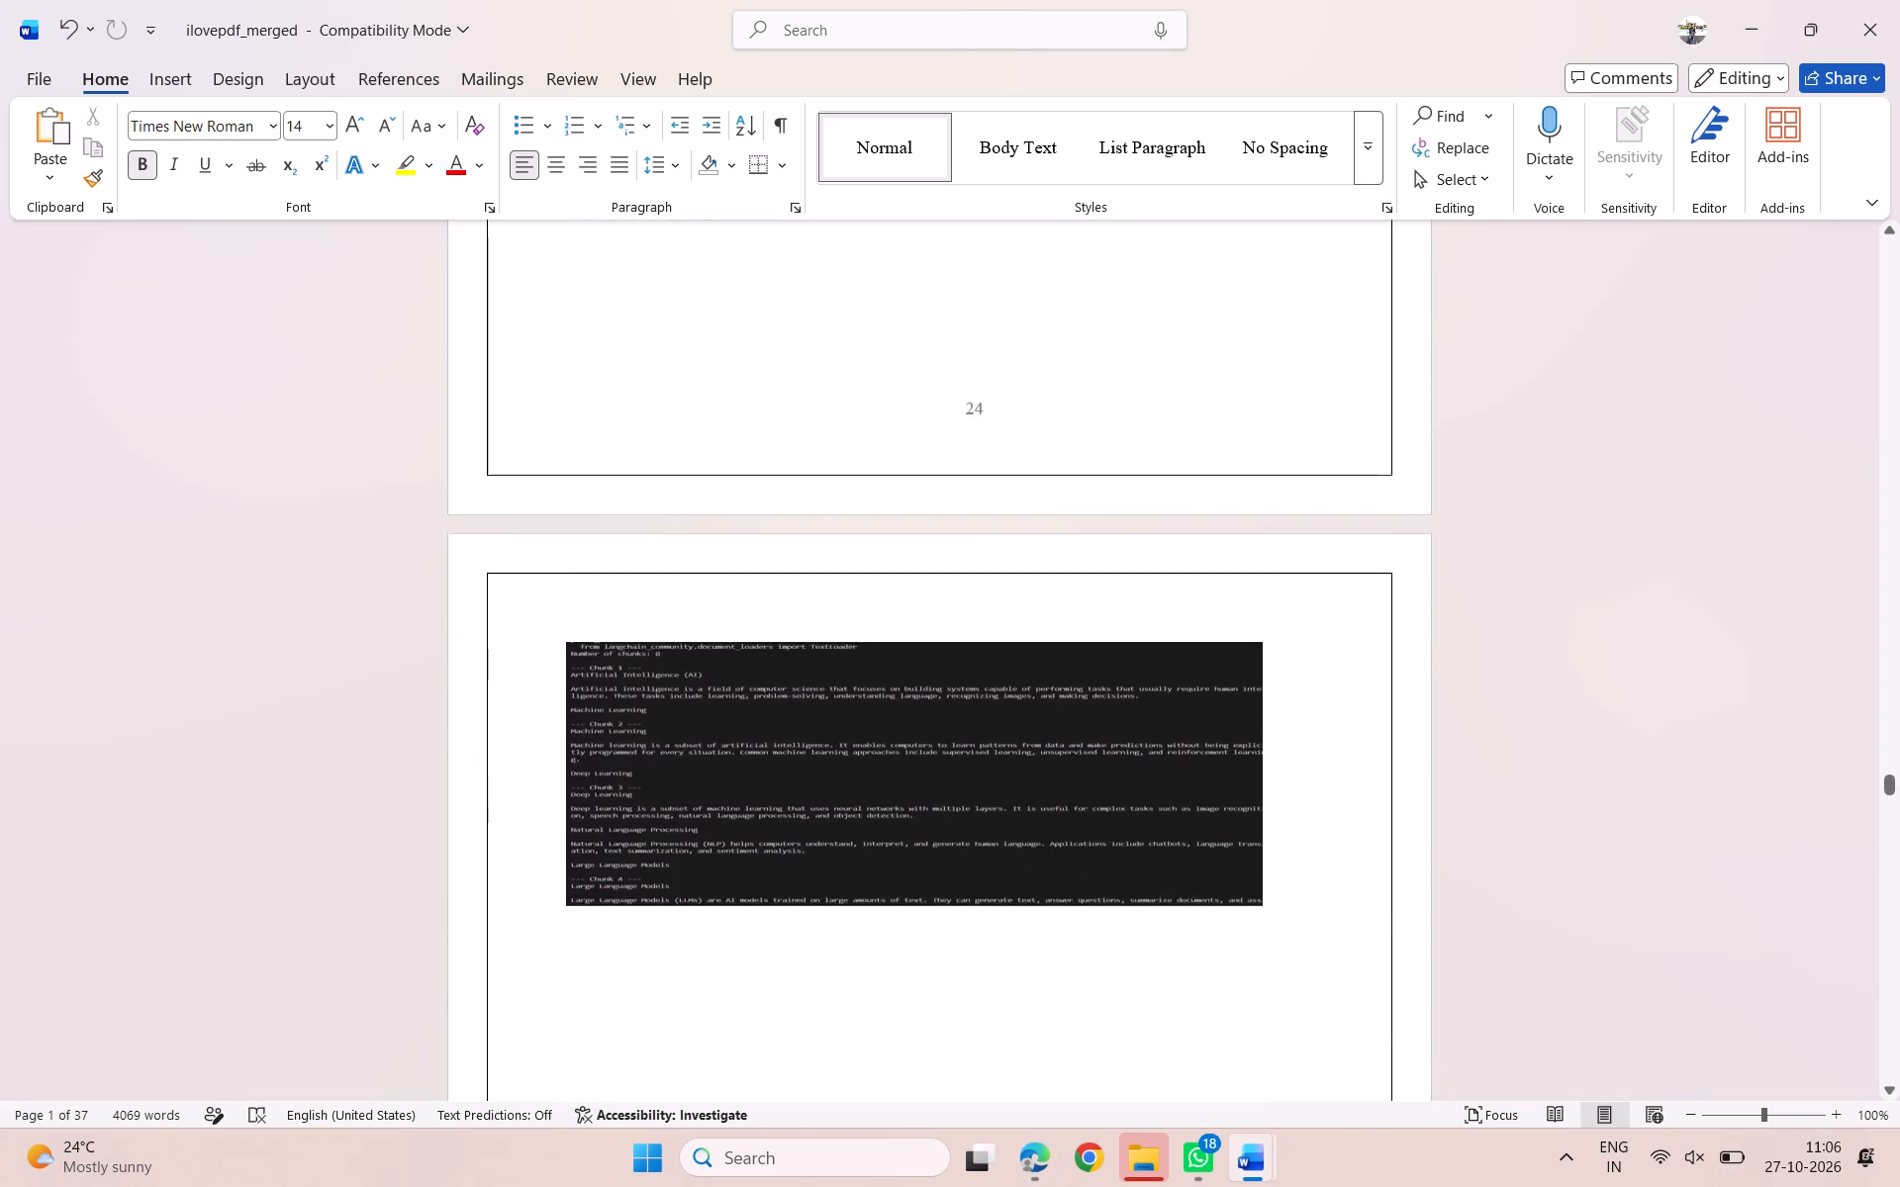
scroll(1055, 792, "up", 1)
left_click(610, 501)
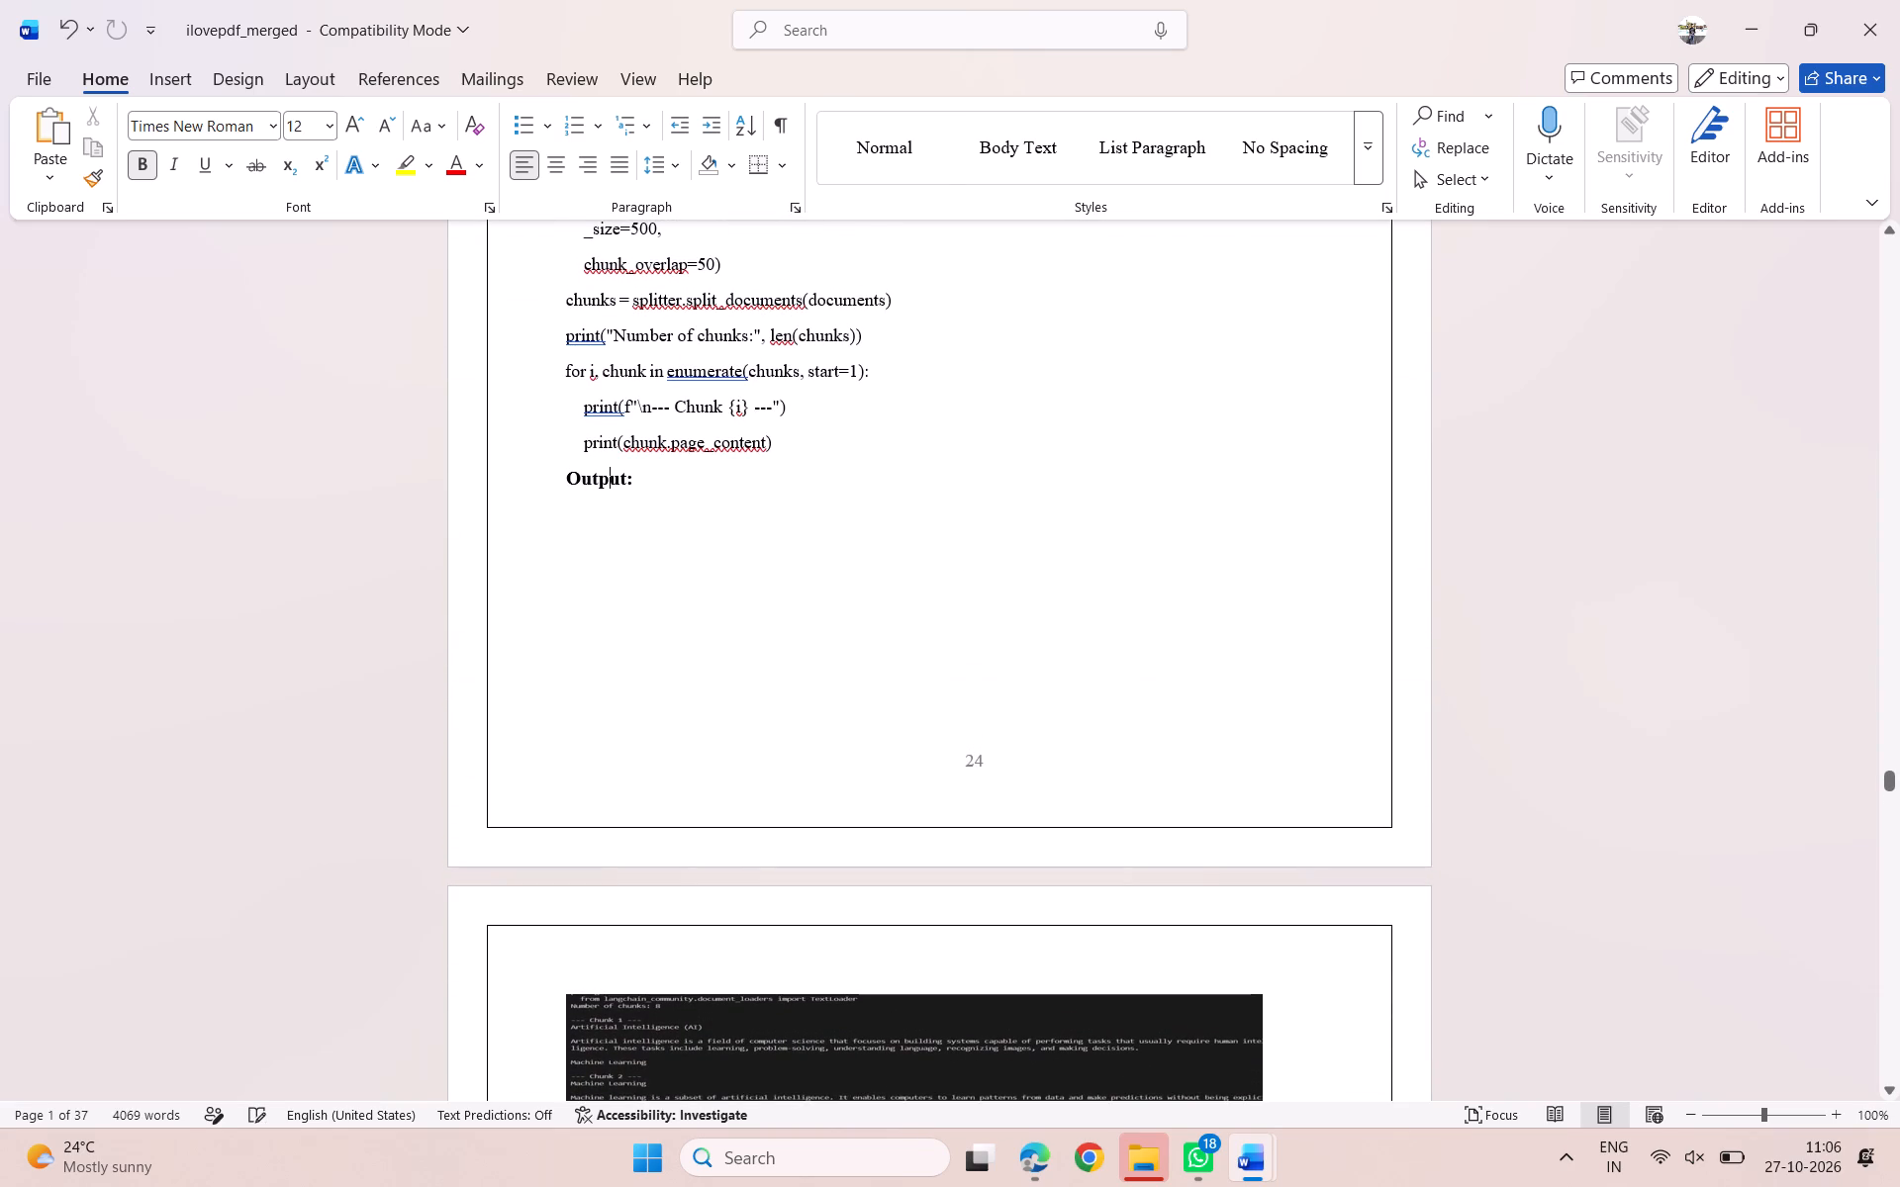
left_click(634, 487)
key("Delete")
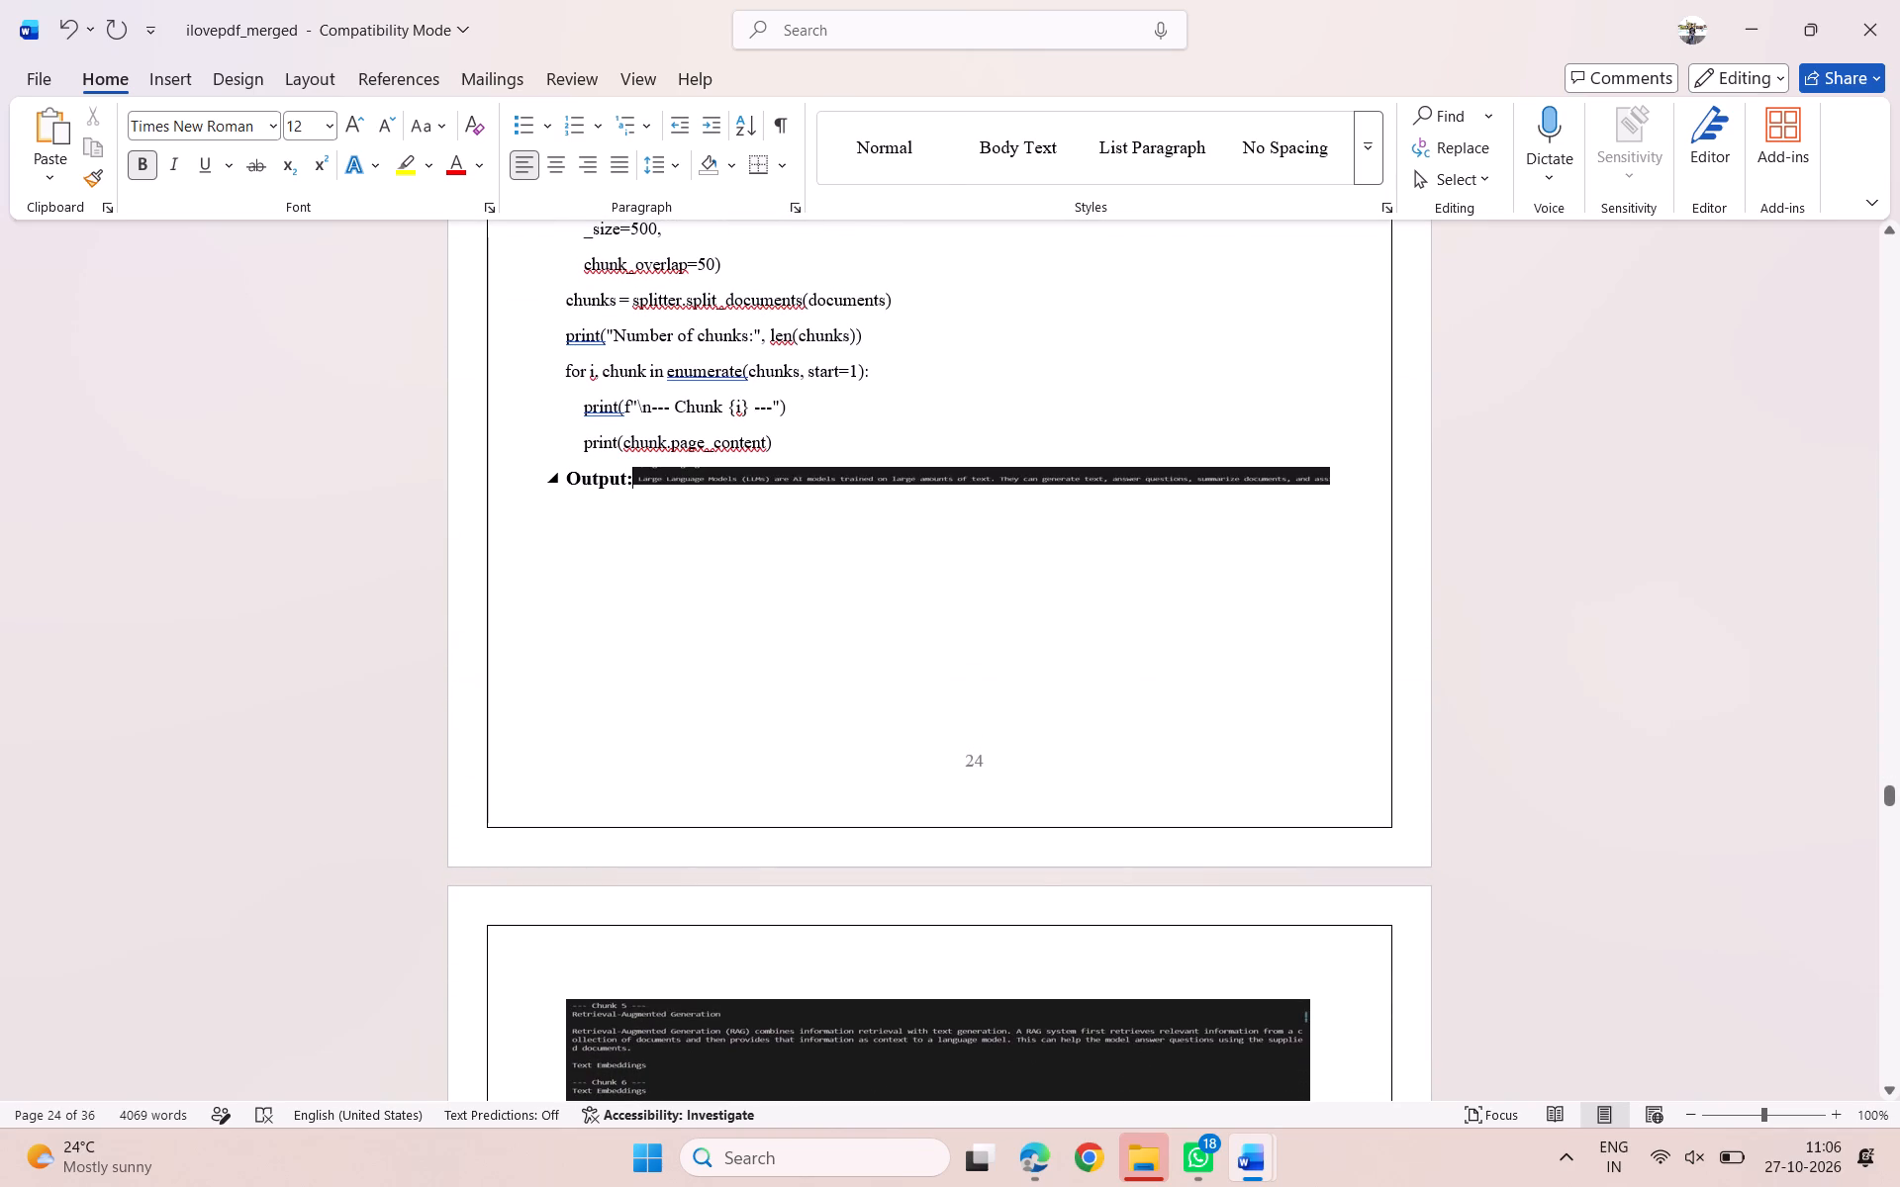
key("Return")
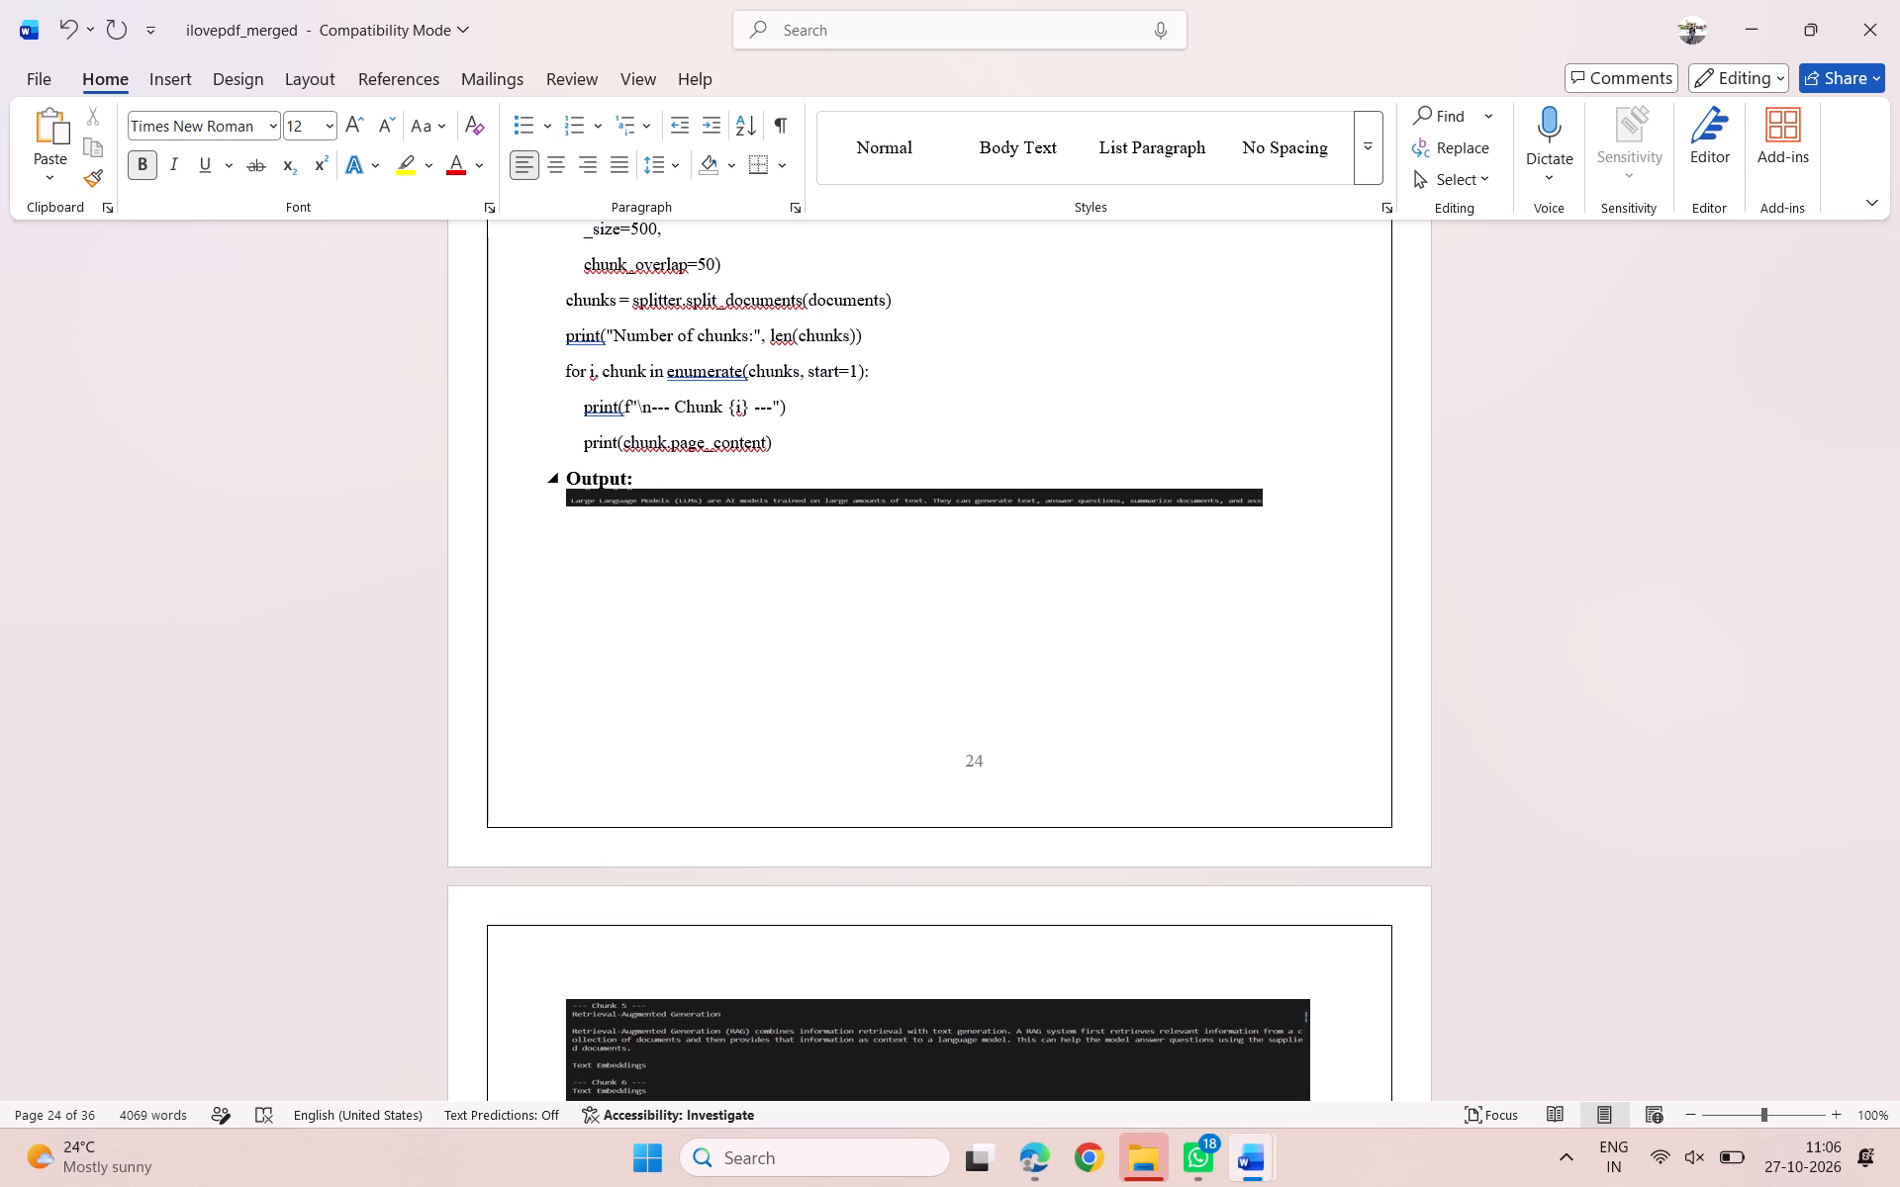
Try to bring the Chunk 5 output picture up under Program 3's output by deleting the gap between the two pictures.
key("Right")
key("Right")
key("Right")
key("Right")
key("Right")
key("Right")
key("Right")
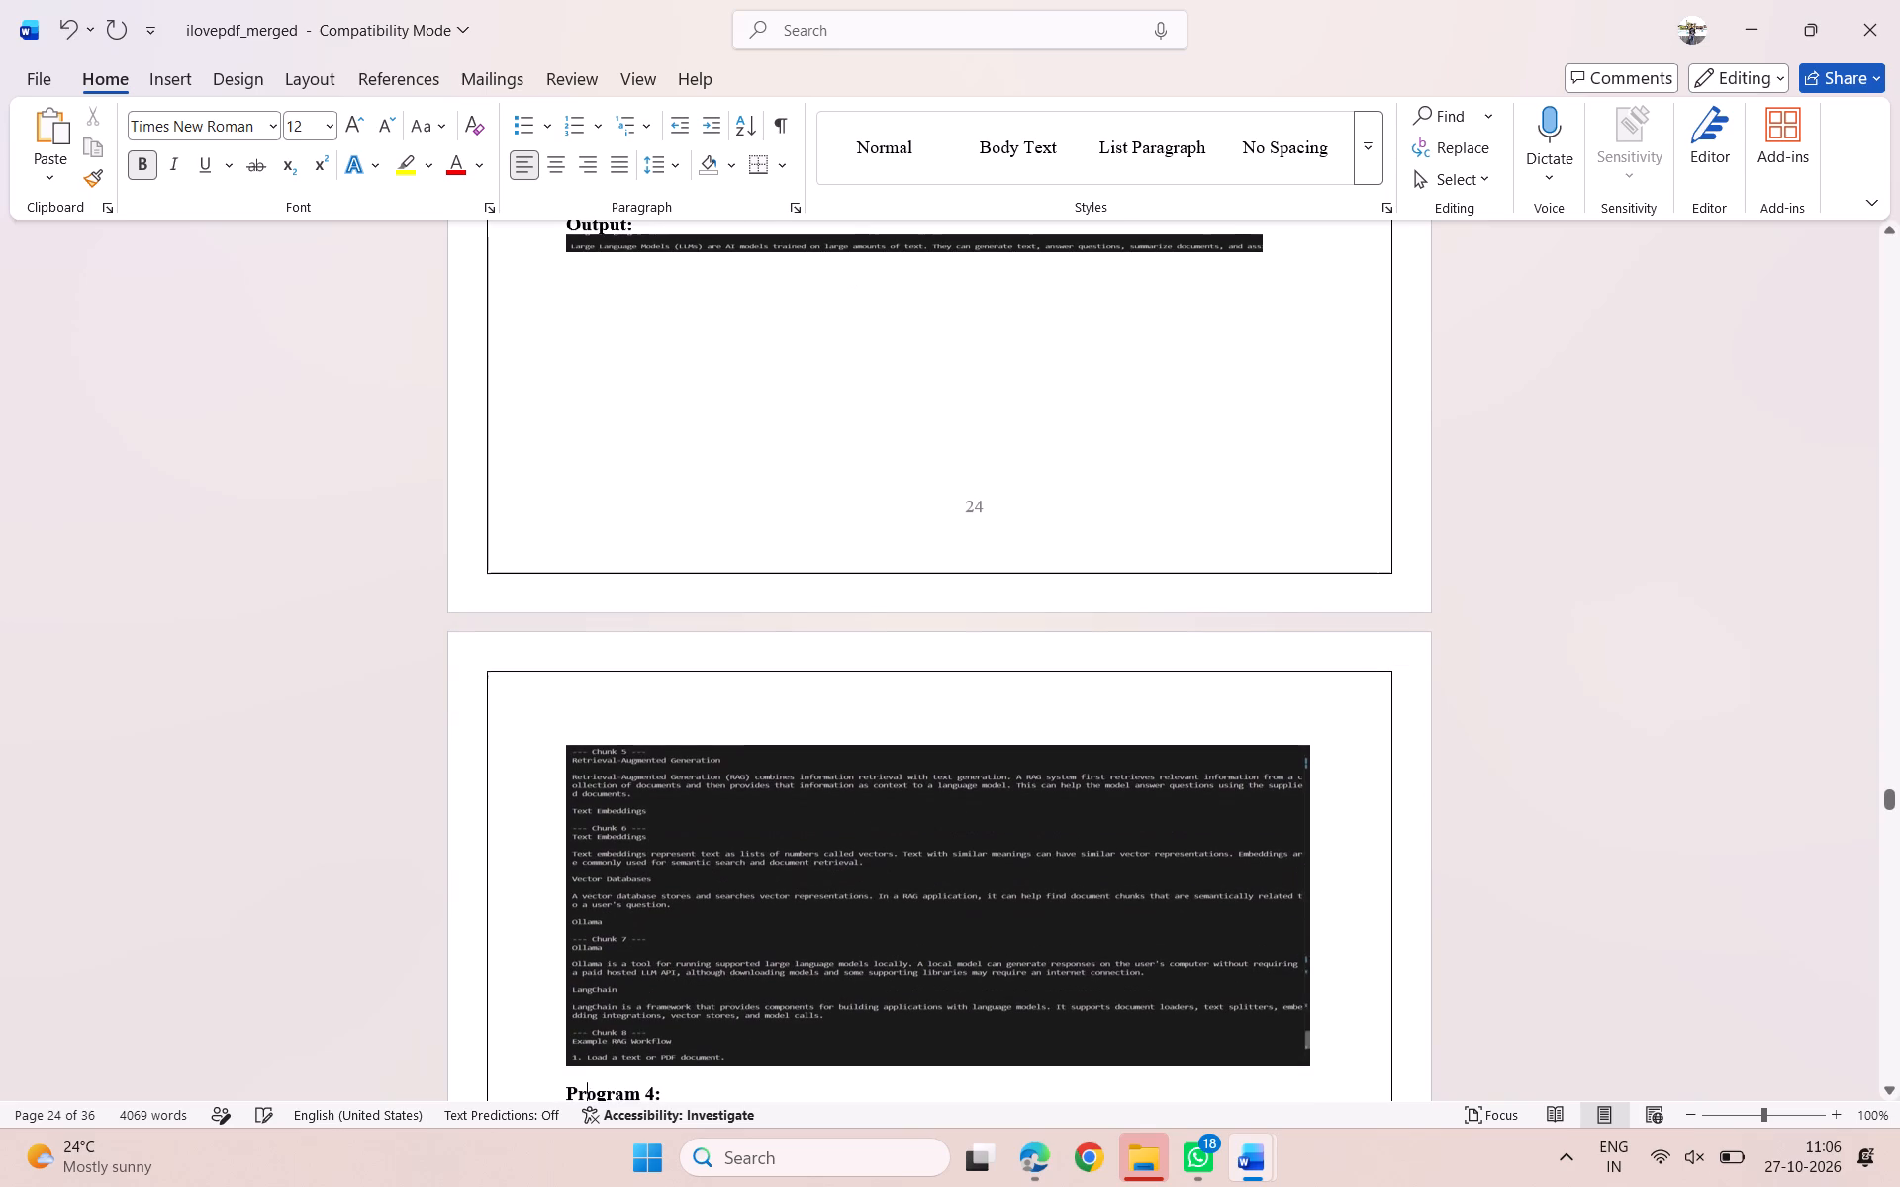
key("Left")
key("Left")
key("Left")
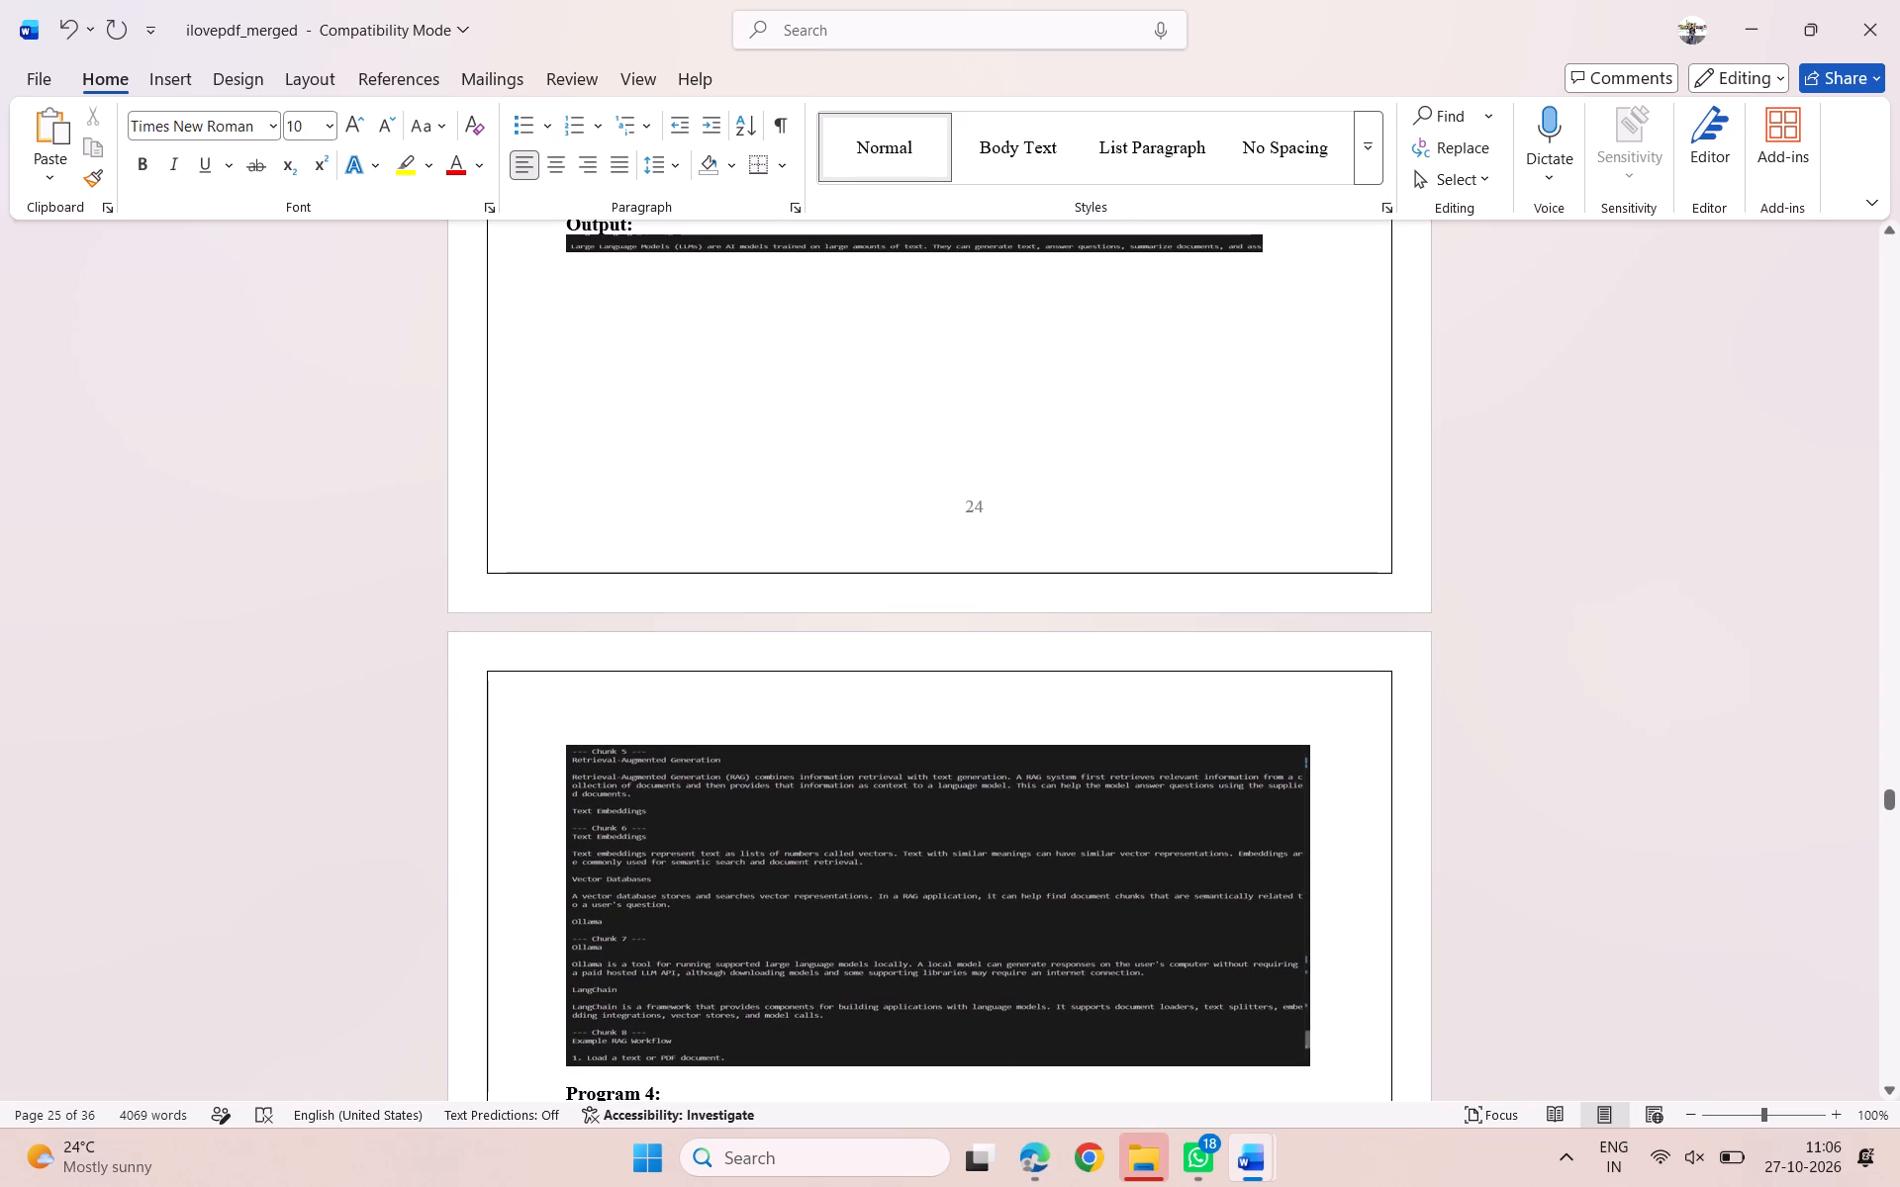
scroll(634, 487, "up", 1)
left_click(1269, 470)
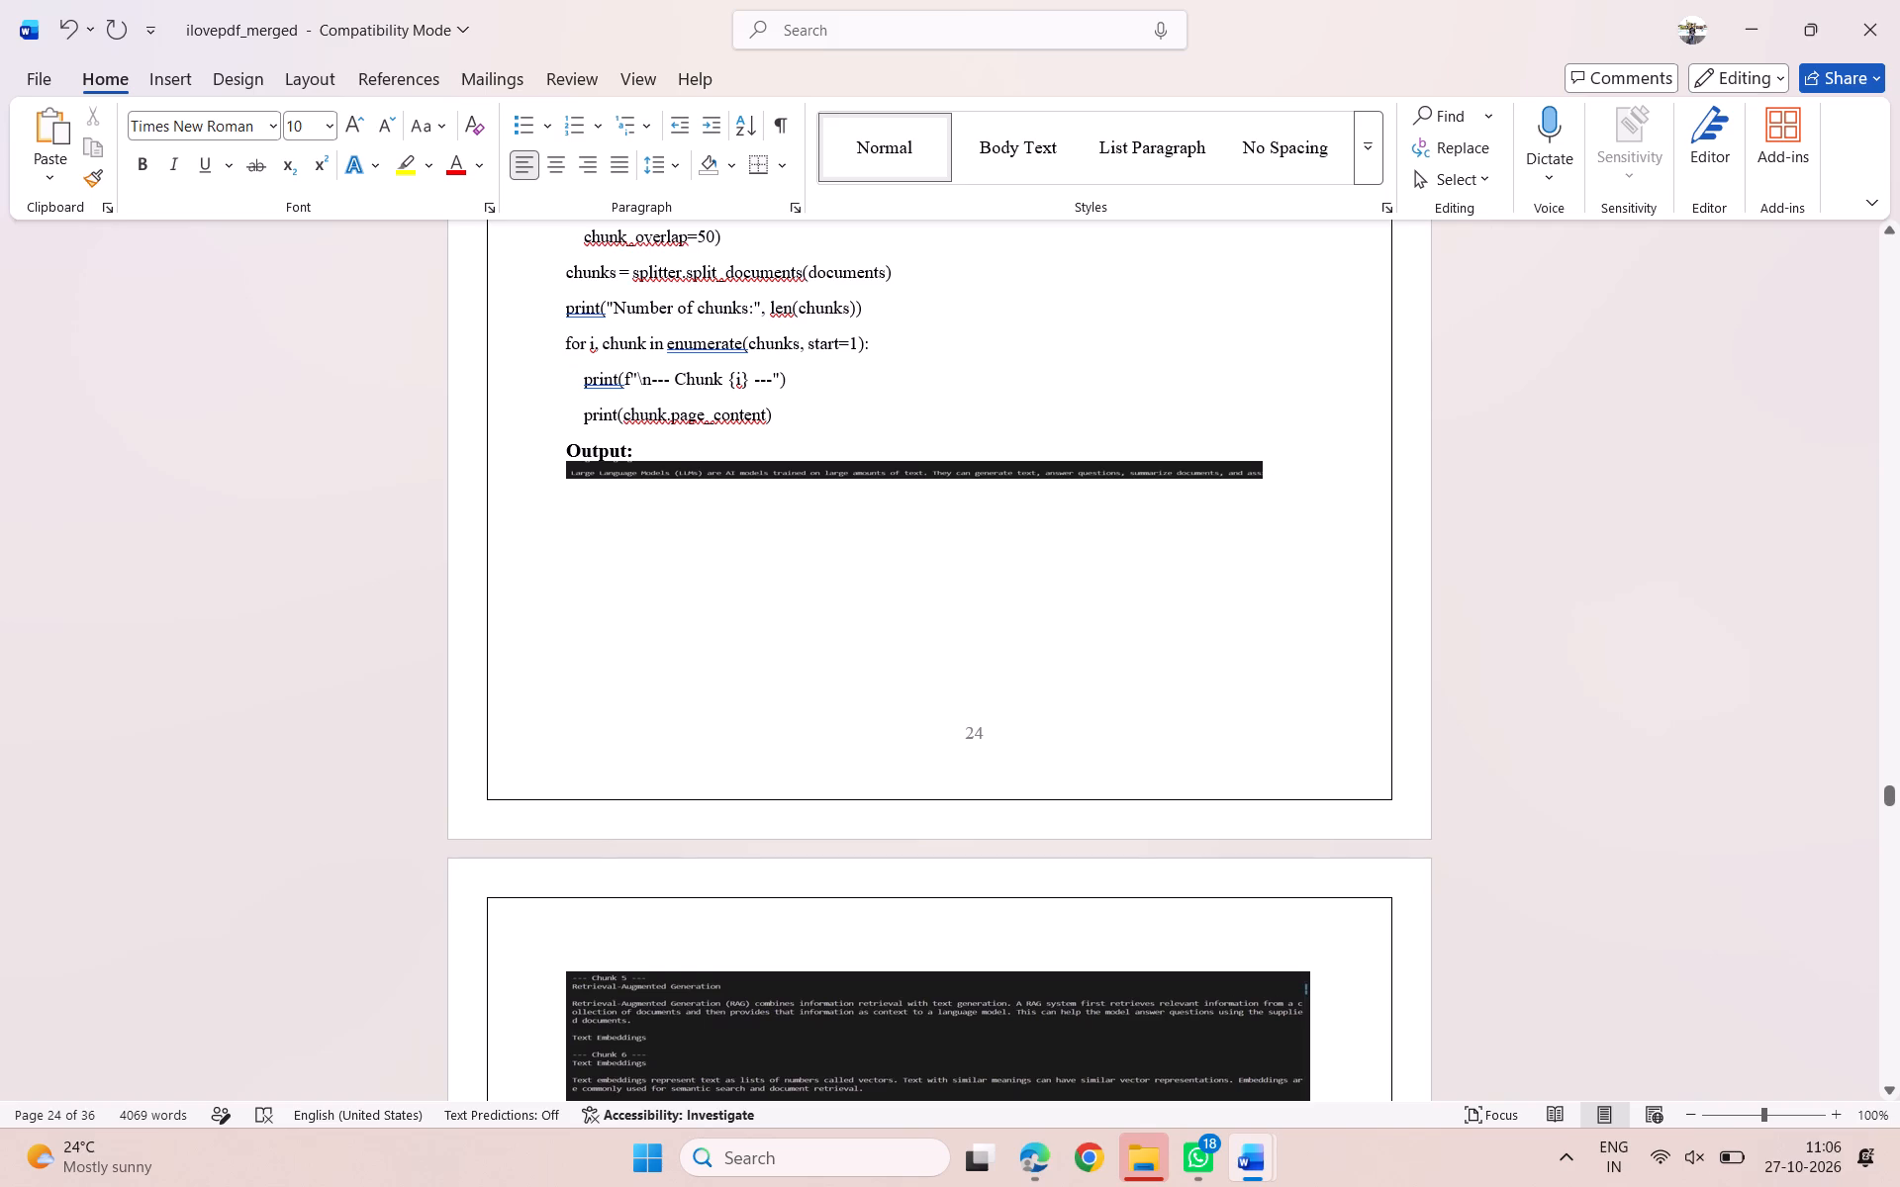
key("Delete")
key("Delete")
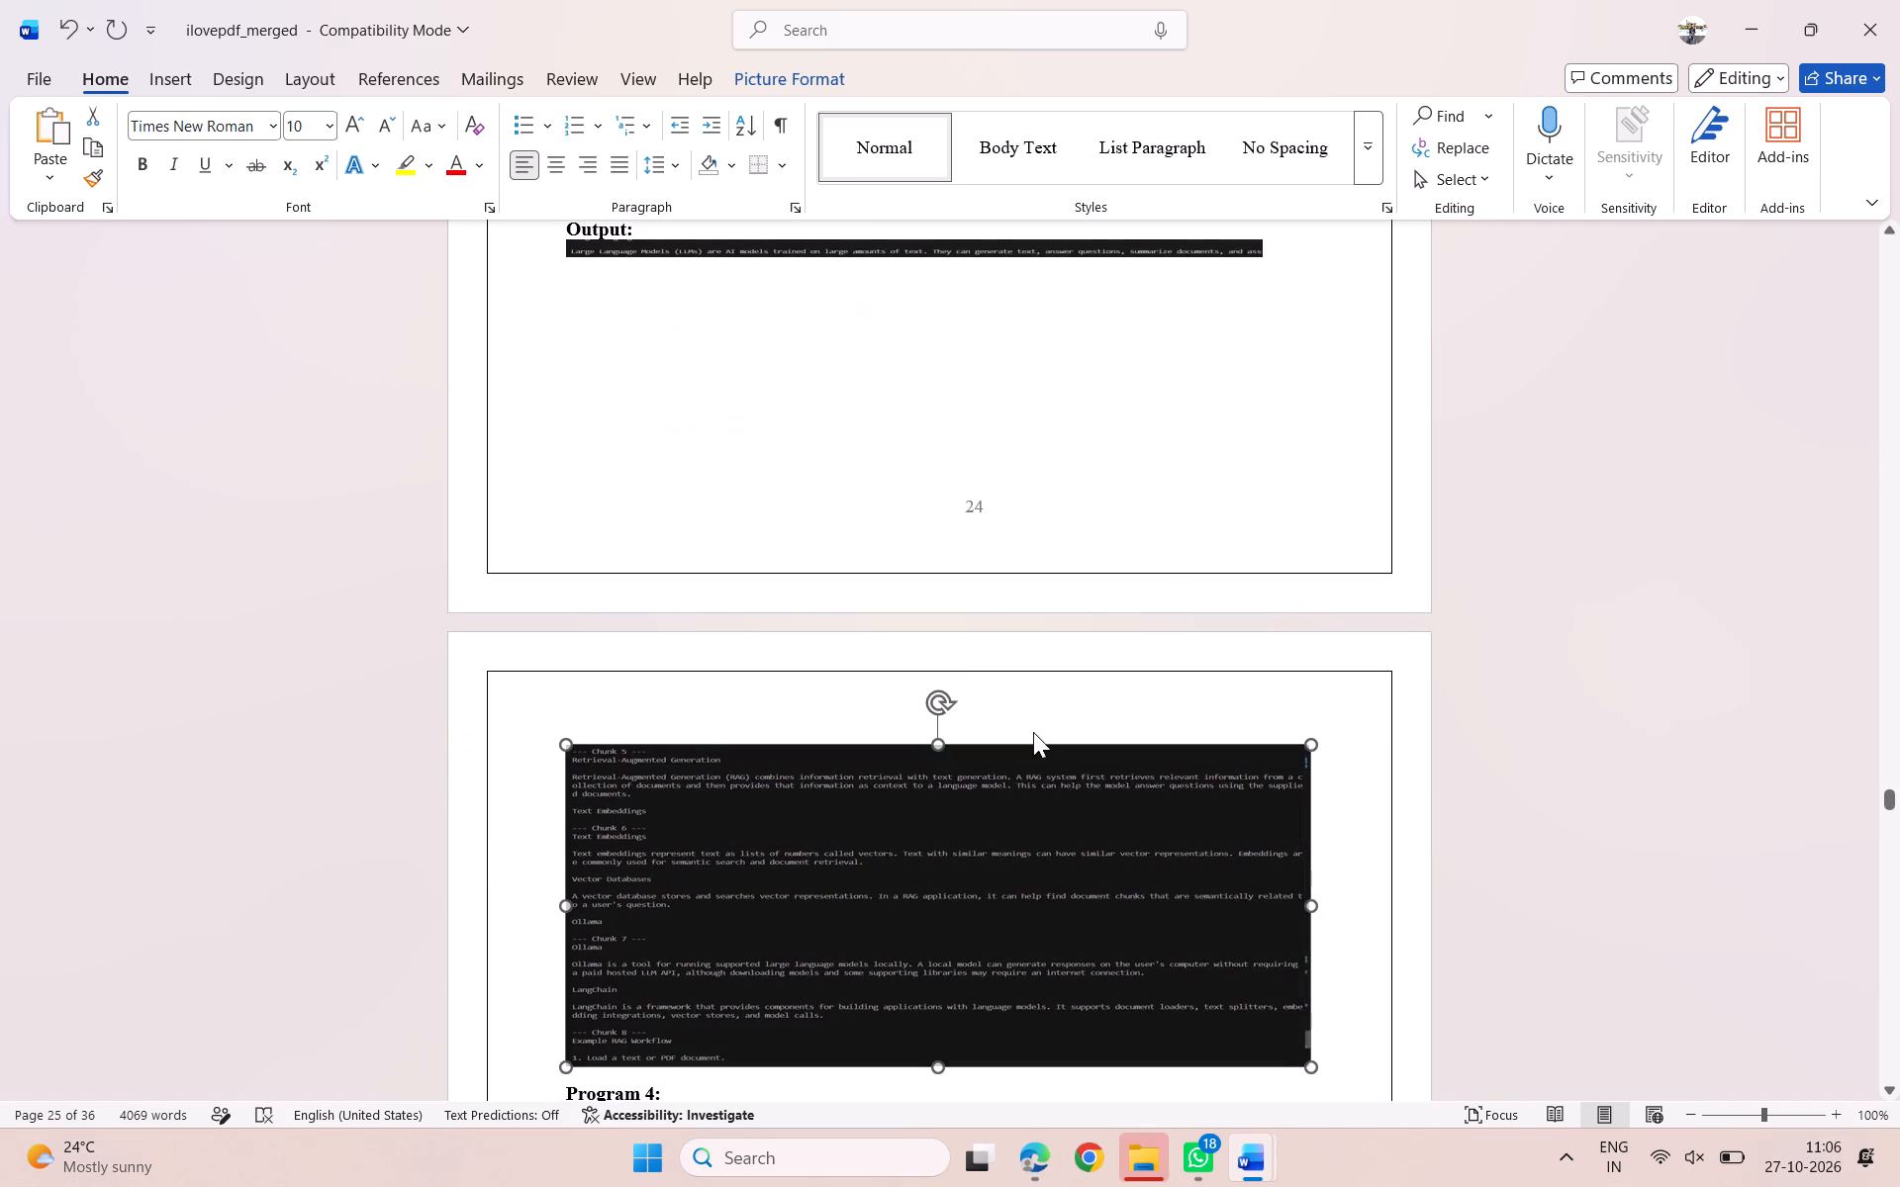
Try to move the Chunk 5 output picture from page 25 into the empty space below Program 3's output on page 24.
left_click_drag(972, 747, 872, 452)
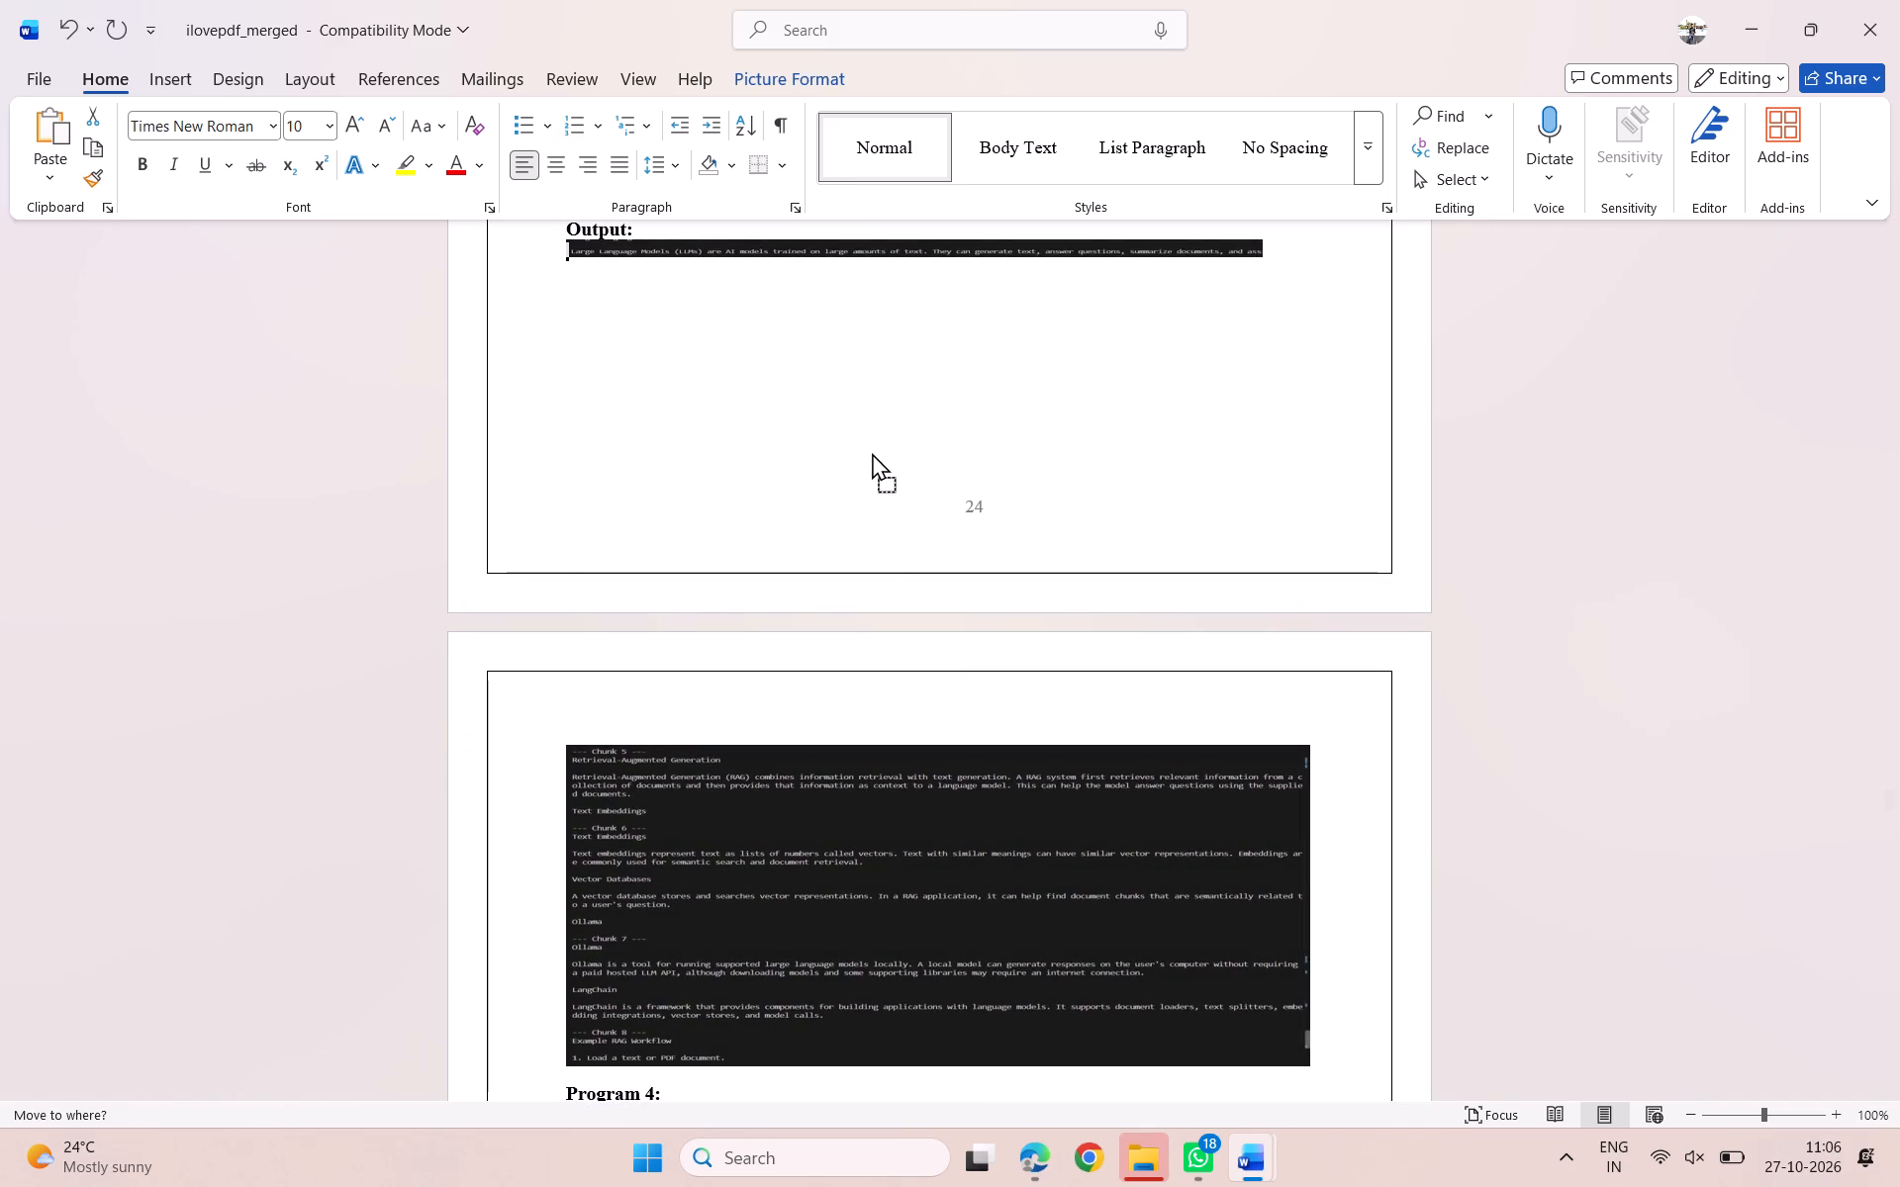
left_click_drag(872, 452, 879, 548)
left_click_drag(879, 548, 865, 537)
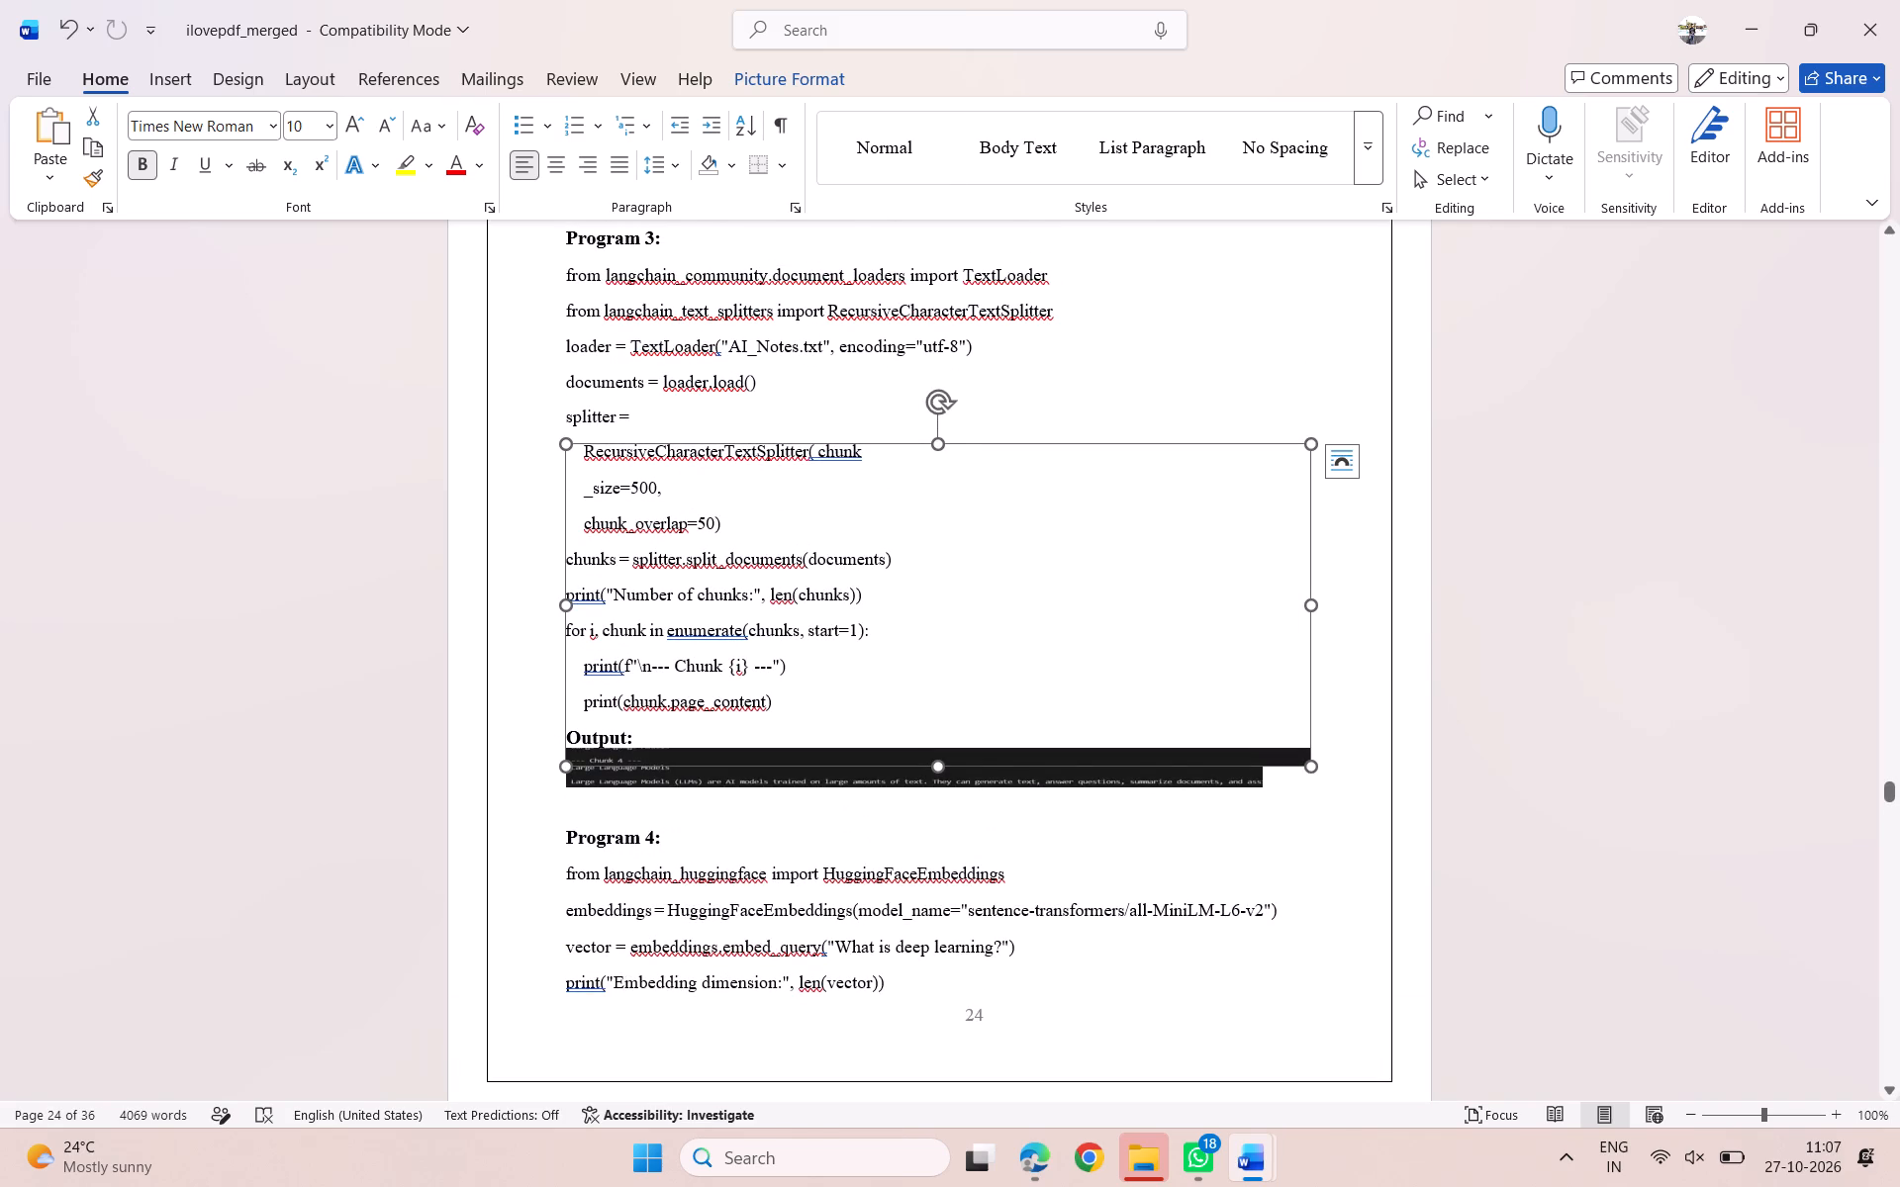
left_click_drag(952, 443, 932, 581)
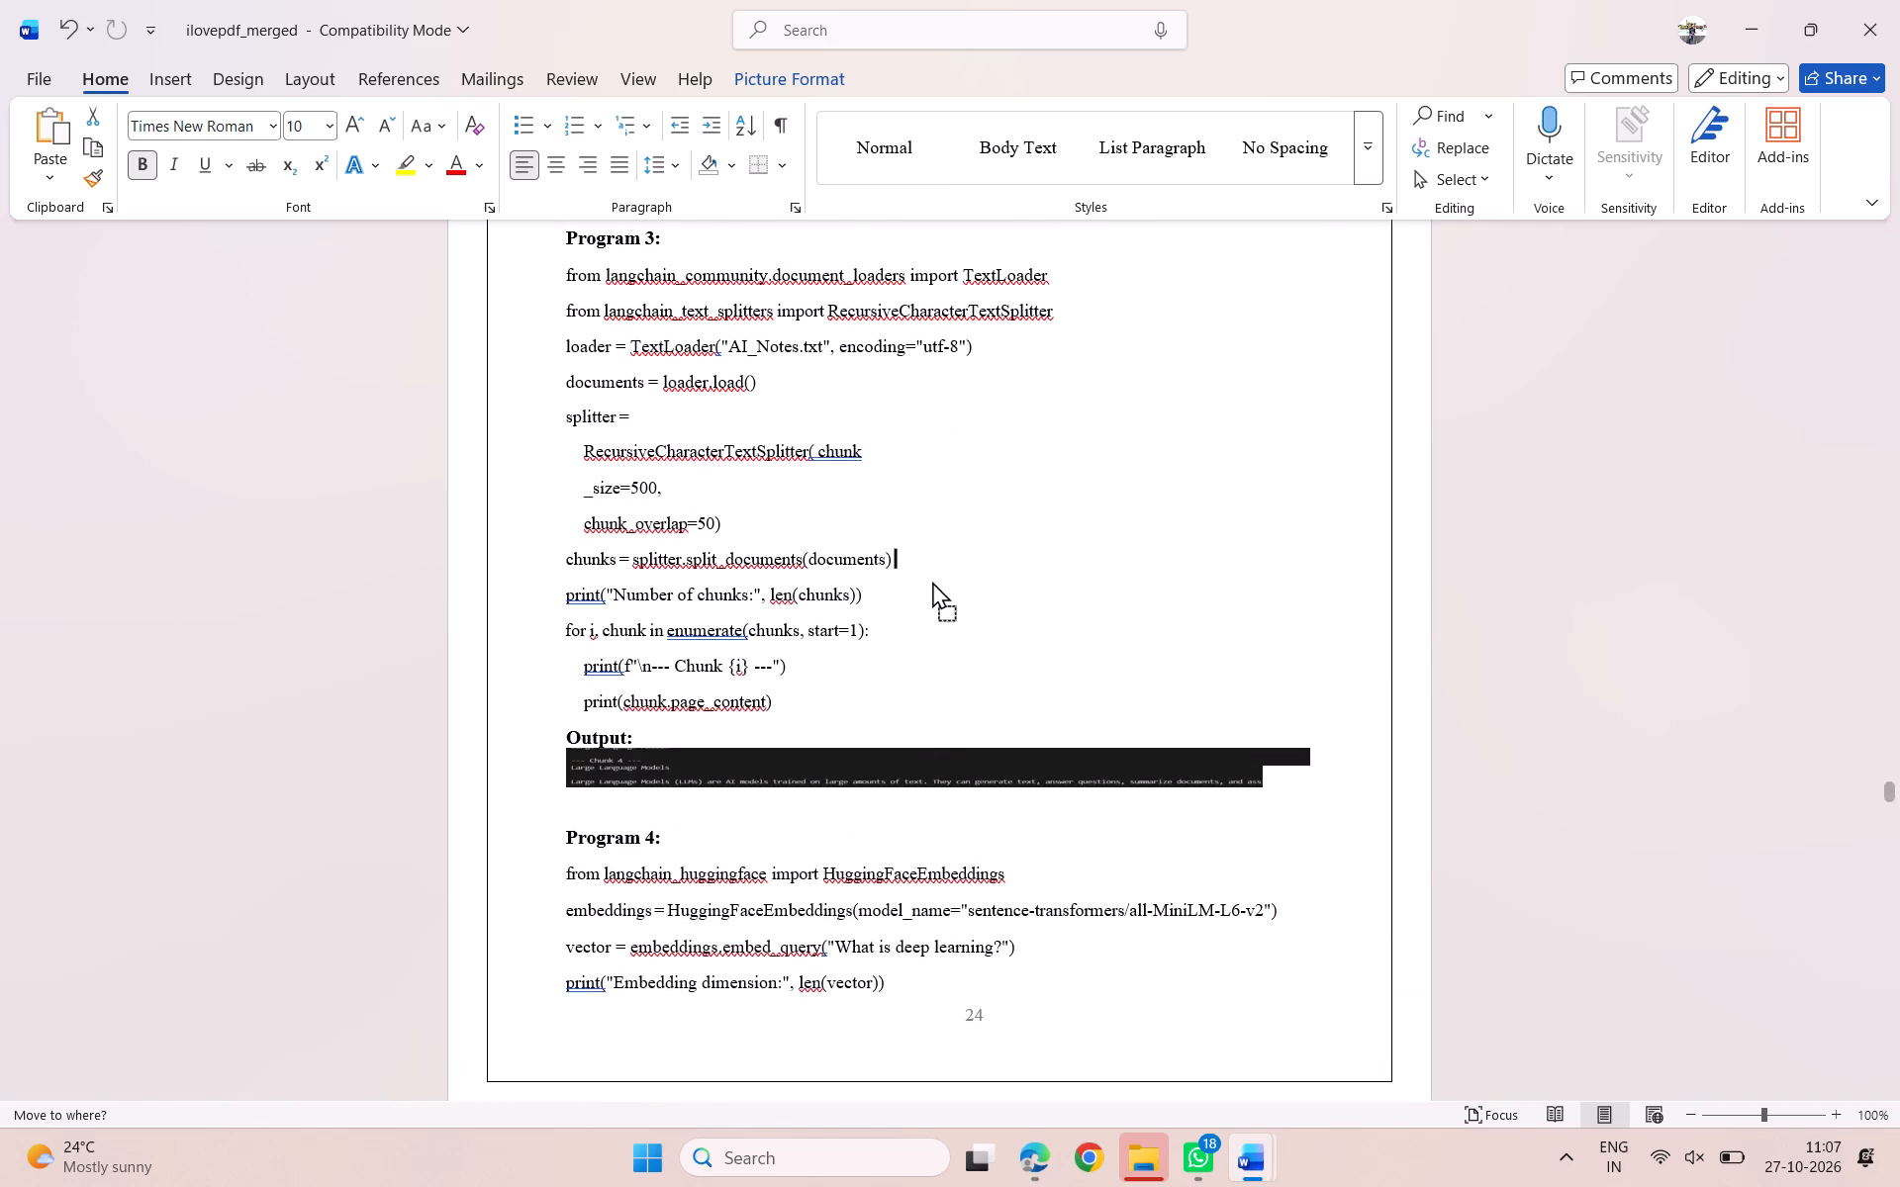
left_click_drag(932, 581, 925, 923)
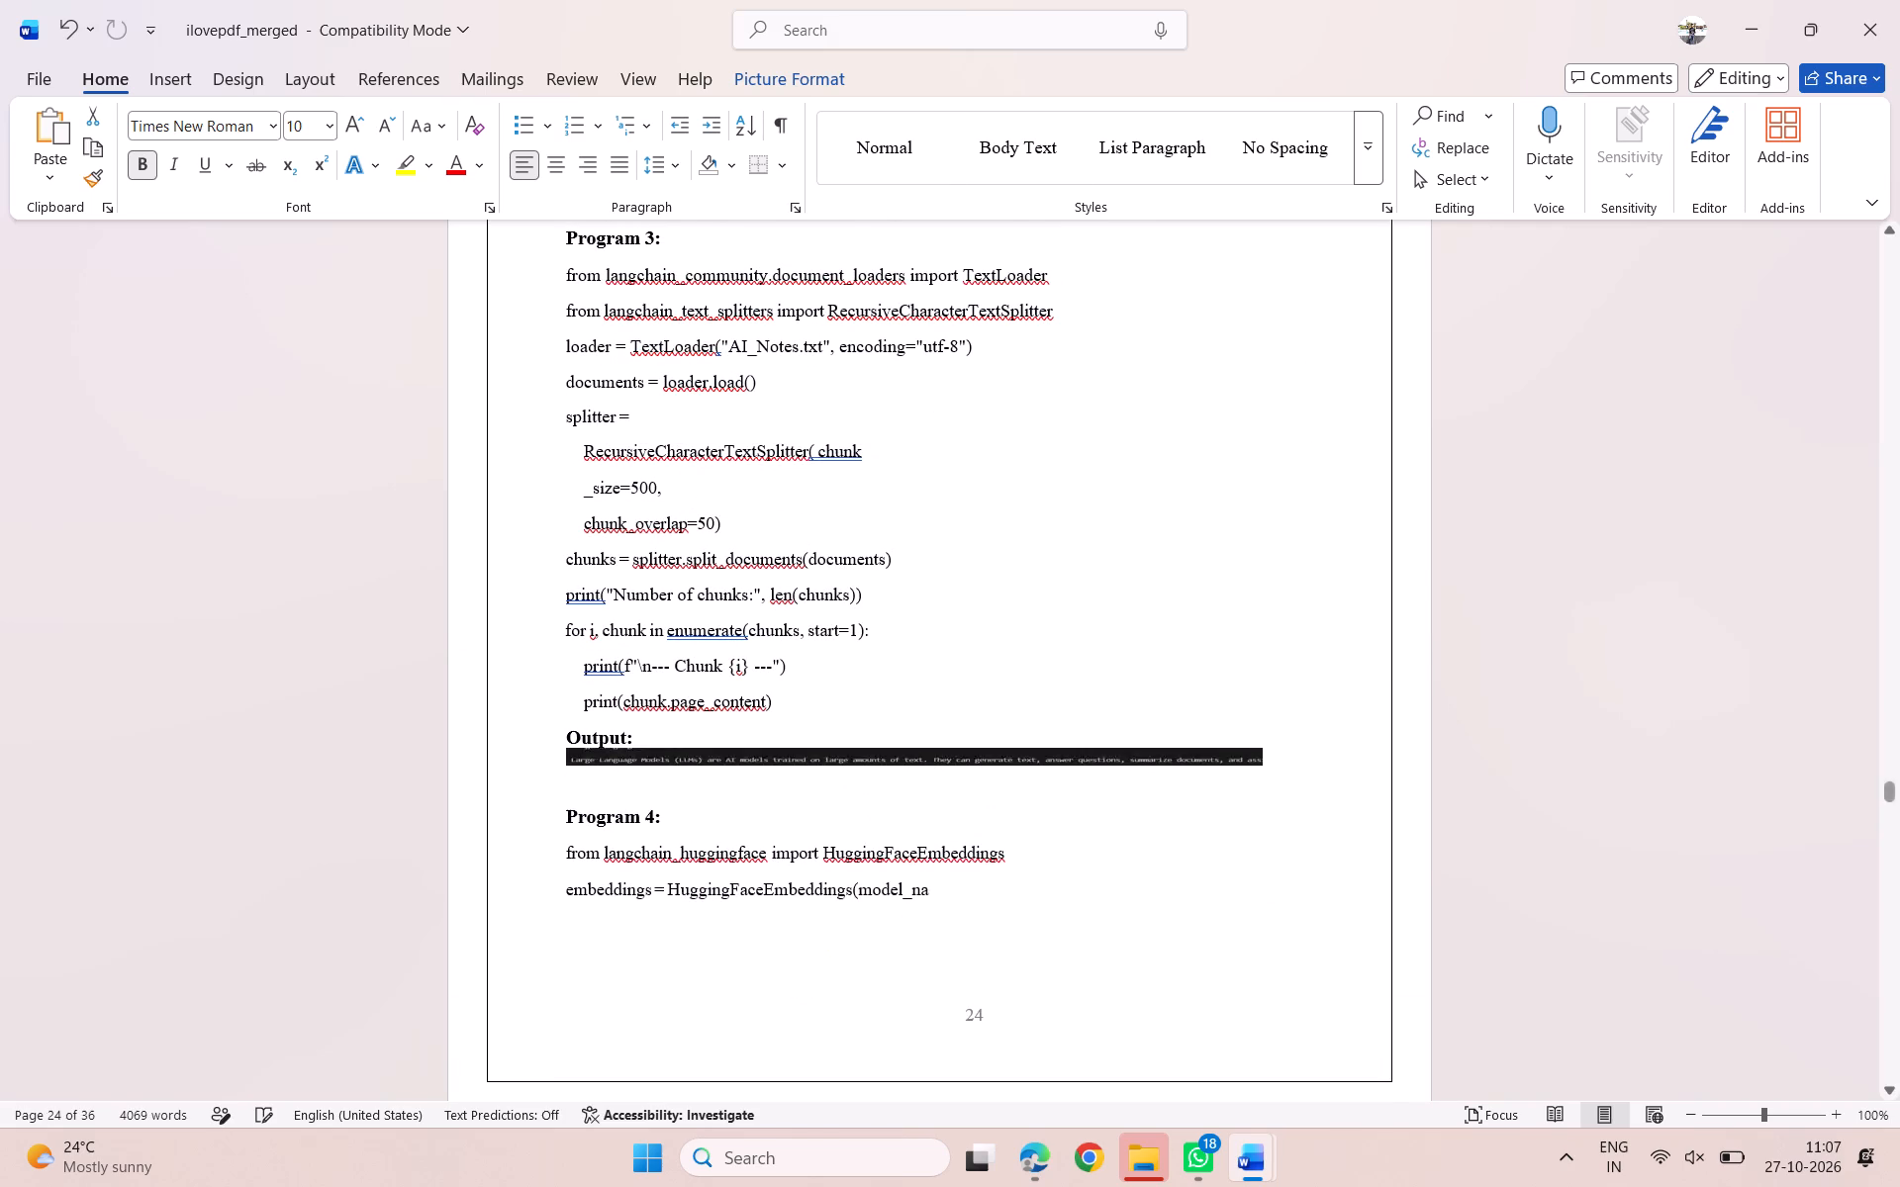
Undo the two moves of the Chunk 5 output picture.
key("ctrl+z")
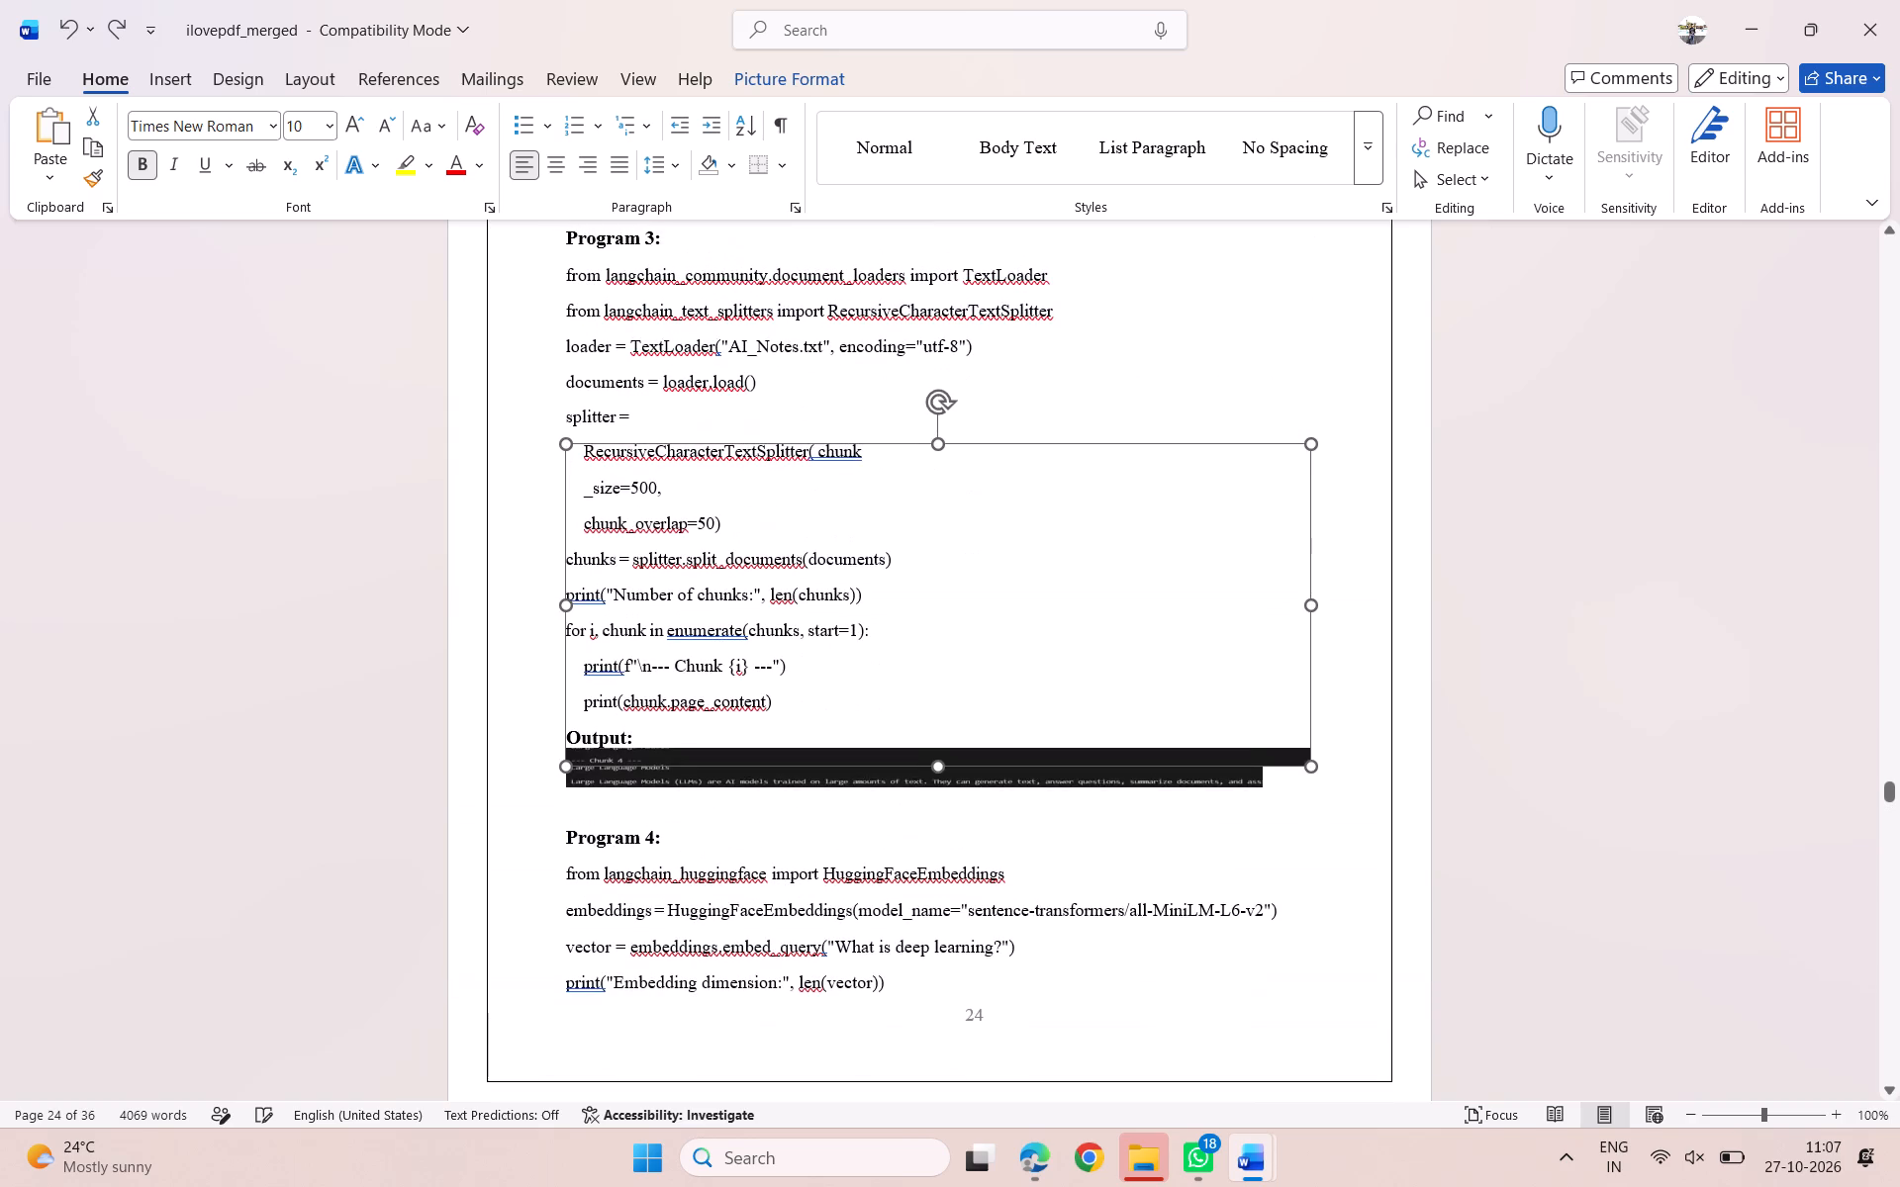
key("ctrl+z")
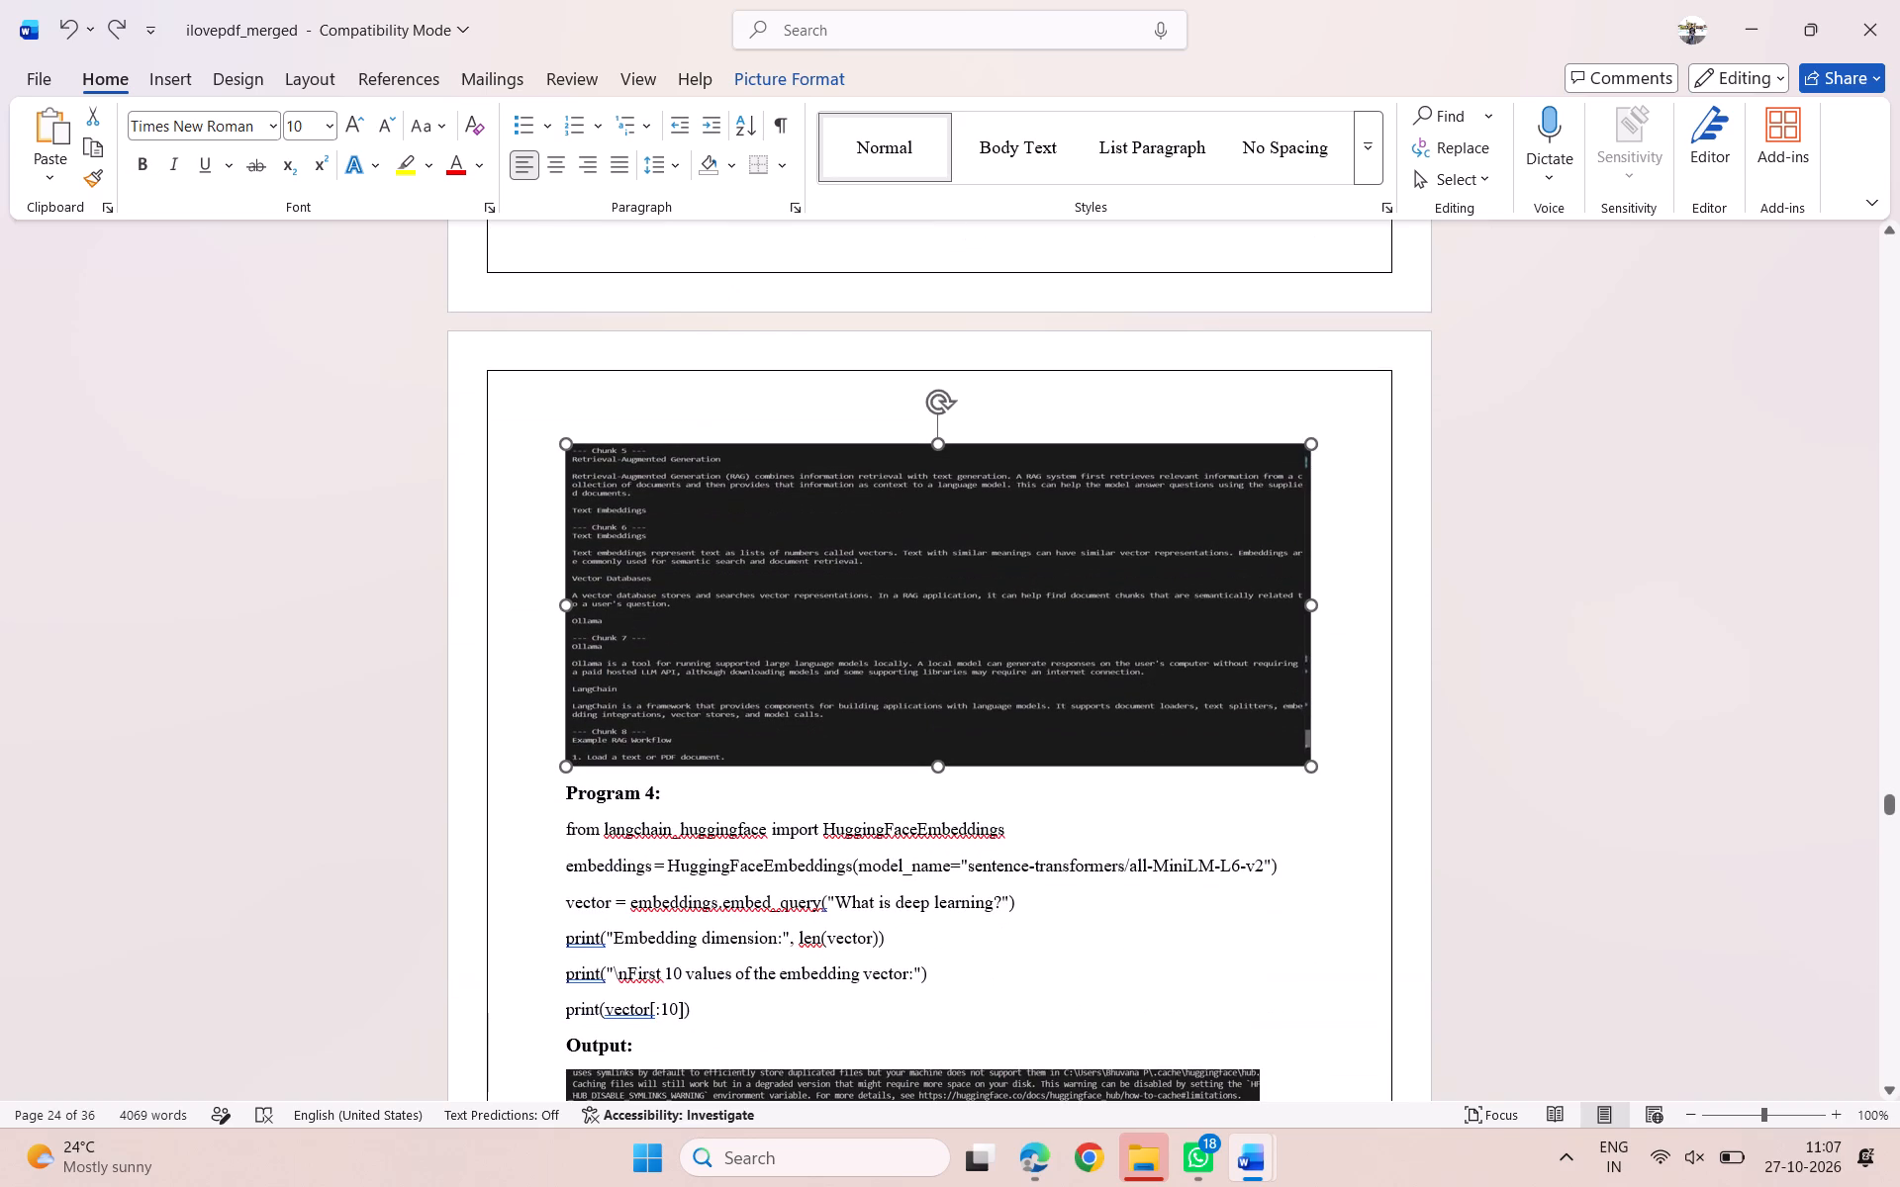
Check the page layout and output pictures of Experiment No: 05 and the pages of Experiment No: 06 after it.
scroll(925, 923, "up", 3)
scroll(925, 923, "down", 3)
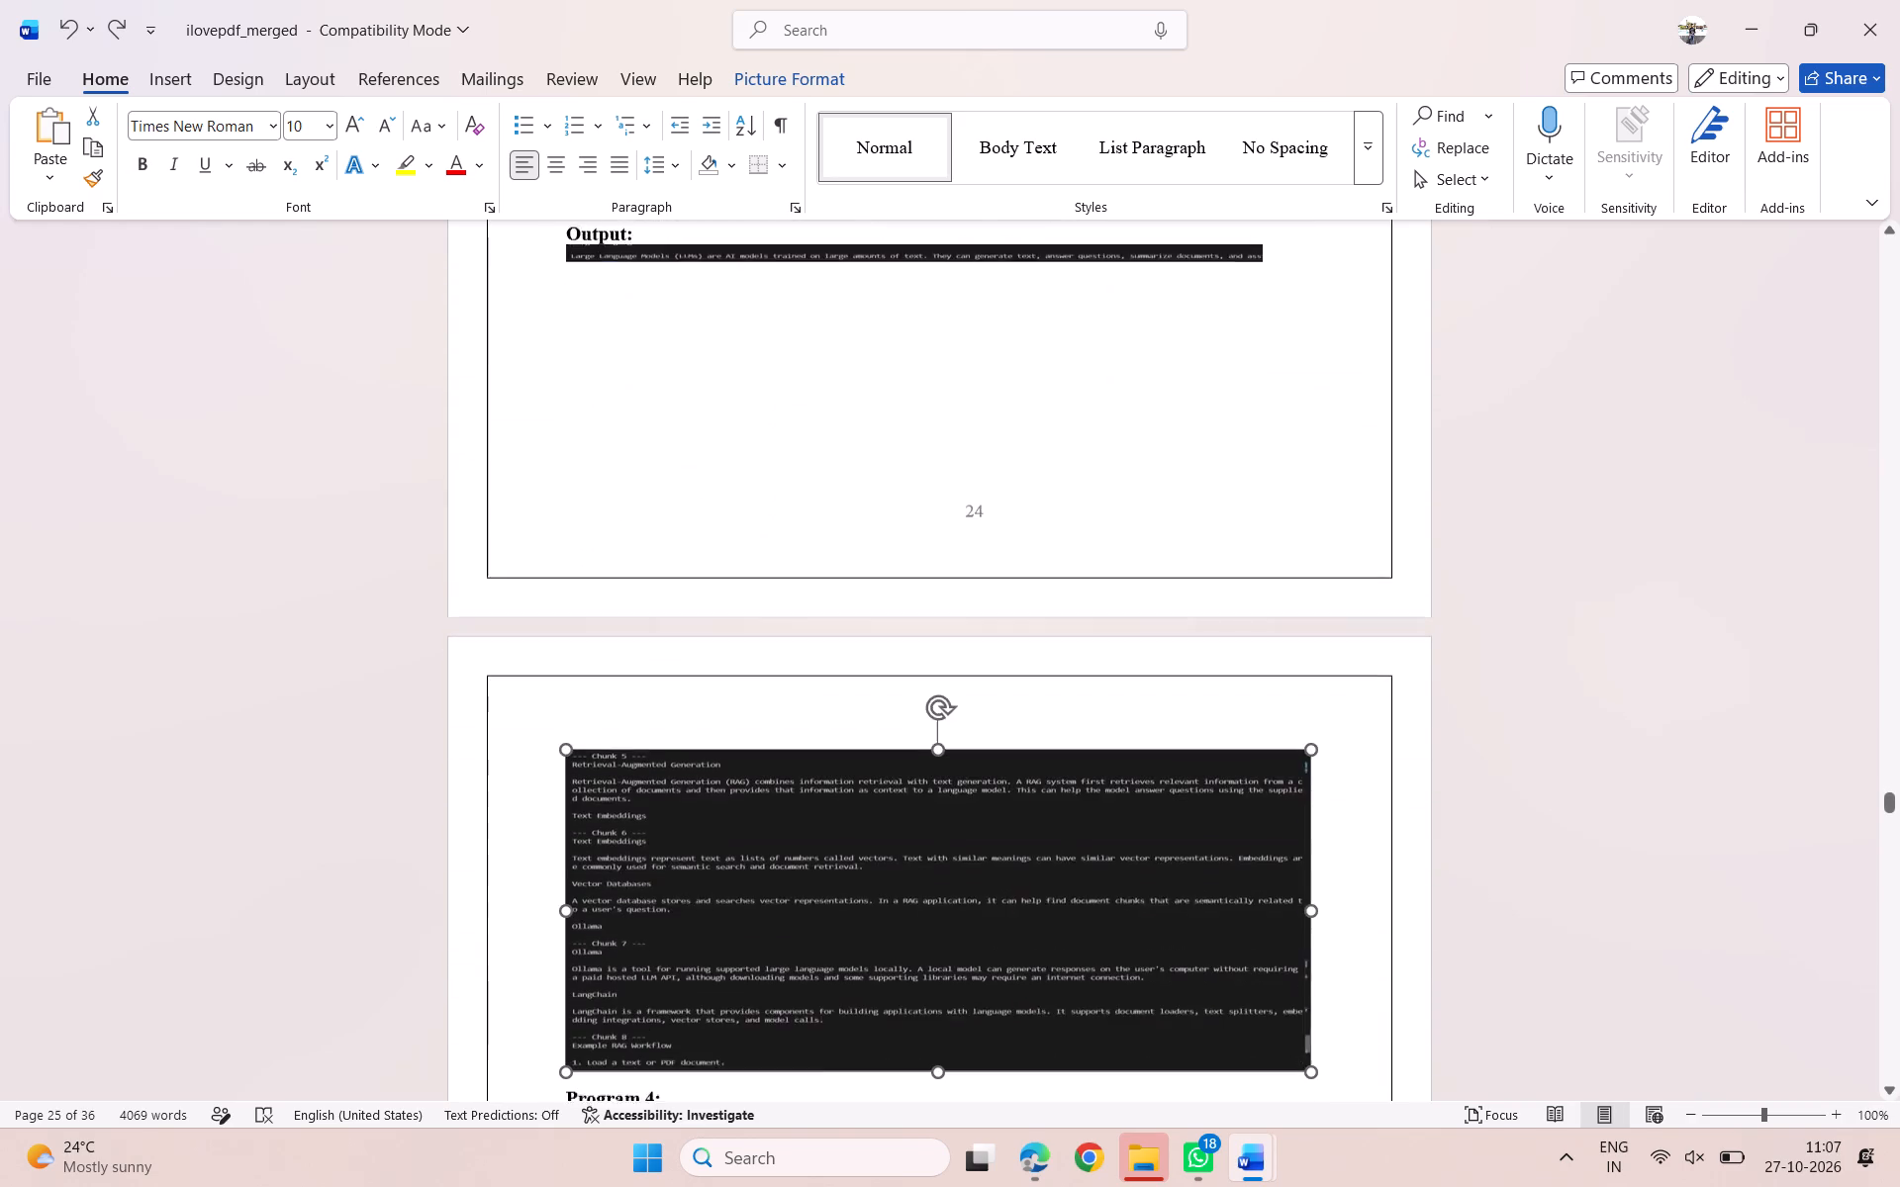
scroll(925, 923, "down", 5)
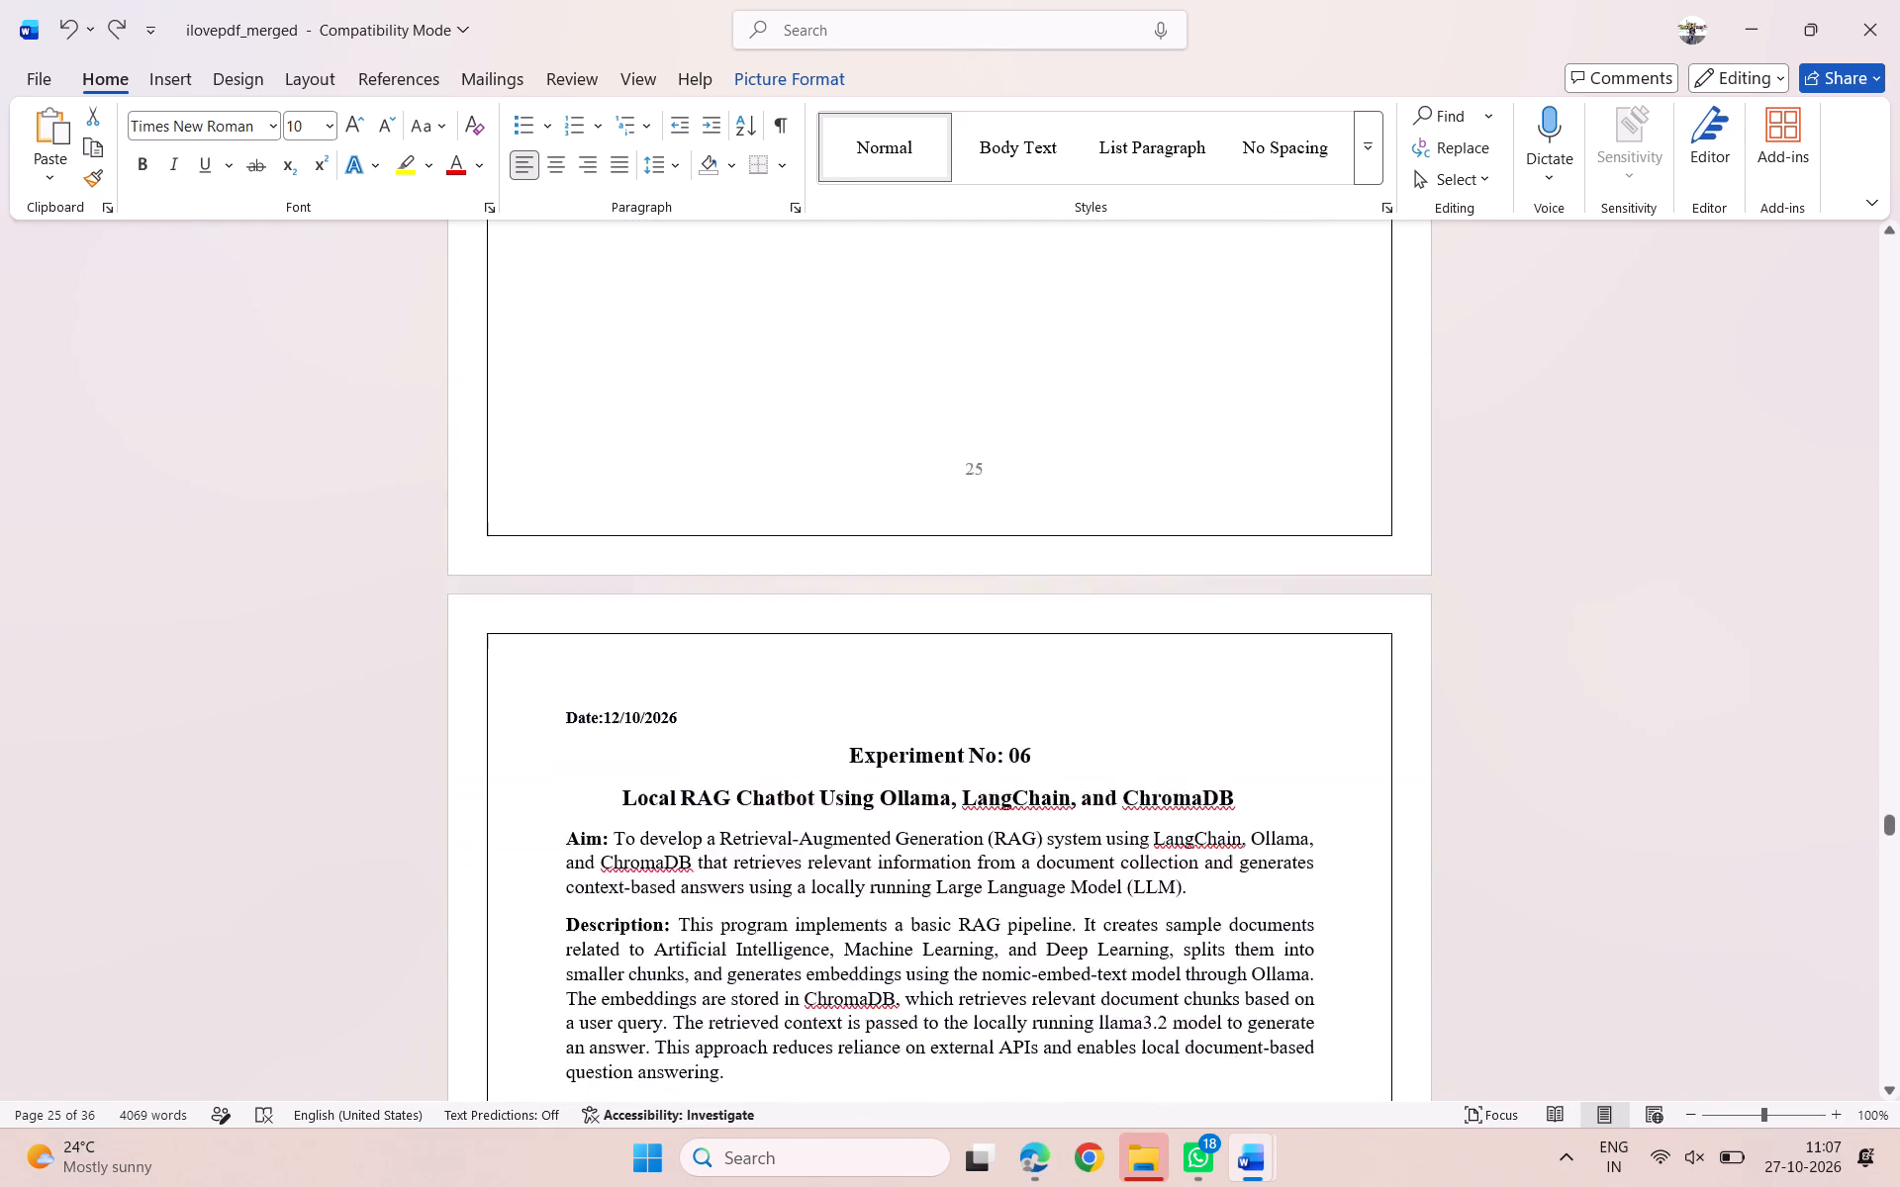
scroll(925, 923, "down", 1)
scroll(925, 923, "up", 6)
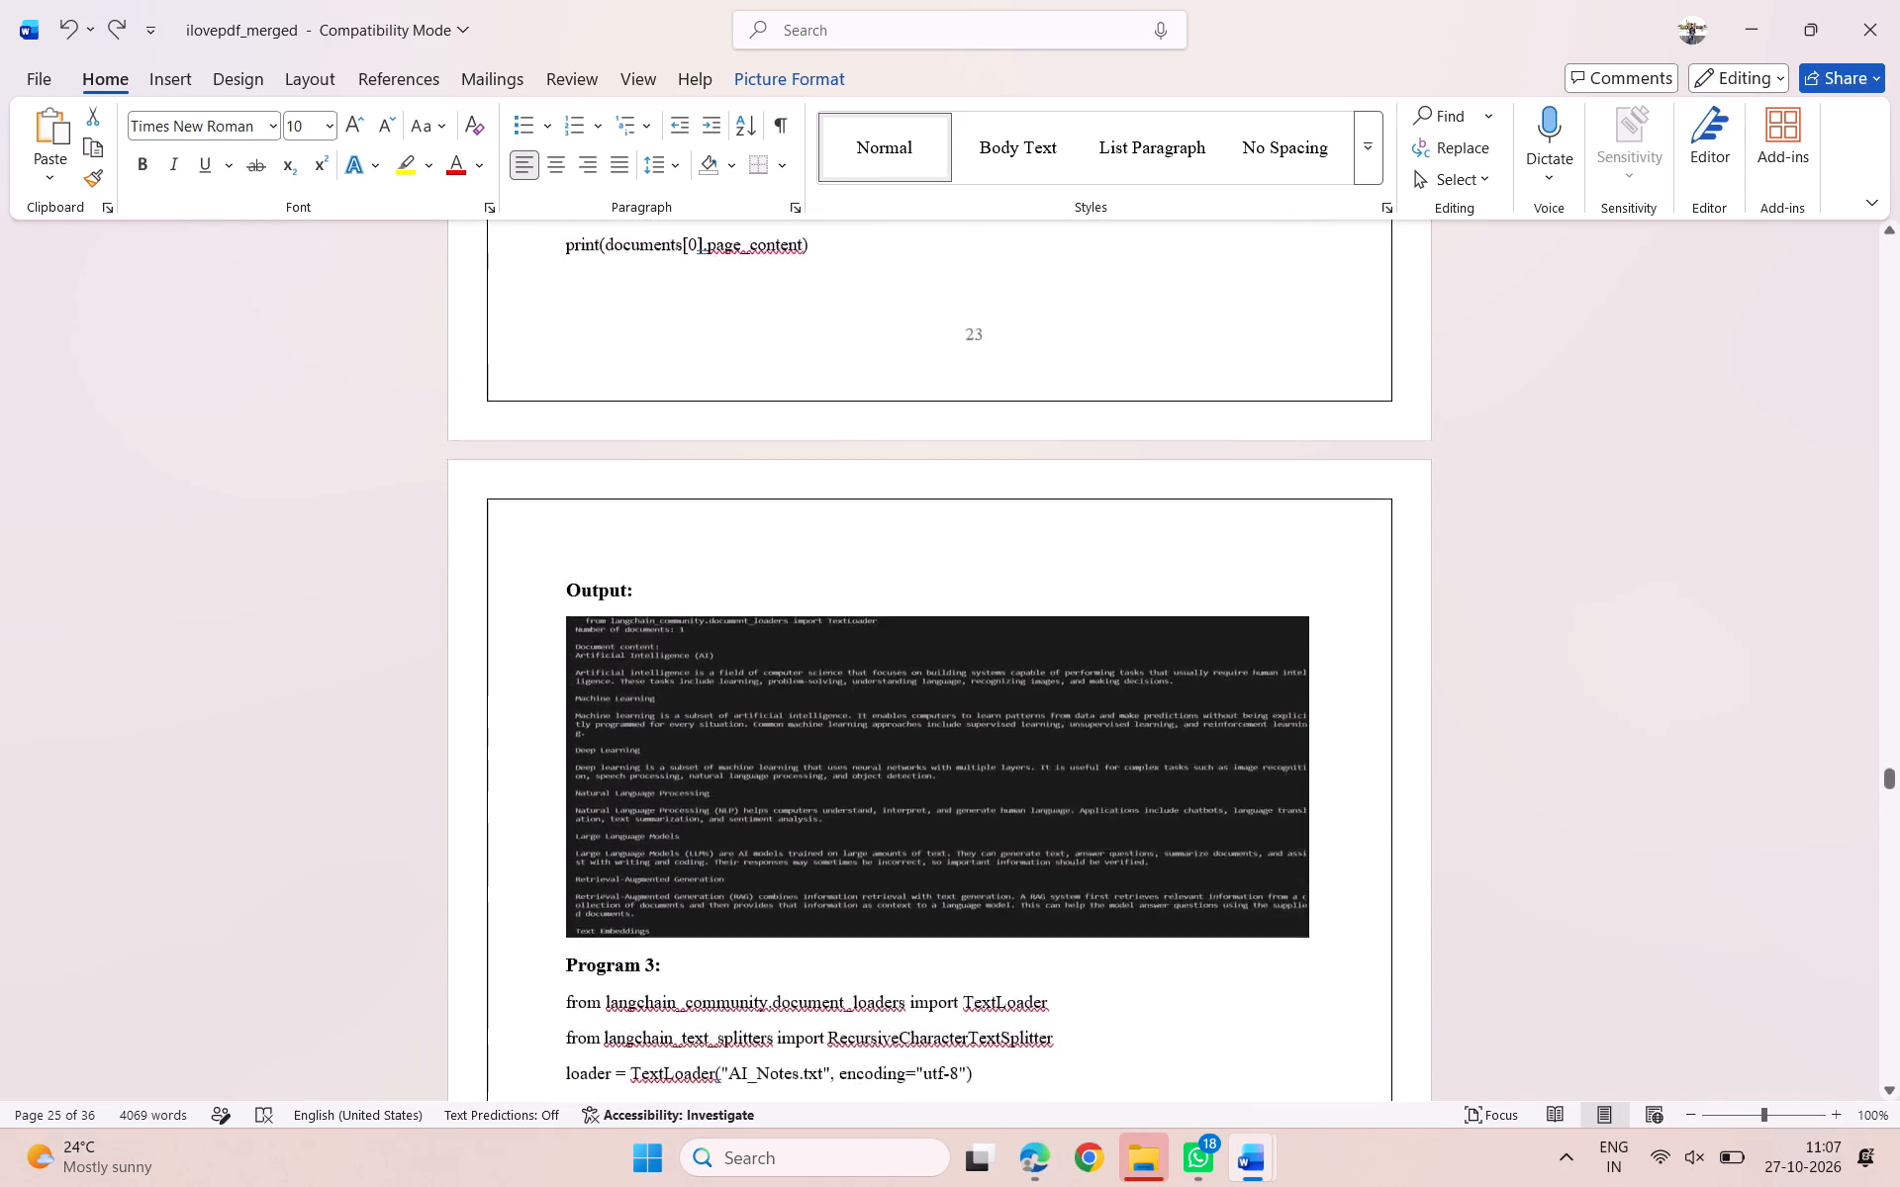
scroll(925, 923, "up", 1)
scroll(925, 923, "down", 1)
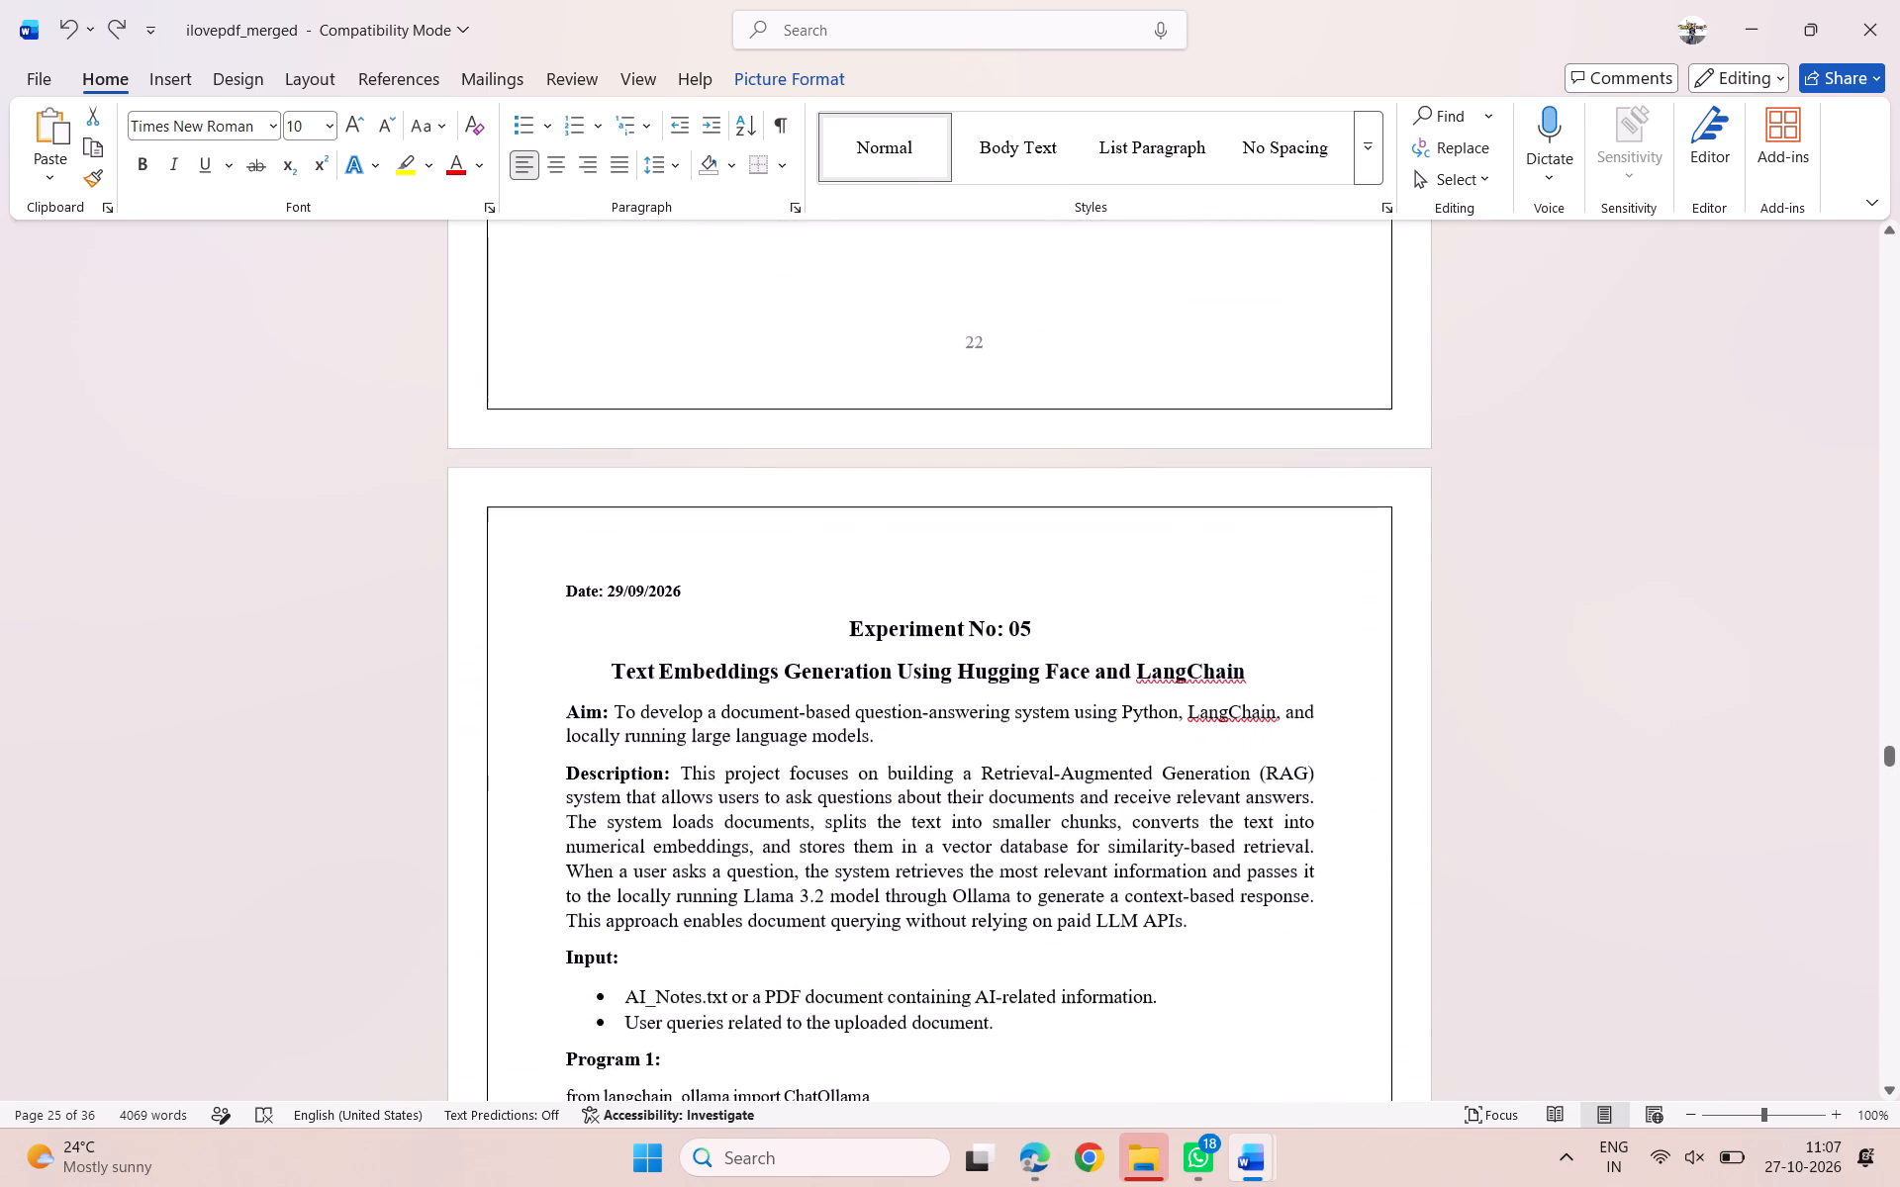
scroll(925, 923, "down", 7)
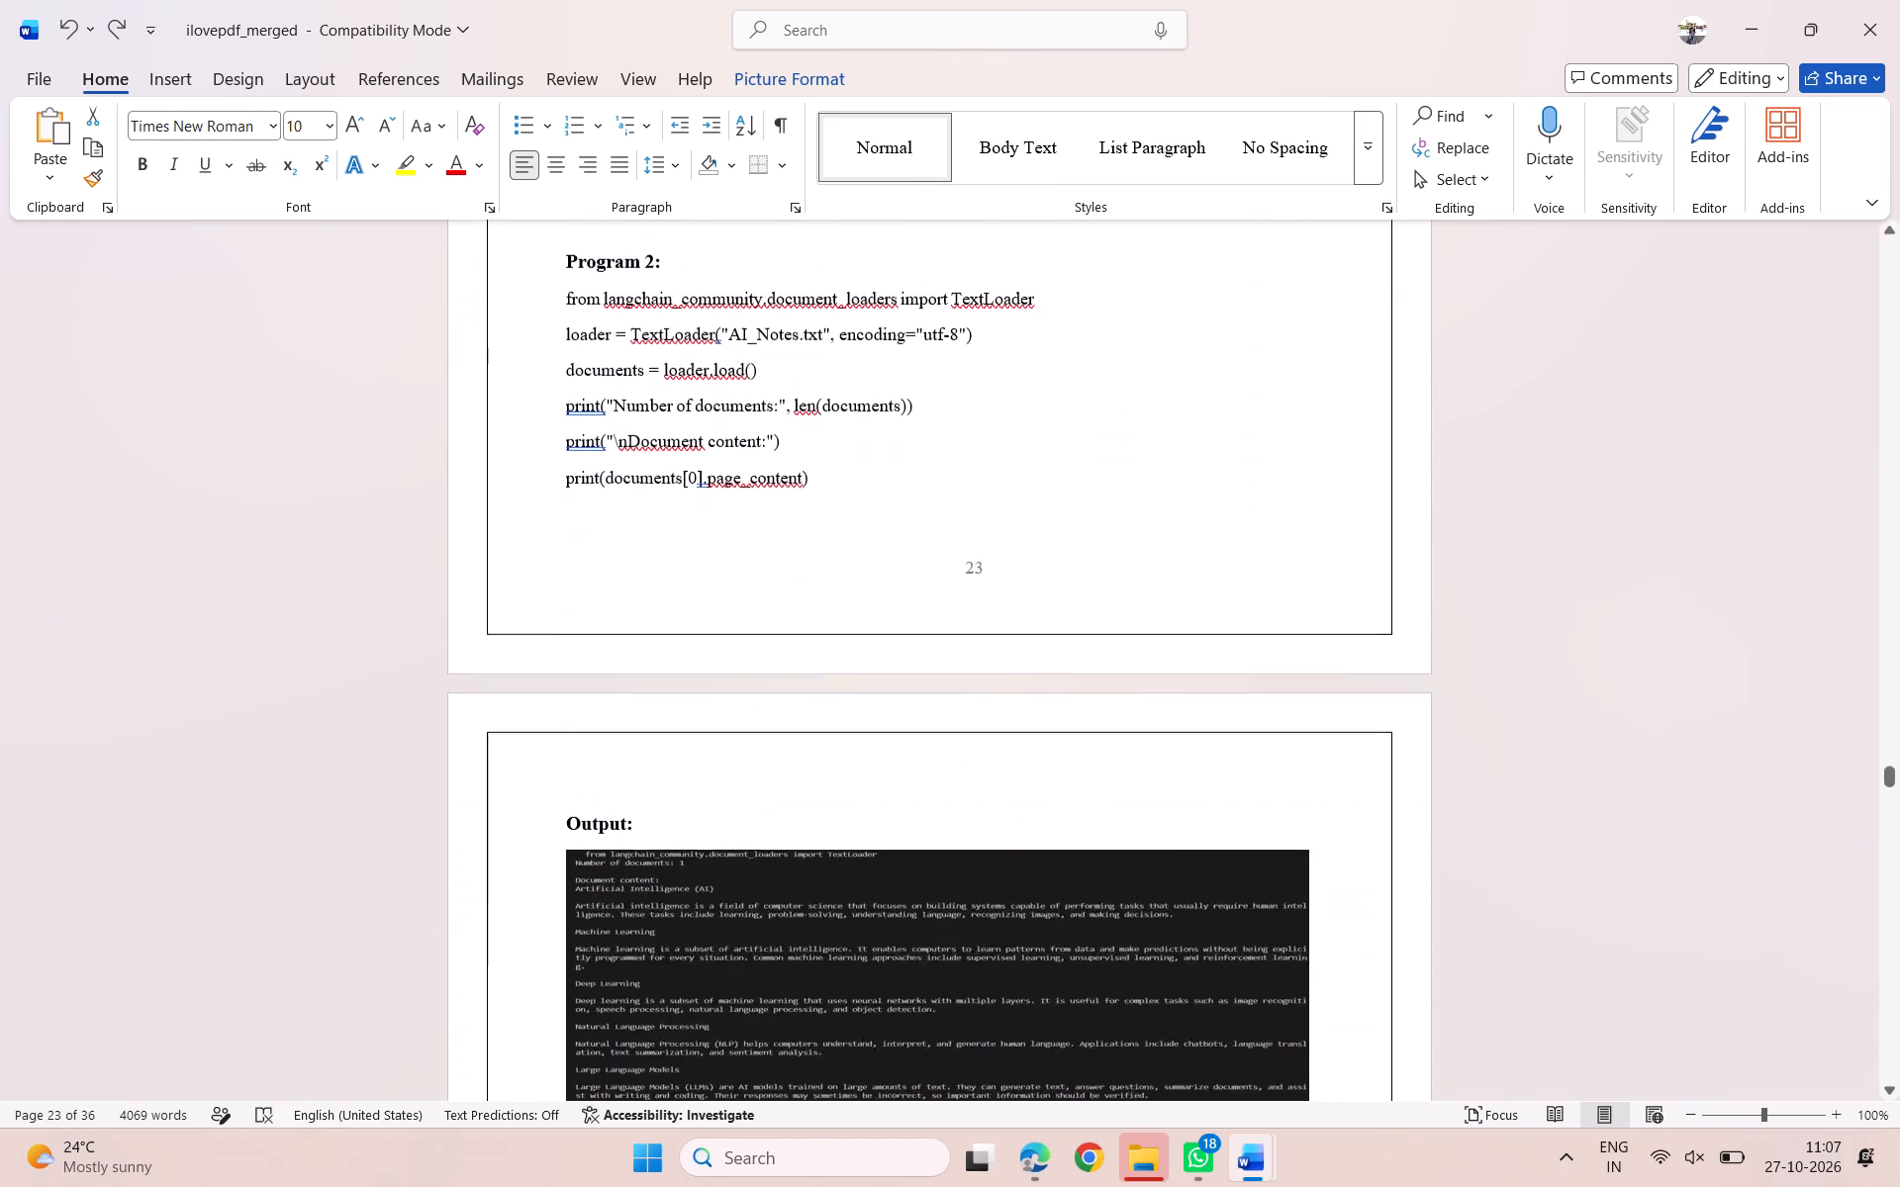
scroll(925, 923, "down", 2)
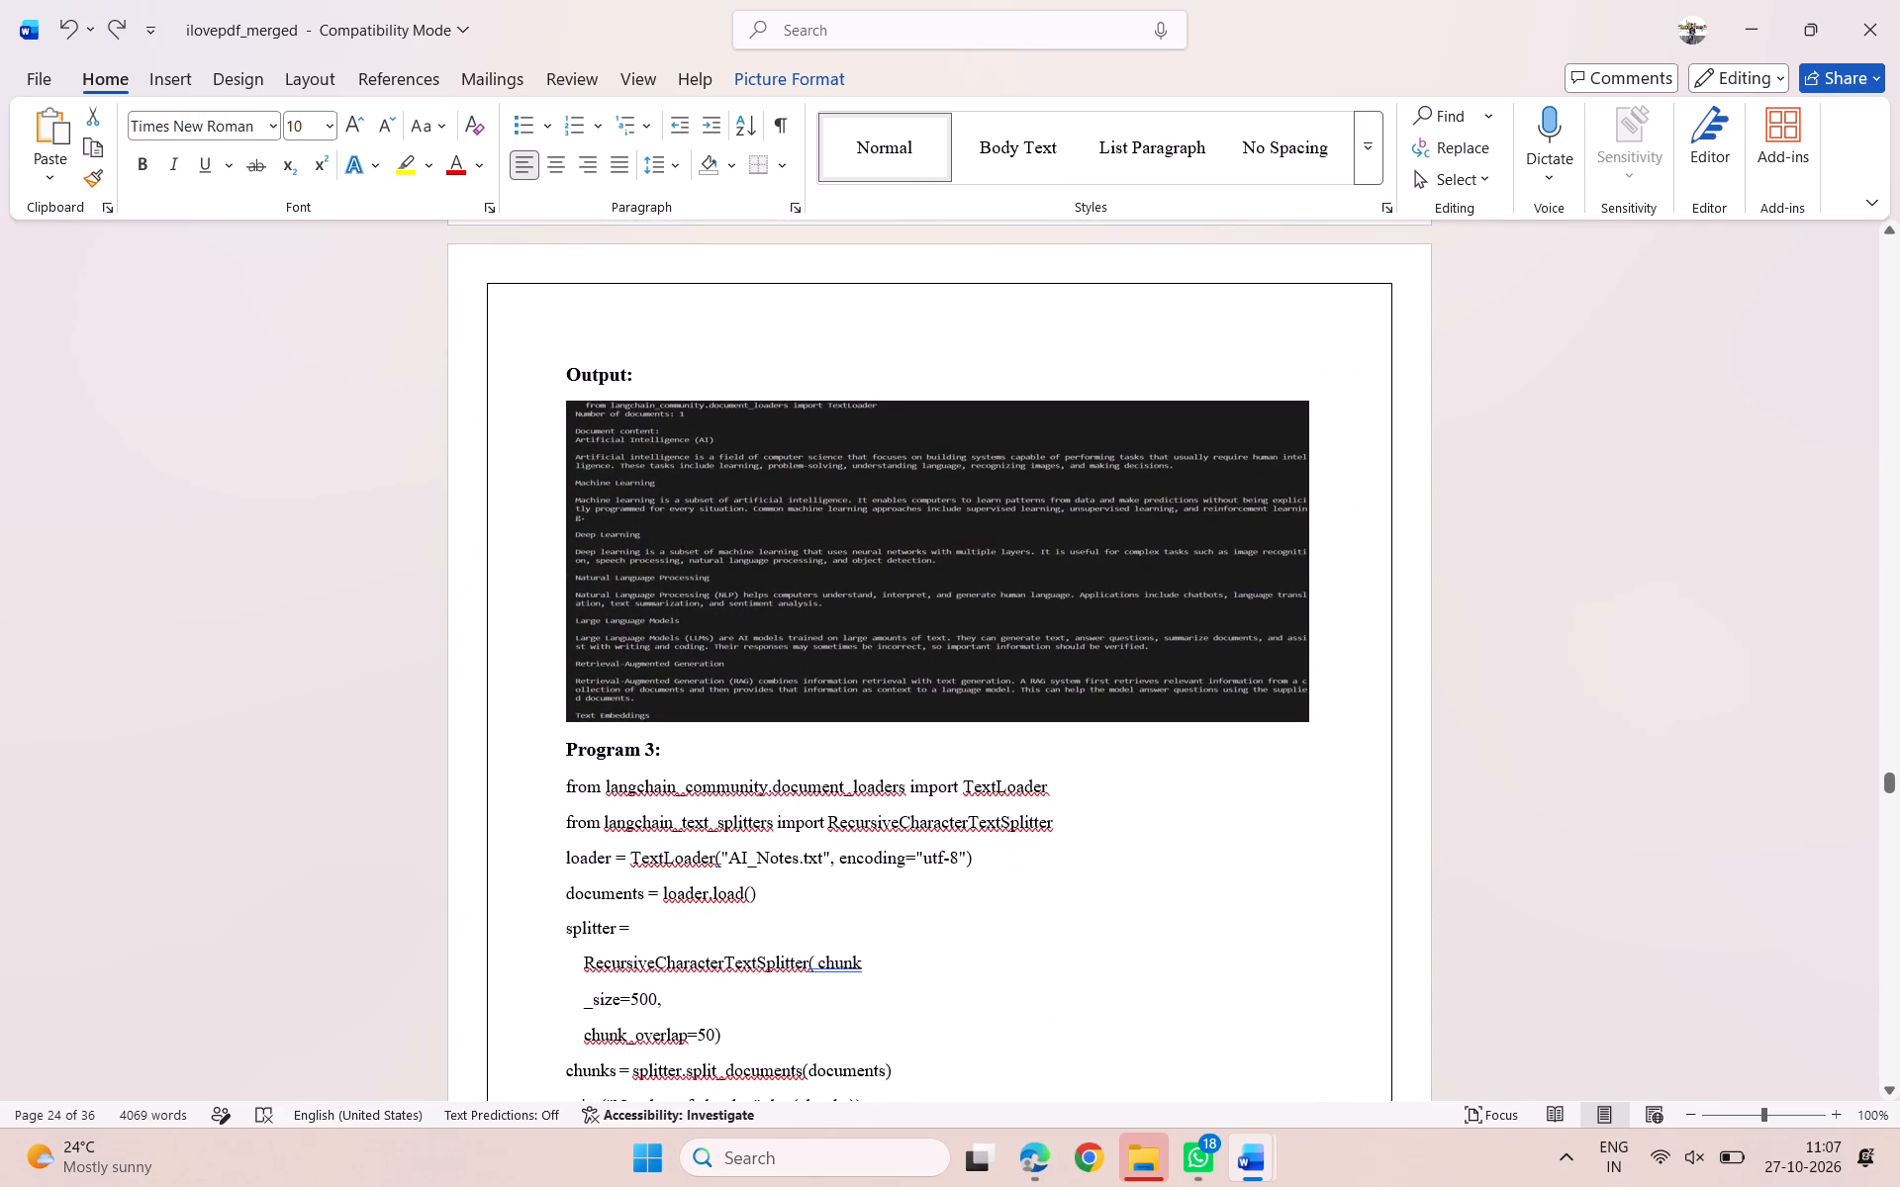
scroll(925, 923, "down", 1)
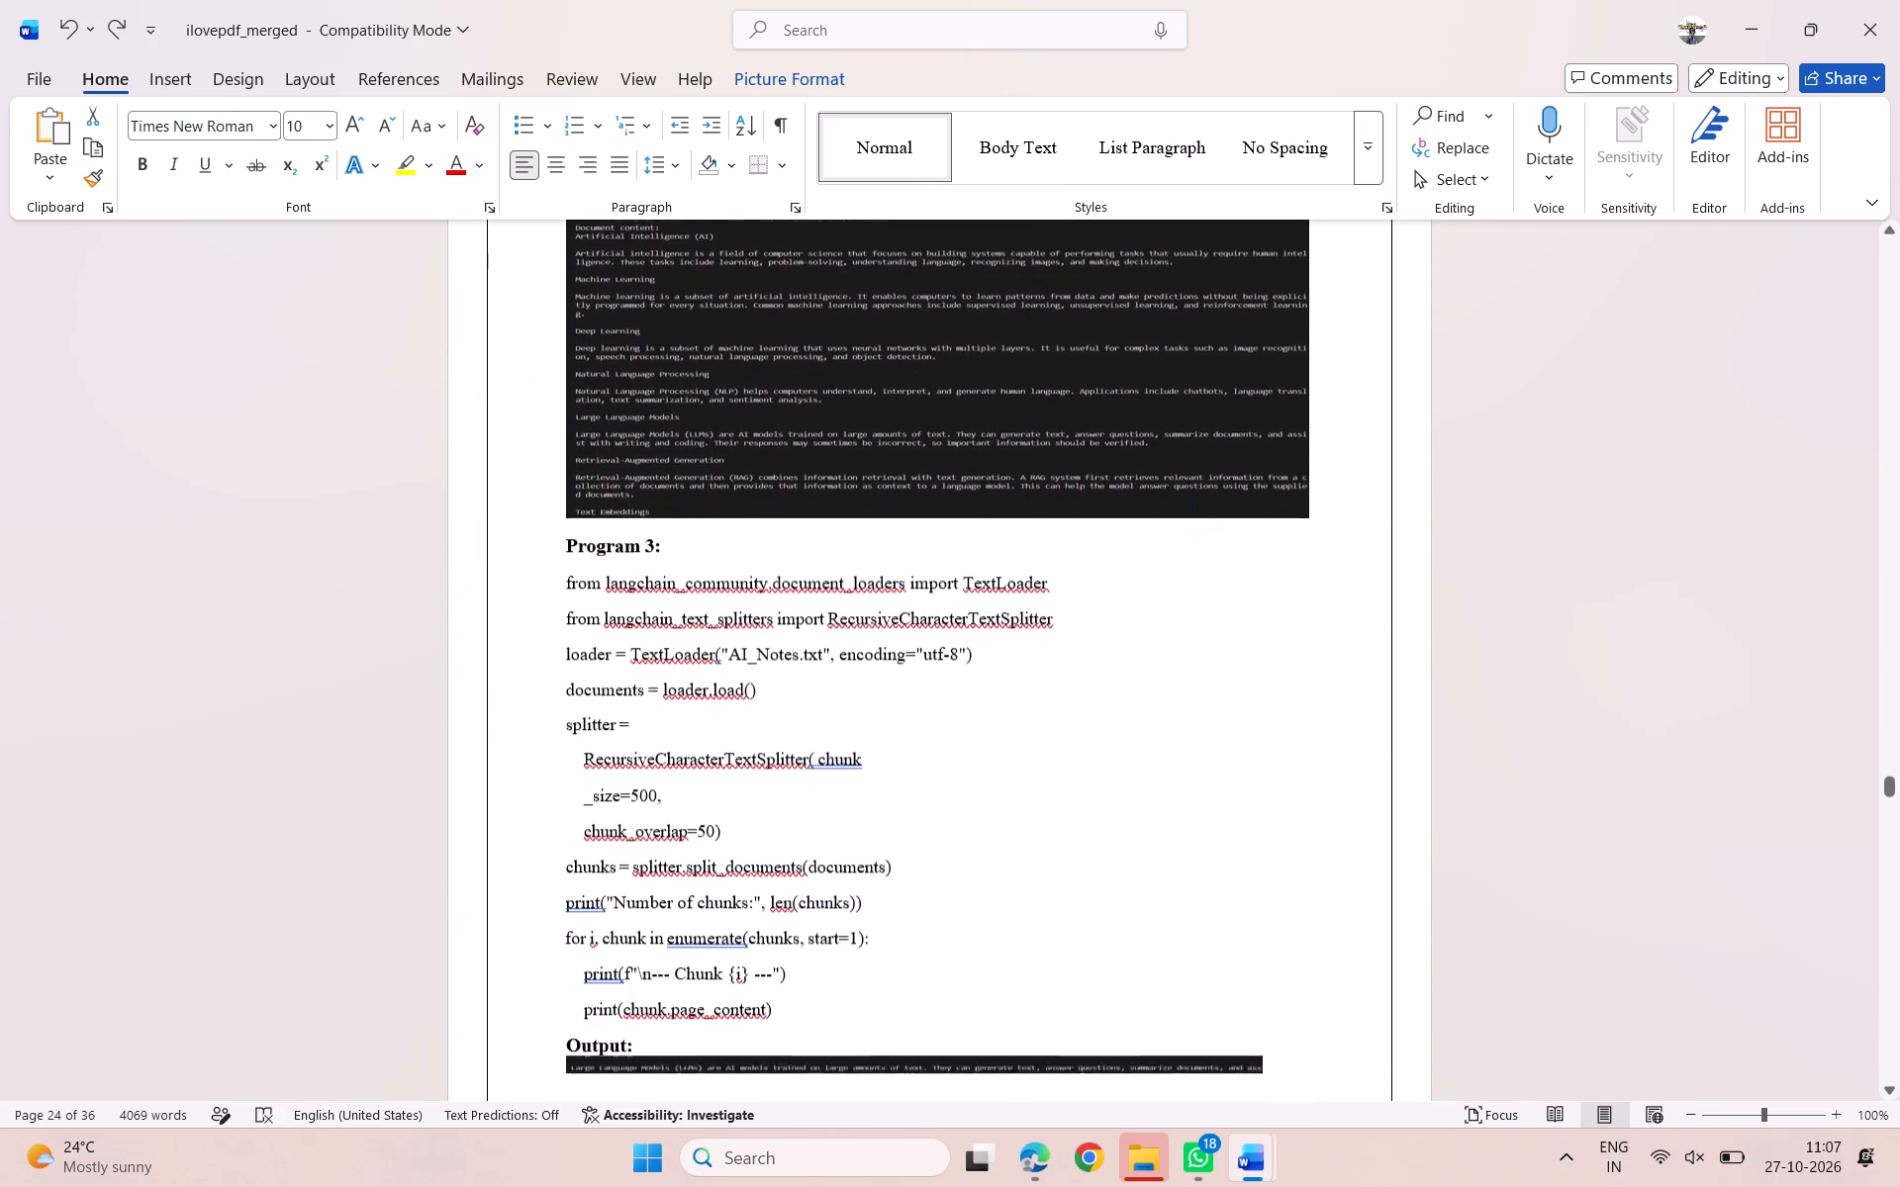
scroll(925, 923, "down", 3)
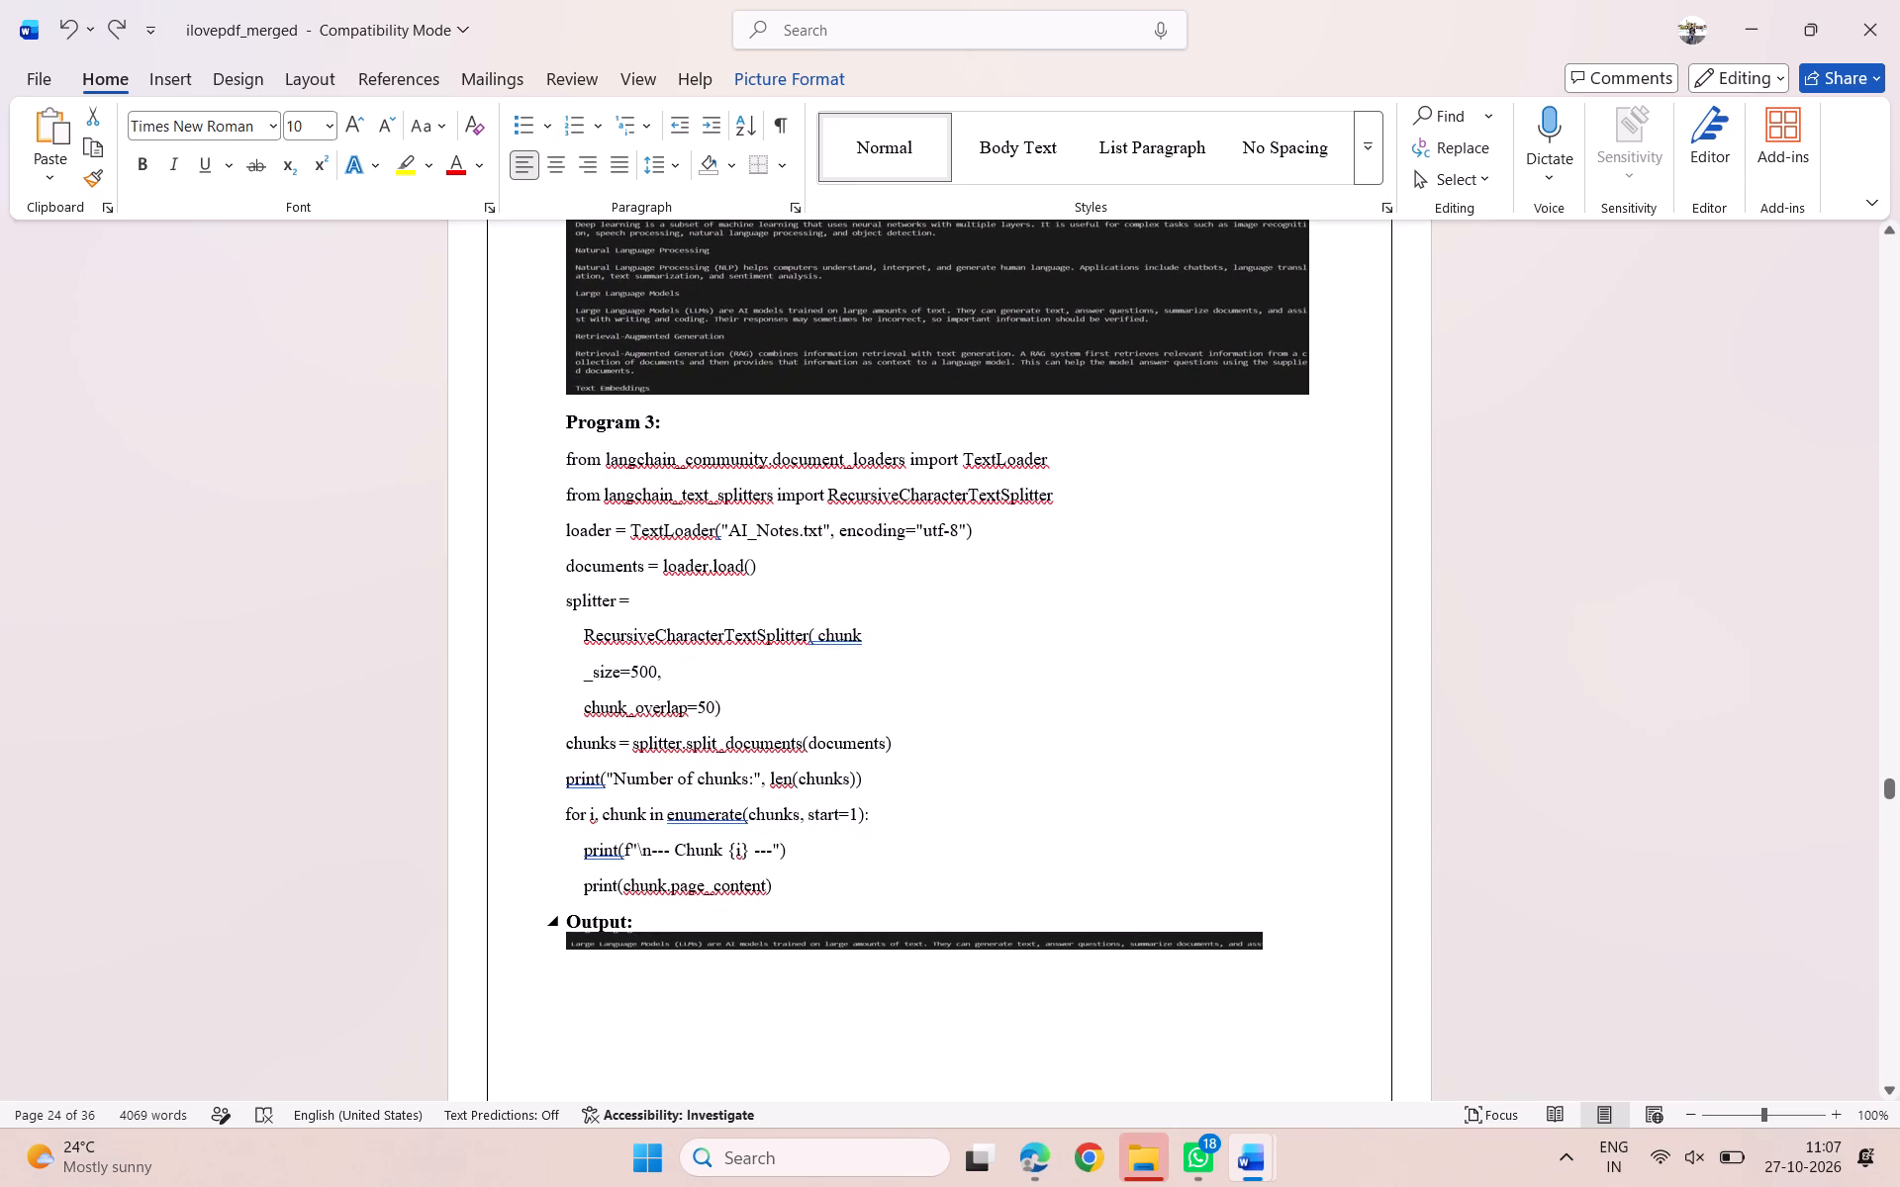
scroll(883, 965, "down", 2)
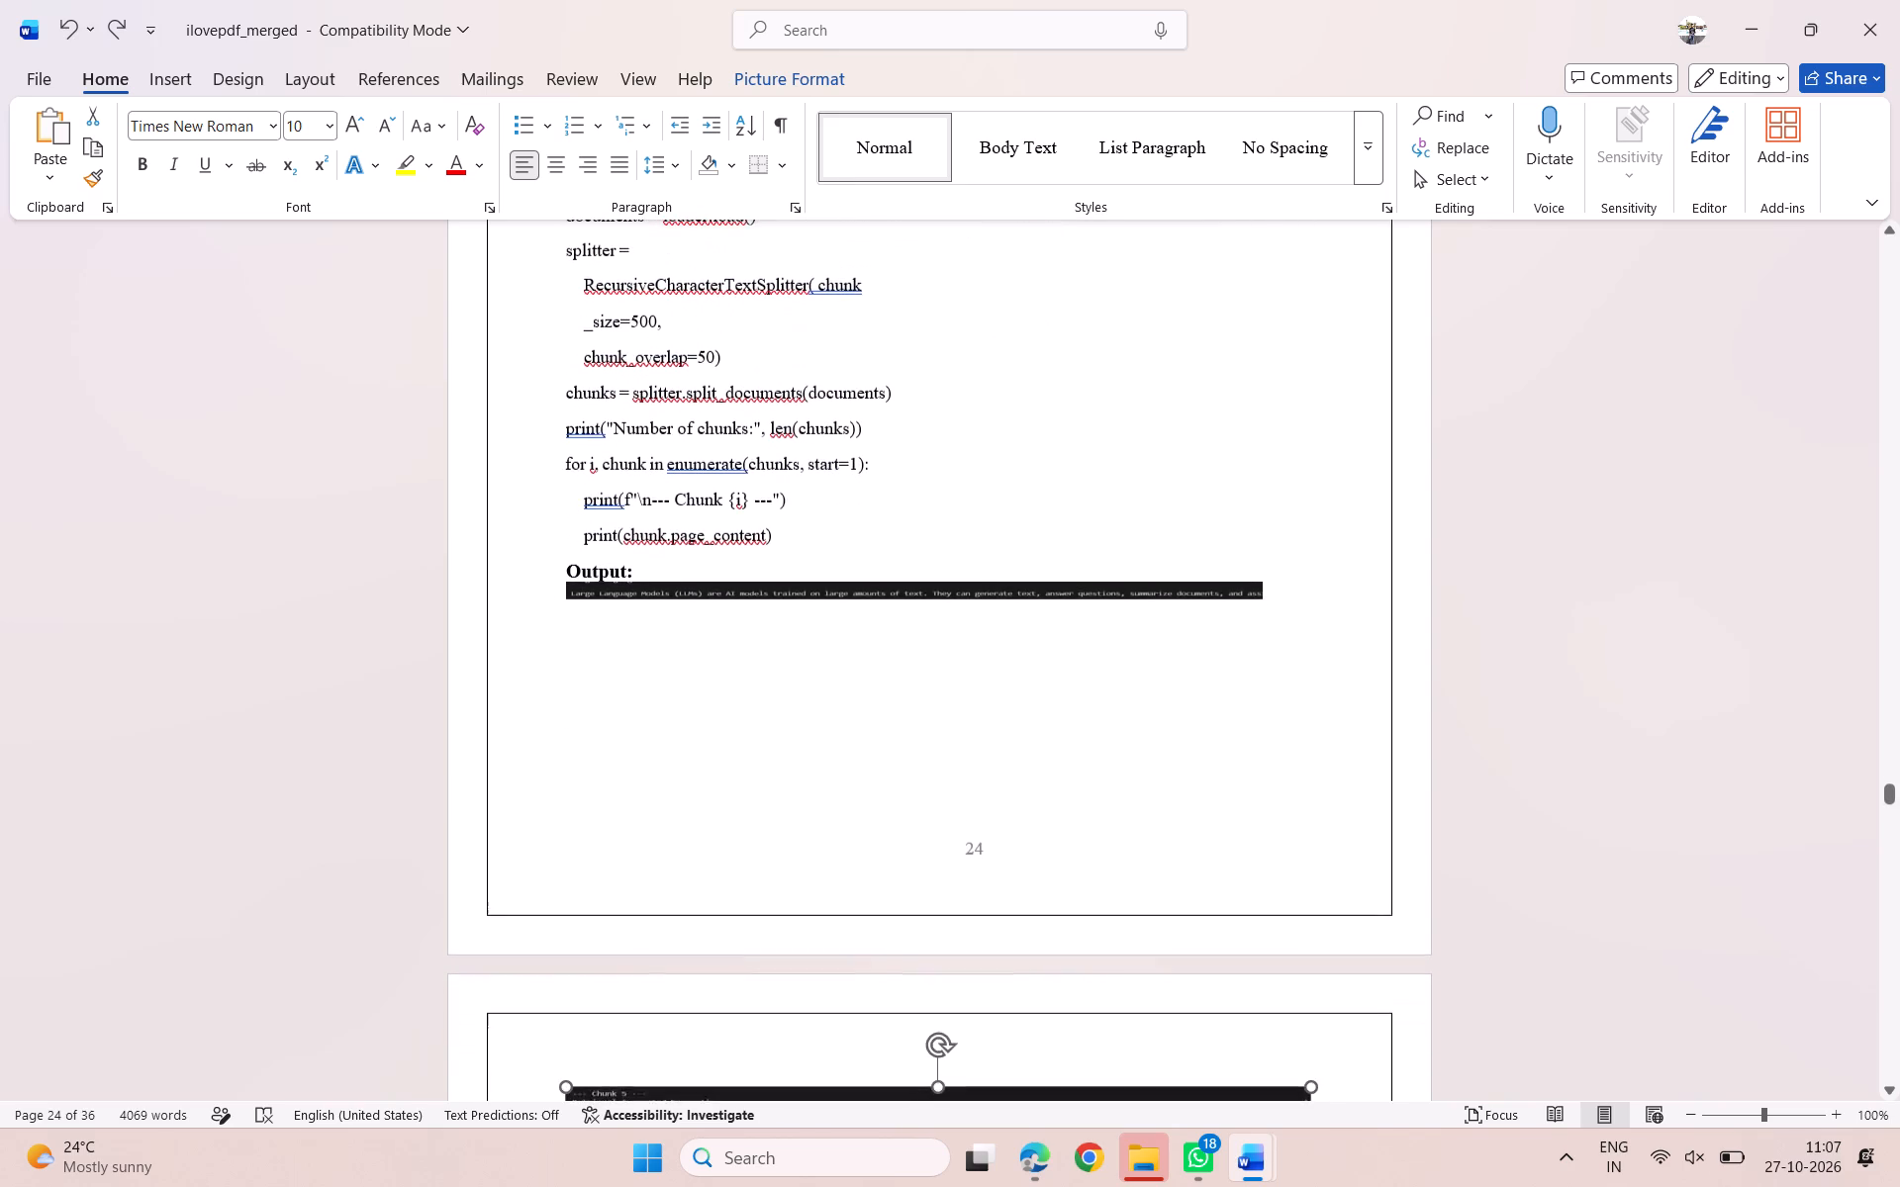
scroll(883, 965, "down", 2)
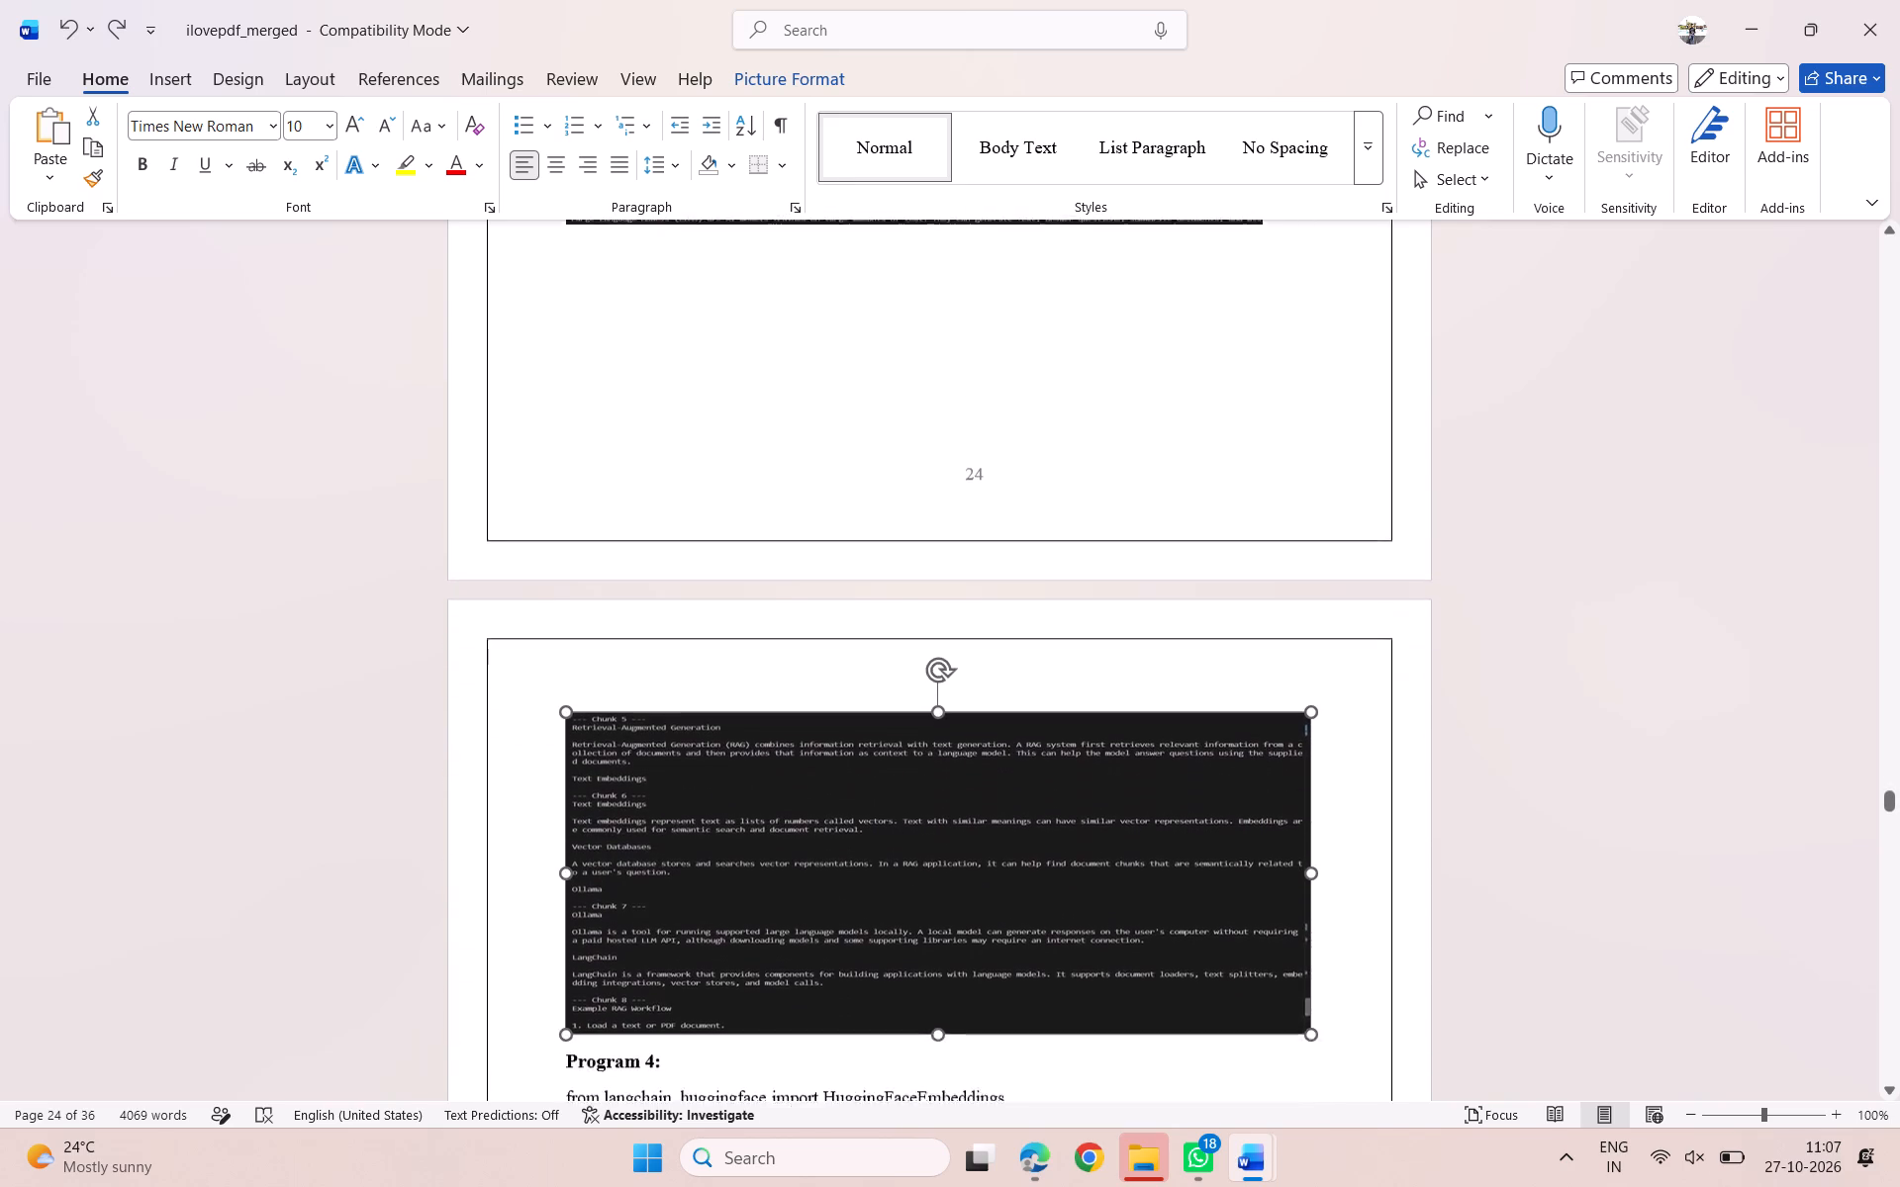
scroll(883, 965, "down", 3)
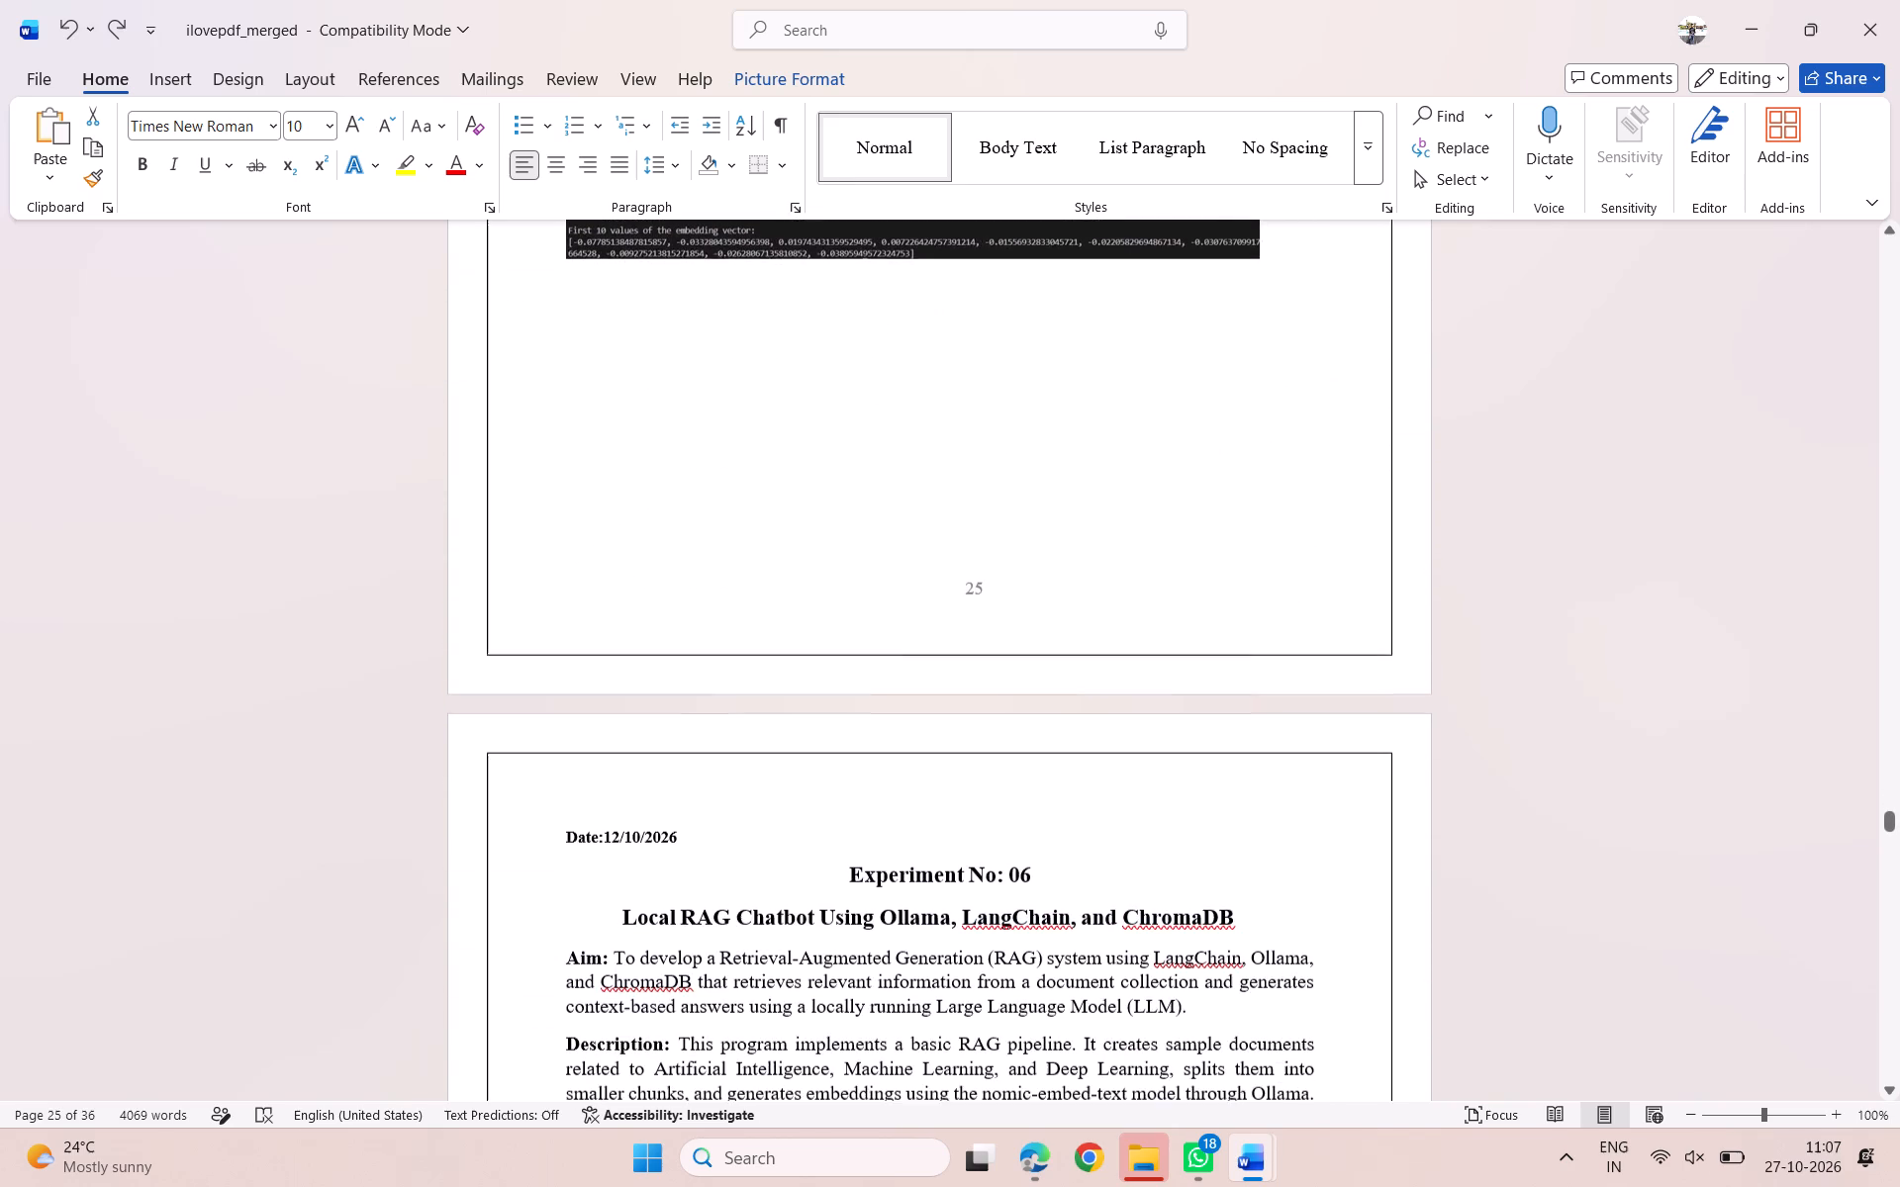
scroll(883, 965, "down", 6)
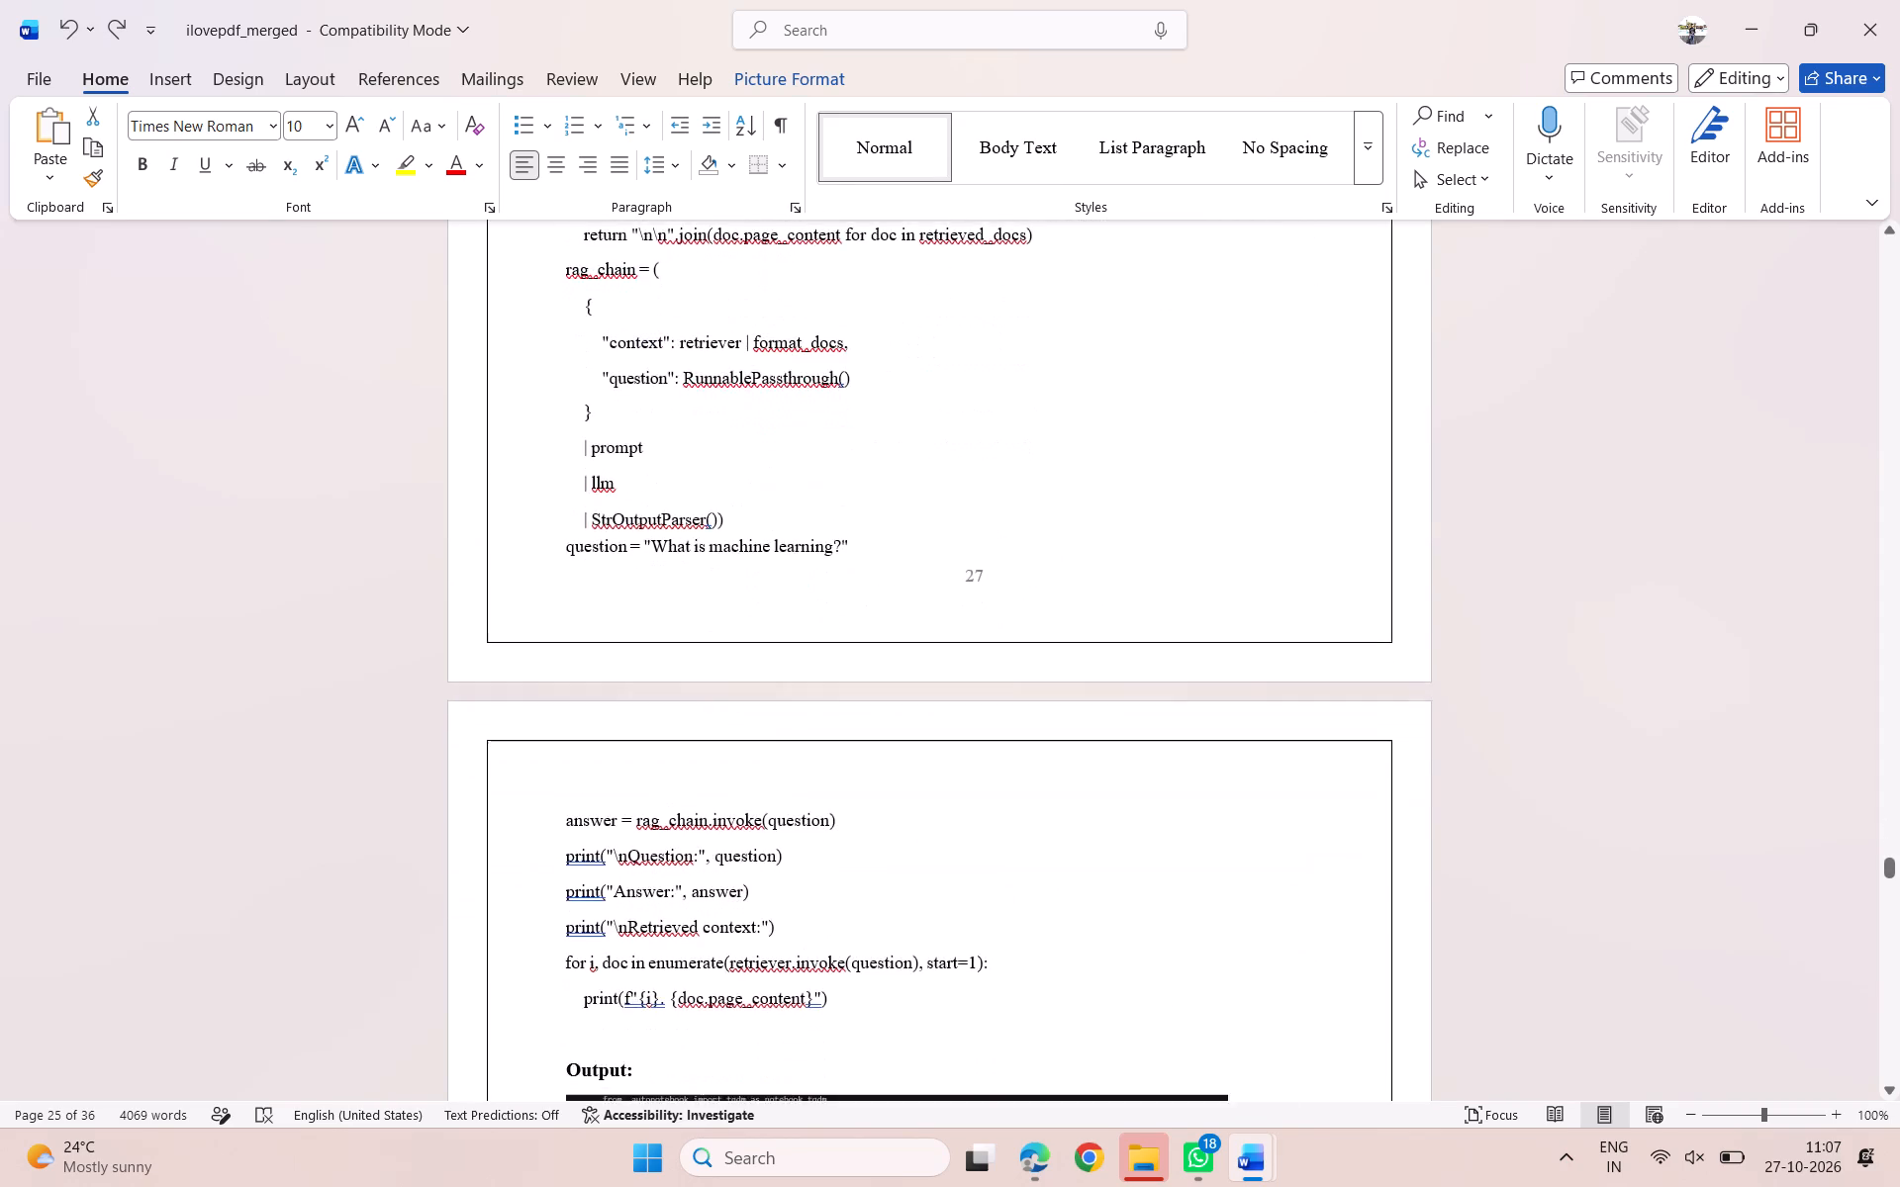
scroll(883, 965, "up", 6)
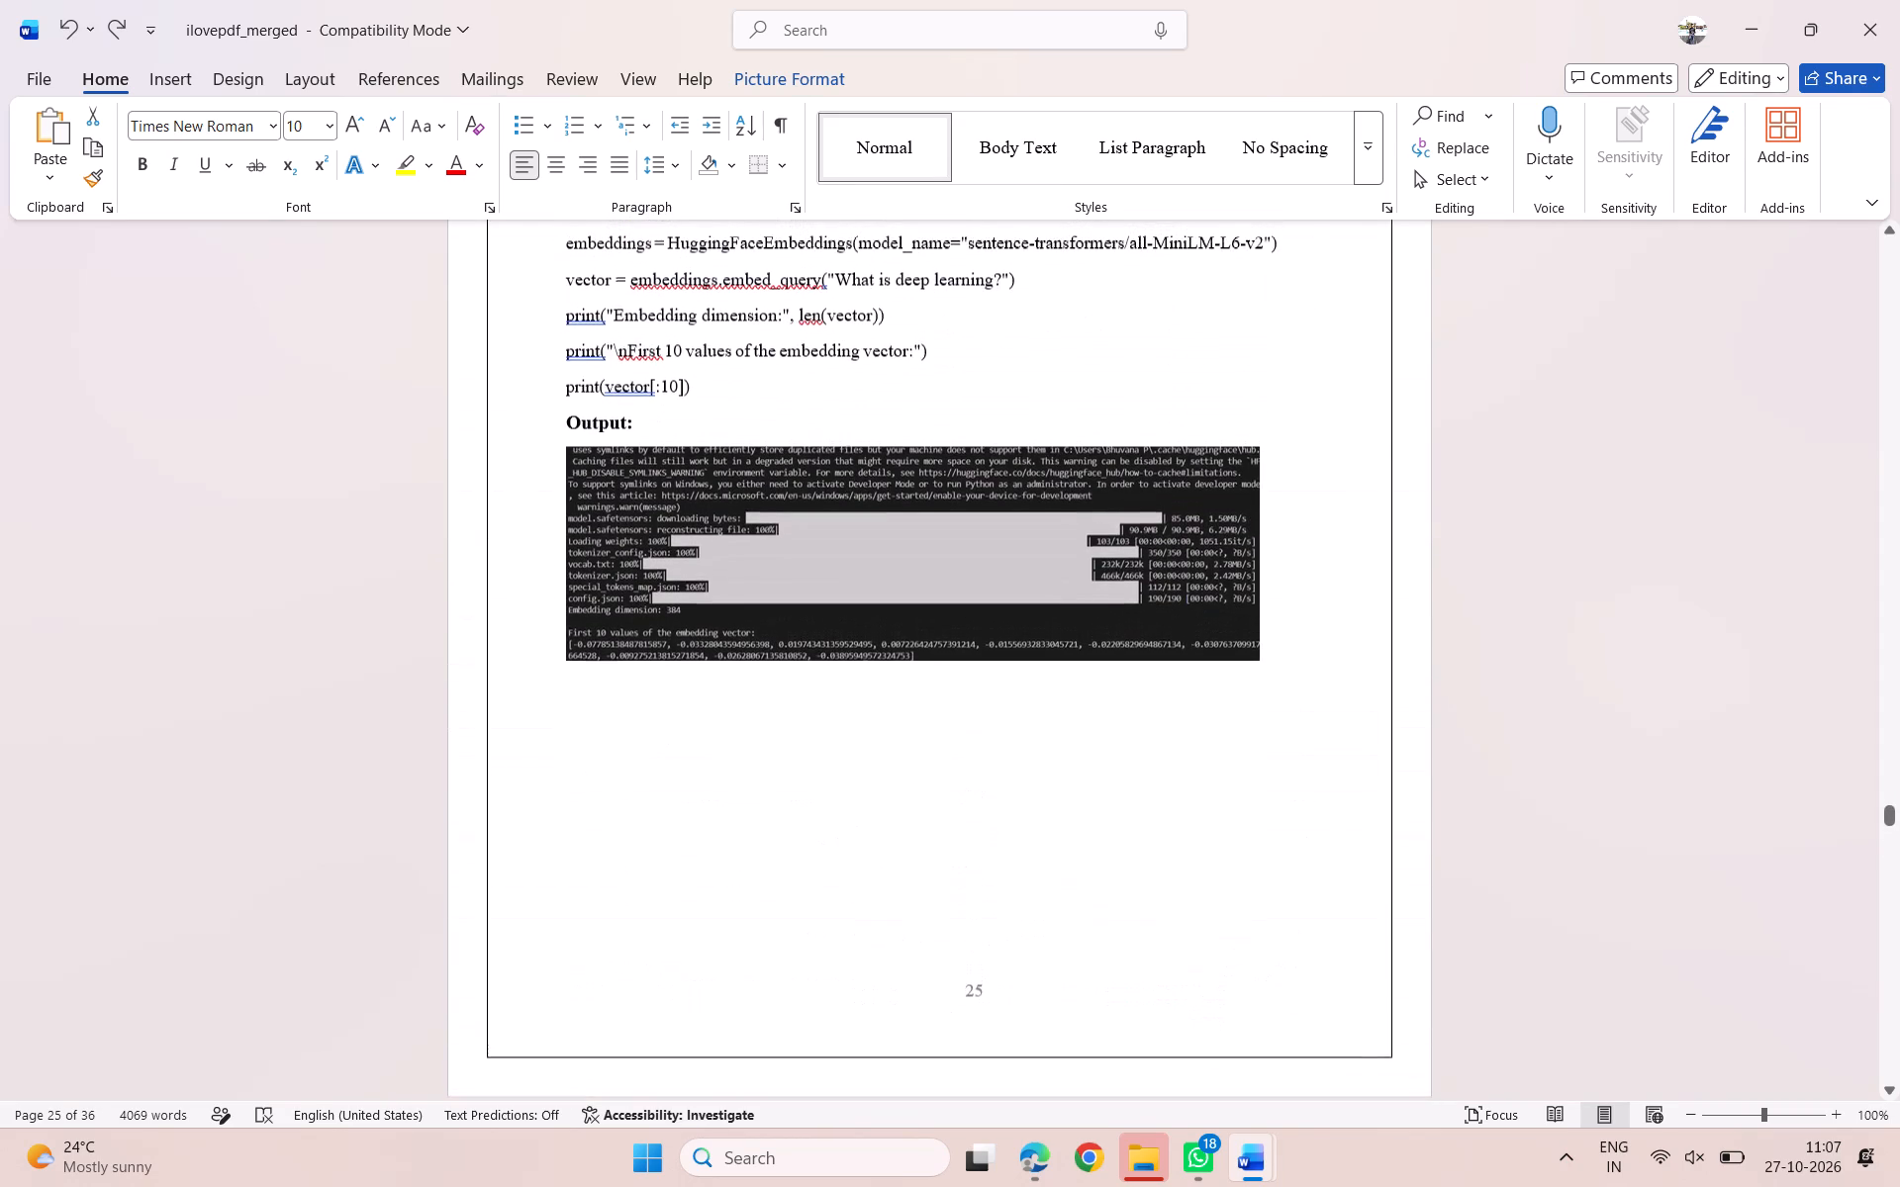
scroll(883, 965, "up", 2)
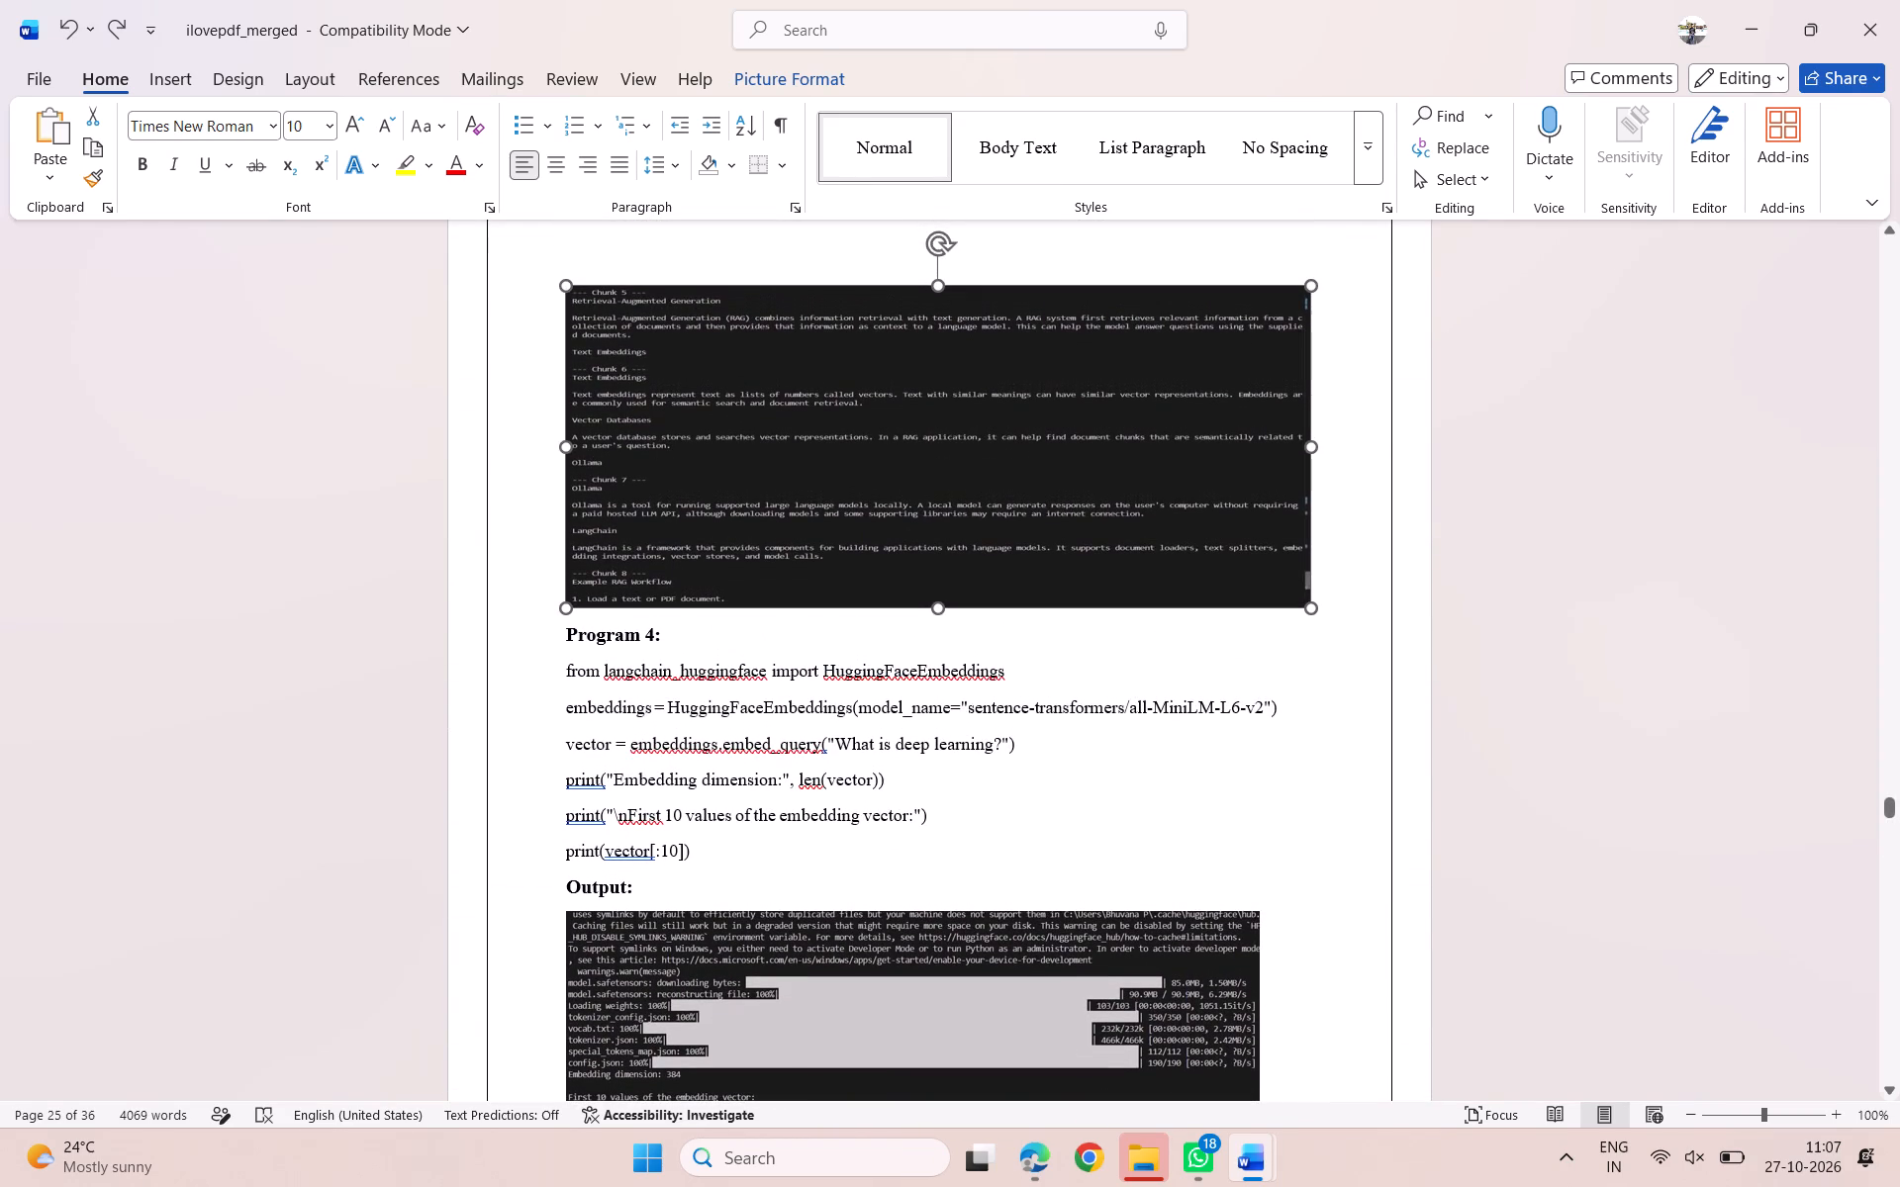
Switch to the Edge browser with the iLovePDF download page.
left_click(1037, 1156)
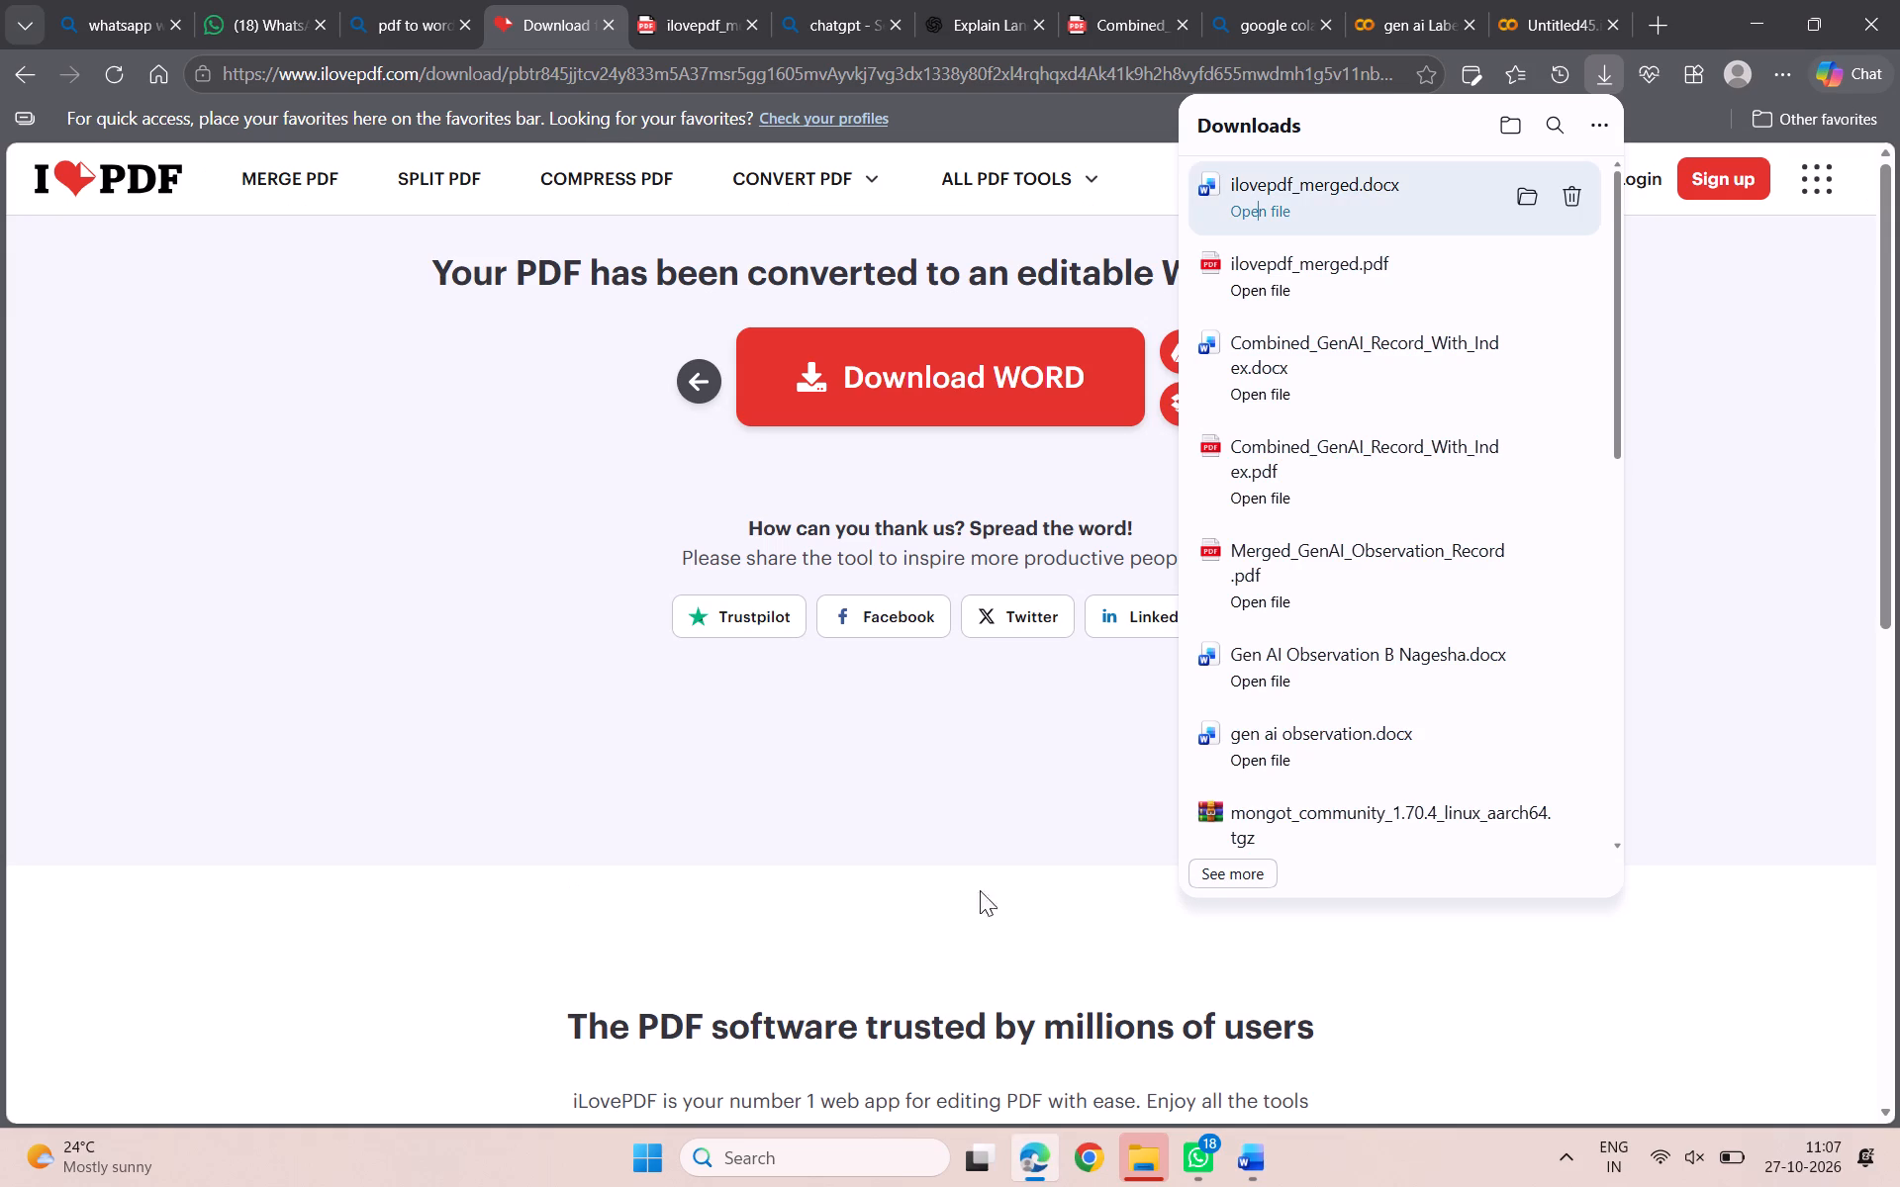
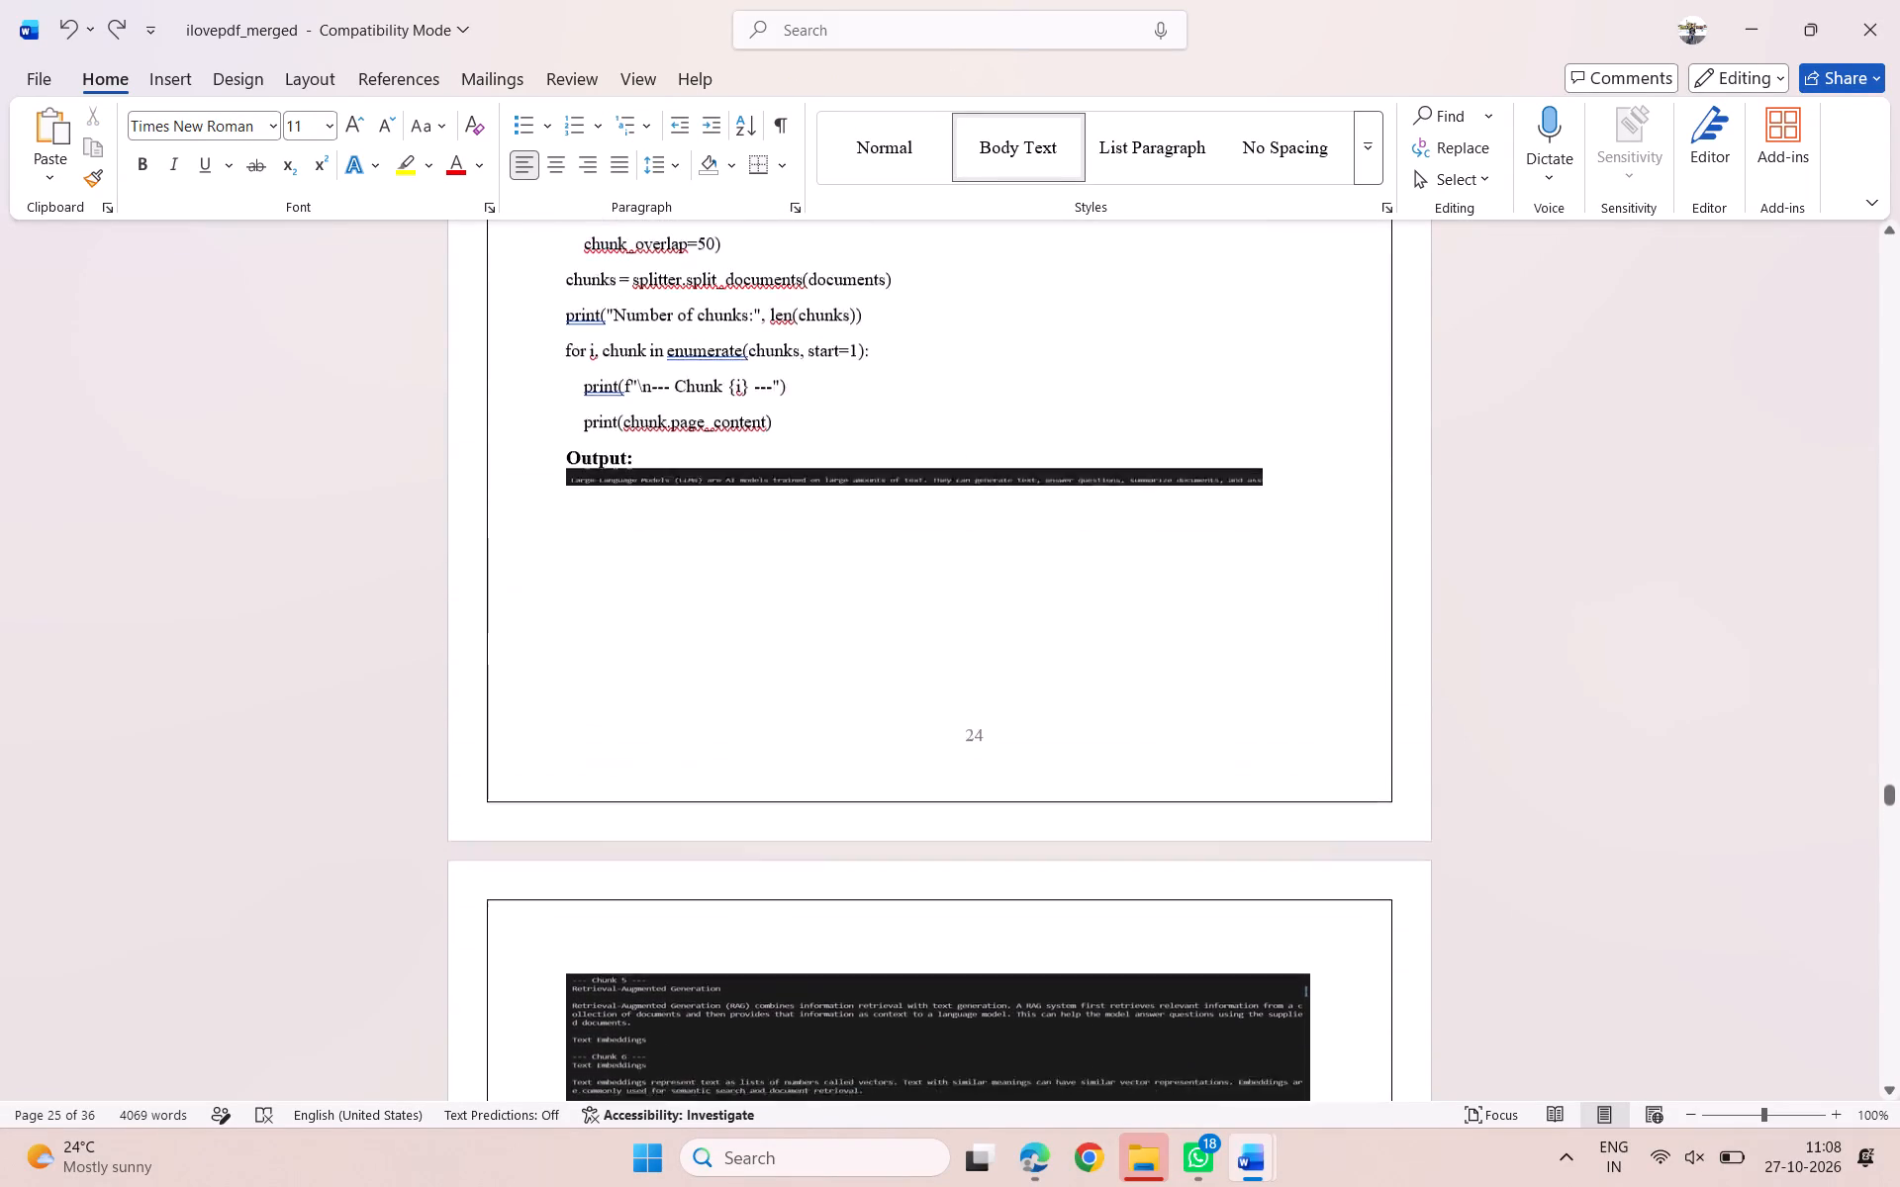
Check the page layout and output pictures of Experiment No: 05 Program 4 and the Experiment No: 06 pages.
scroll(994, 651, "down", 3)
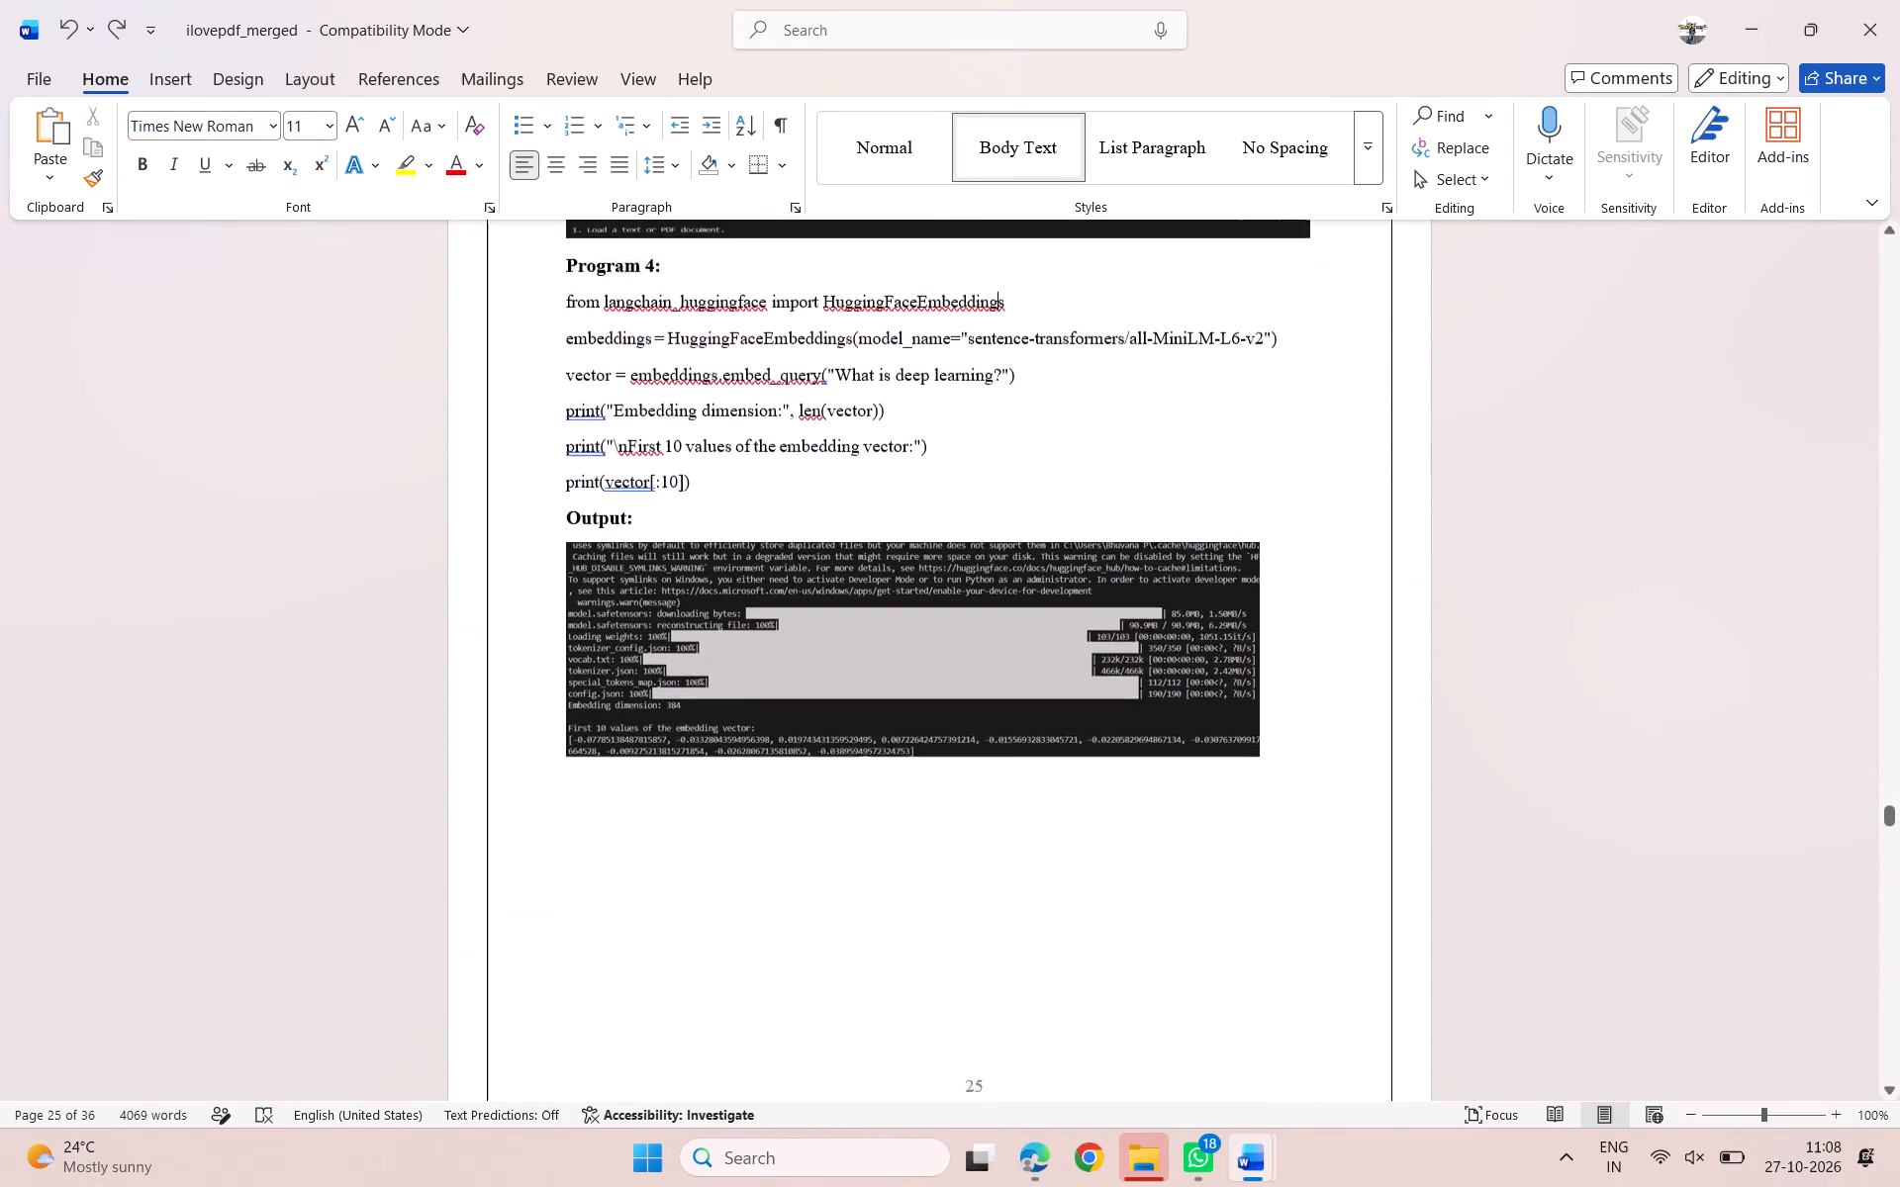
scroll(994, 651, "down", 3)
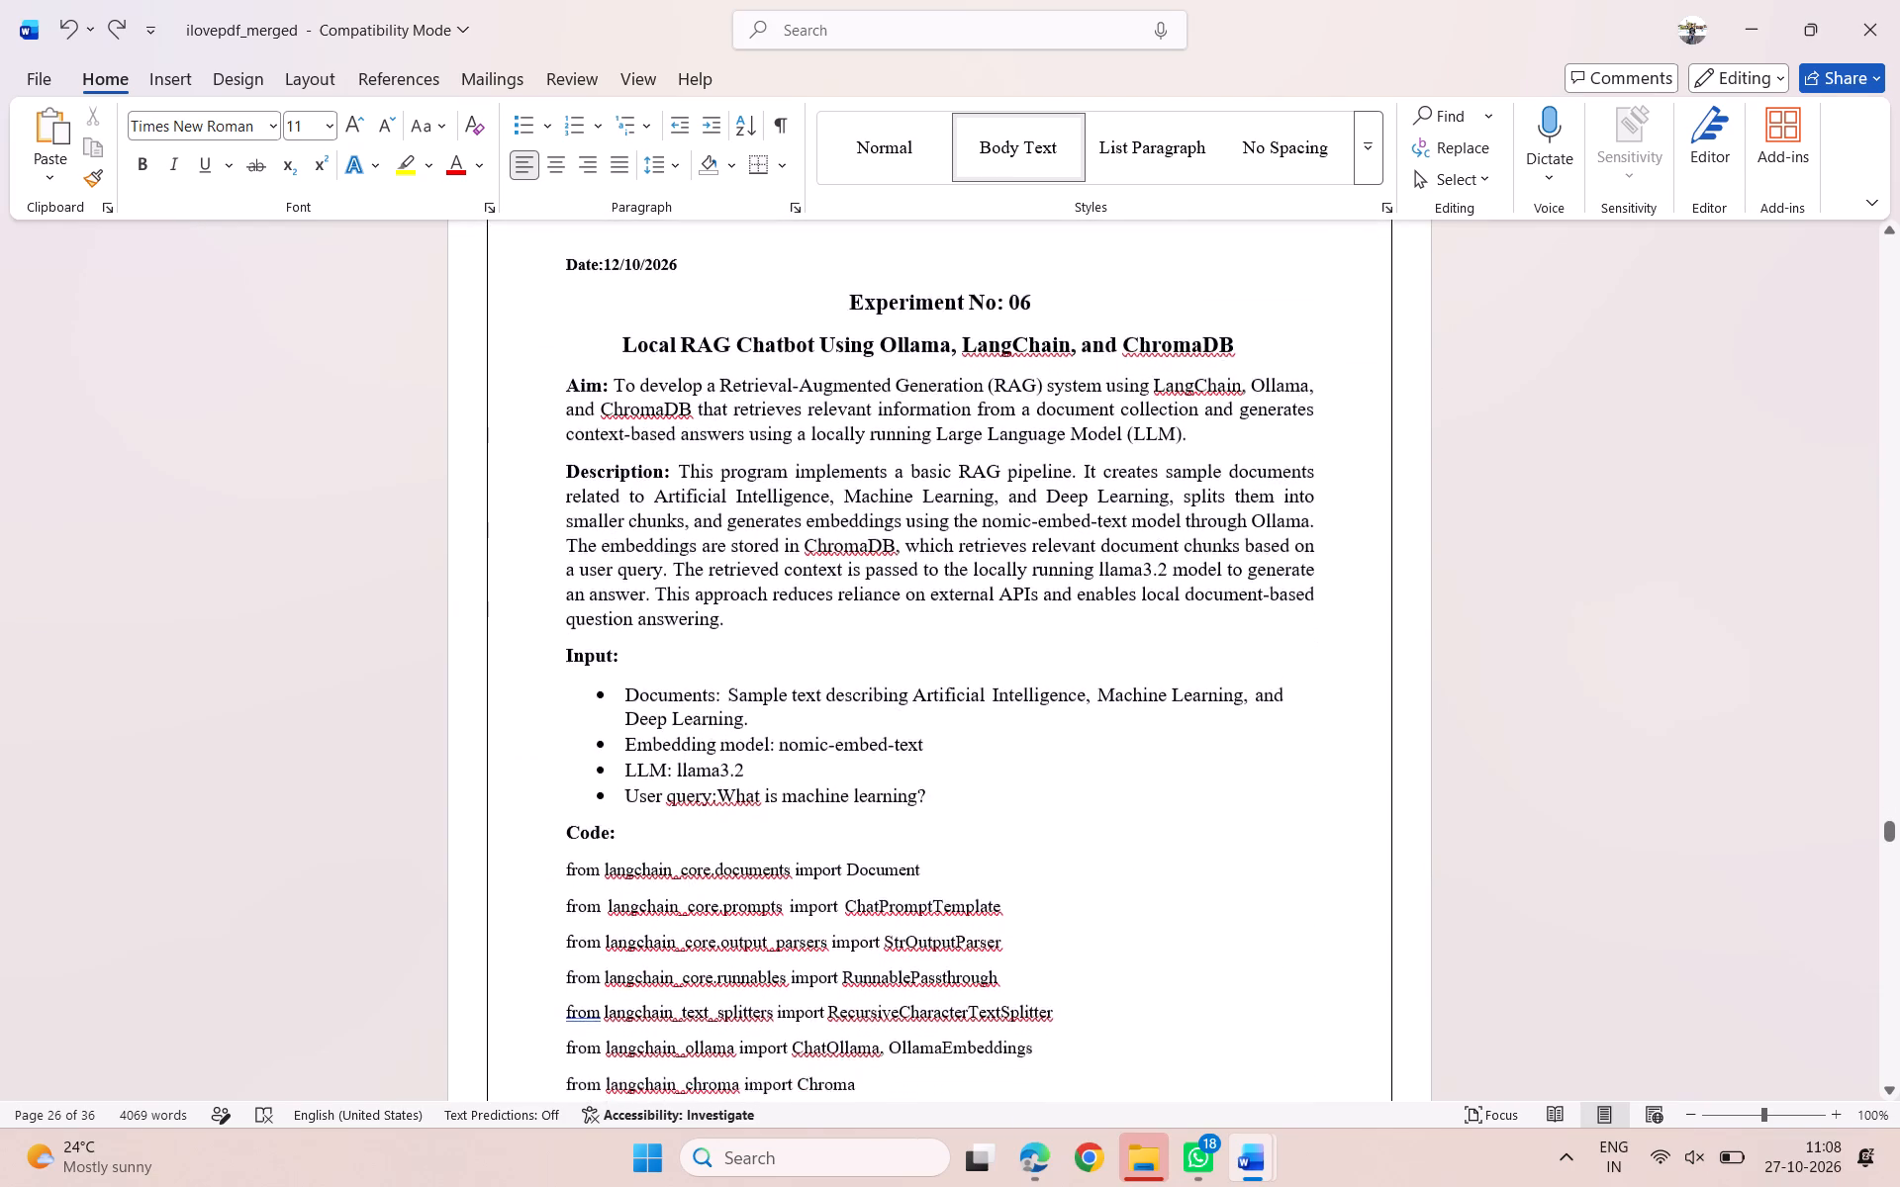
scroll(994, 651, "down", 7)
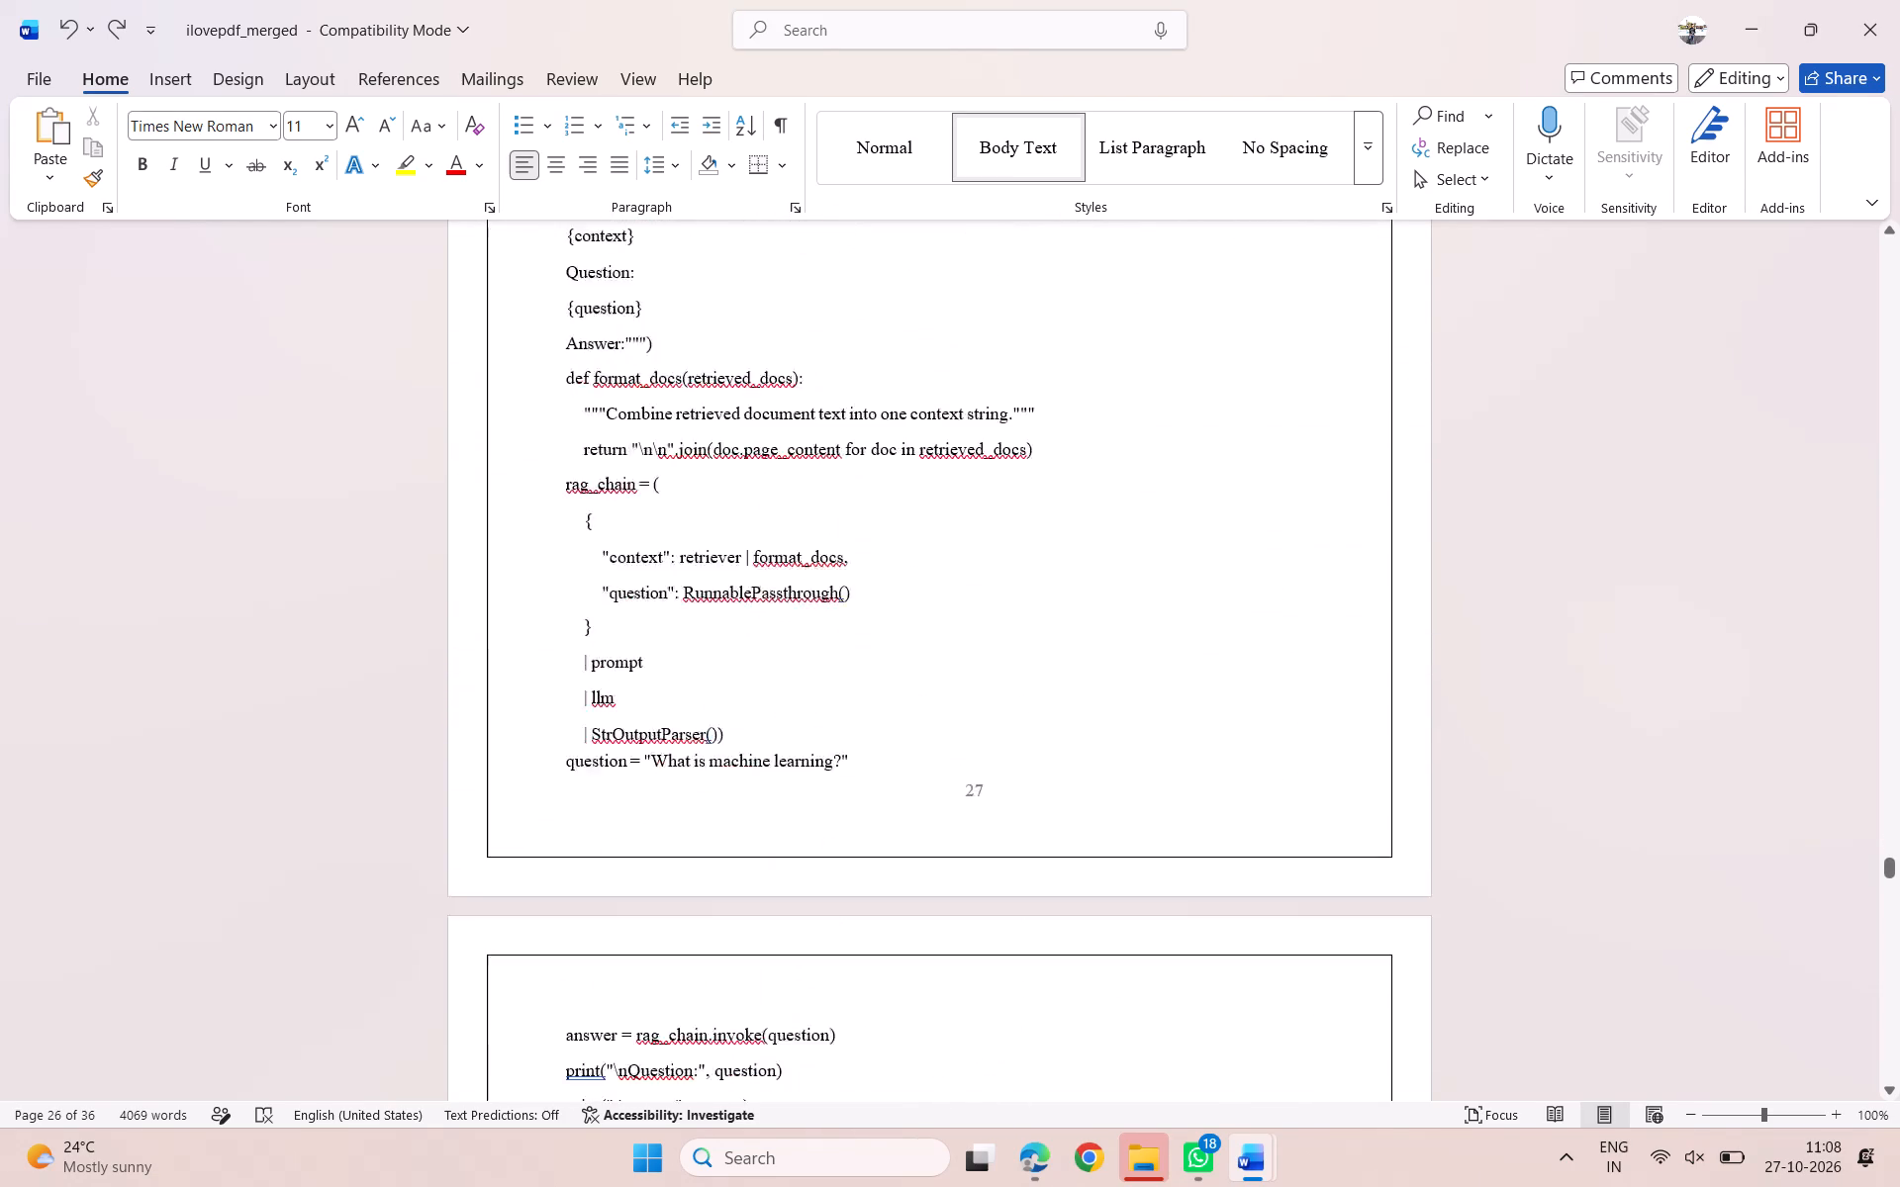
scroll(994, 651, "down", 5)
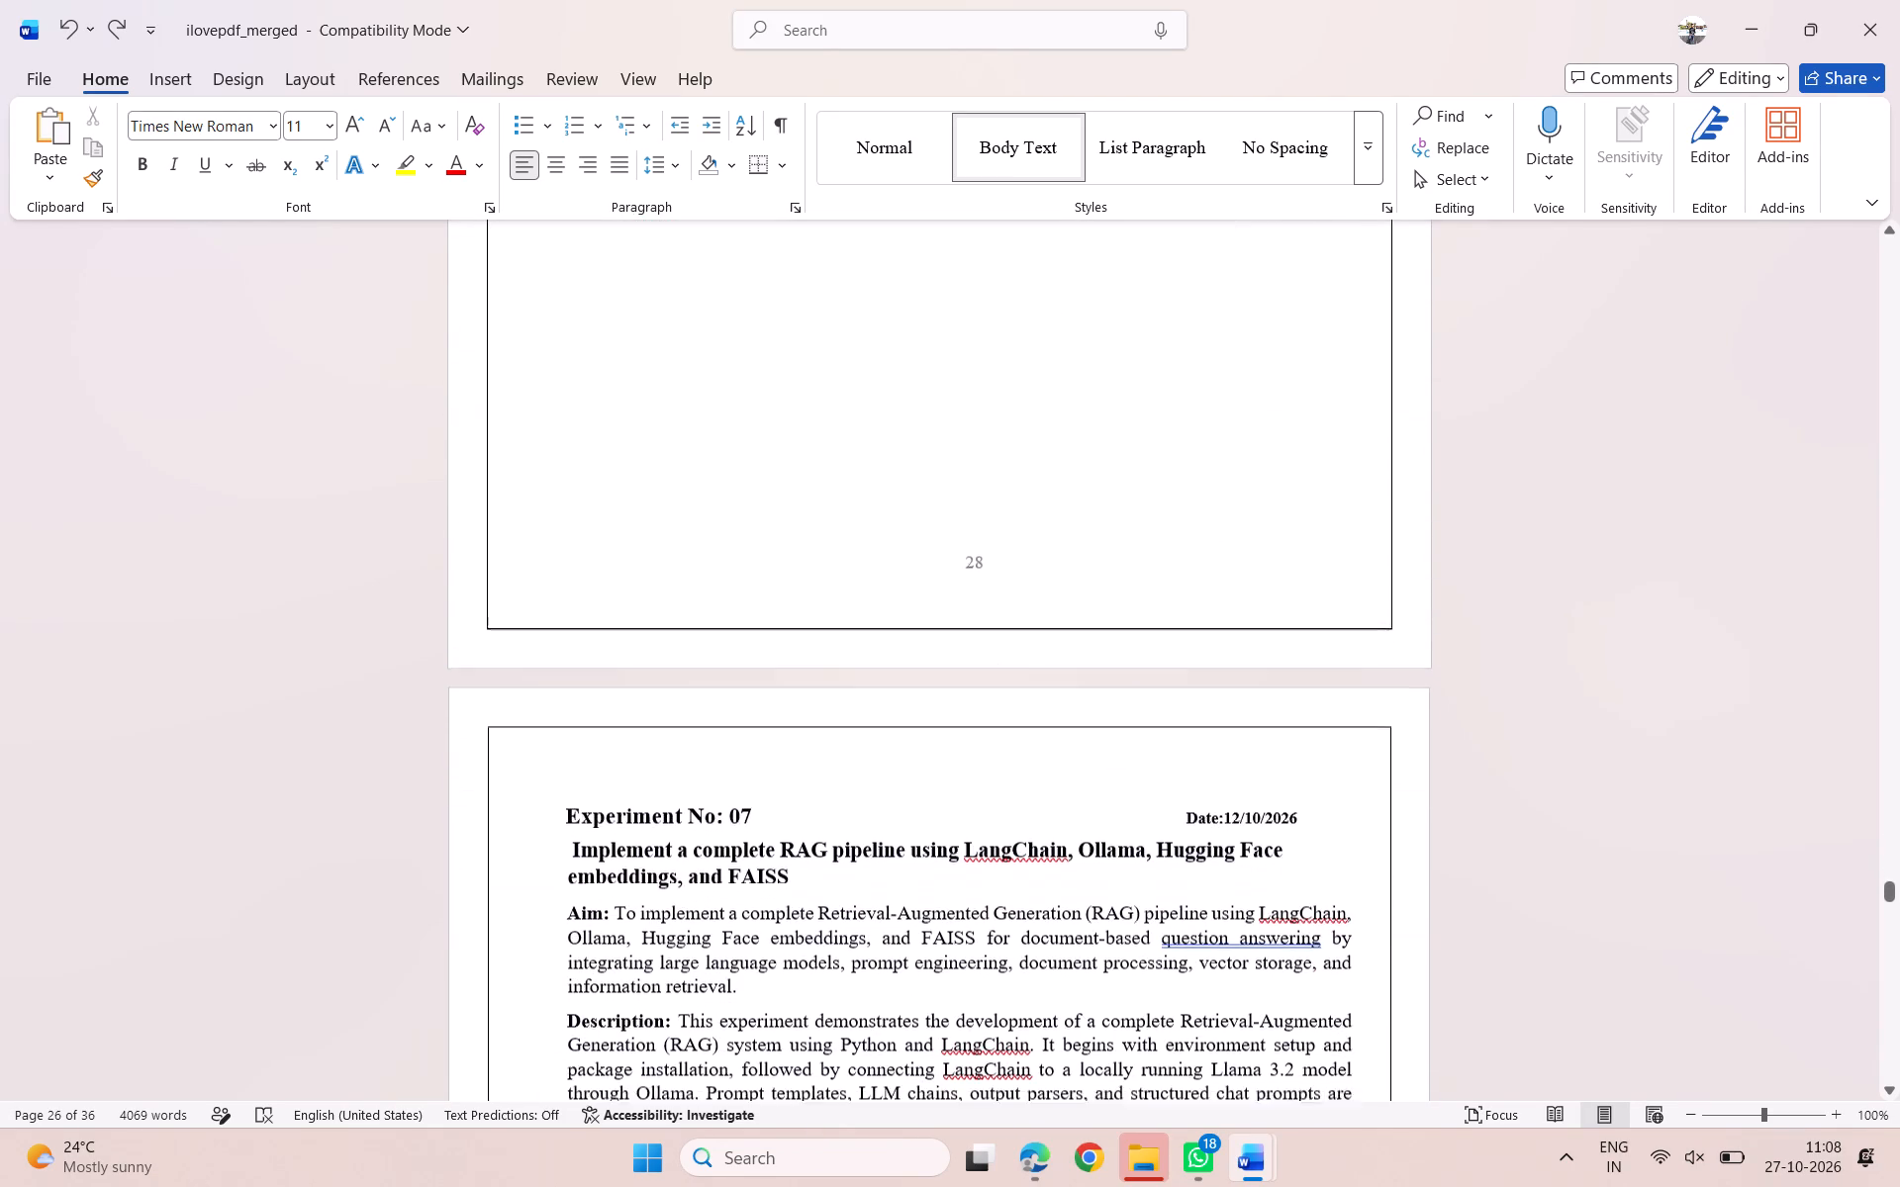
Check the page layout and output pictures of Experiment No: 07, from its aim to the Hugging Face Embeddings section.
scroll(994, 651, "down", 2)
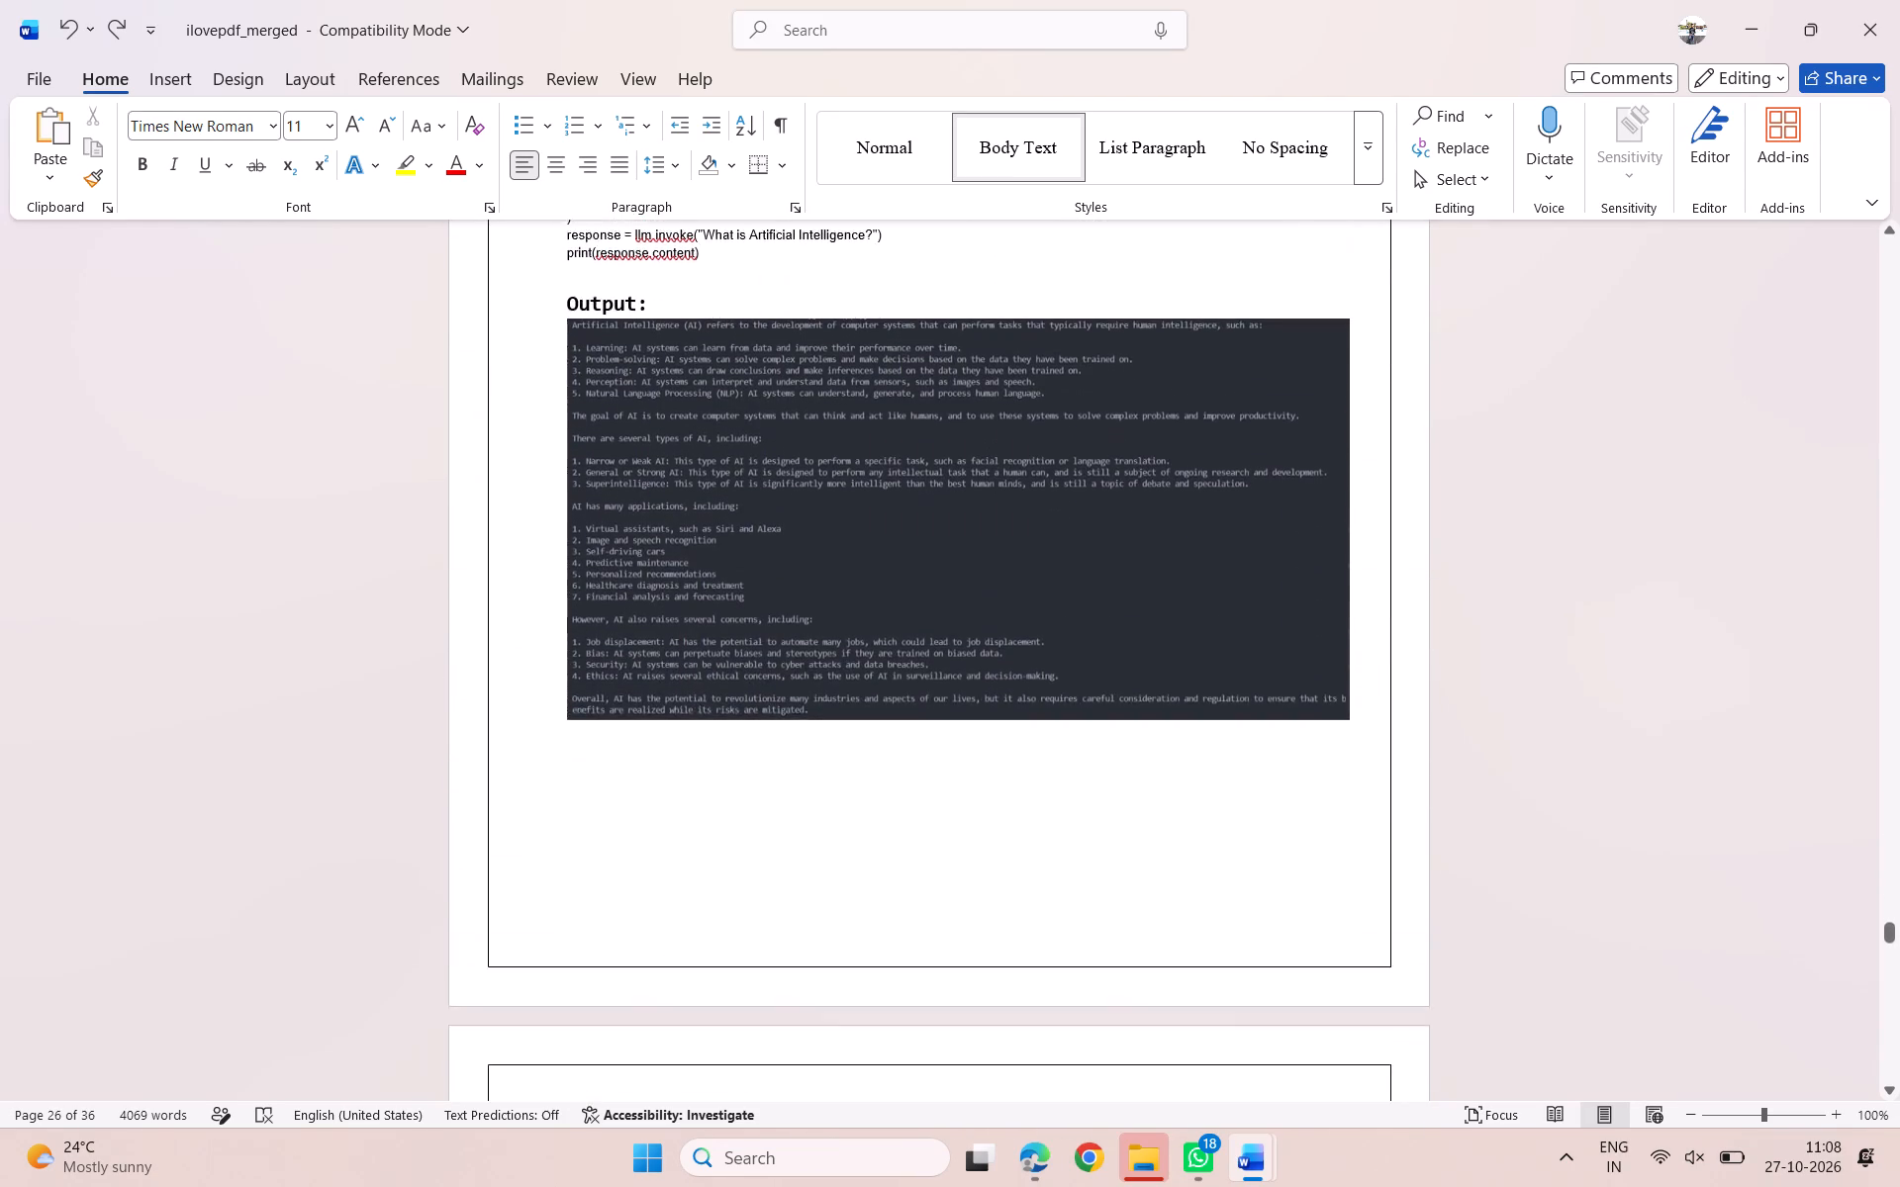
scroll(994, 651, "down", 6)
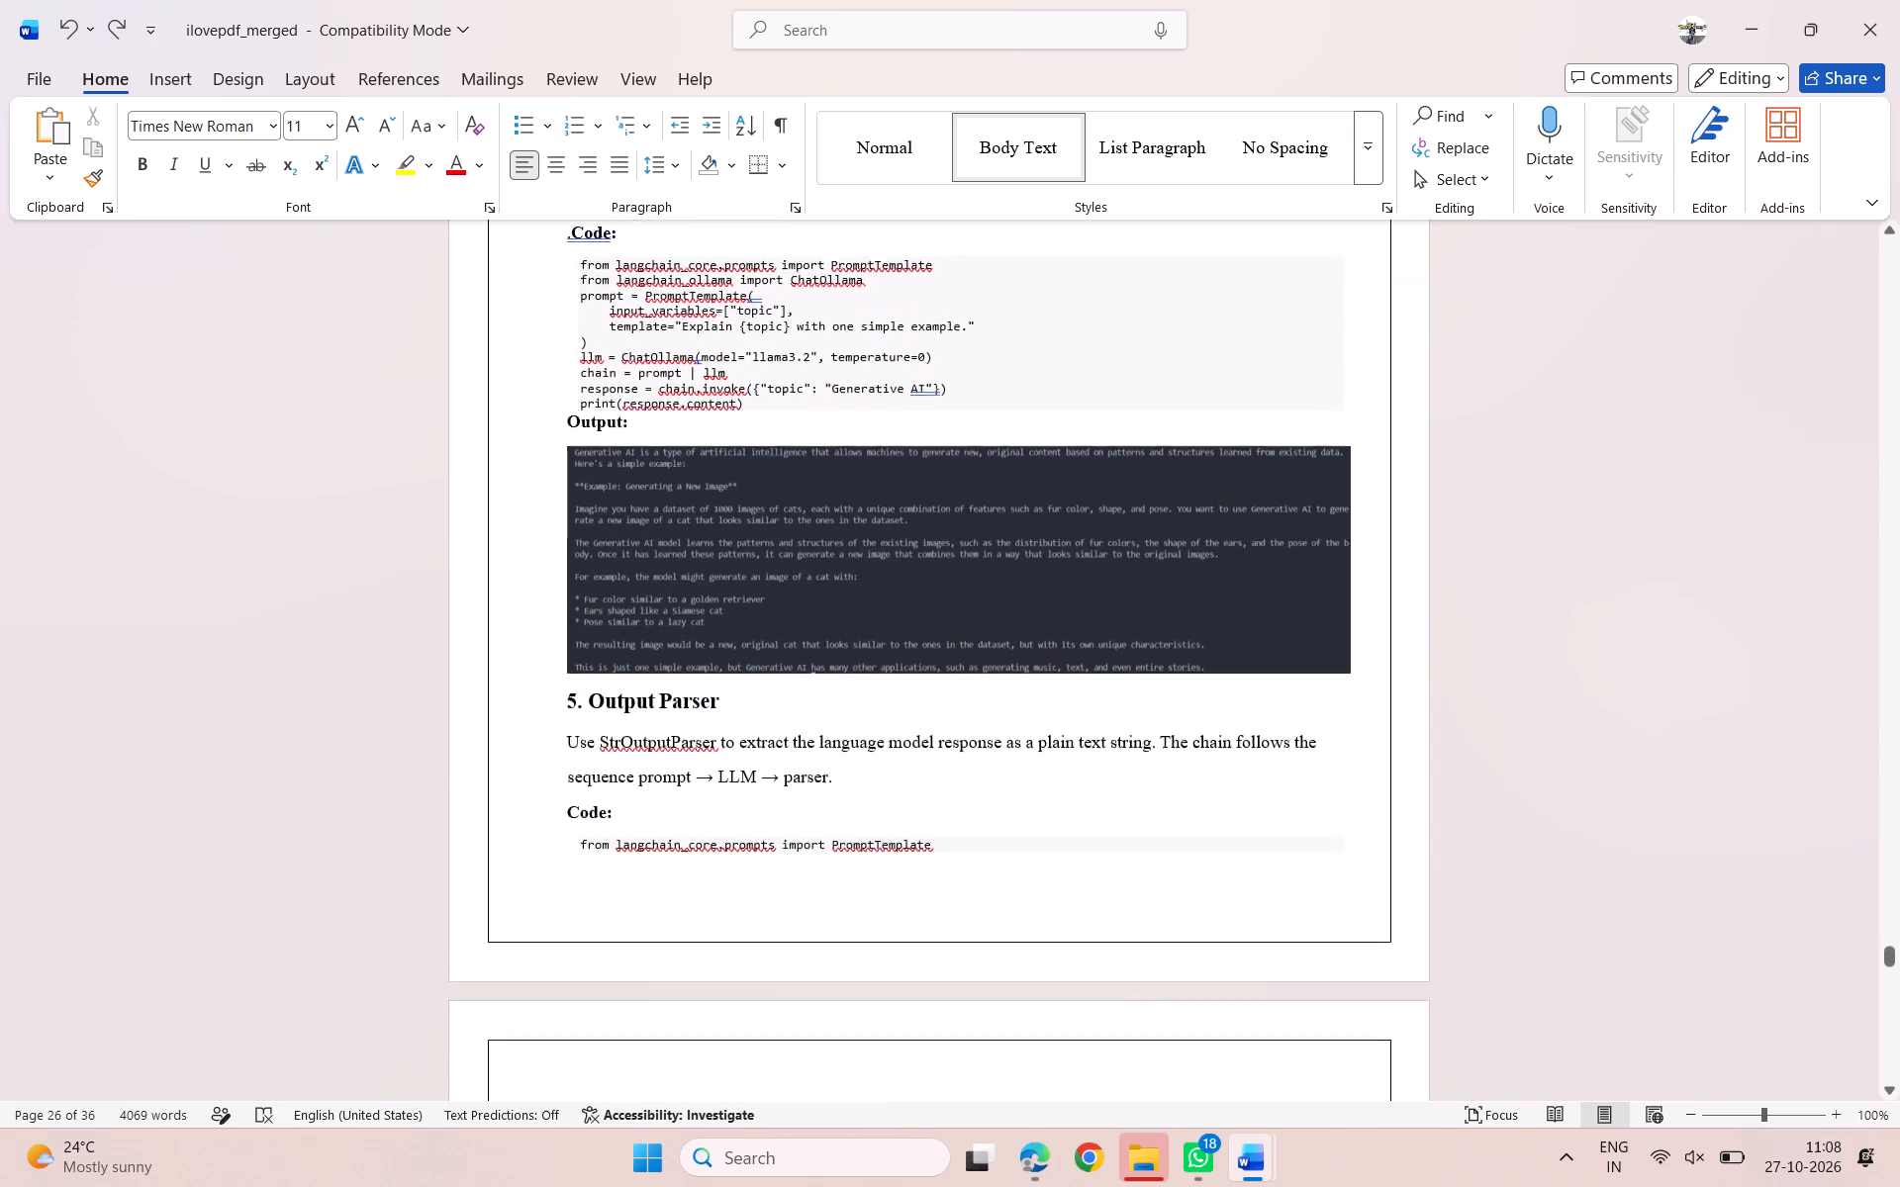
scroll(994, 651, "down", 3)
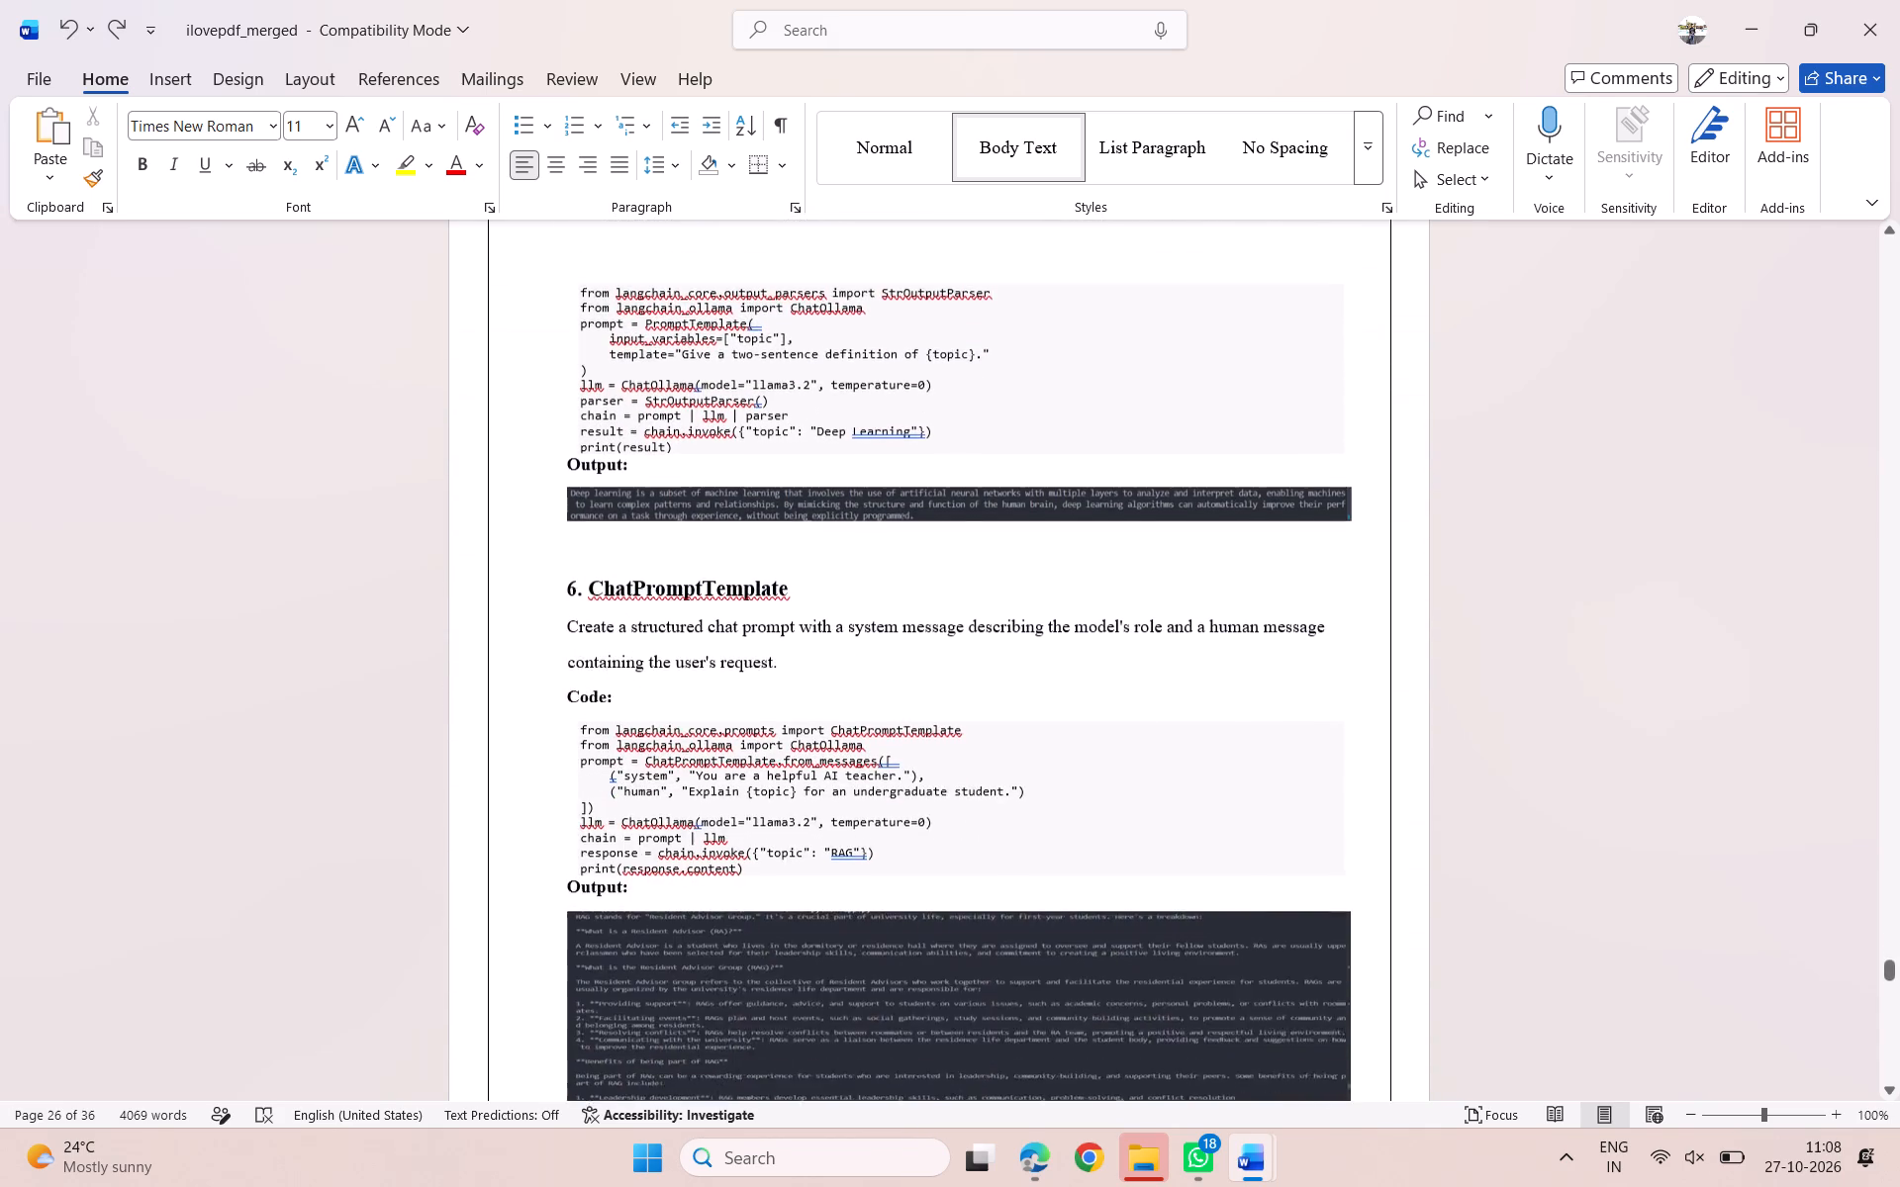
scroll(994, 651, "down", 3)
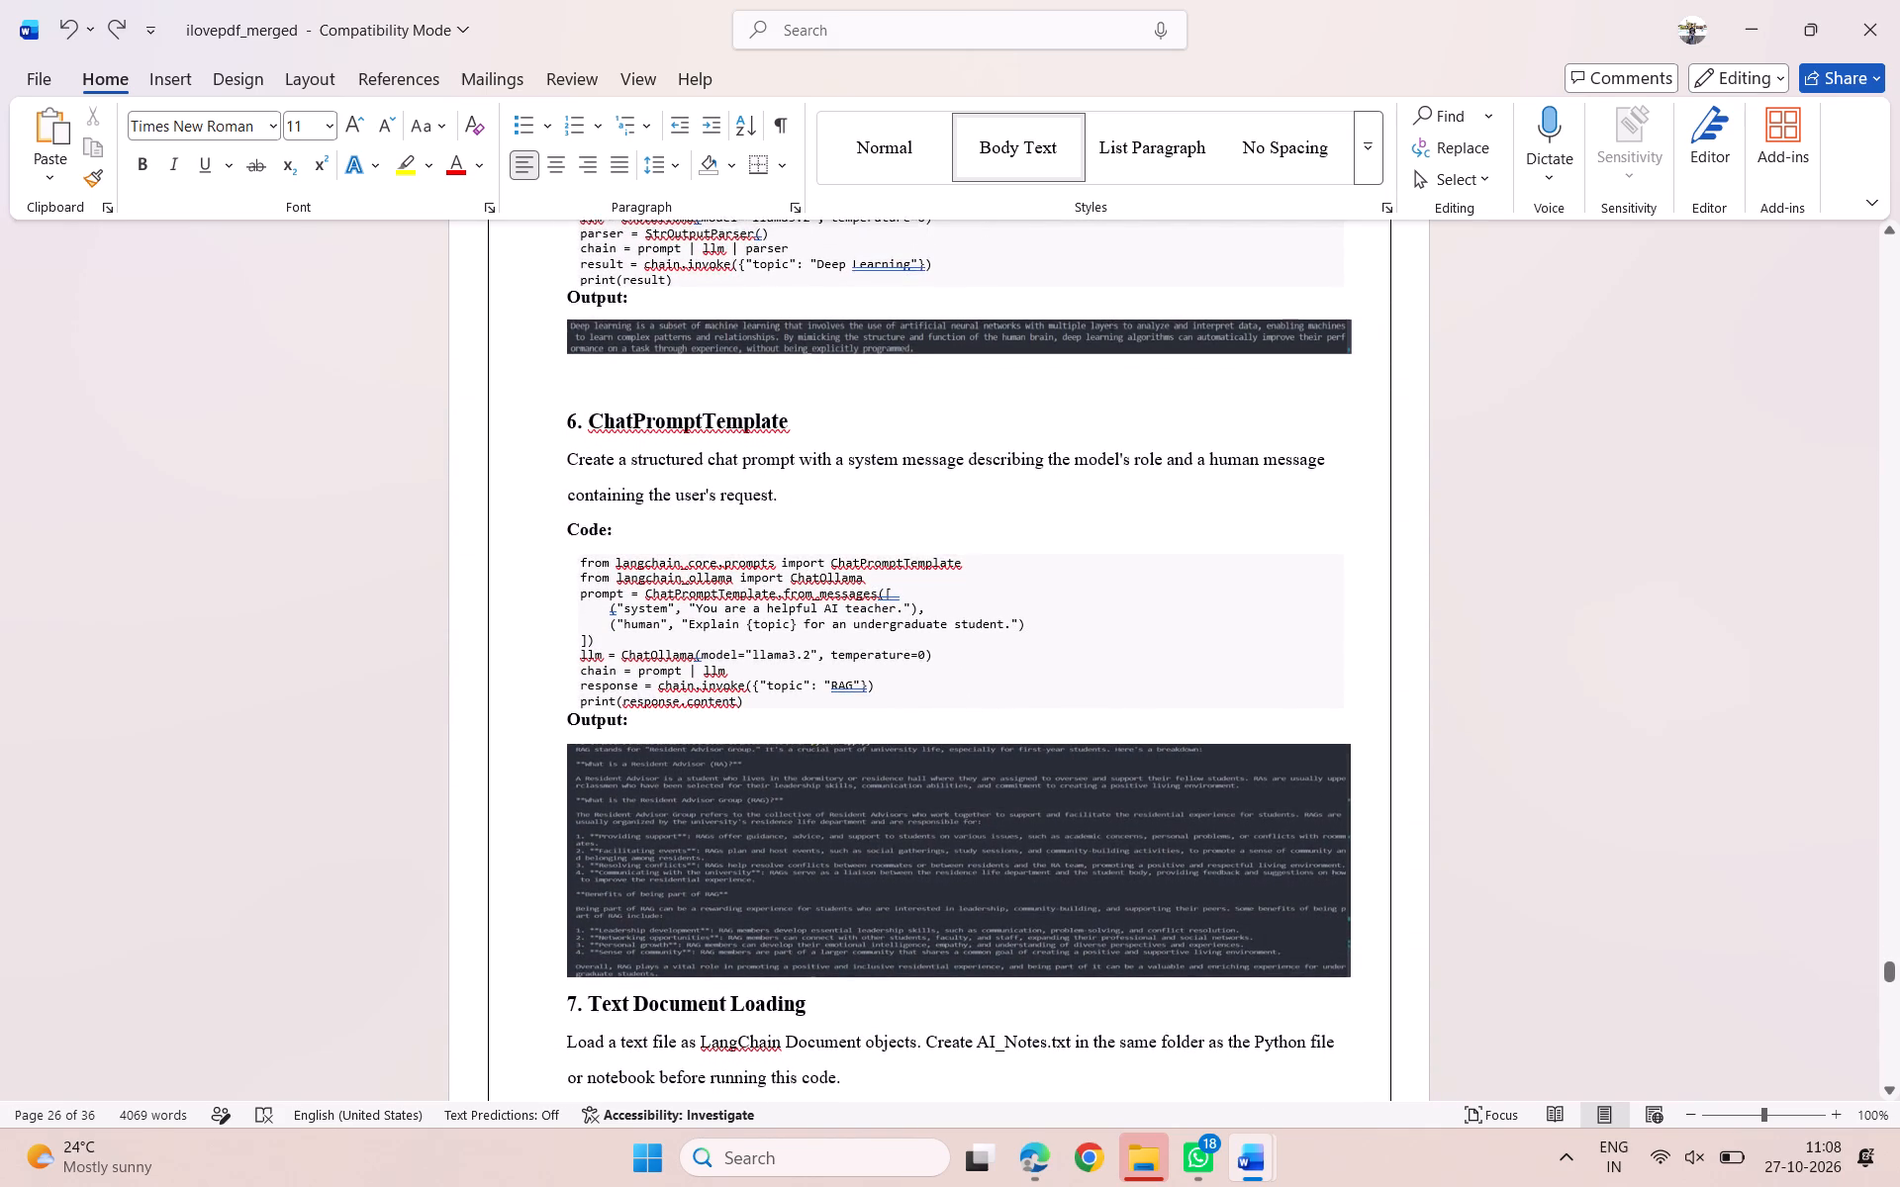
scroll(994, 651, "down", 3)
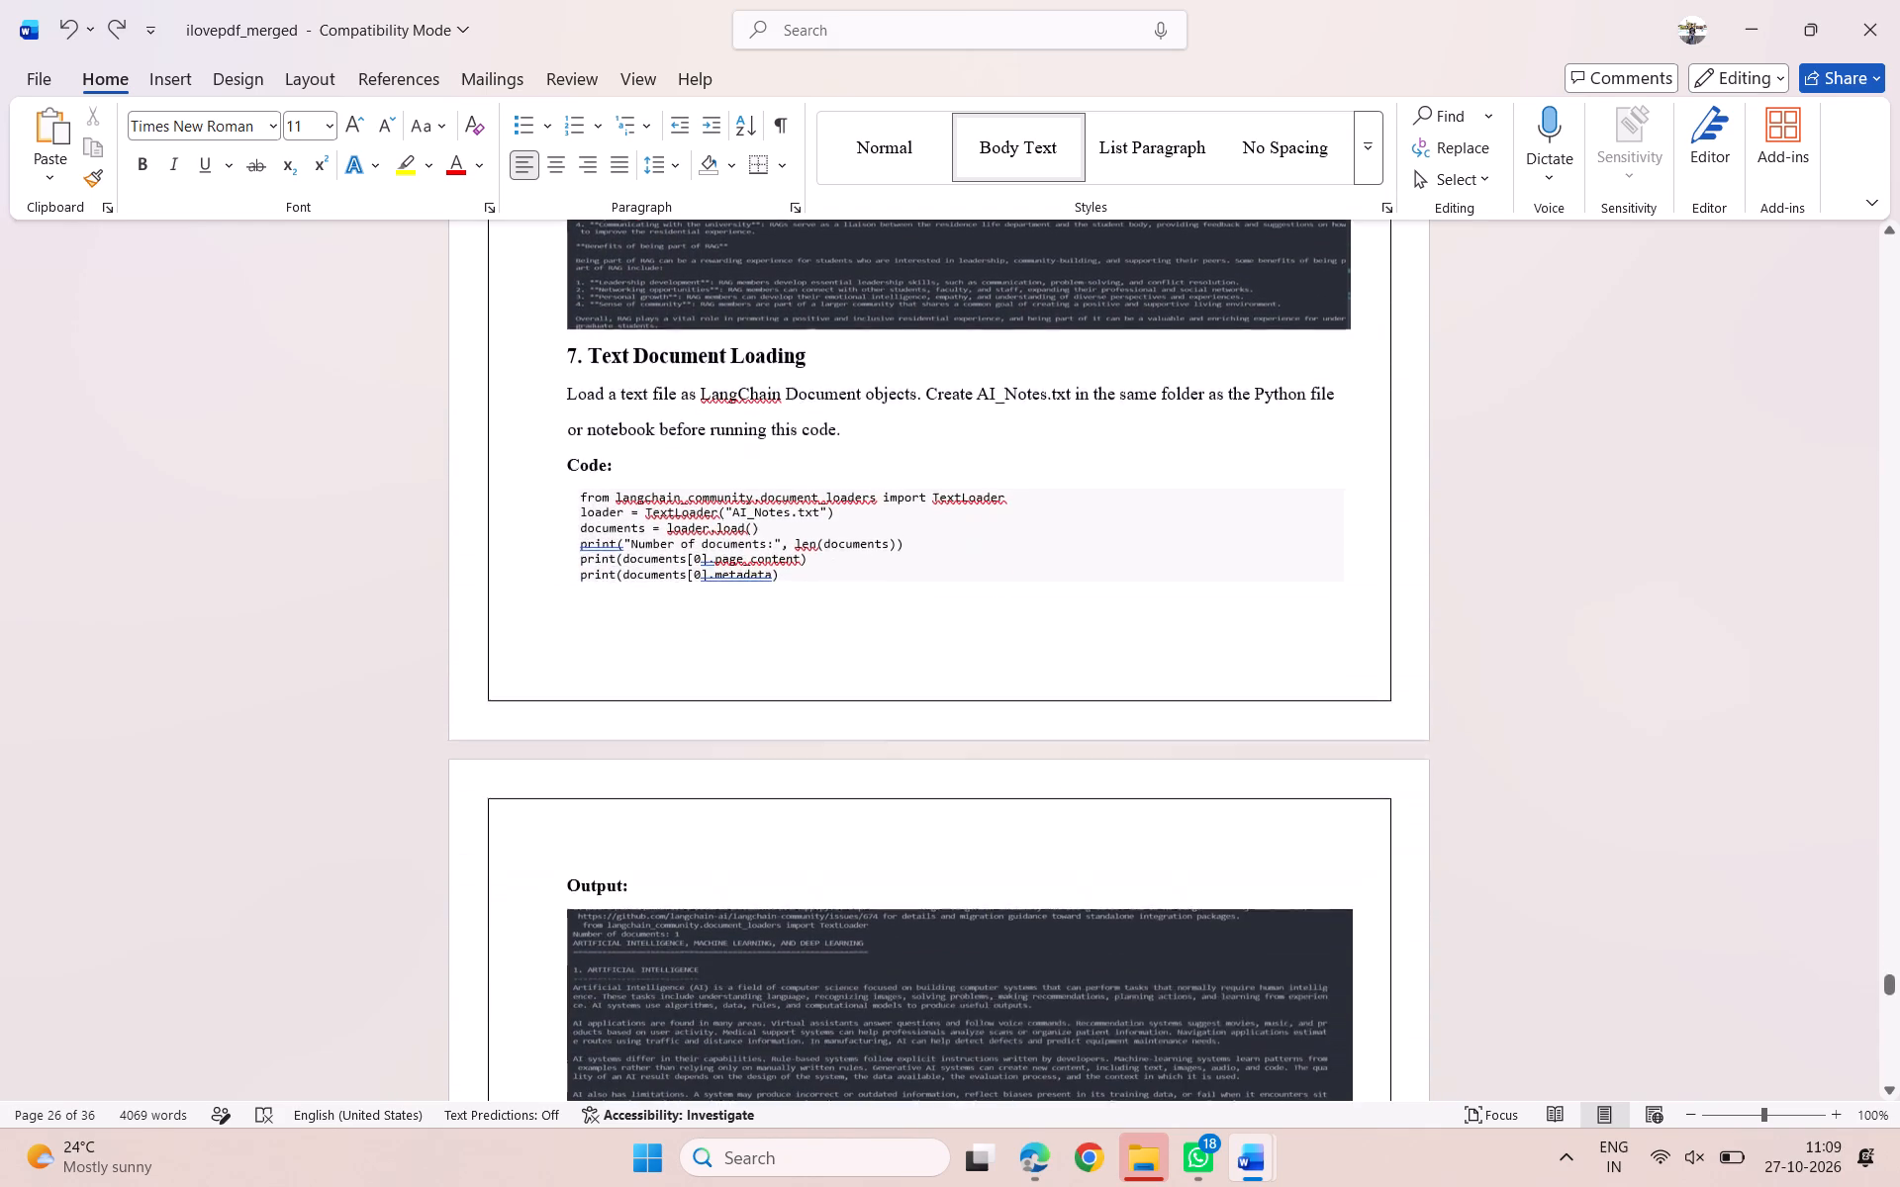
scroll(994, 651, "down", 3)
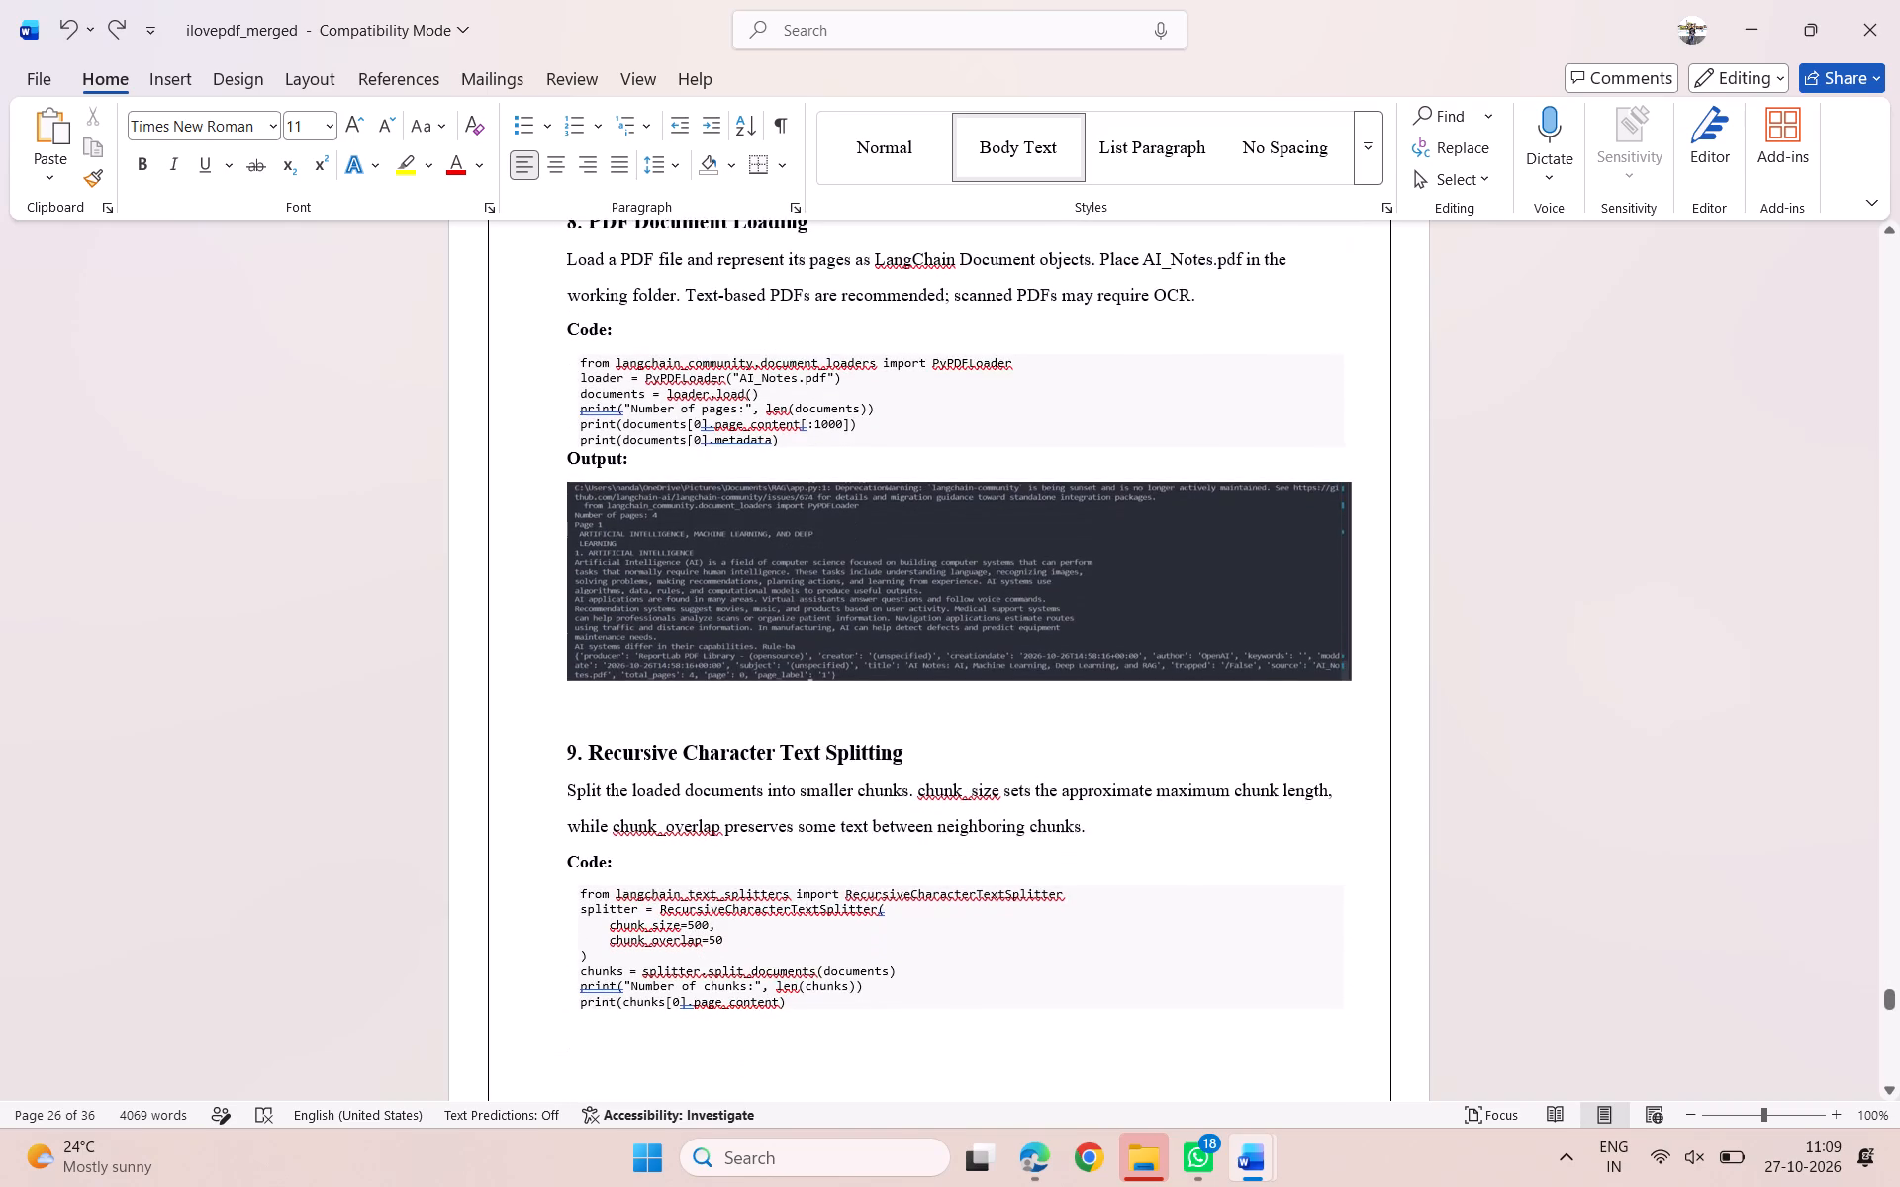
scroll(994, 651, "down", 2)
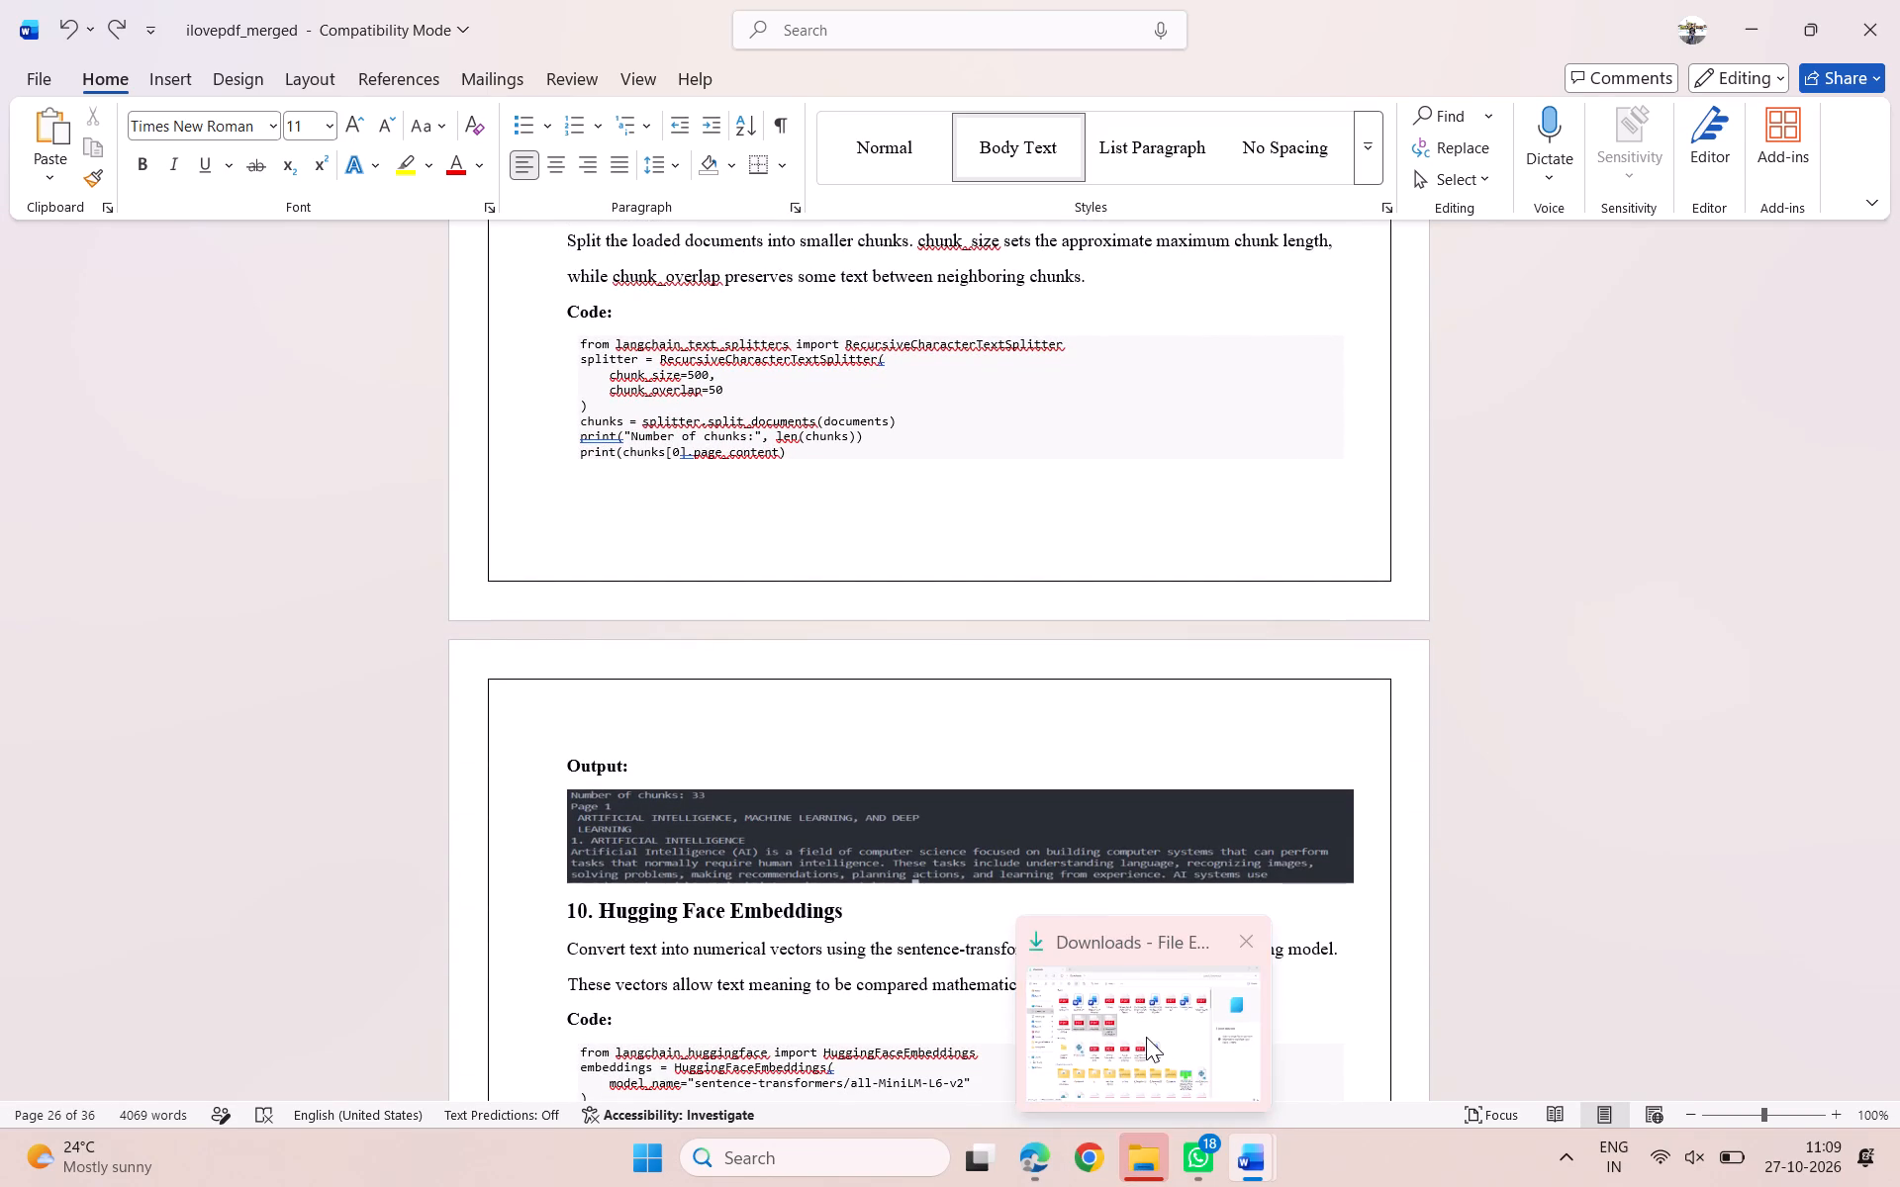
Switch to the Downloads folder in File Explorer and delete the three per-student record PDFs among today's files.
left_click(1146, 1037)
left_click_drag(742, 492, 420, 419)
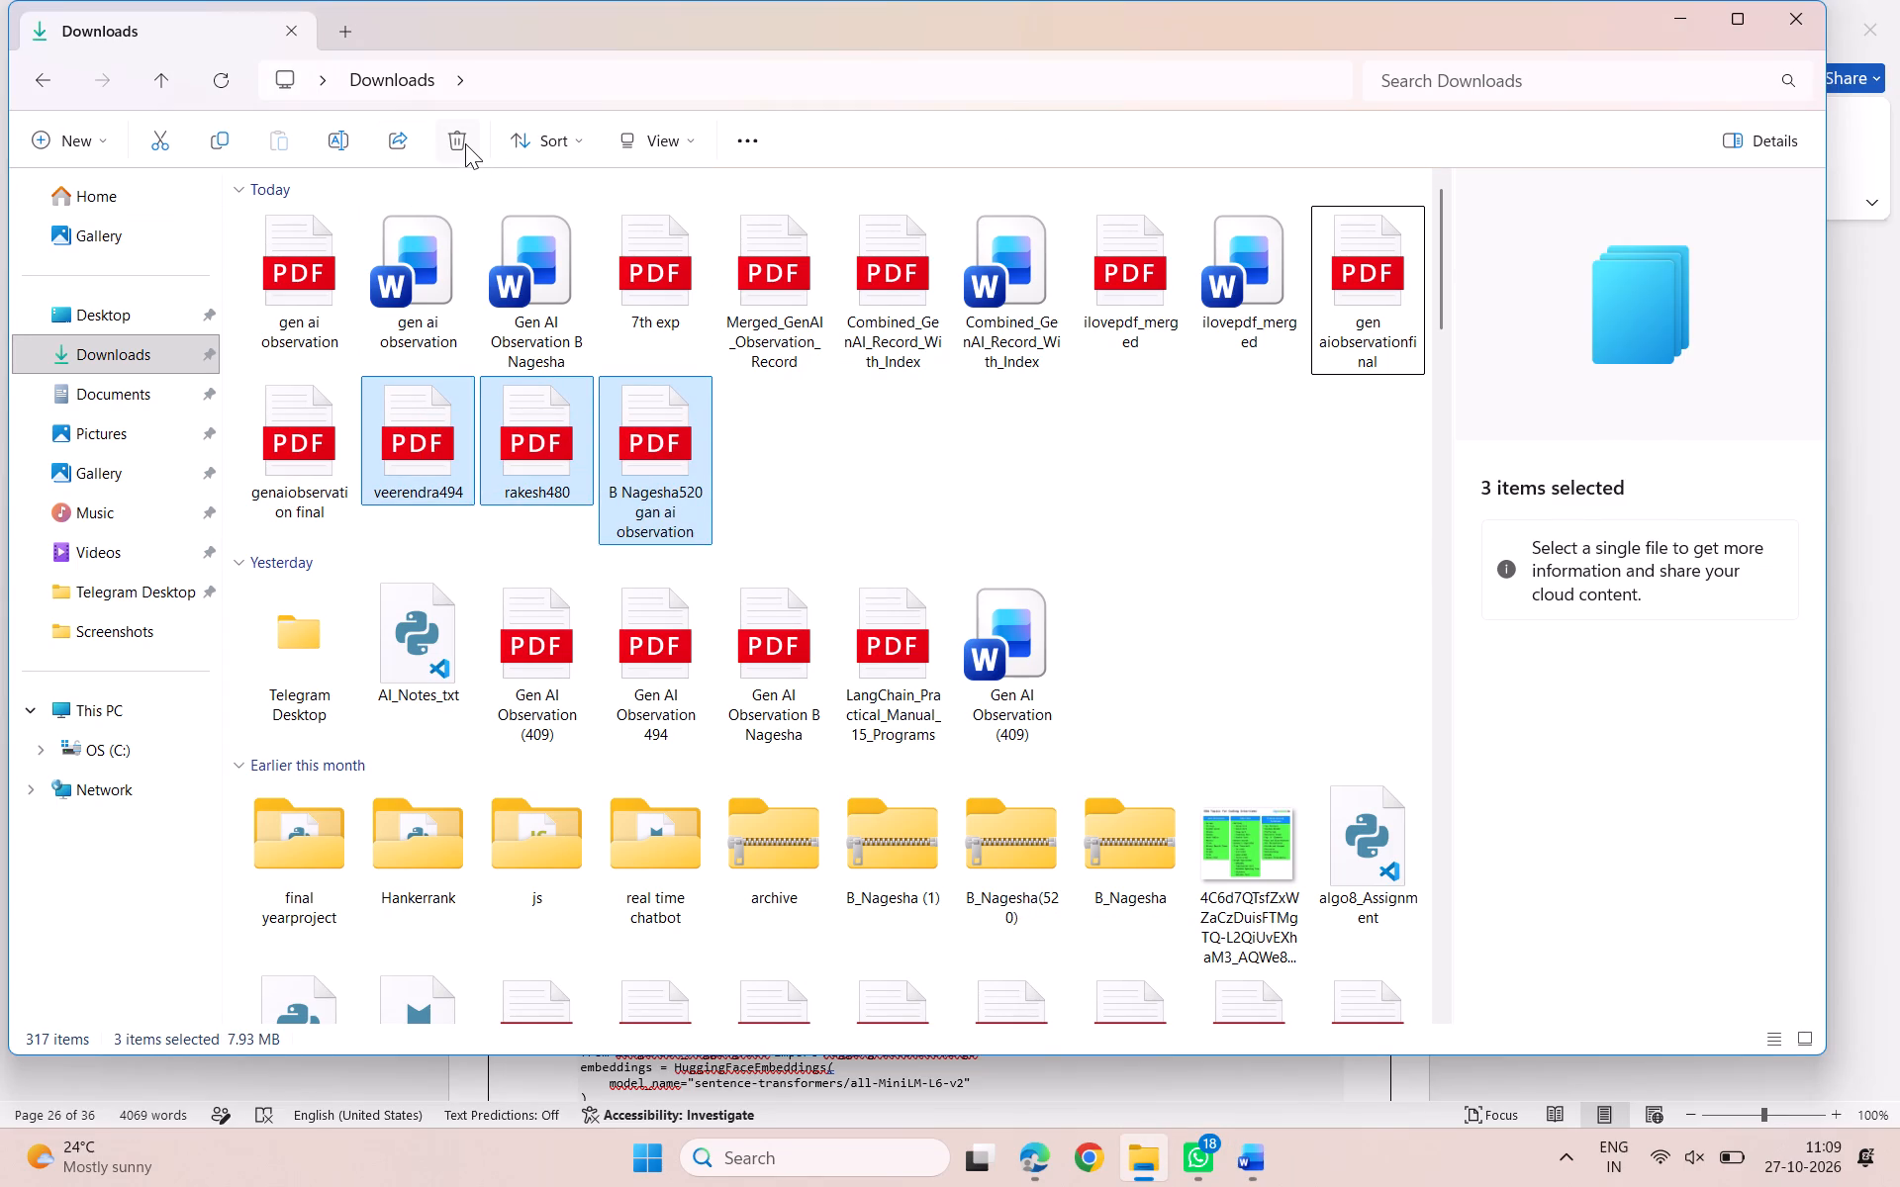
left_click(465, 143)
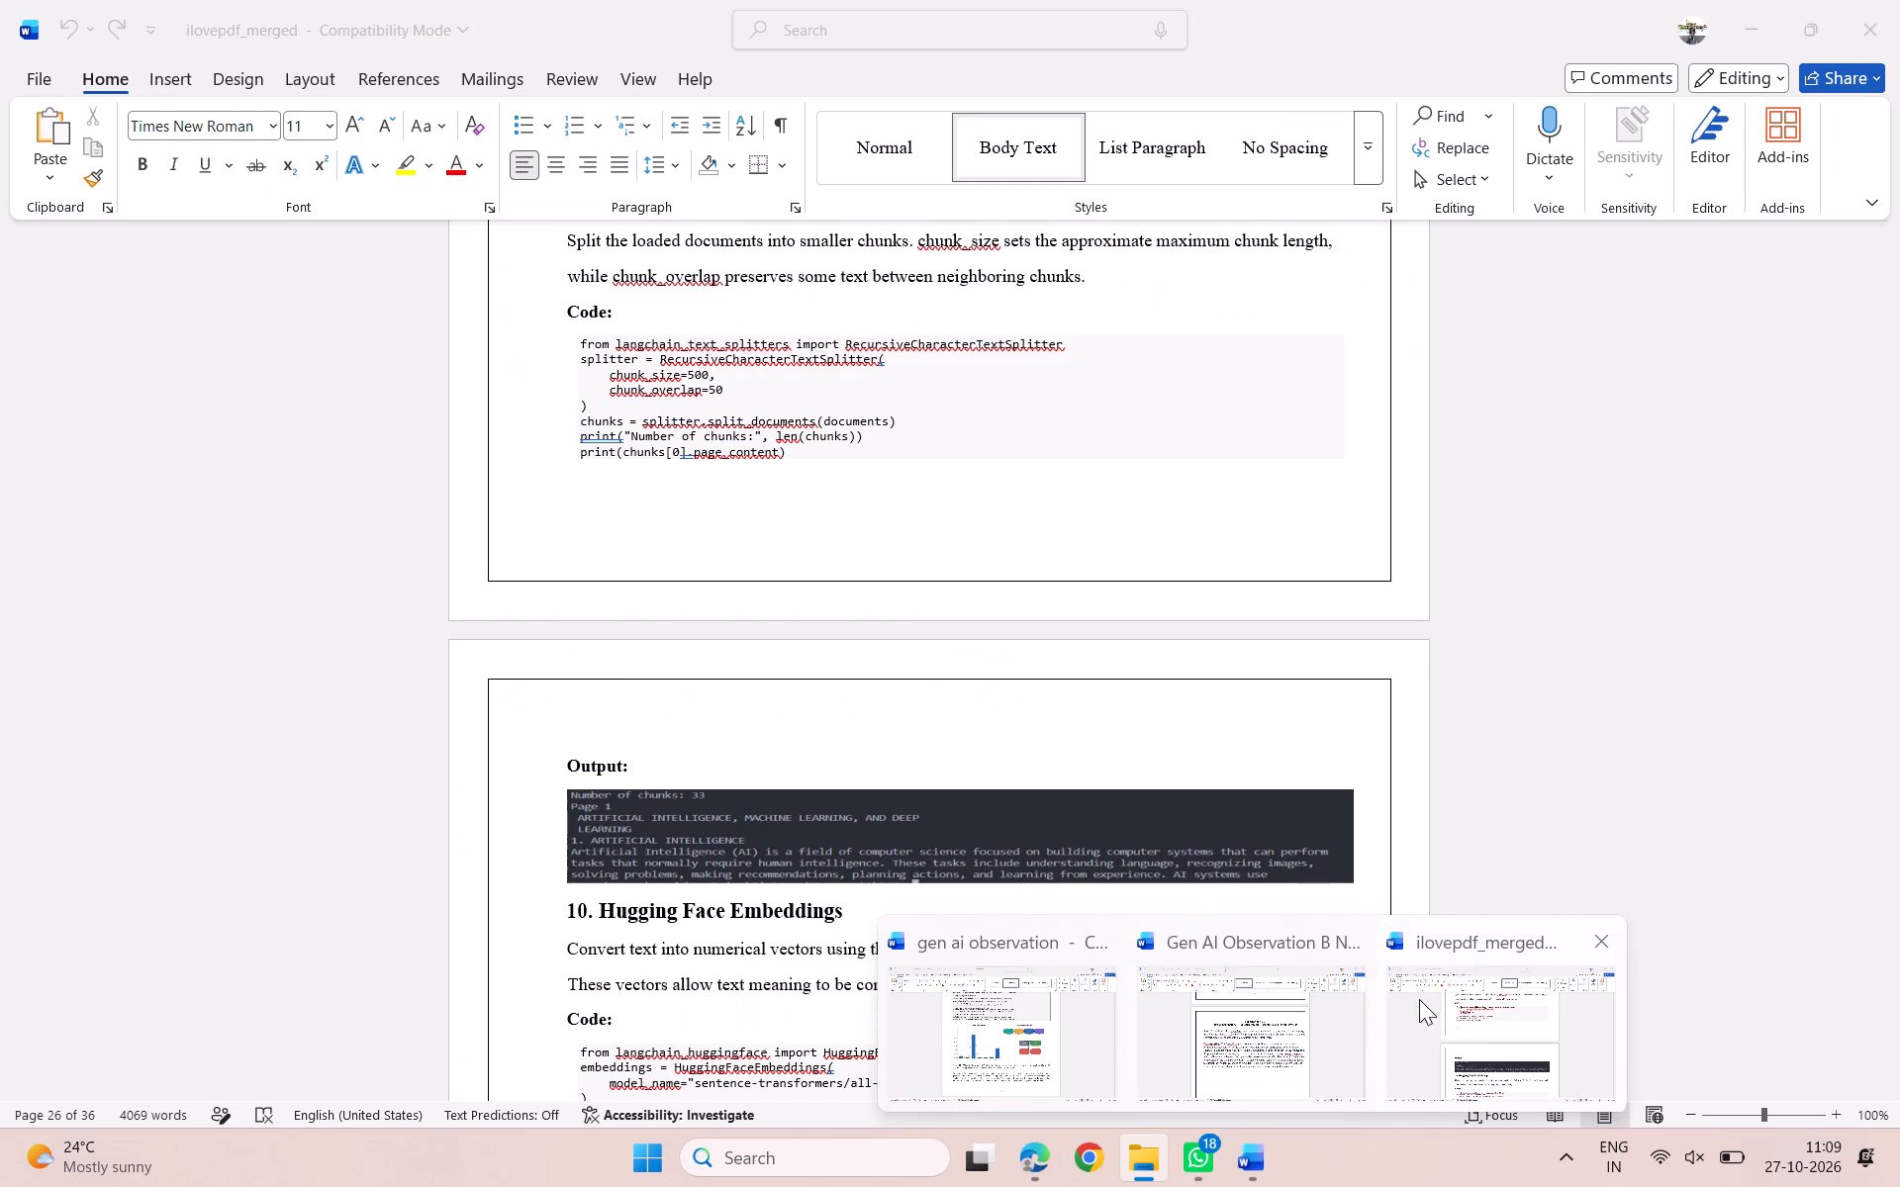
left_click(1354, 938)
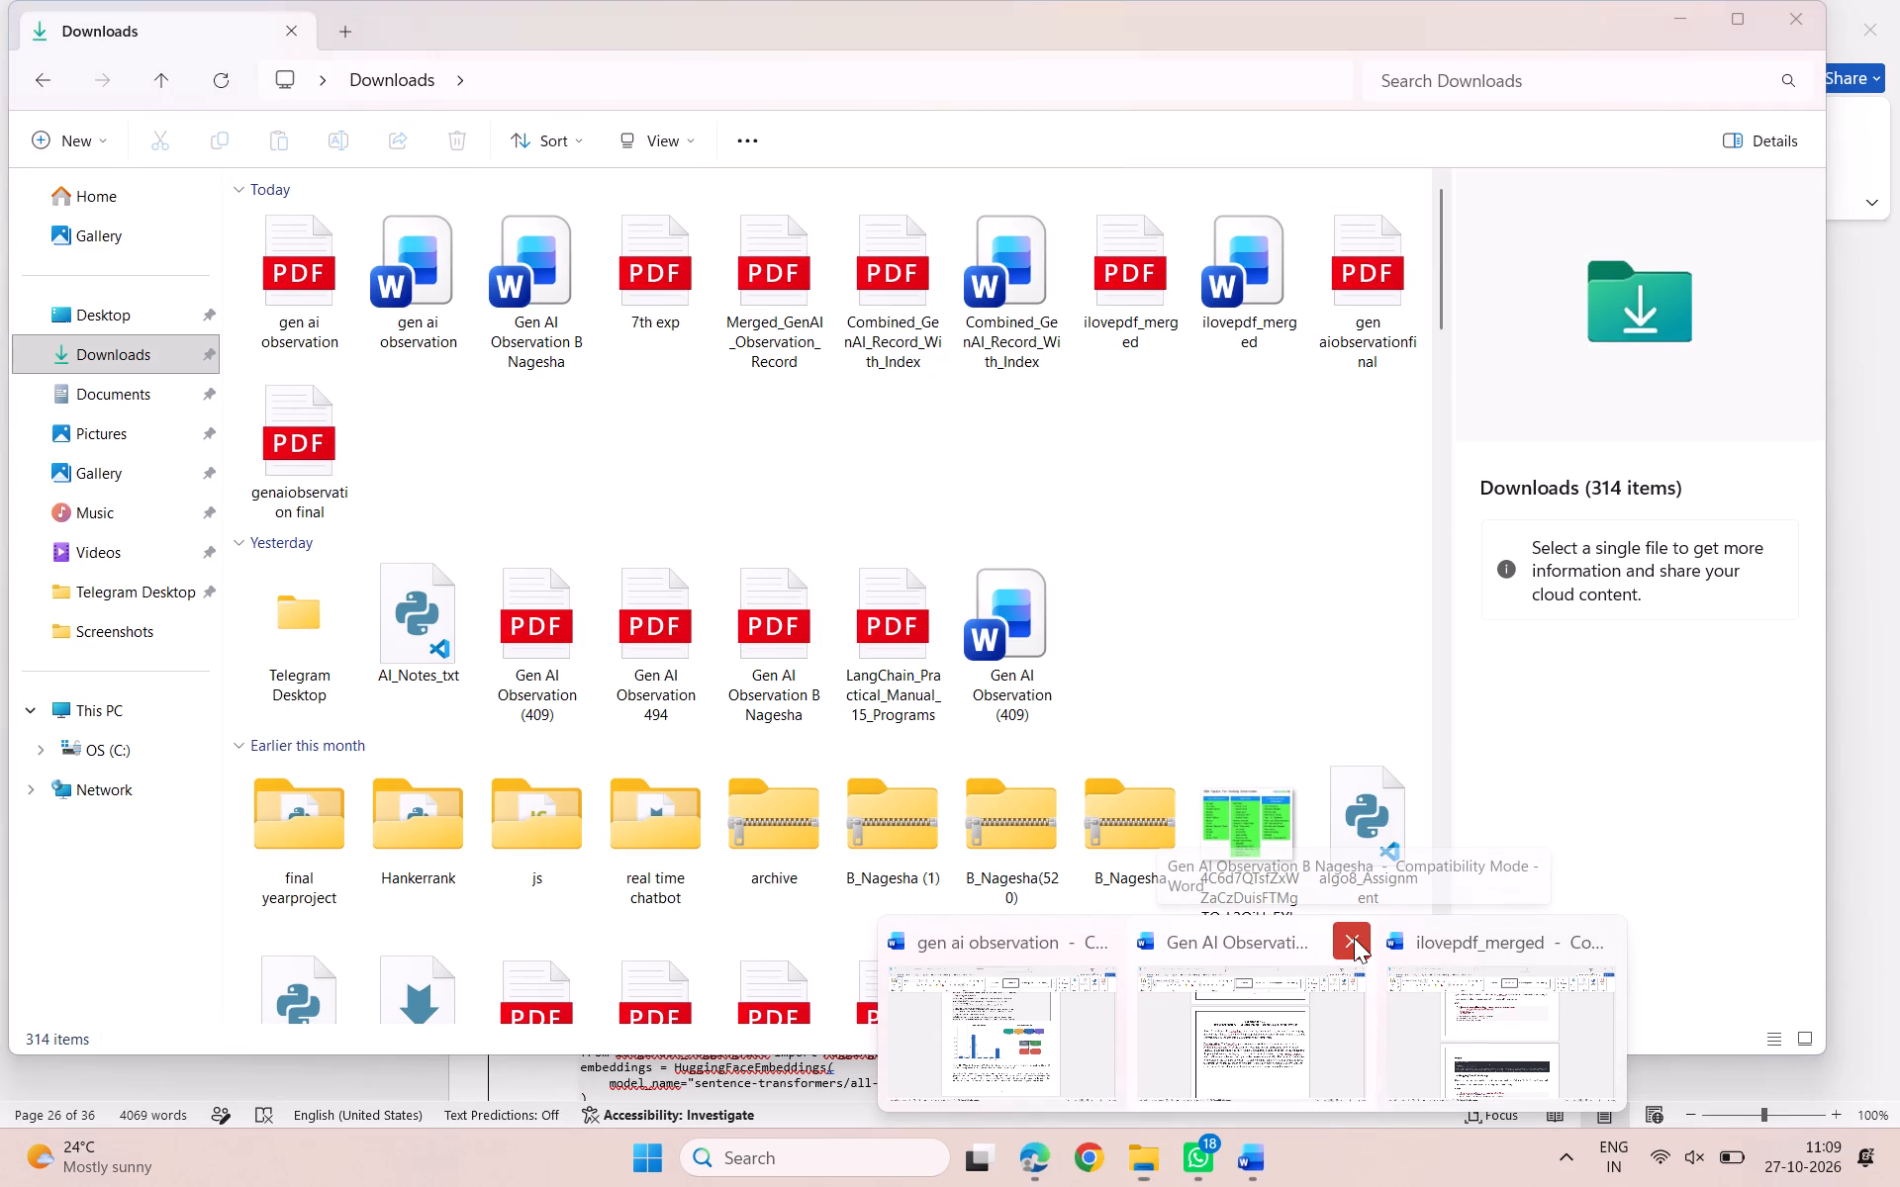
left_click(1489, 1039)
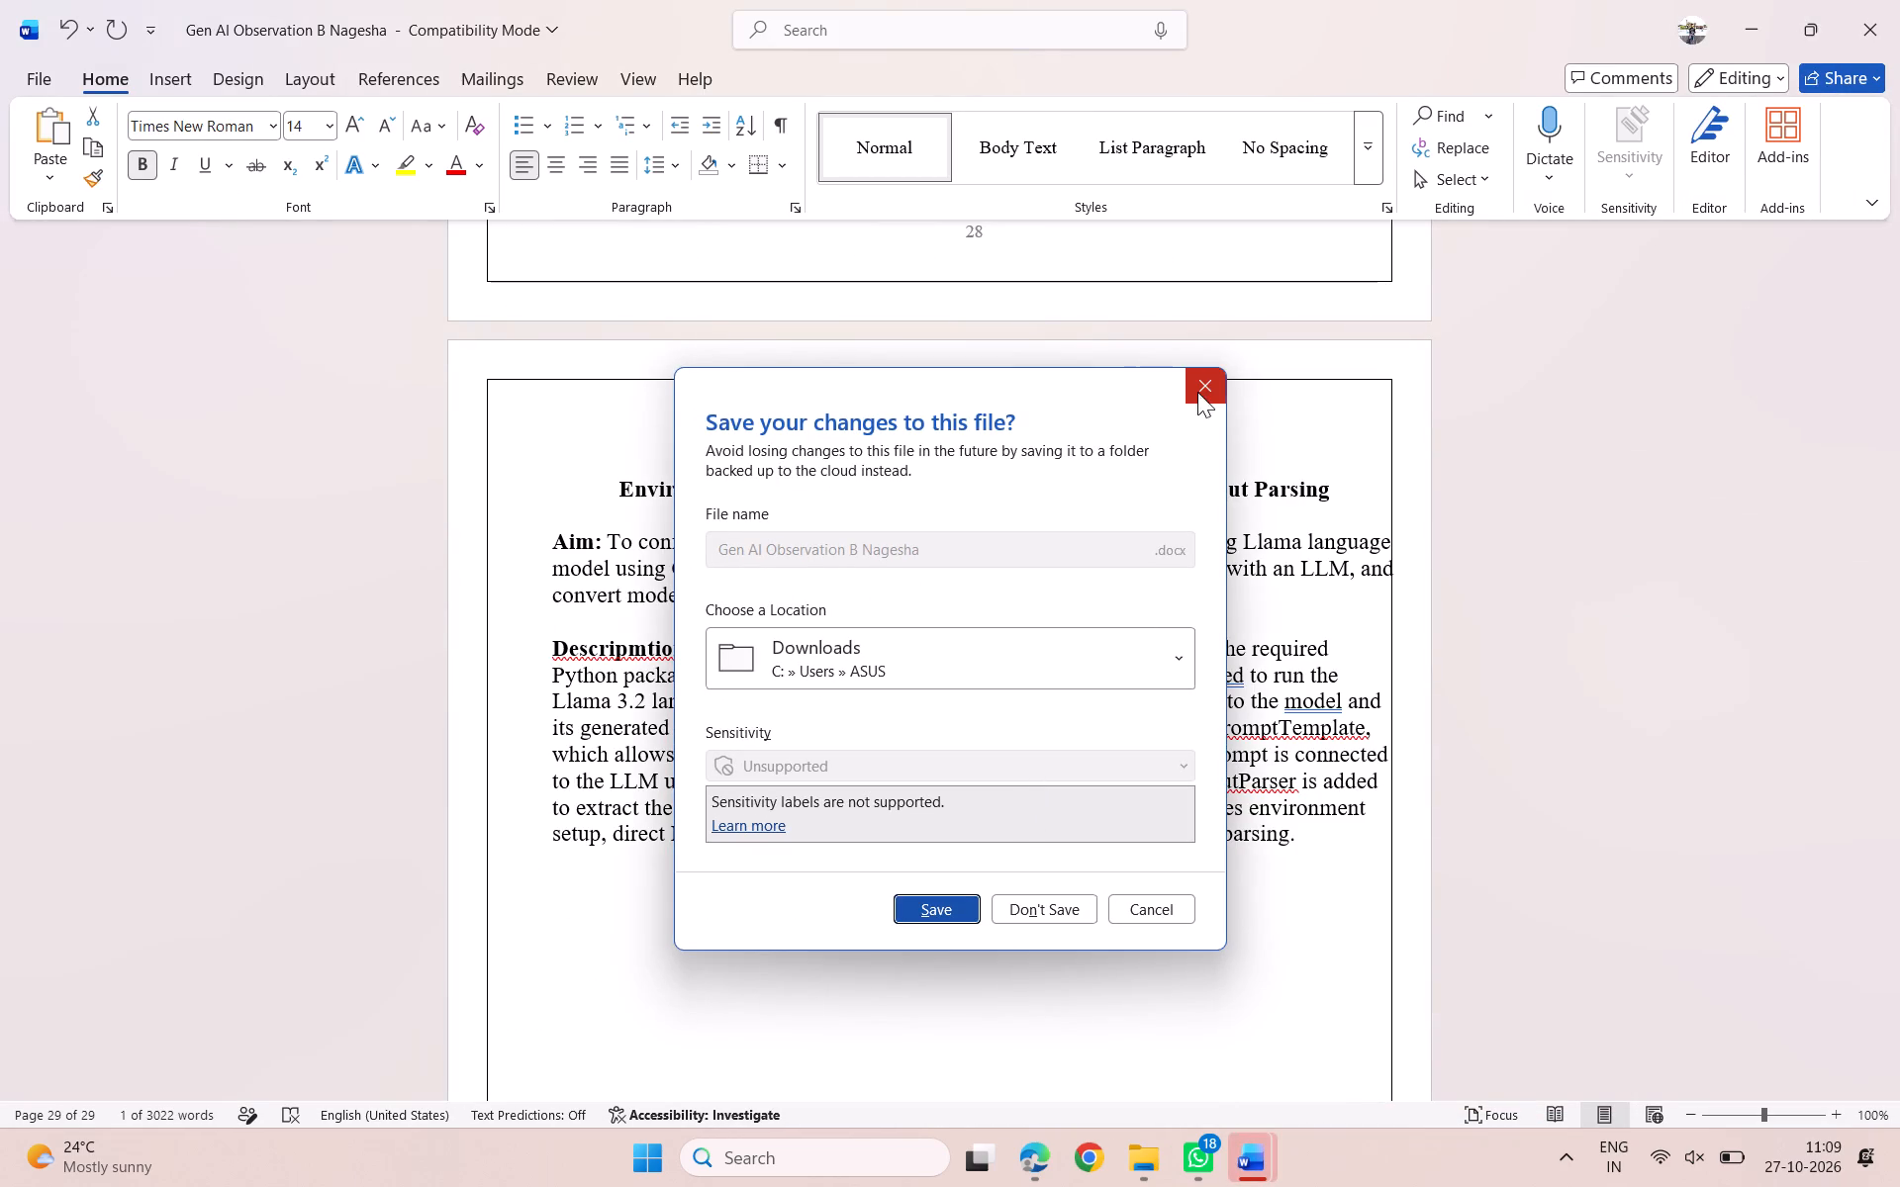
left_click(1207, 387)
Examine the cover page, INDEX table and the Experiment No: 01 and 02 pages of the individual Gen AI Observation document.
scroll(1025, 665, "up", 2)
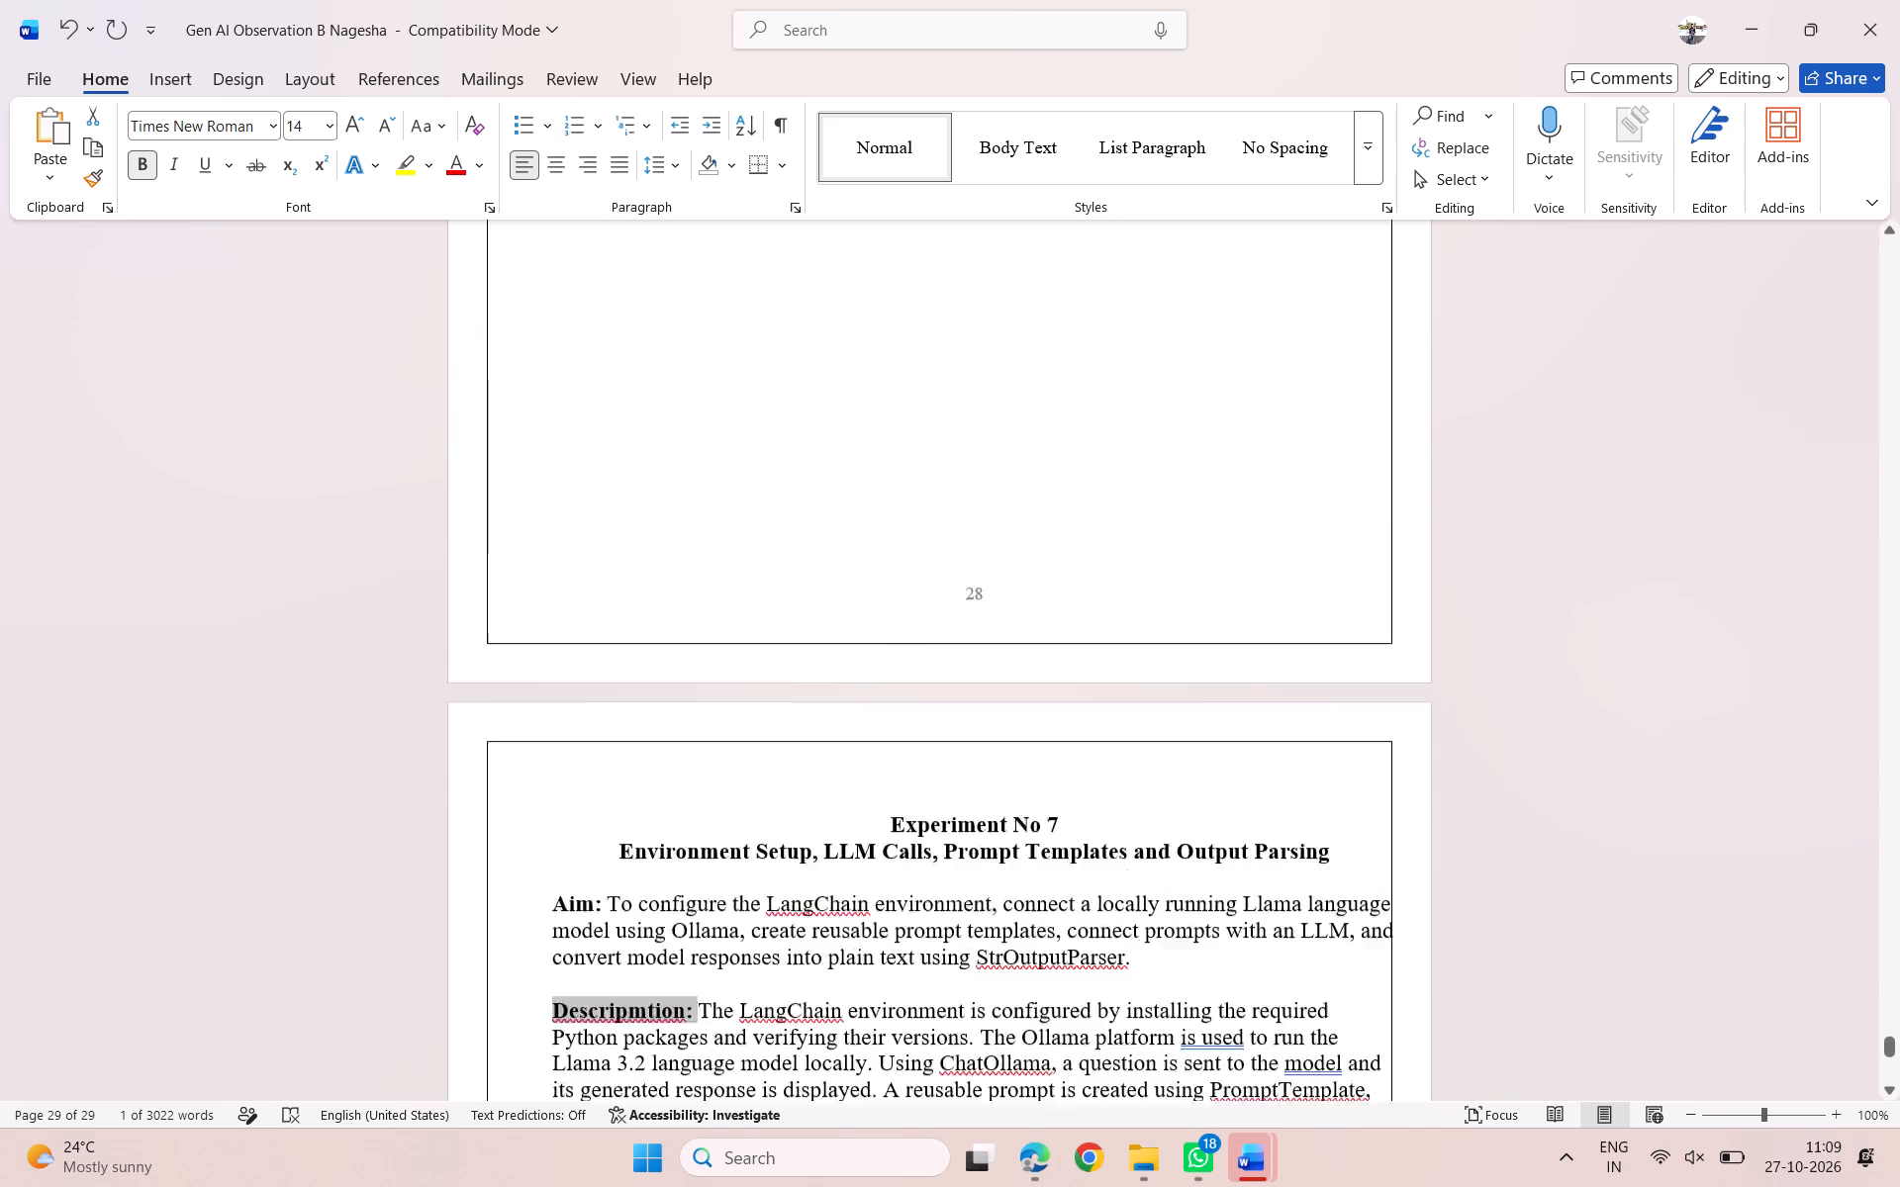
scroll(1025, 665, "up", 5)
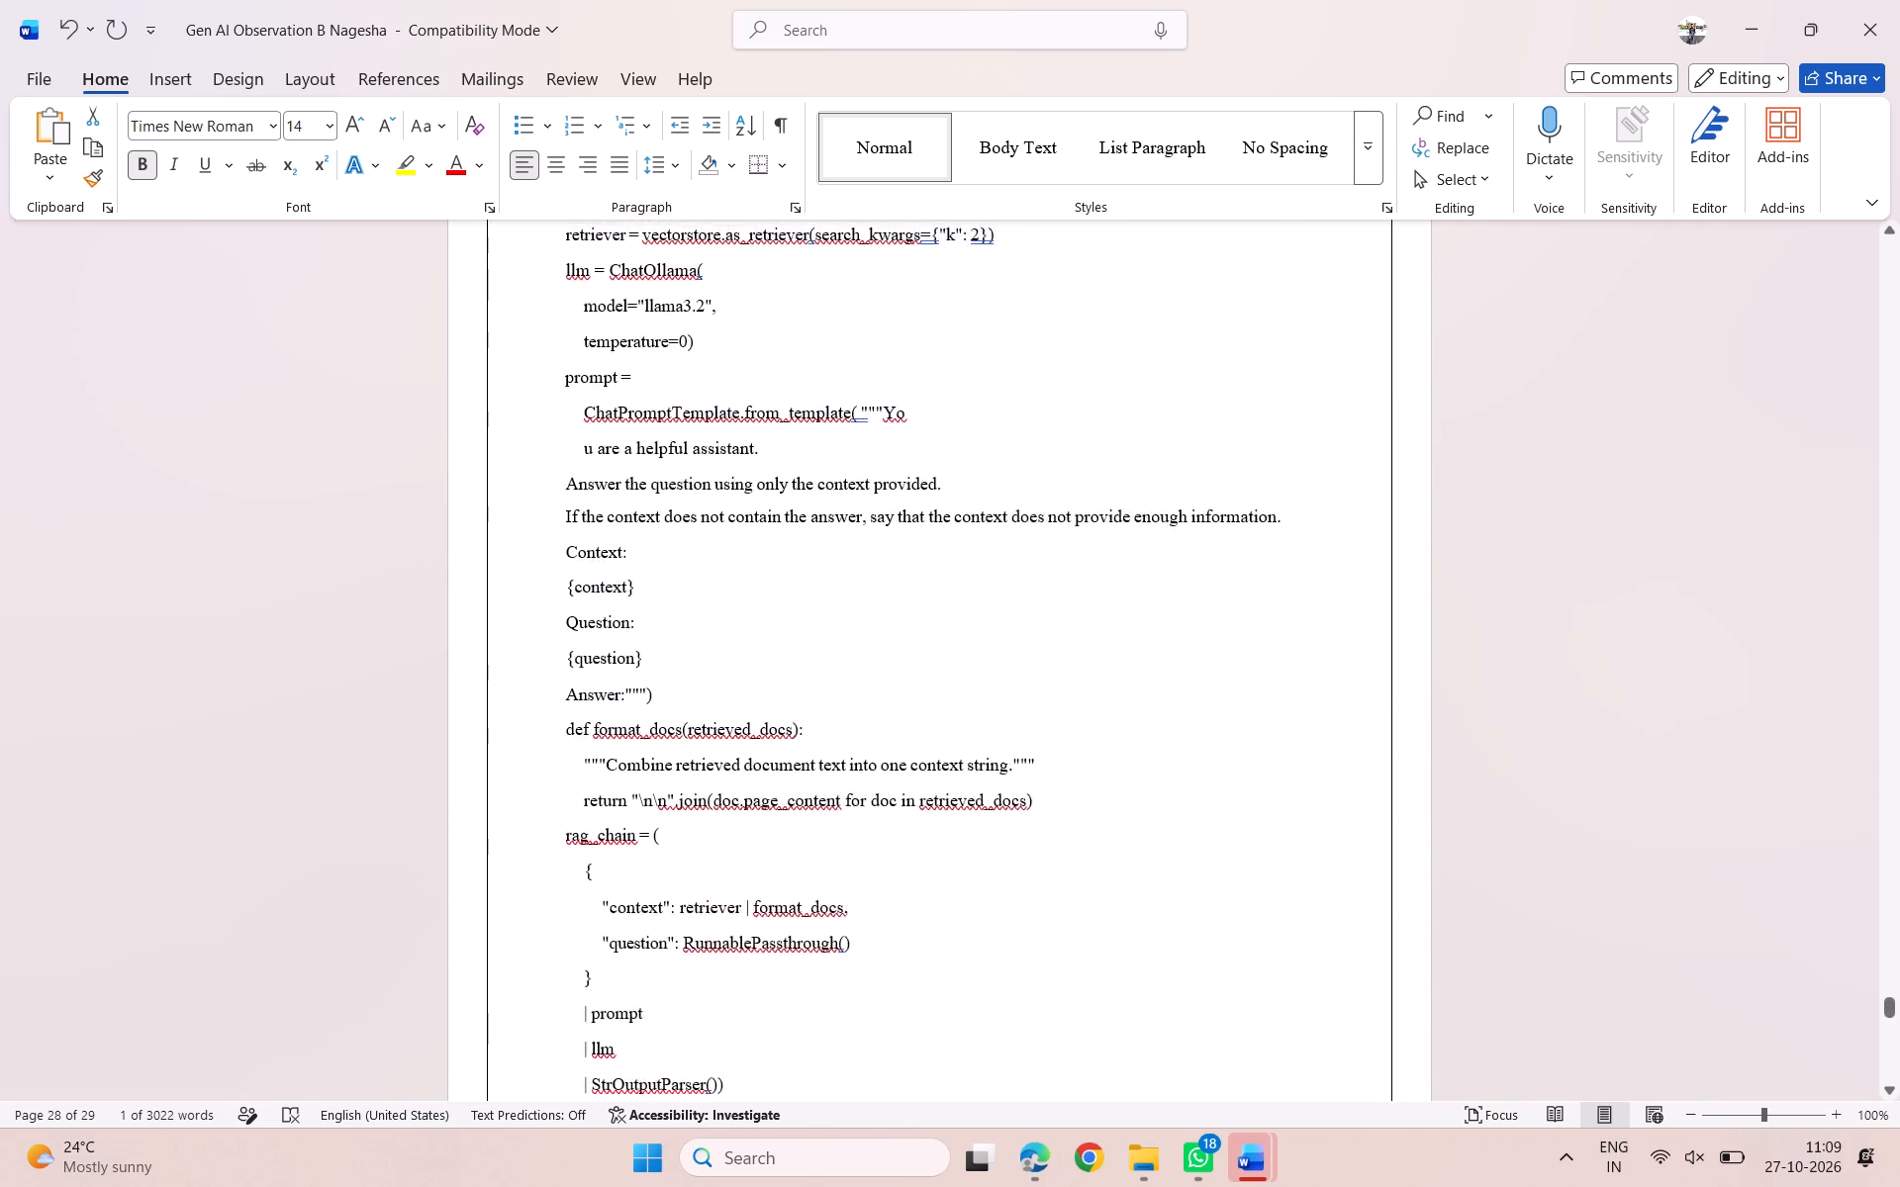
scroll(1025, 665, "up", 9)
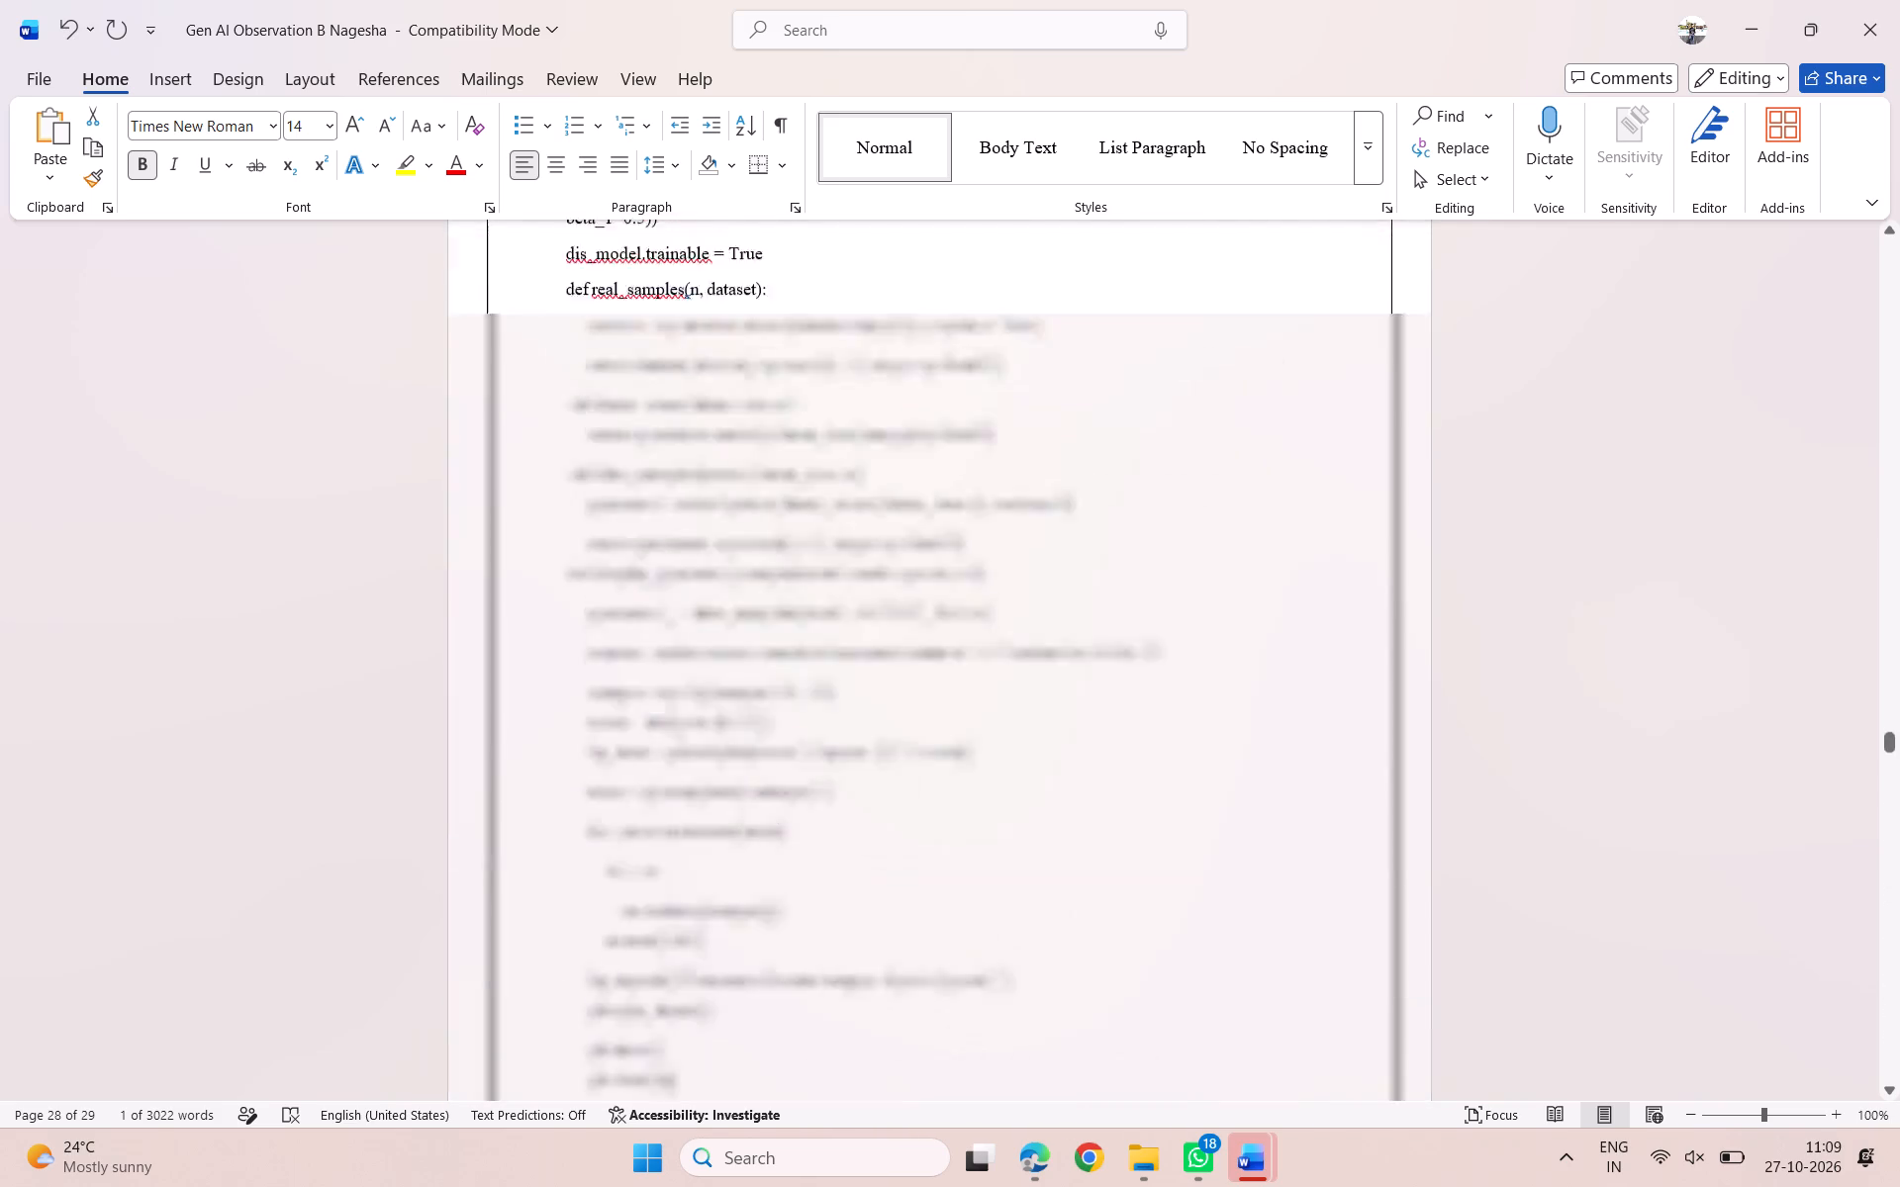
scroll(1025, 665, "up", 12)
scroll(1025, 665, "down", 1)
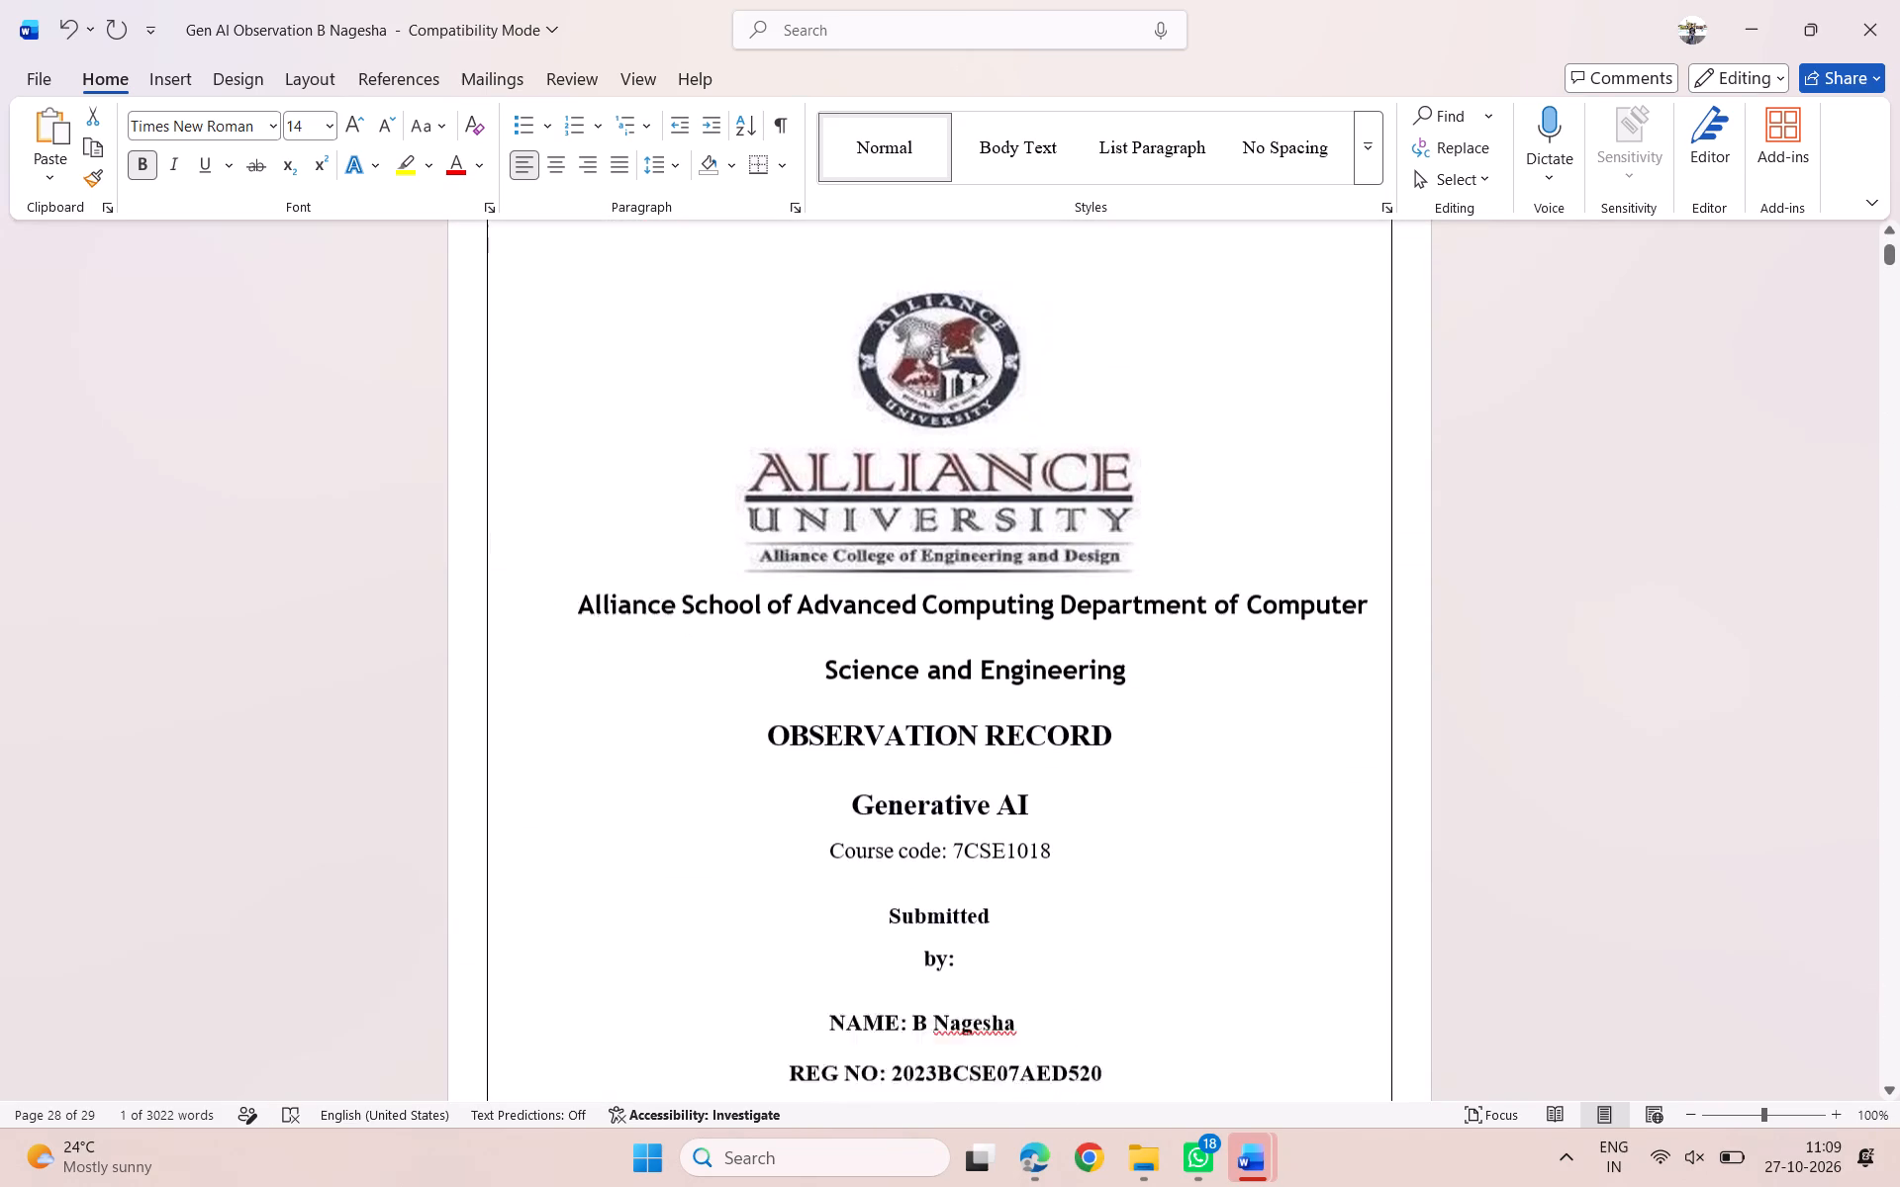
scroll(1025, 665, "down", 5)
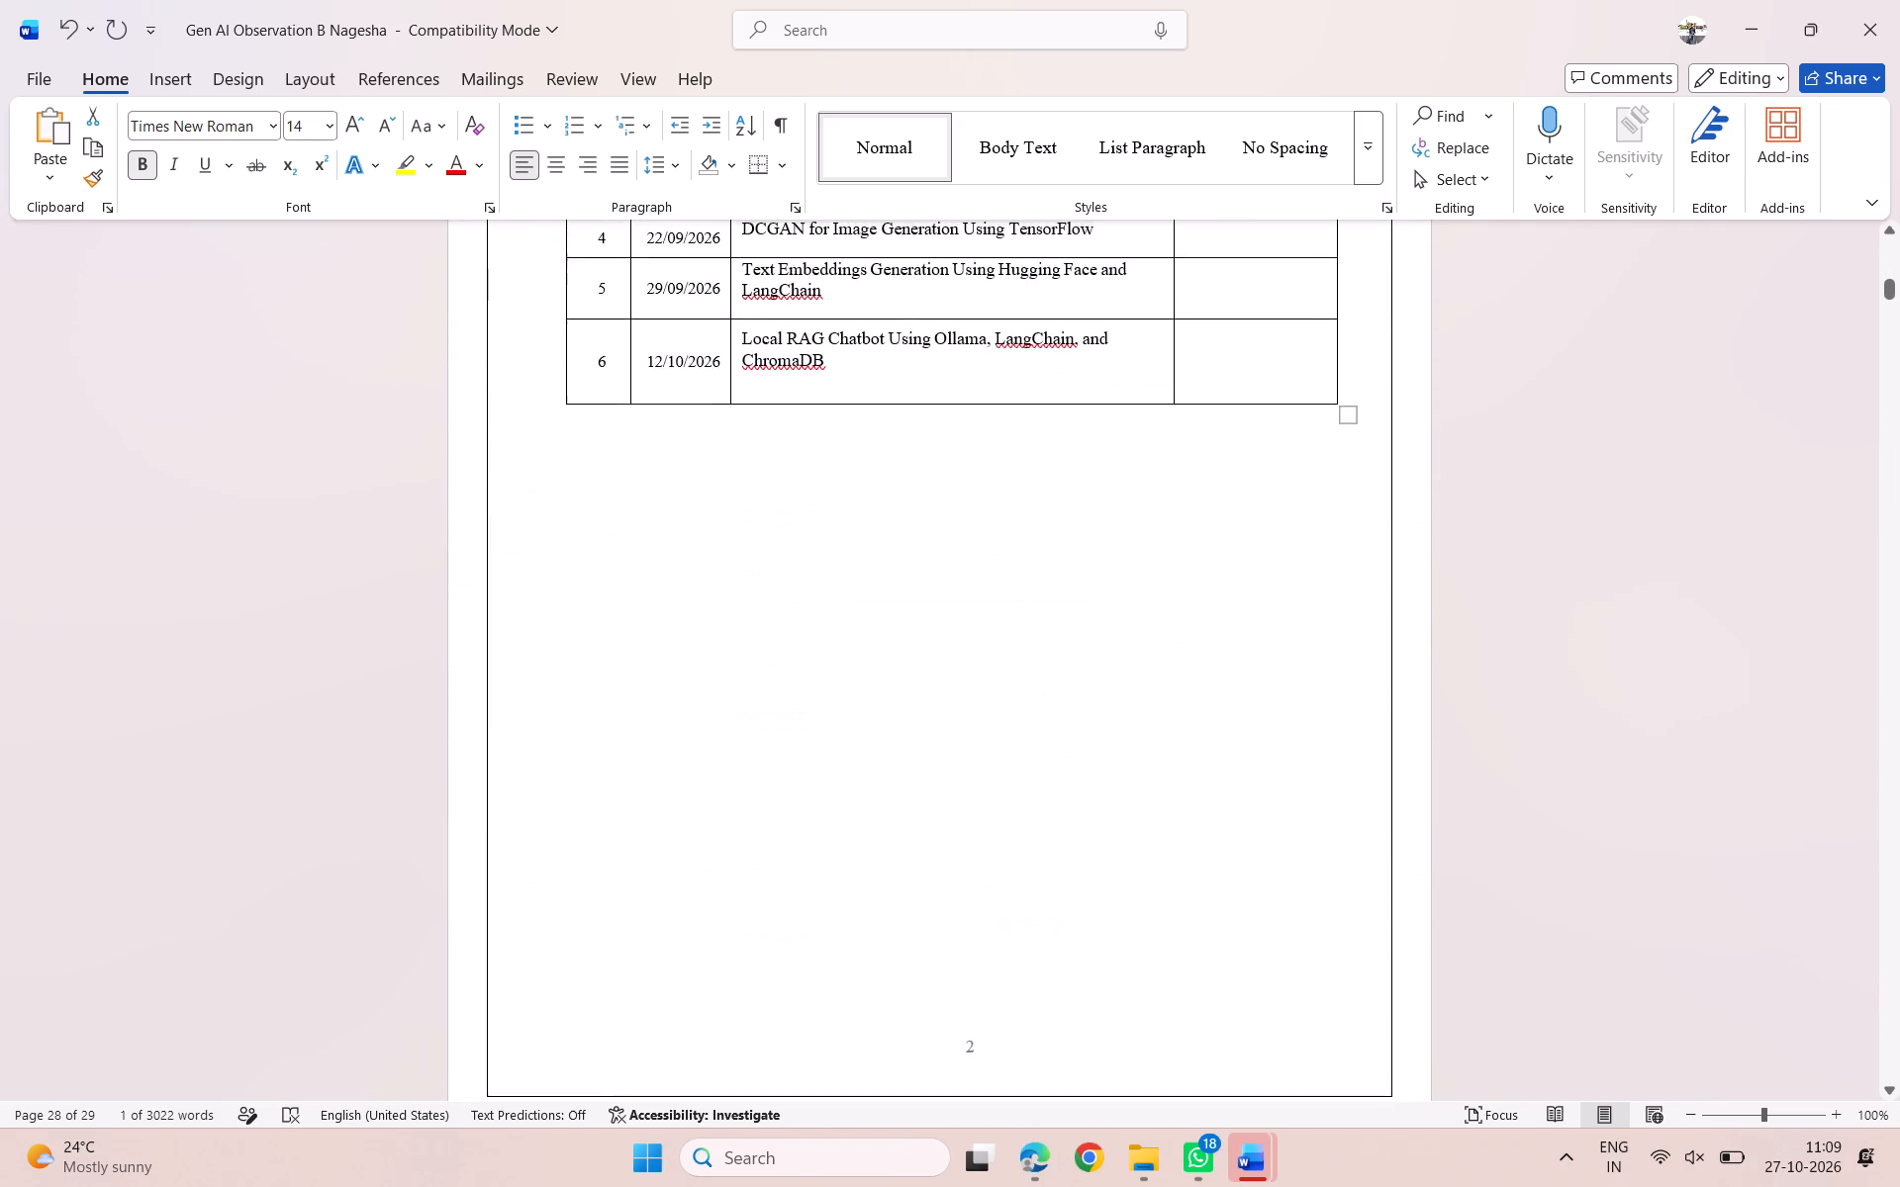
scroll(1025, 665, "down", 2)
scroll(1025, 665, "up", 1)
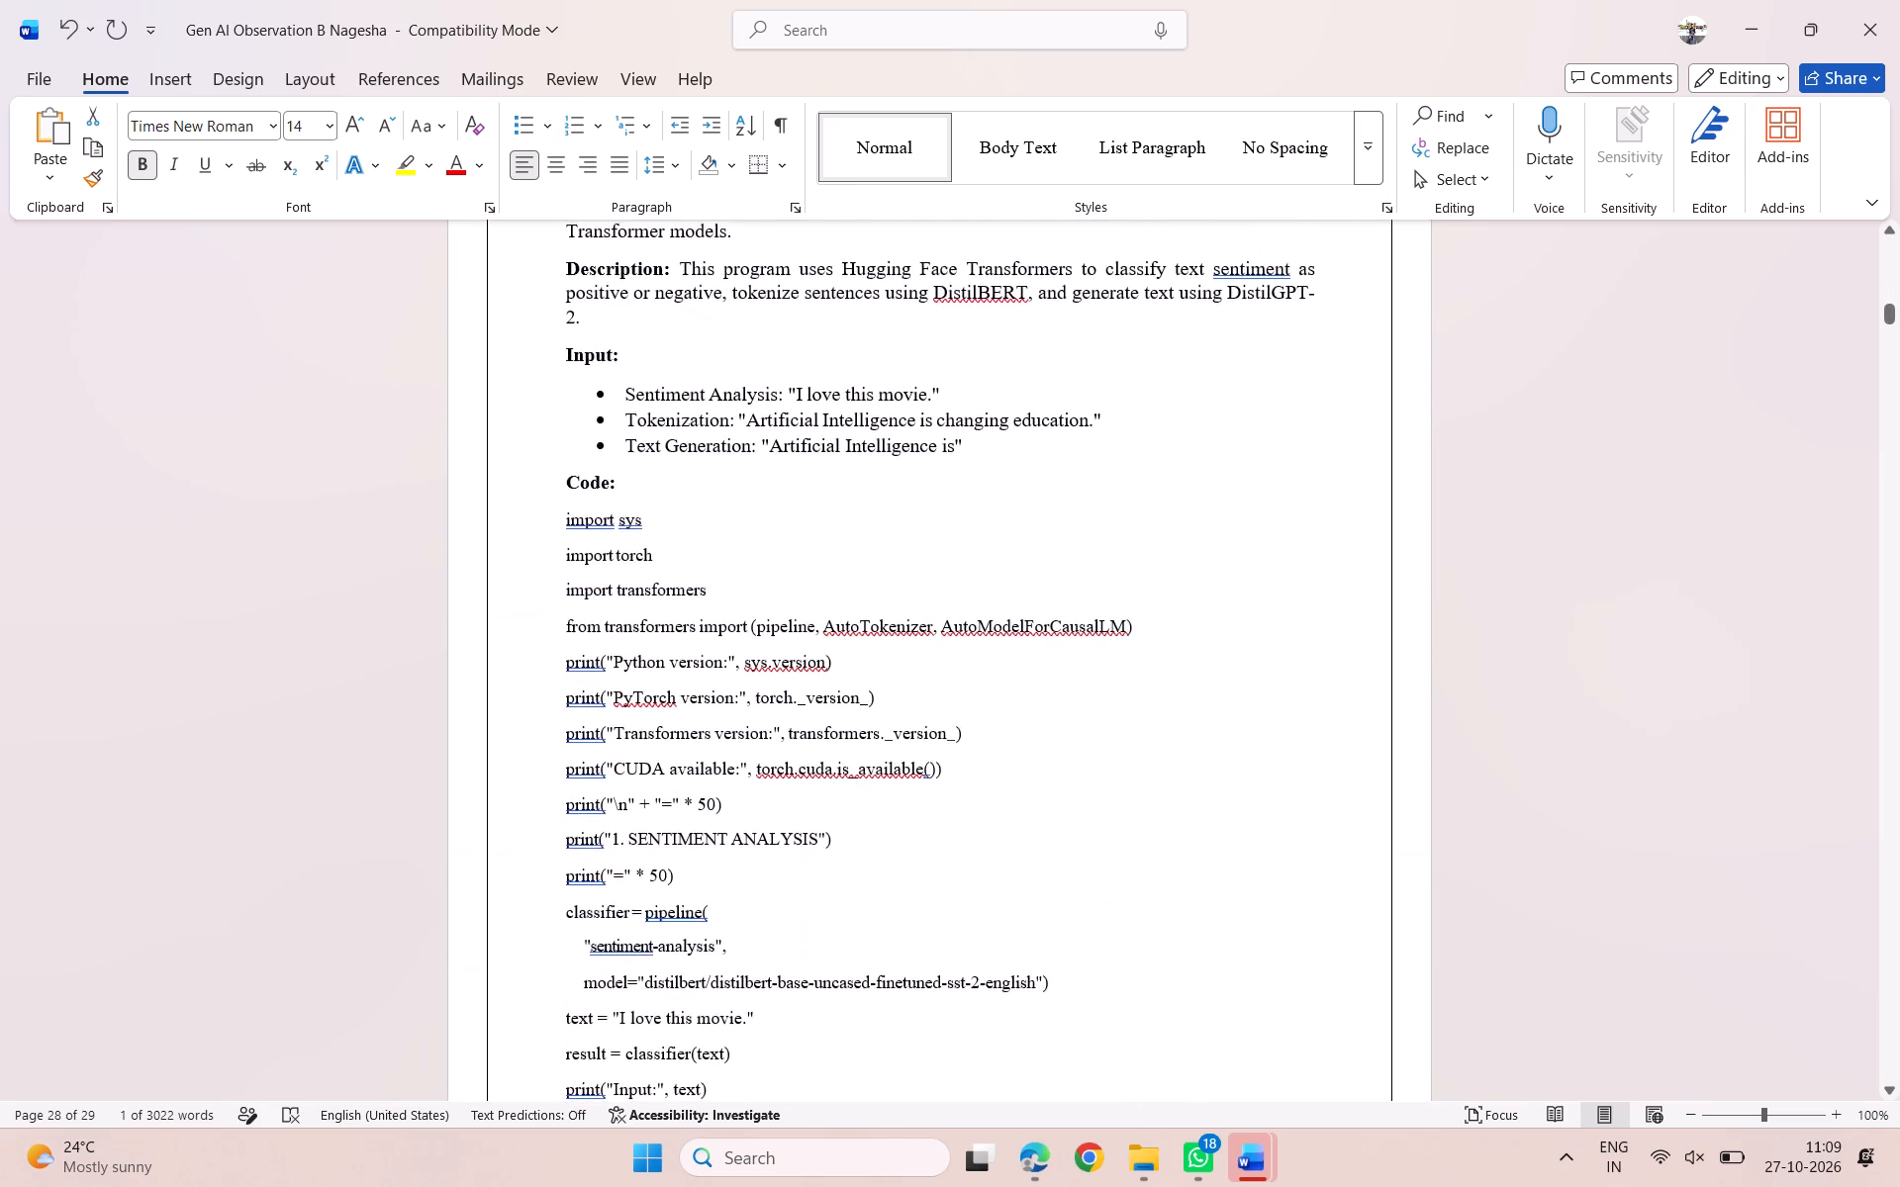
scroll(1025, 665, "up", 1)
scroll(1025, 665, "down", 4)
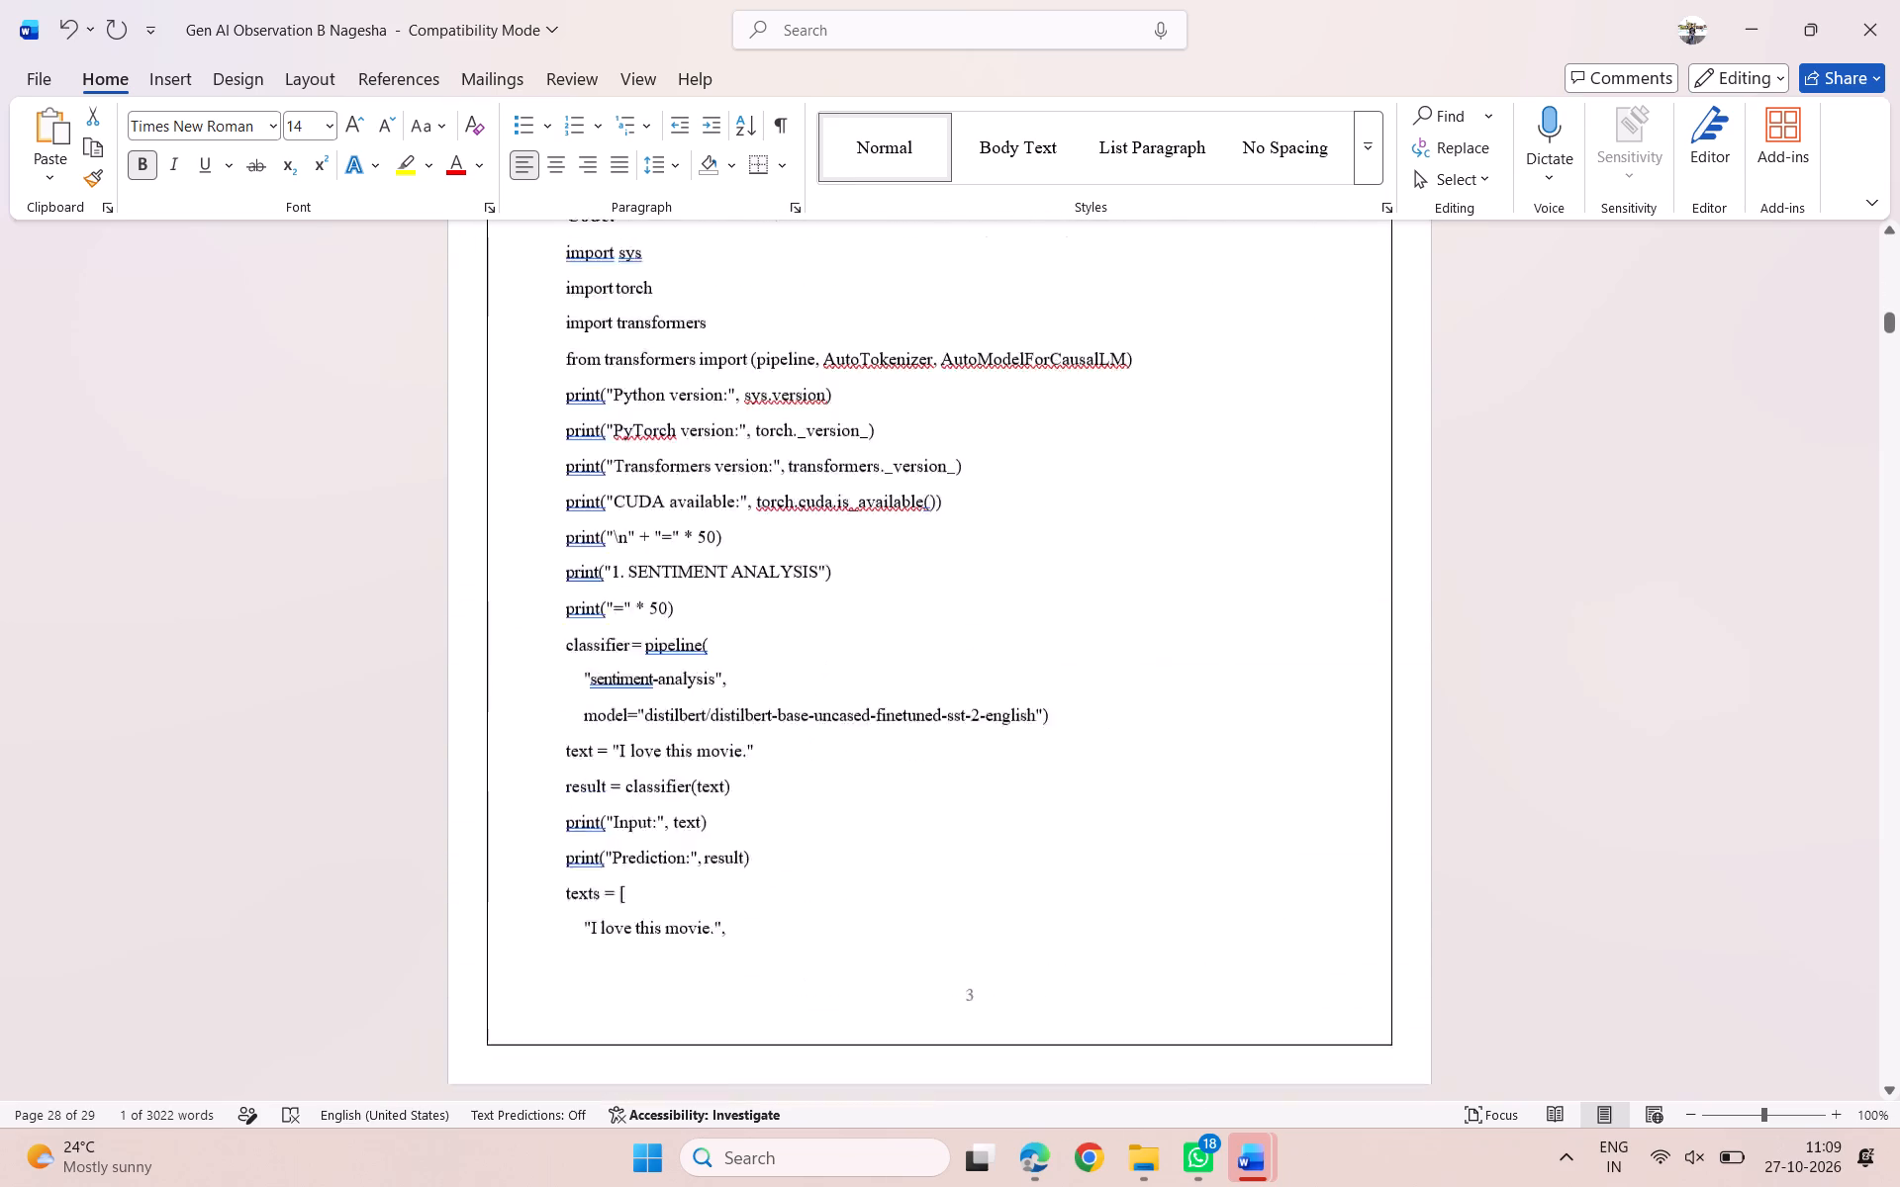
scroll(1025, 665, "down", 1)
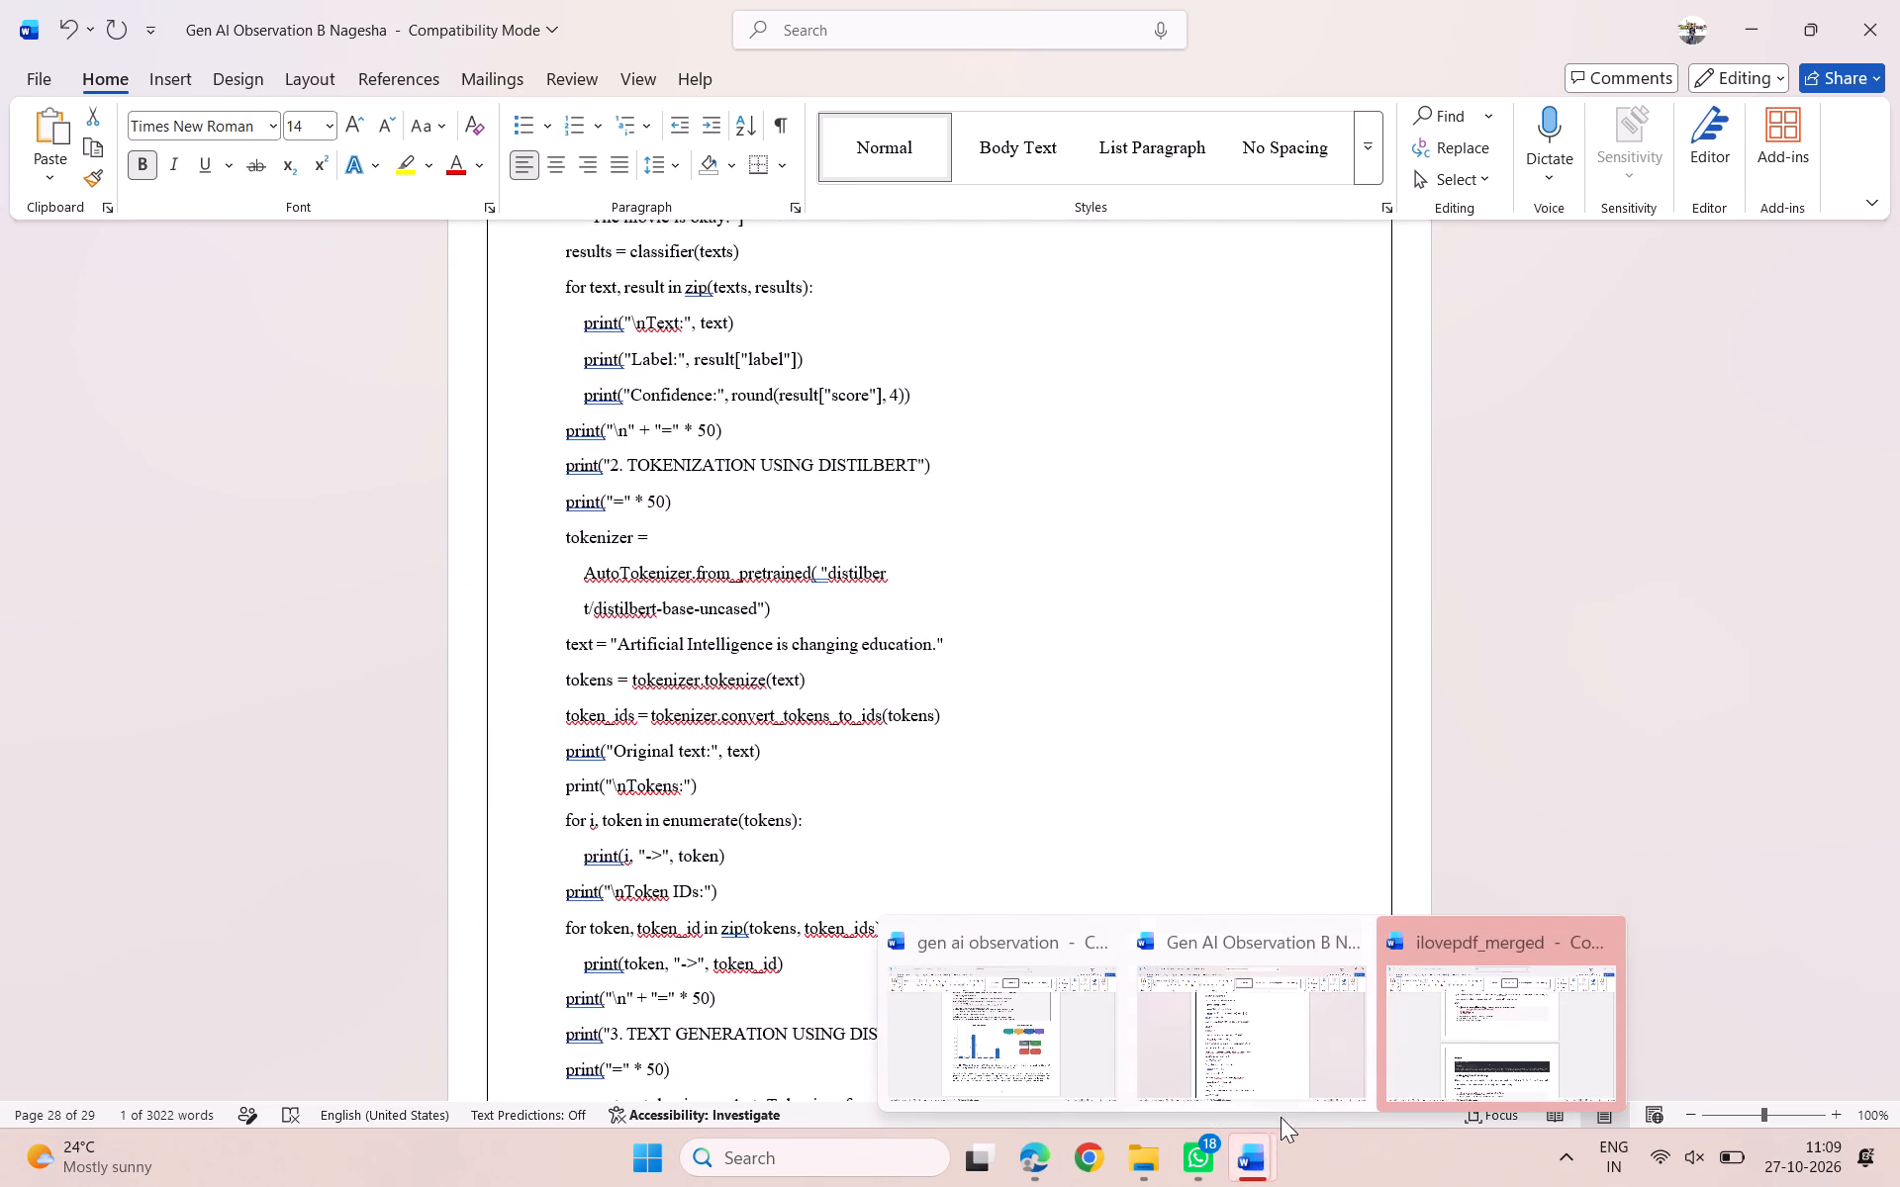
left_click(1270, 1033)
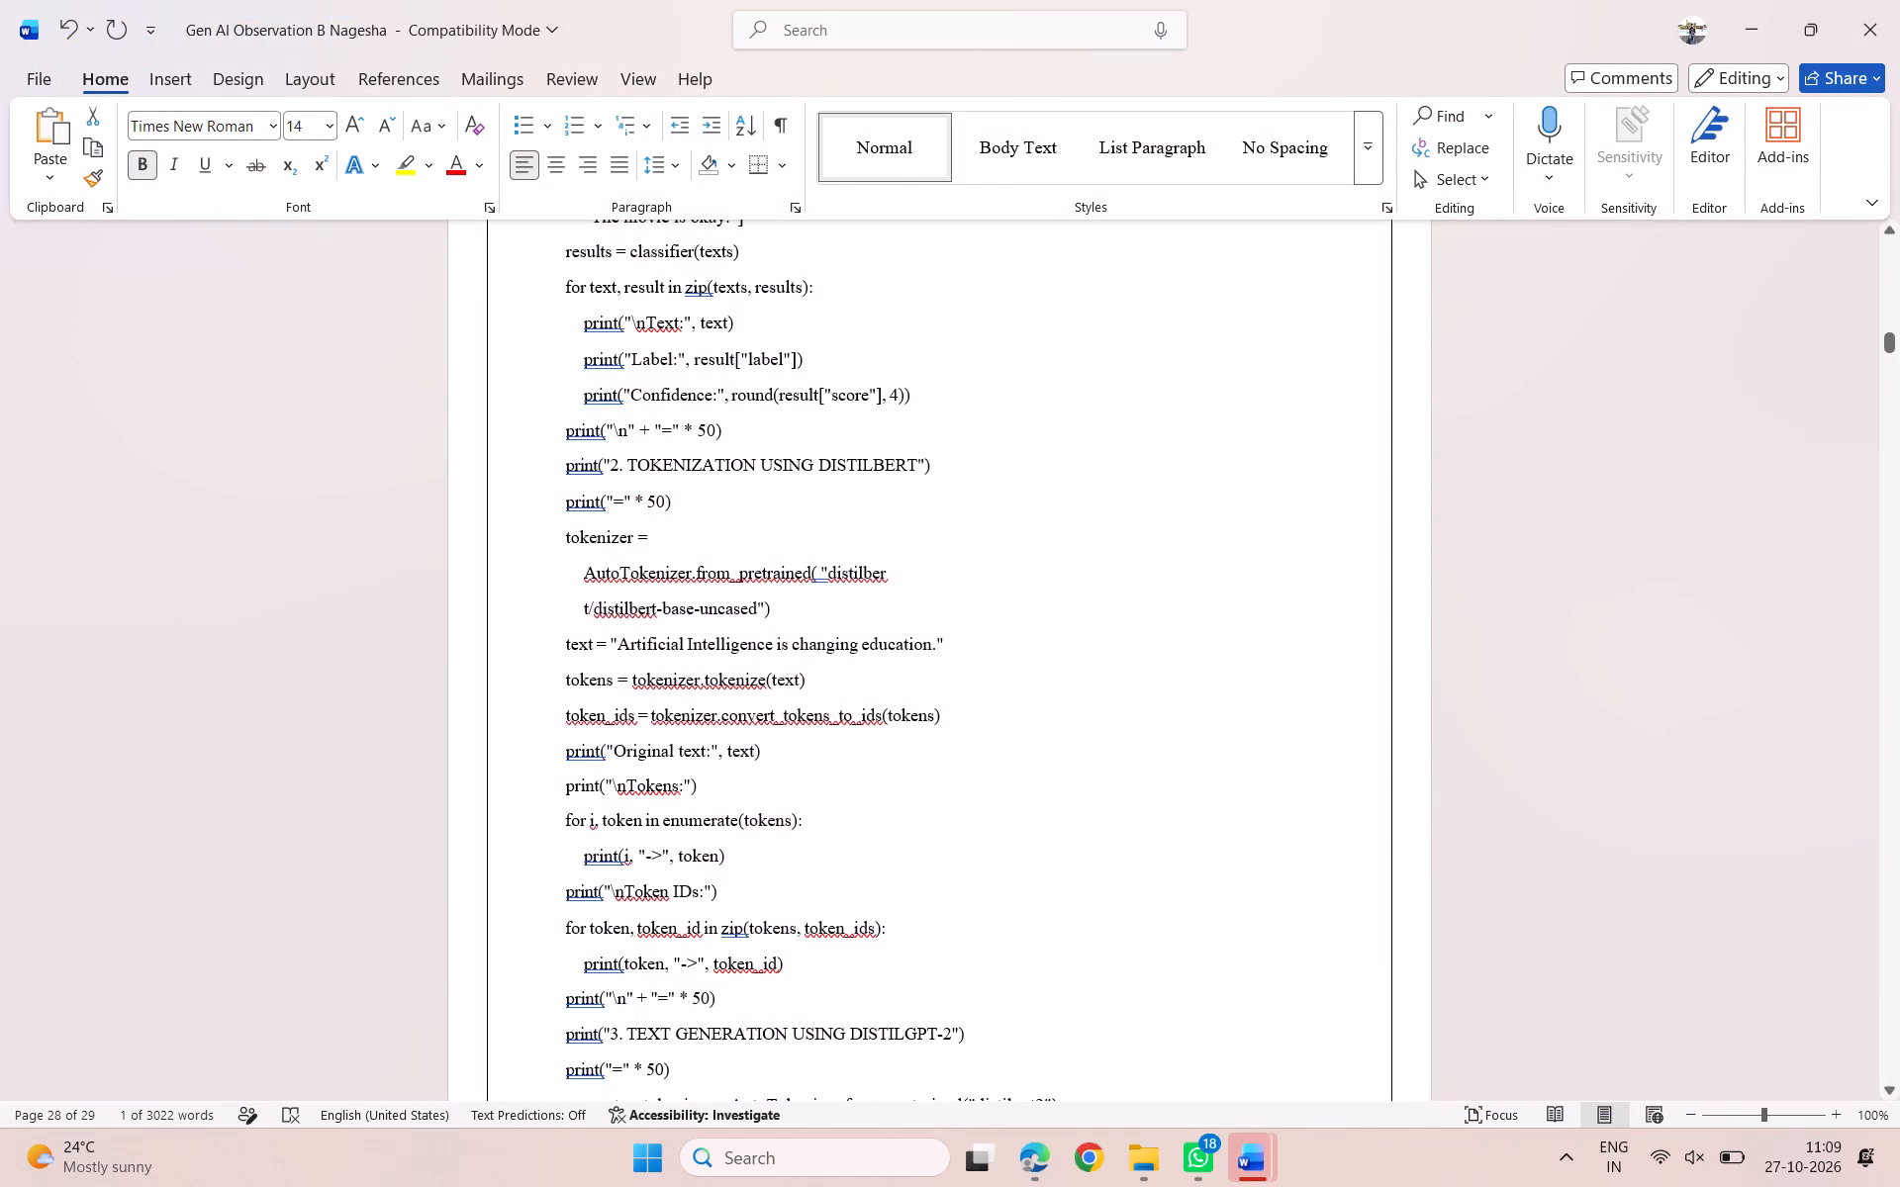
scroll(871, 680, "up", 20)
scroll(871, 680, "up", 13)
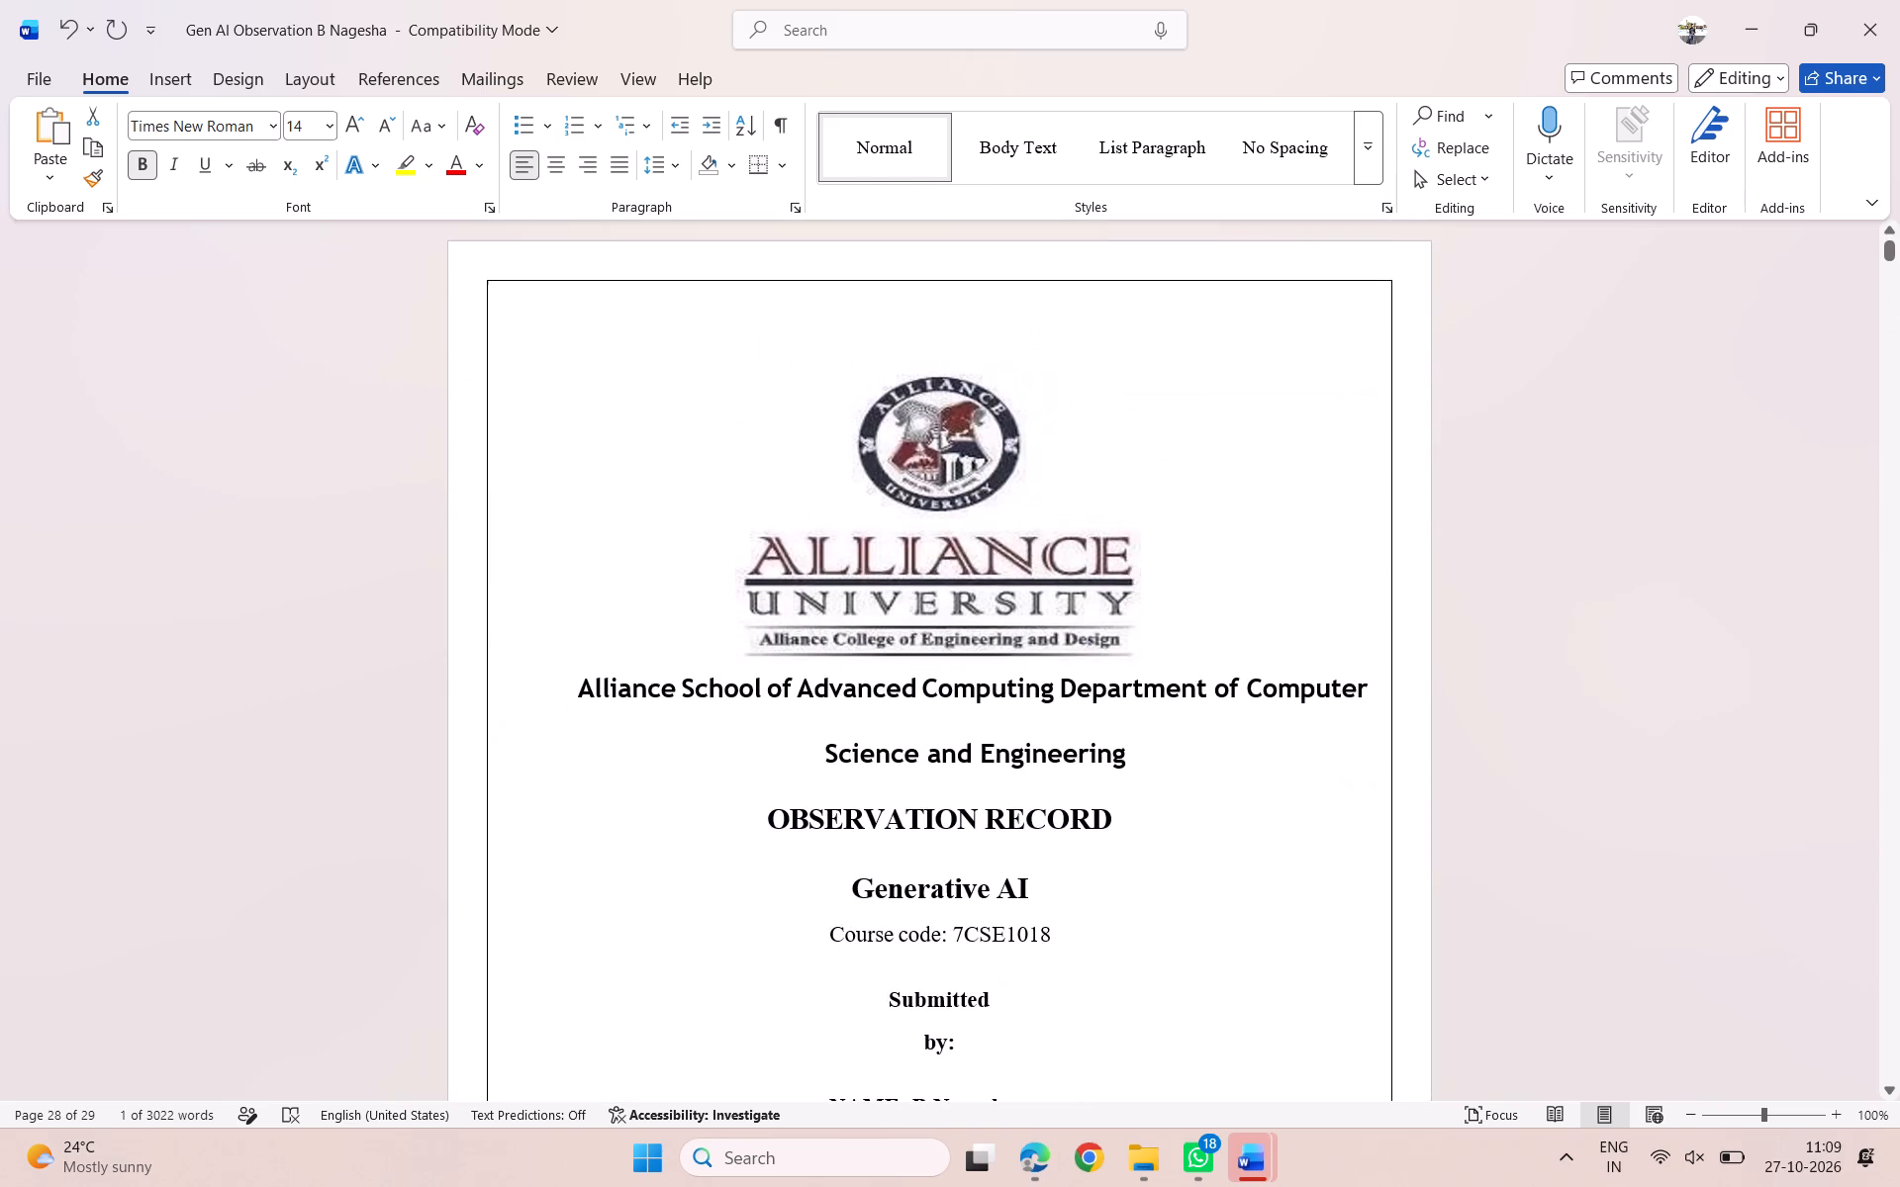
scroll(871, 680, "down", 7)
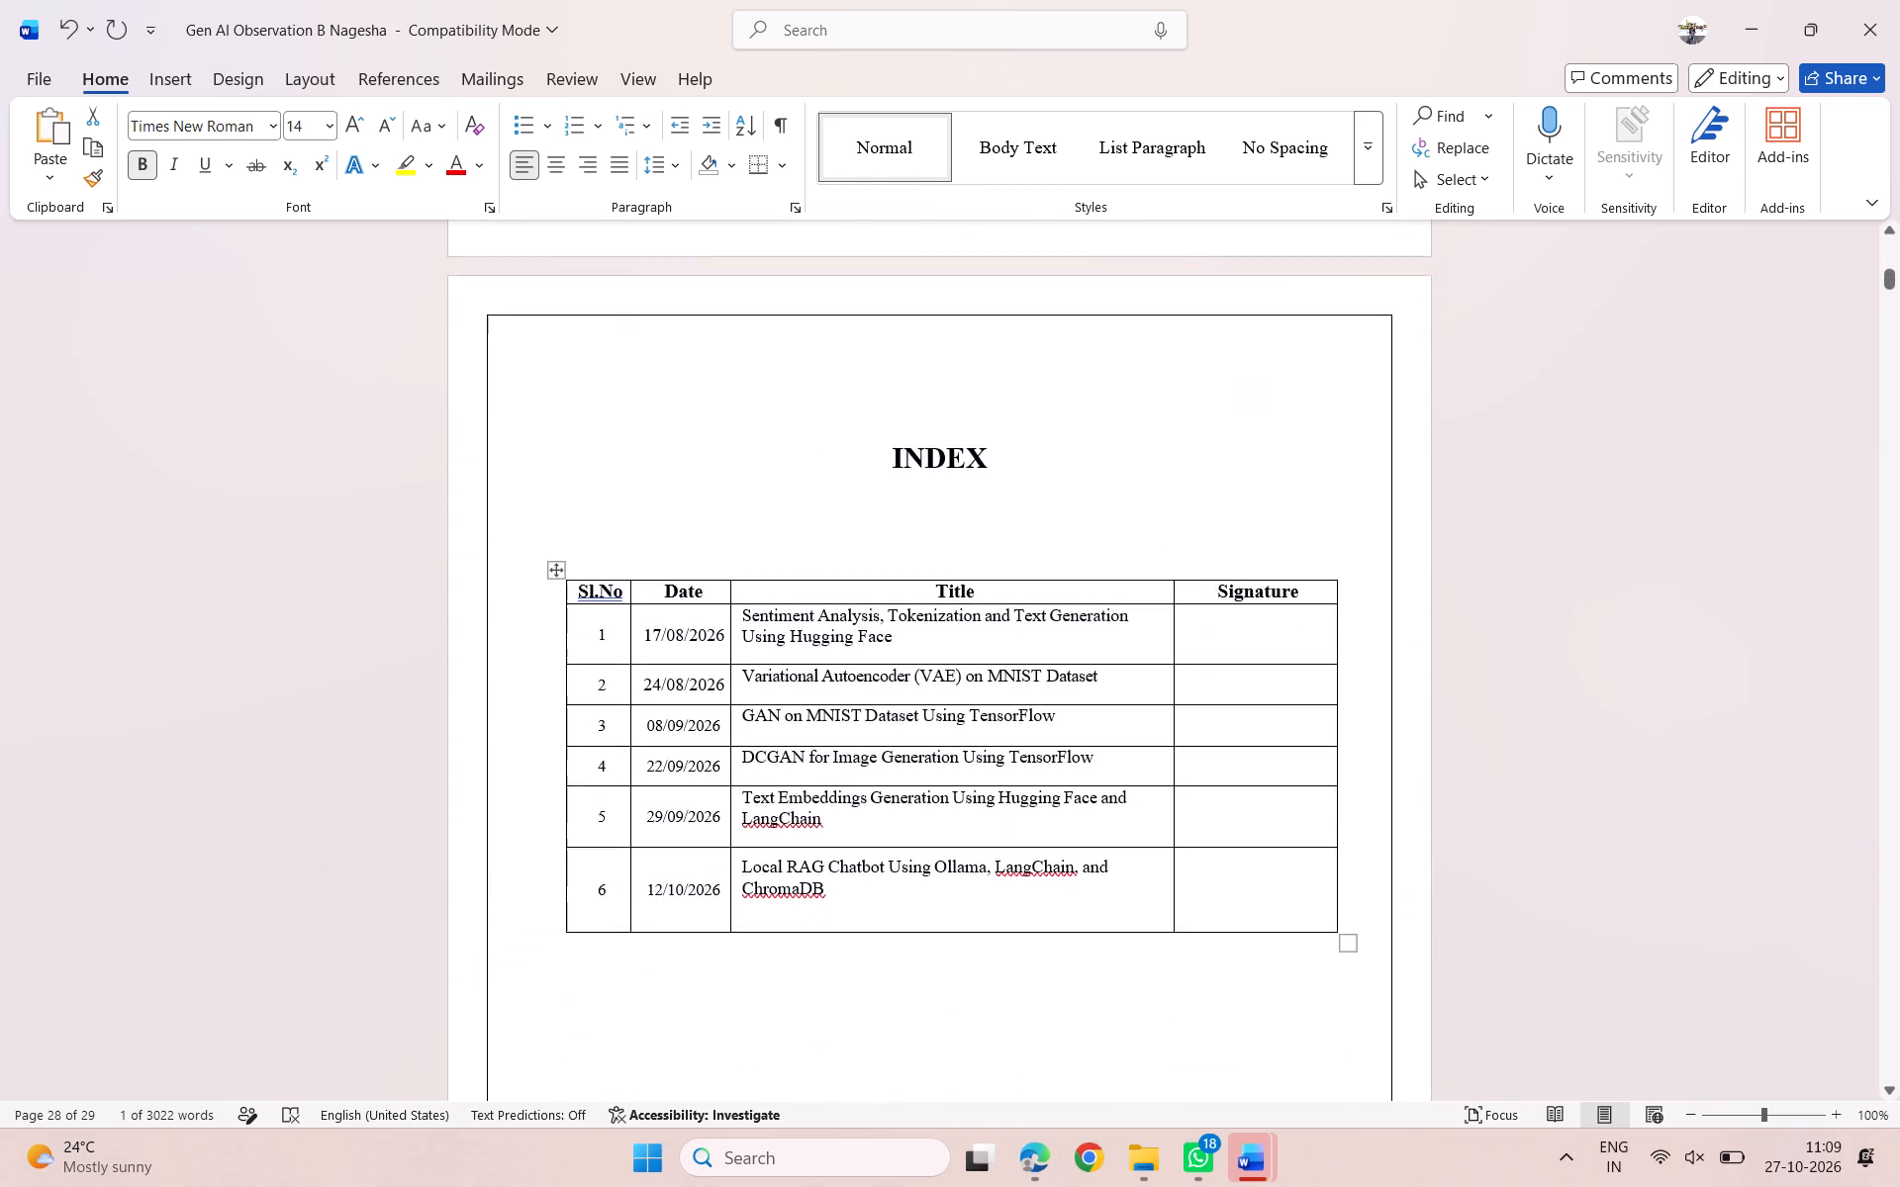
scroll(871, 680, "down", 4)
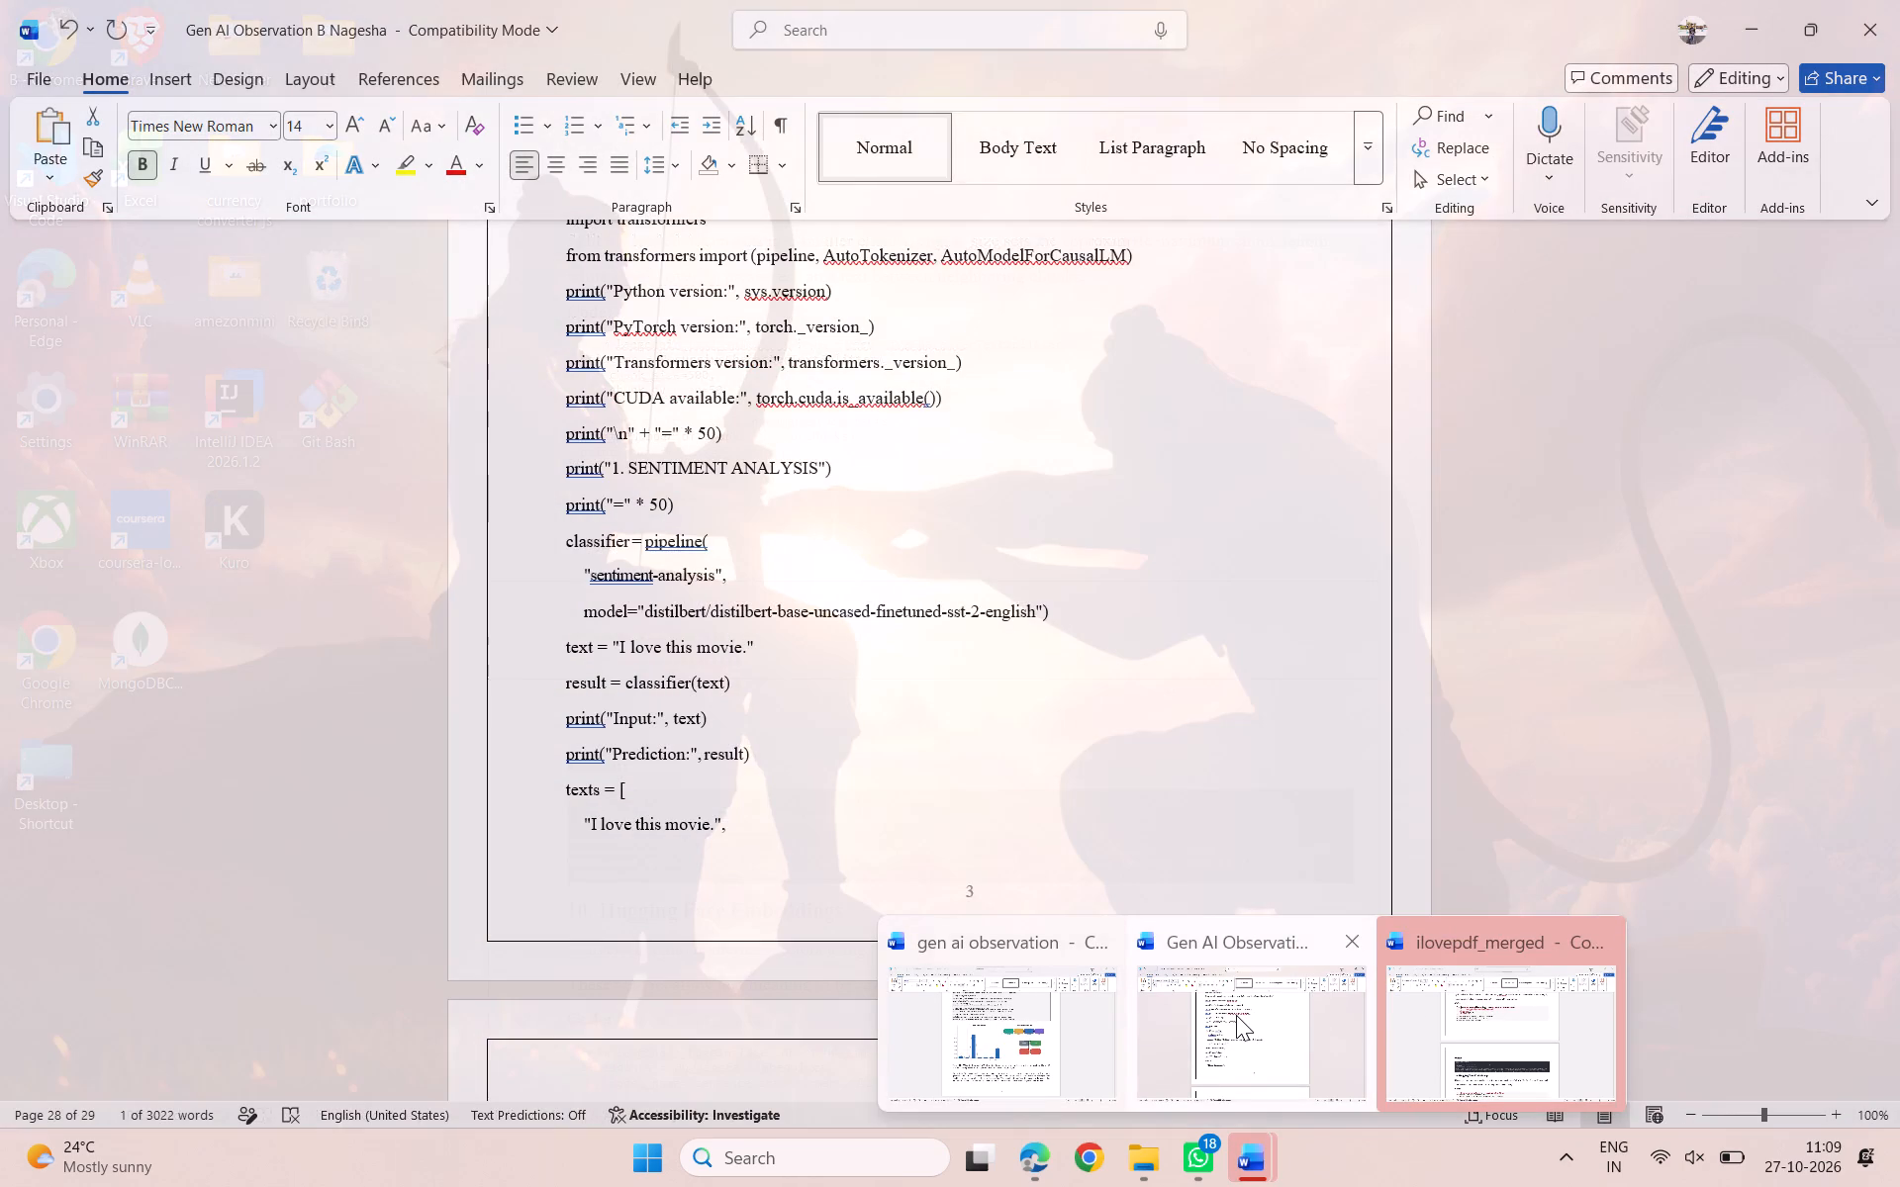
left_click(1236, 1015)
scroll(1020, 725, "up", 3)
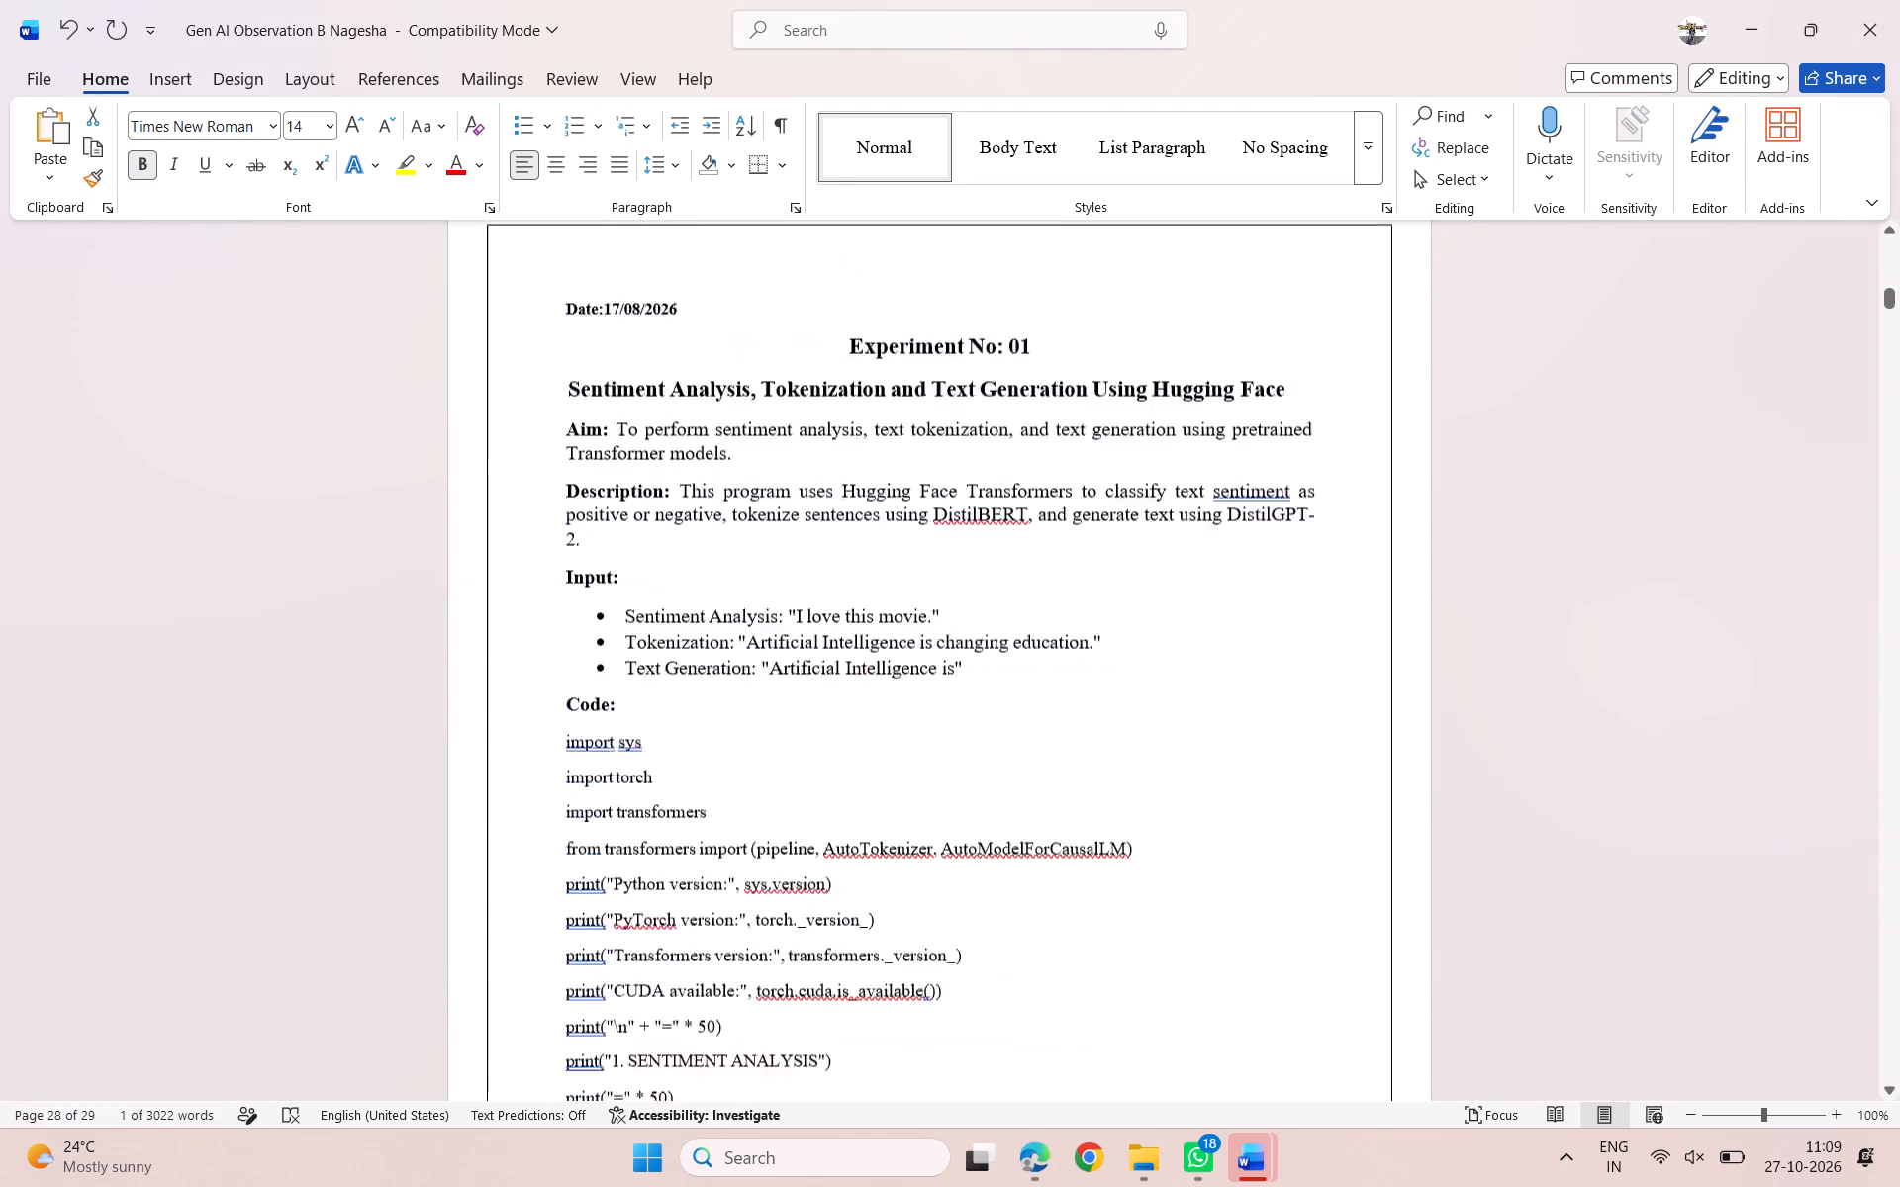
scroll(1020, 725, "up", 2)
scroll(1020, 725, "down", 13)
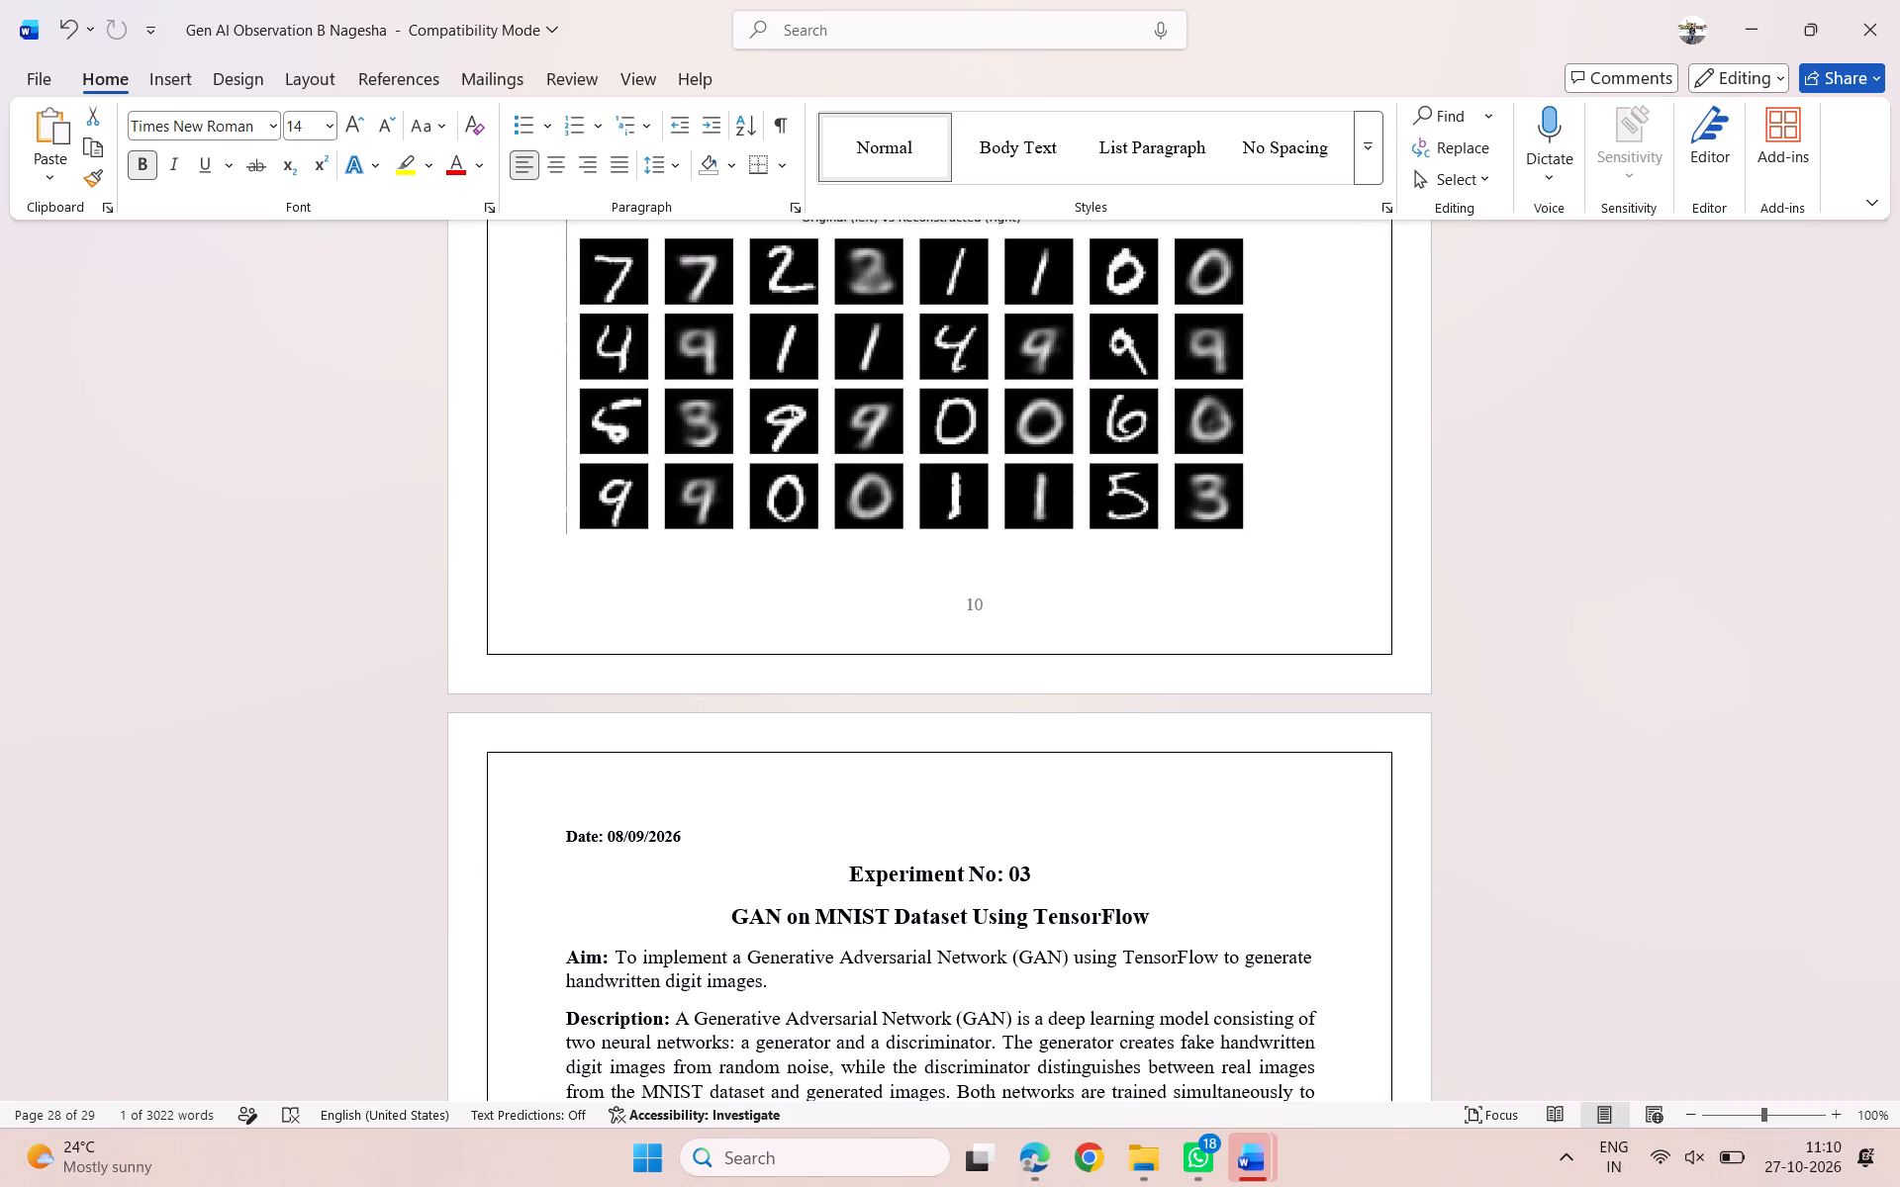
Examine the Experiment No: 03 code and generated digit pictures through the start of Experiment No: 04 in the individual document.
left_click(1020, 725)
scroll(1020, 725, "down", 1)
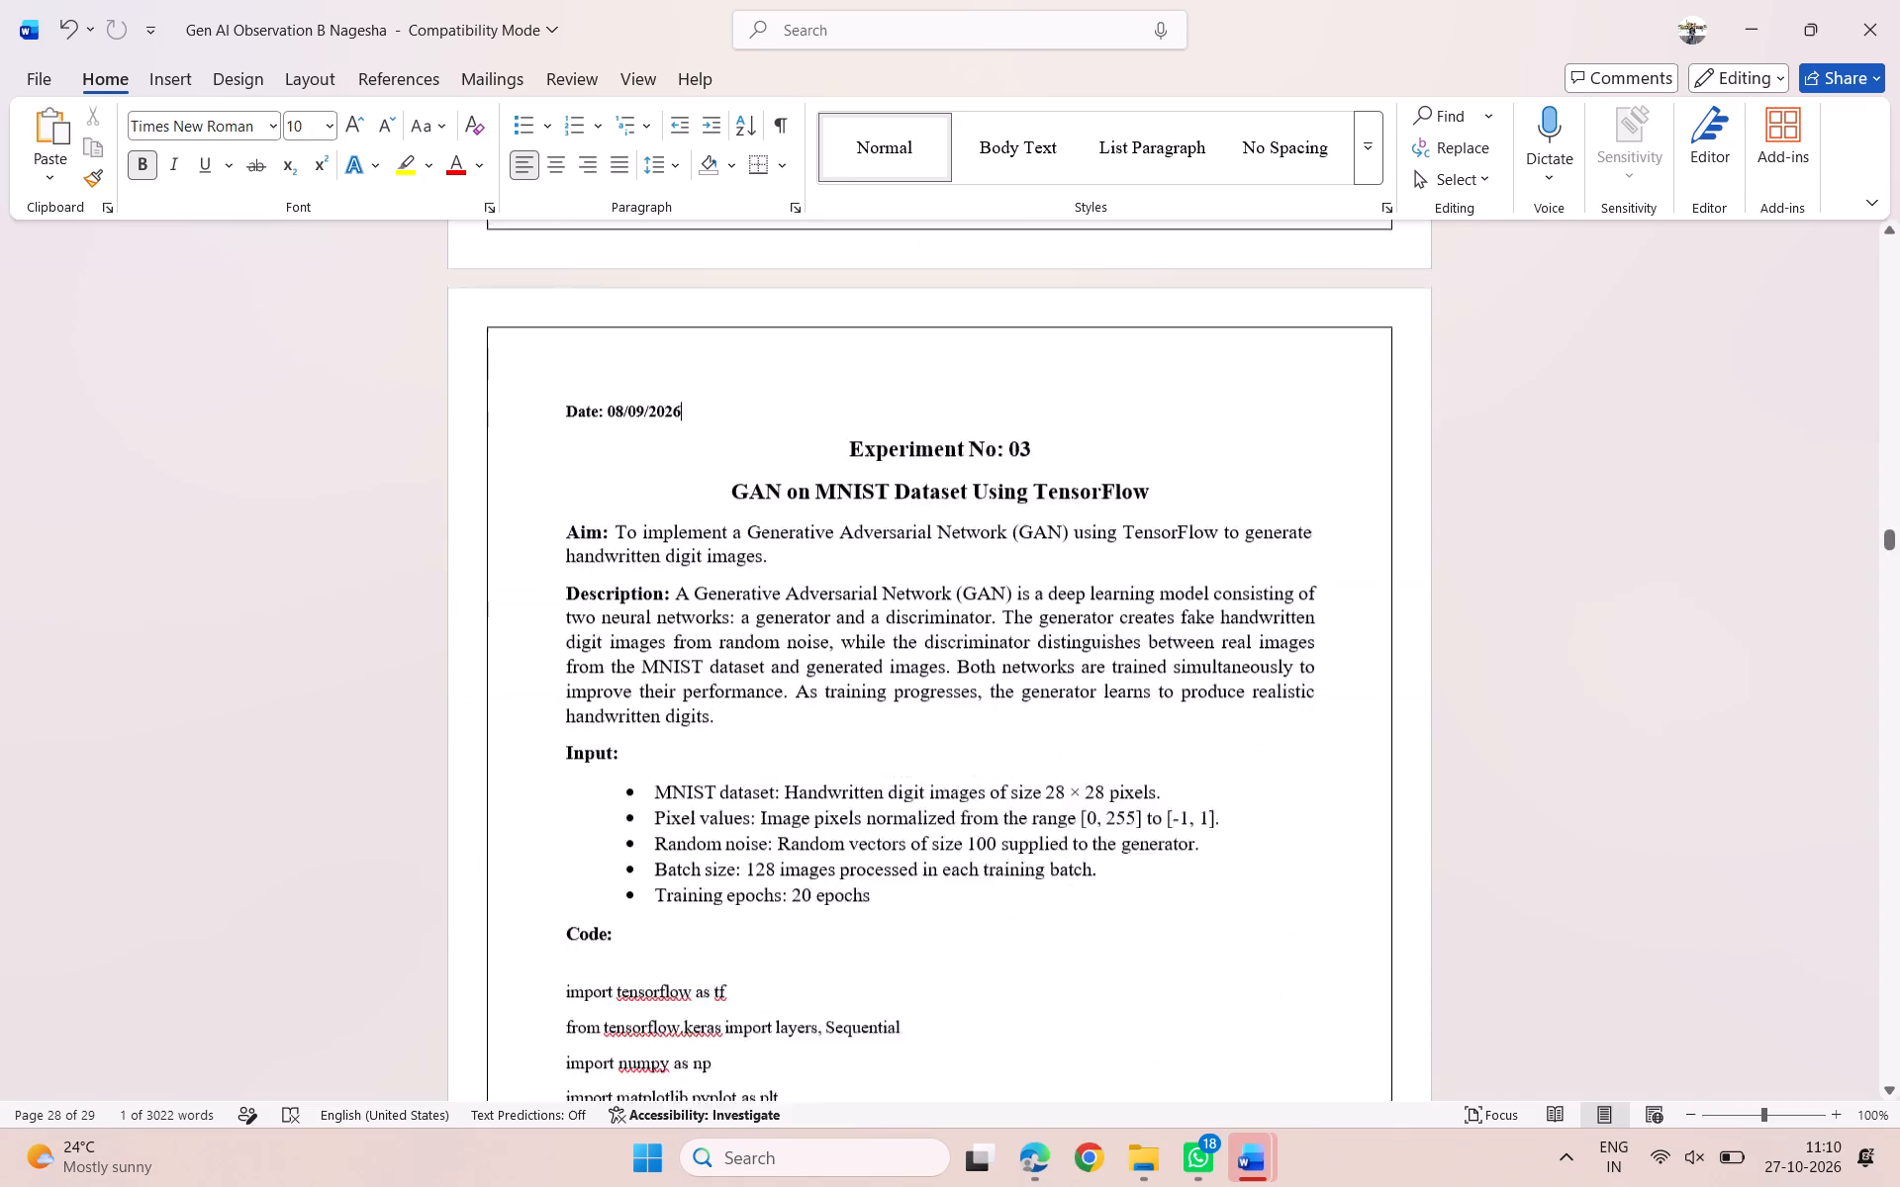
scroll(1020, 725, "down", 5)
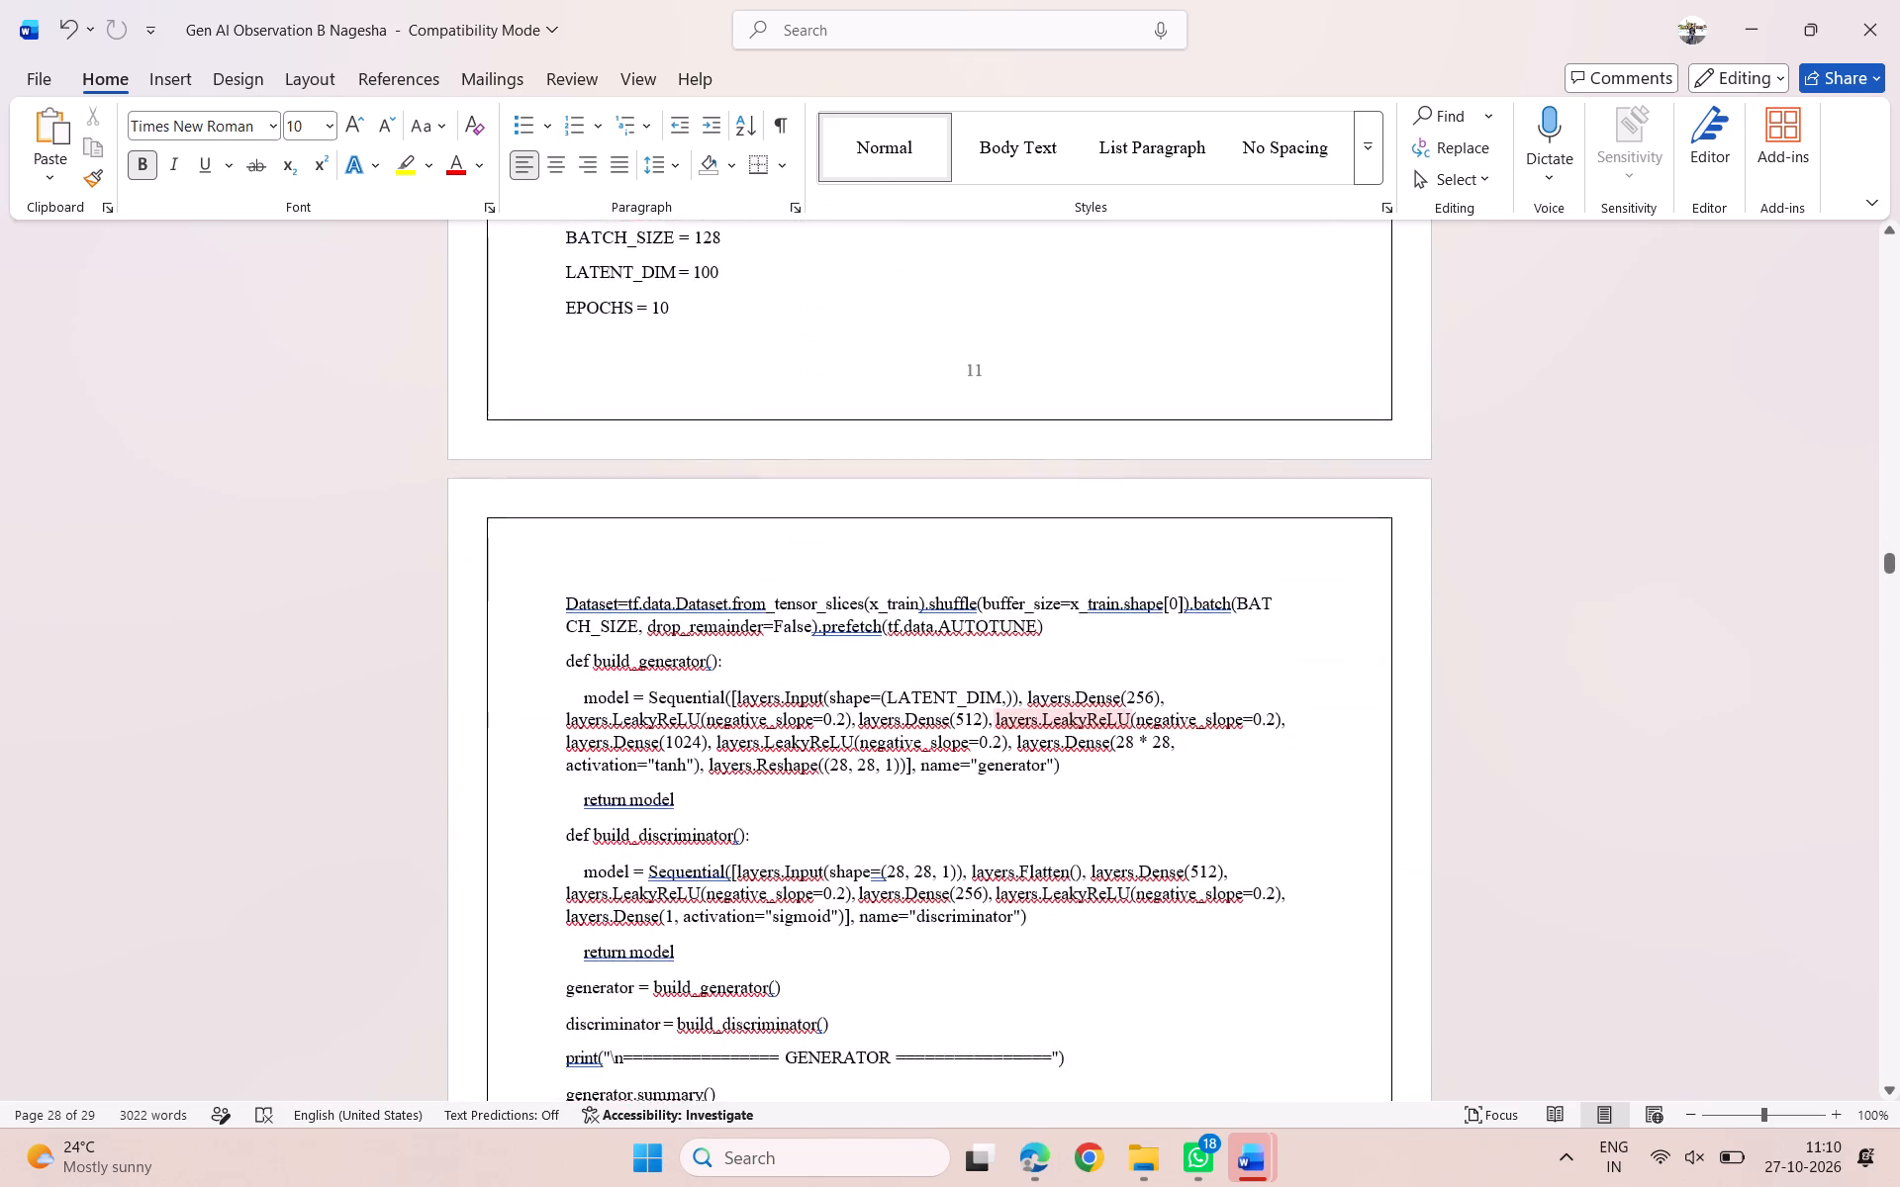
scroll(1020, 725, "down", 7)
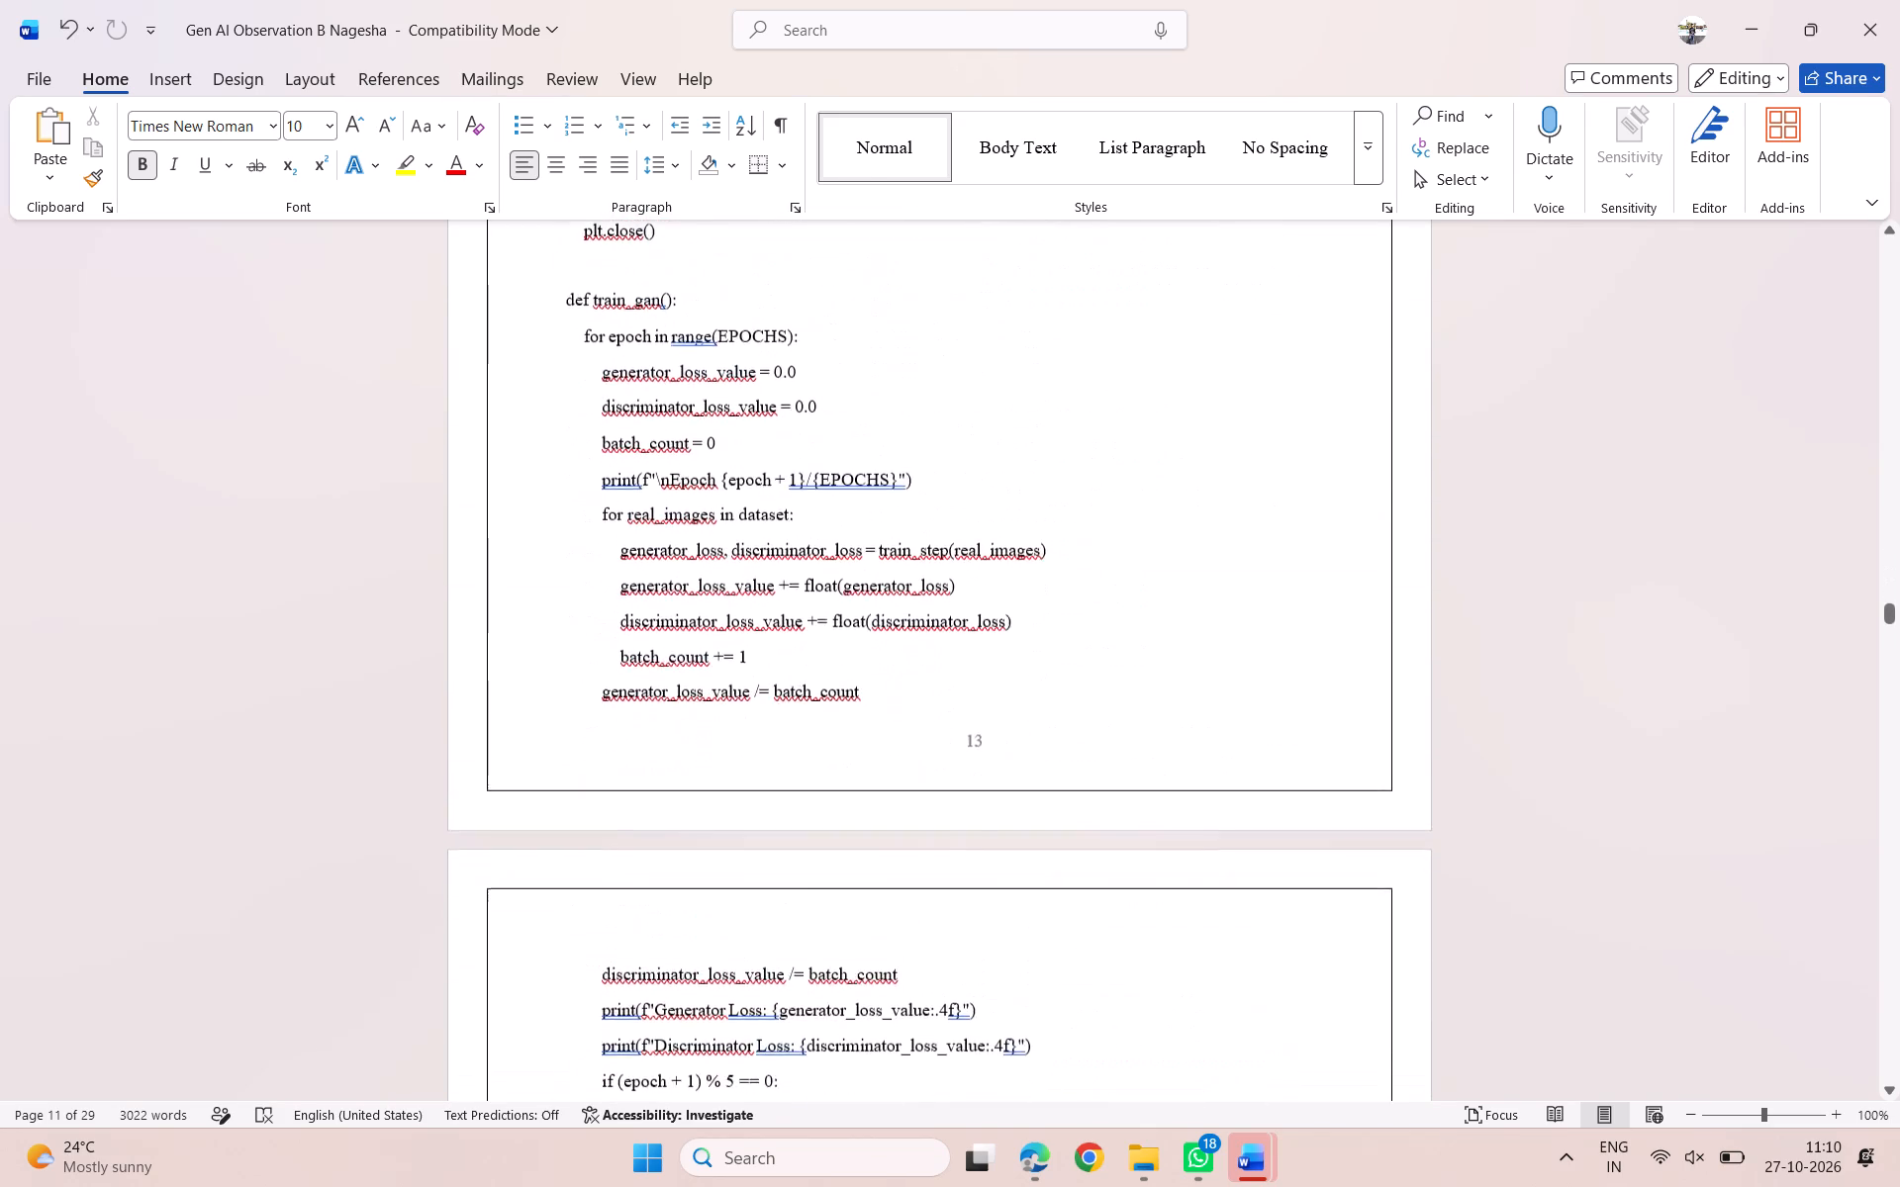
scroll(1020, 725, "down", 8)
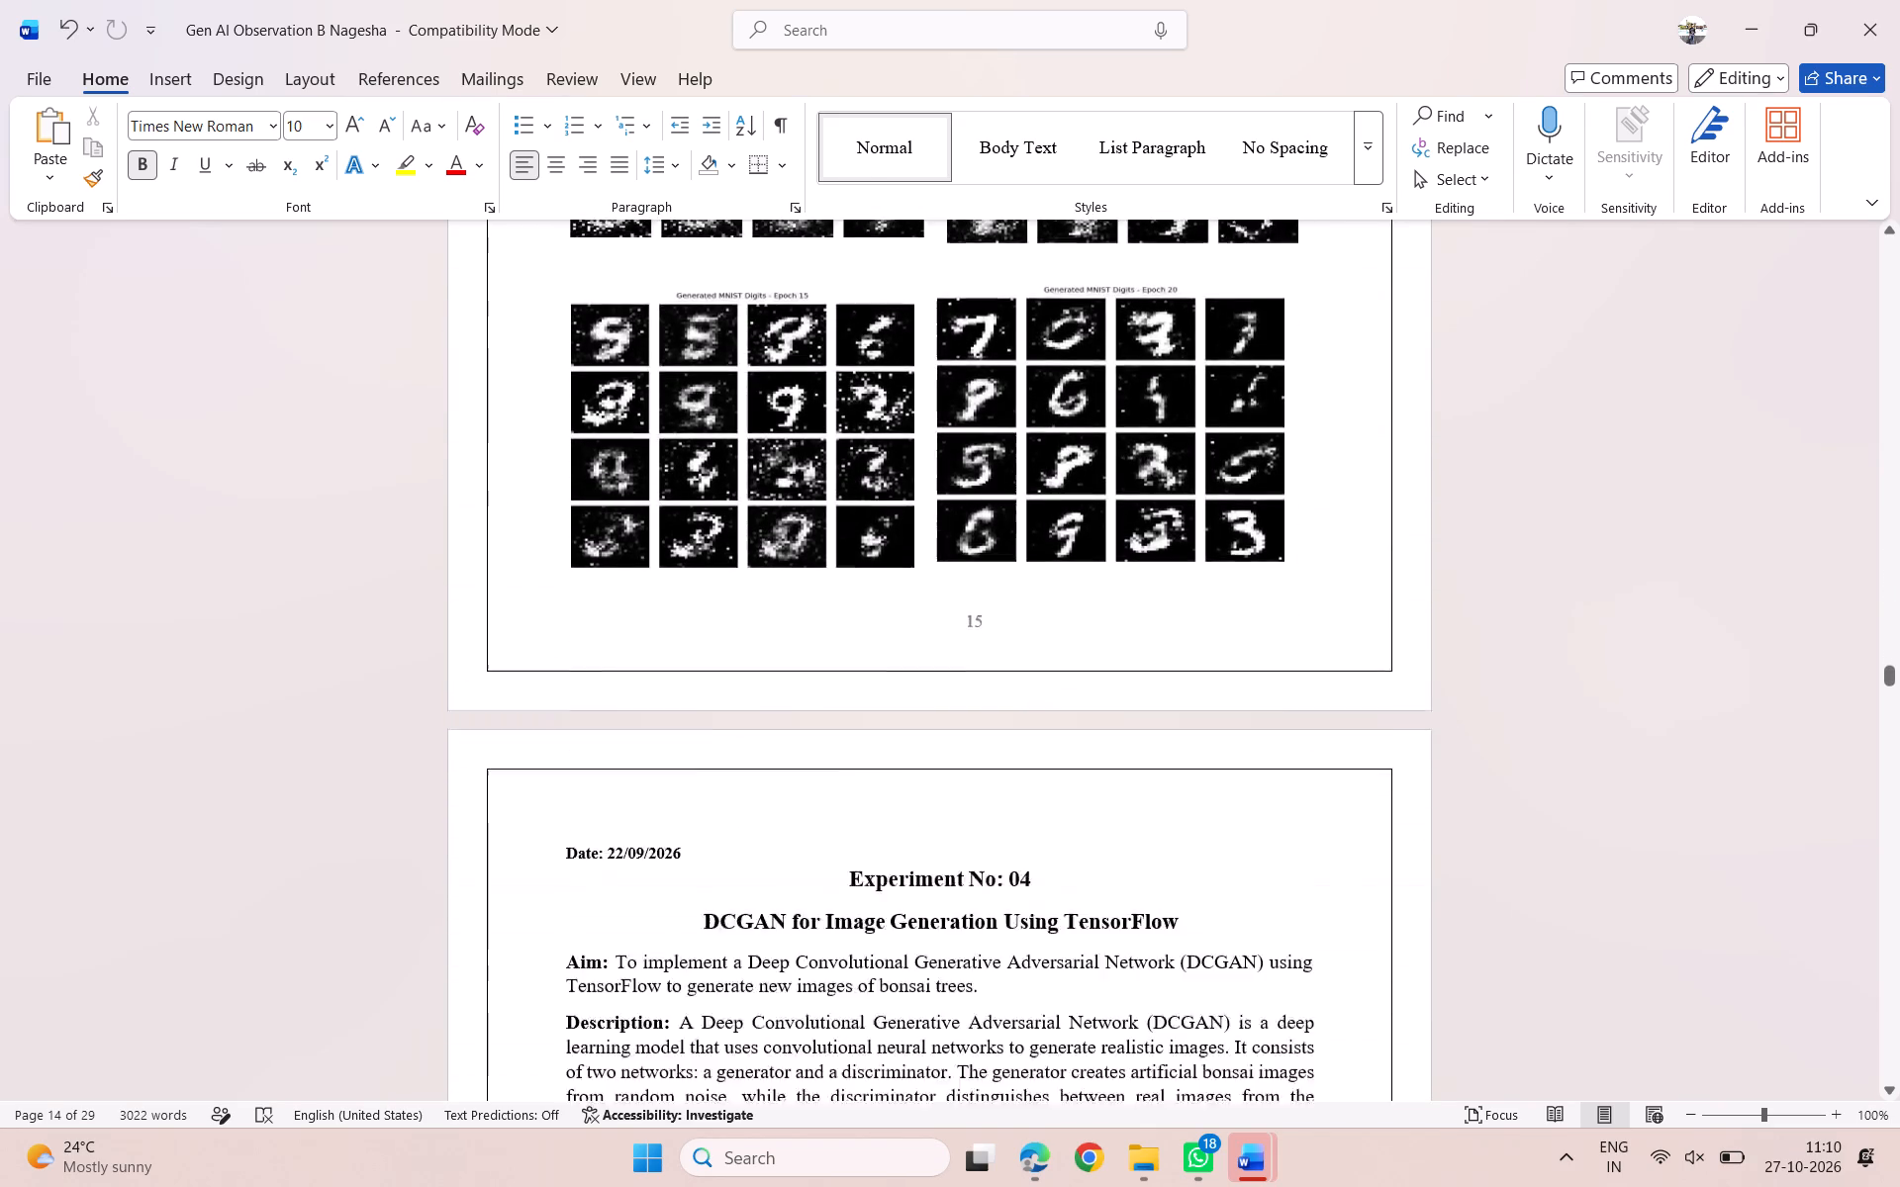
scroll(1020, 725, "down", 2)
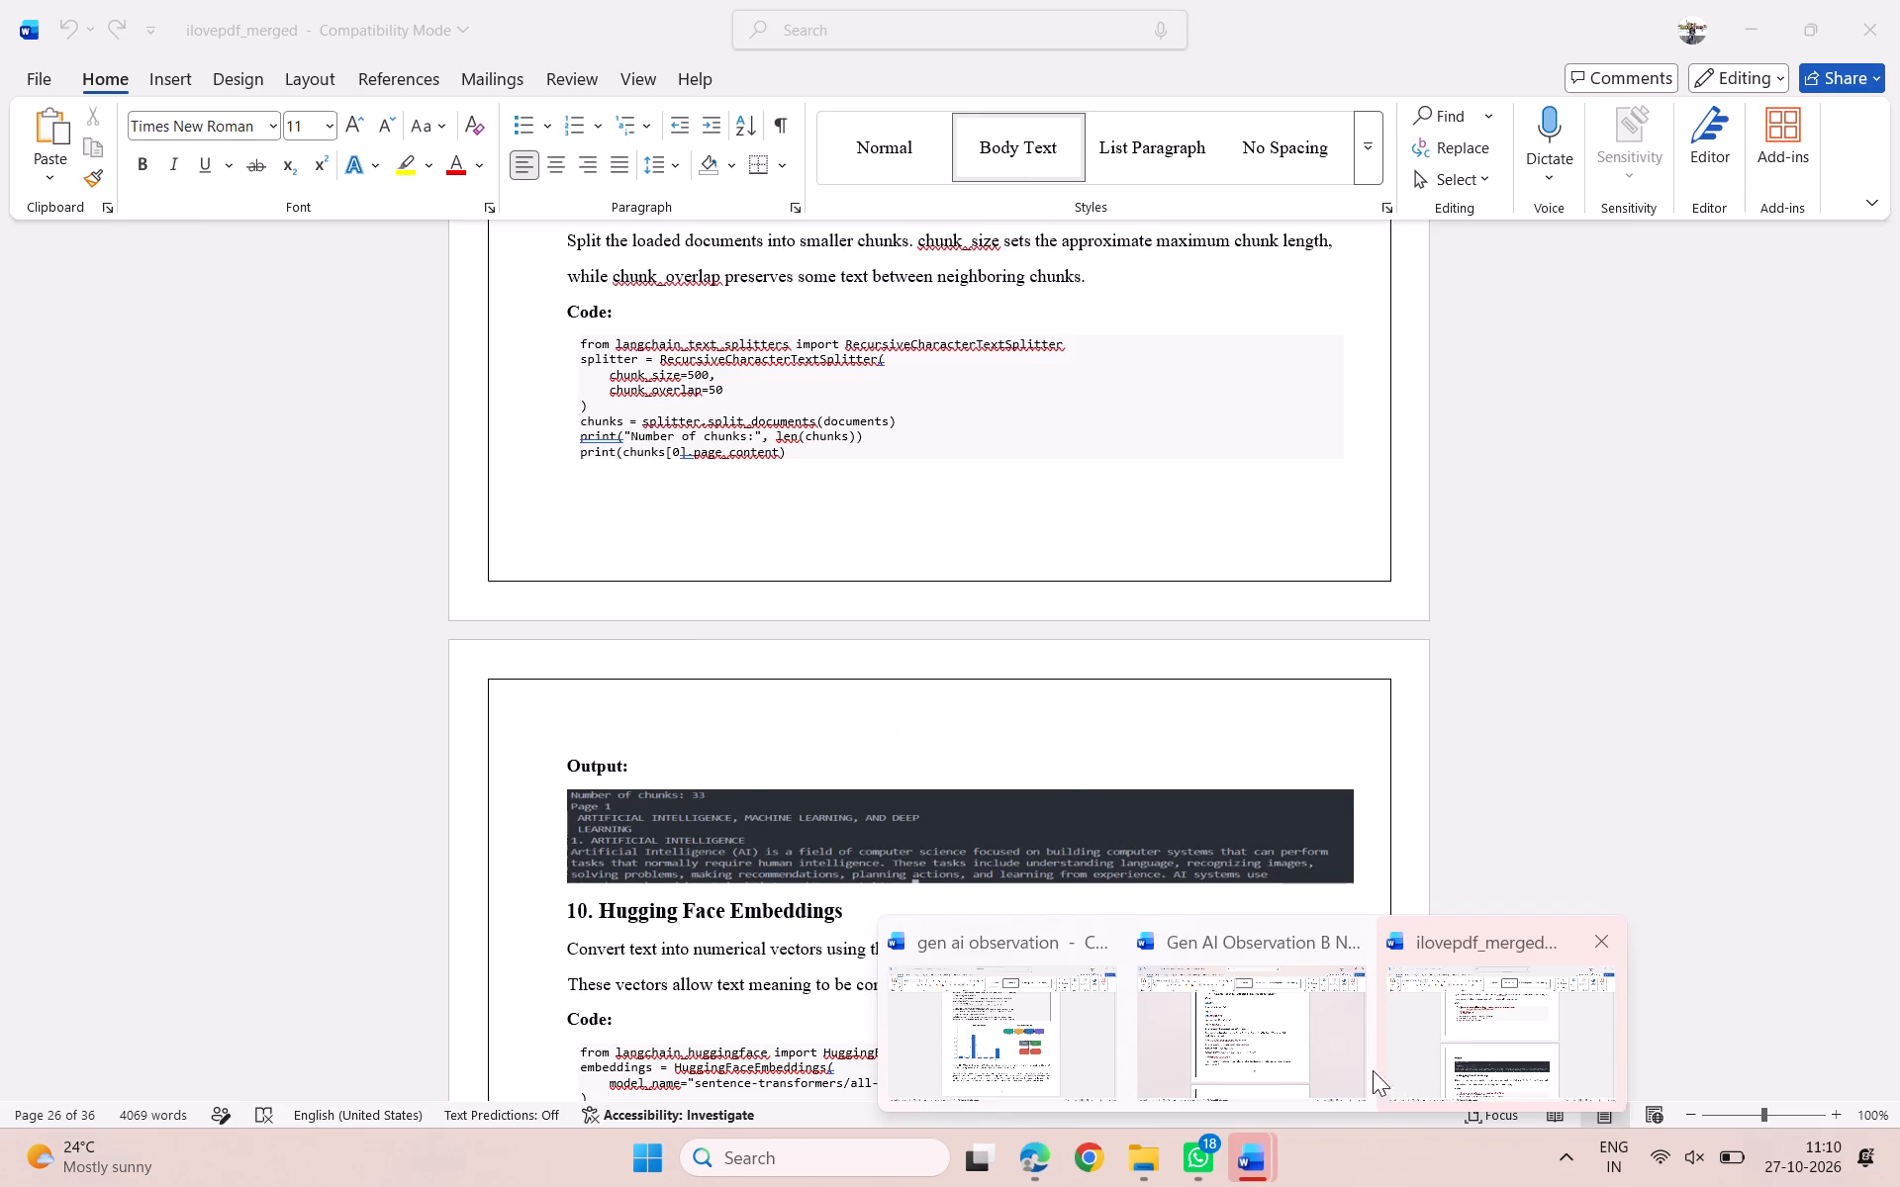
Switch back to the ilovepdf_merged document.
left_click(1476, 1037)
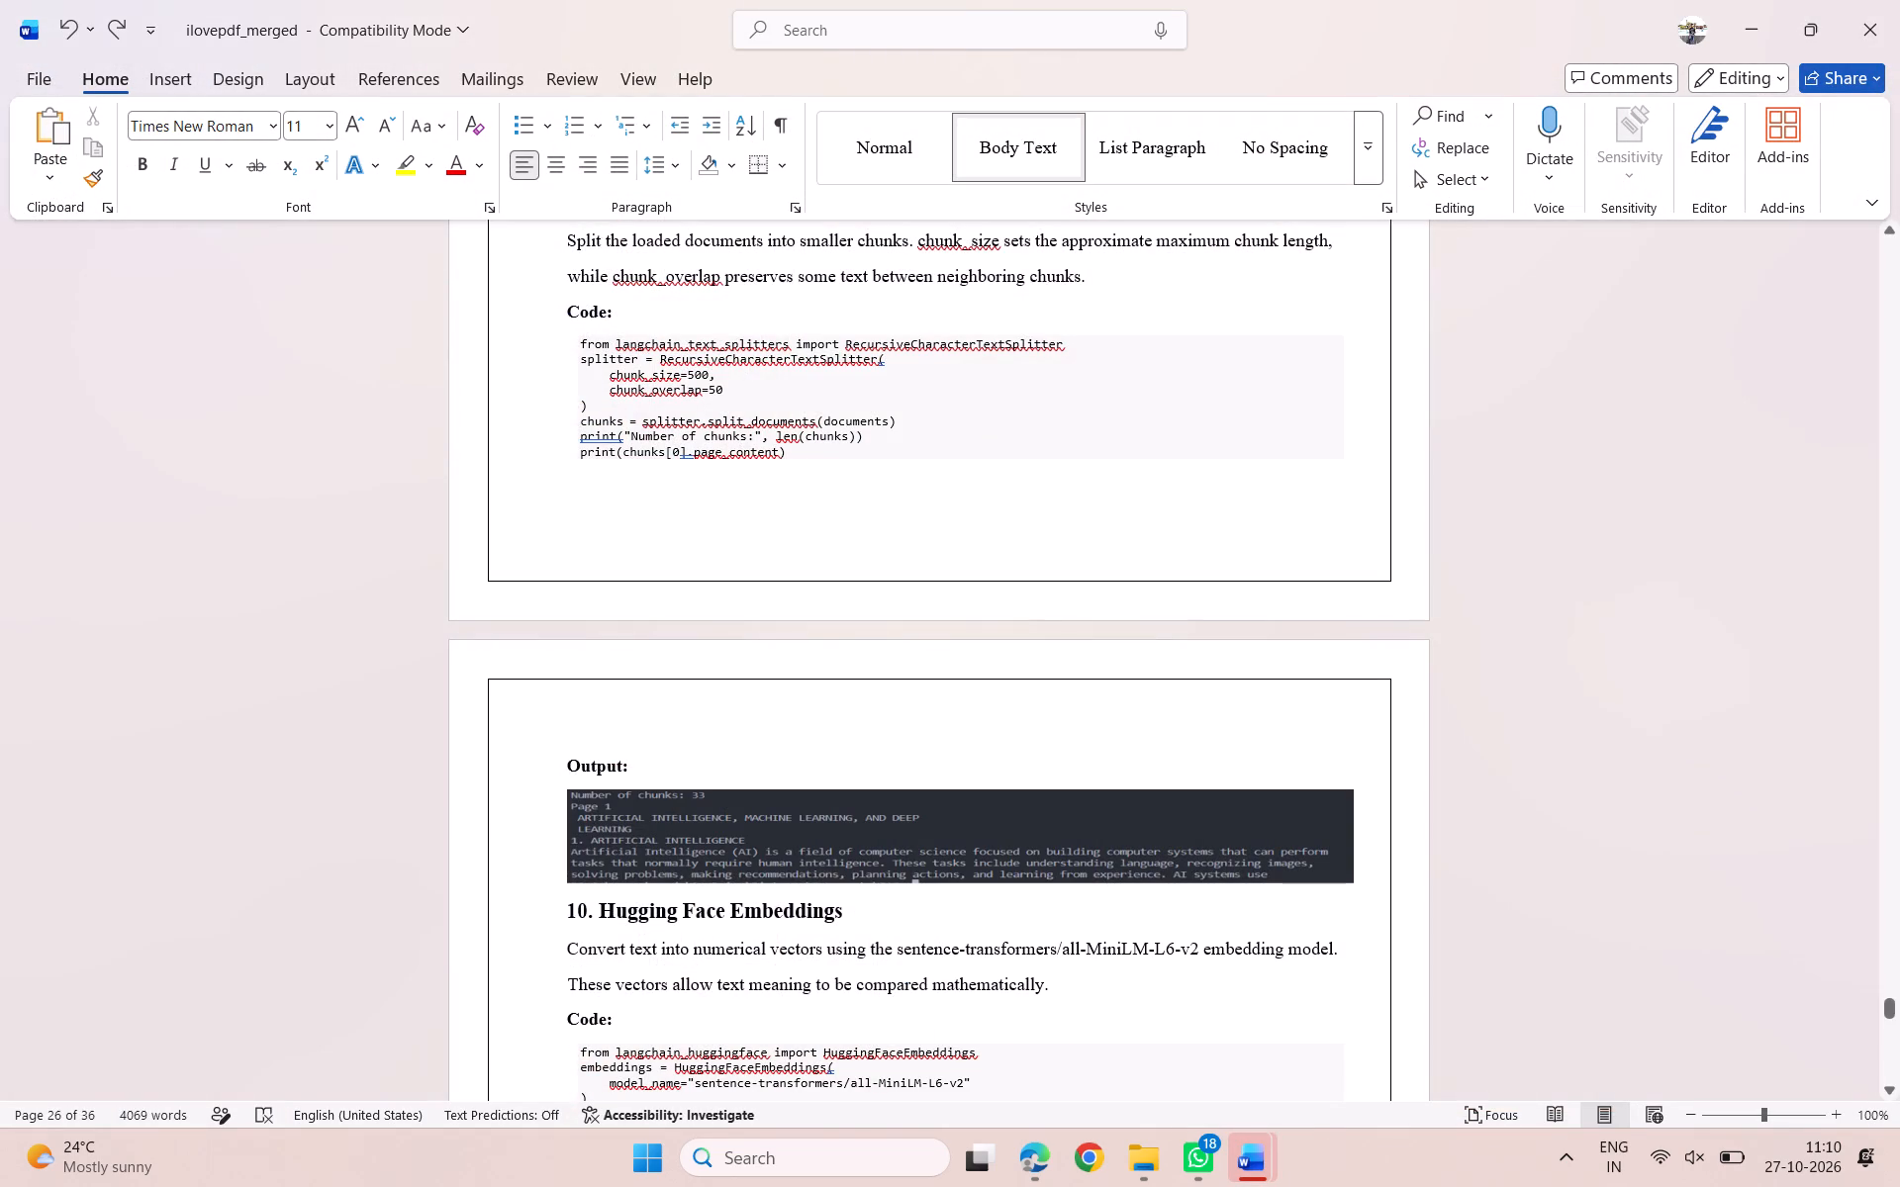
Centre the 11-15 page range of the Handwritten Digit Generation Using GAN row in the INDEX table.
scroll(1149, 724, "up", 20)
scroll(1149, 724, "up", 20)
scroll(1149, 724, "up", 20)
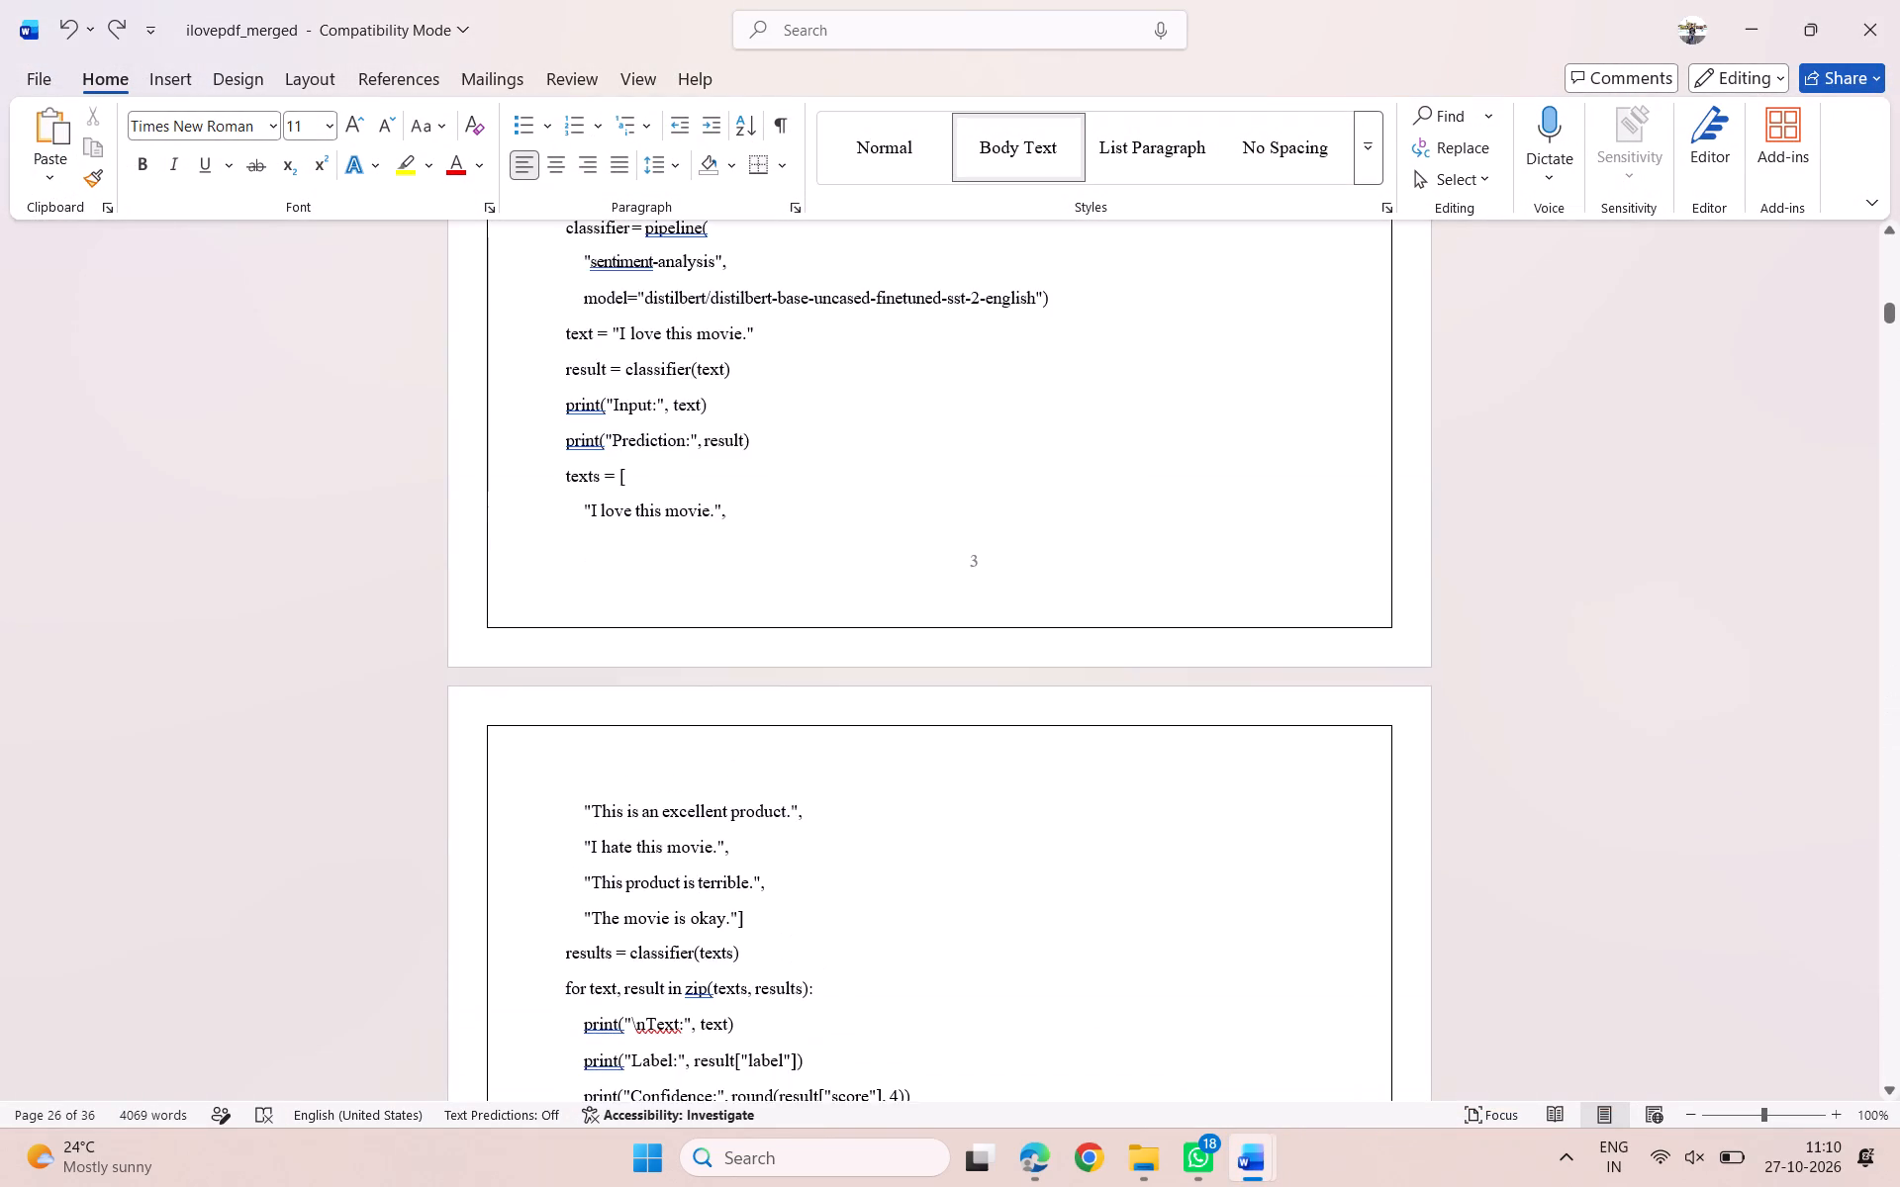
scroll(1149, 724, "up", 7)
scroll(1149, 724, "down", 4)
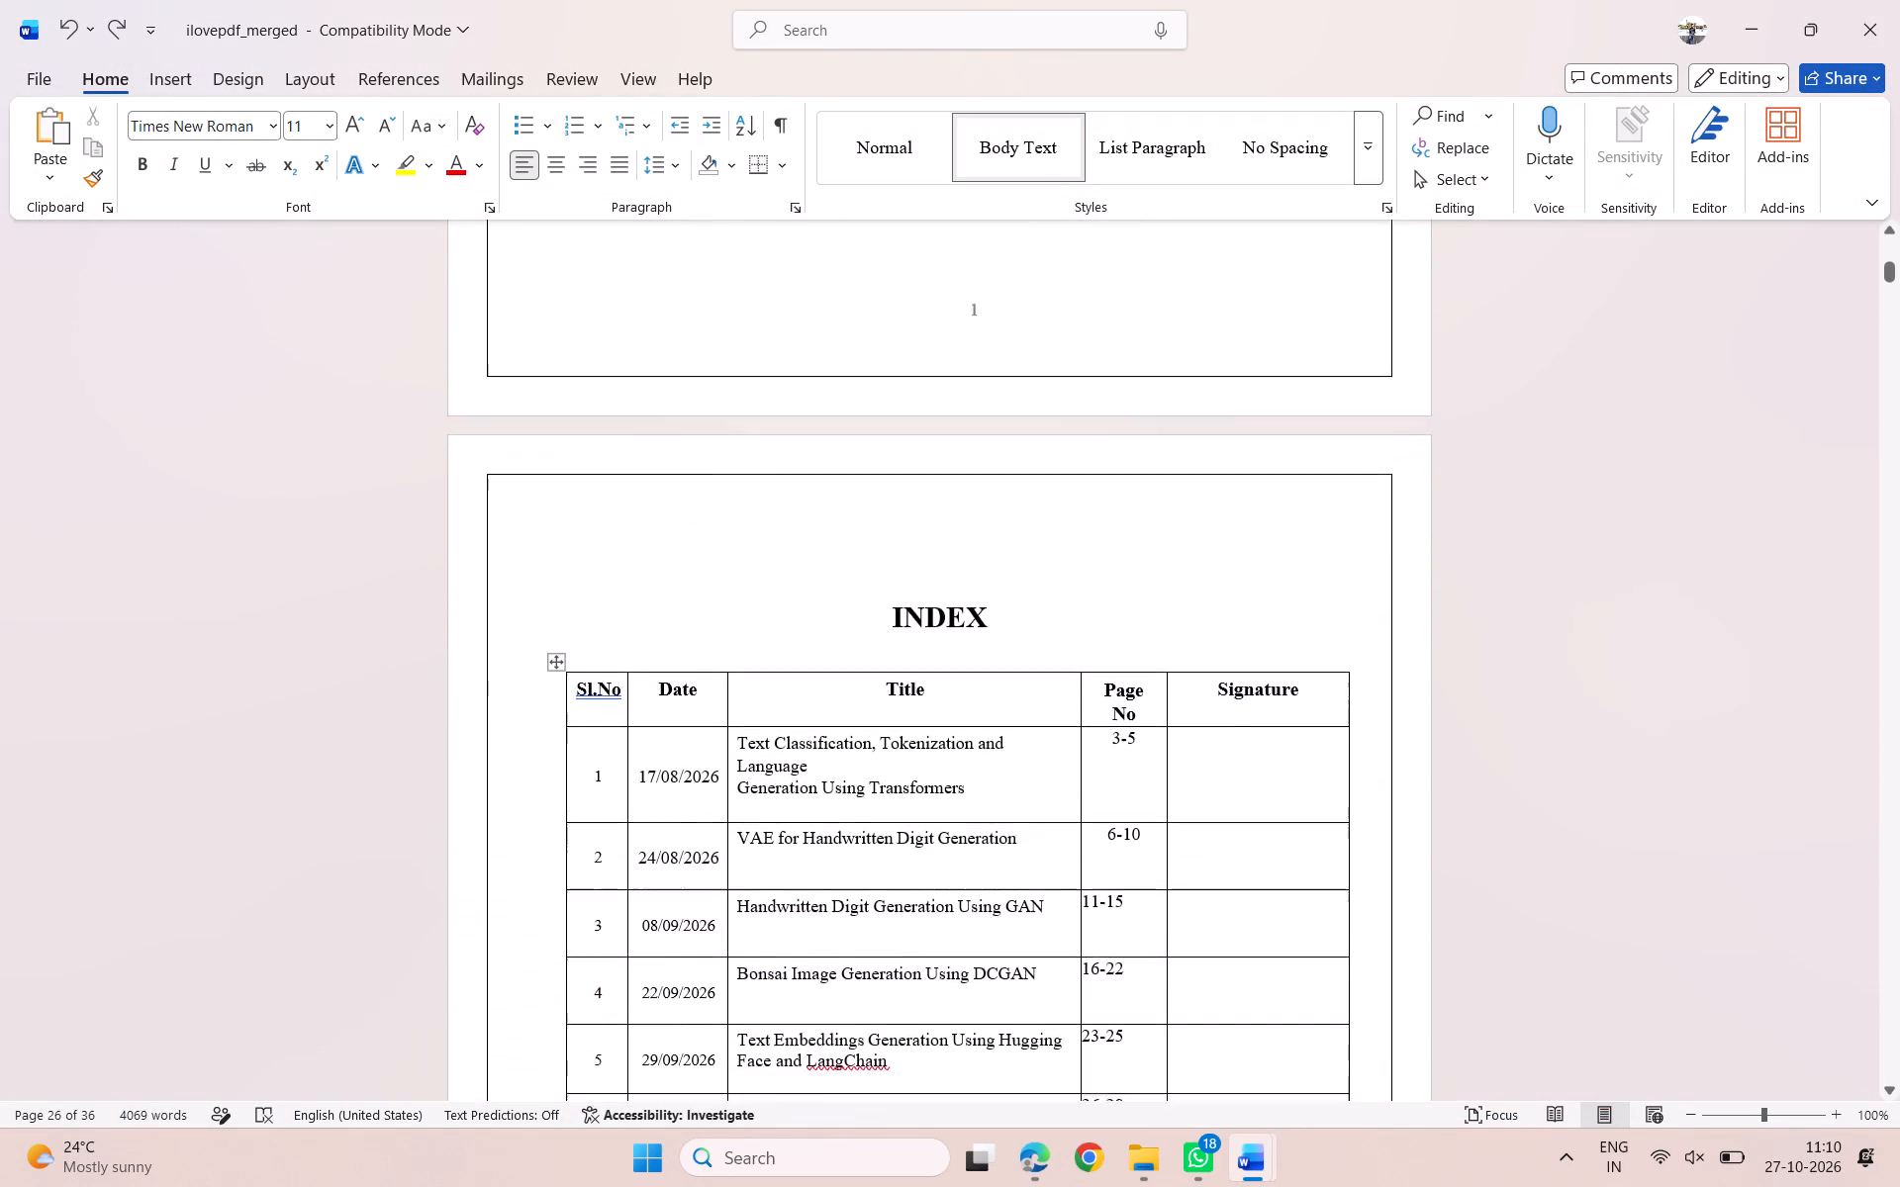
scroll(1149, 724, "down", 1)
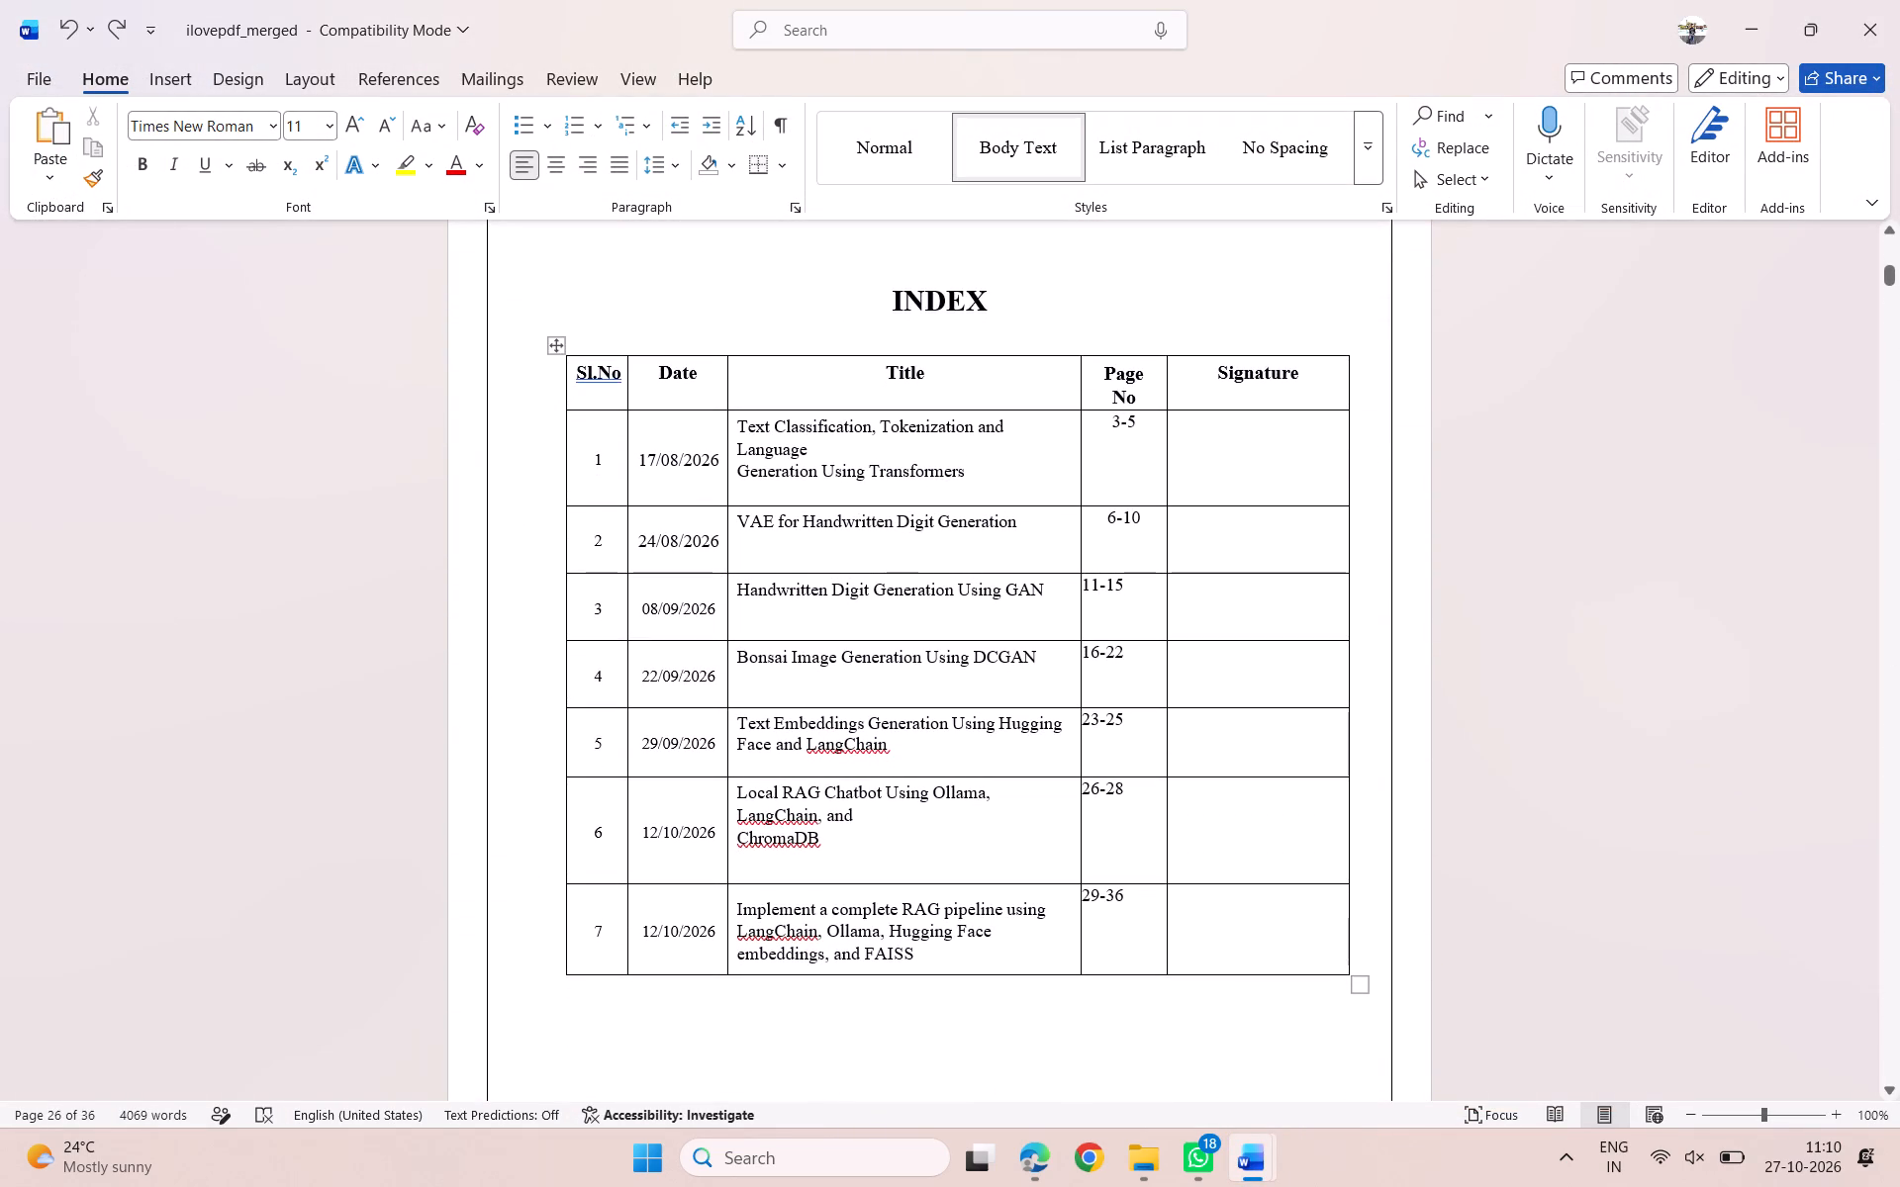
left_click_drag(1131, 585, 1081, 582)
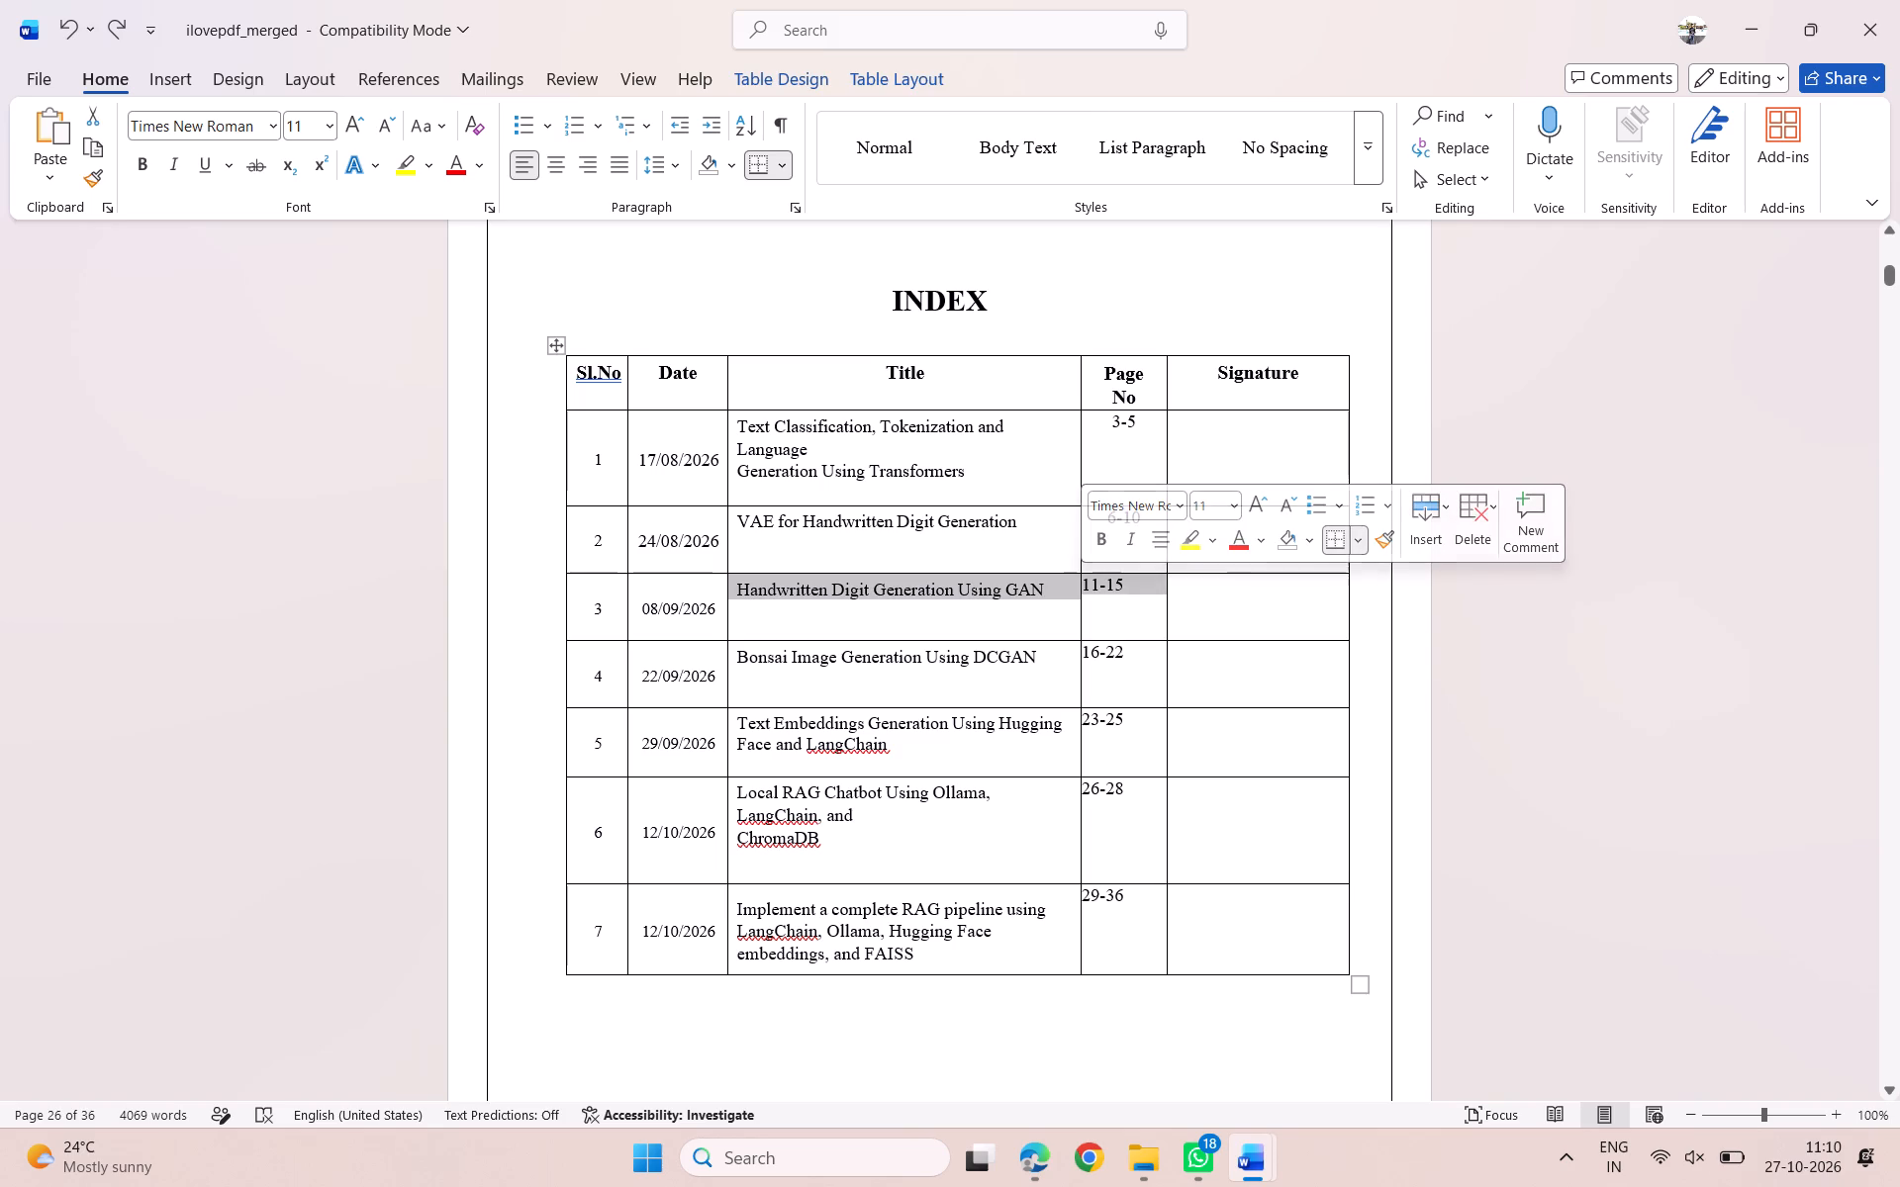
double_click(1132, 587)
left_click_drag(1132, 587, 1083, 577)
left_click(557, 168)
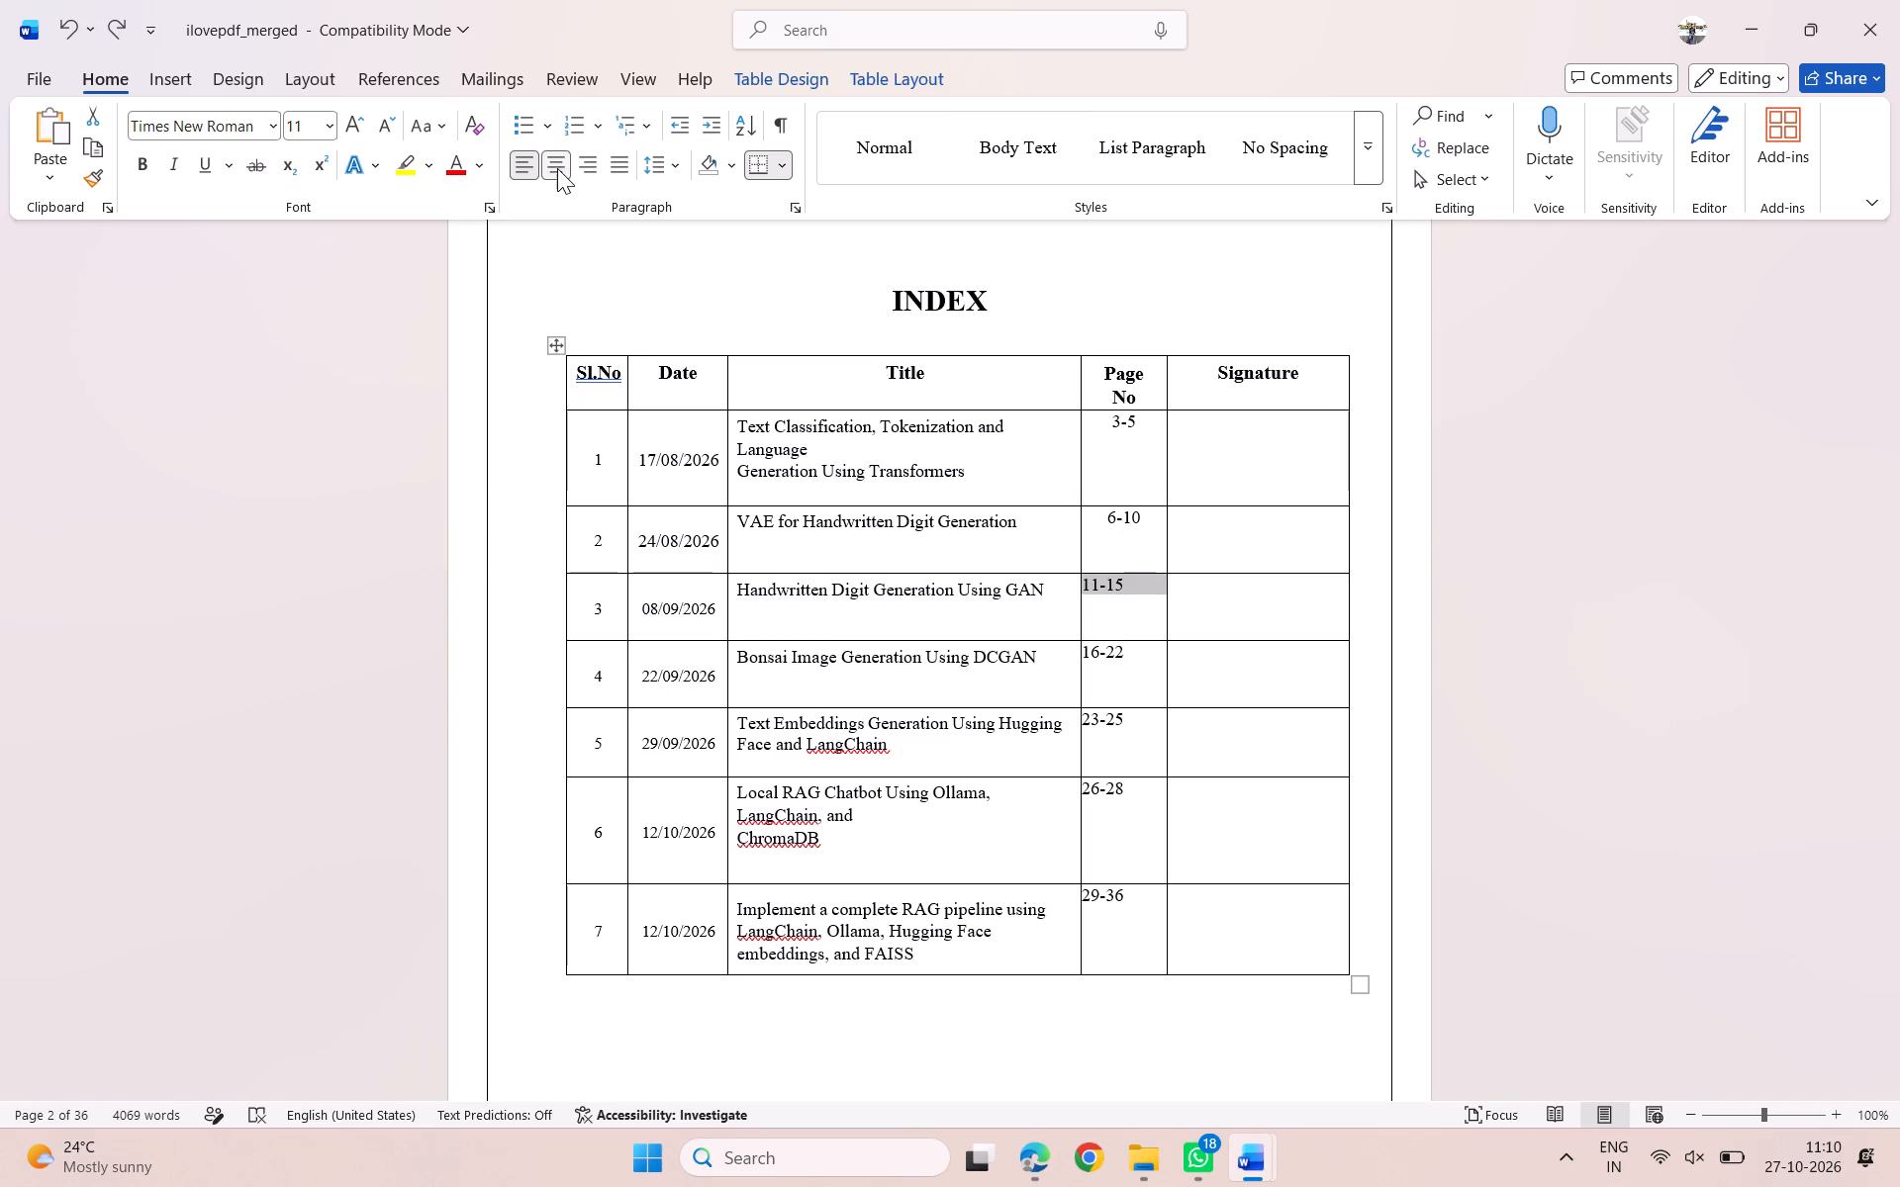
Centre the page ranges 16-22, 23-25, 26-28 and 29-36 in rows 4 to 7 of the INDEX table.
left_click_drag(1133, 650, 1099, 650)
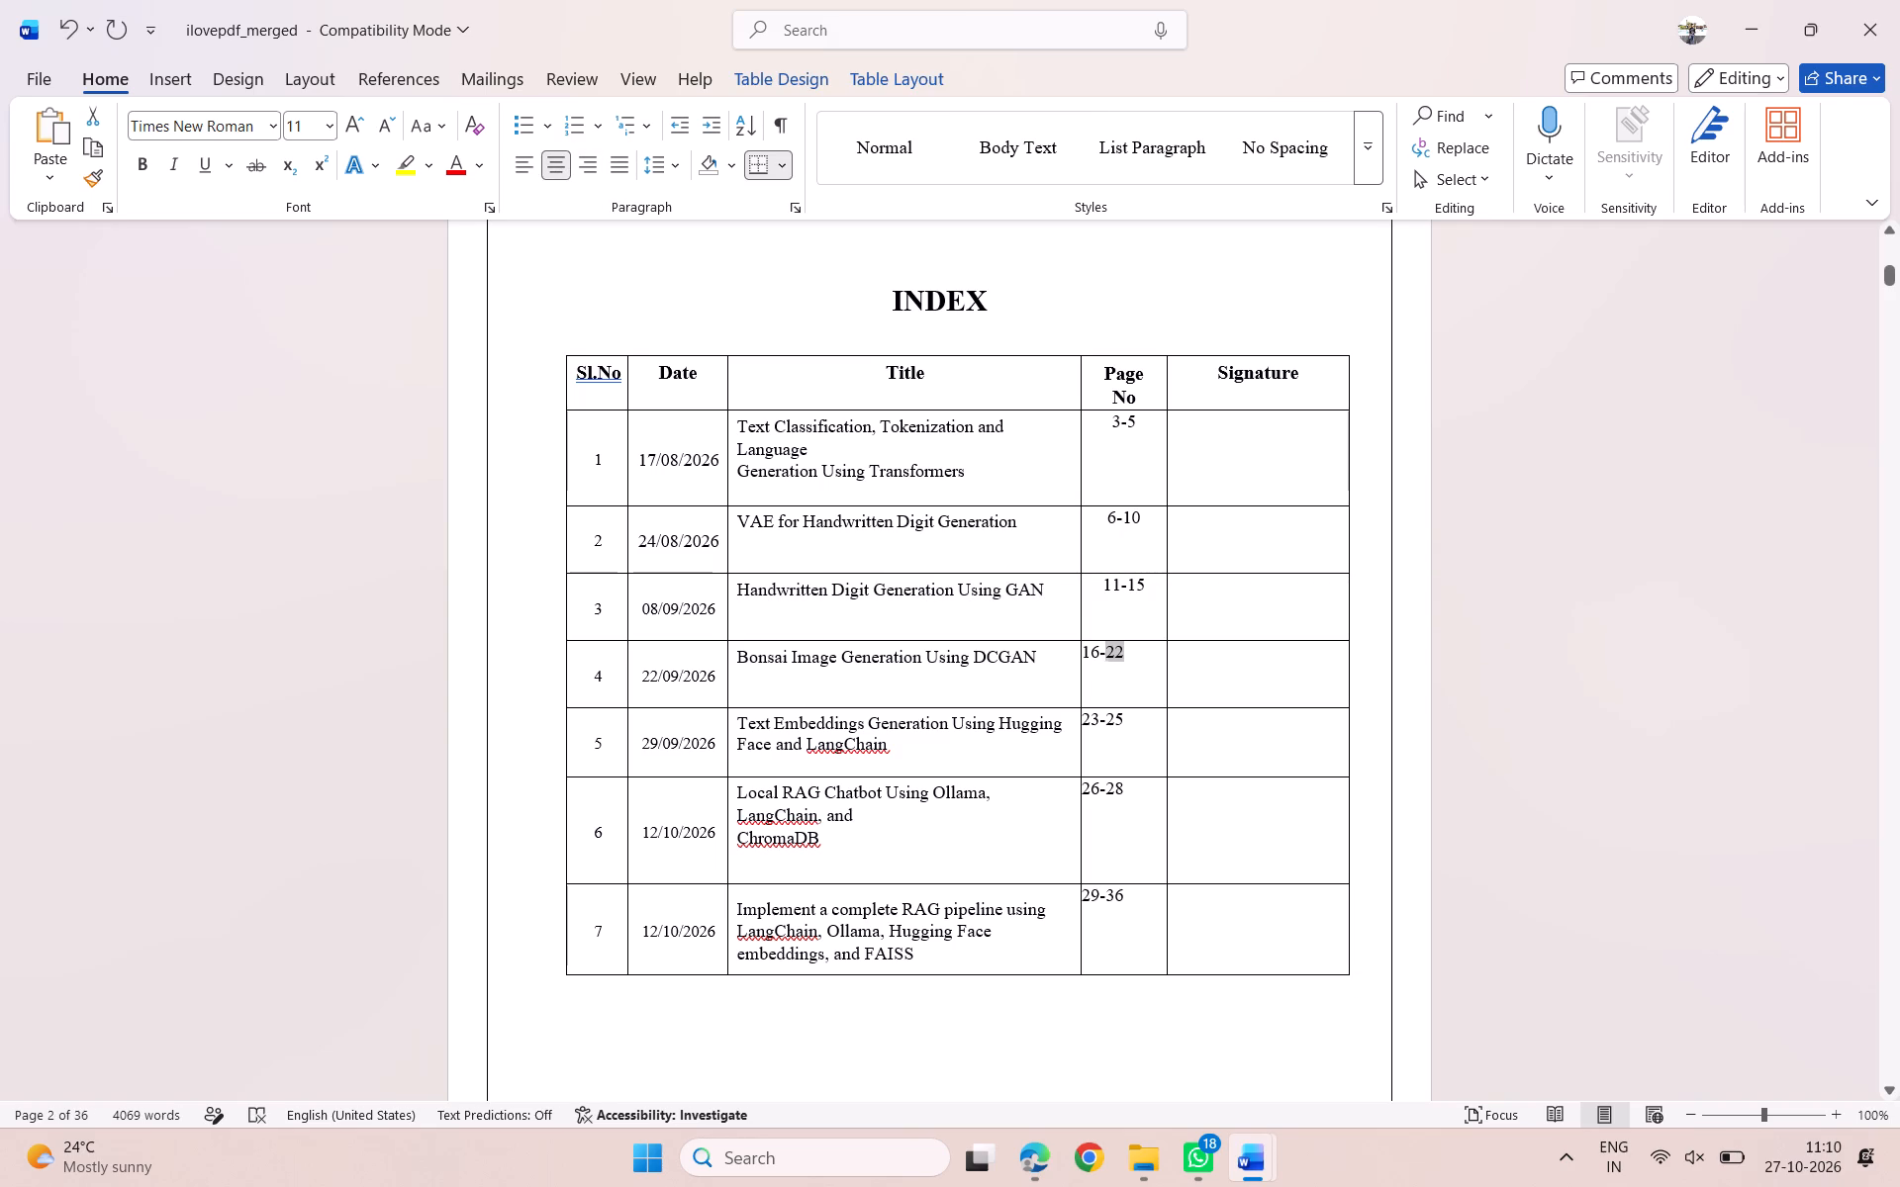
left_click_drag(1099, 650, 1087, 650)
left_click(554, 160)
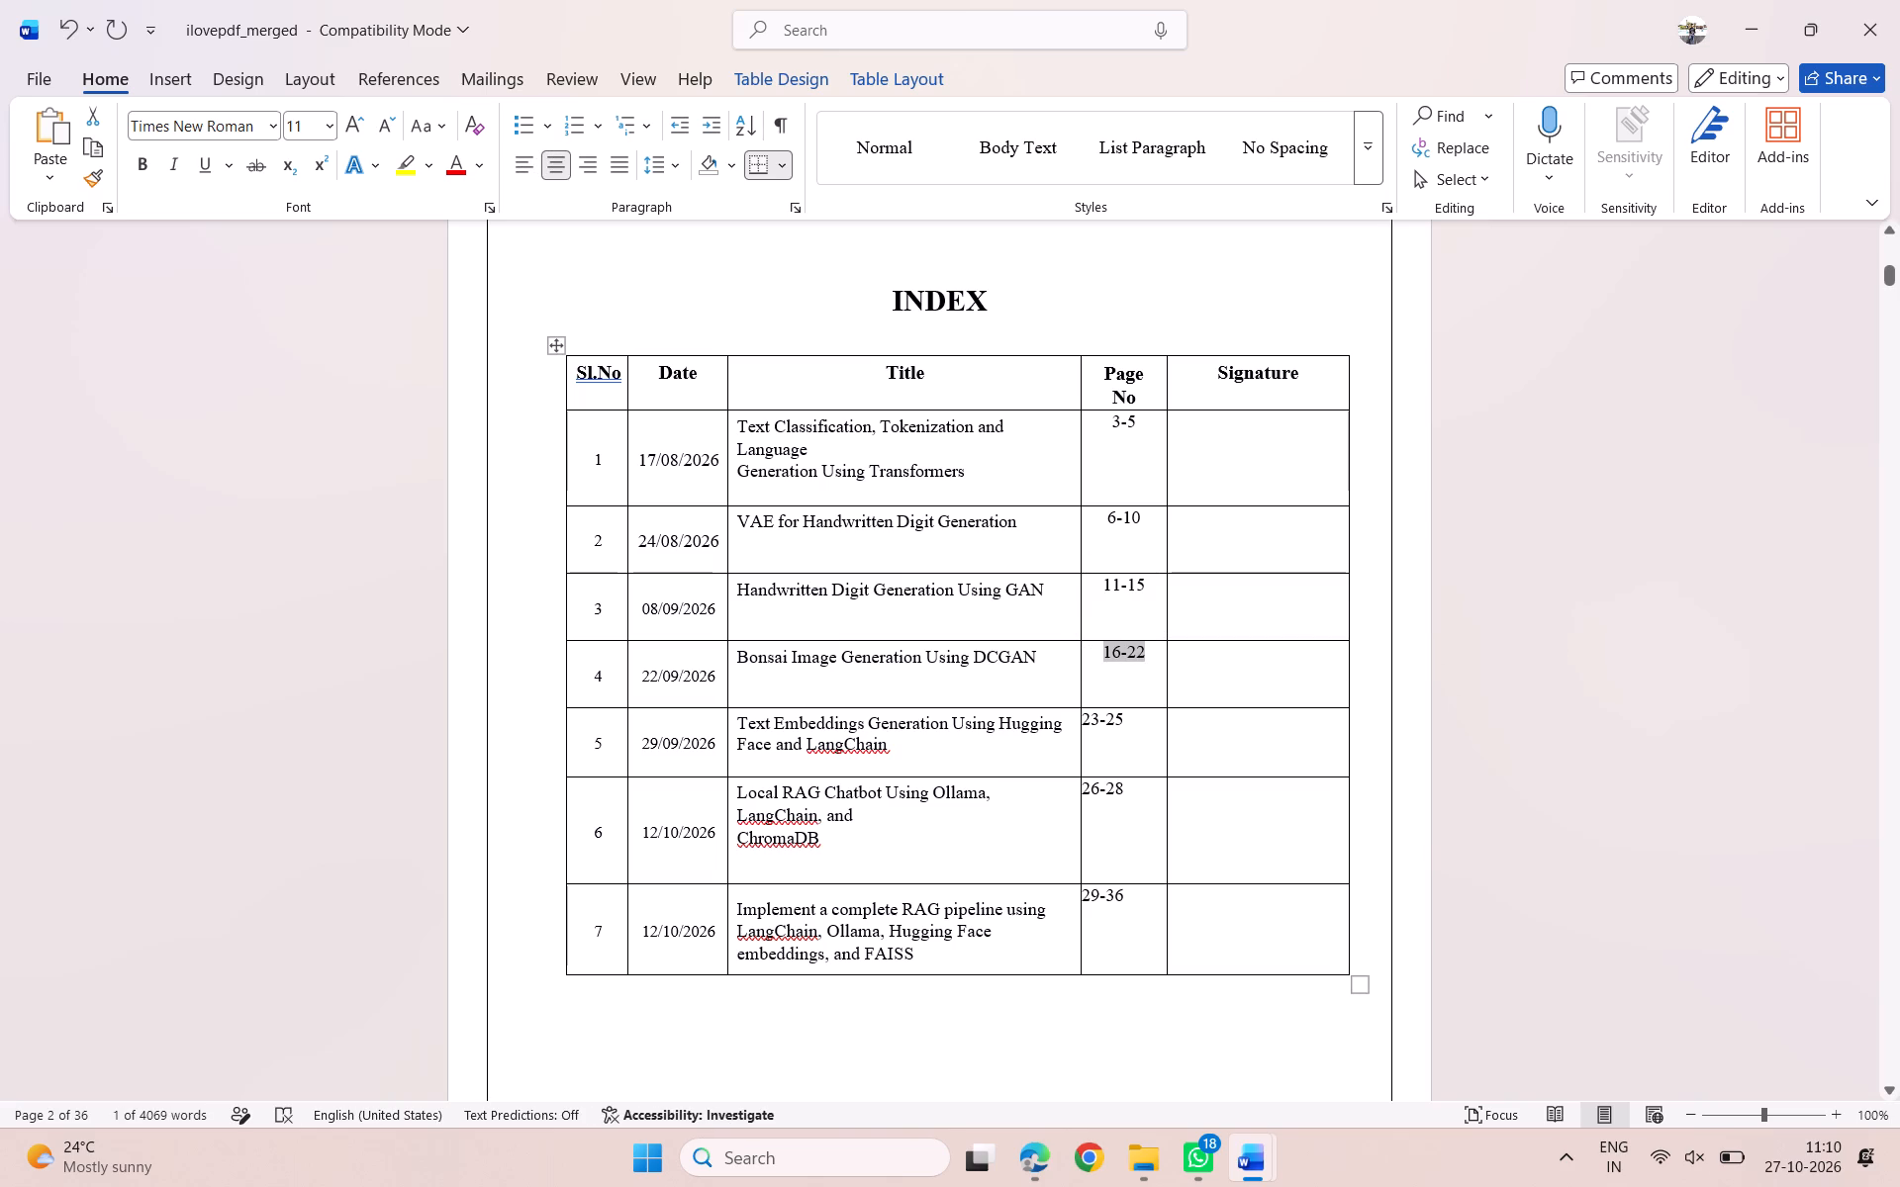
left_click_drag(1125, 721, 1086, 719)
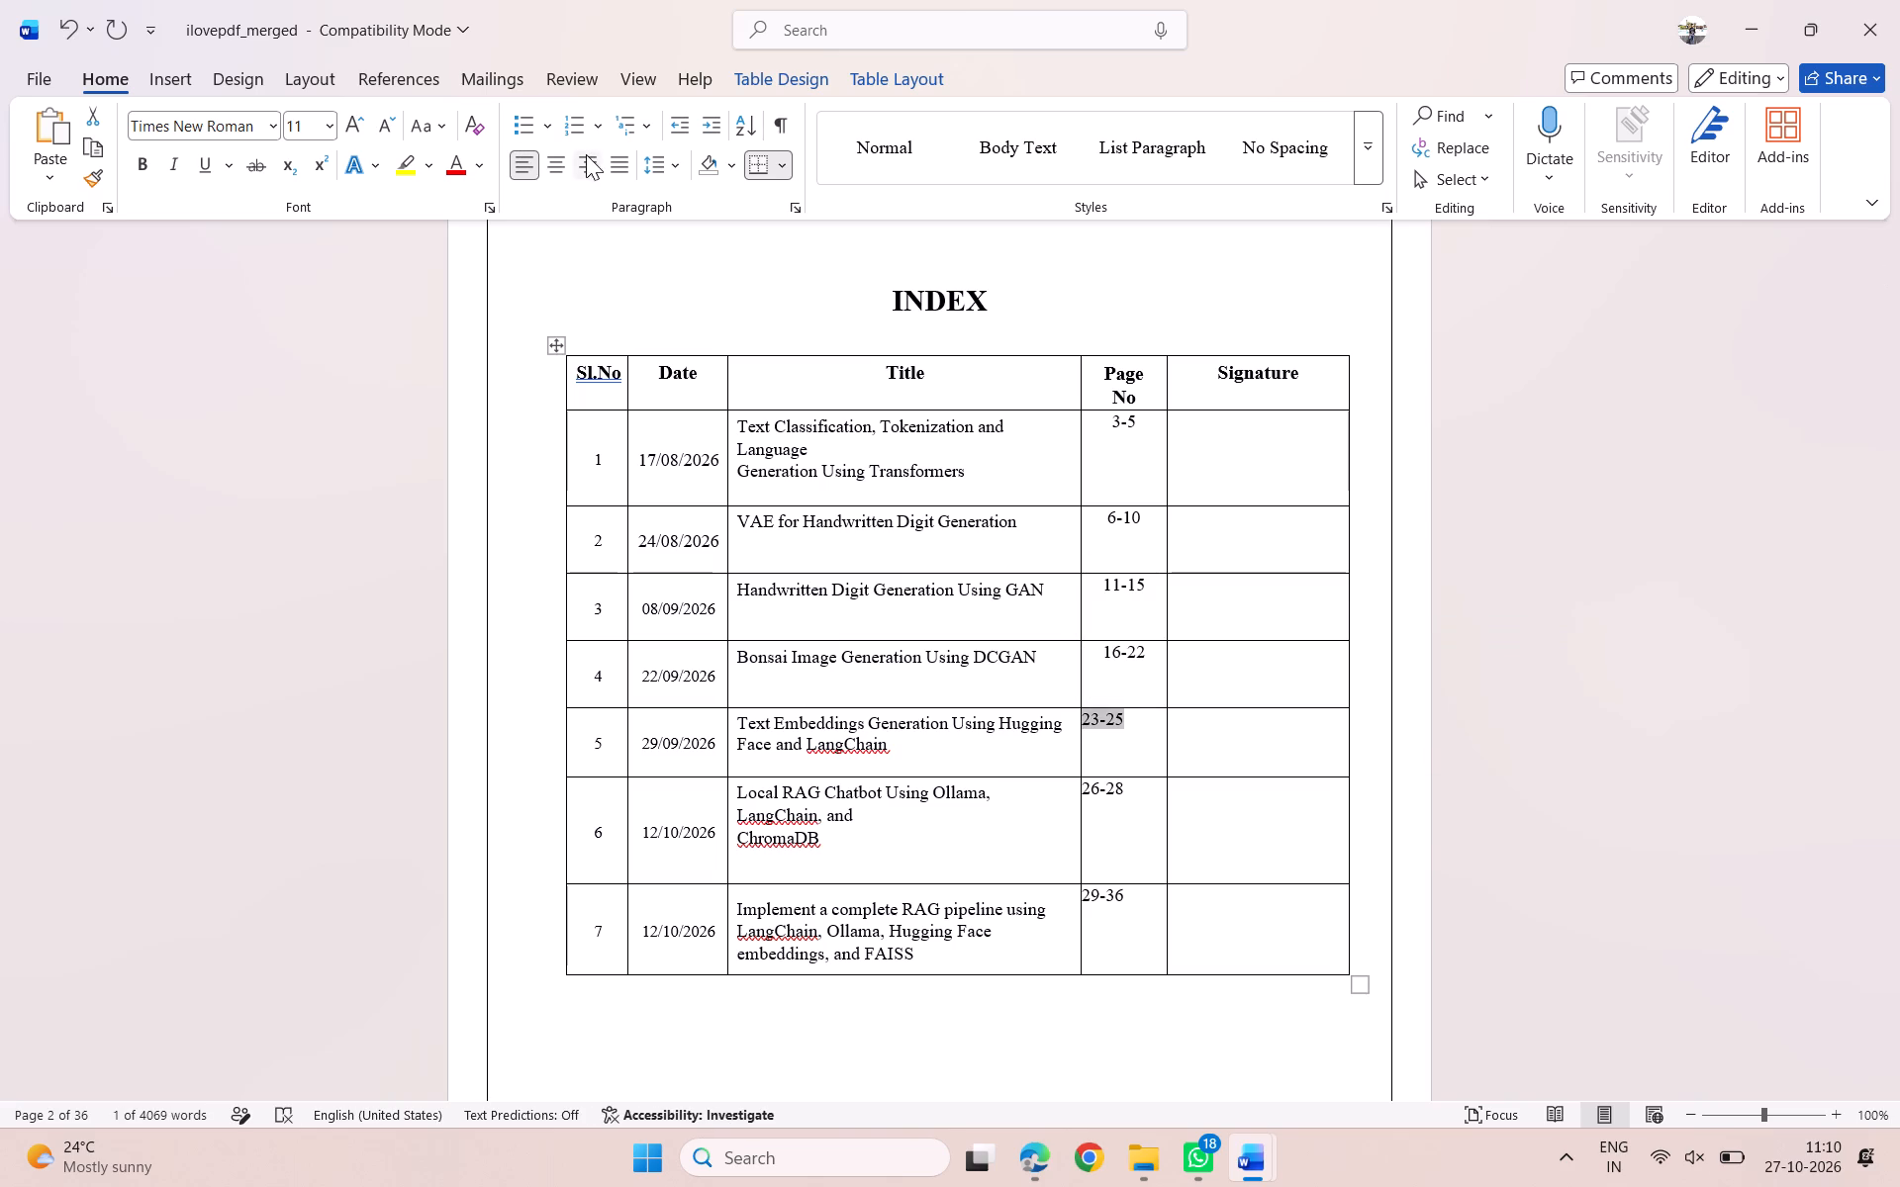
left_click(553, 166)
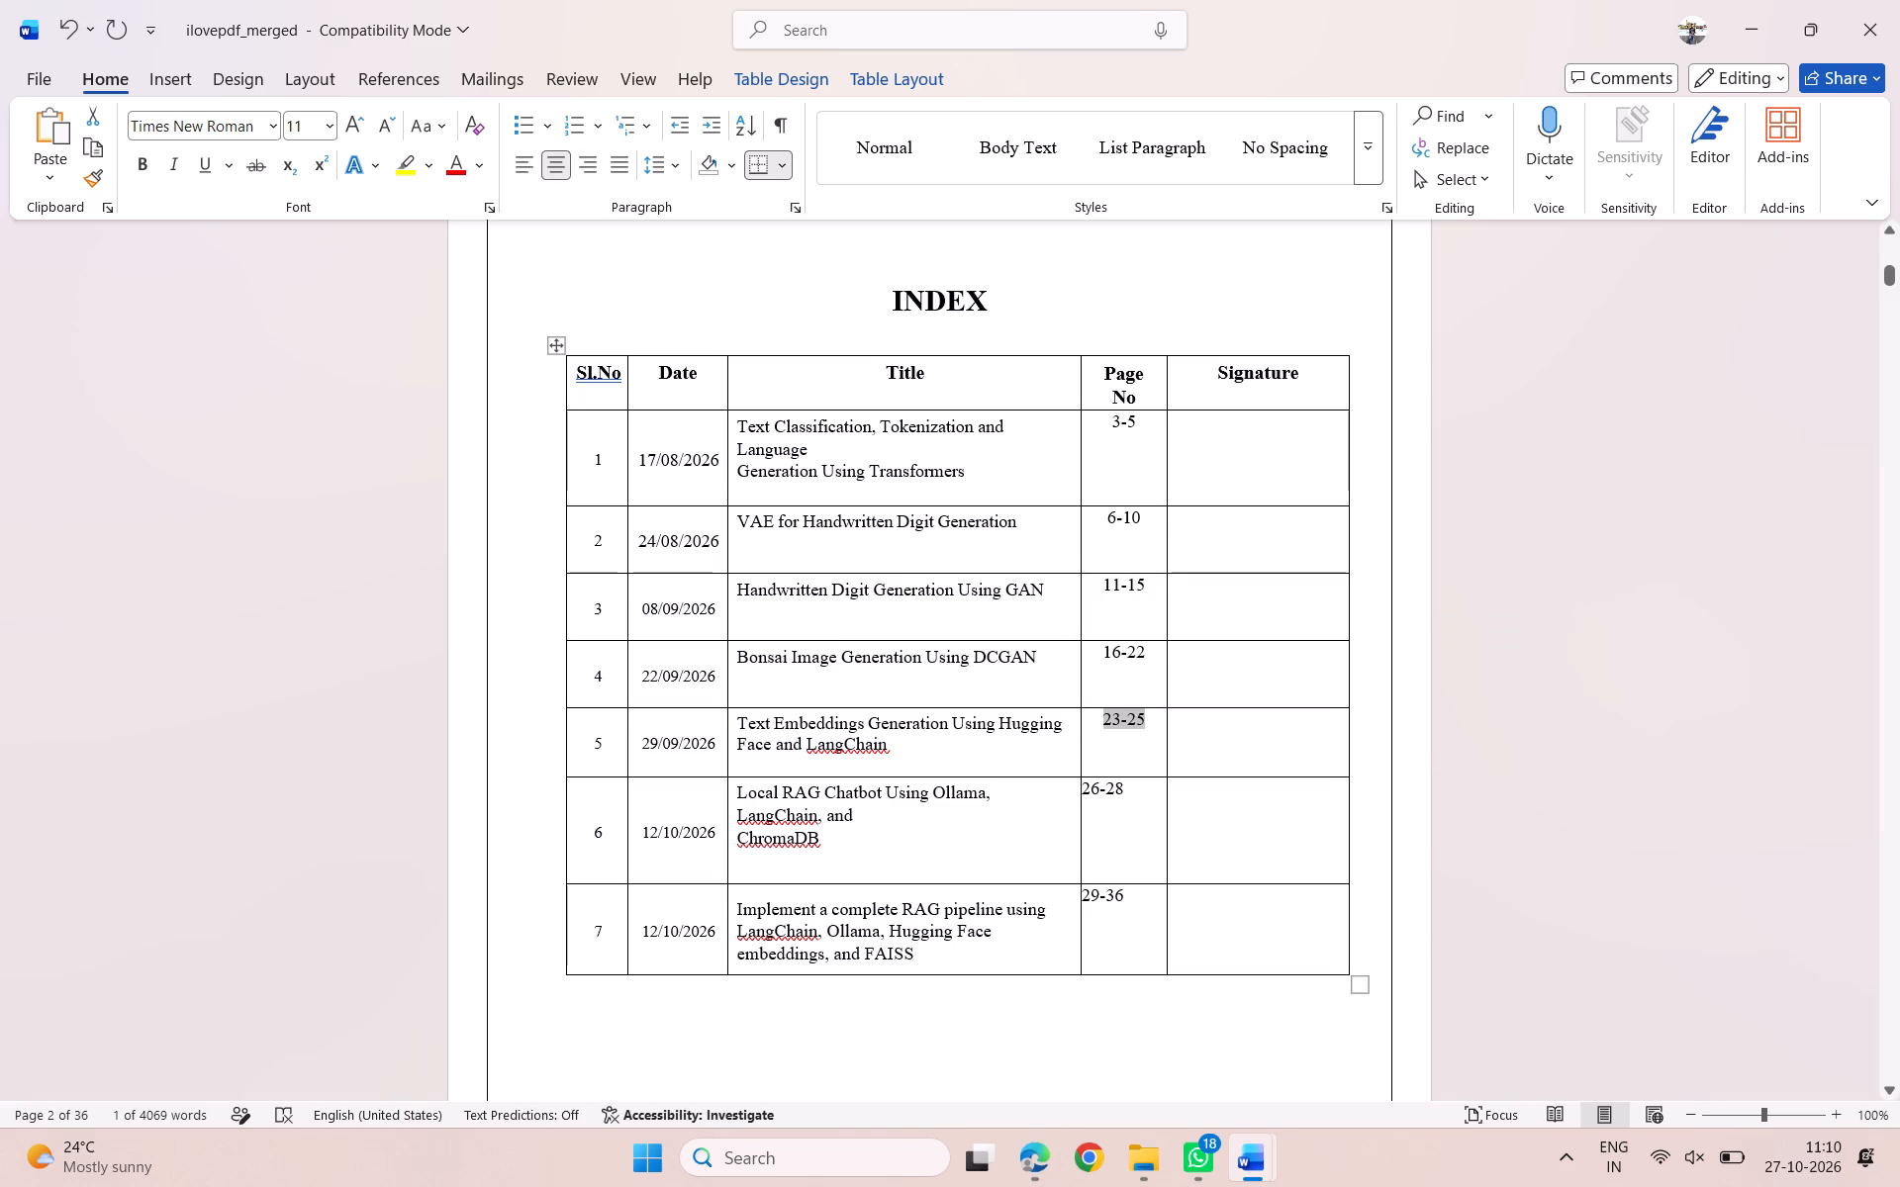
left_click_drag(1130, 796, 1088, 793)
left_click(554, 171)
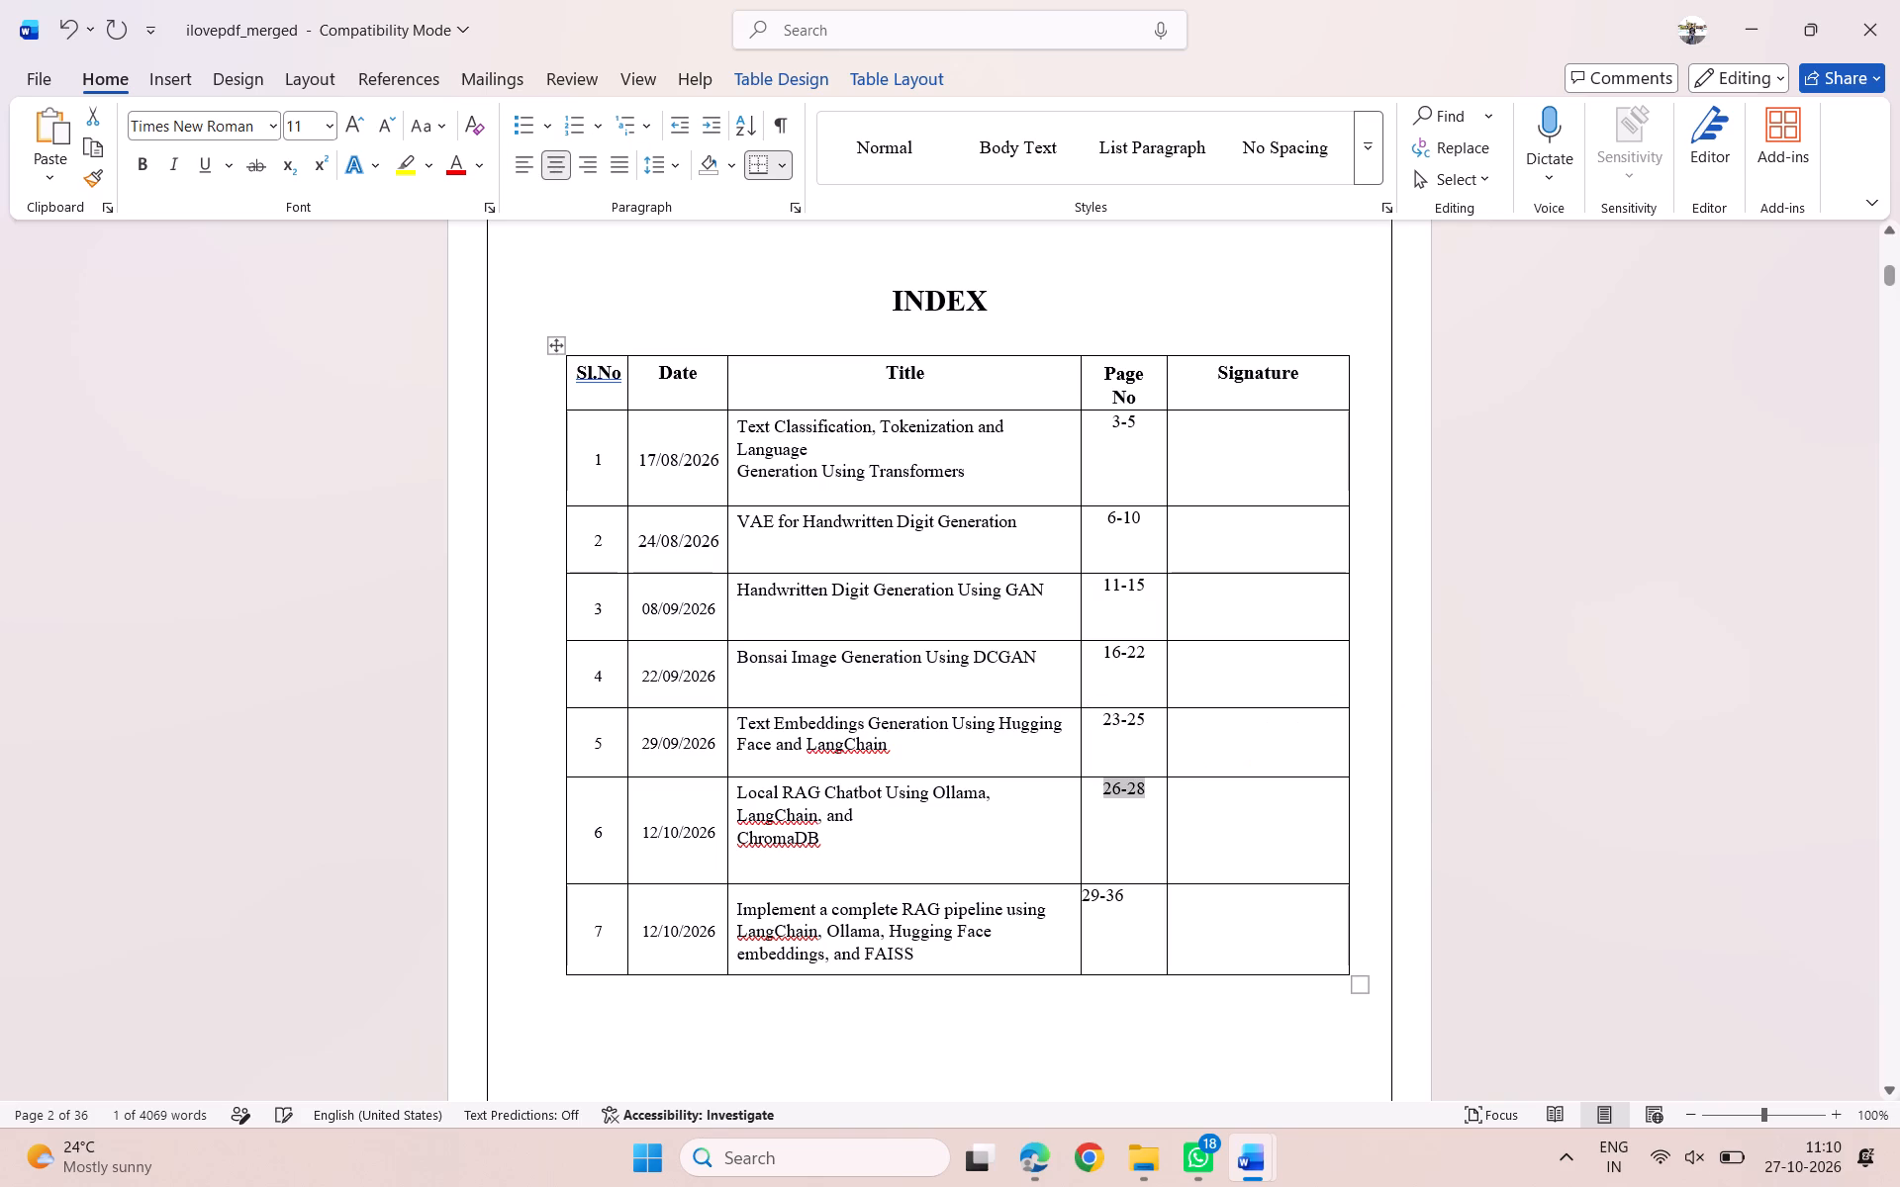
left_click_drag(1129, 898, 1088, 897)
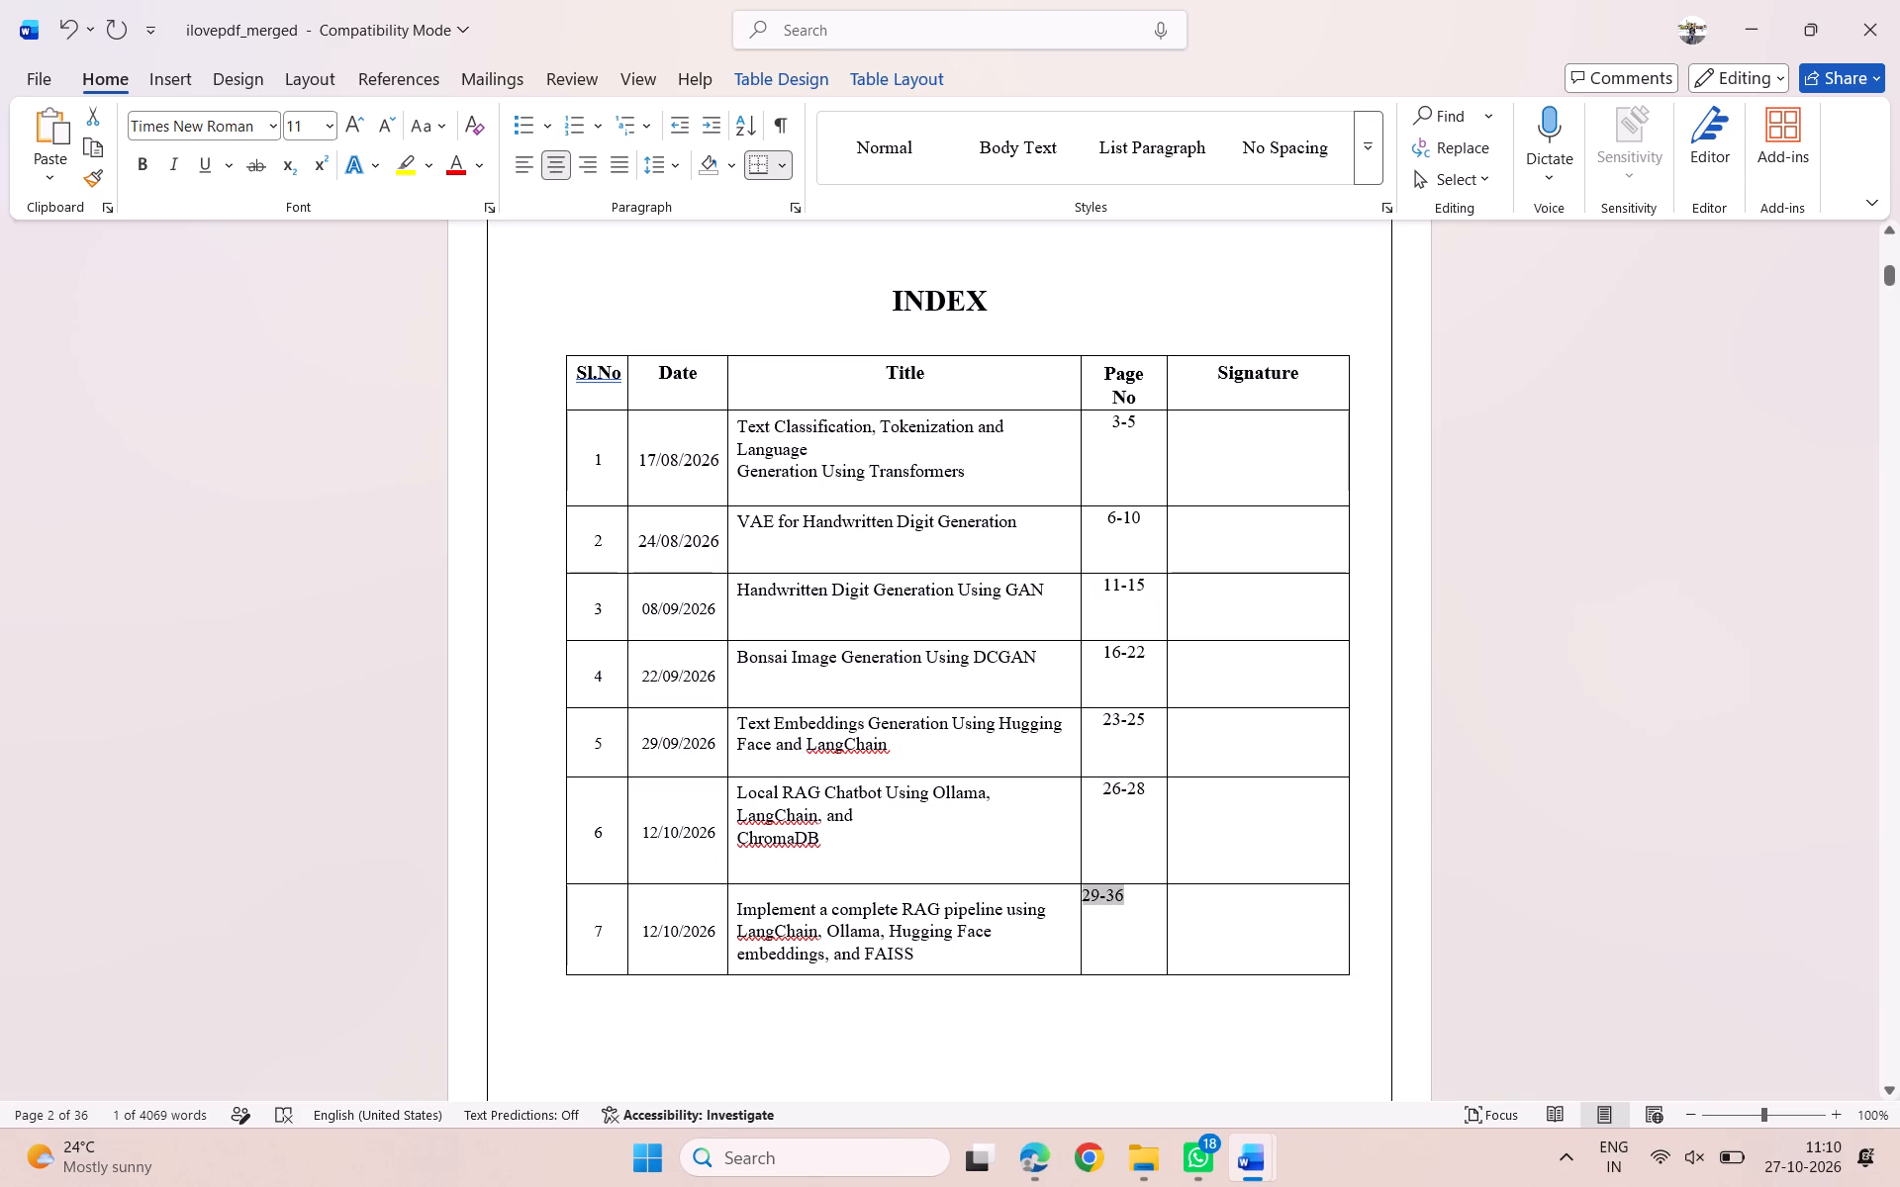
left_click_drag(1088, 897, 1088, 896)
left_click(557, 165)
Examine the layout of the Experiment No: 01 and 02 pages, from the sentiment code through the VAE output.
scroll(1258, 882, "down", 7)
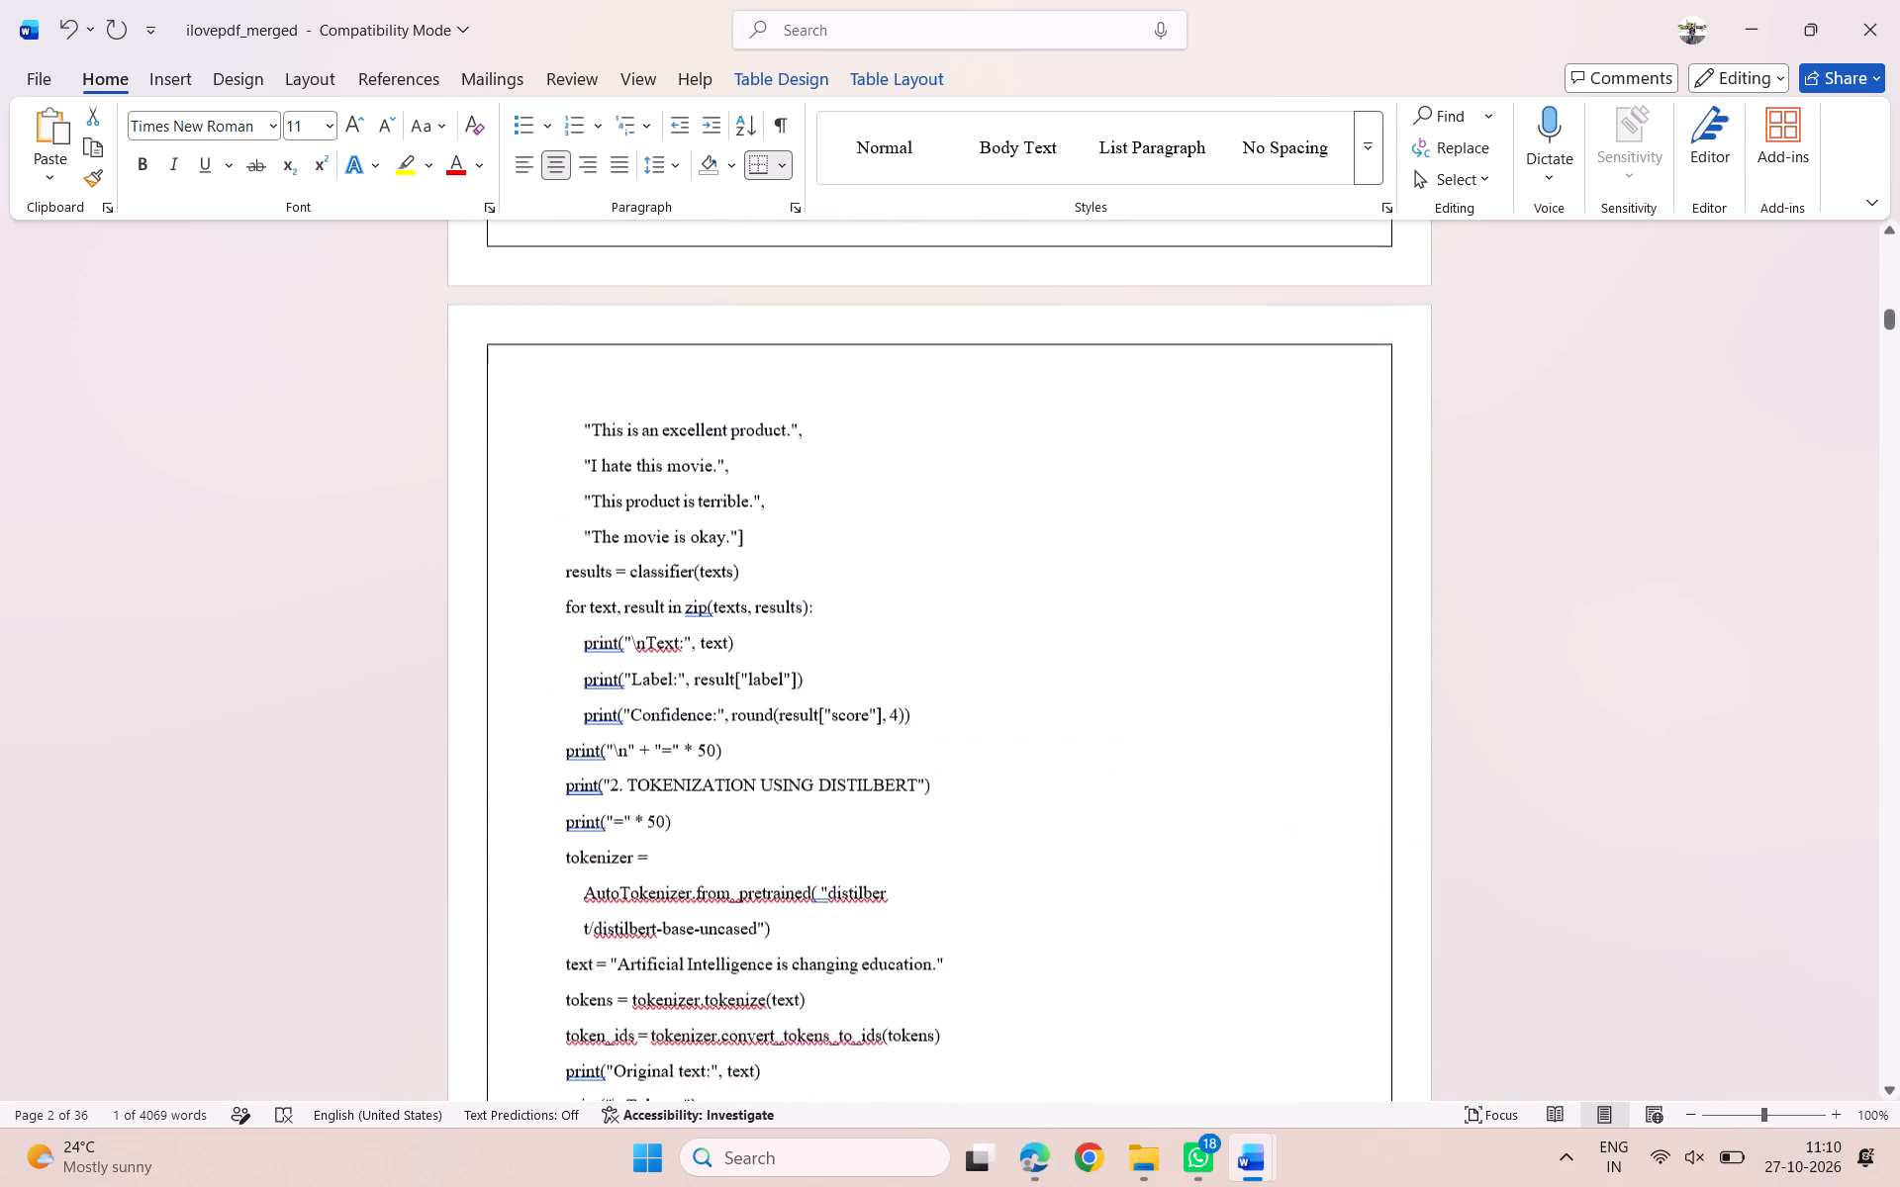
scroll(1258, 882, "down", 5)
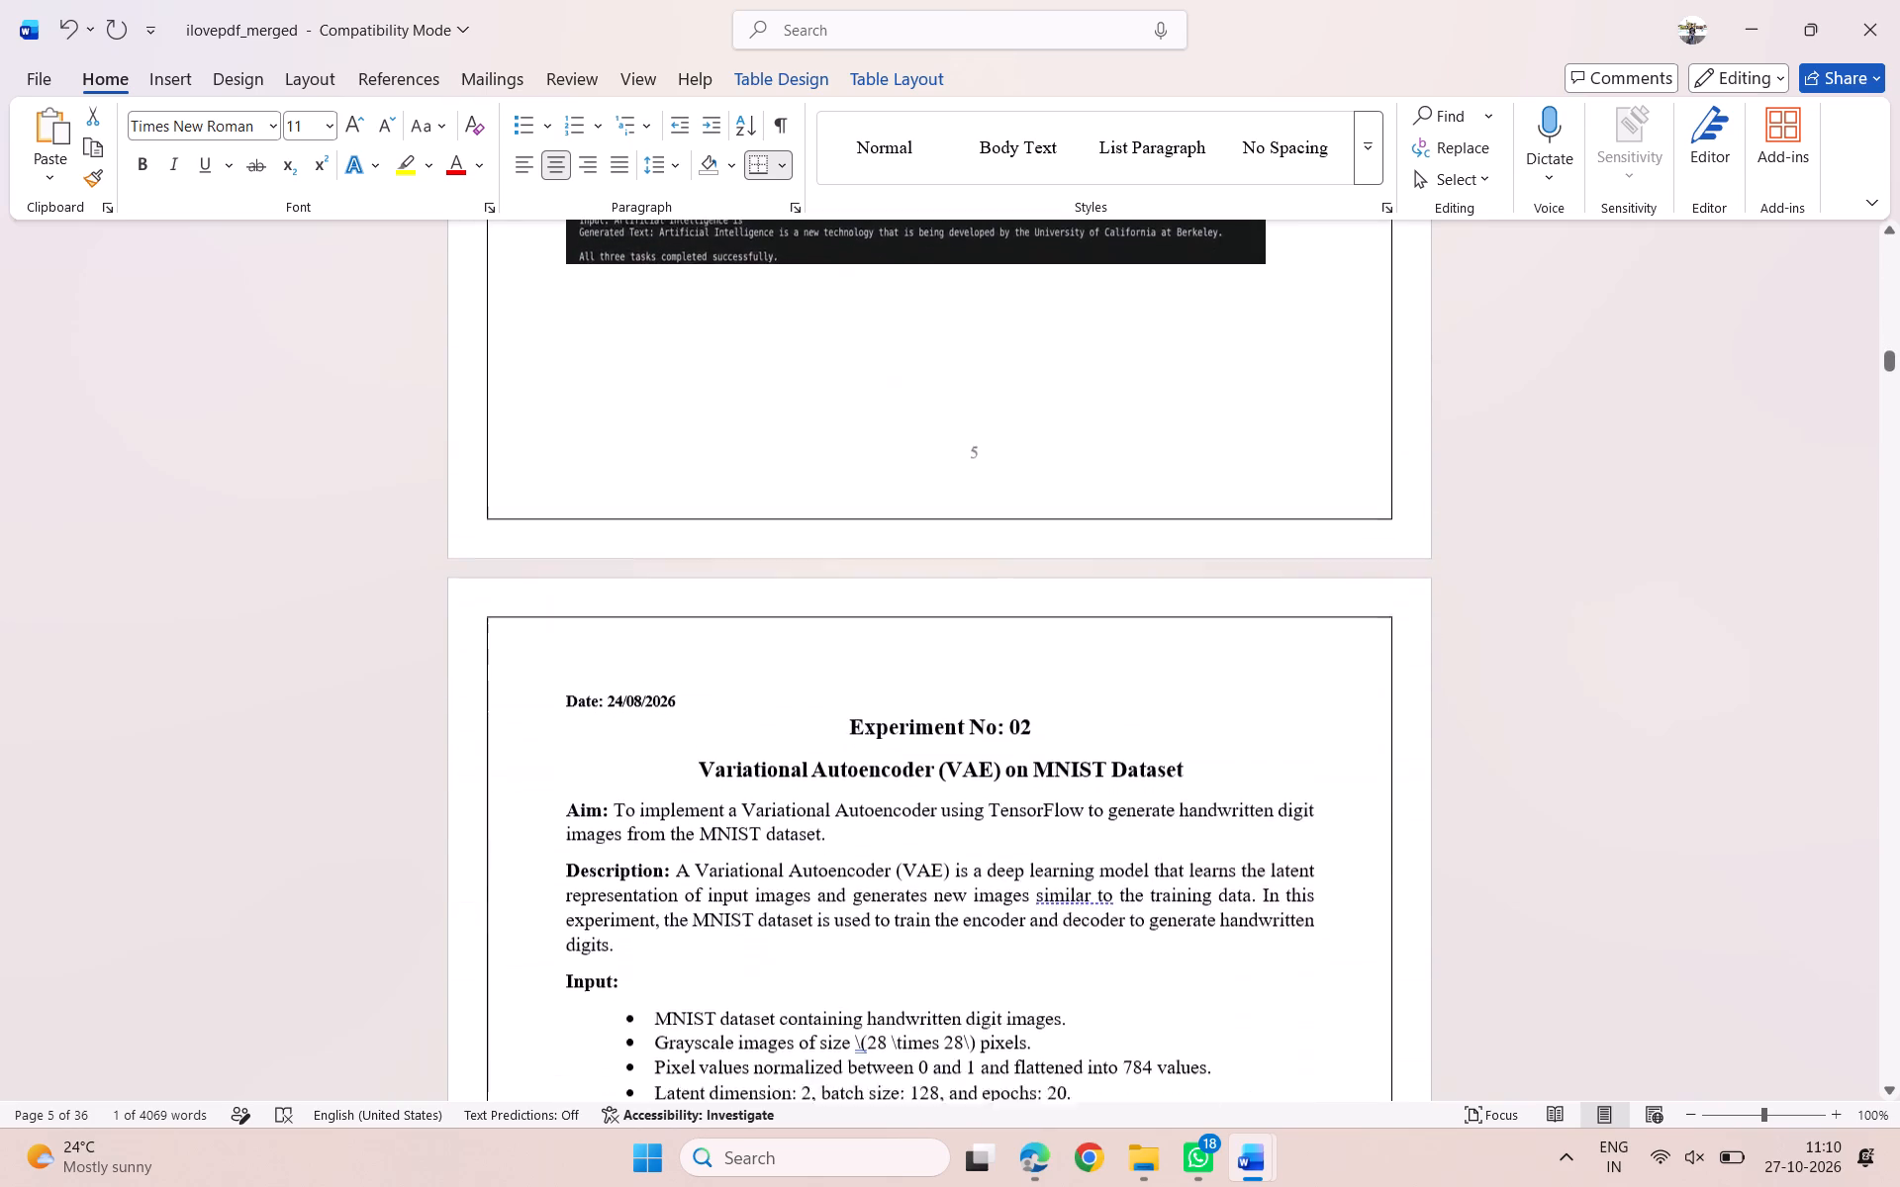
scroll(1258, 882, "down", 3)
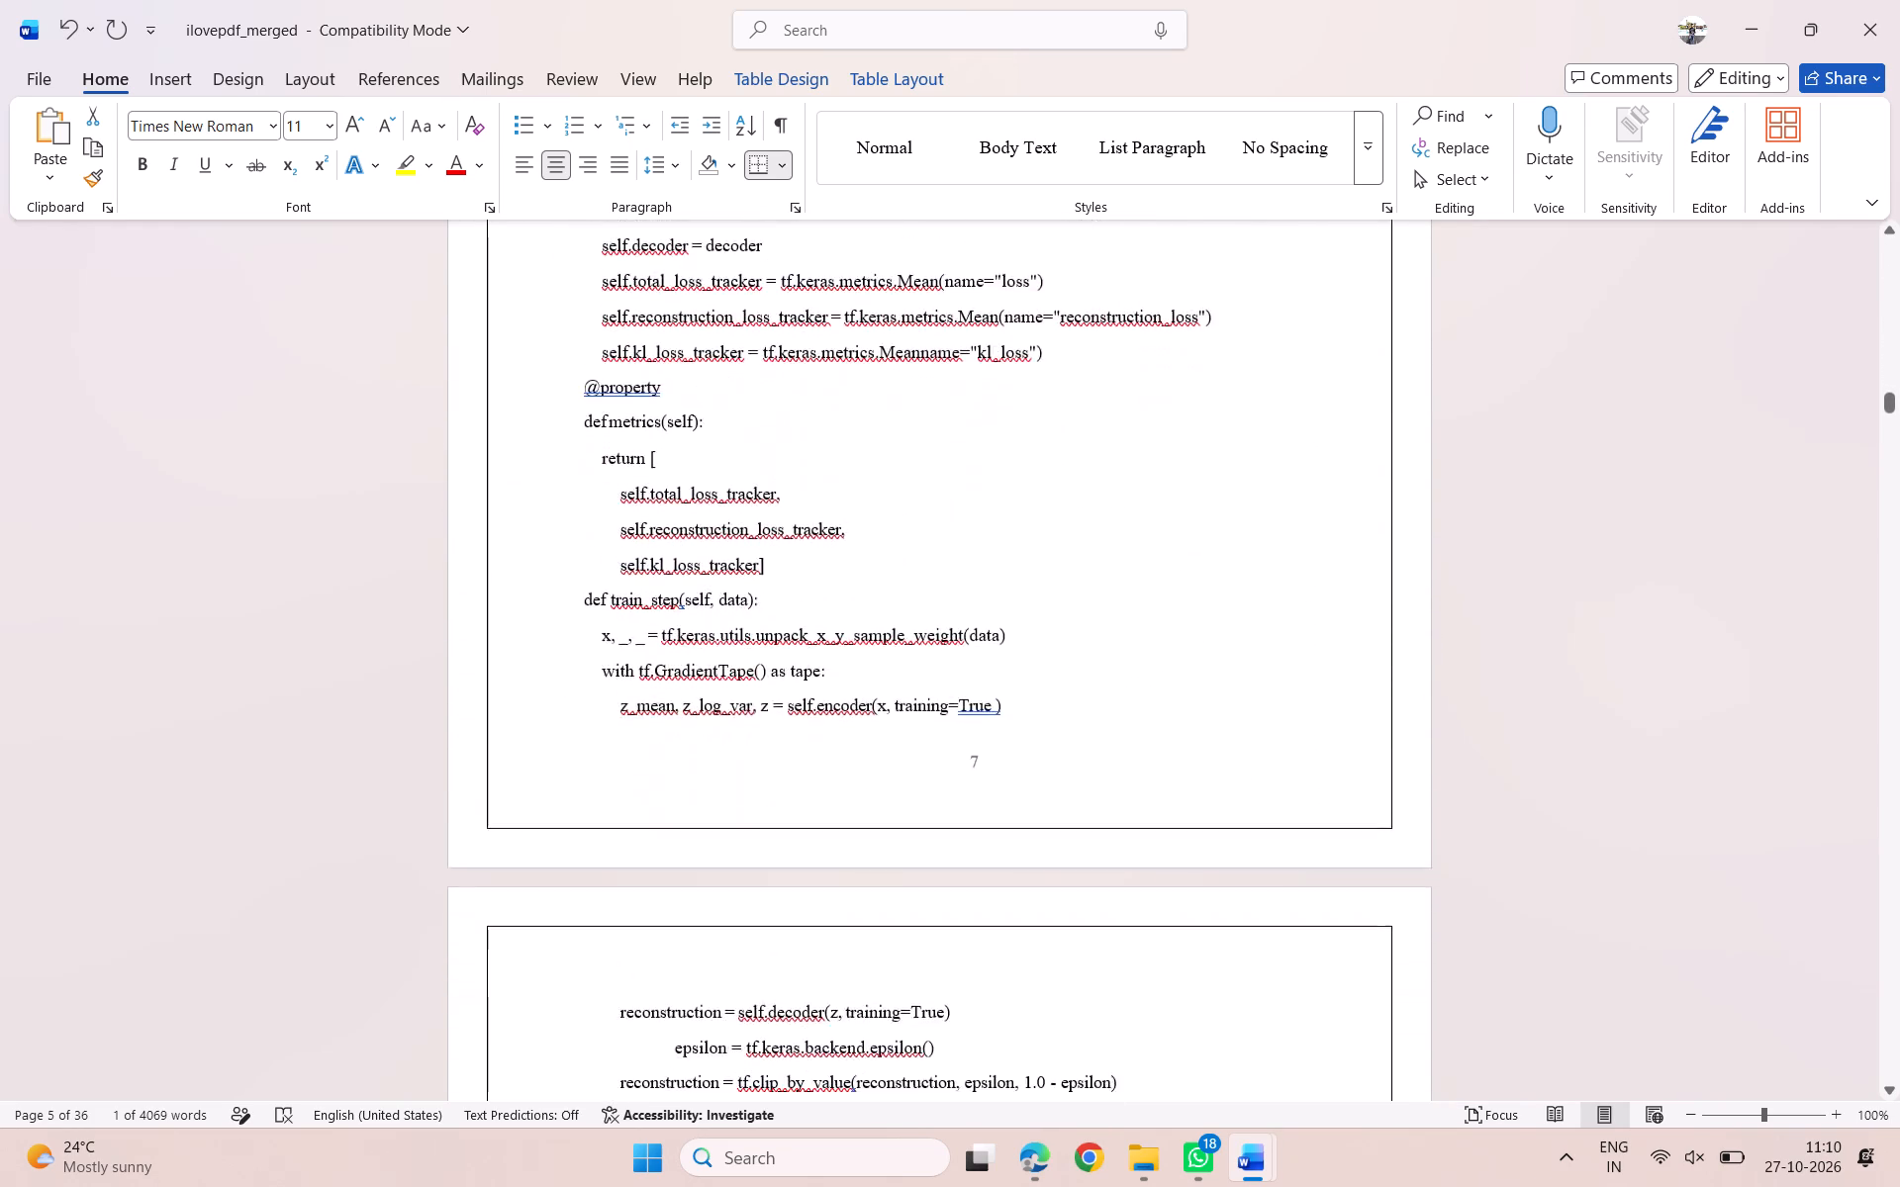
scroll(1258, 882, "down", 7)
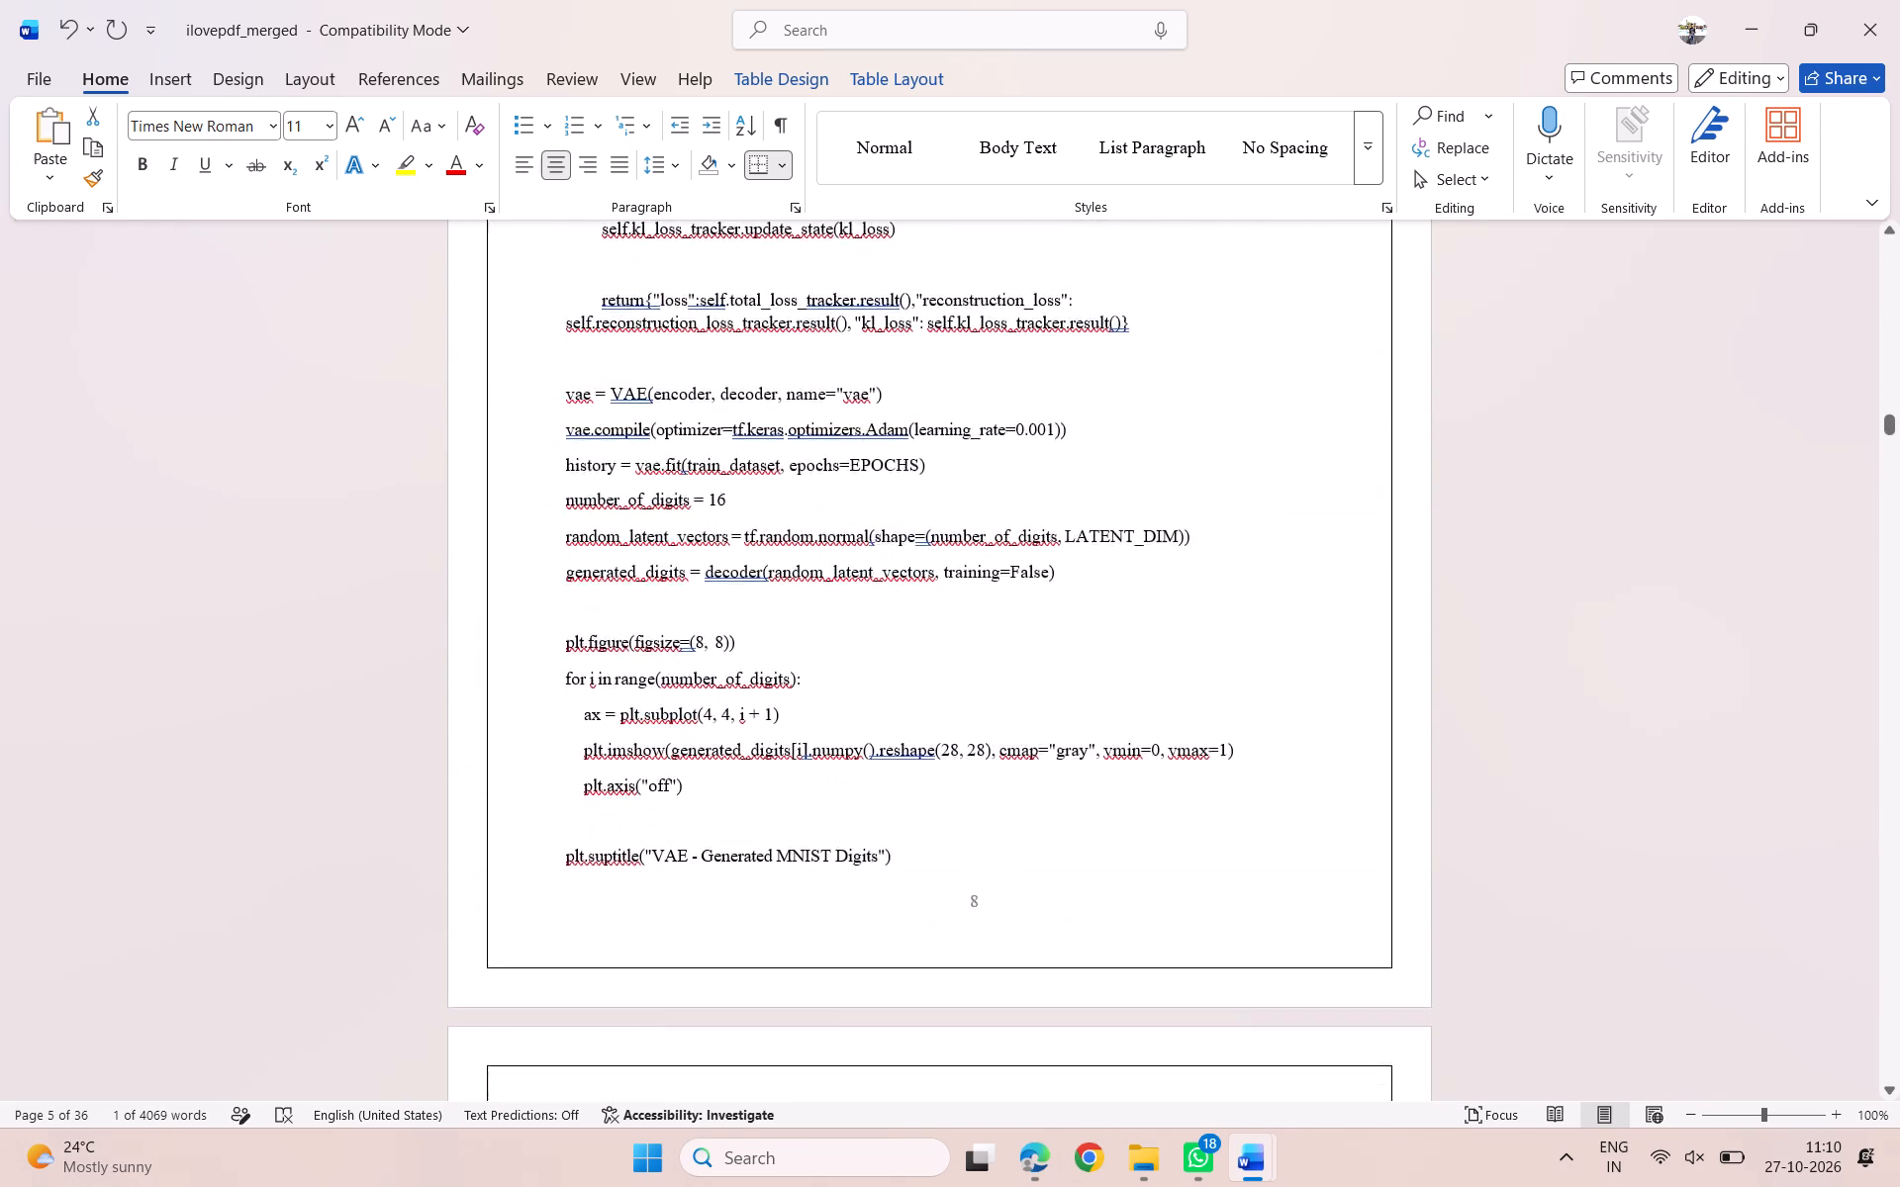
scroll(1258, 882, "down", 5)
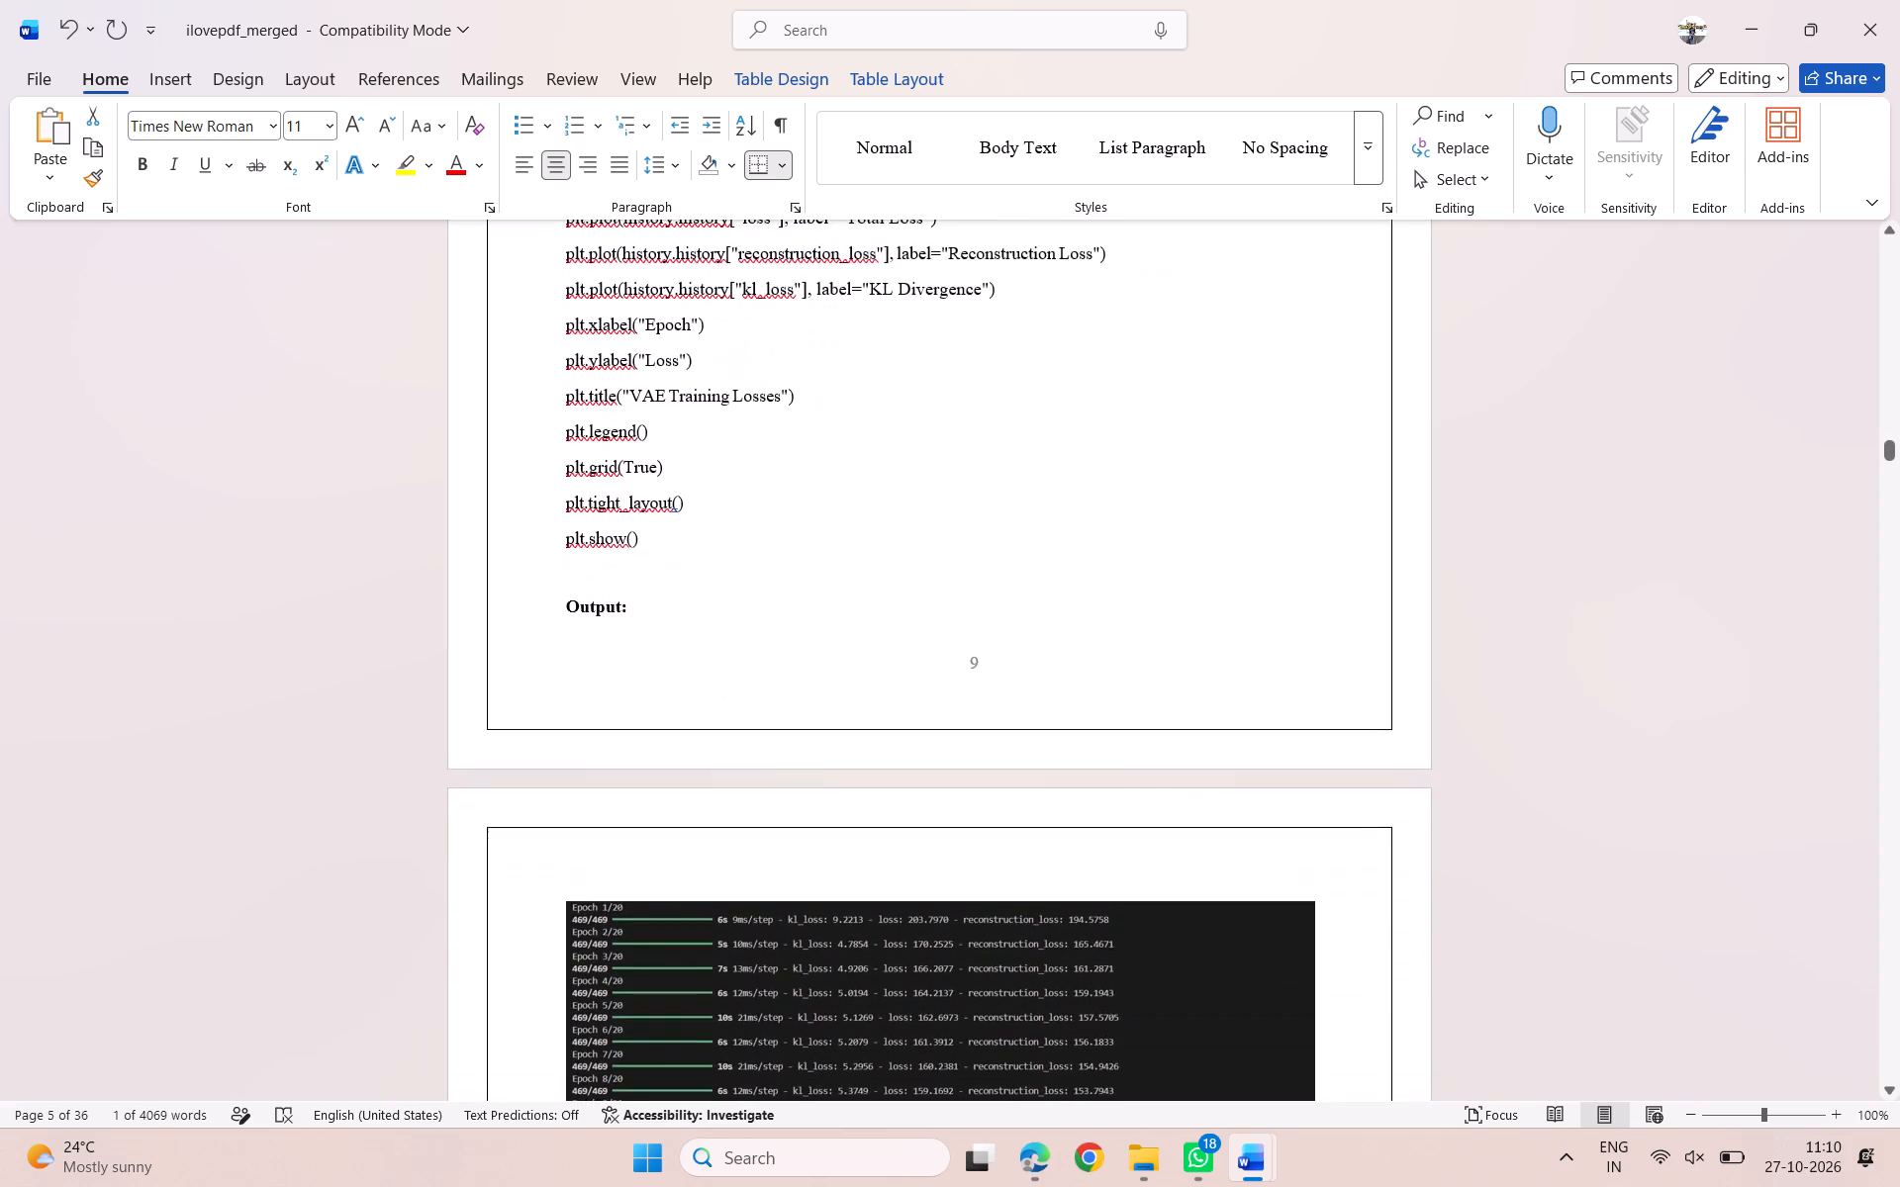
scroll(1258, 882, "down", 5)
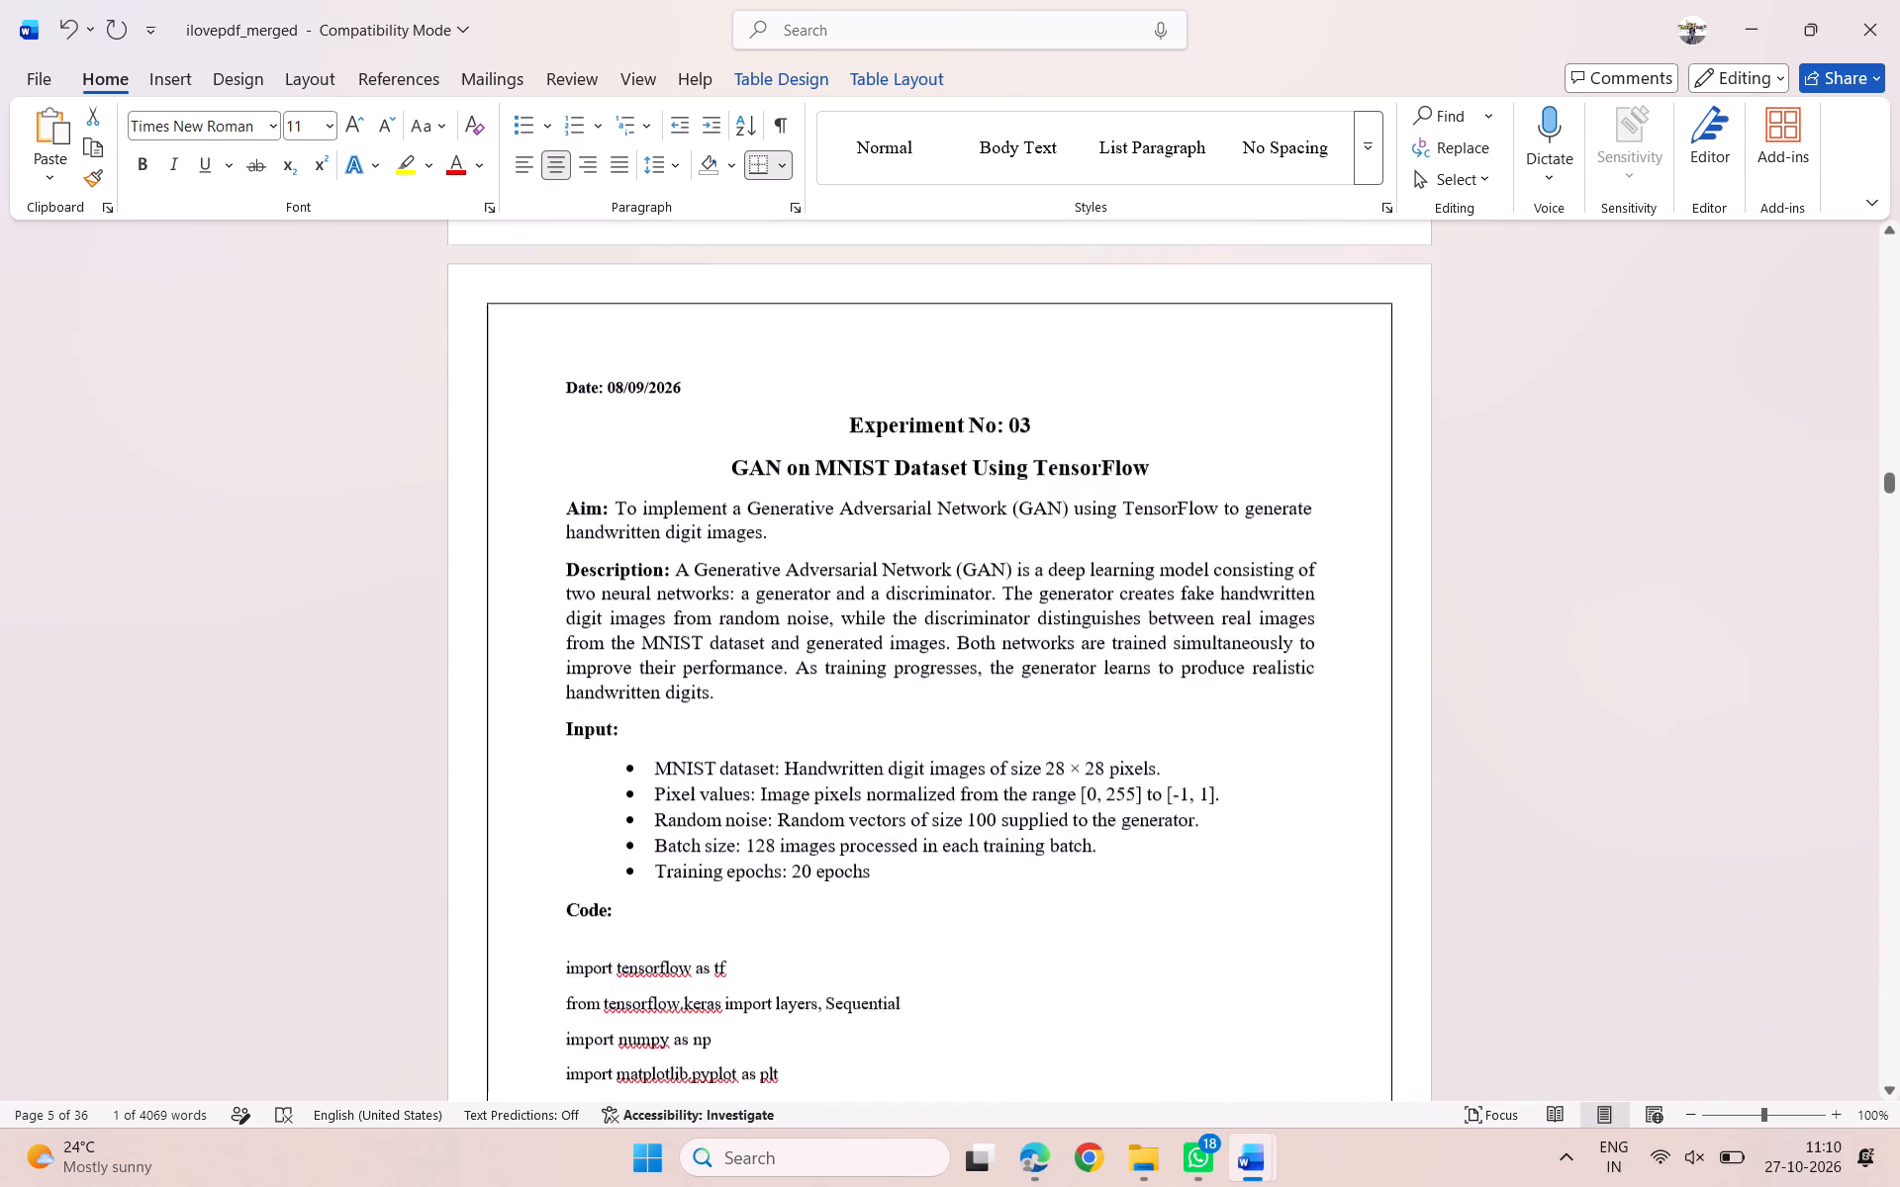
Examine the Experiment No: 03 pages, covering the GAN code, training output and generated digit pictures.
scroll(1258, 882, "down", 2)
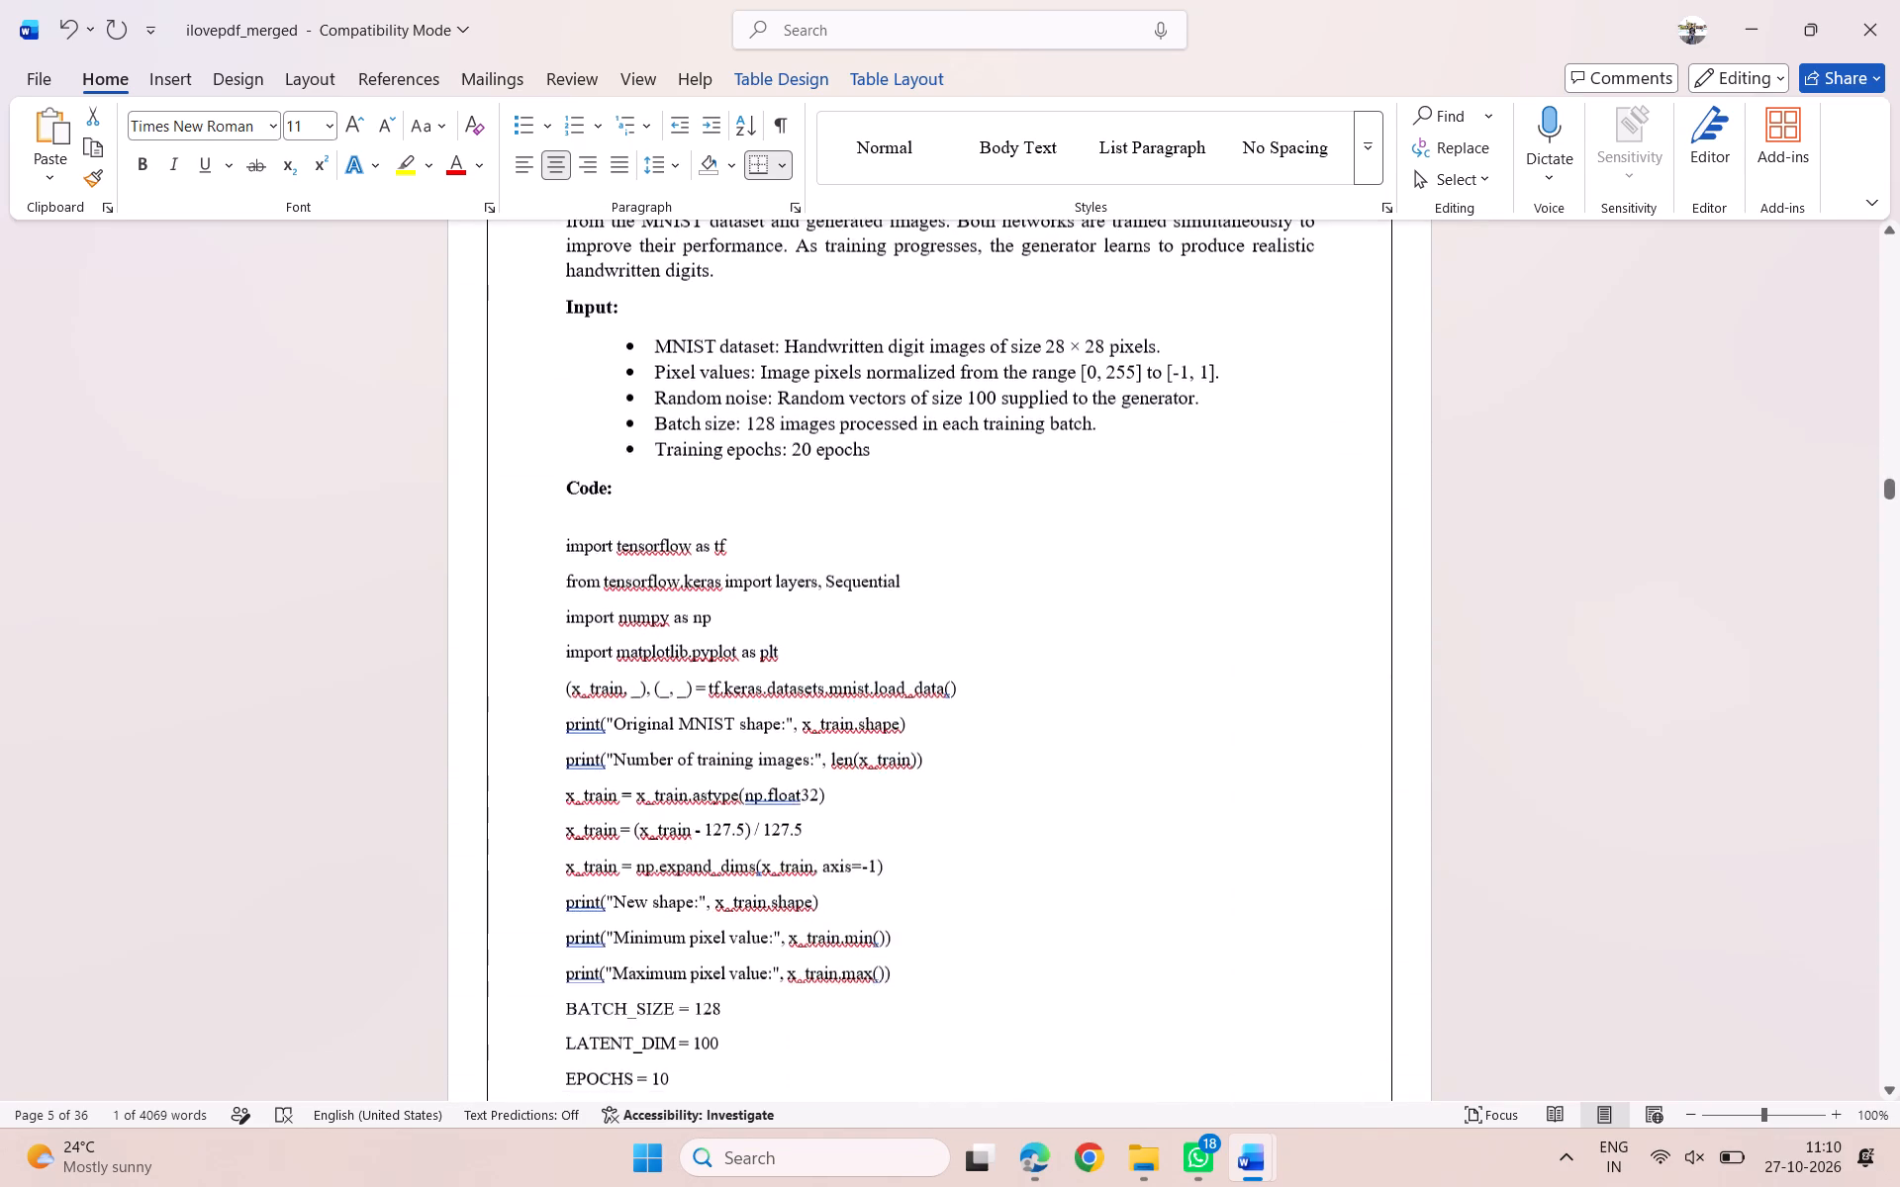
scroll(1258, 882, "down", 4)
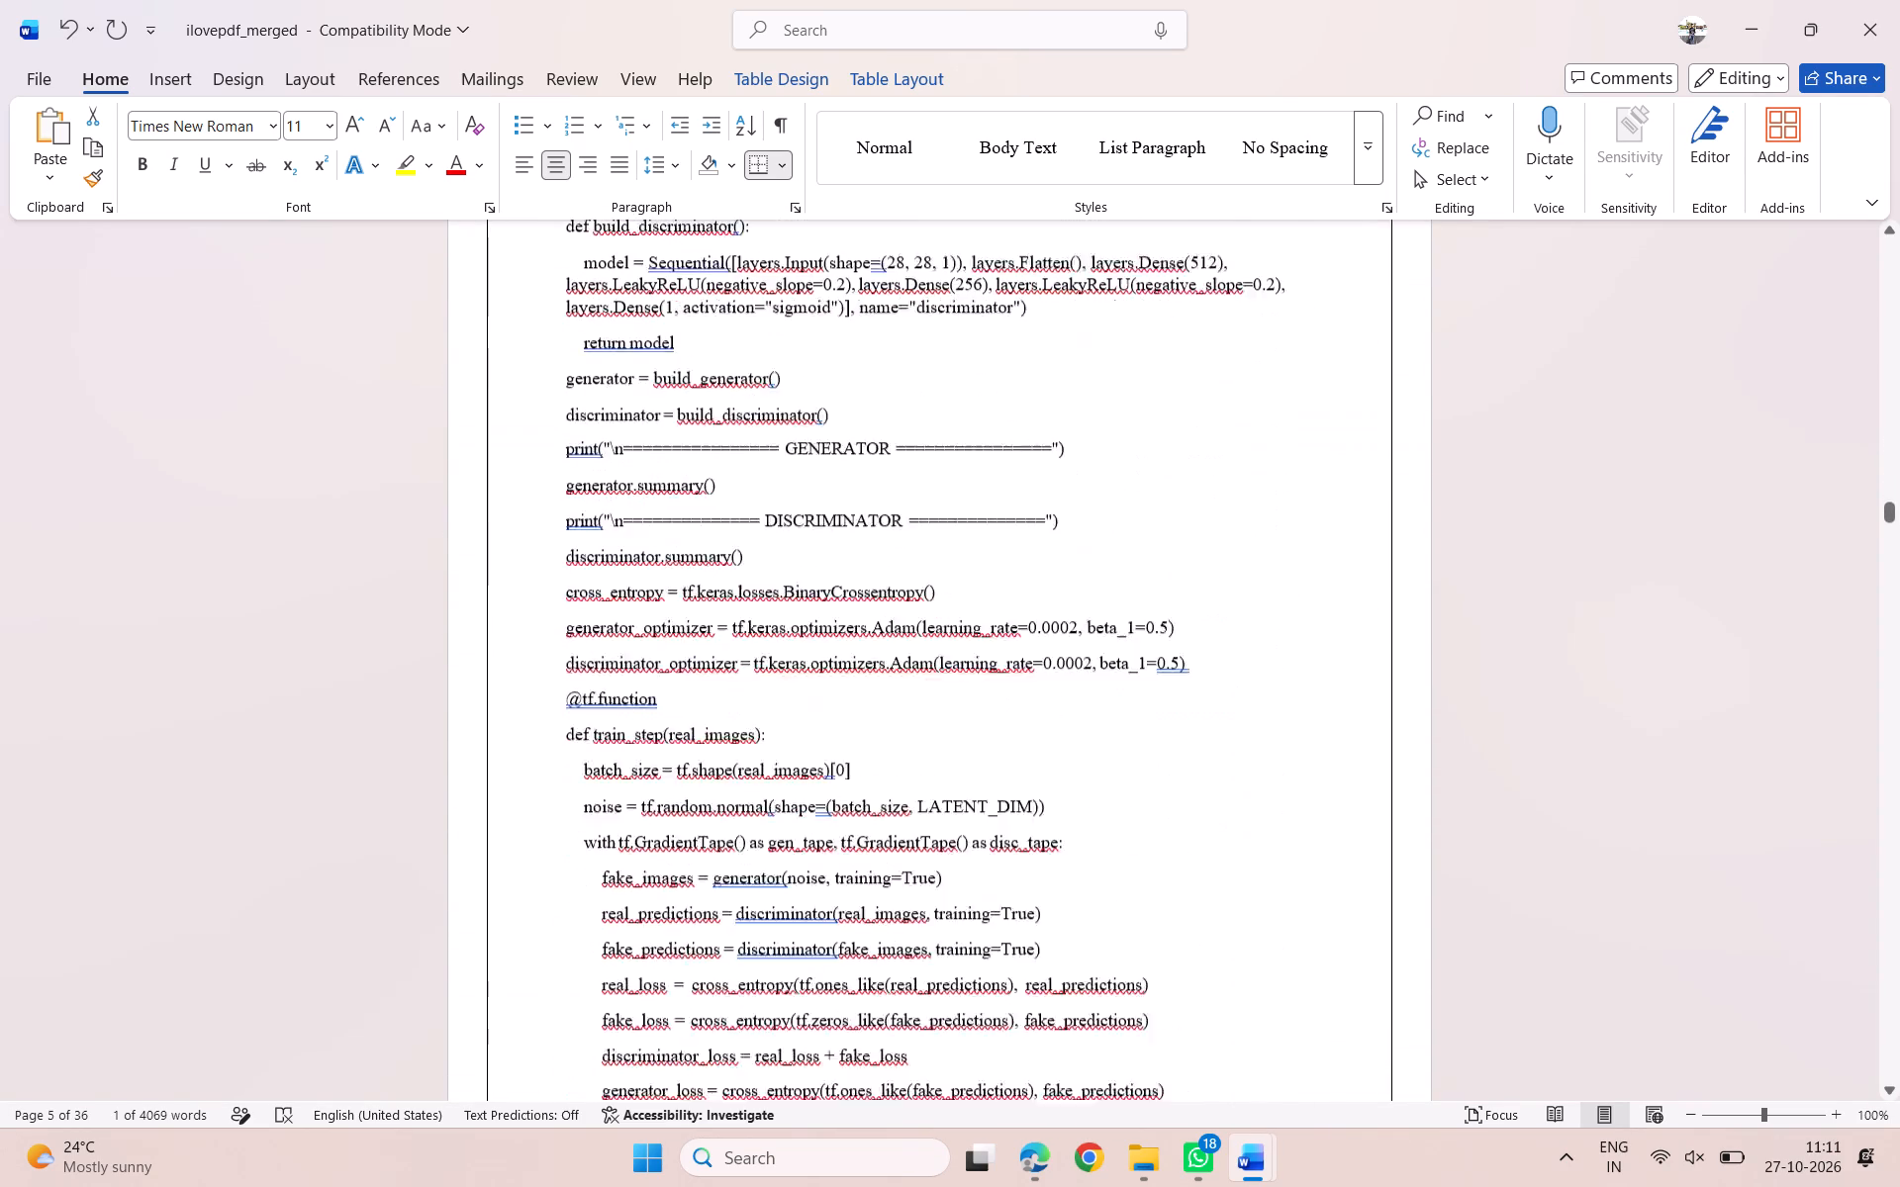
scroll(1258, 882, "down", 4)
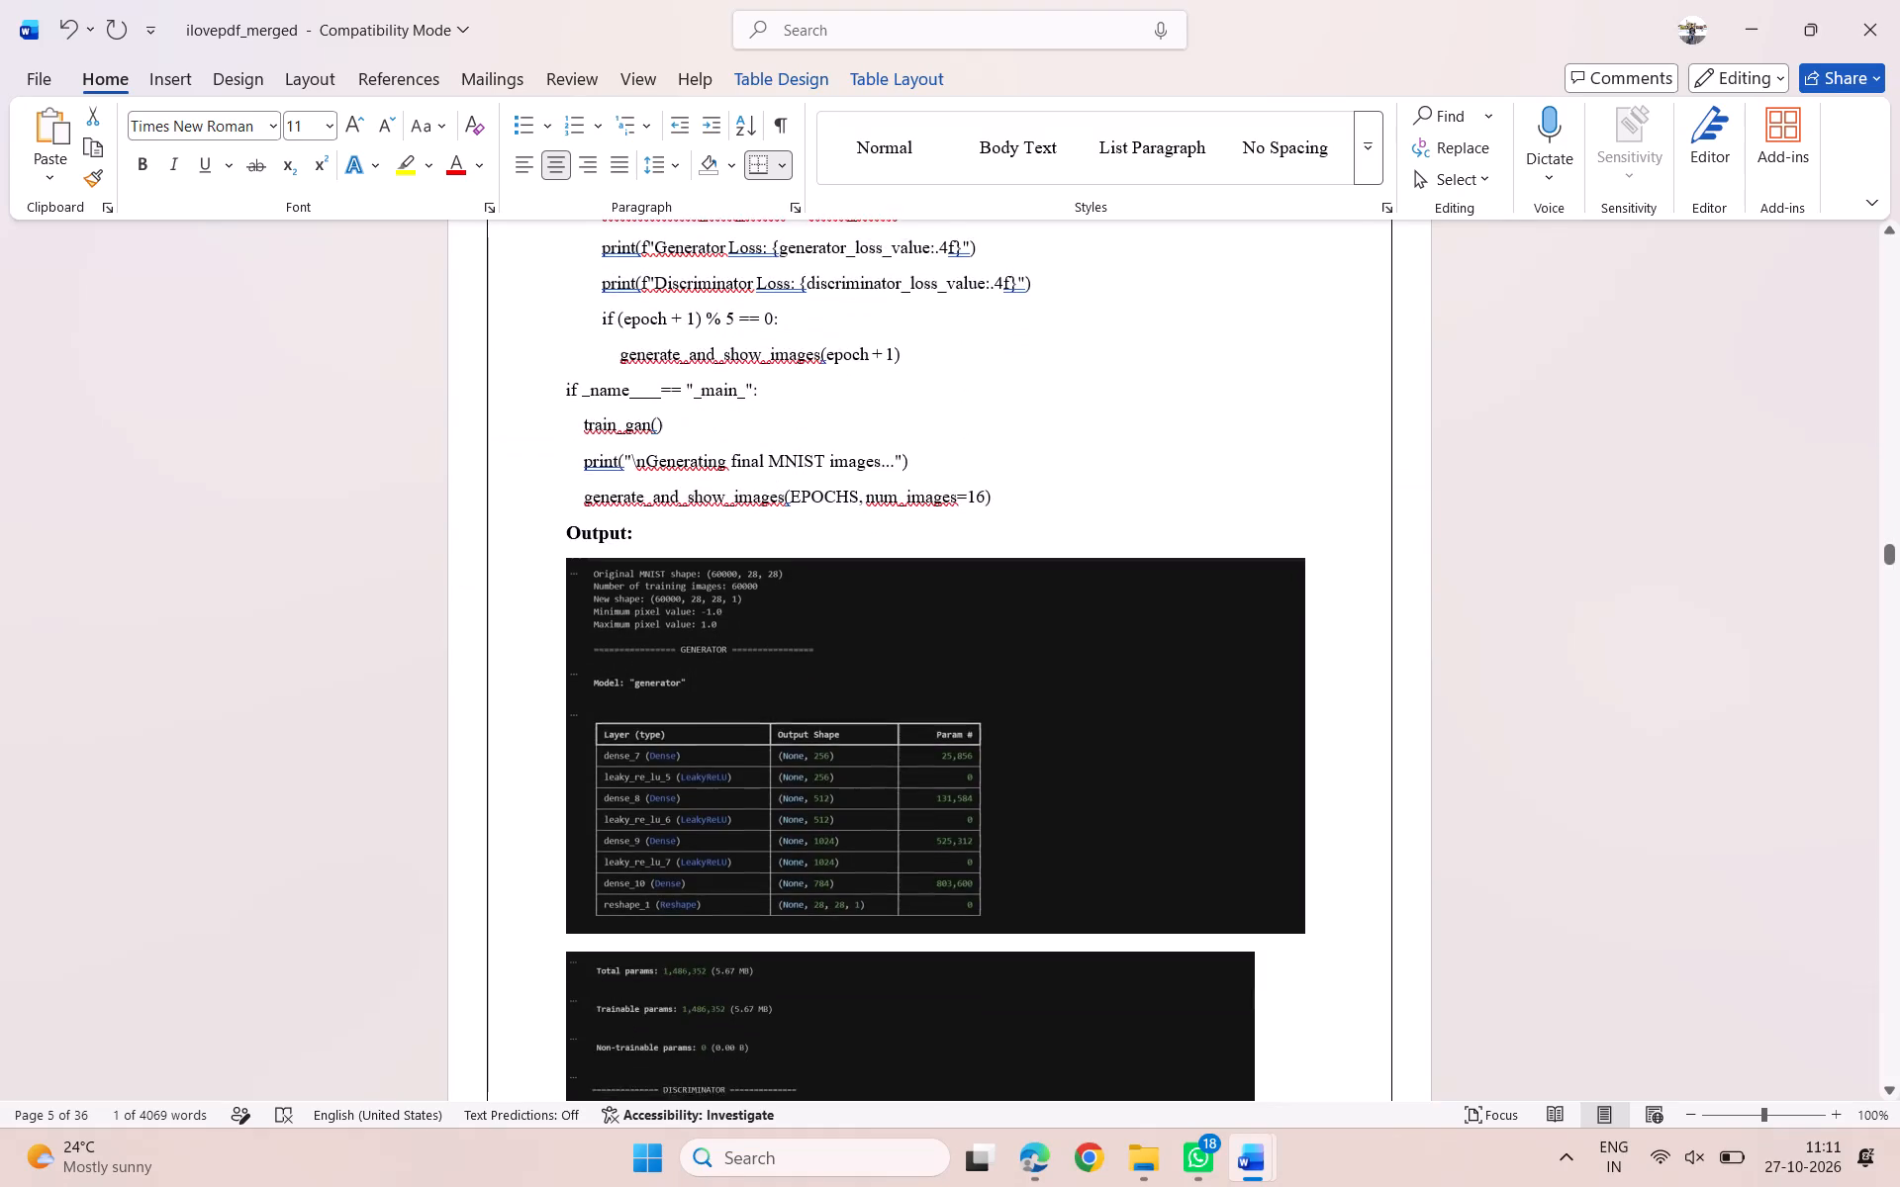
scroll(1258, 882, "down", 4)
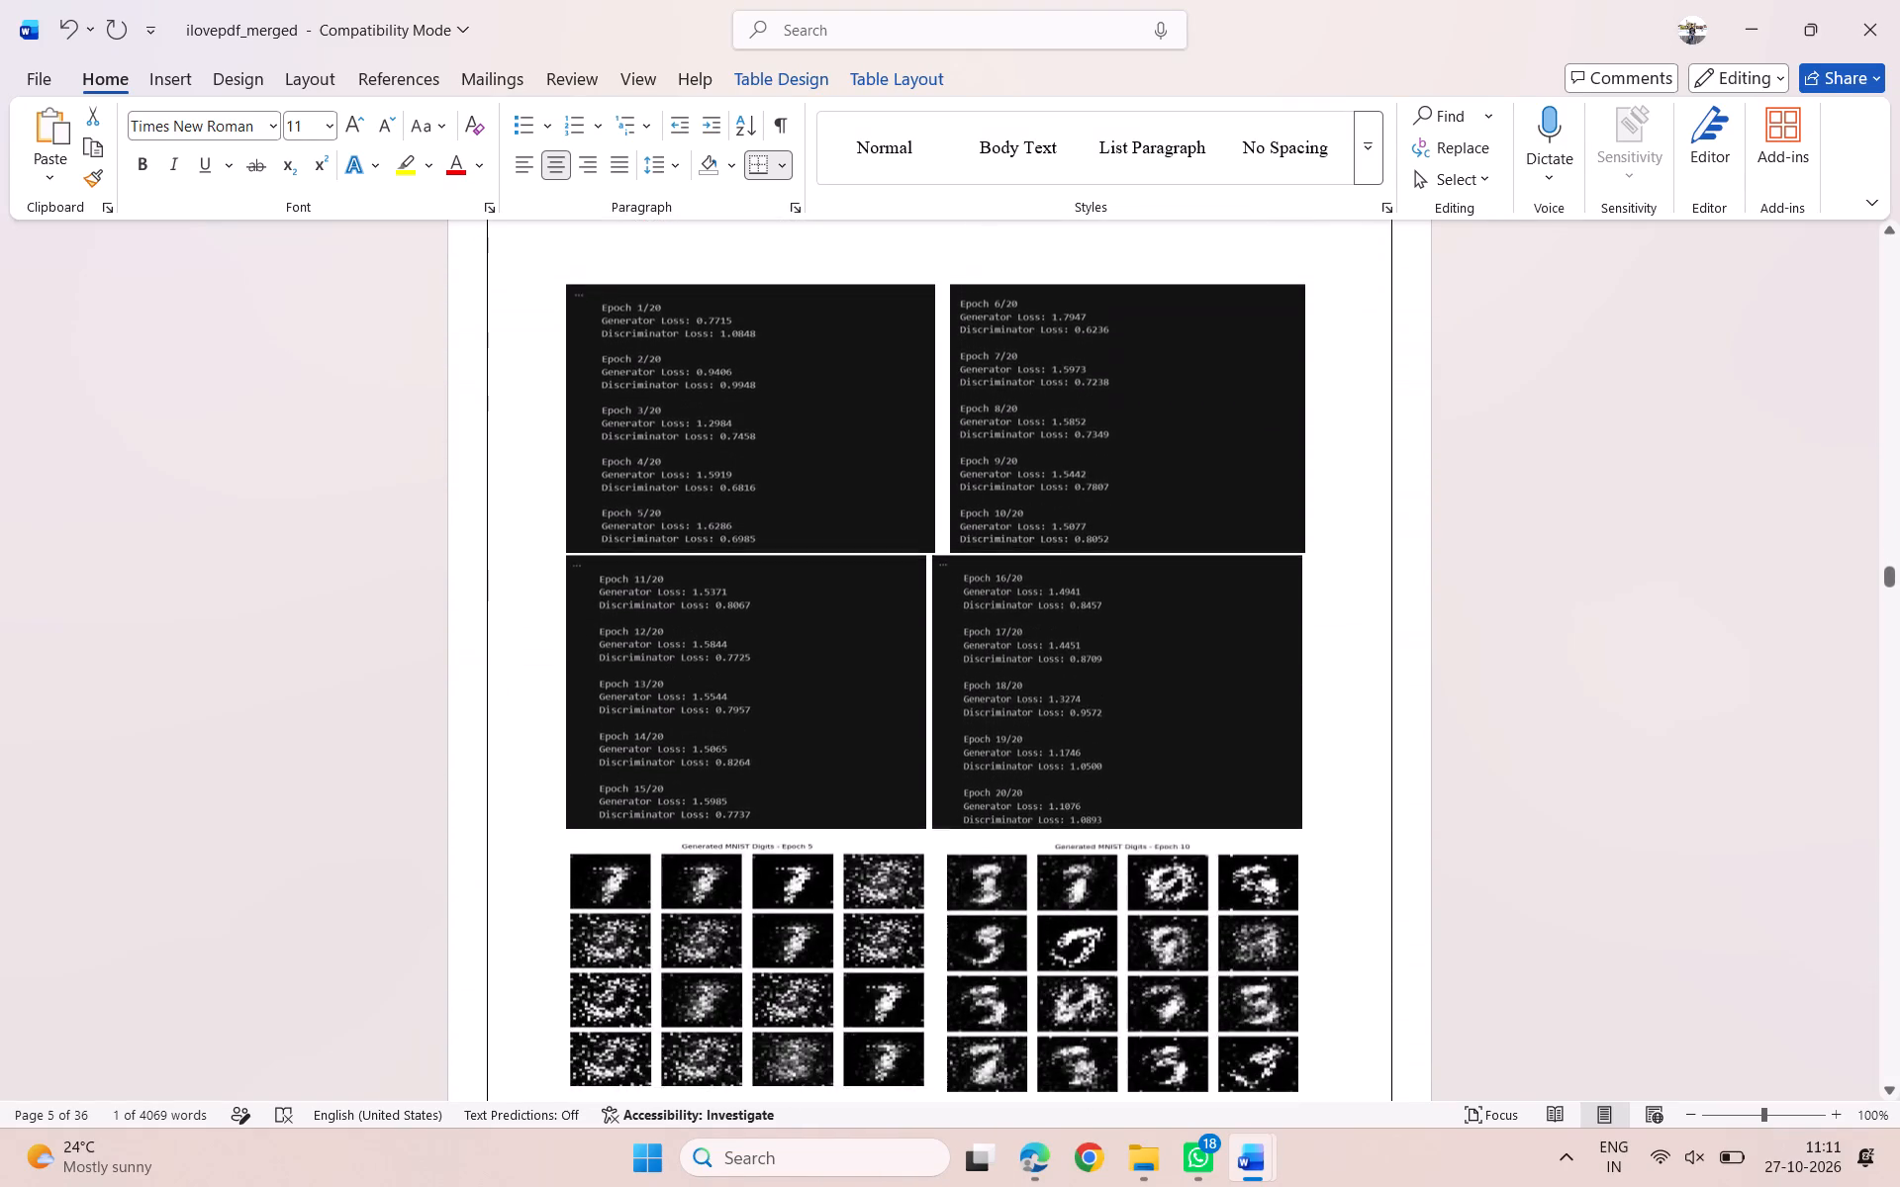
scroll(1258, 882, "down", 5)
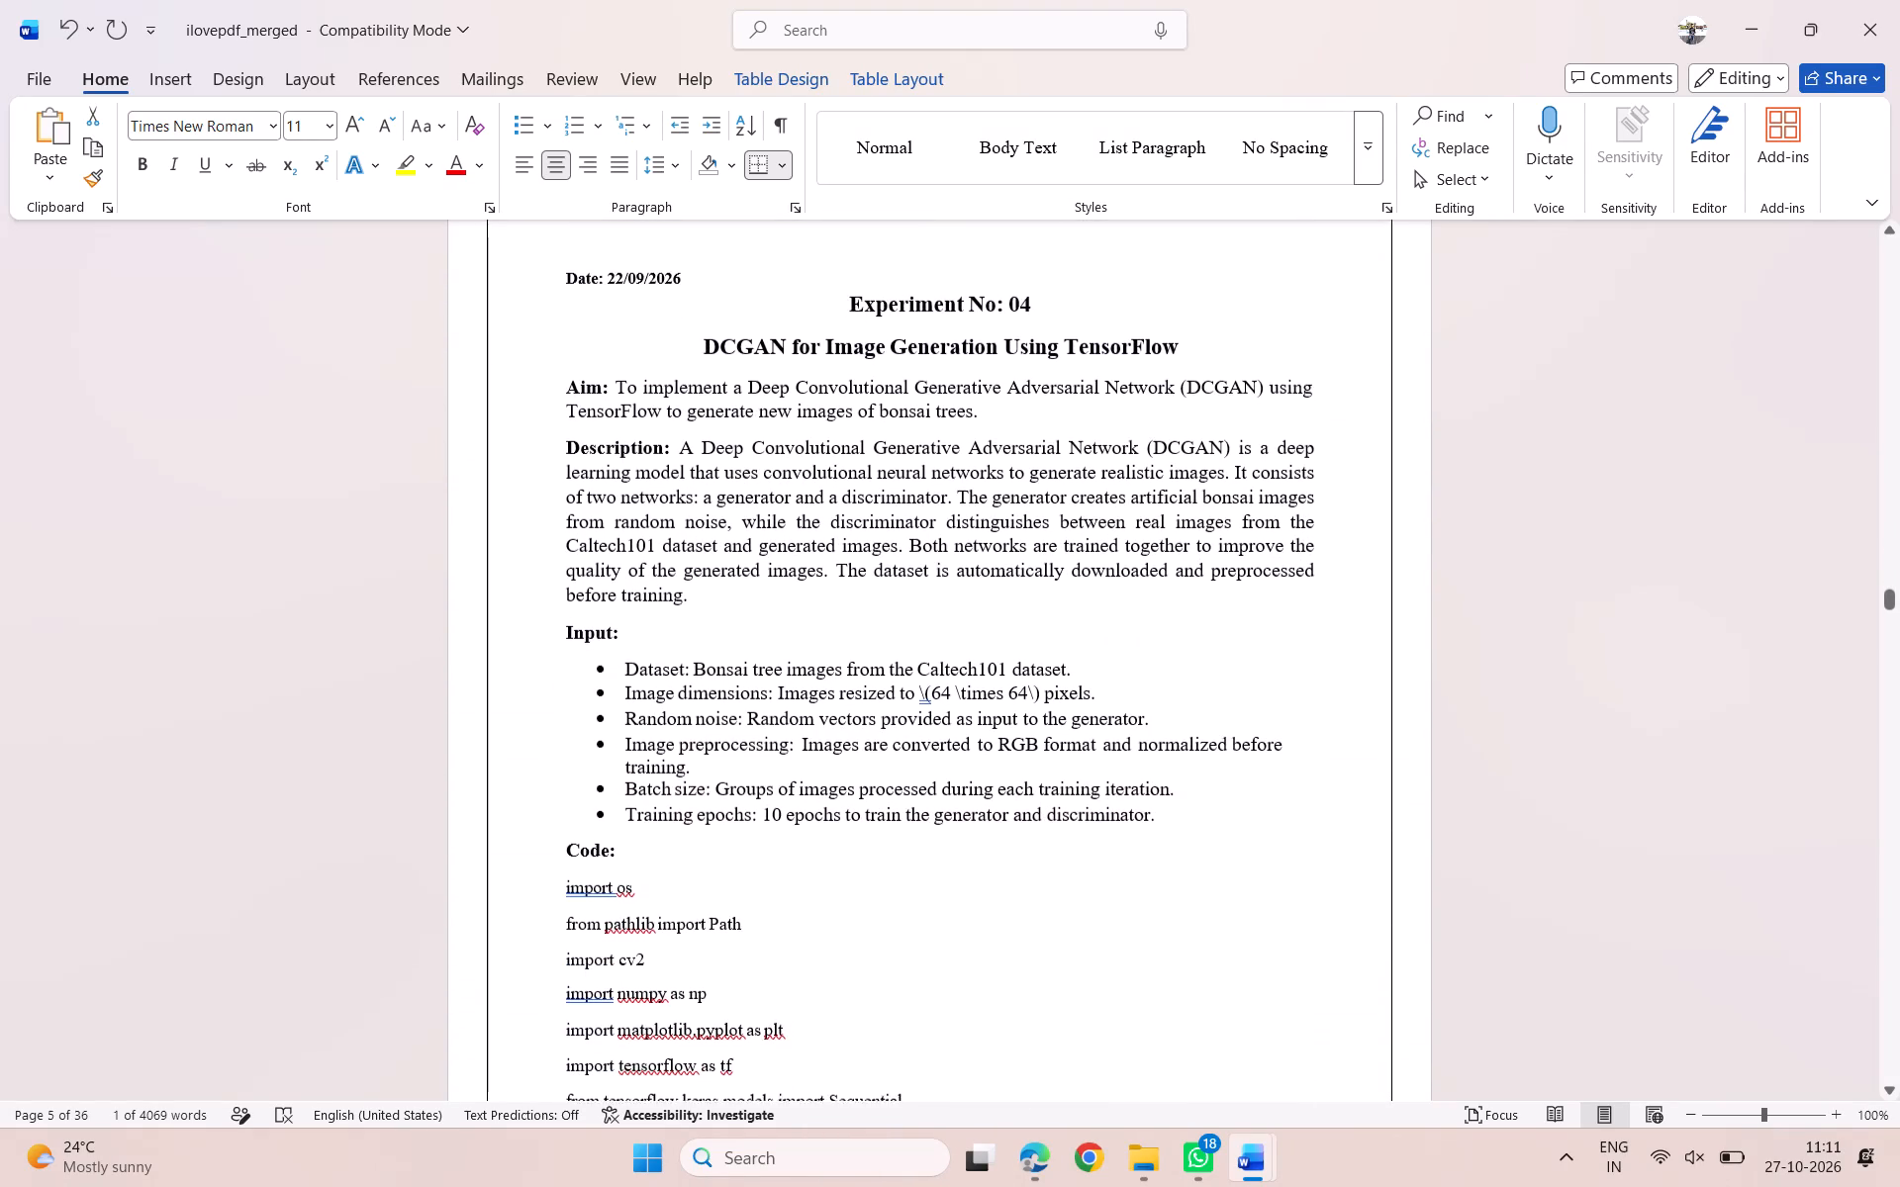
Examine the Experiment No: 04 DCGAN code pages through the epoch results and generated bonsai pictures.
scroll(1258, 882, "down", 3)
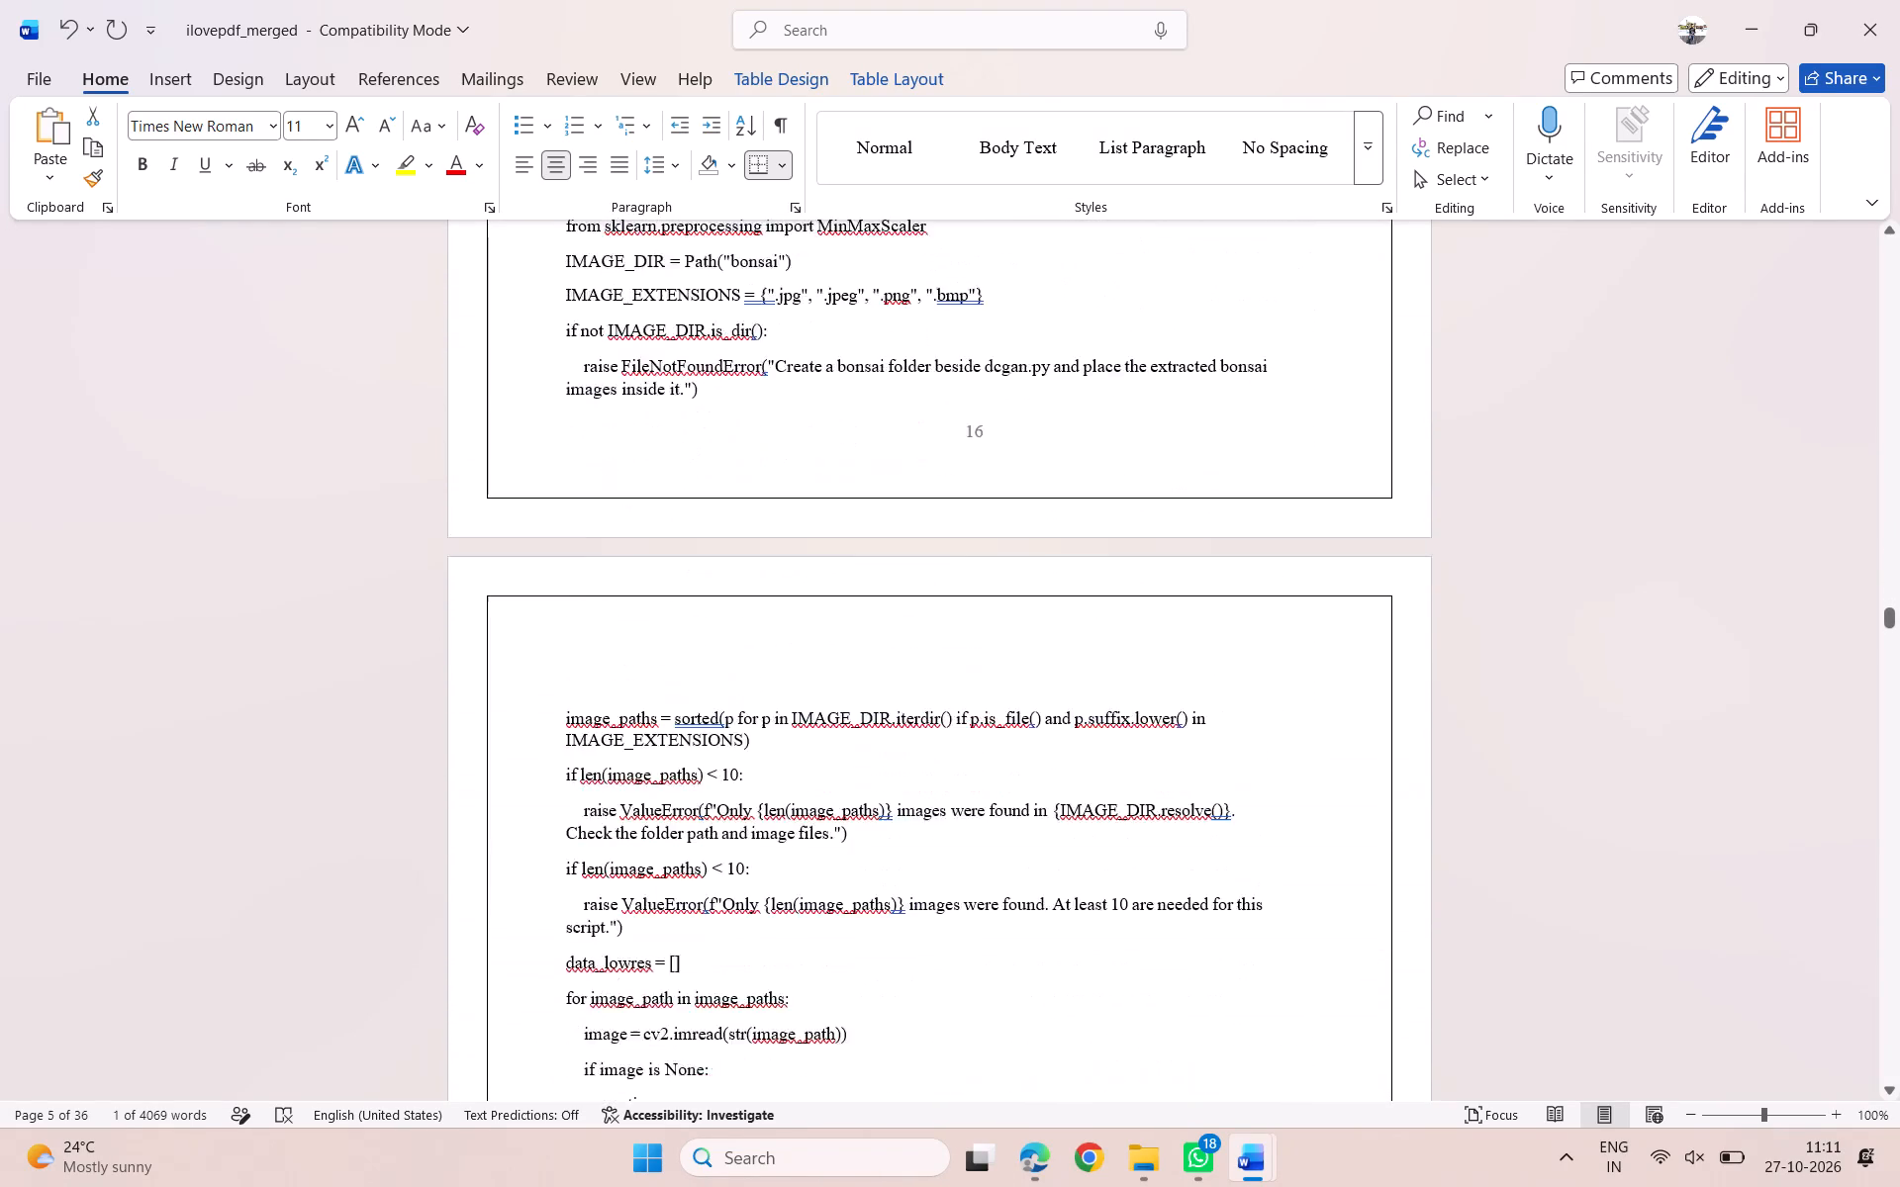
scroll(1258, 882, "down", 6)
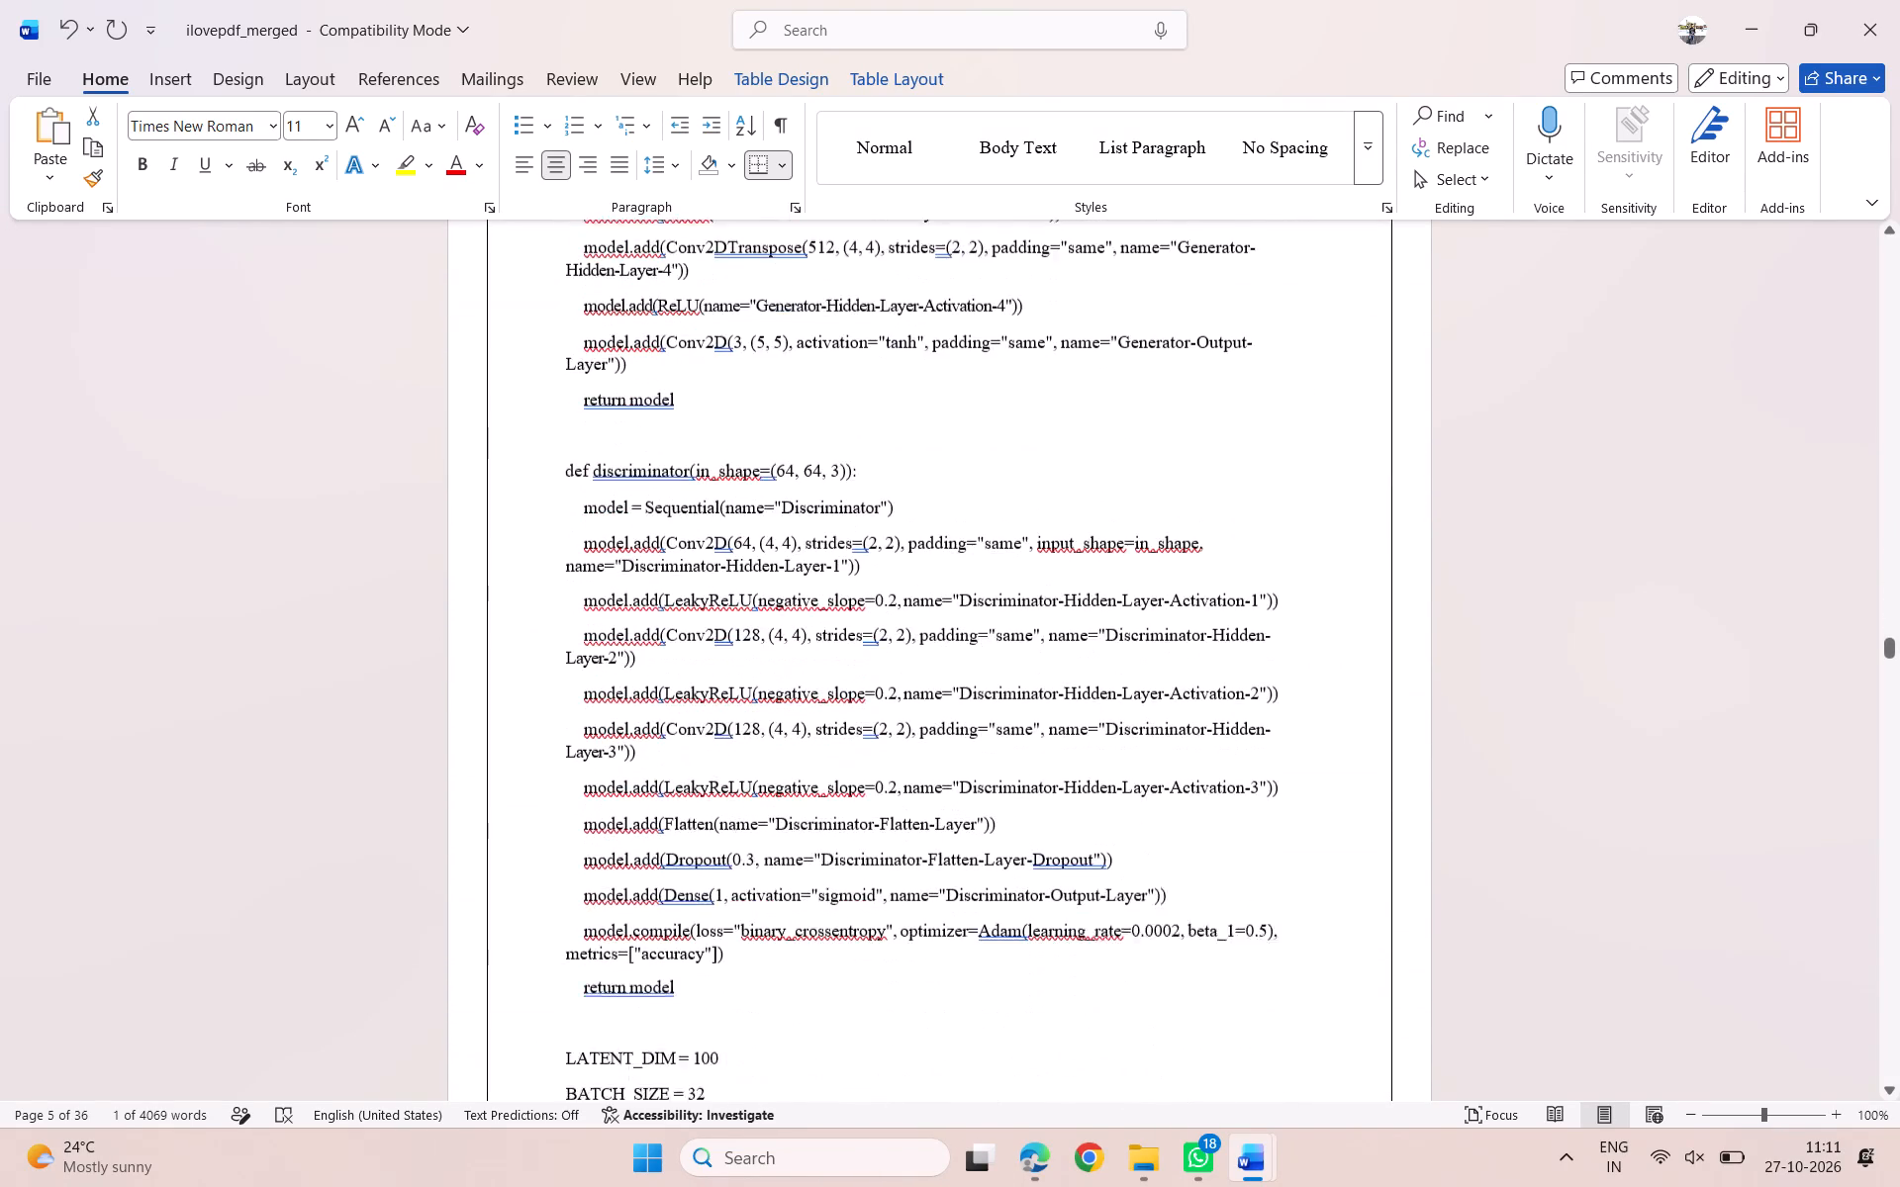
scroll(1258, 882, "down", 6)
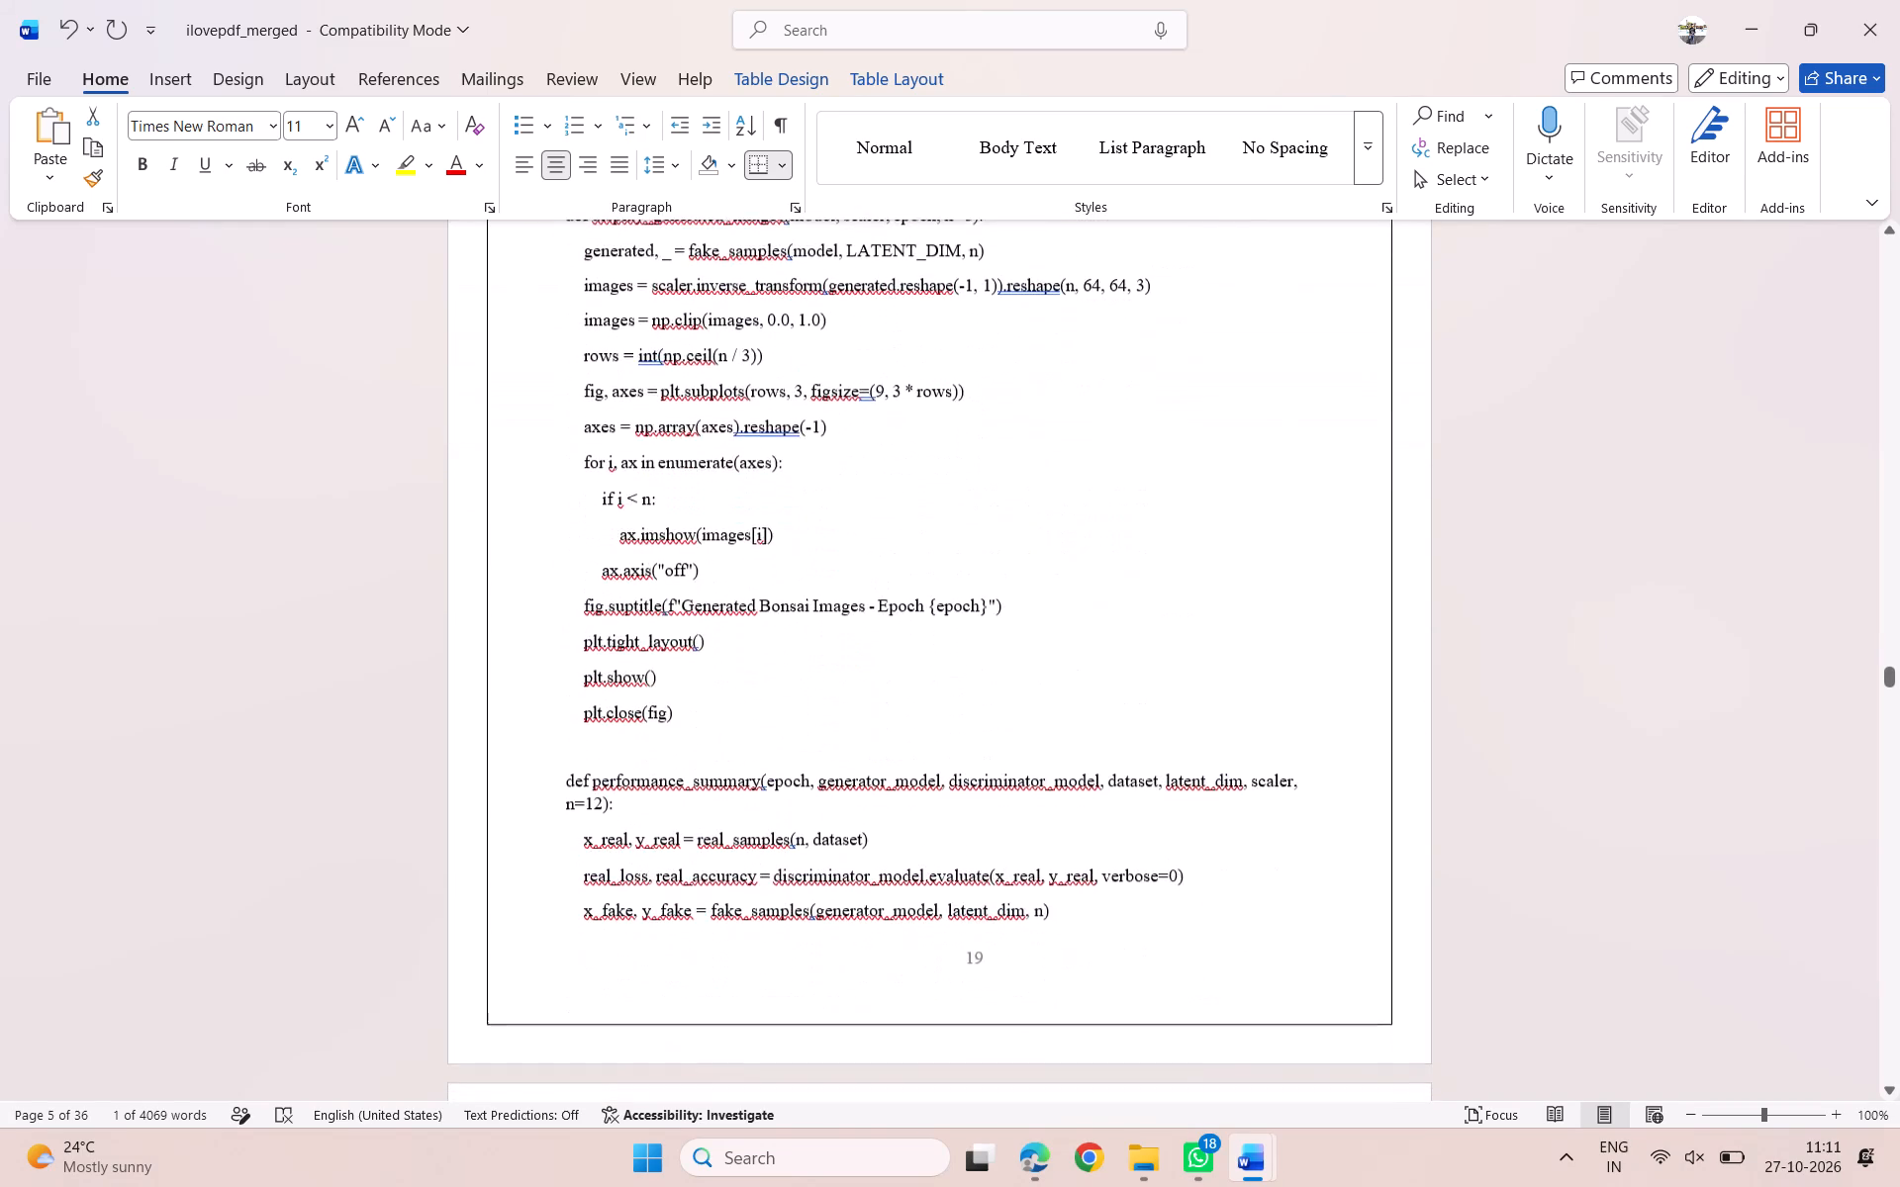
scroll(1258, 882, "down", 7)
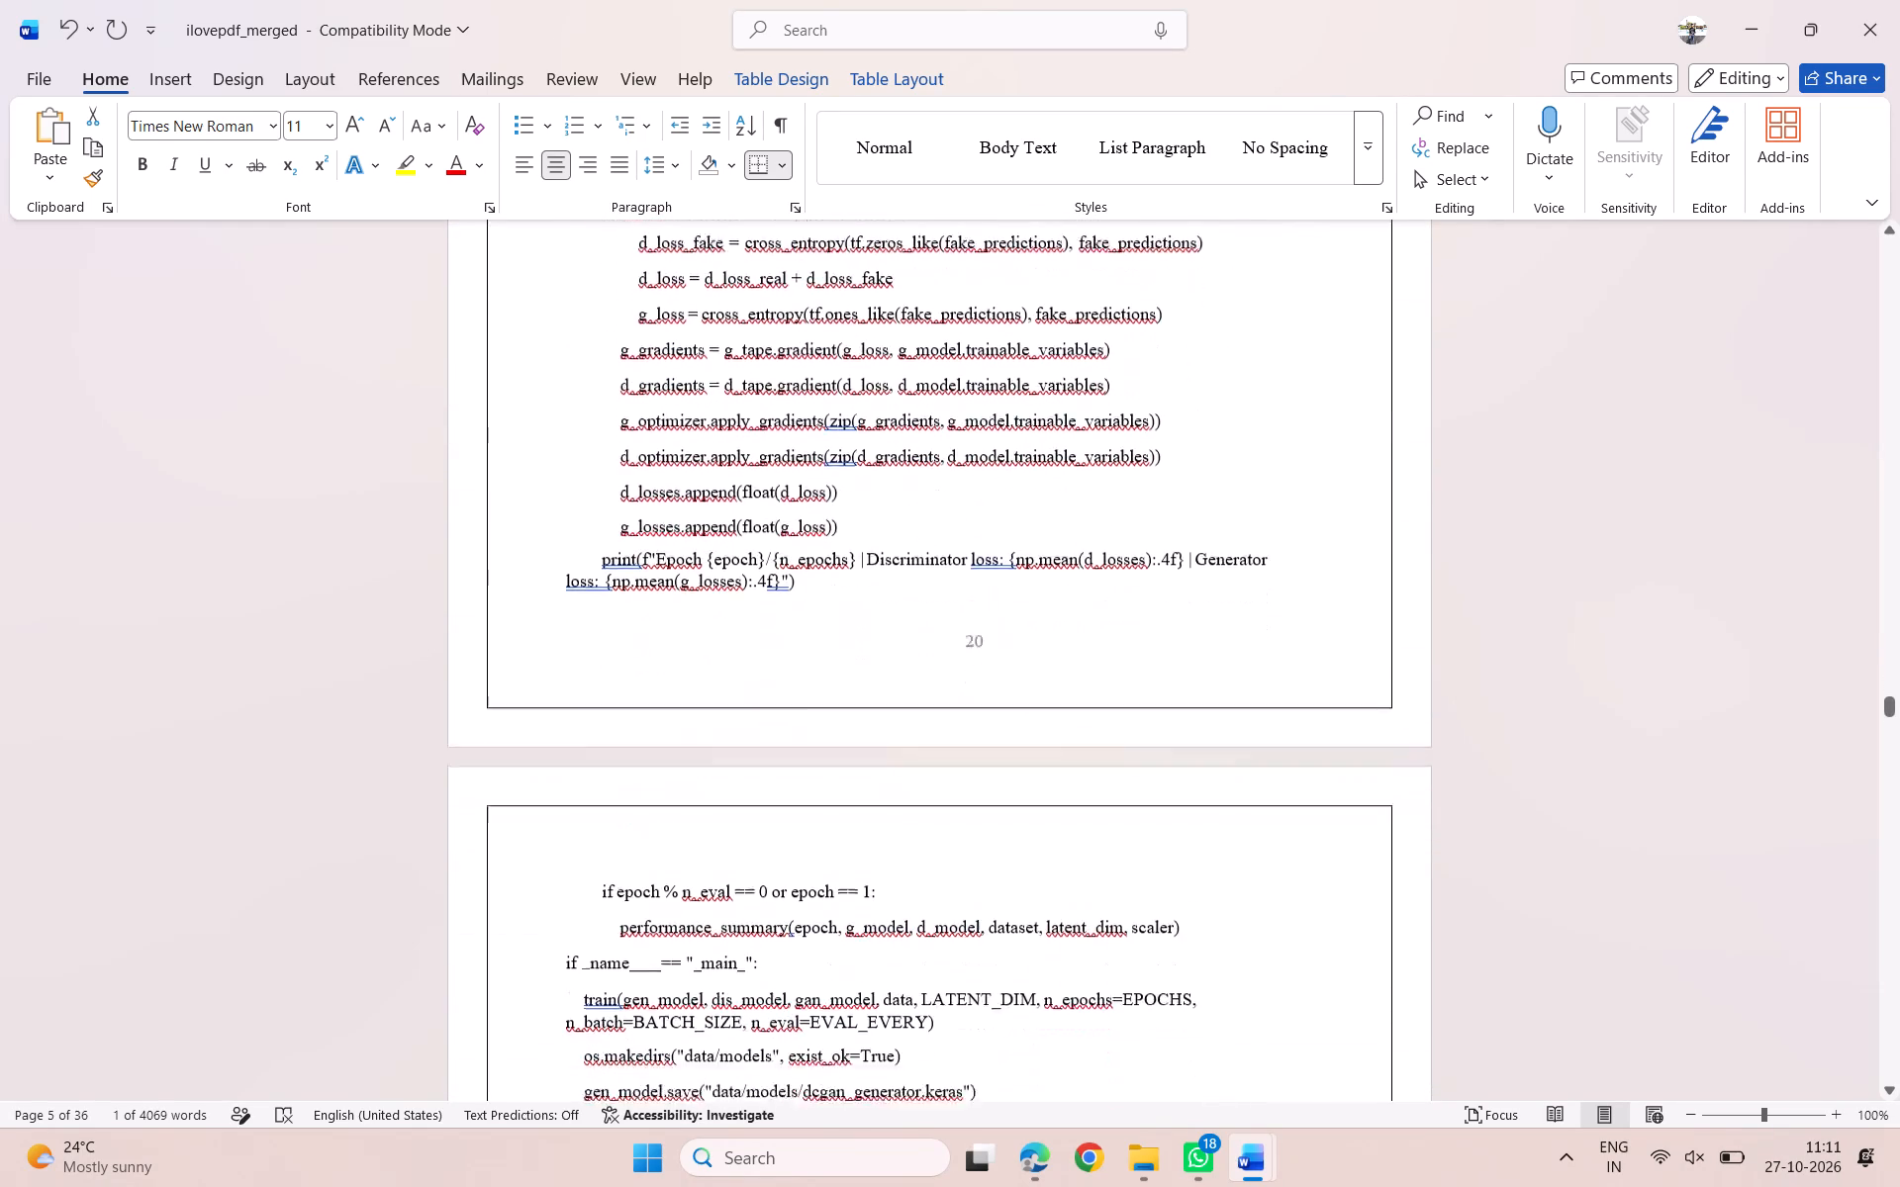
scroll(1258, 882, "down", 5)
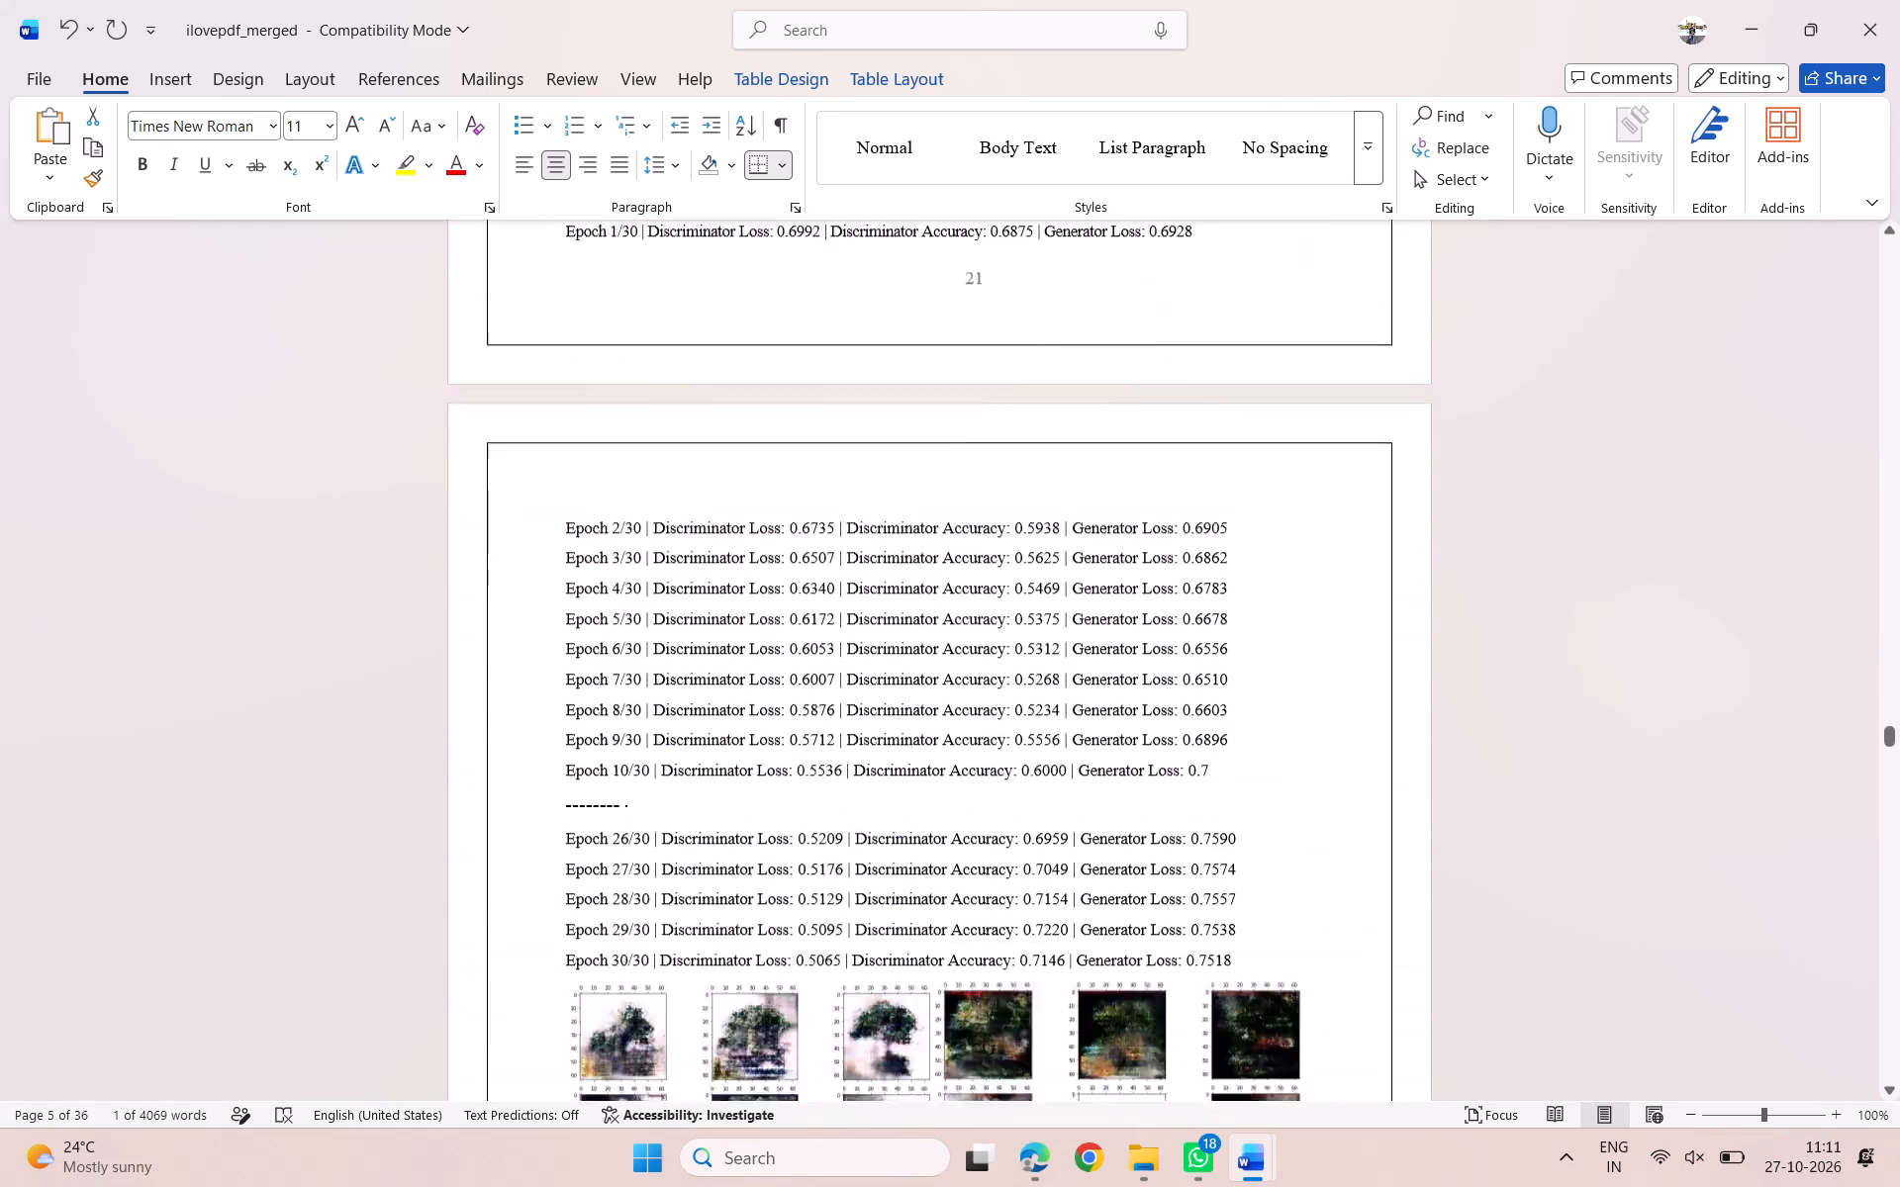
Examine the layout and page numbering of the Experiment No: 05 and 06 pages, up to the start of Experiment No: 07.
scroll(1258, 882, "down", 6)
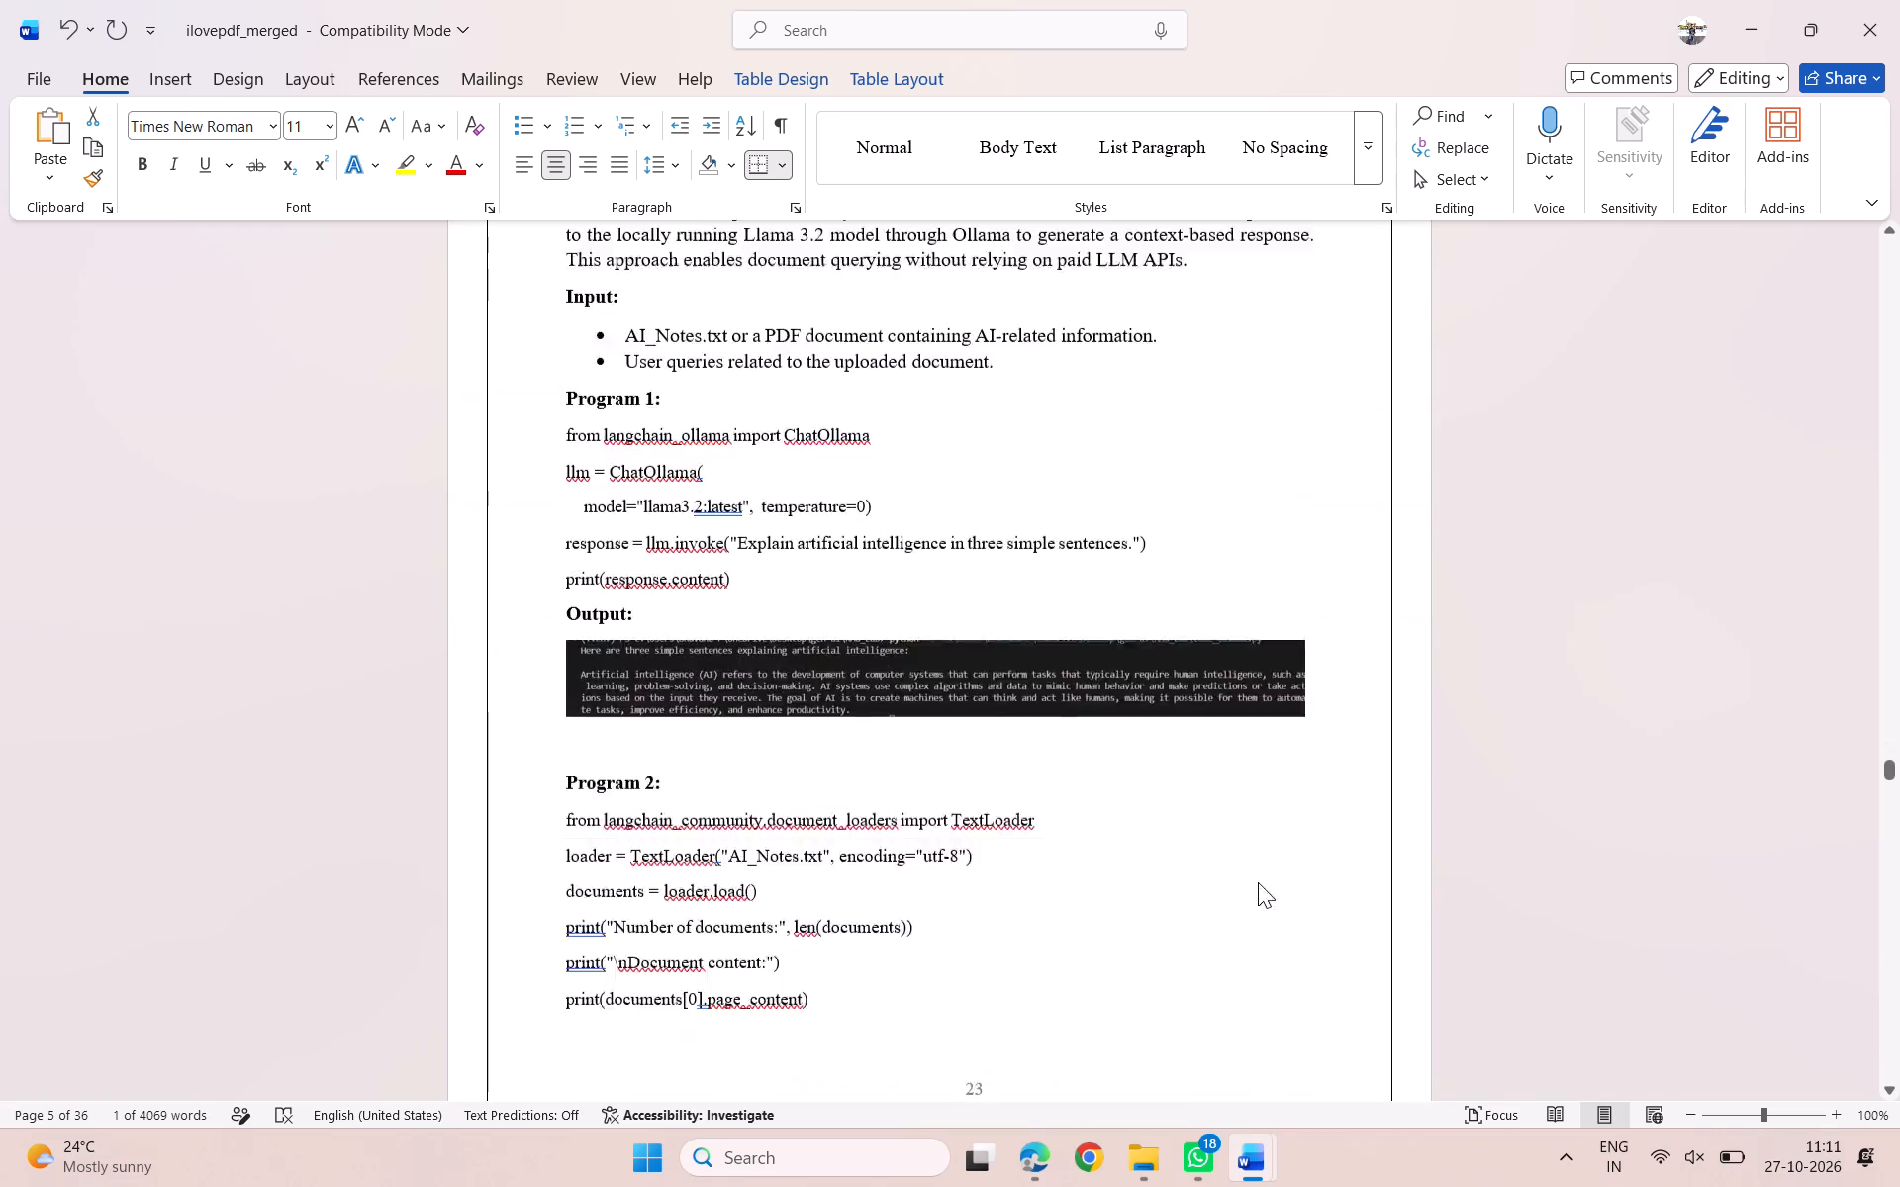
scroll(1258, 882, "down", 5)
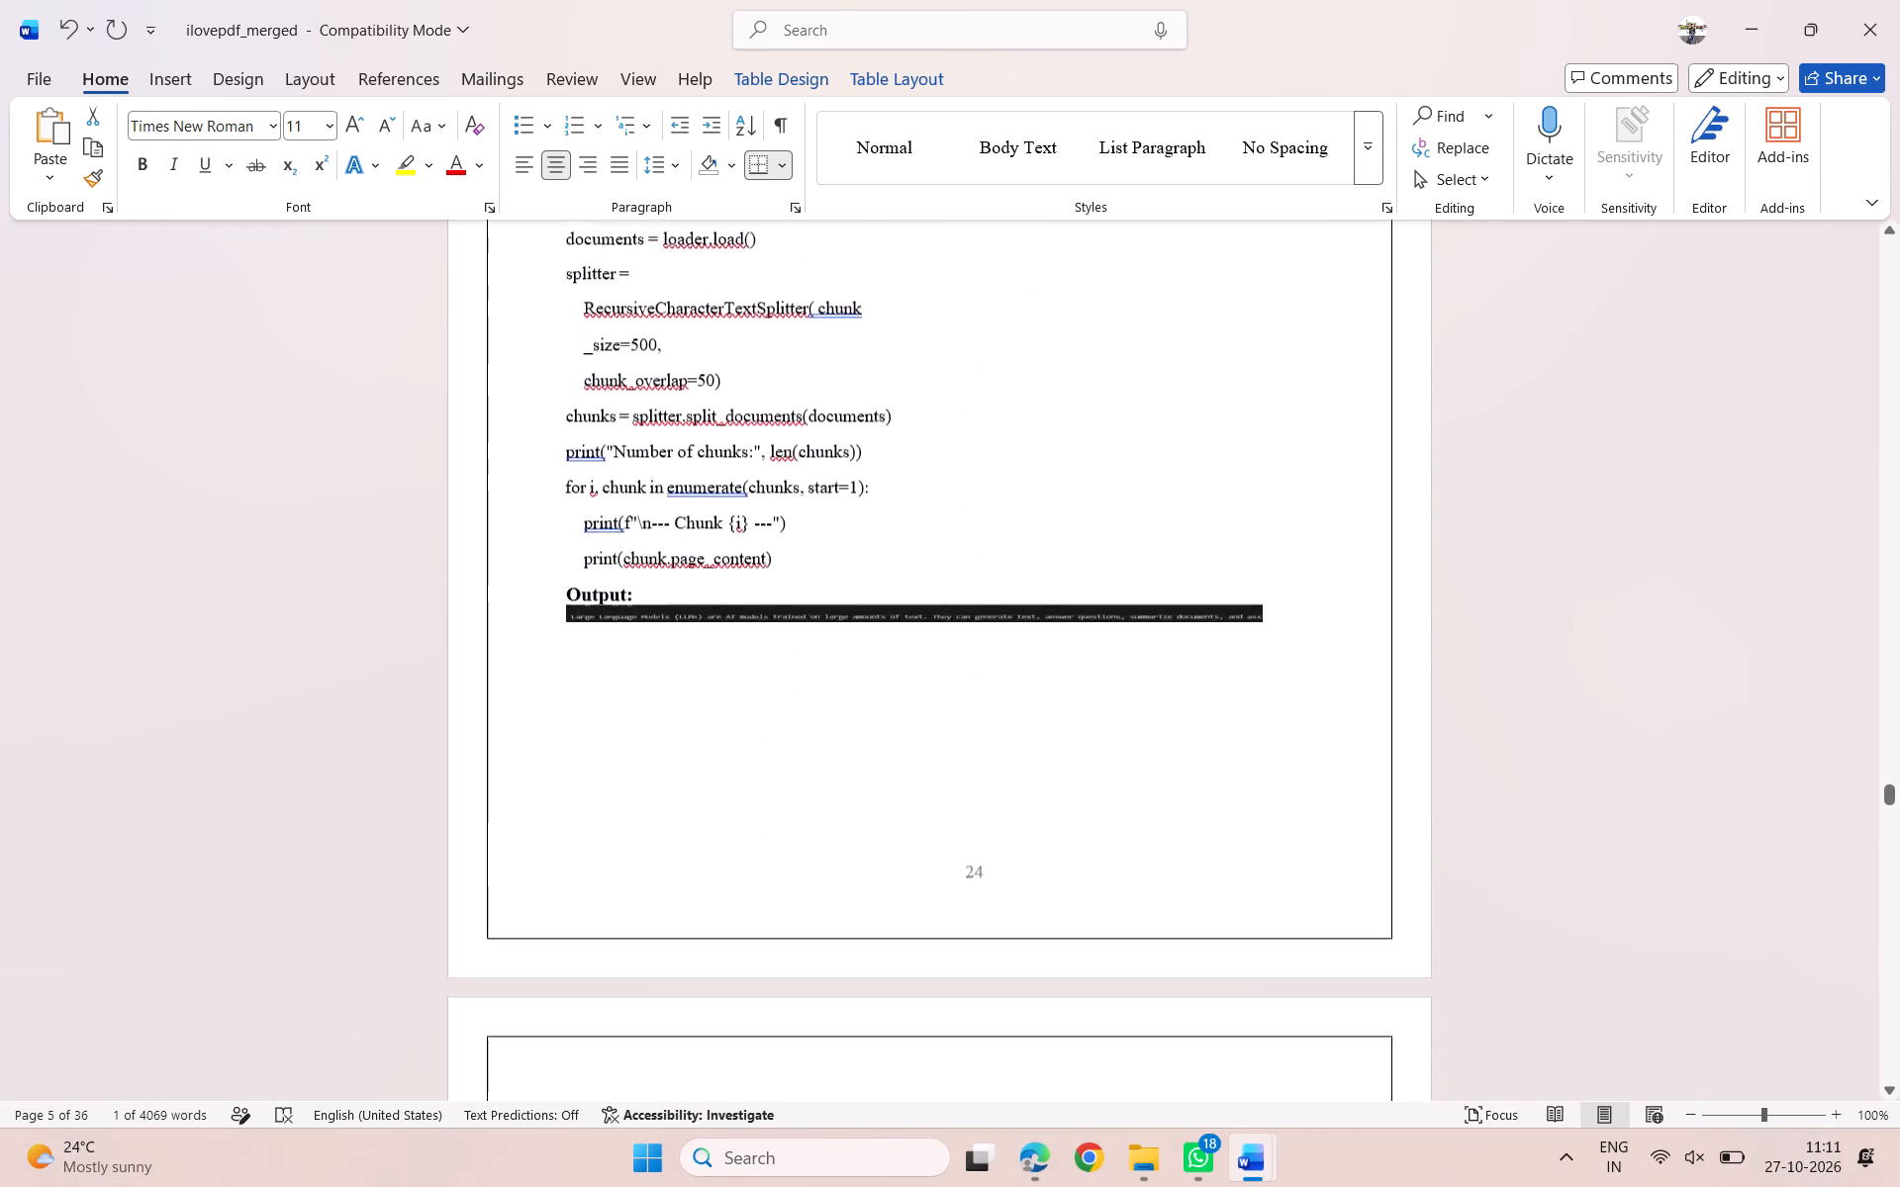
scroll(1258, 882, "down", 4)
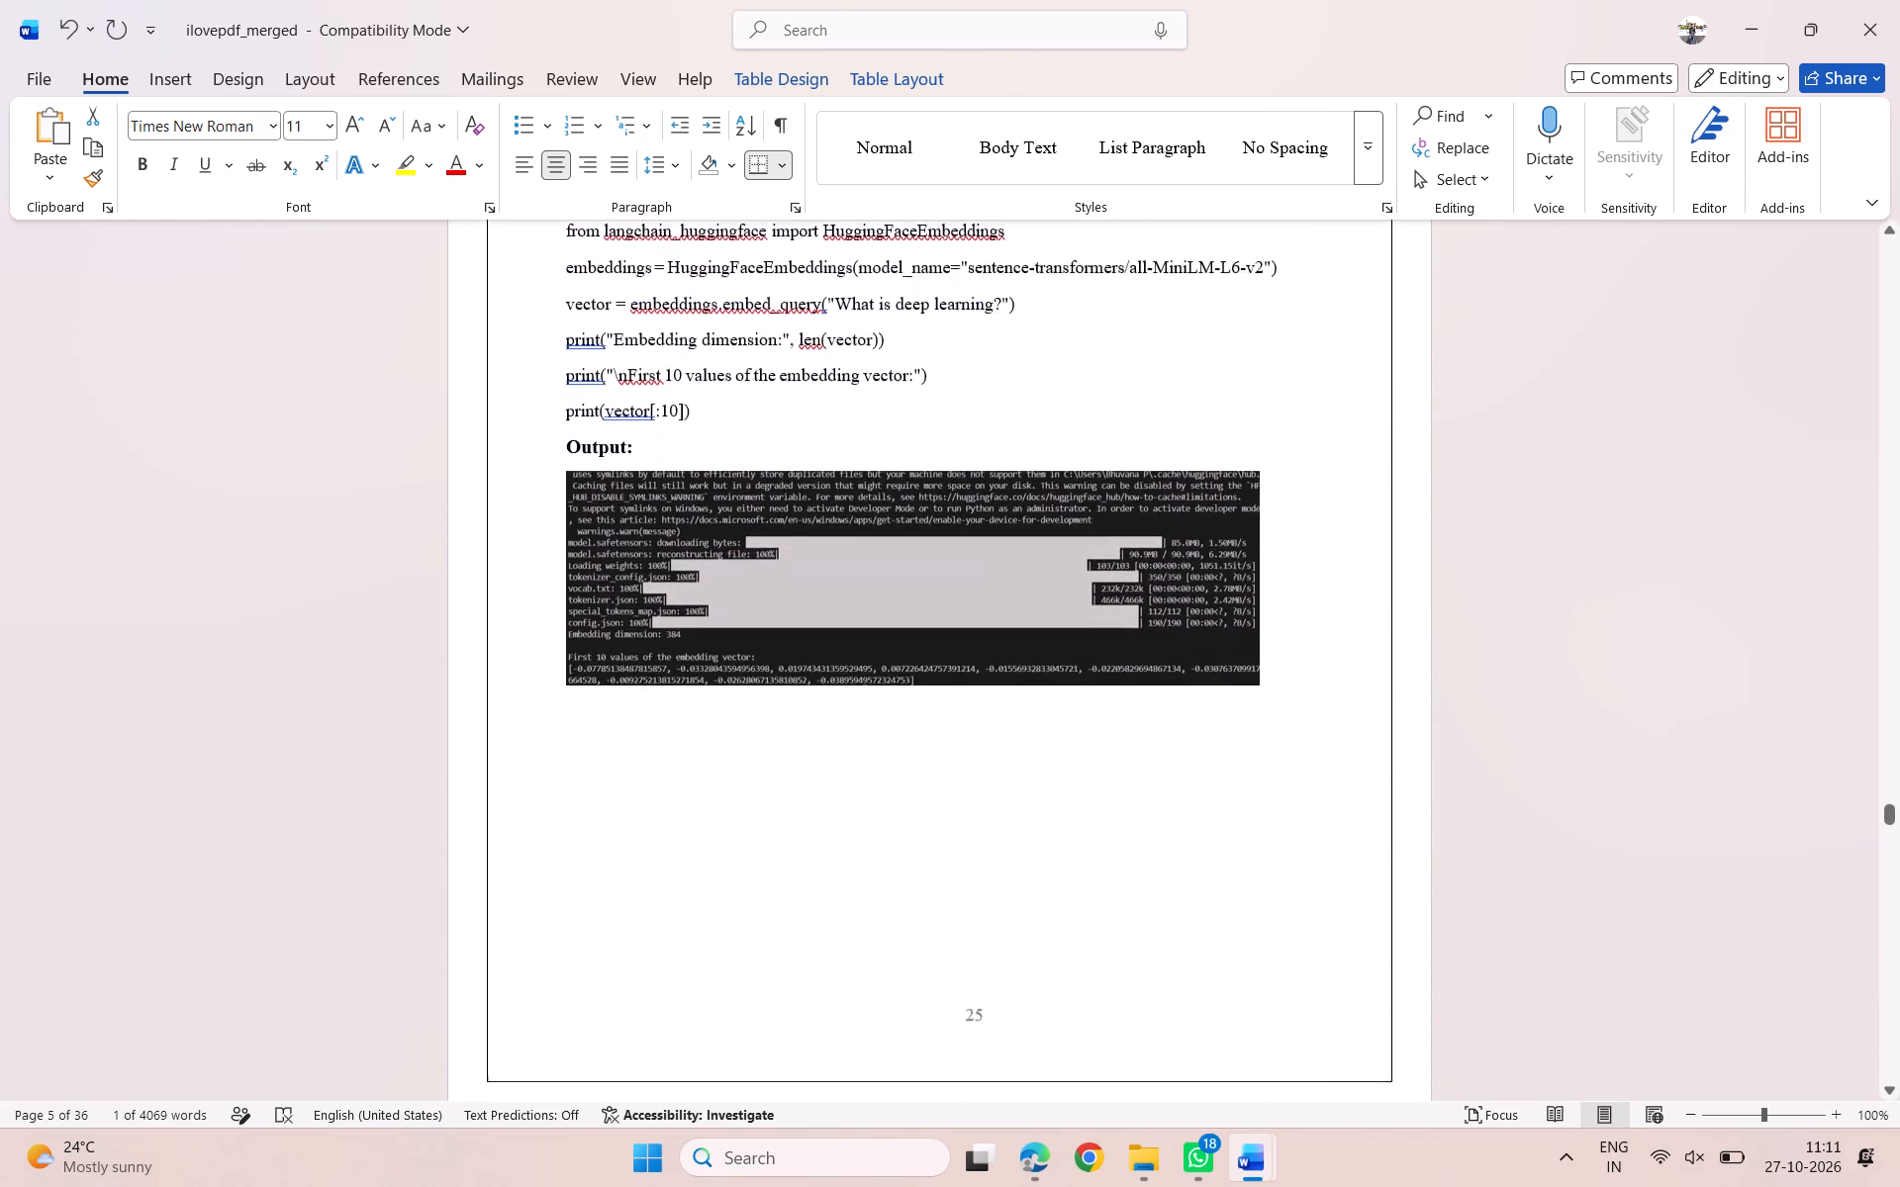
scroll(1258, 882, "down", 7)
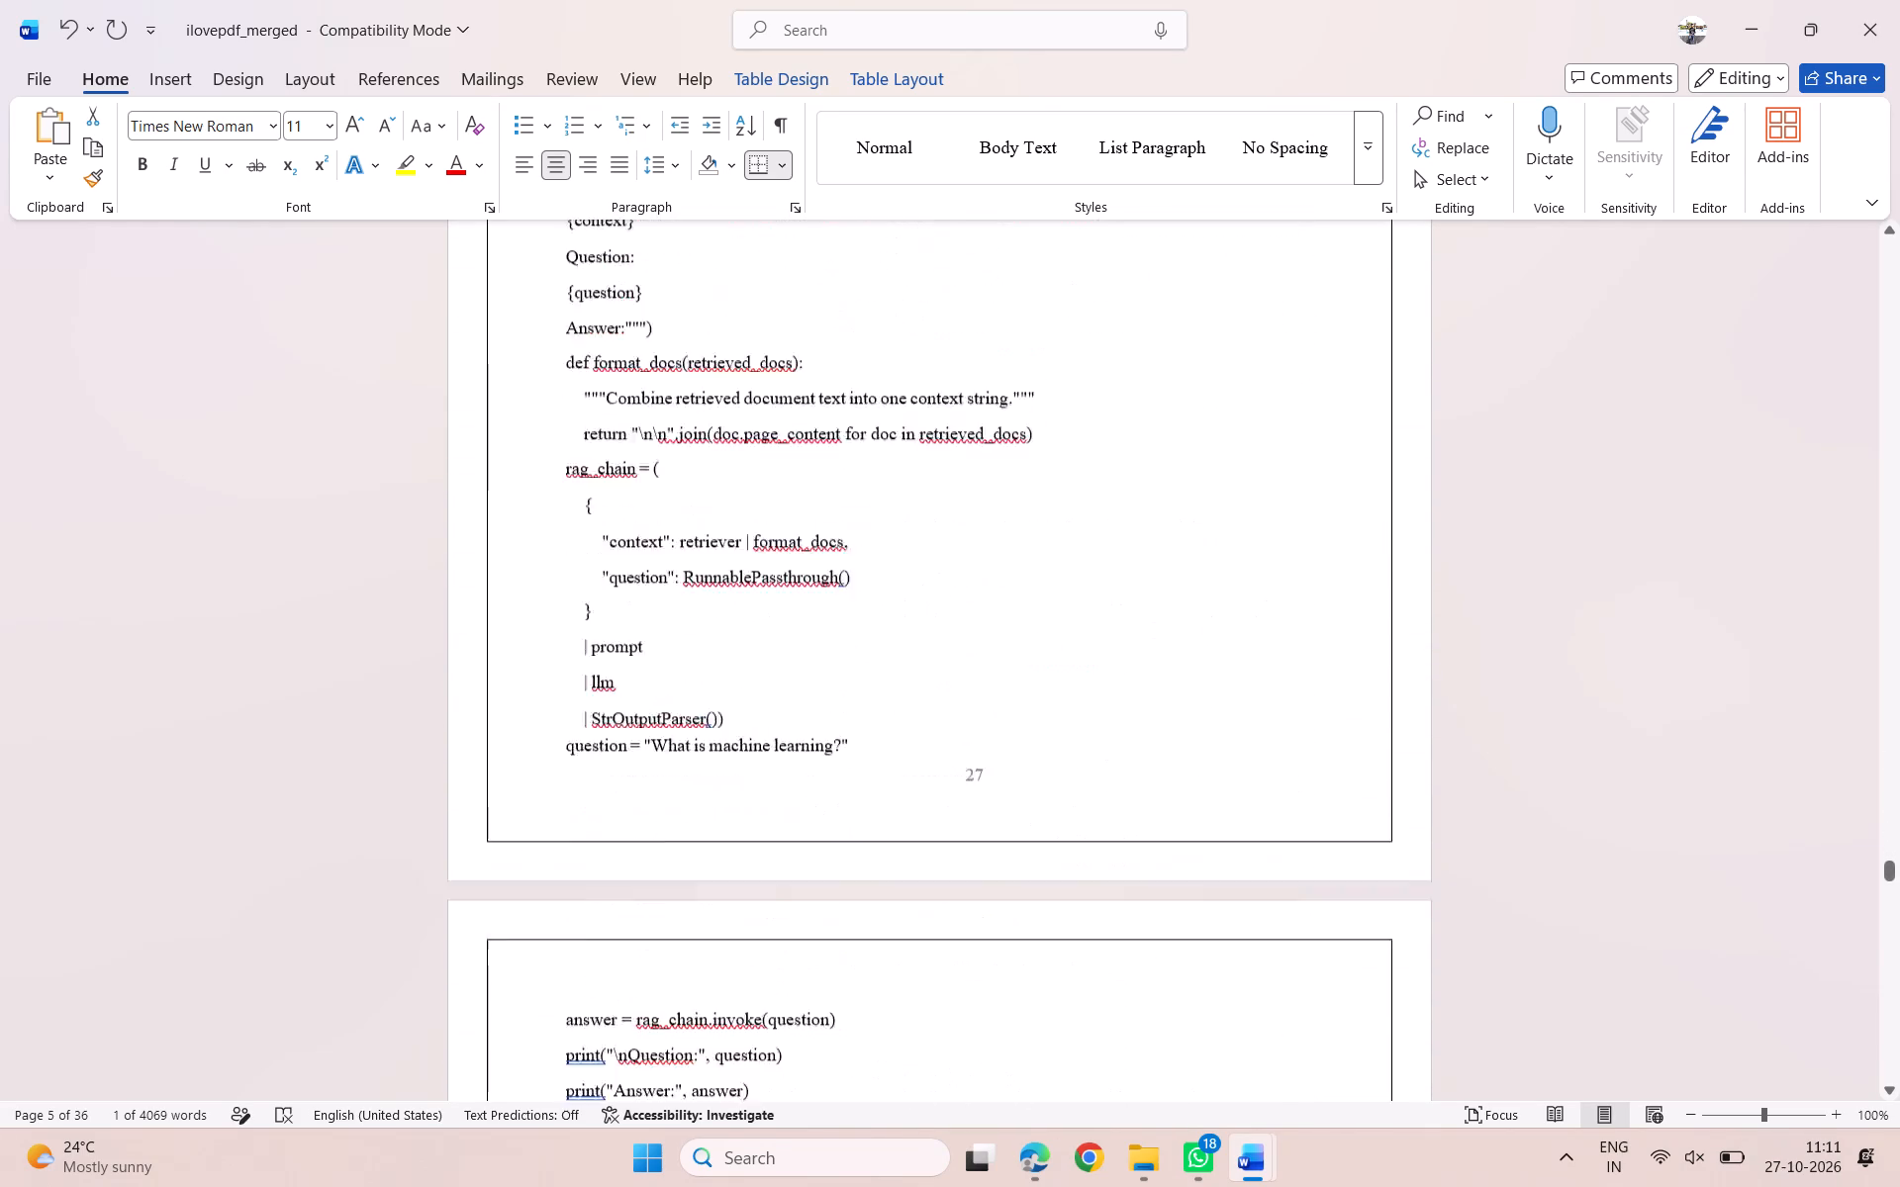
scroll(1258, 882, "down", 6)
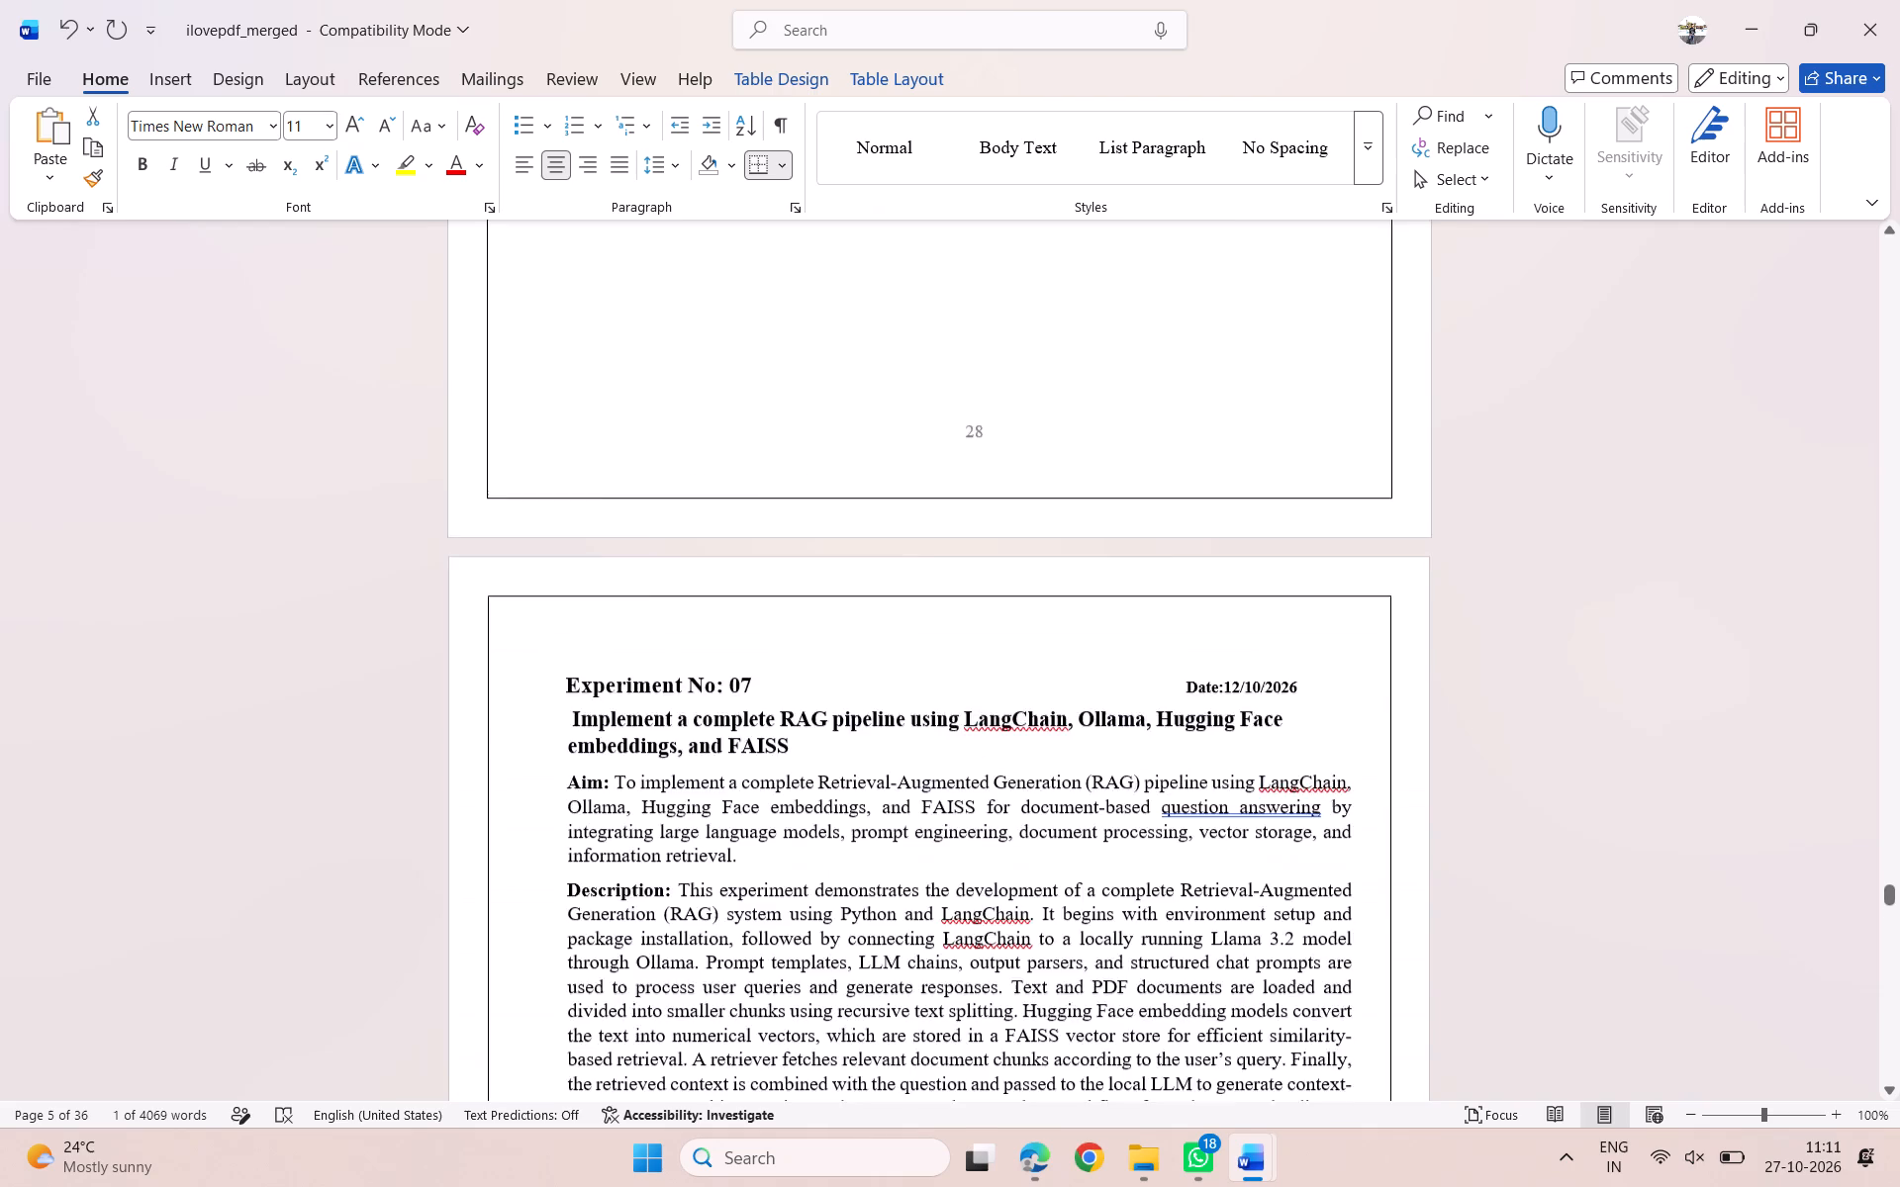
Examine the layout of the Experiment No: 07 pages, from the aim and subtopics through the Complete RAG Pipeline output.
scroll(1258, 882, "down", 3)
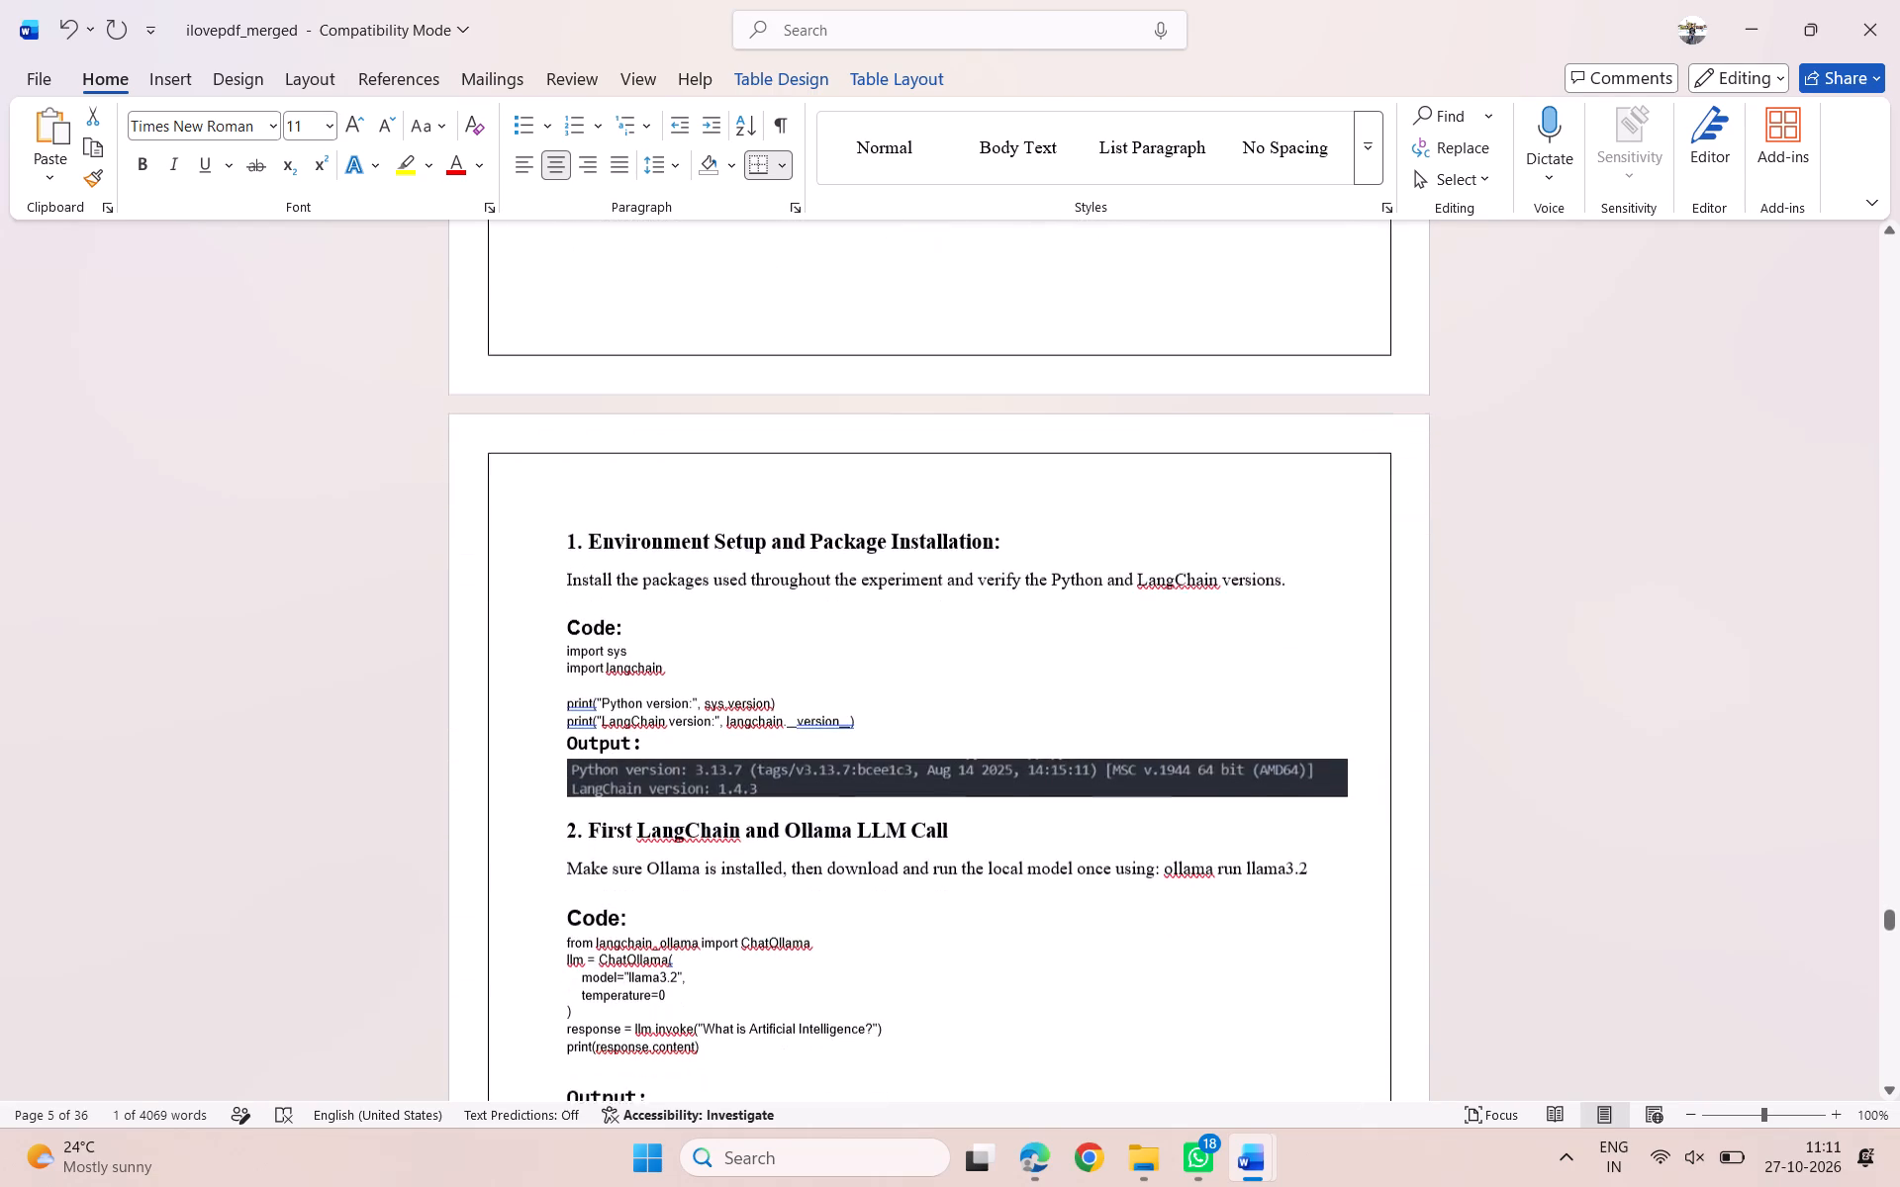
scroll(1258, 882, "down", 1)
scroll(1258, 882, "up", 2)
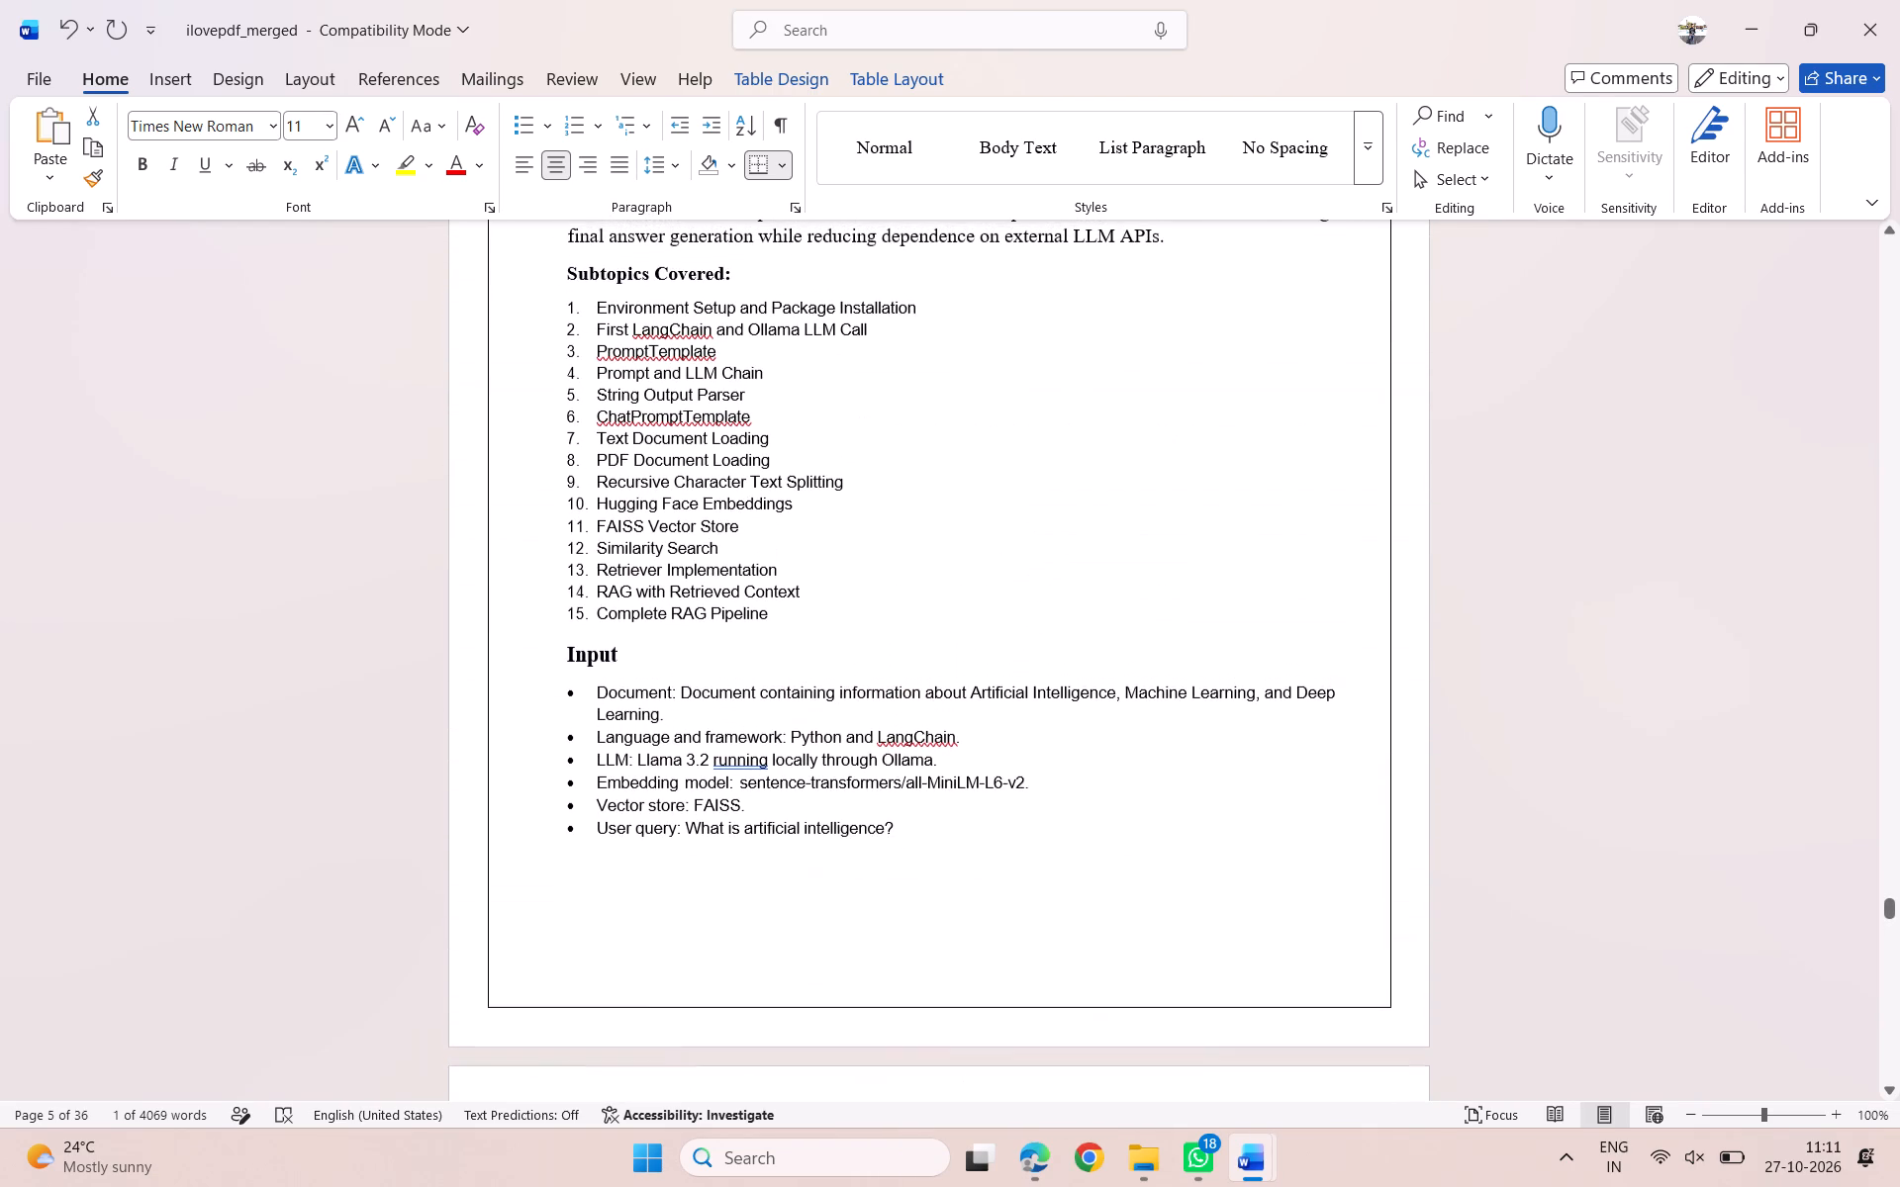
scroll(1258, 882, "up", 1)
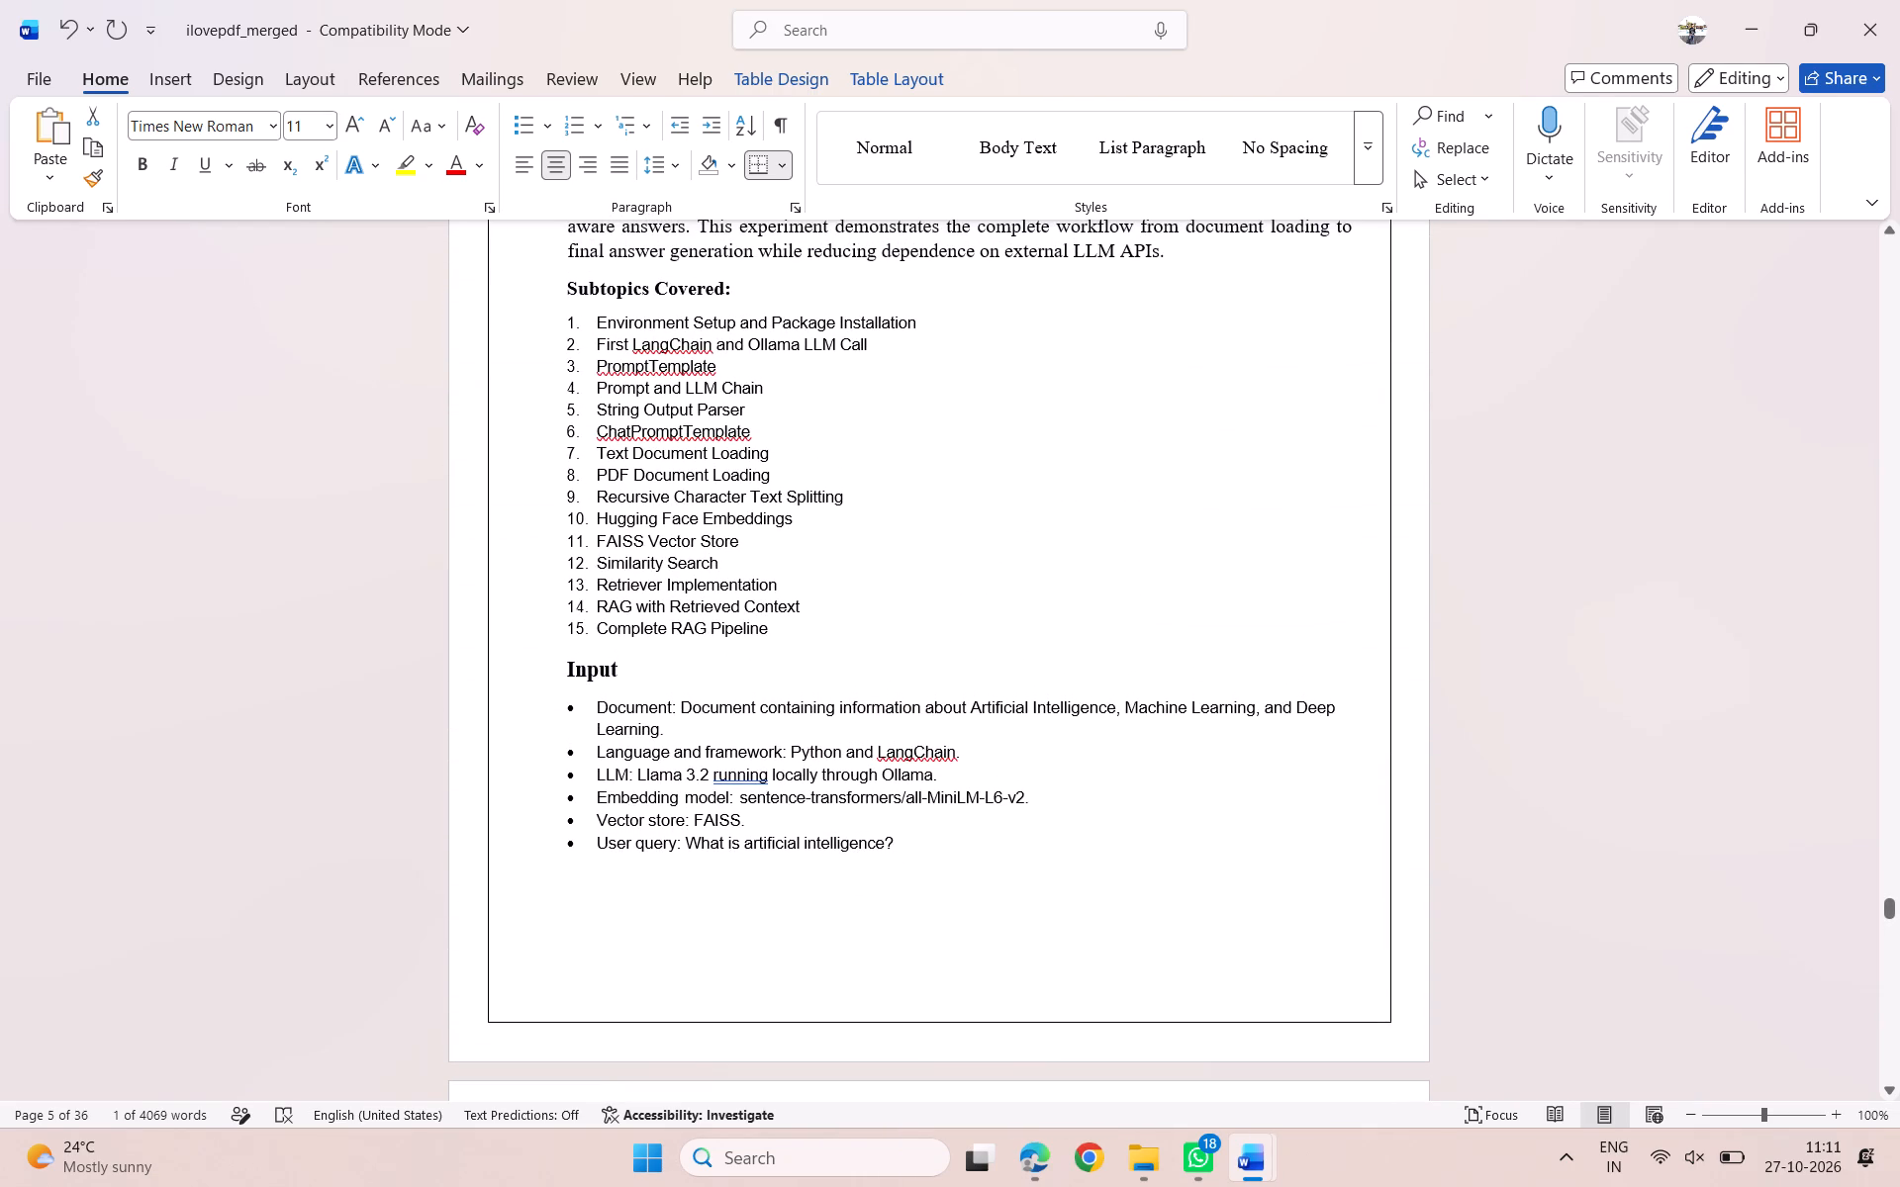
scroll(1258, 882, "down", 8)
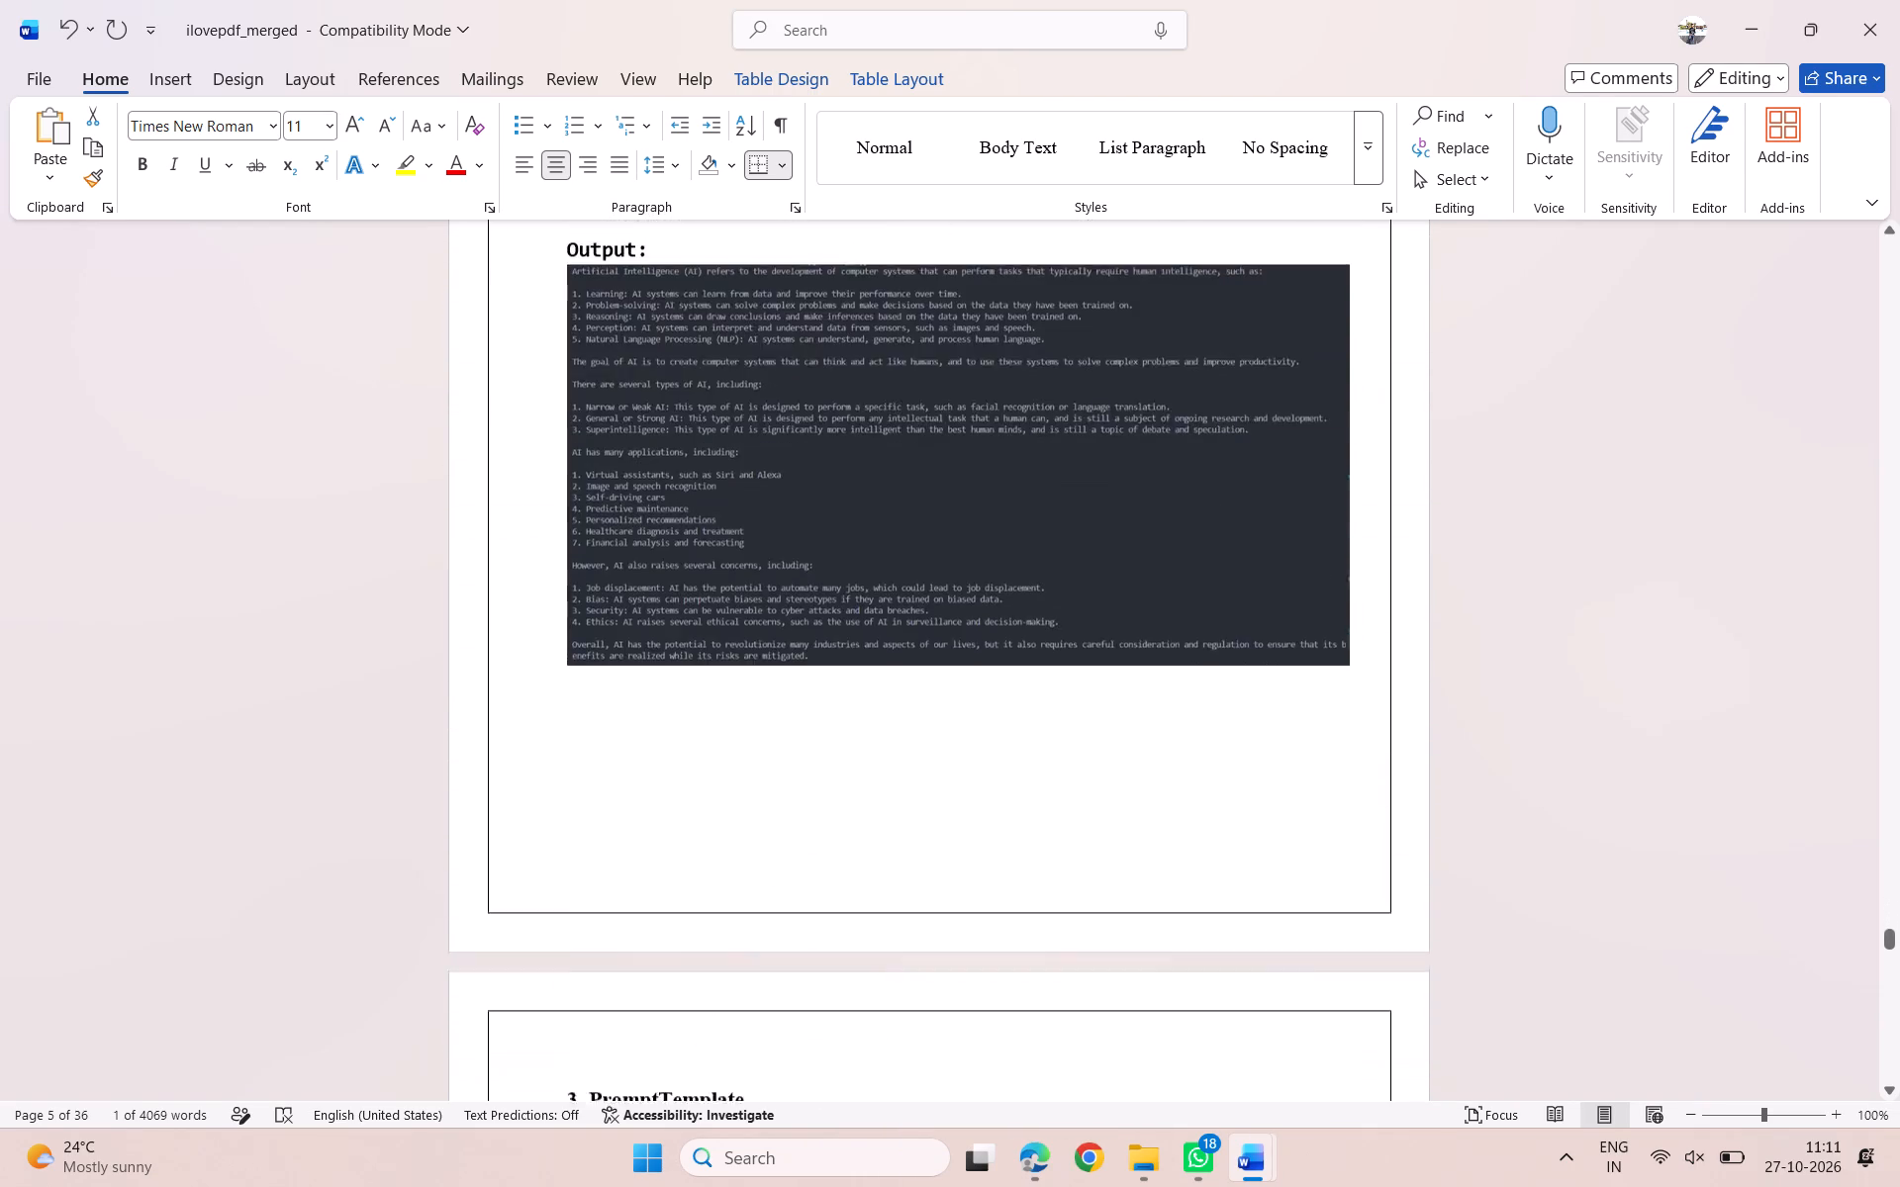
scroll(1258, 882, "down", 15)
scroll(1258, 882, "up", 9)
scroll(1258, 882, "down", 20)
scroll(1258, 882, "down", 17)
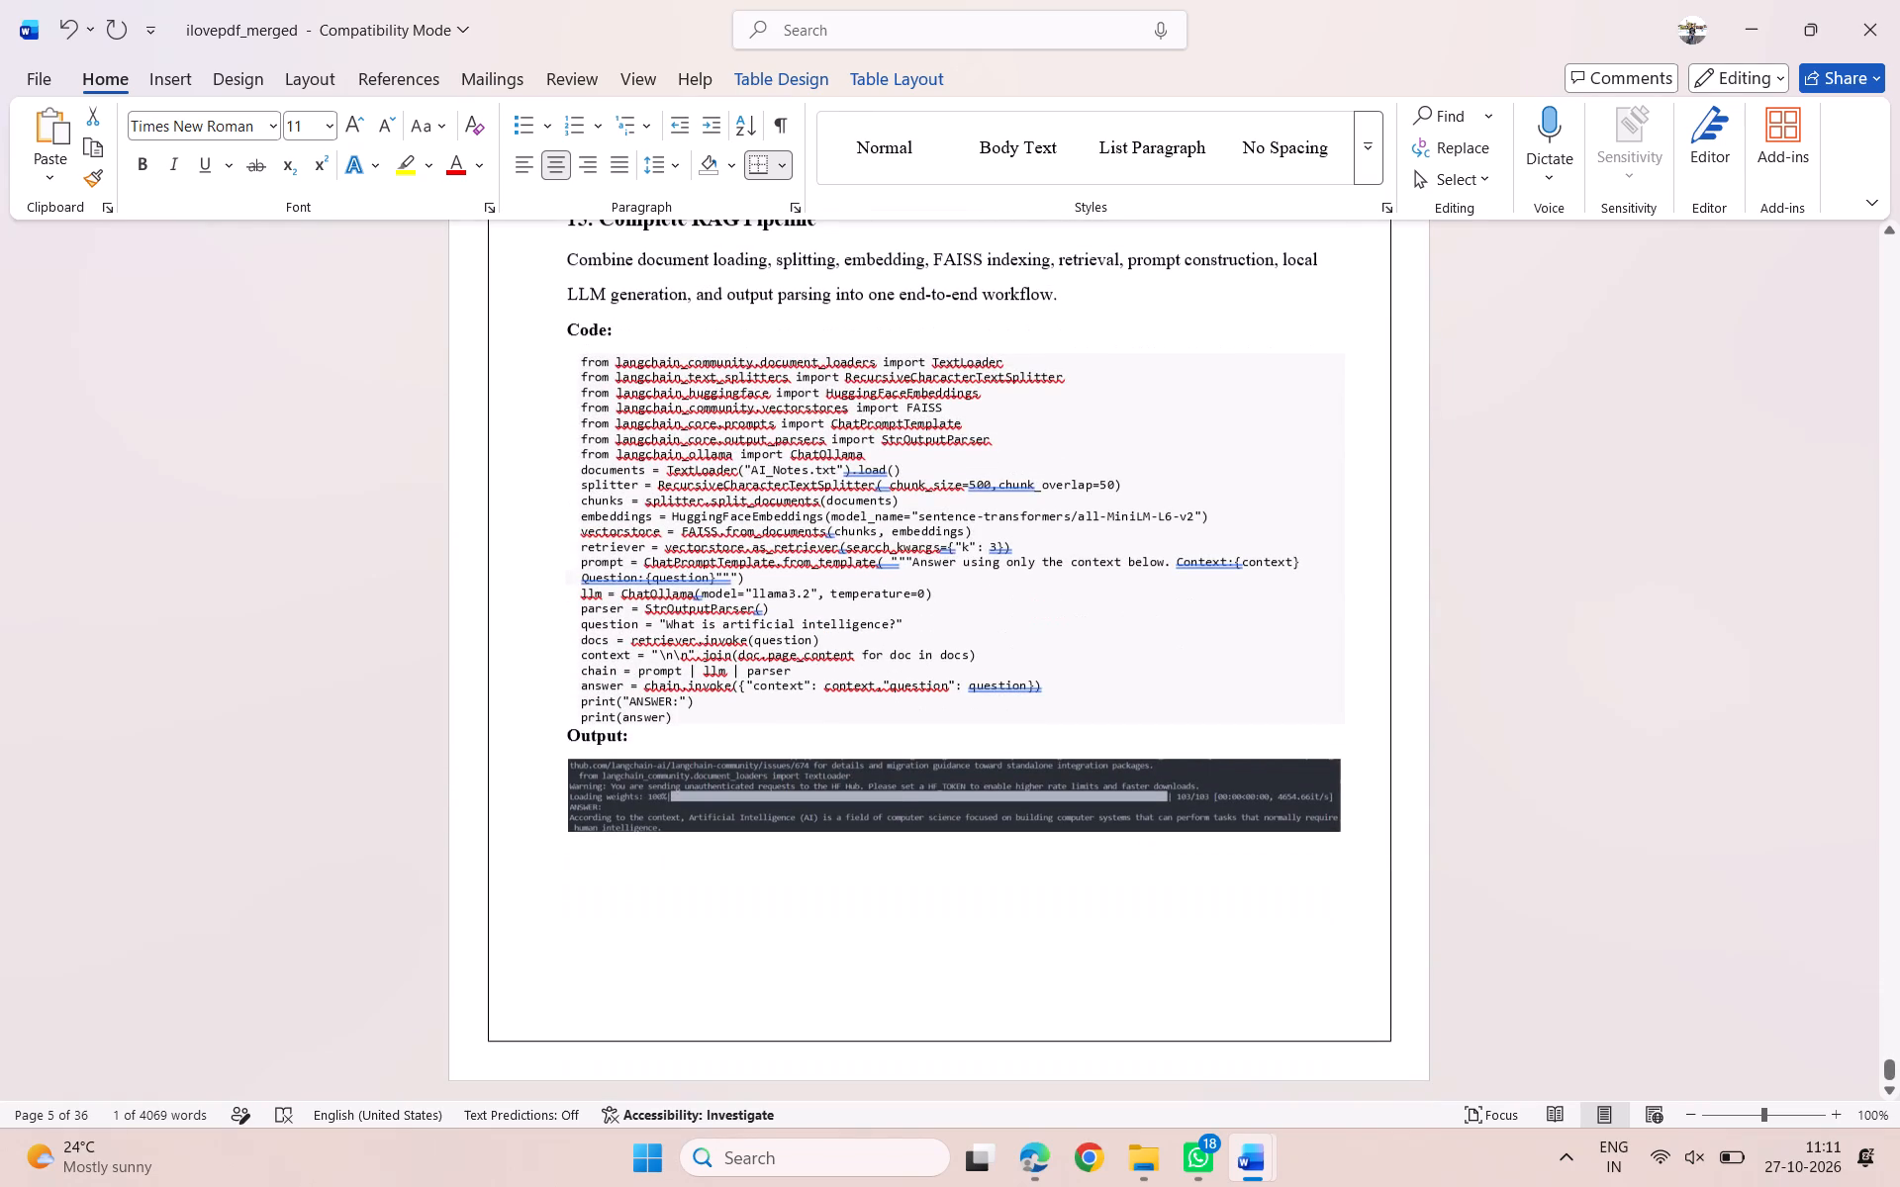
scroll(1258, 882, "down", 7)
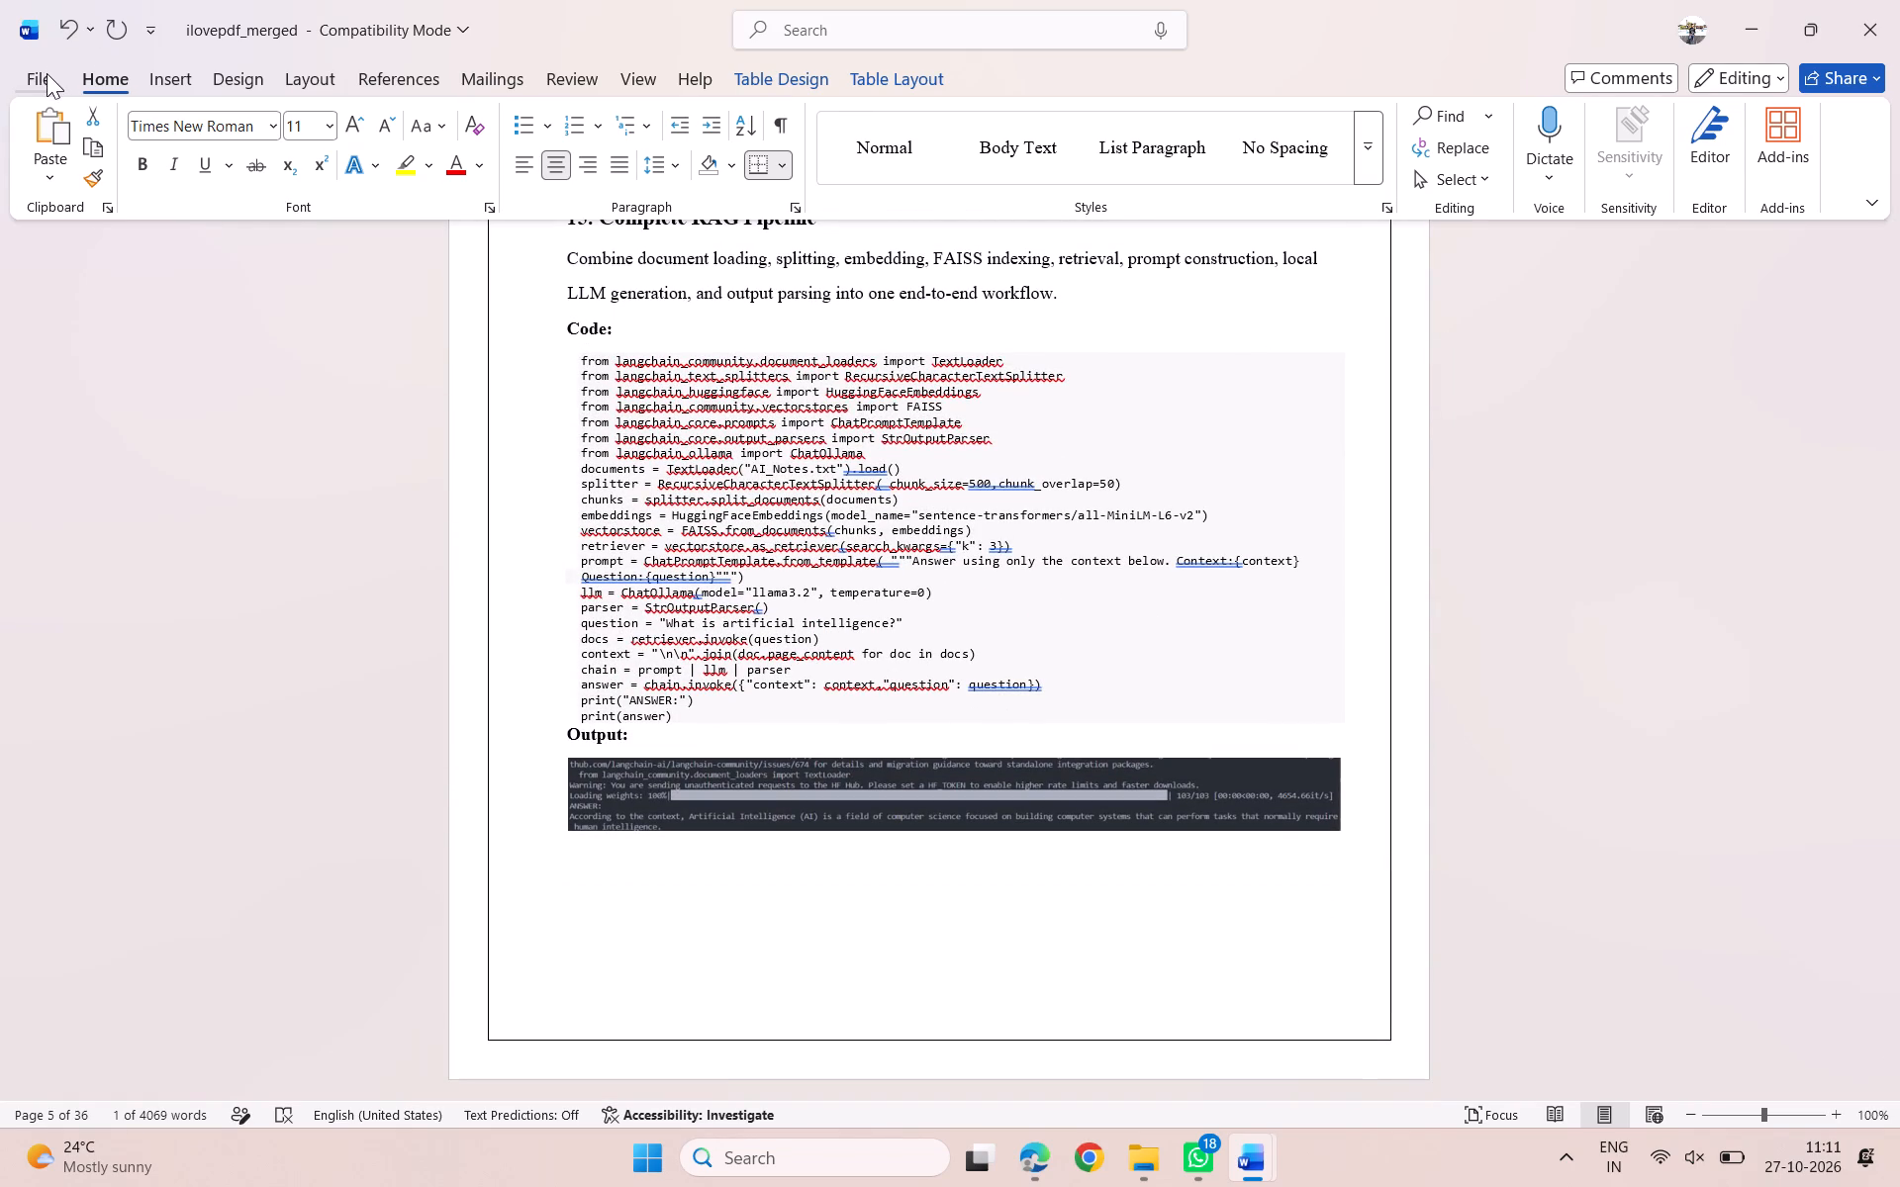
Export the record as a PDF named "520 gen ai observation" in the Downloads folder.
left_click(47, 74)
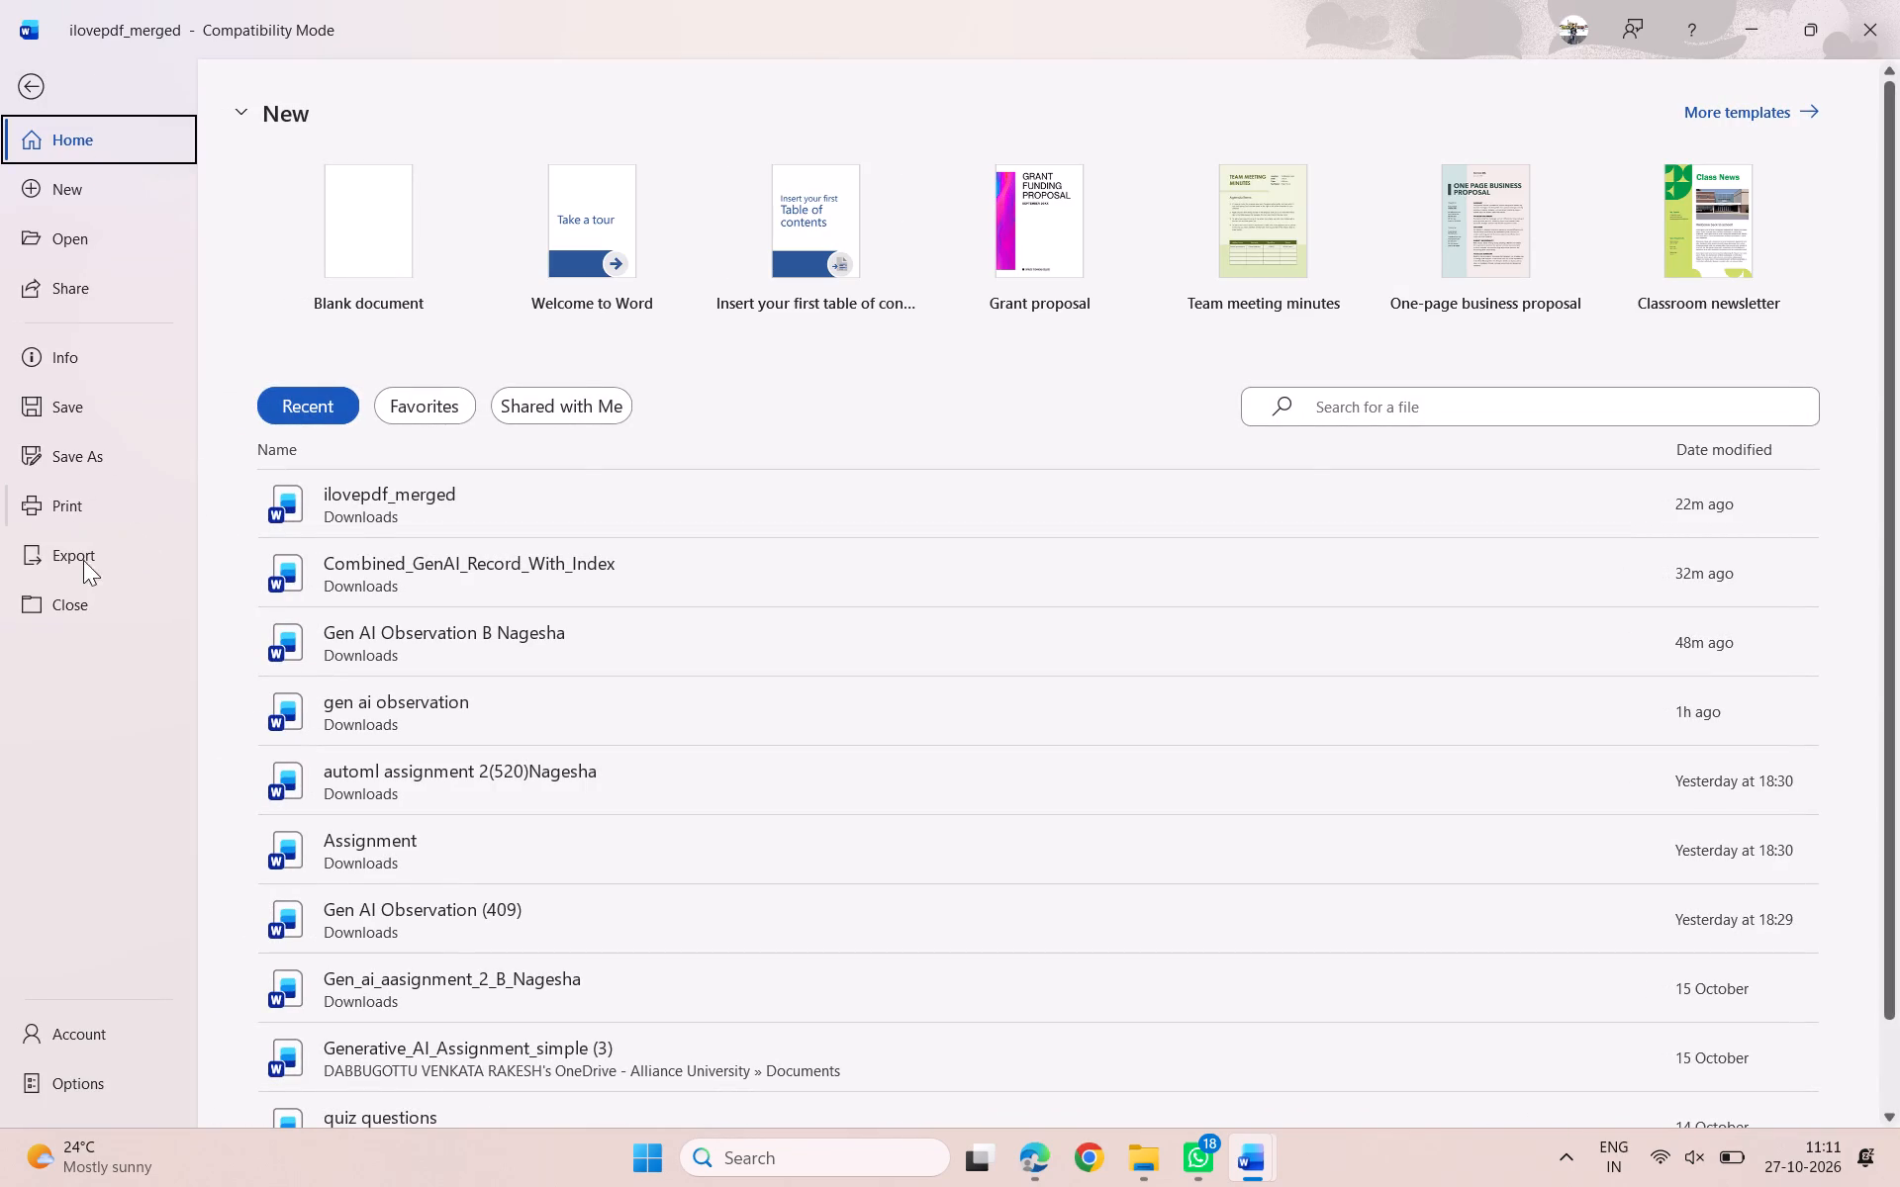
left_click(74, 550)
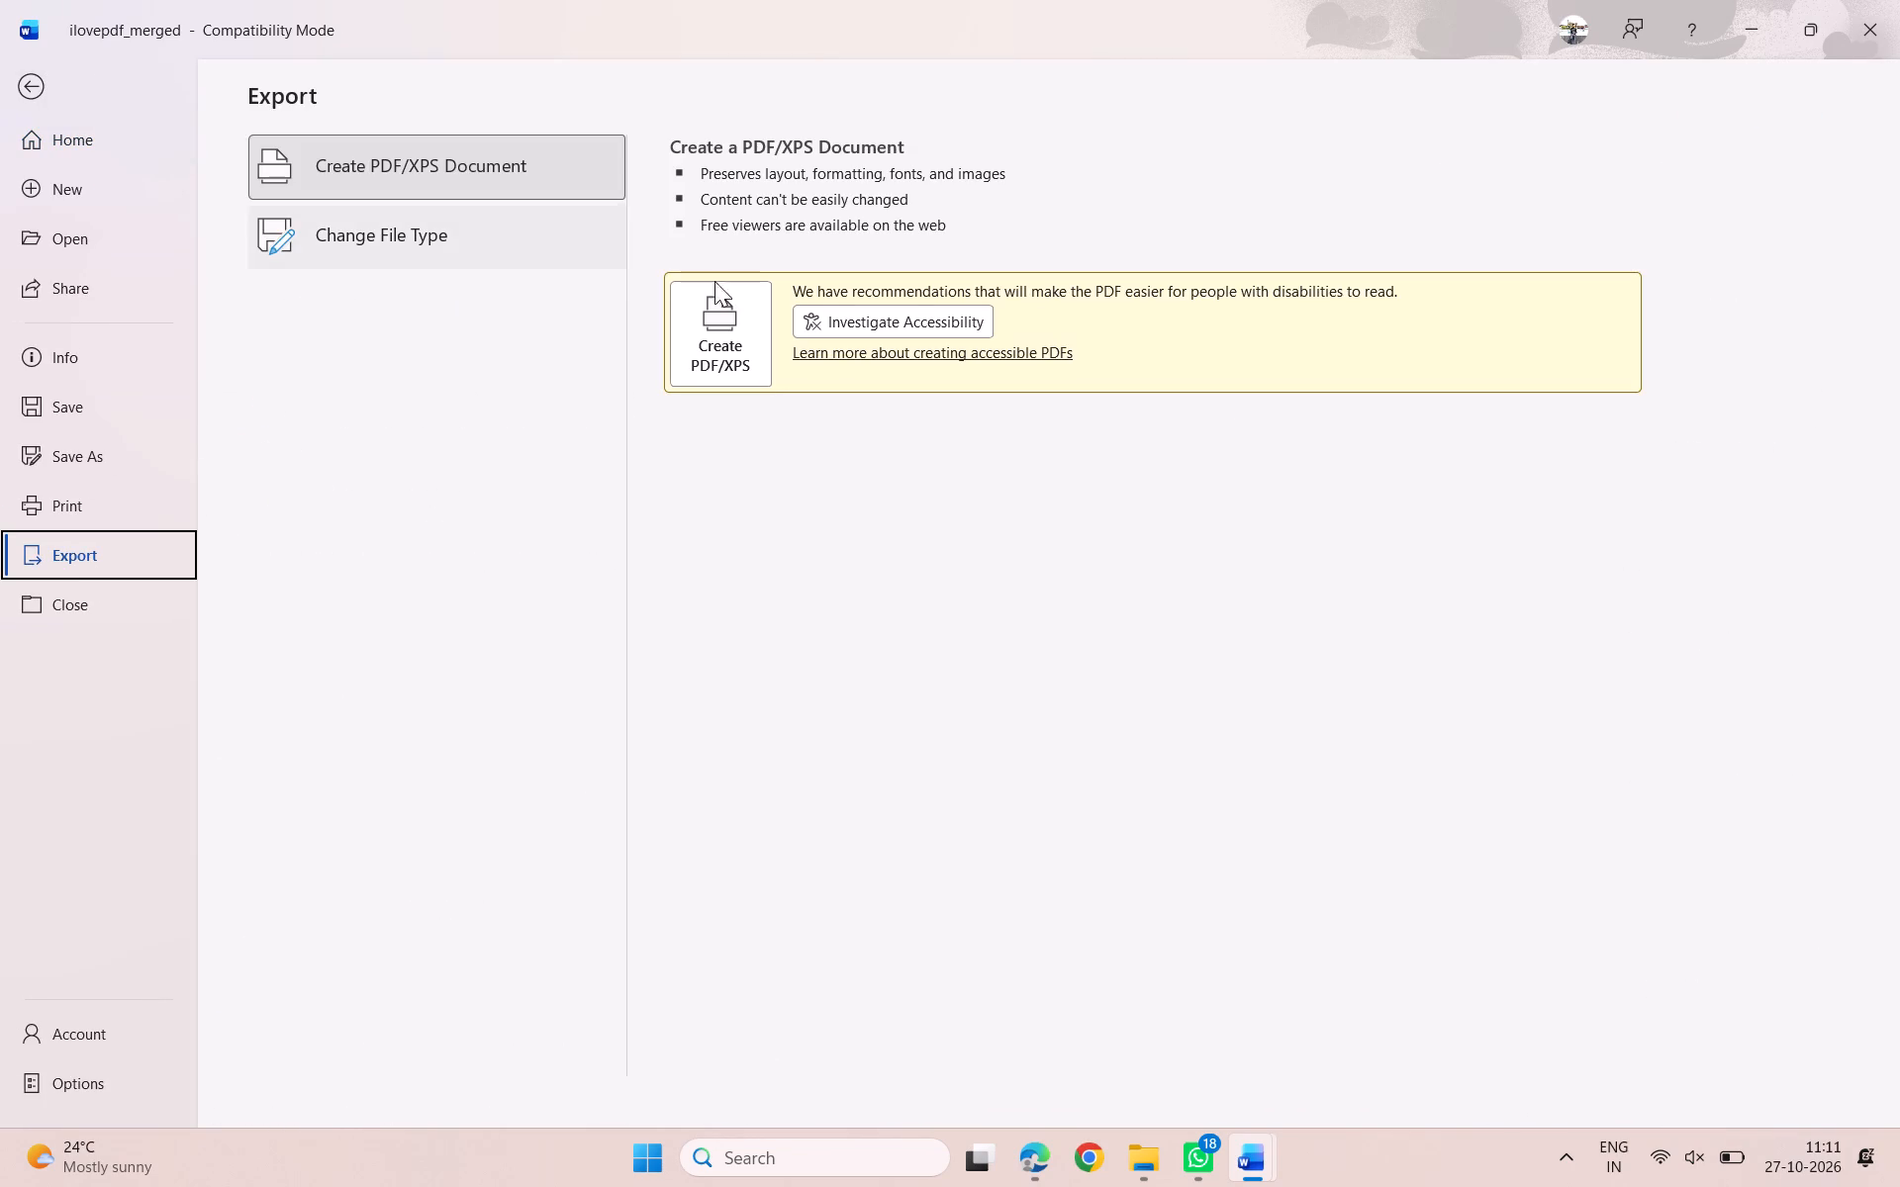
left_click(723, 319)
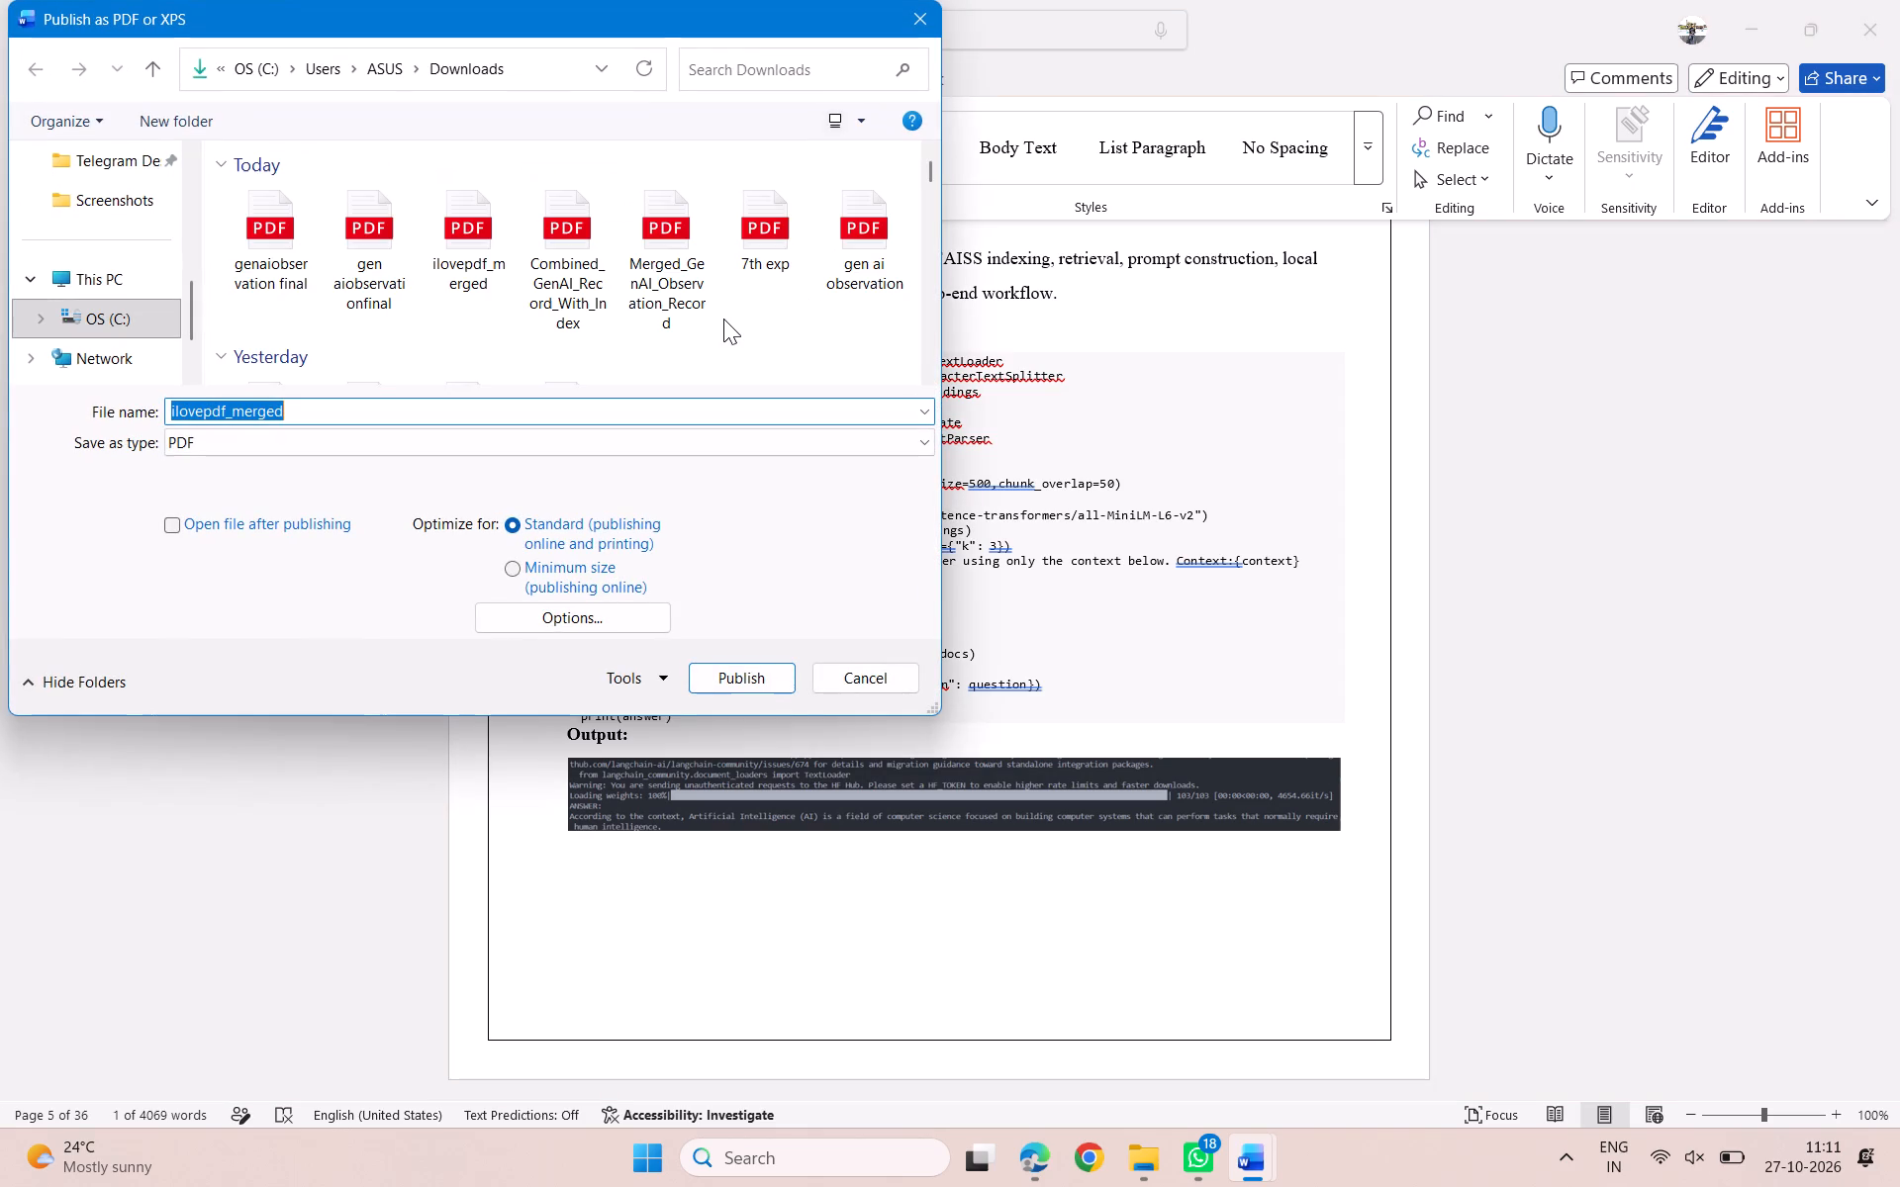
scroll(136, 262, "up", 1)
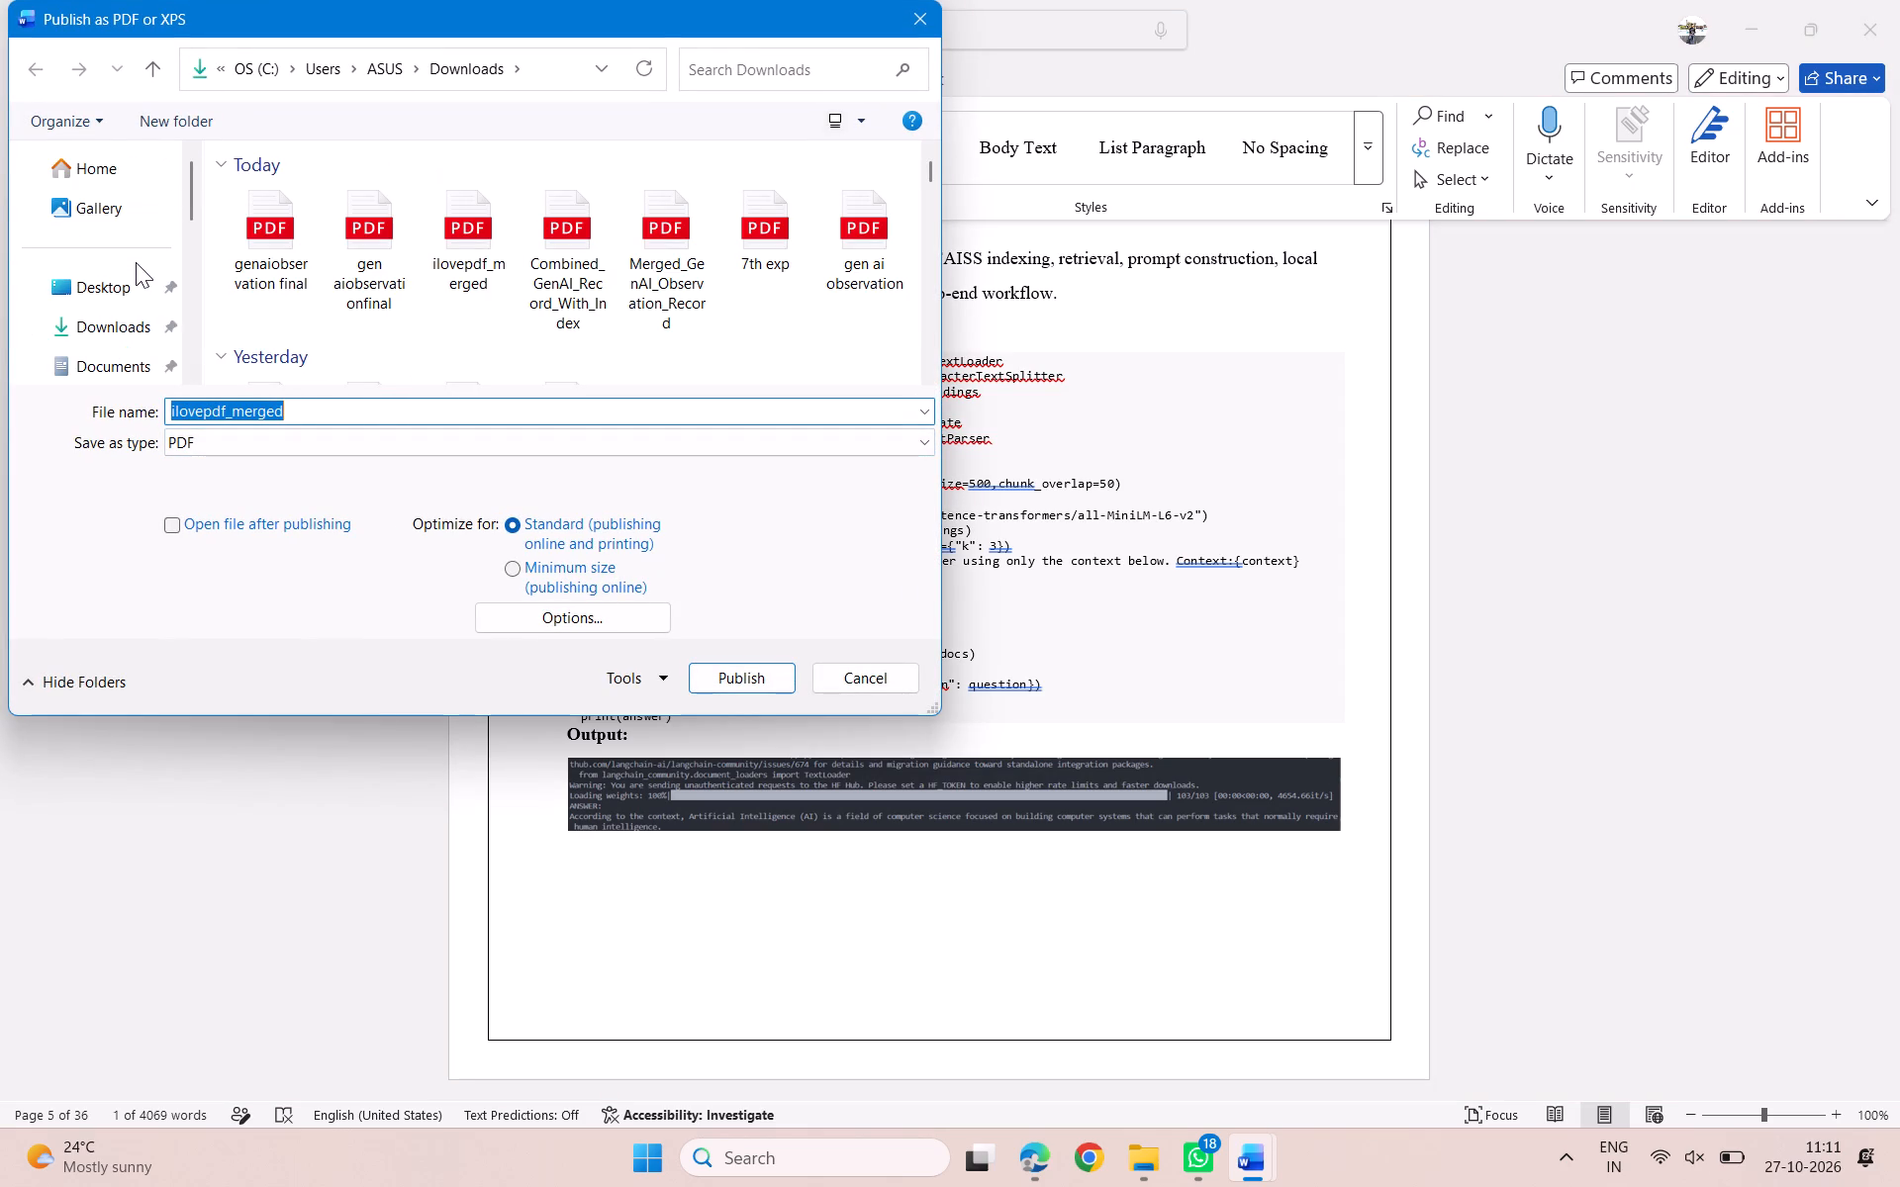
scroll(136, 262, "up", 1)
left_click(124, 326)
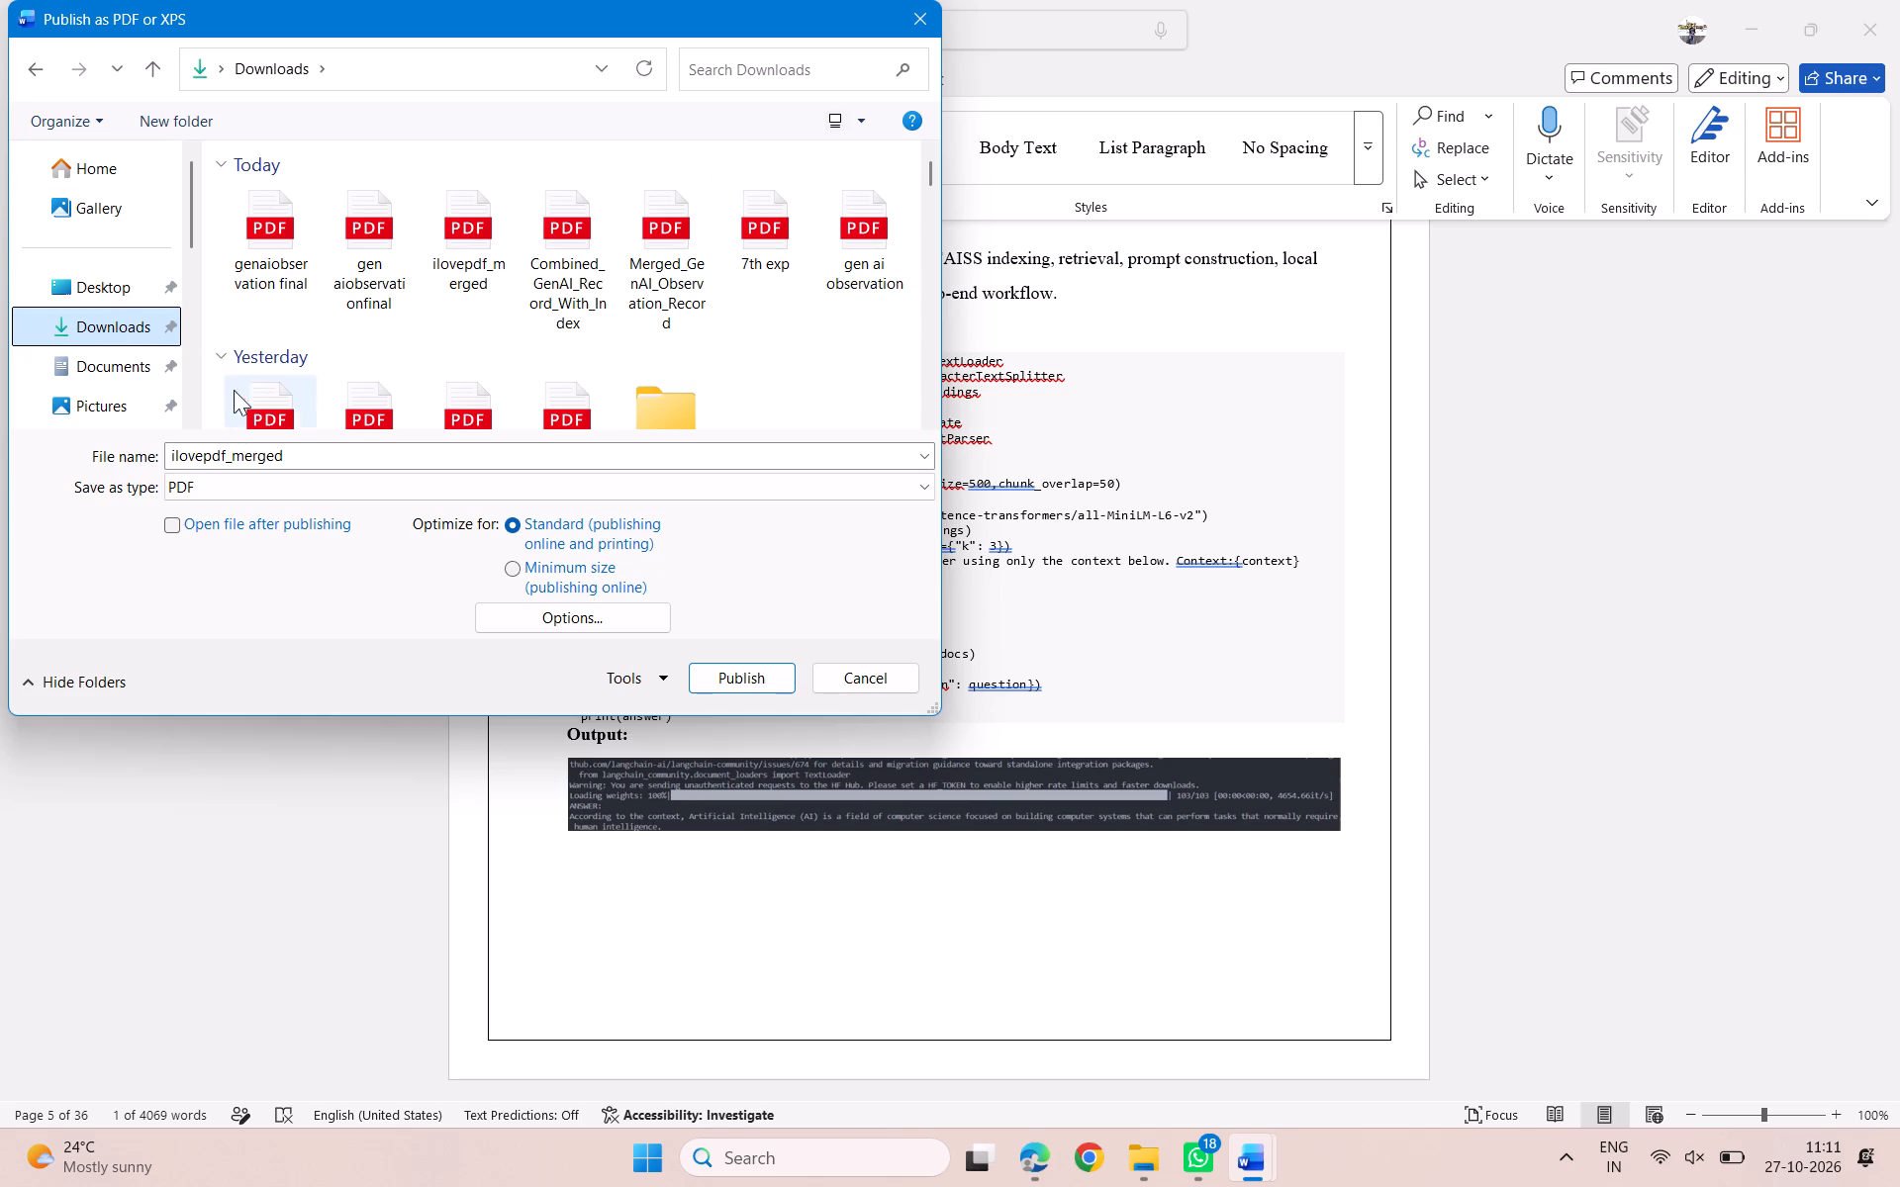
left_click(299, 461)
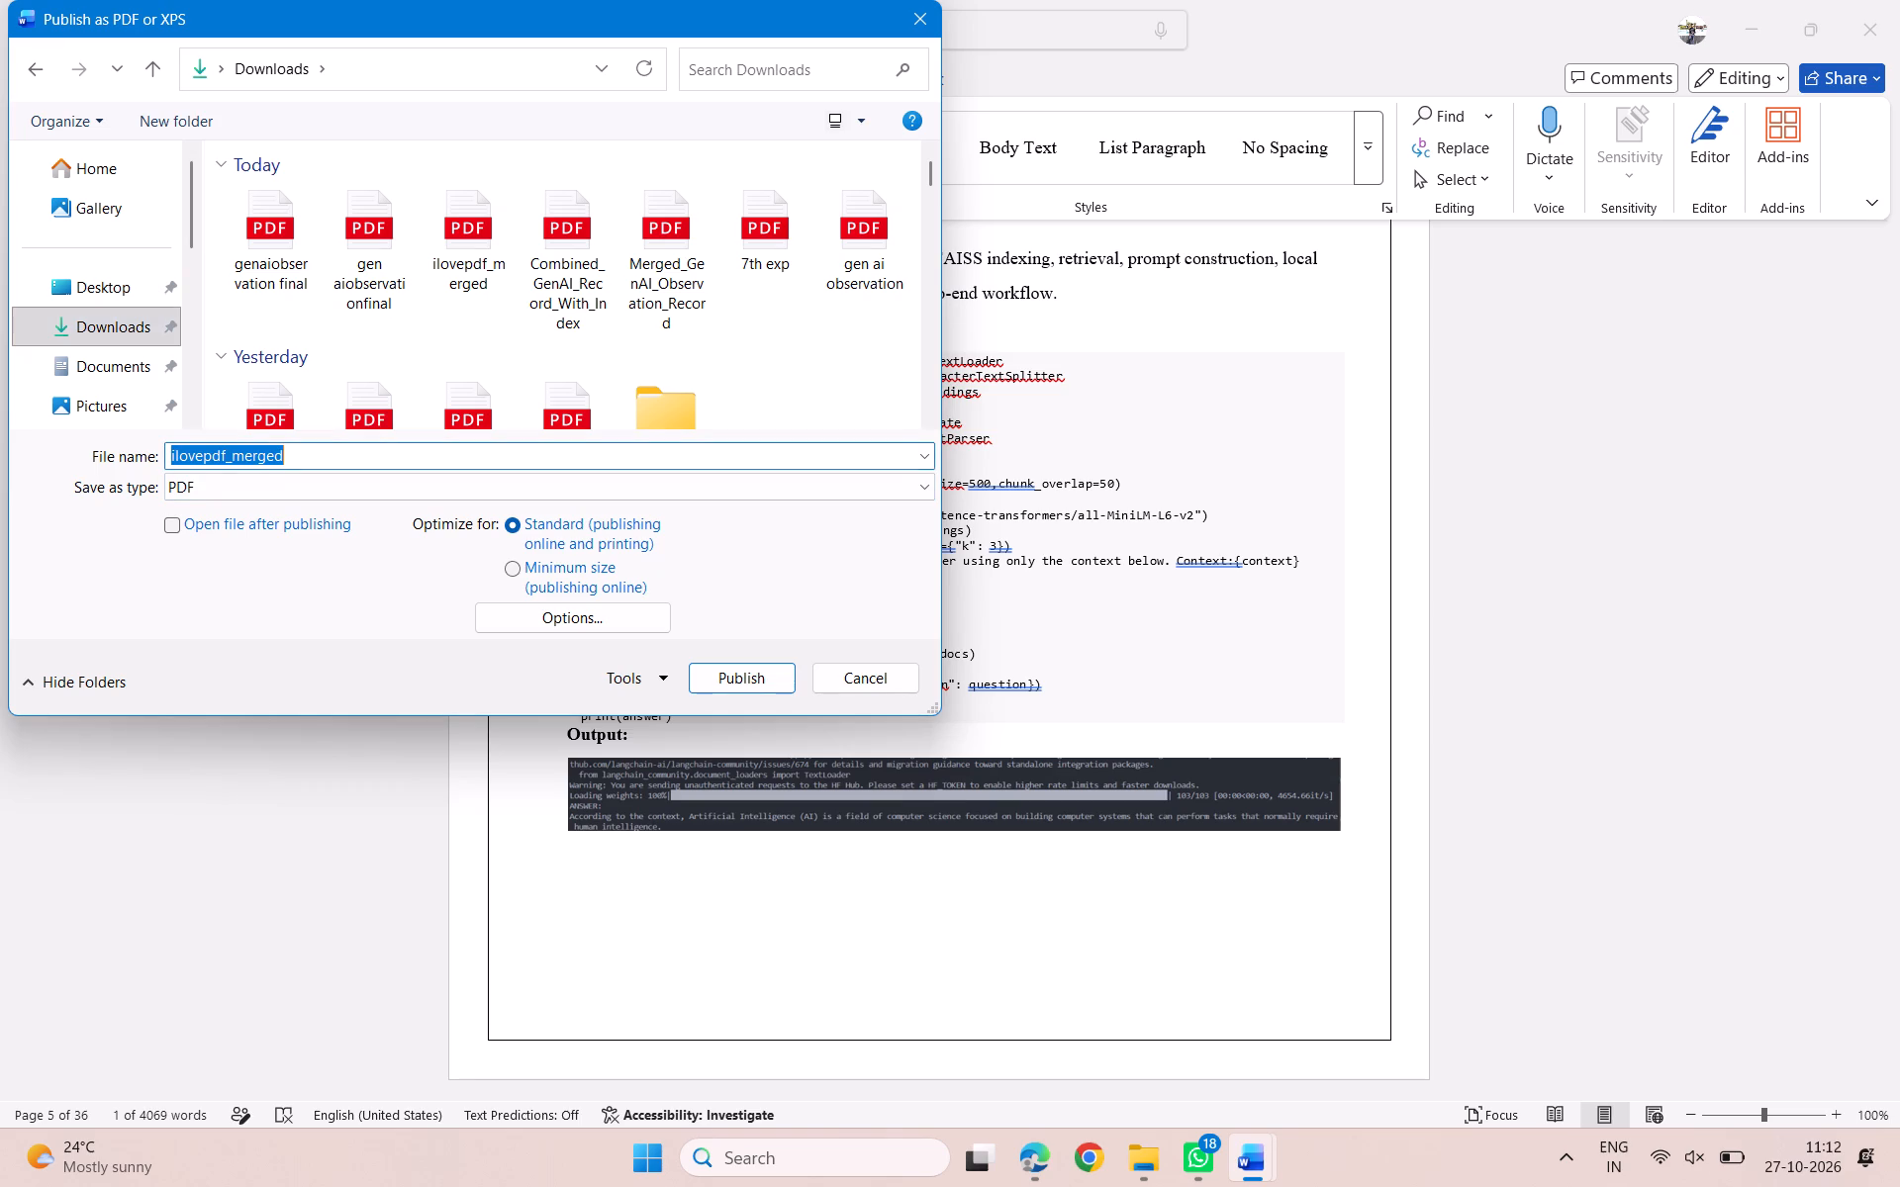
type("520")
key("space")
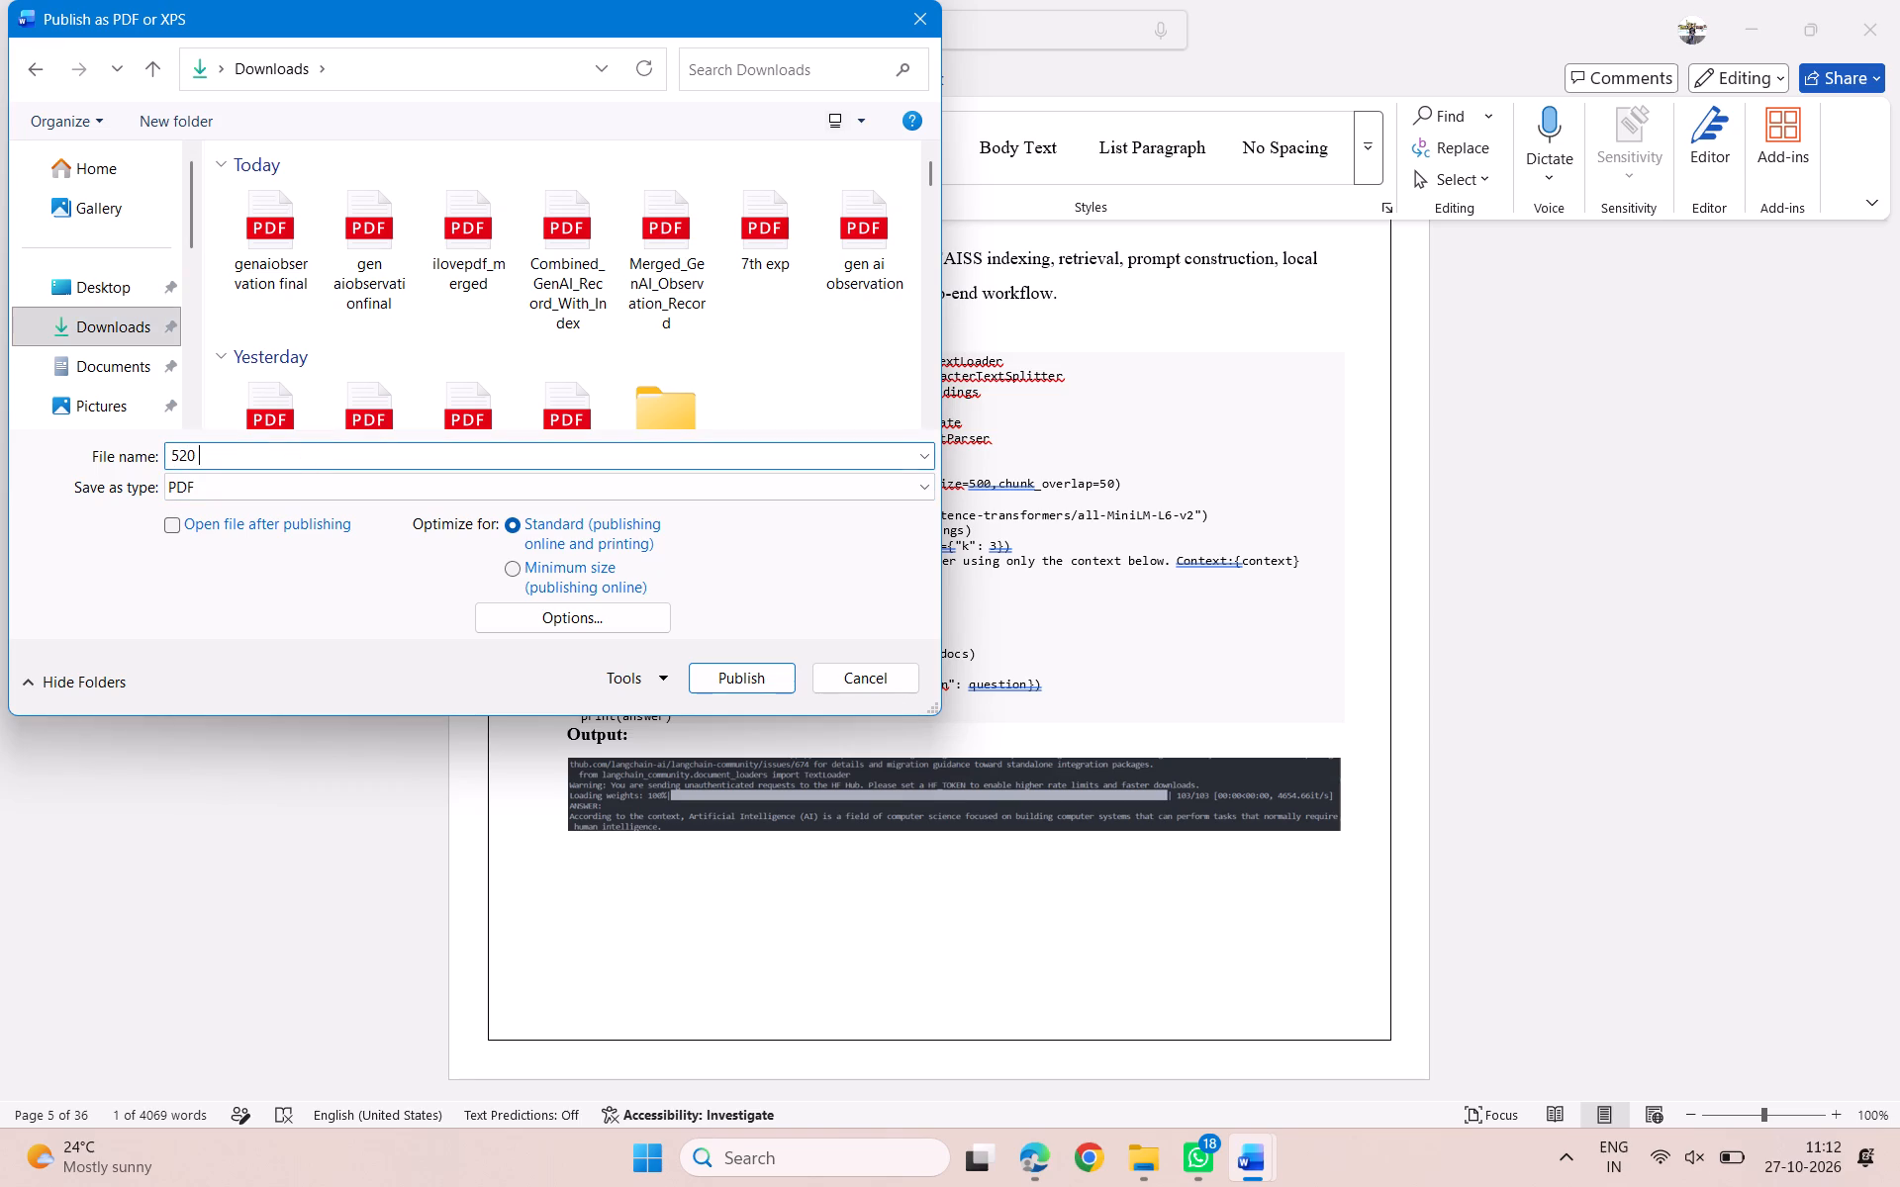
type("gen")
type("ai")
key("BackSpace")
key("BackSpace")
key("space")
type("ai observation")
left_click(713, 680)
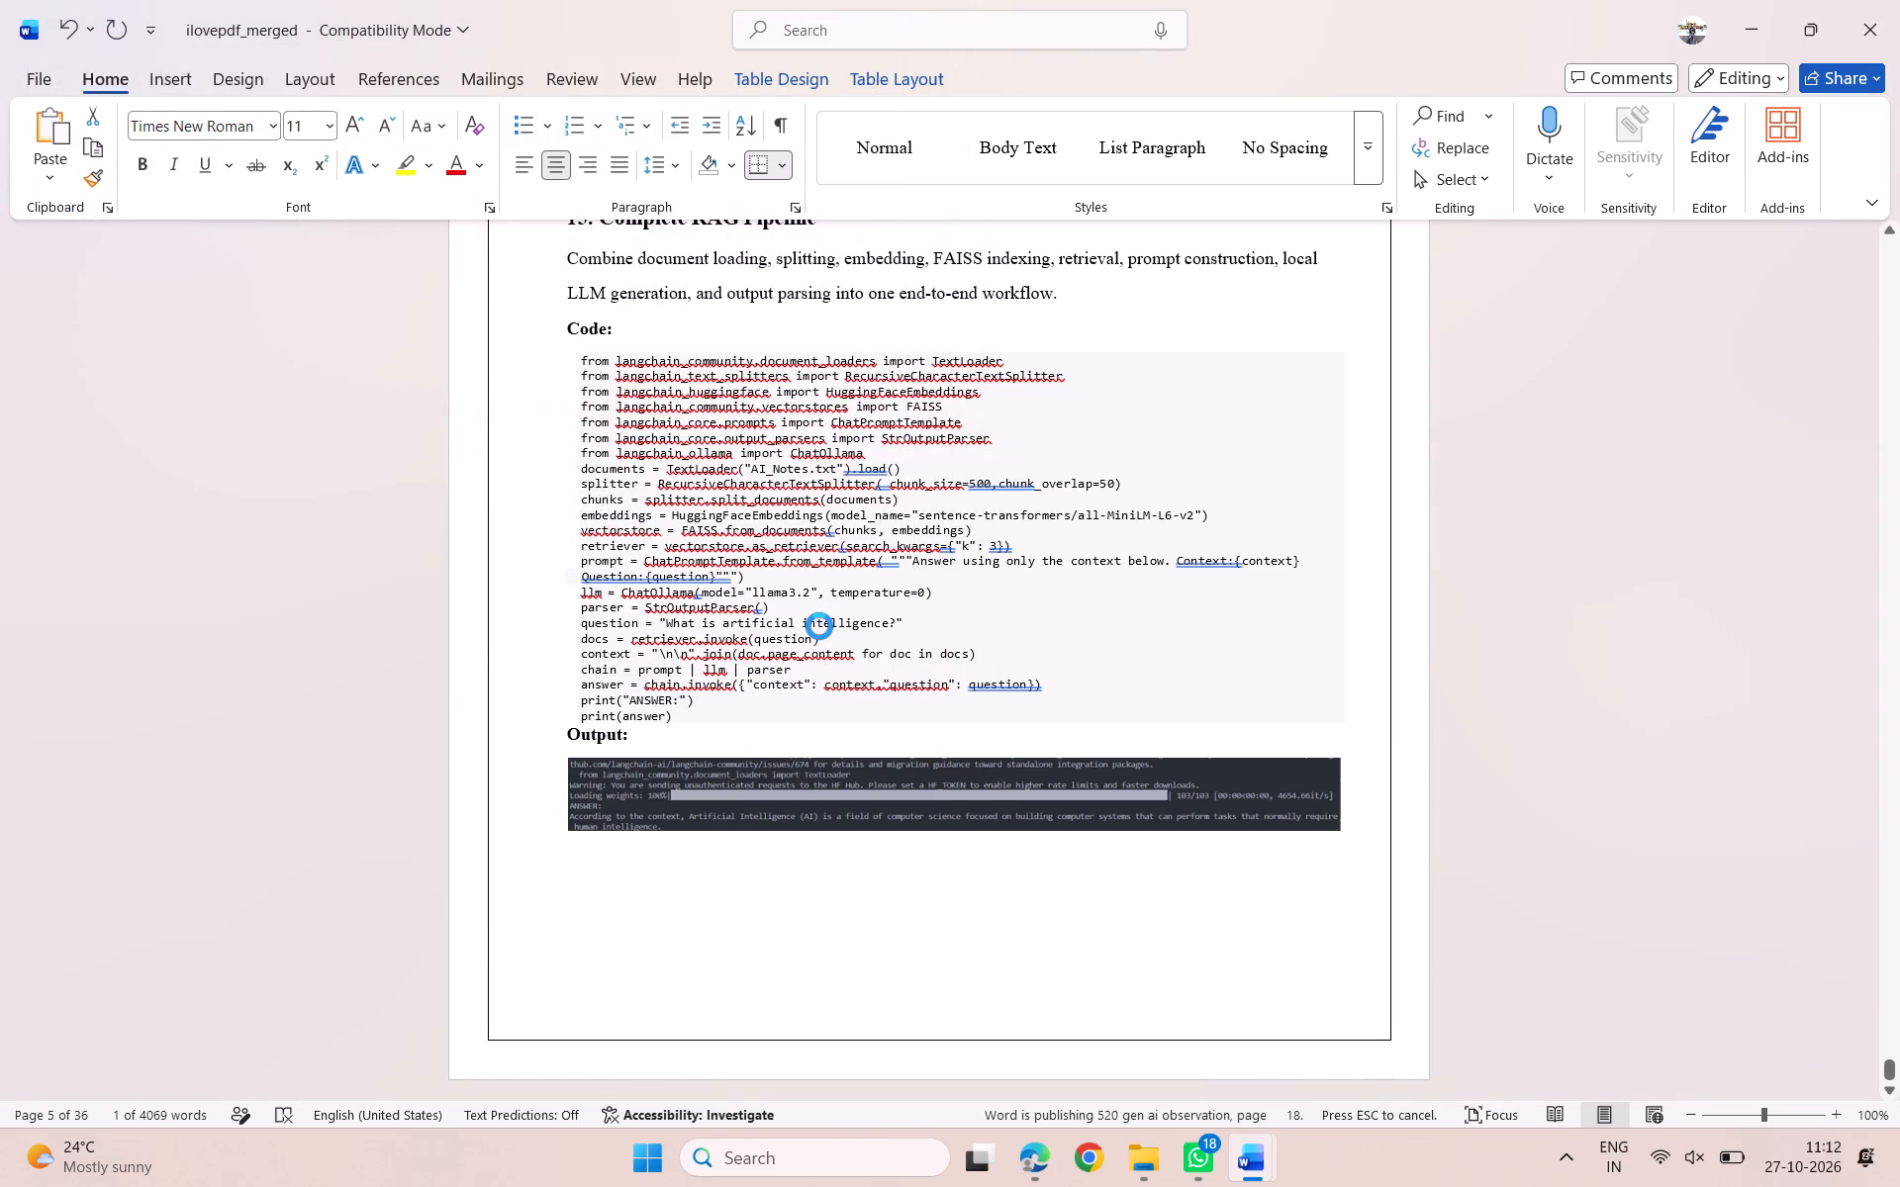
Replace the student name in the NAME line of the cover page with the next student's name.
scroll(819, 626, "up", 2)
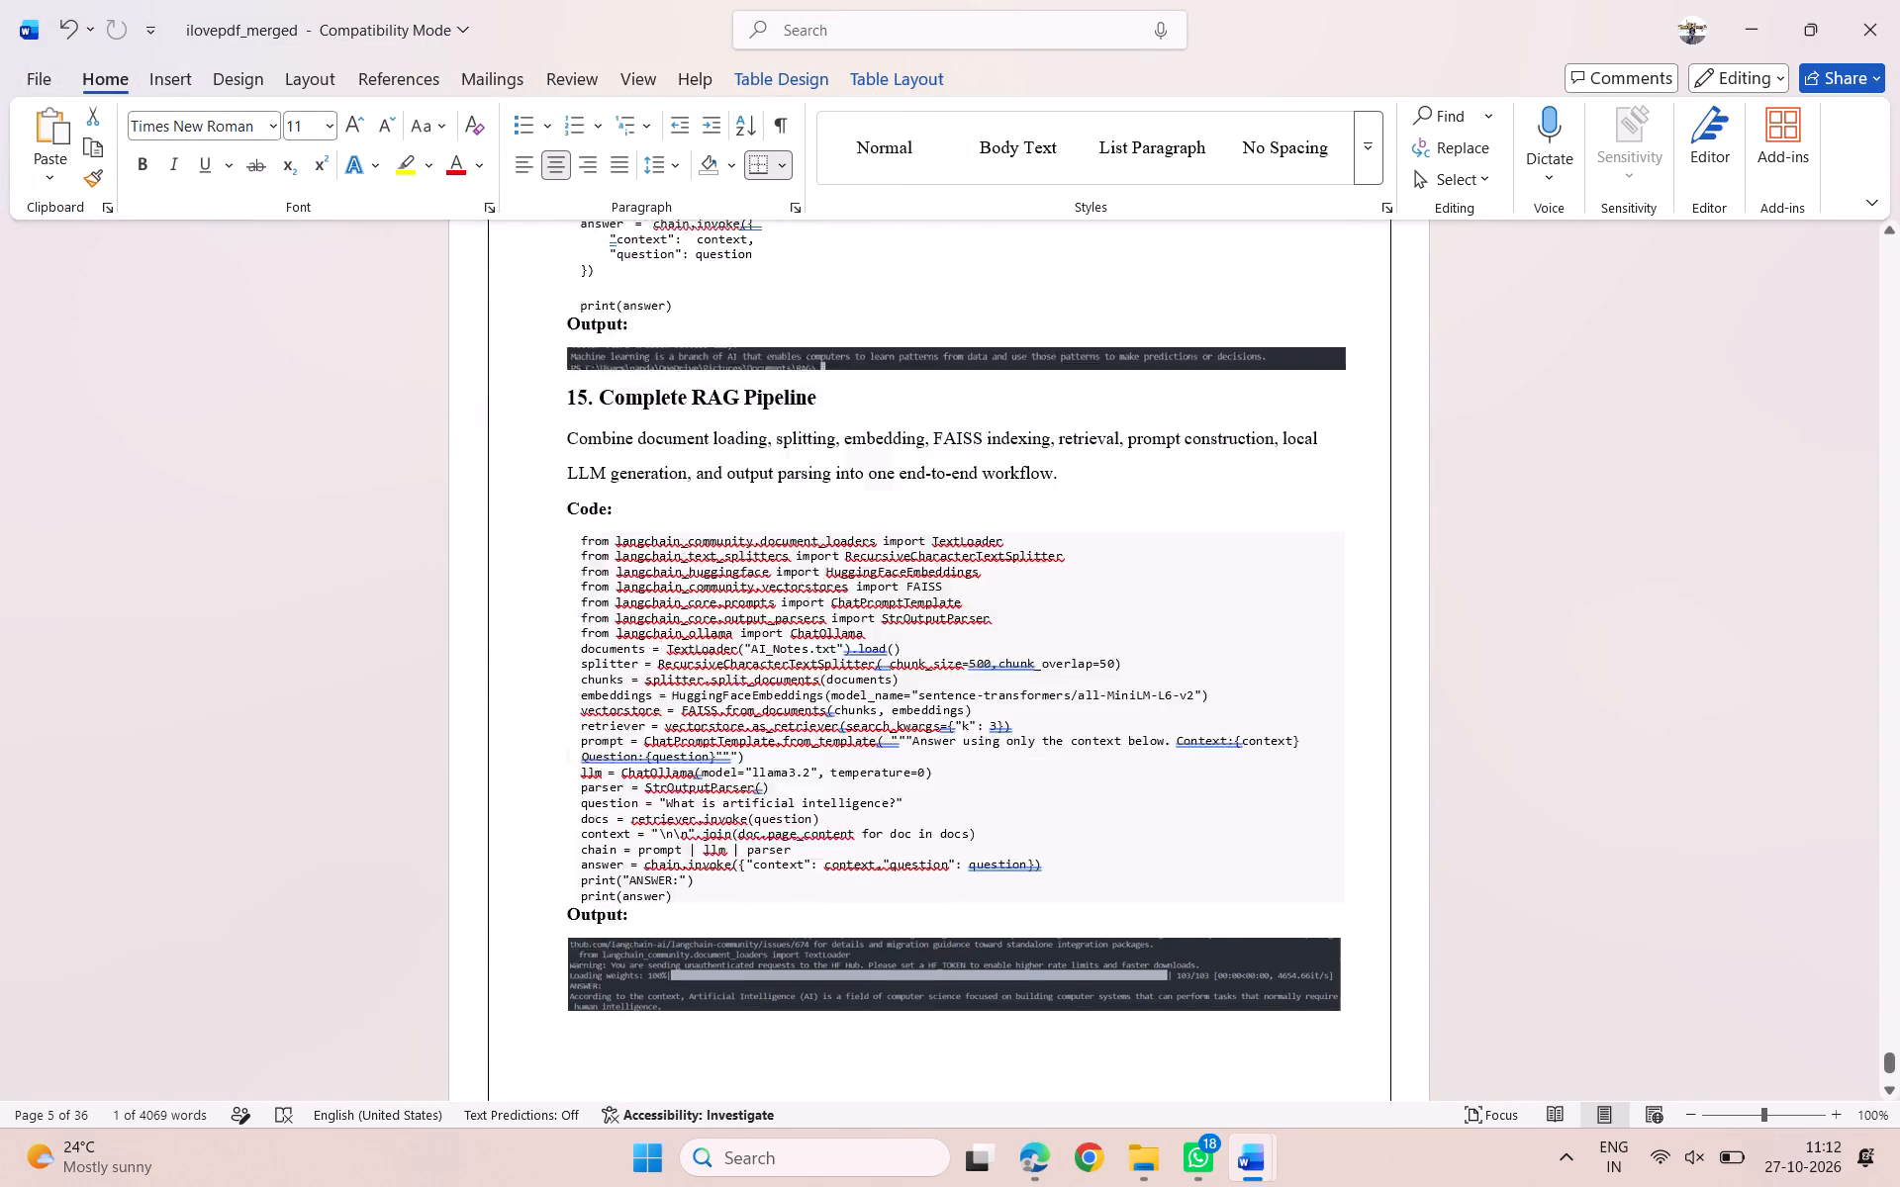
scroll(819, 626, "up", 19)
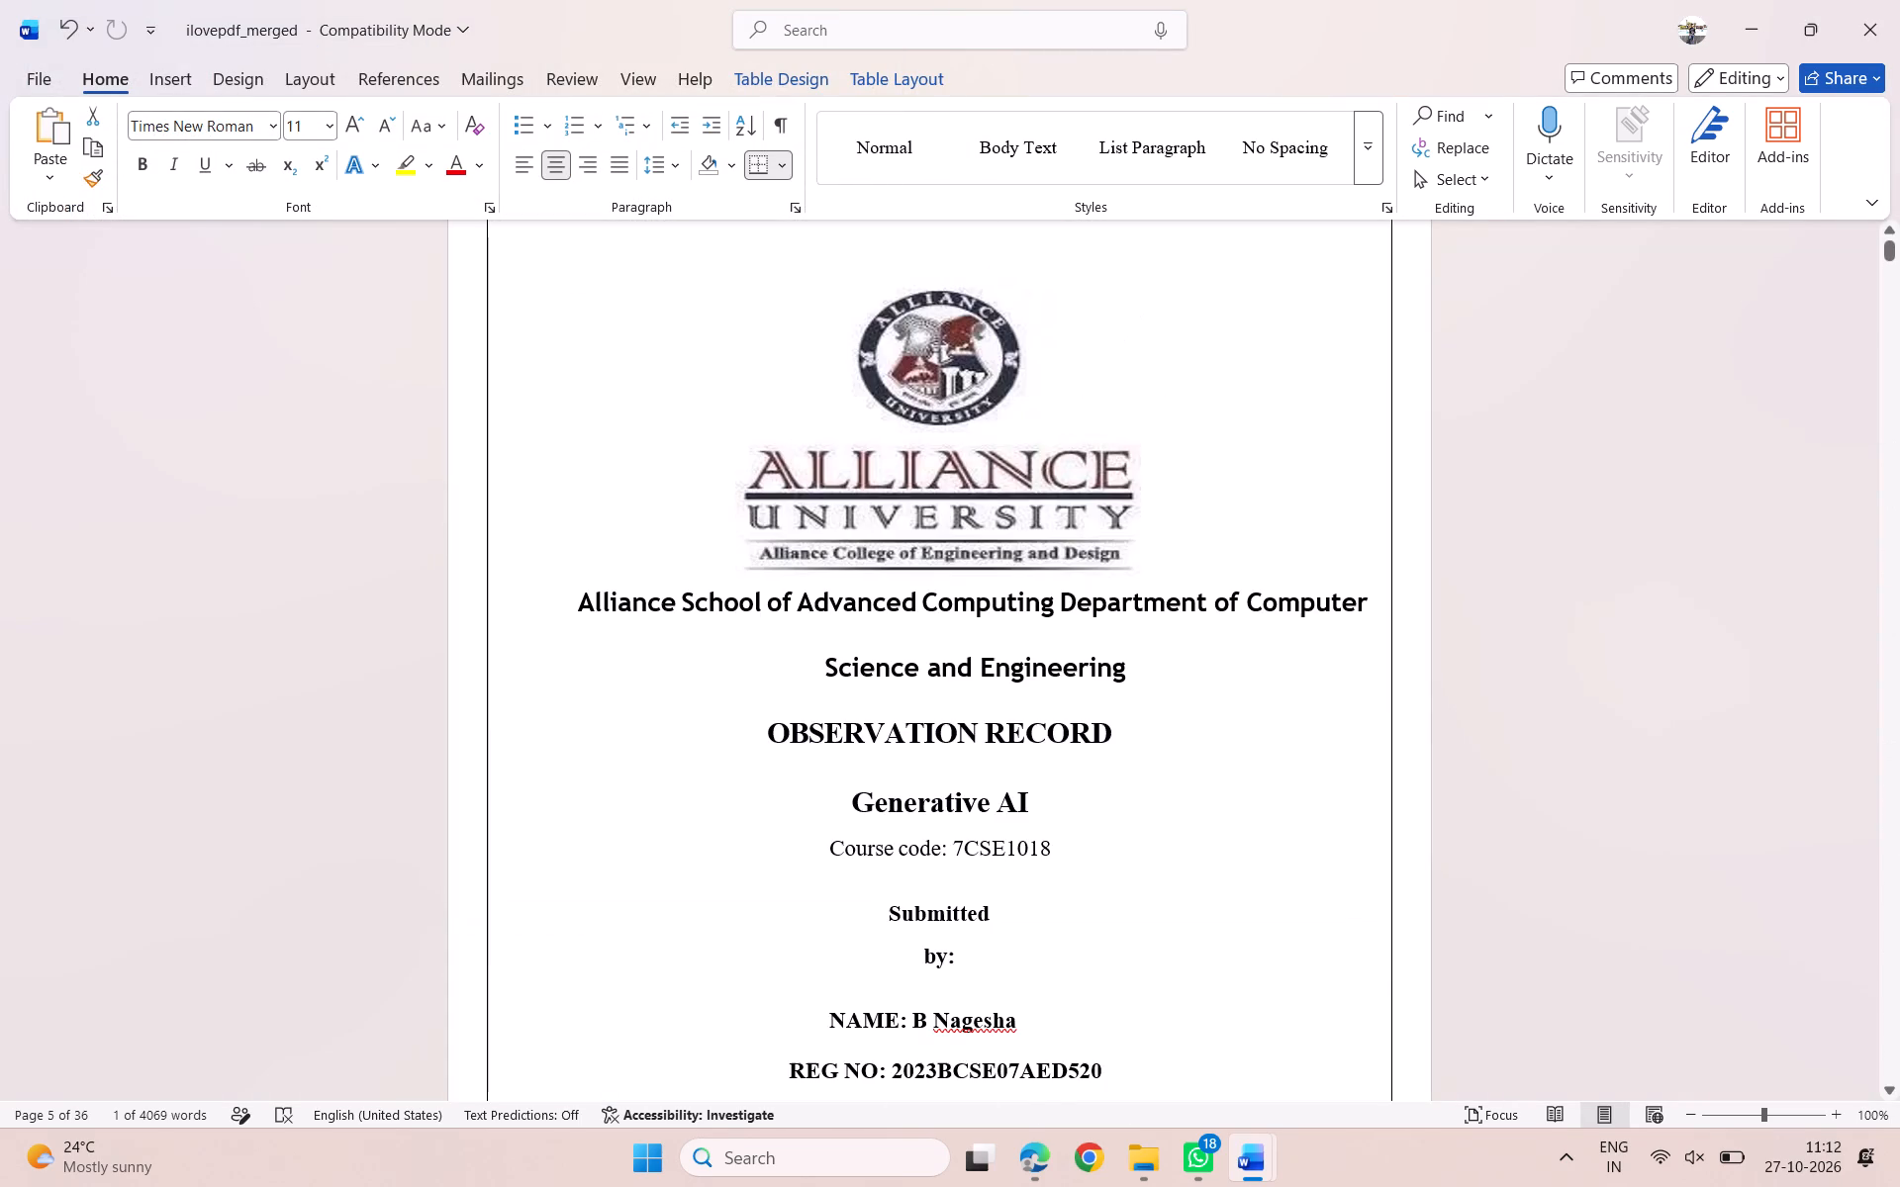
scroll(819, 626, "down", 2)
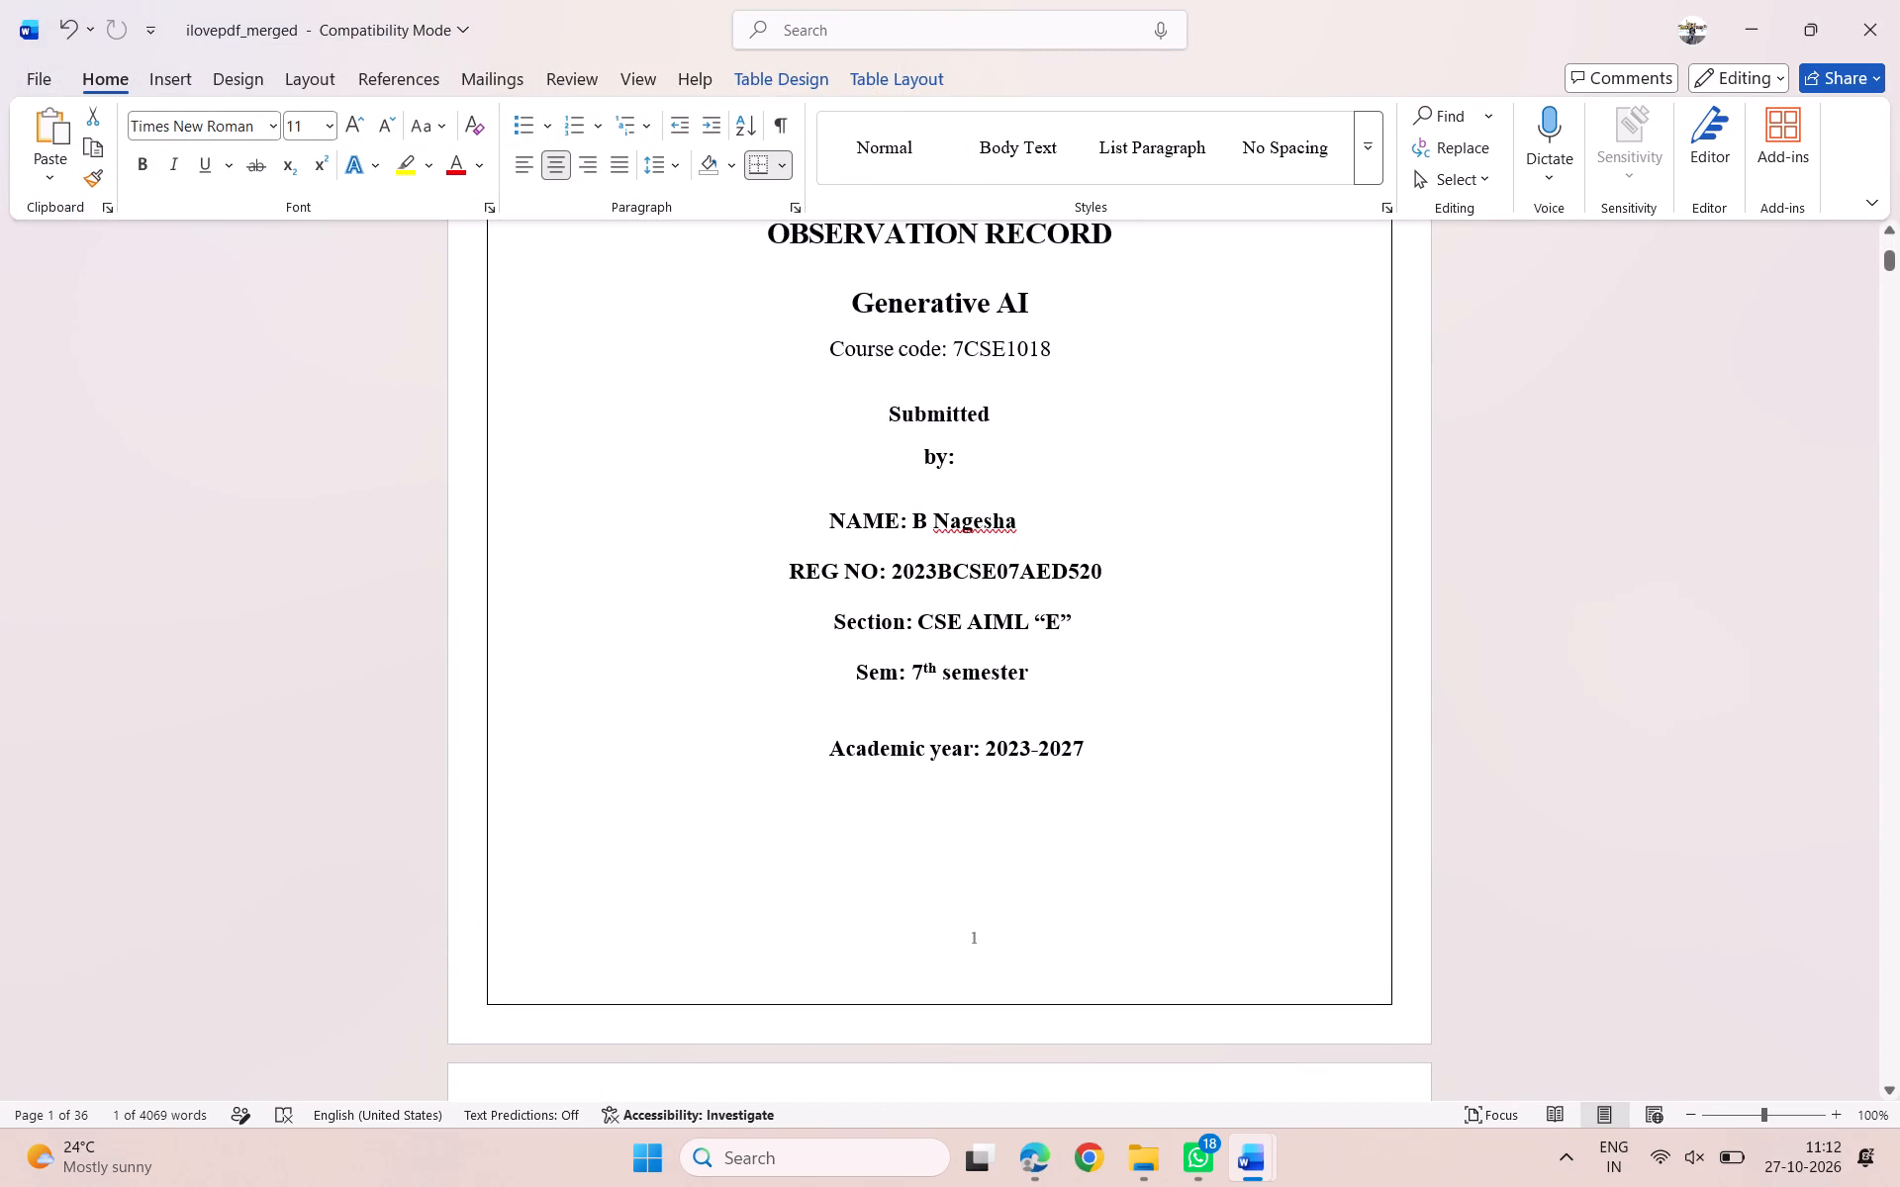
left_click(1021, 520)
key("BackSpace")
key("BackSpace")
key("BackSpace")
key("BackSpace")
key("BackSpace")
key("BackSpace")
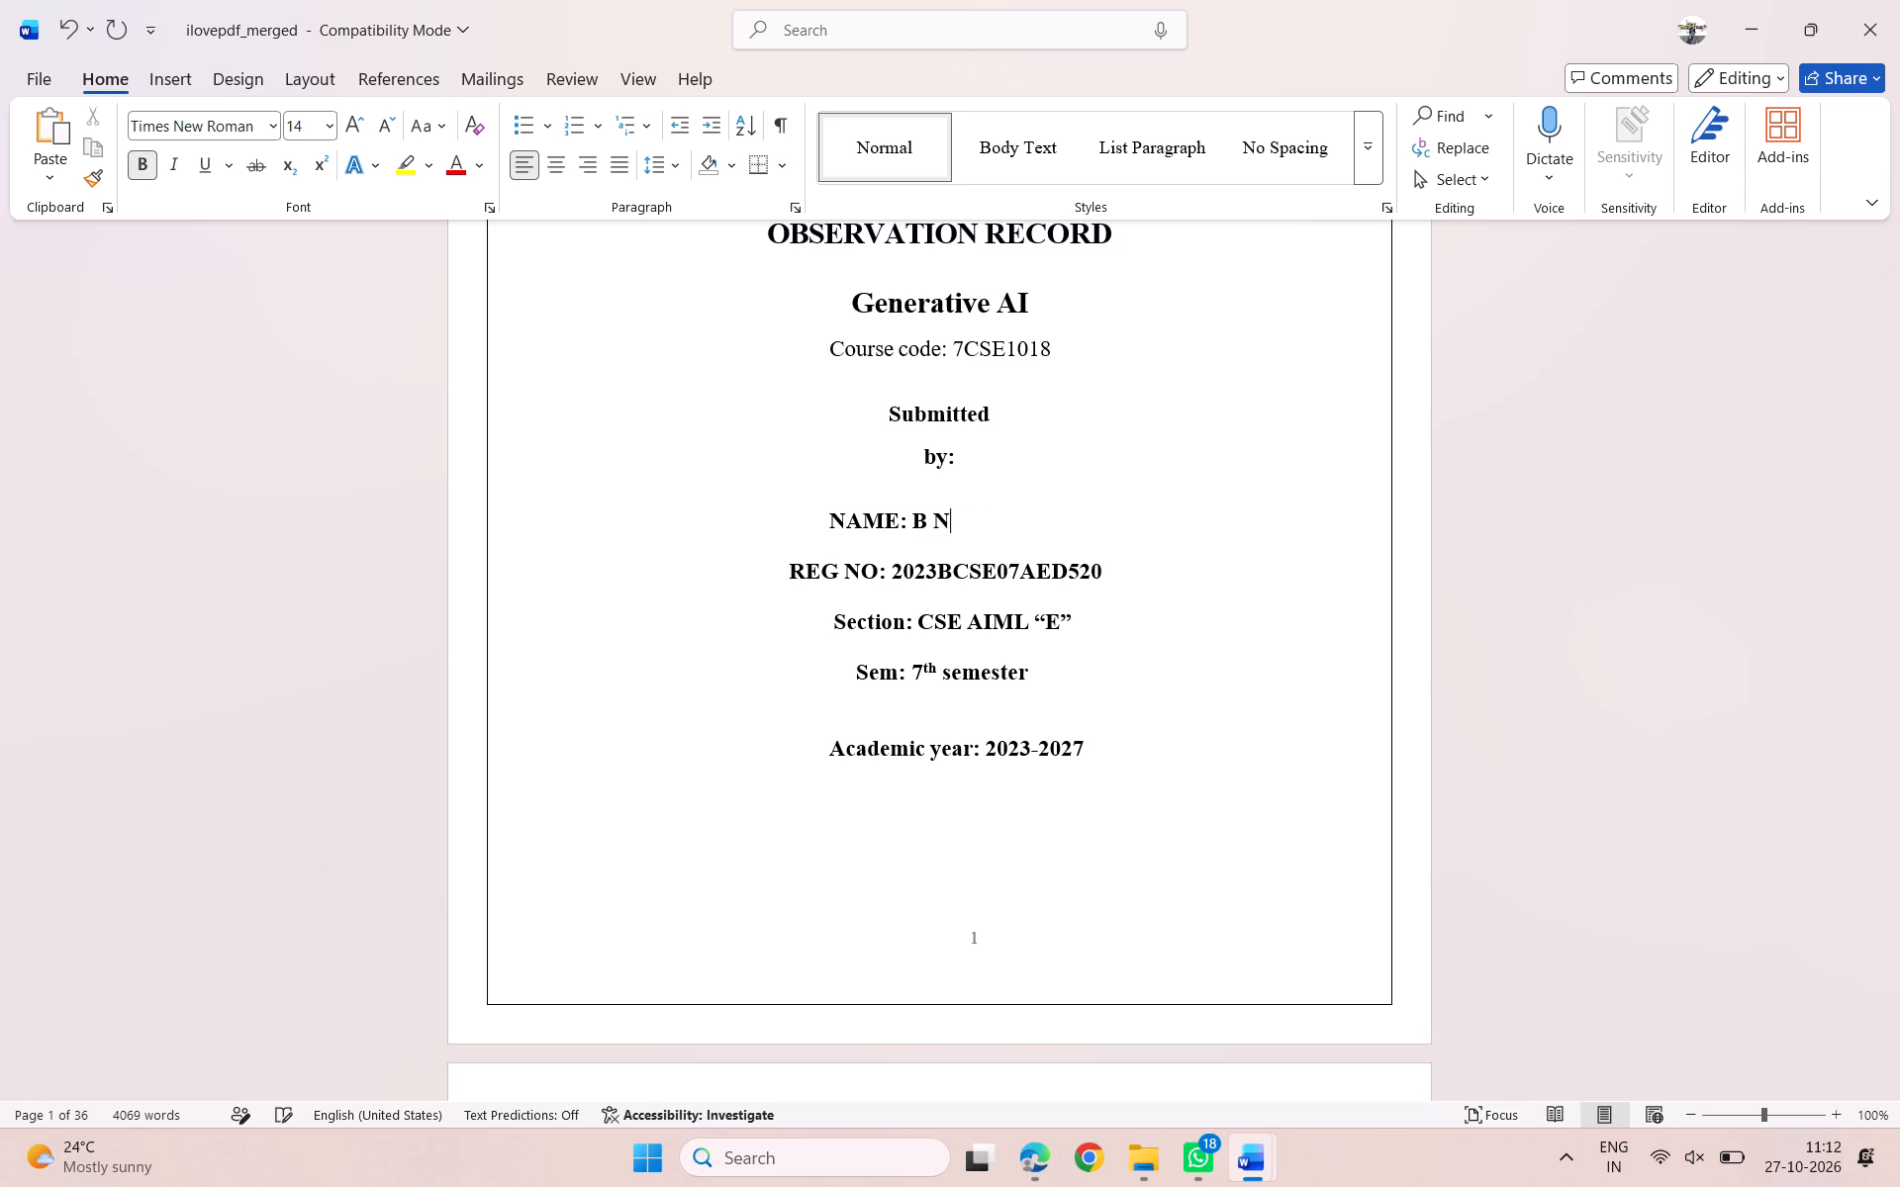
key("BackSpace")
key("BackSpace")
key("BackSpace")
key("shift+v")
key("BackSpace")
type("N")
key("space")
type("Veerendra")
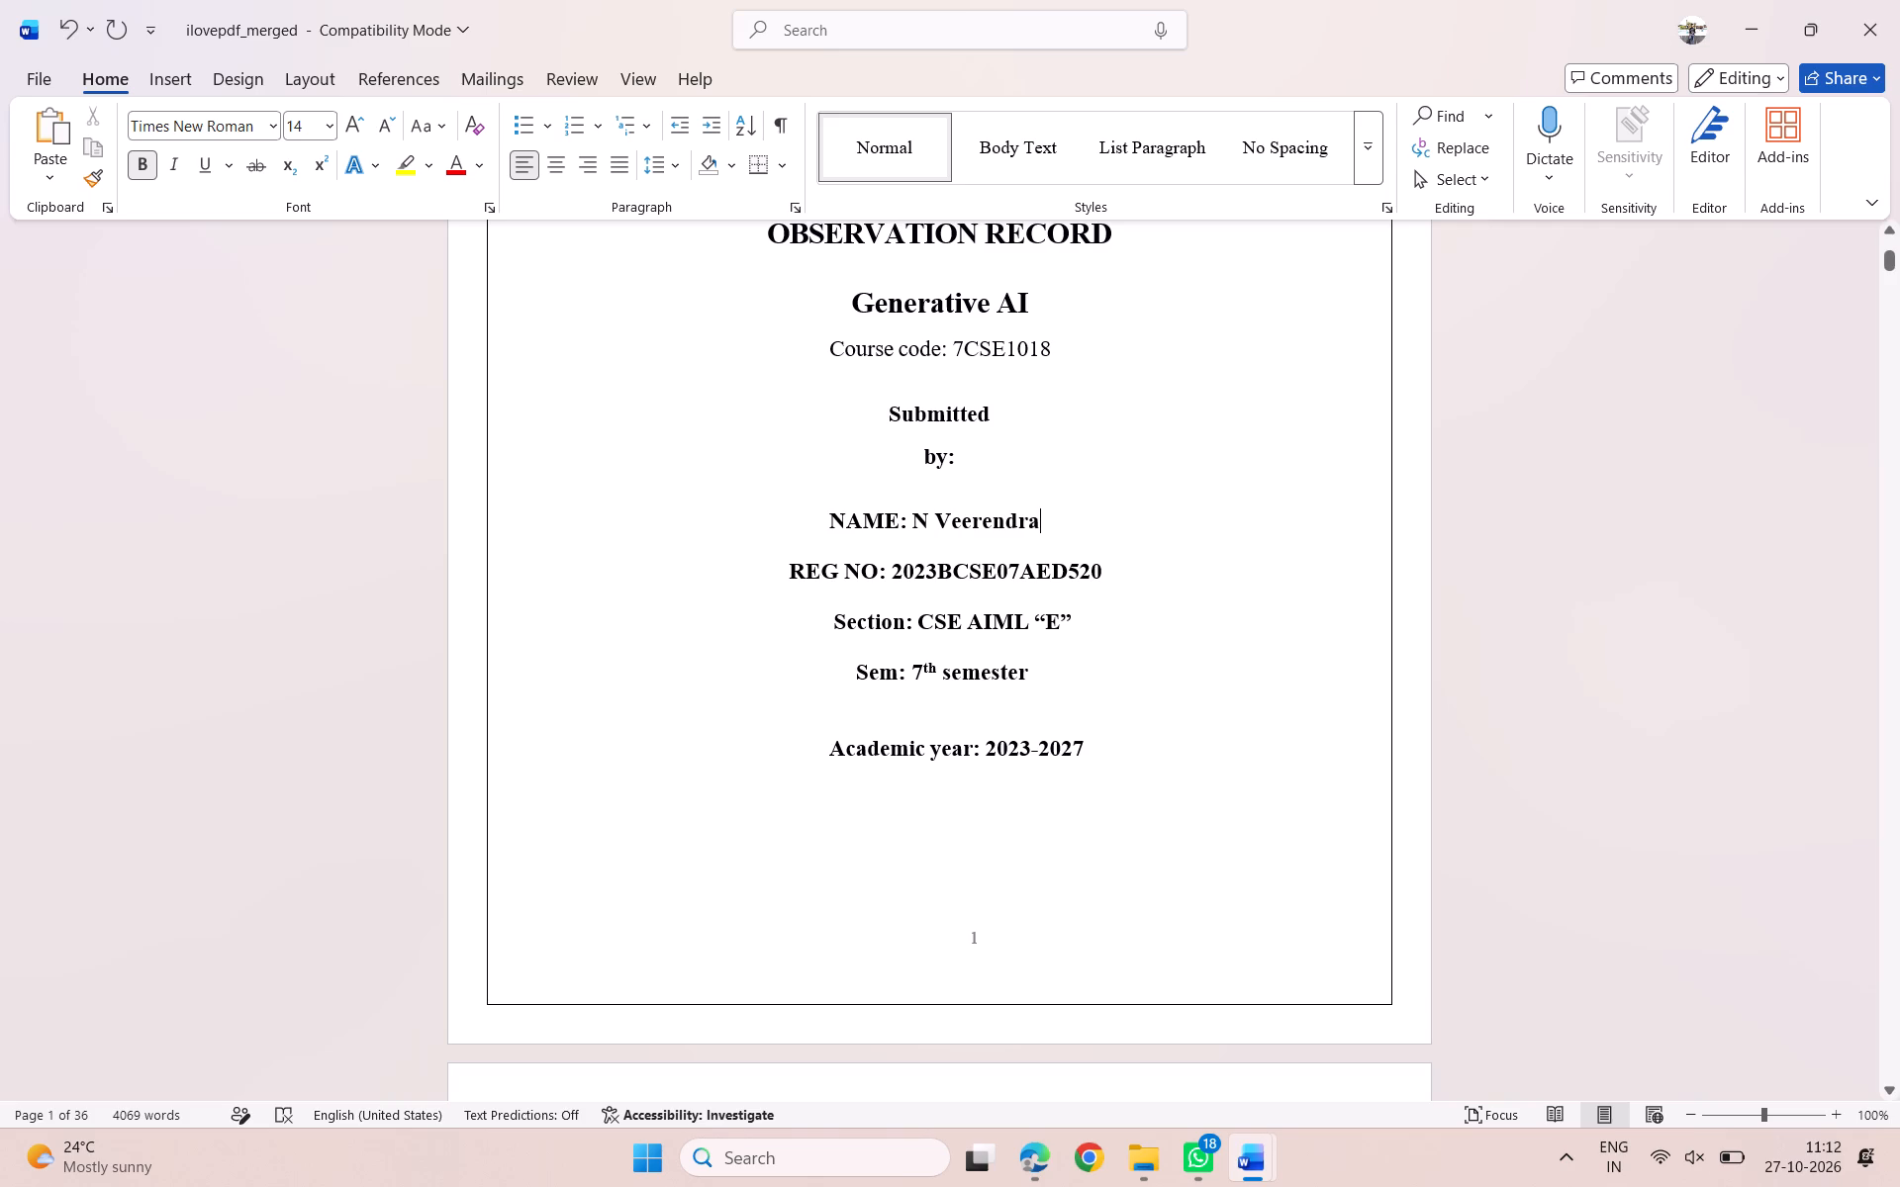
Change the last three digits of the cover page's registration number to 494.
right_click(1105, 571)
key("BackSpace")
key("BackSpace")
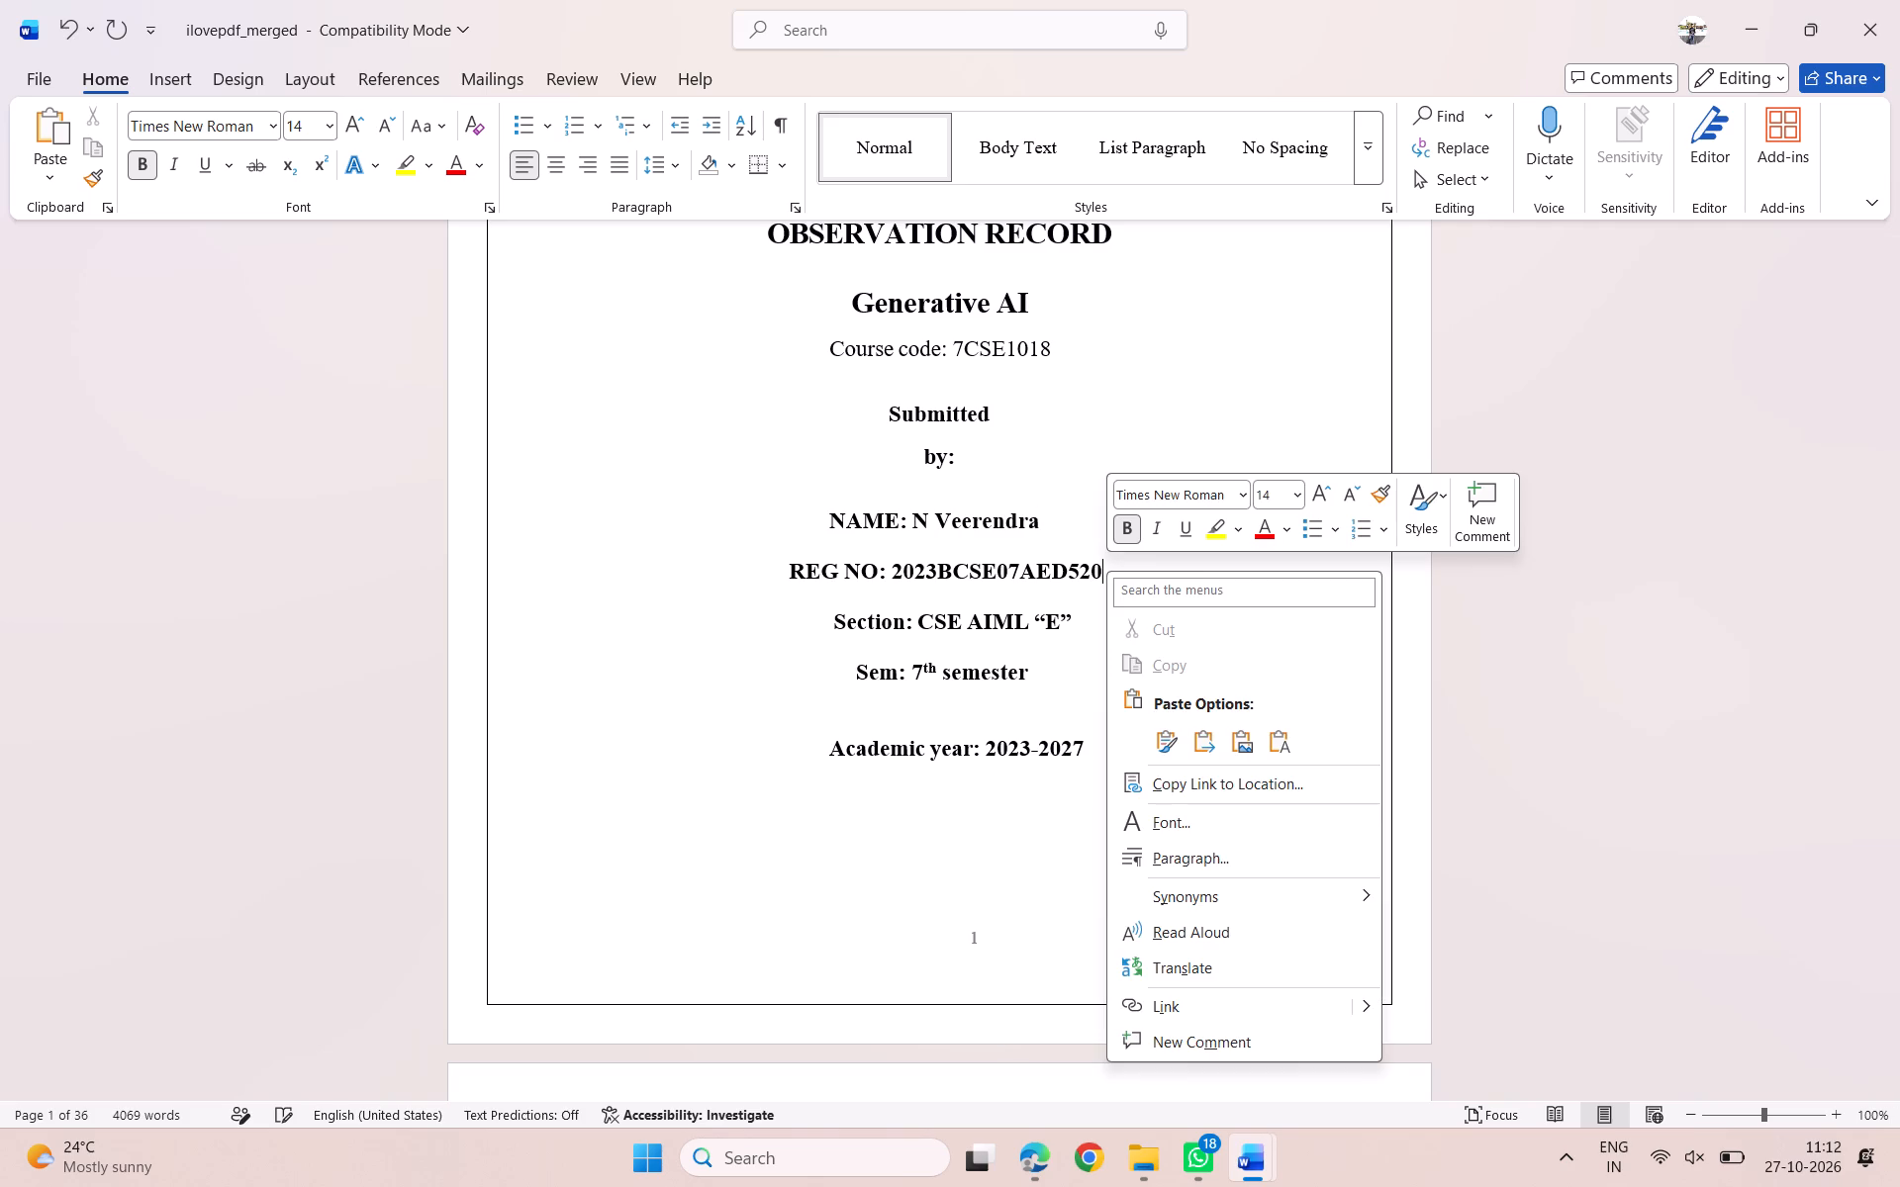
key("BackSpace")
left_click(1105, 571)
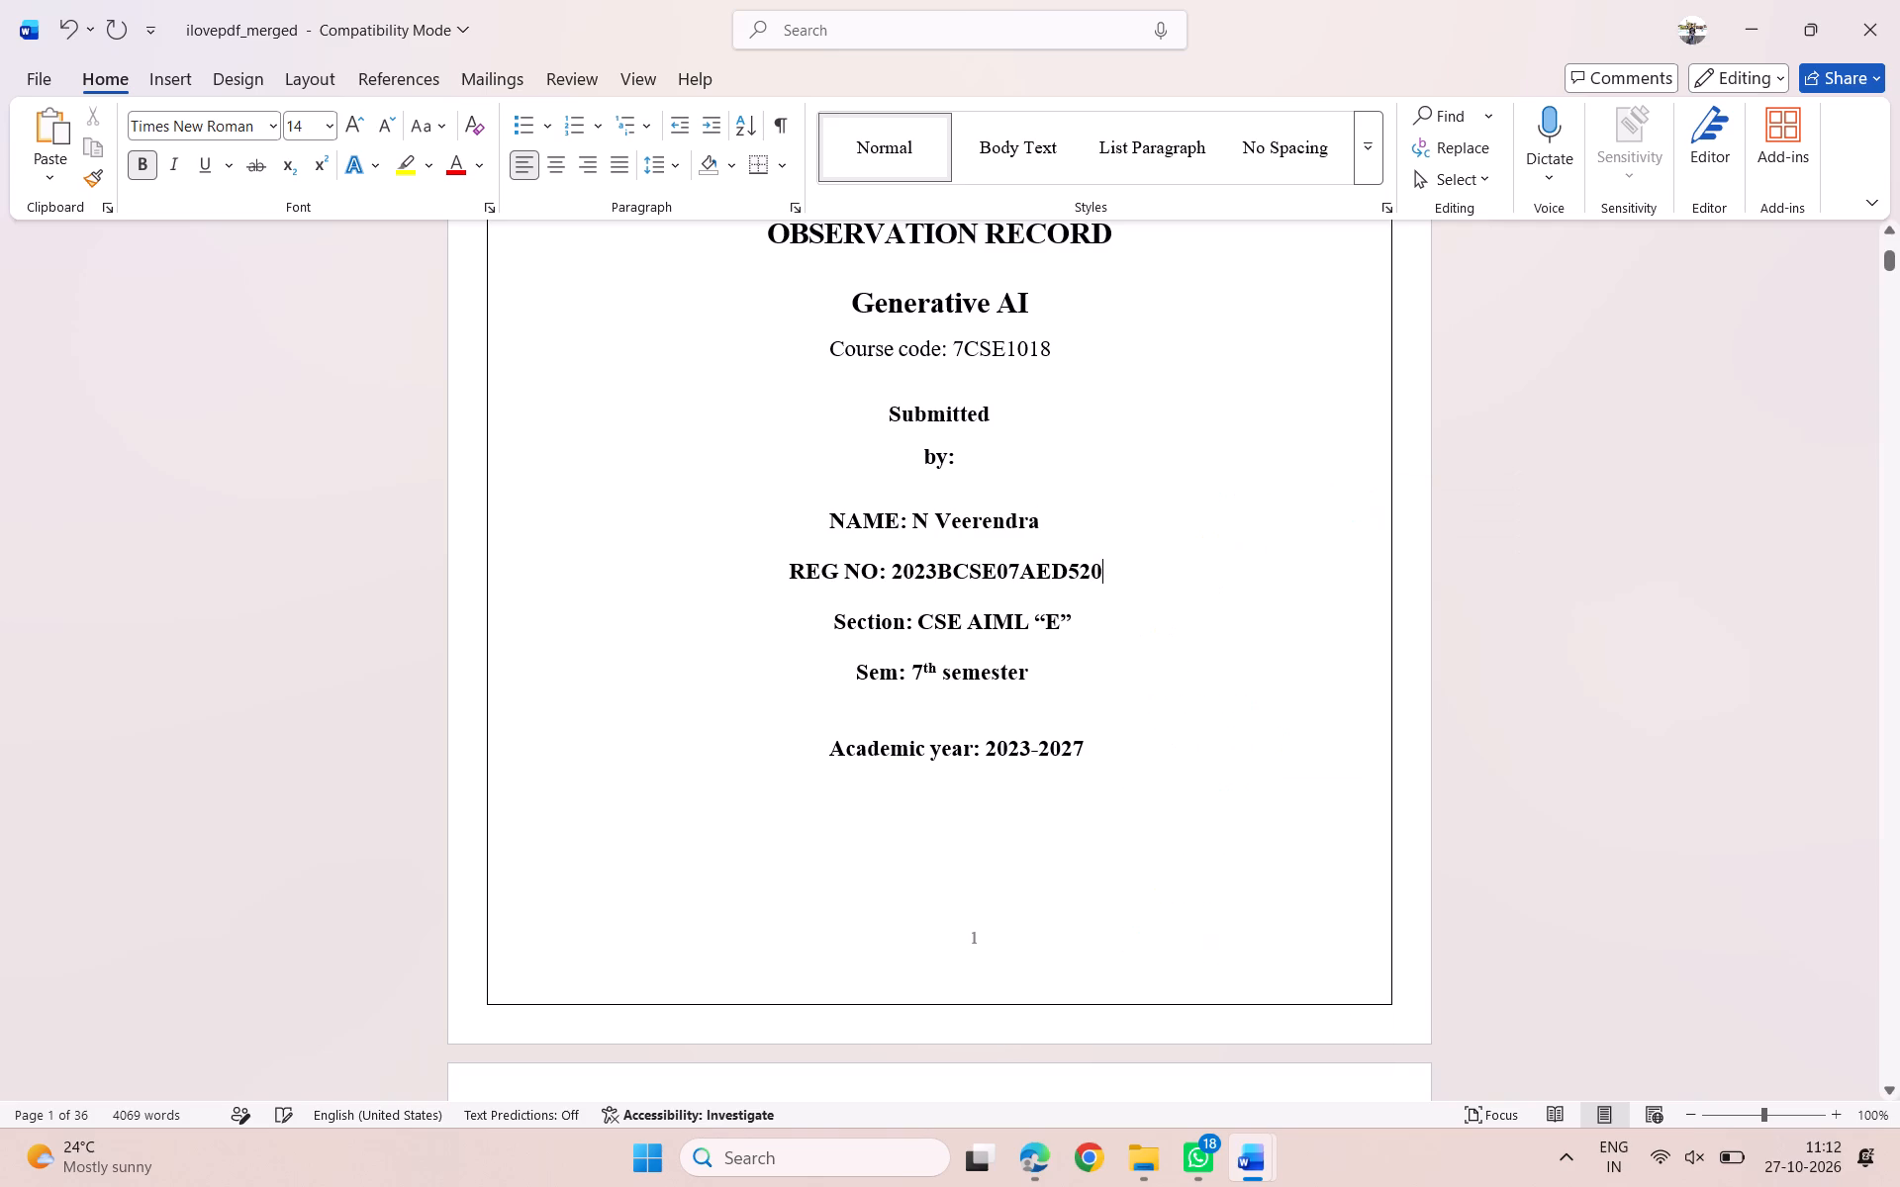
left_click(1106, 571)
key("BackSpace")
key("BackSpace")
key("BackSpace")
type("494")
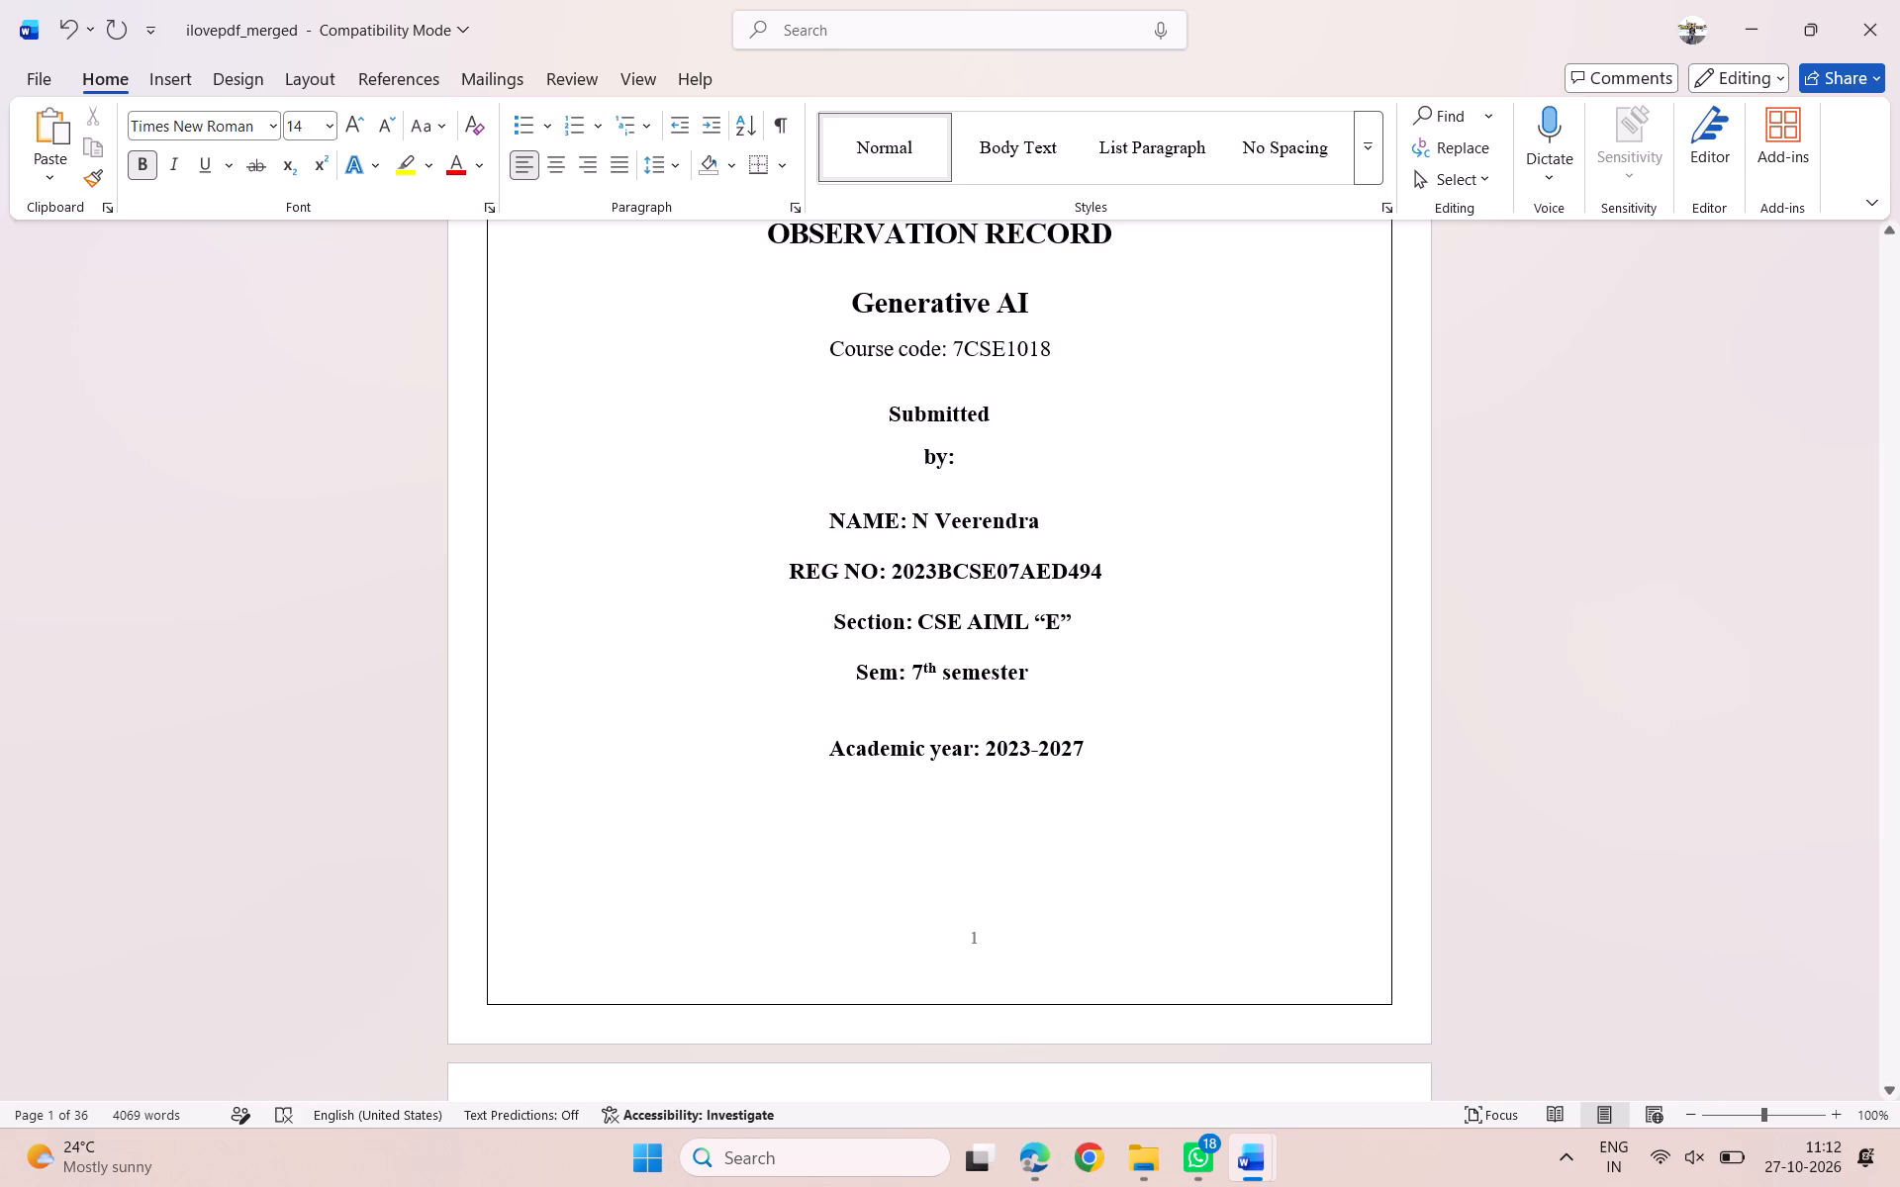
Export the record as a PDF named "494gen ai observation" in the Downloads folder.
left_click(43, 70)
left_click(107, 550)
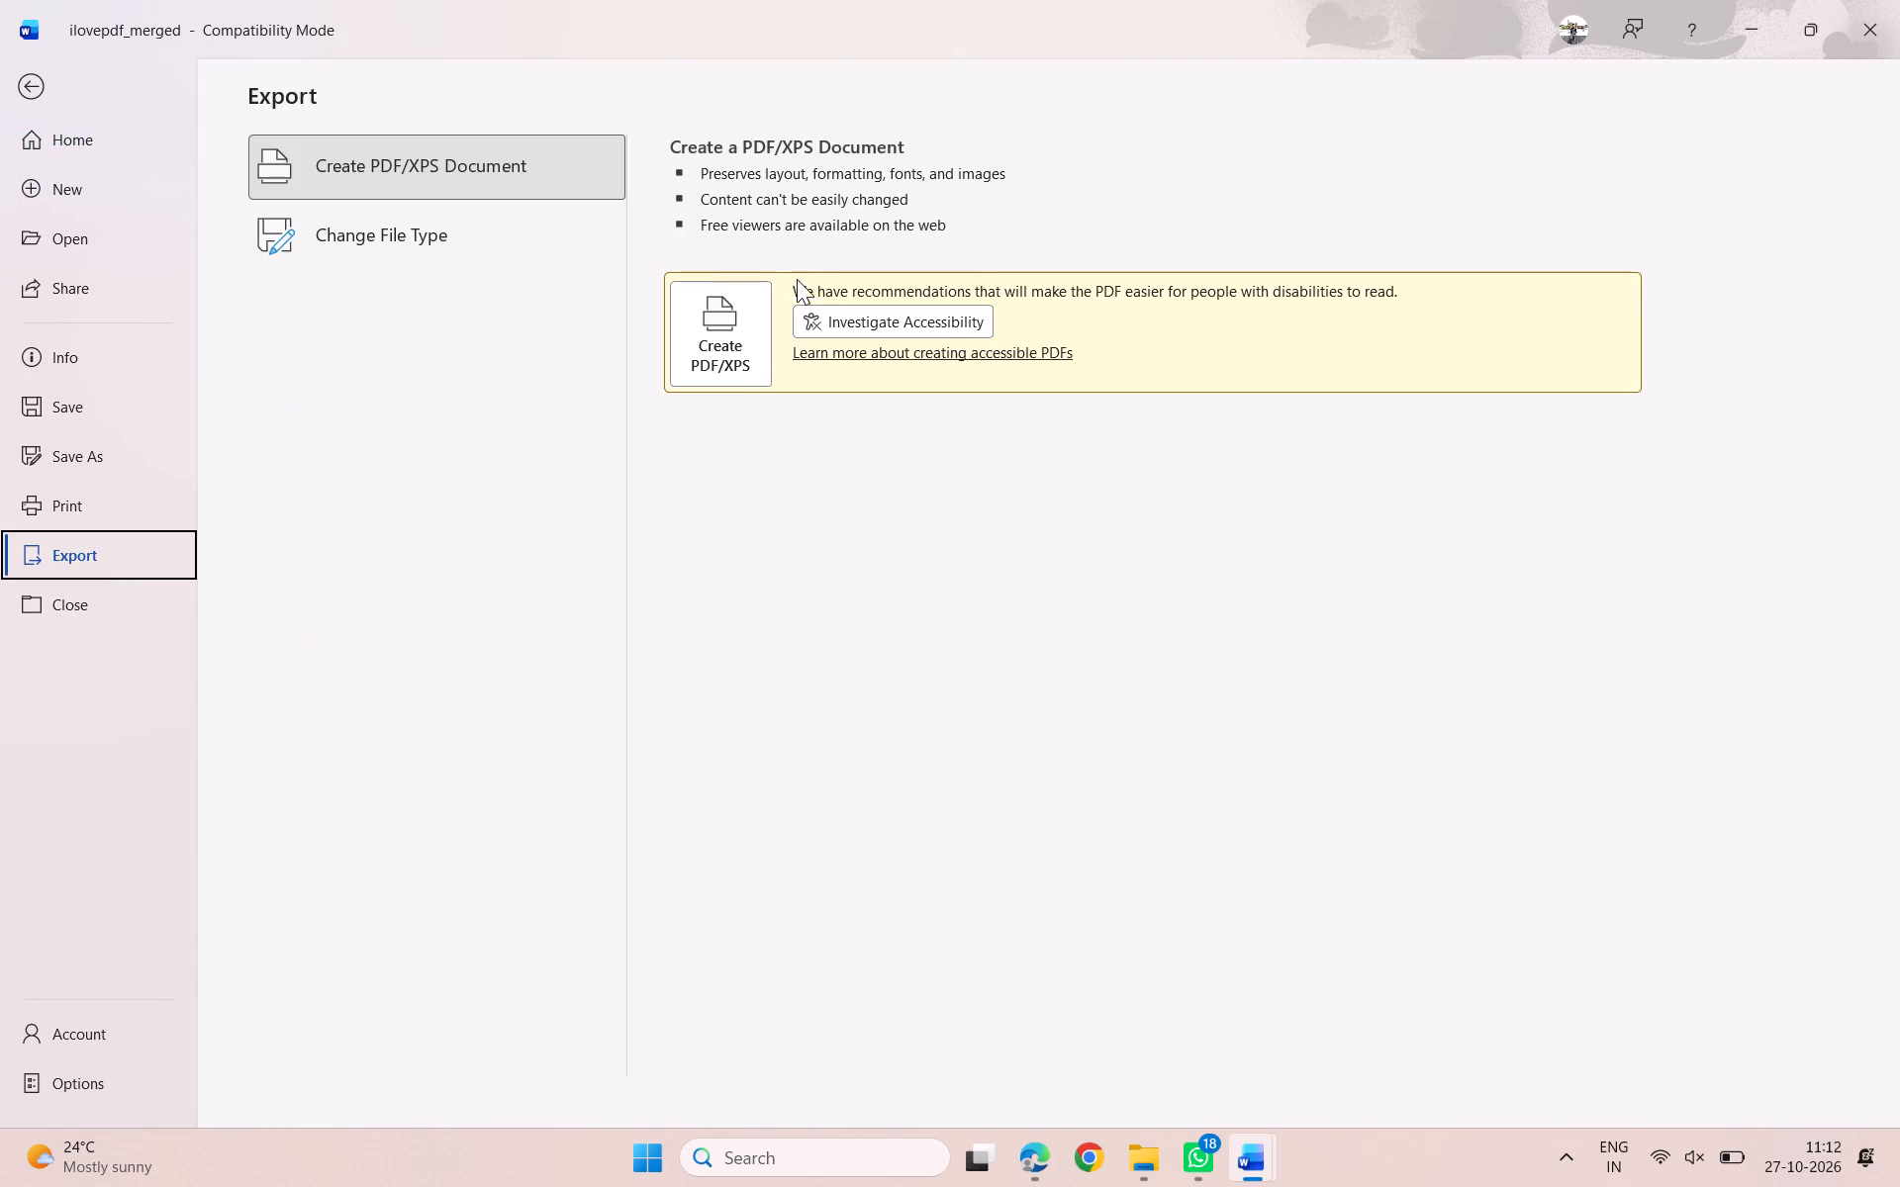
left_click(744, 339)
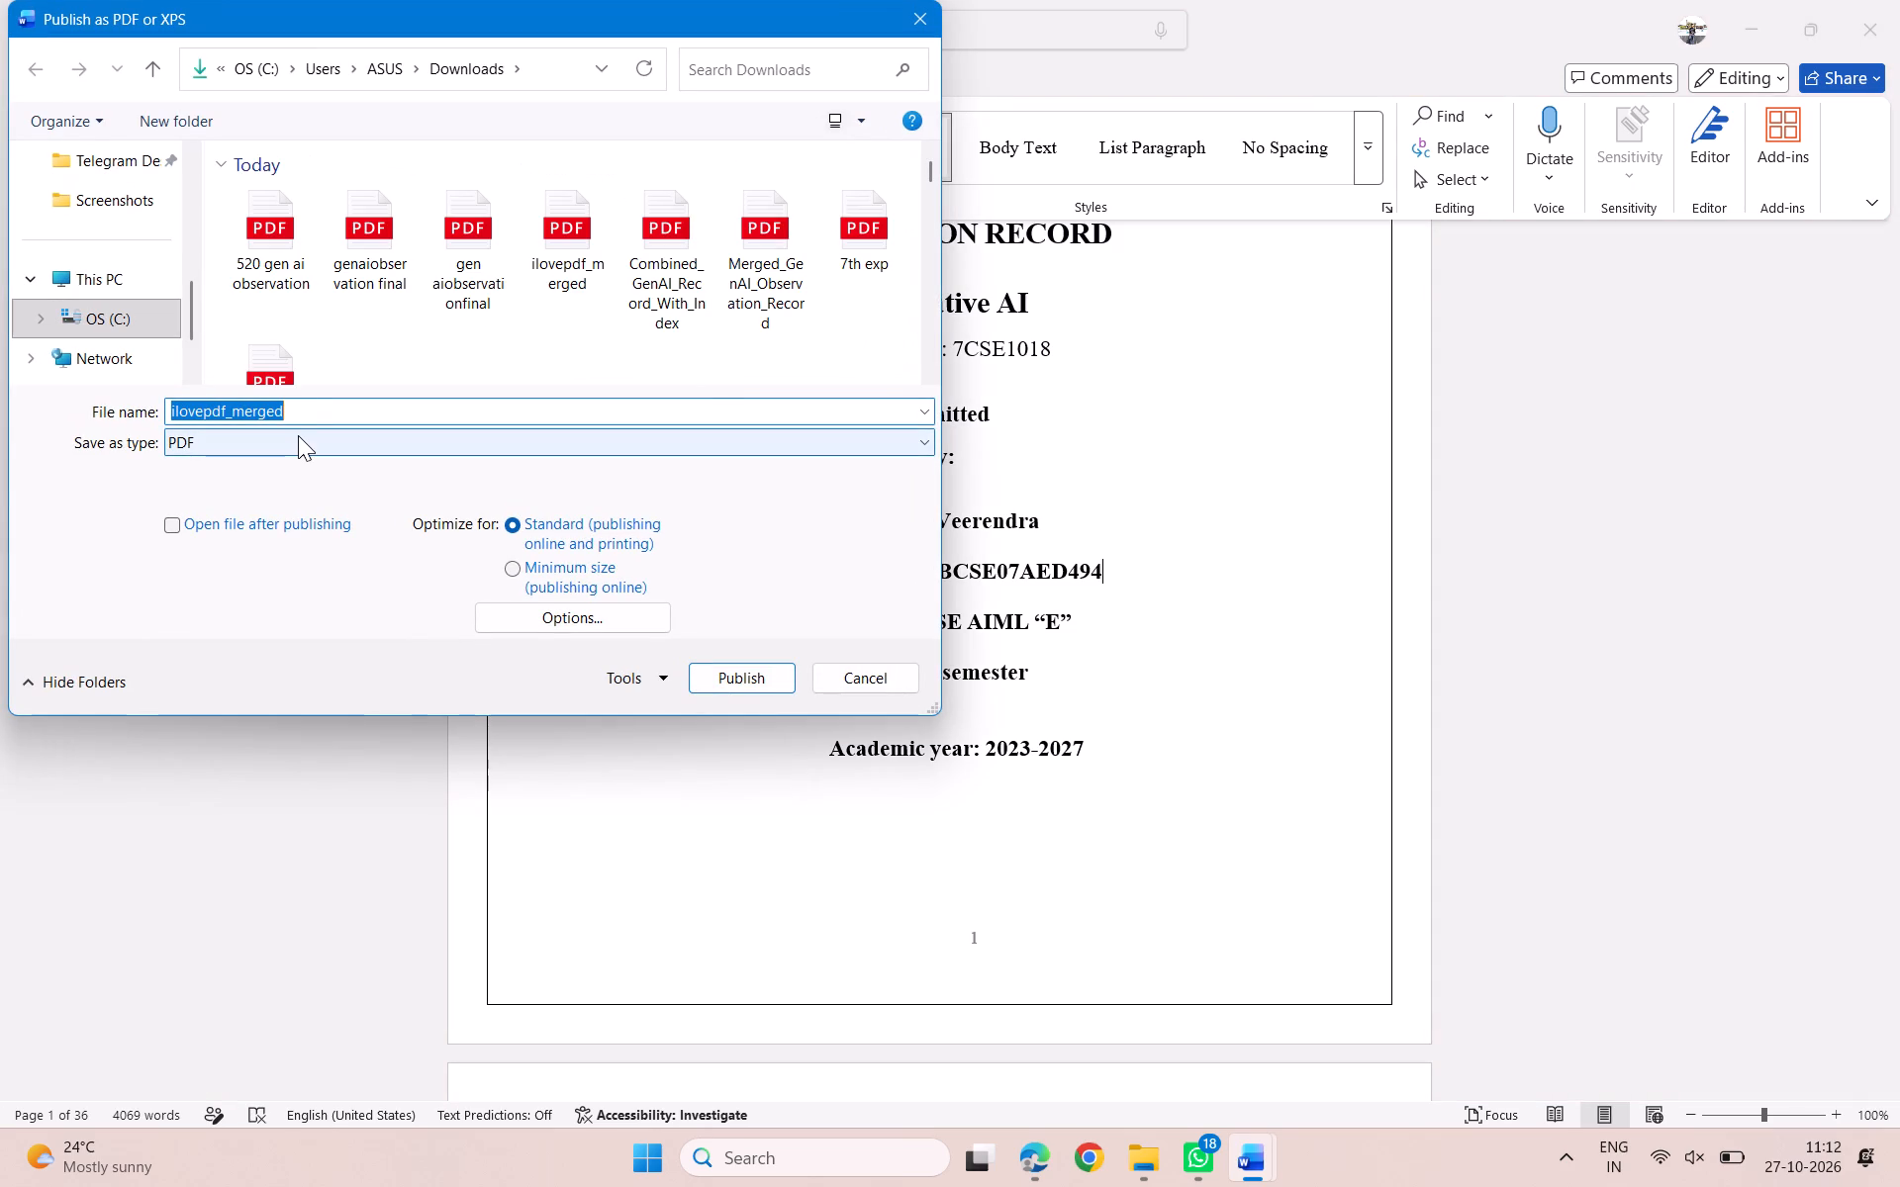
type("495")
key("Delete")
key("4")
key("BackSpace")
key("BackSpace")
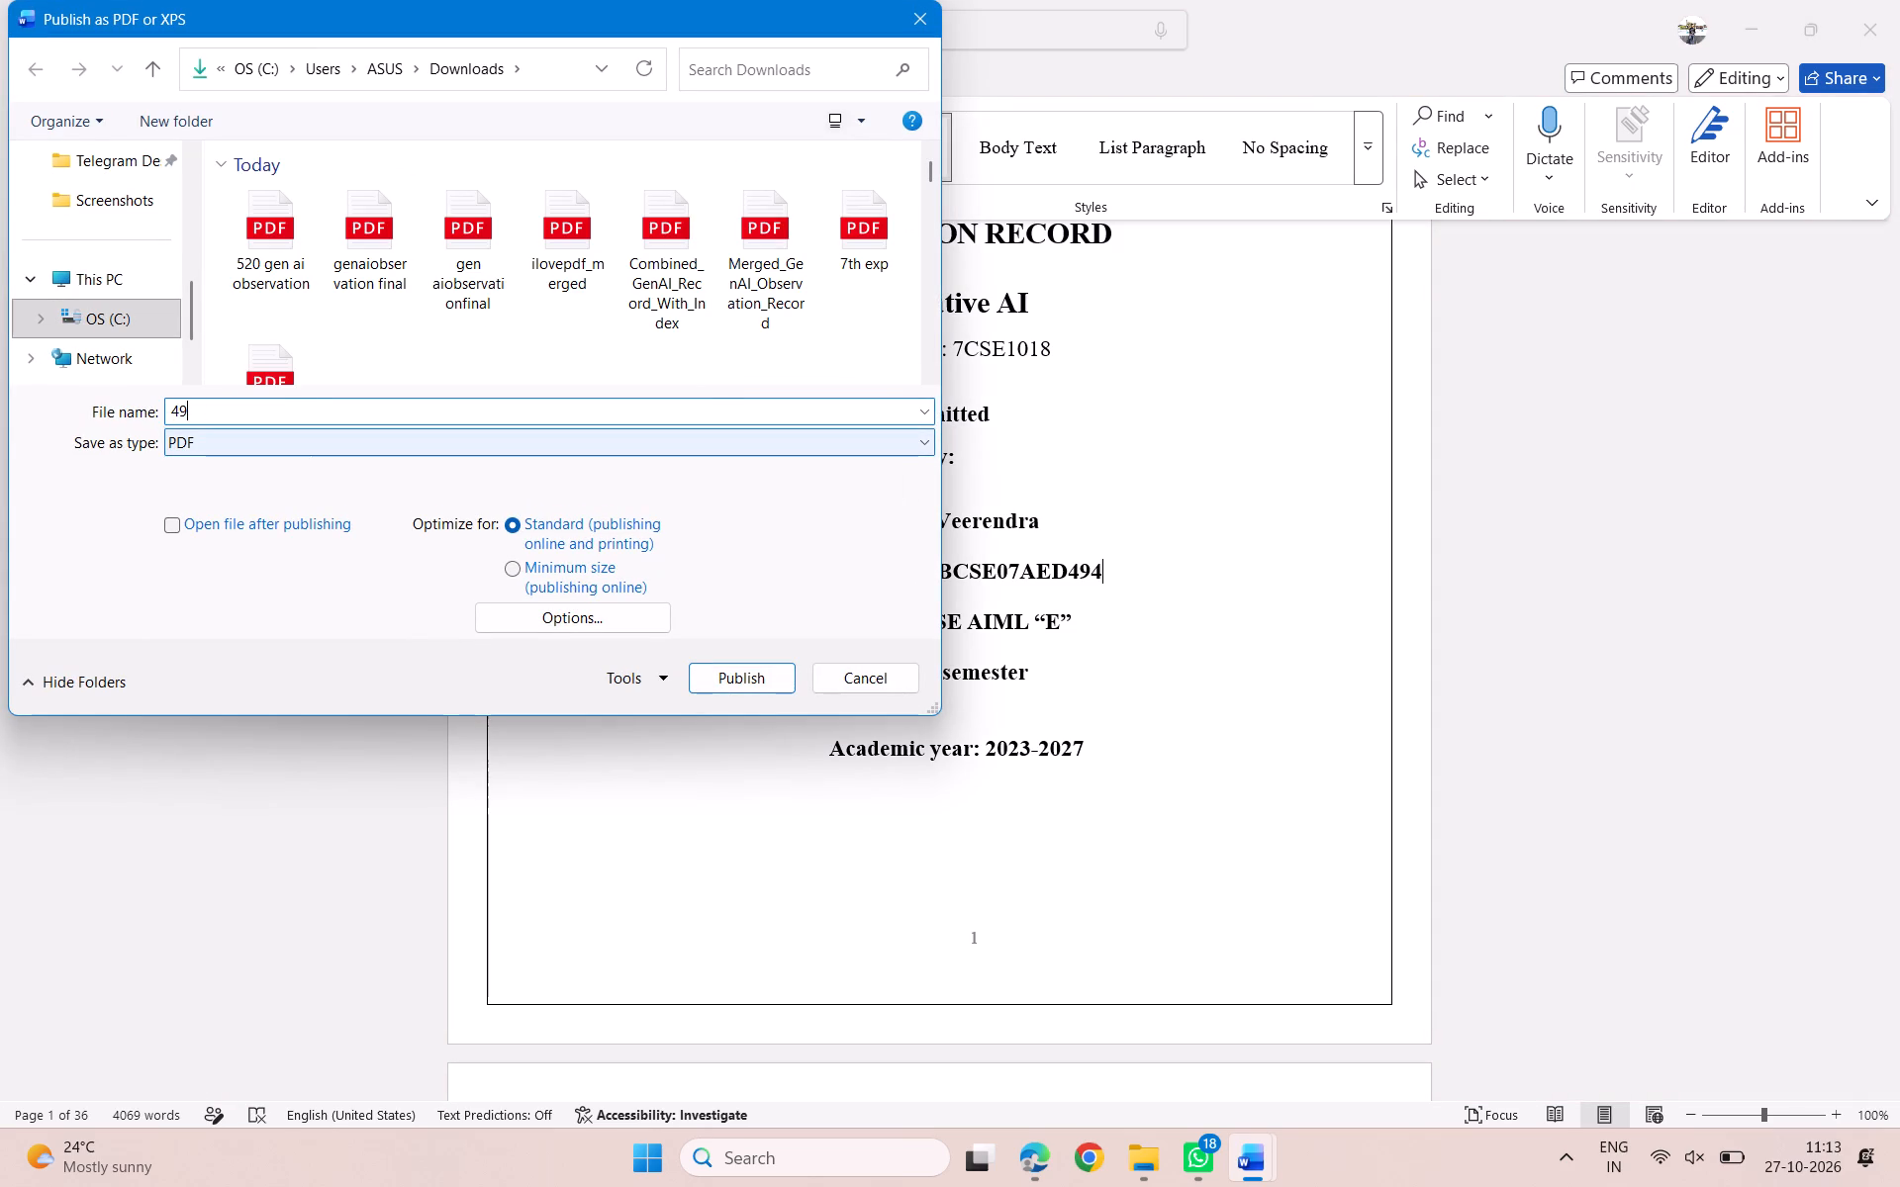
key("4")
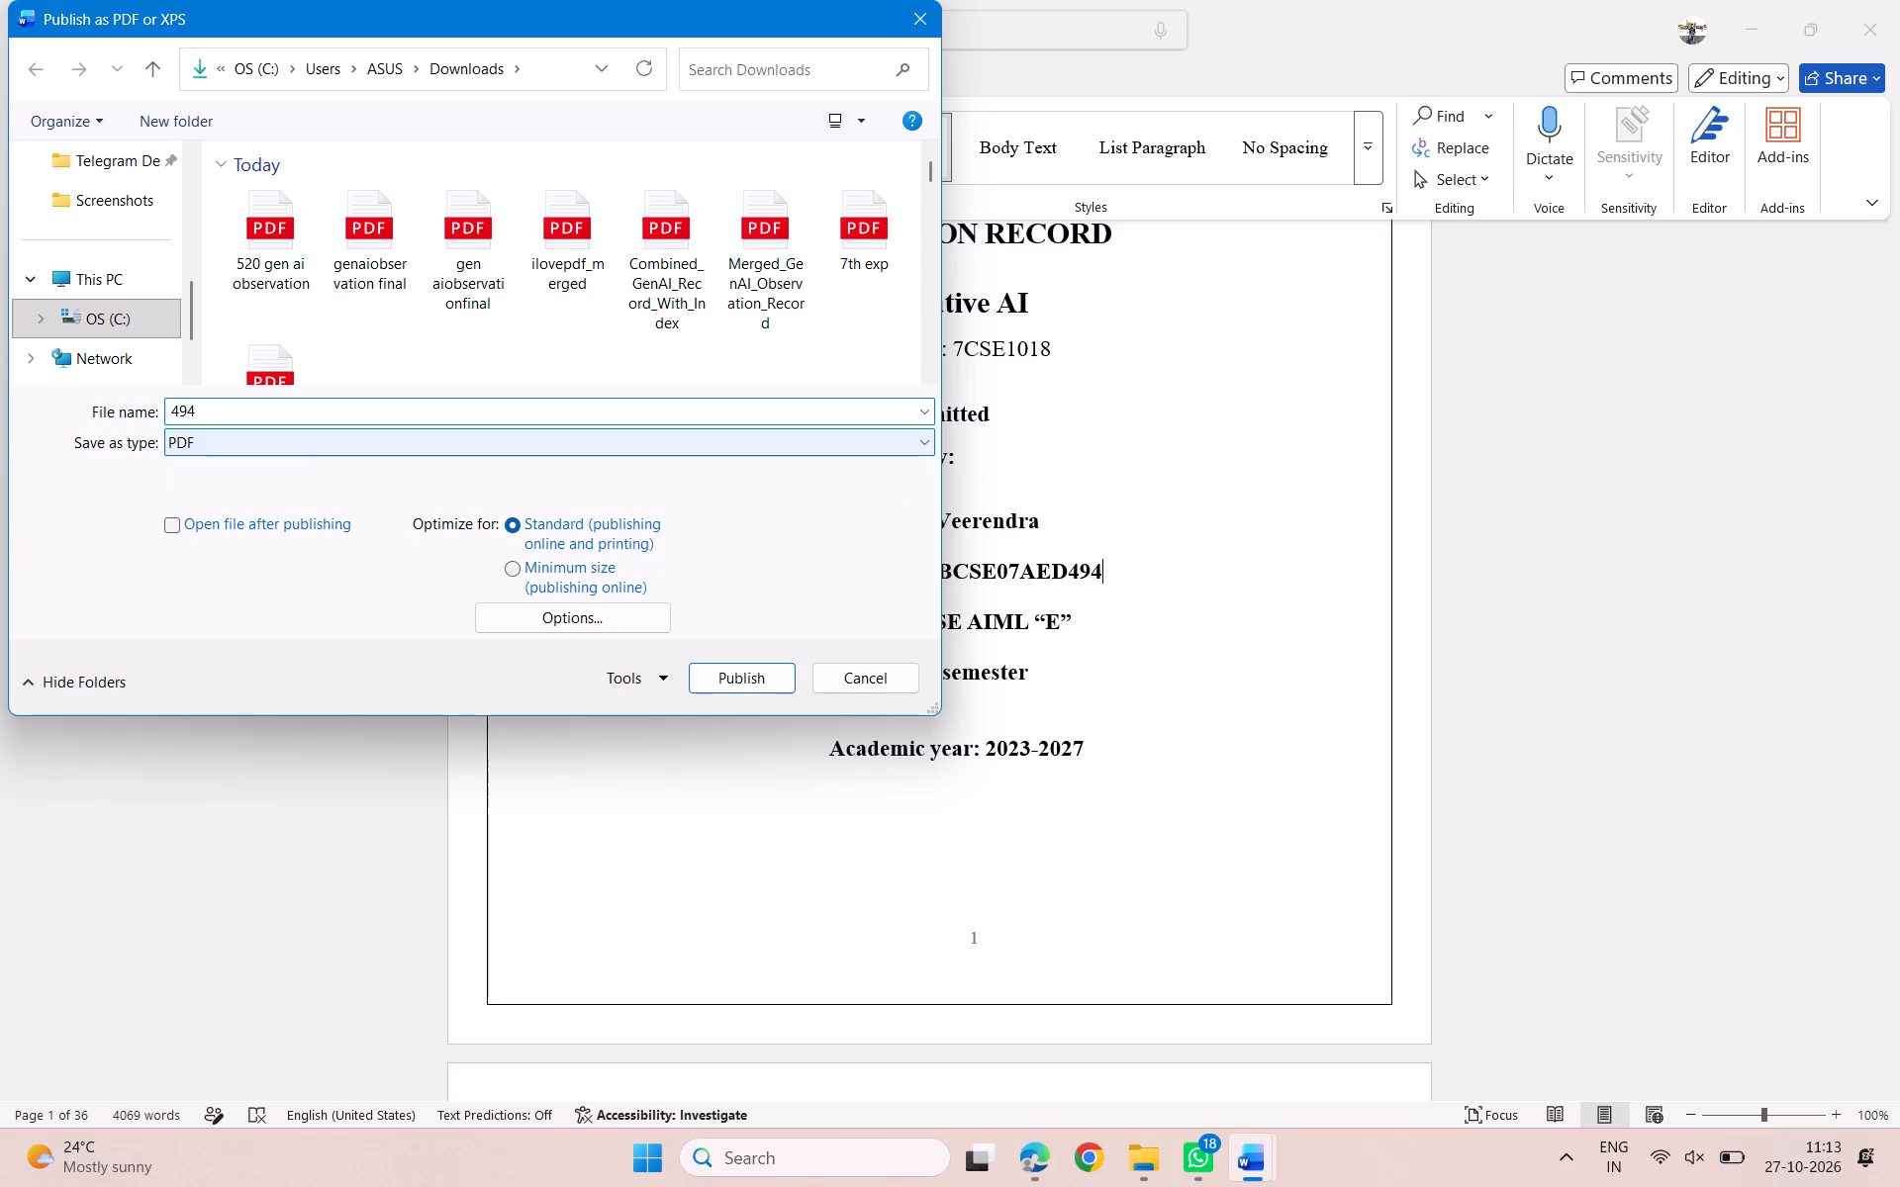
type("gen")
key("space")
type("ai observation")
scroll(79, 231, "up", 1)
left_click(100, 319)
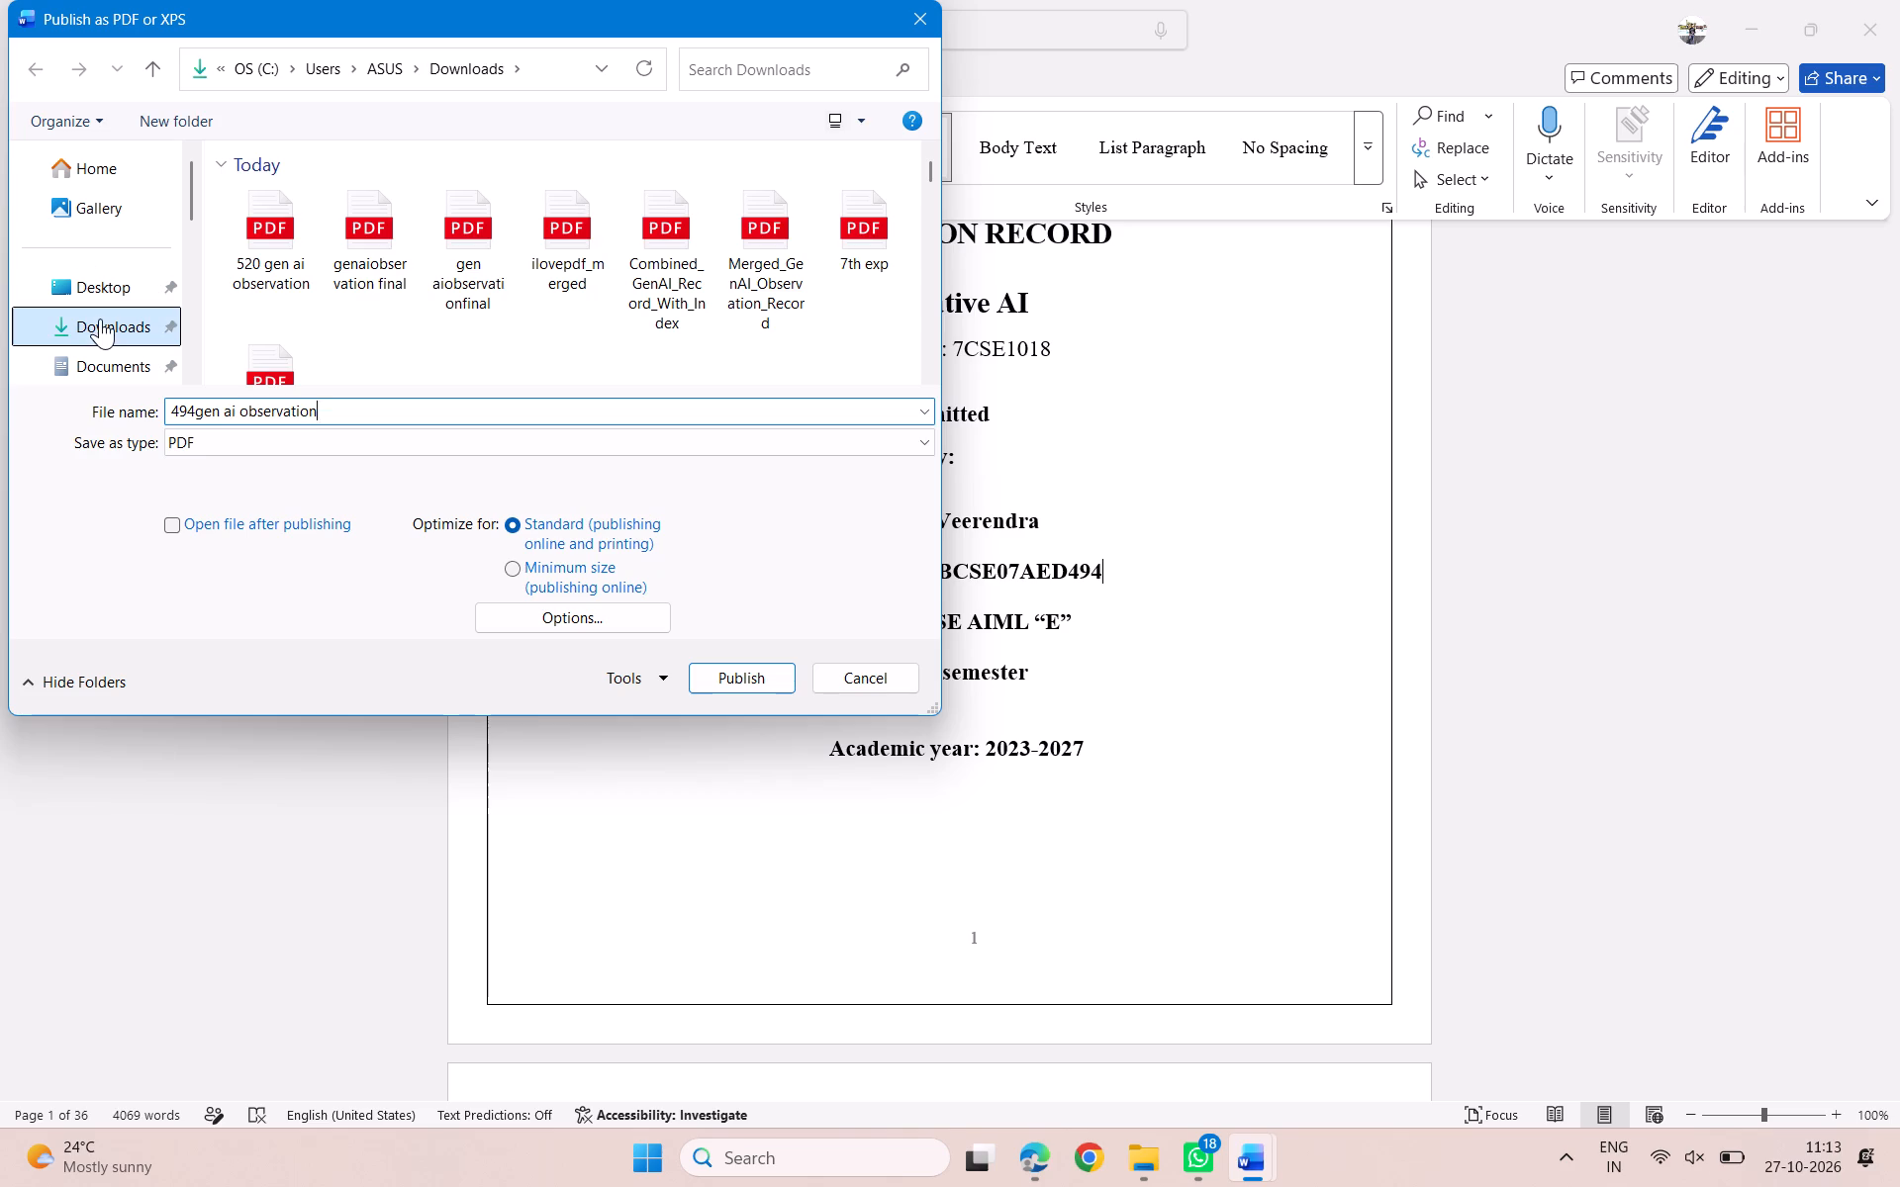
left_click(721, 684)
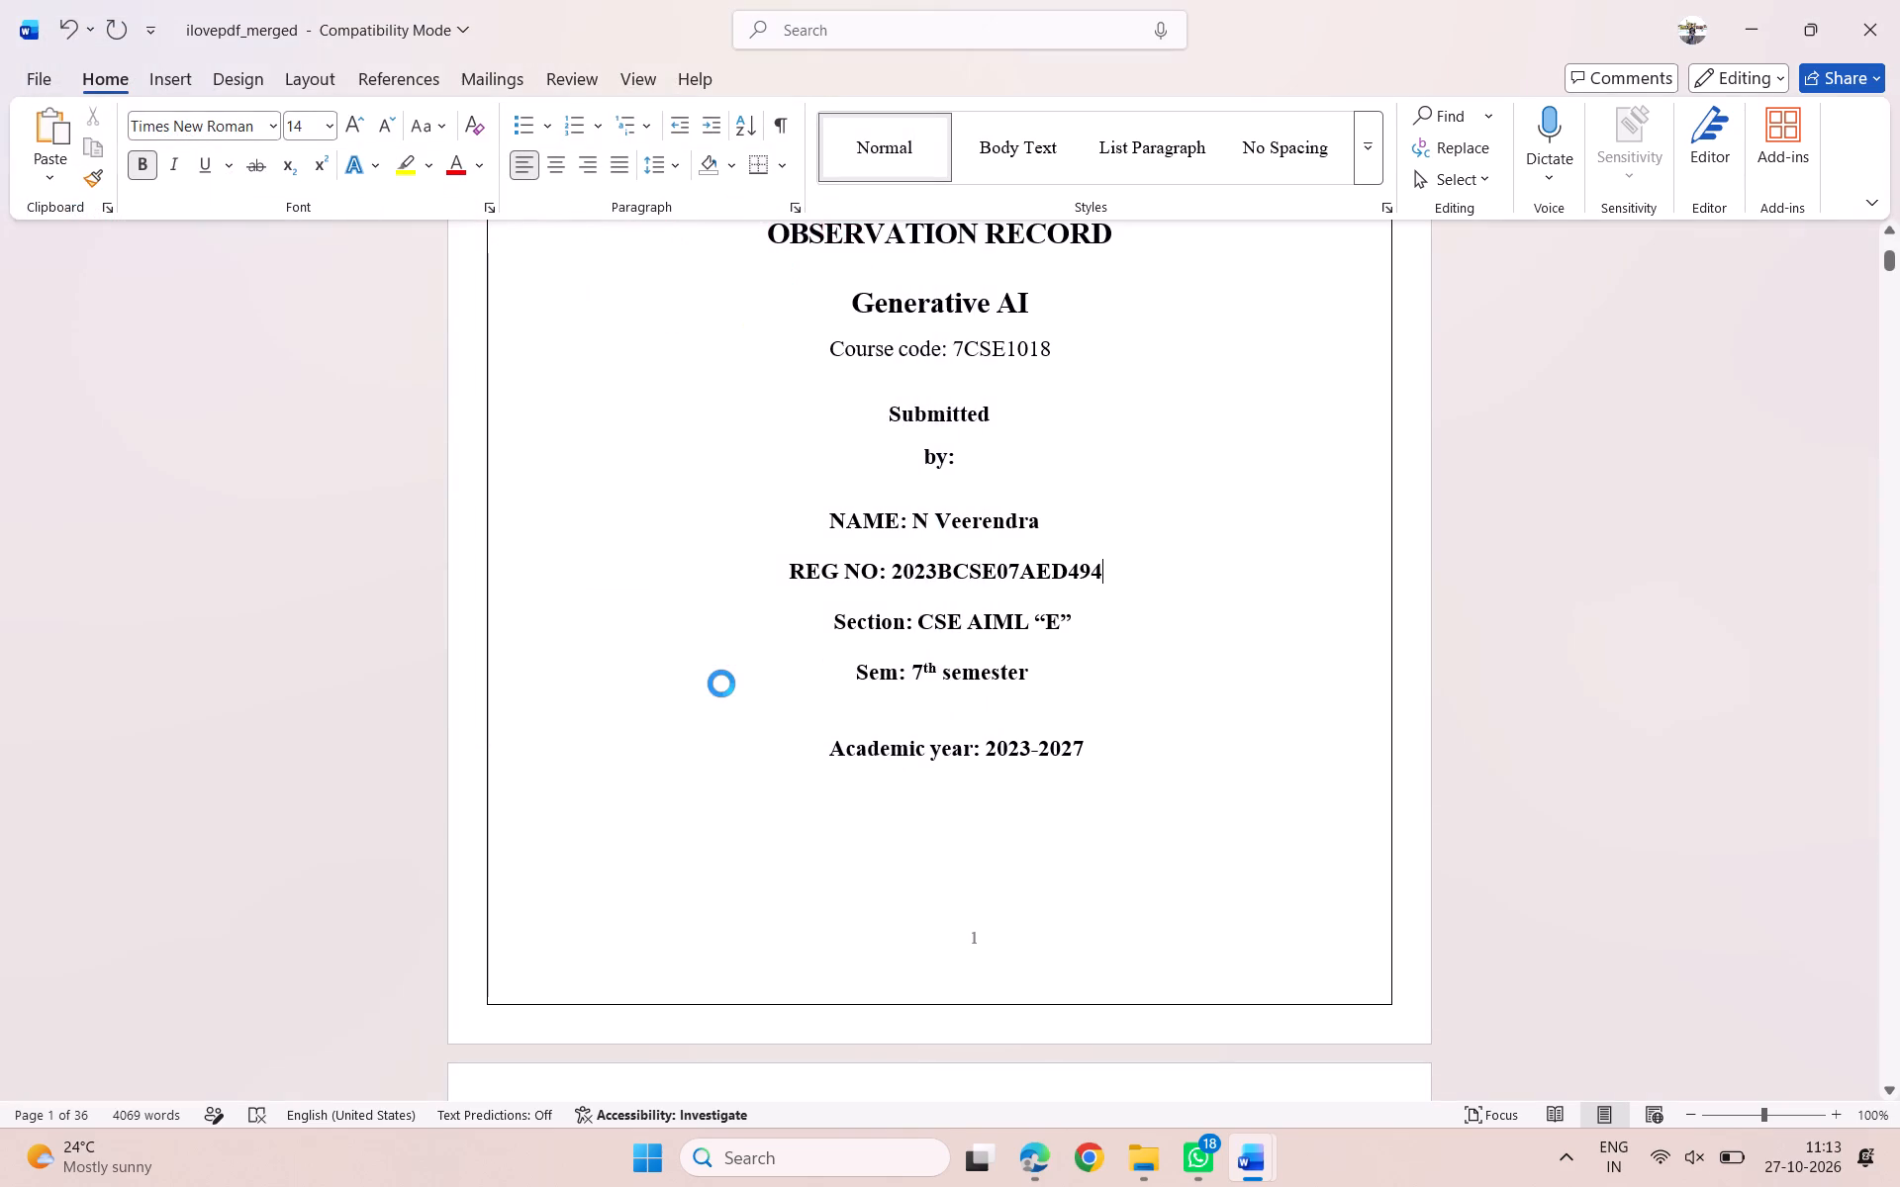
Replace the student name in the NAME line of the cover page with the next student's name.
left_click(1049, 522)
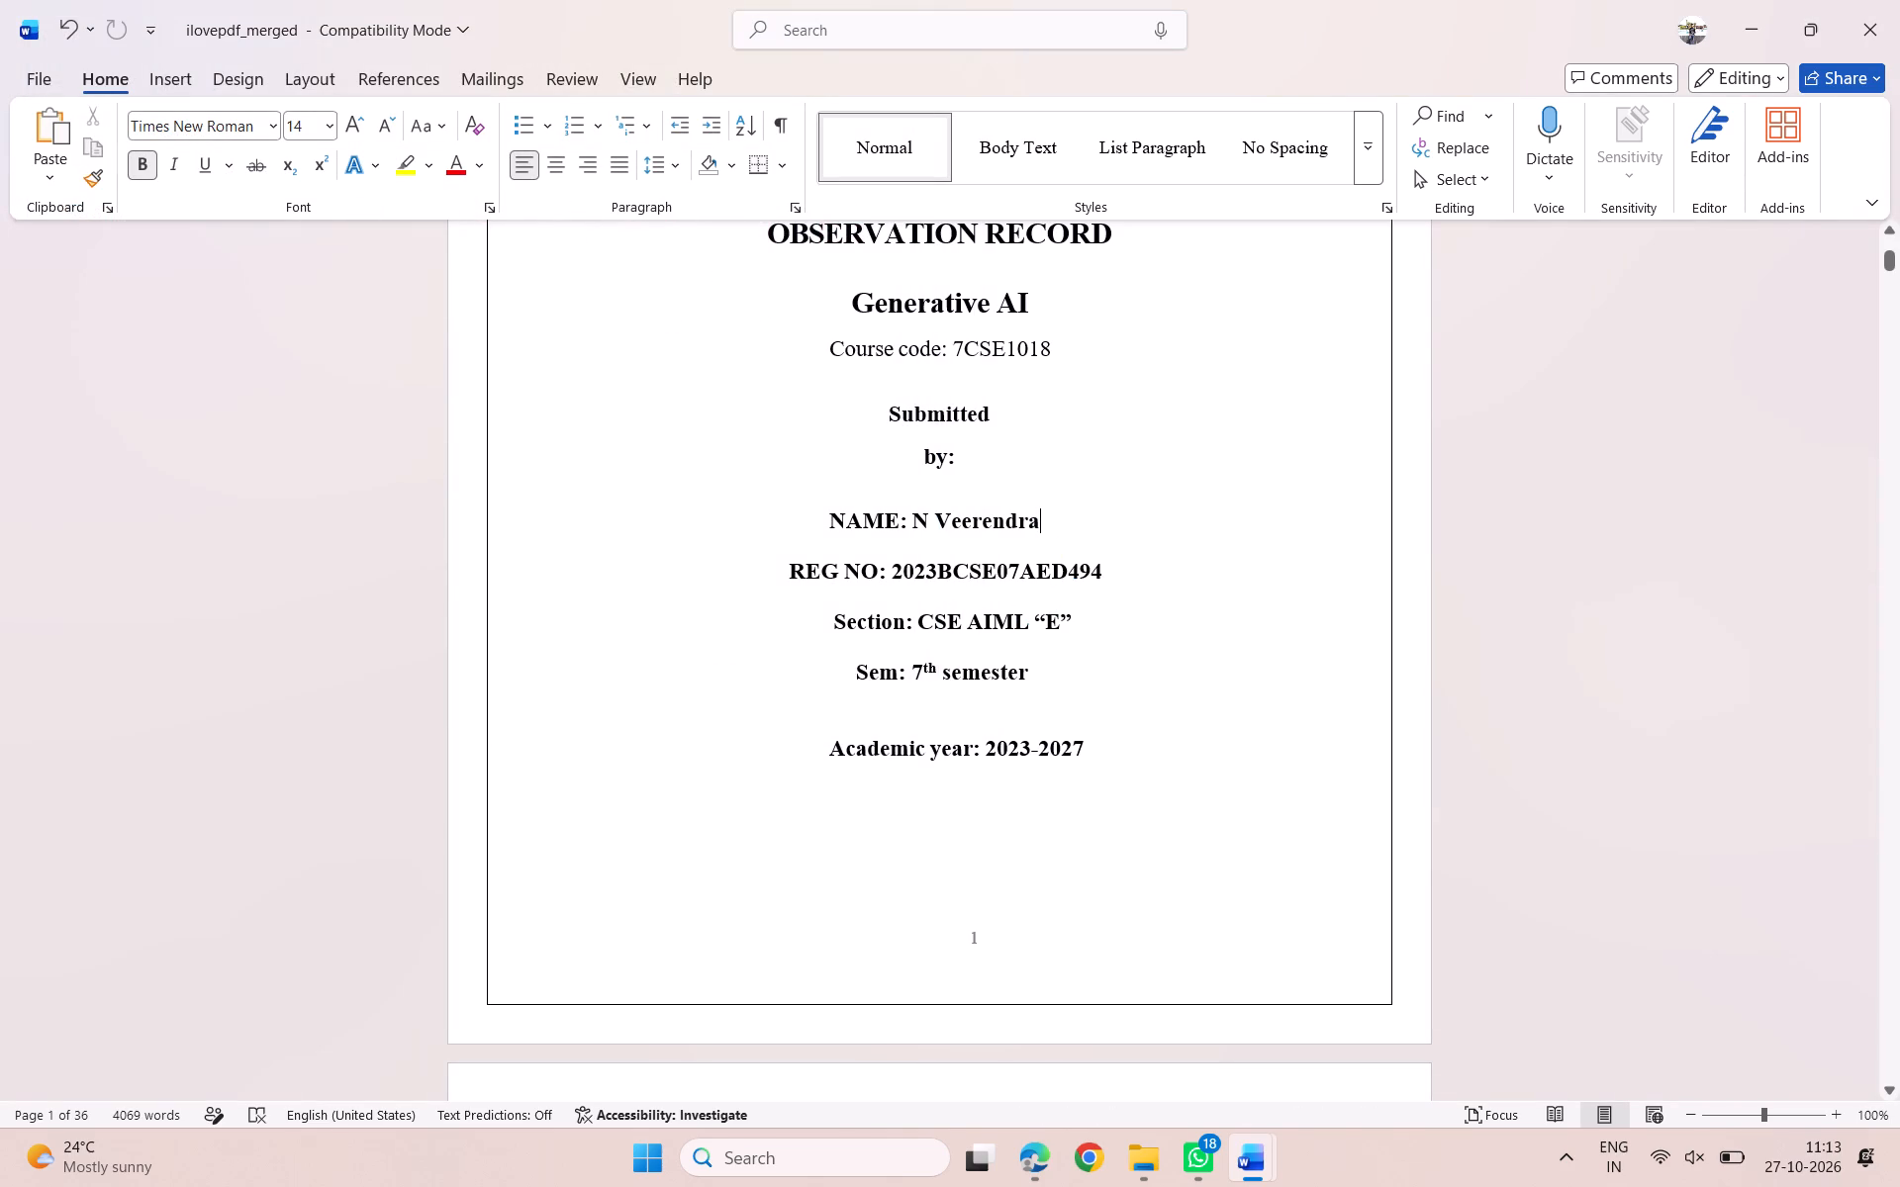
key("BackSpace")
key("BackSpace")
key("BackSpace")
key("BackSpace")
key("BackSpace")
key("BackSpace")
key("BackSpace")
key("BackSpace")
key("BackSpace")
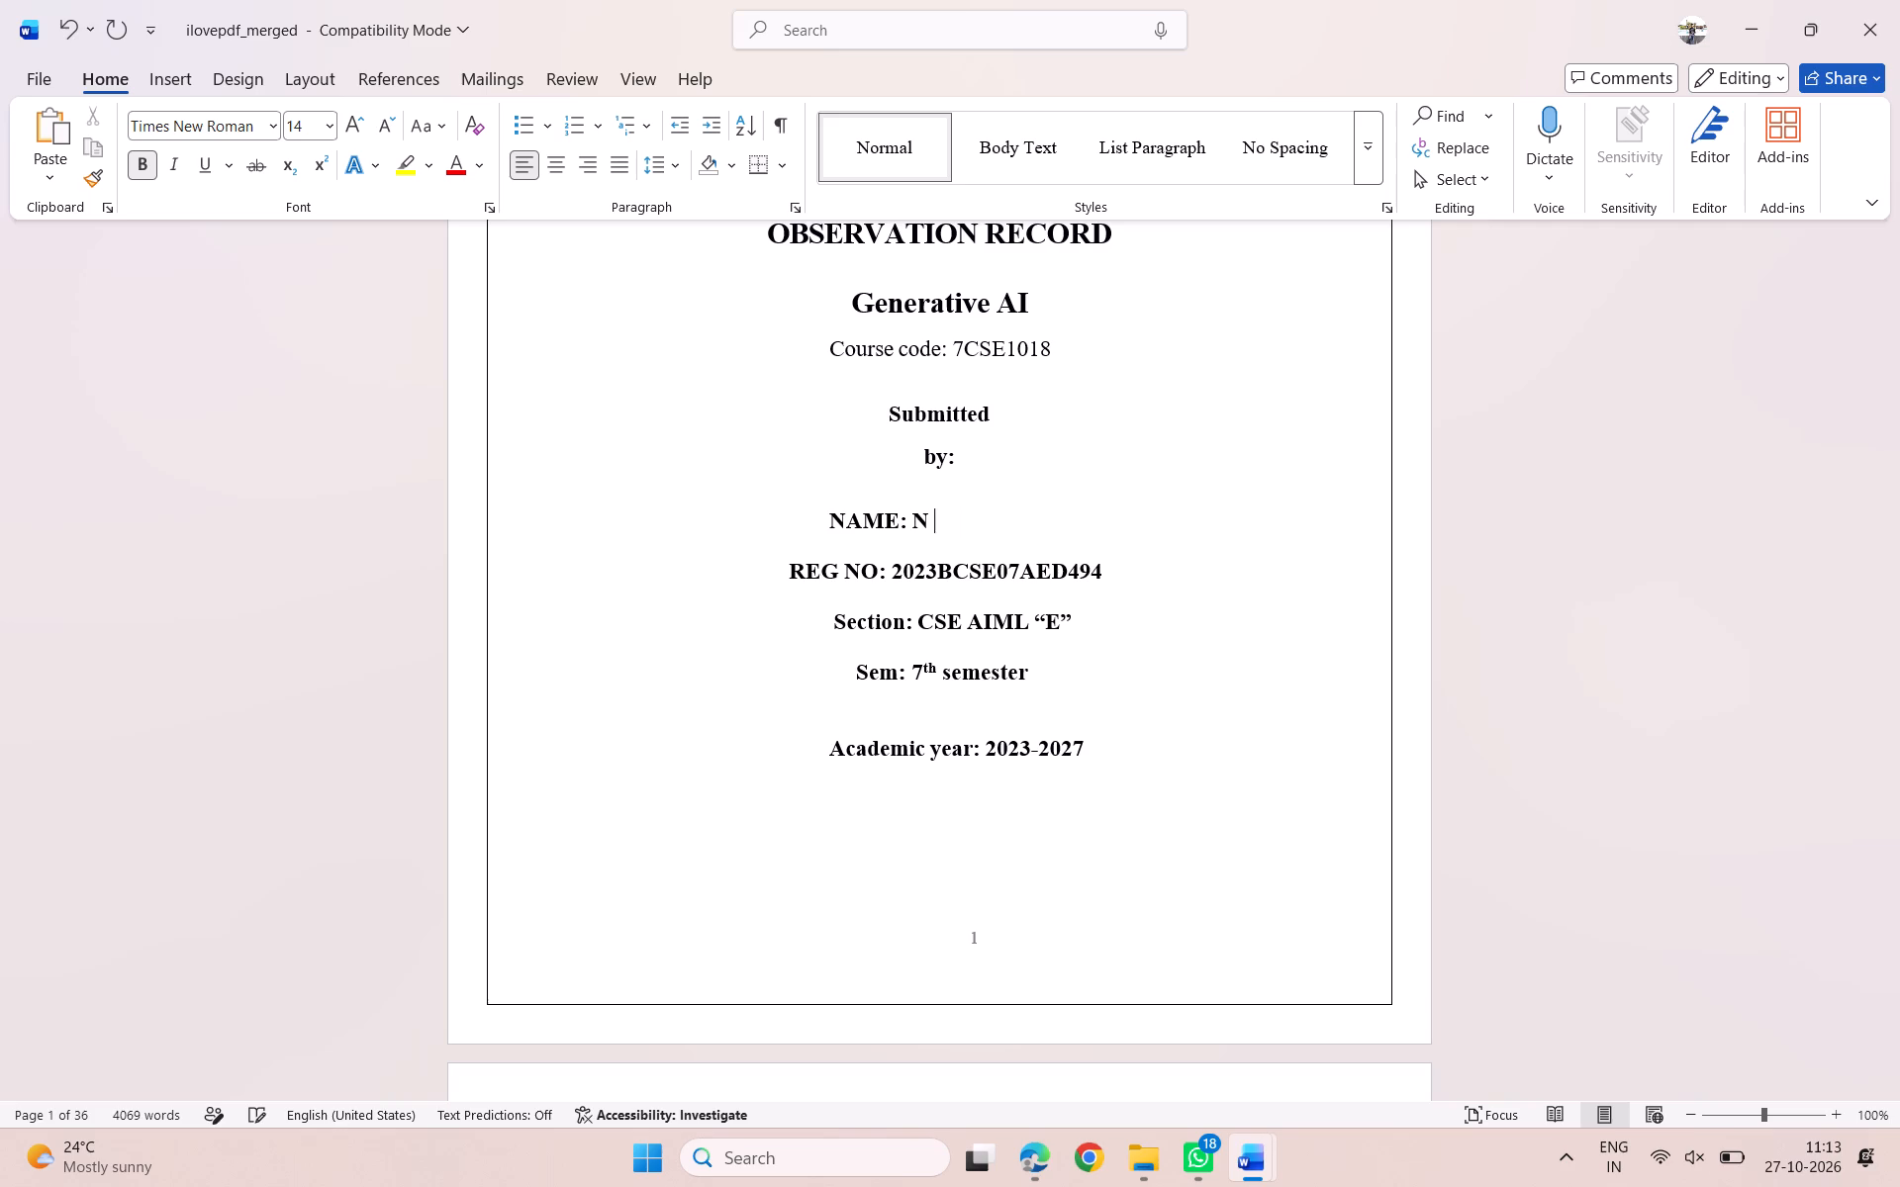
key("BackSpace")
key("BackSpace")
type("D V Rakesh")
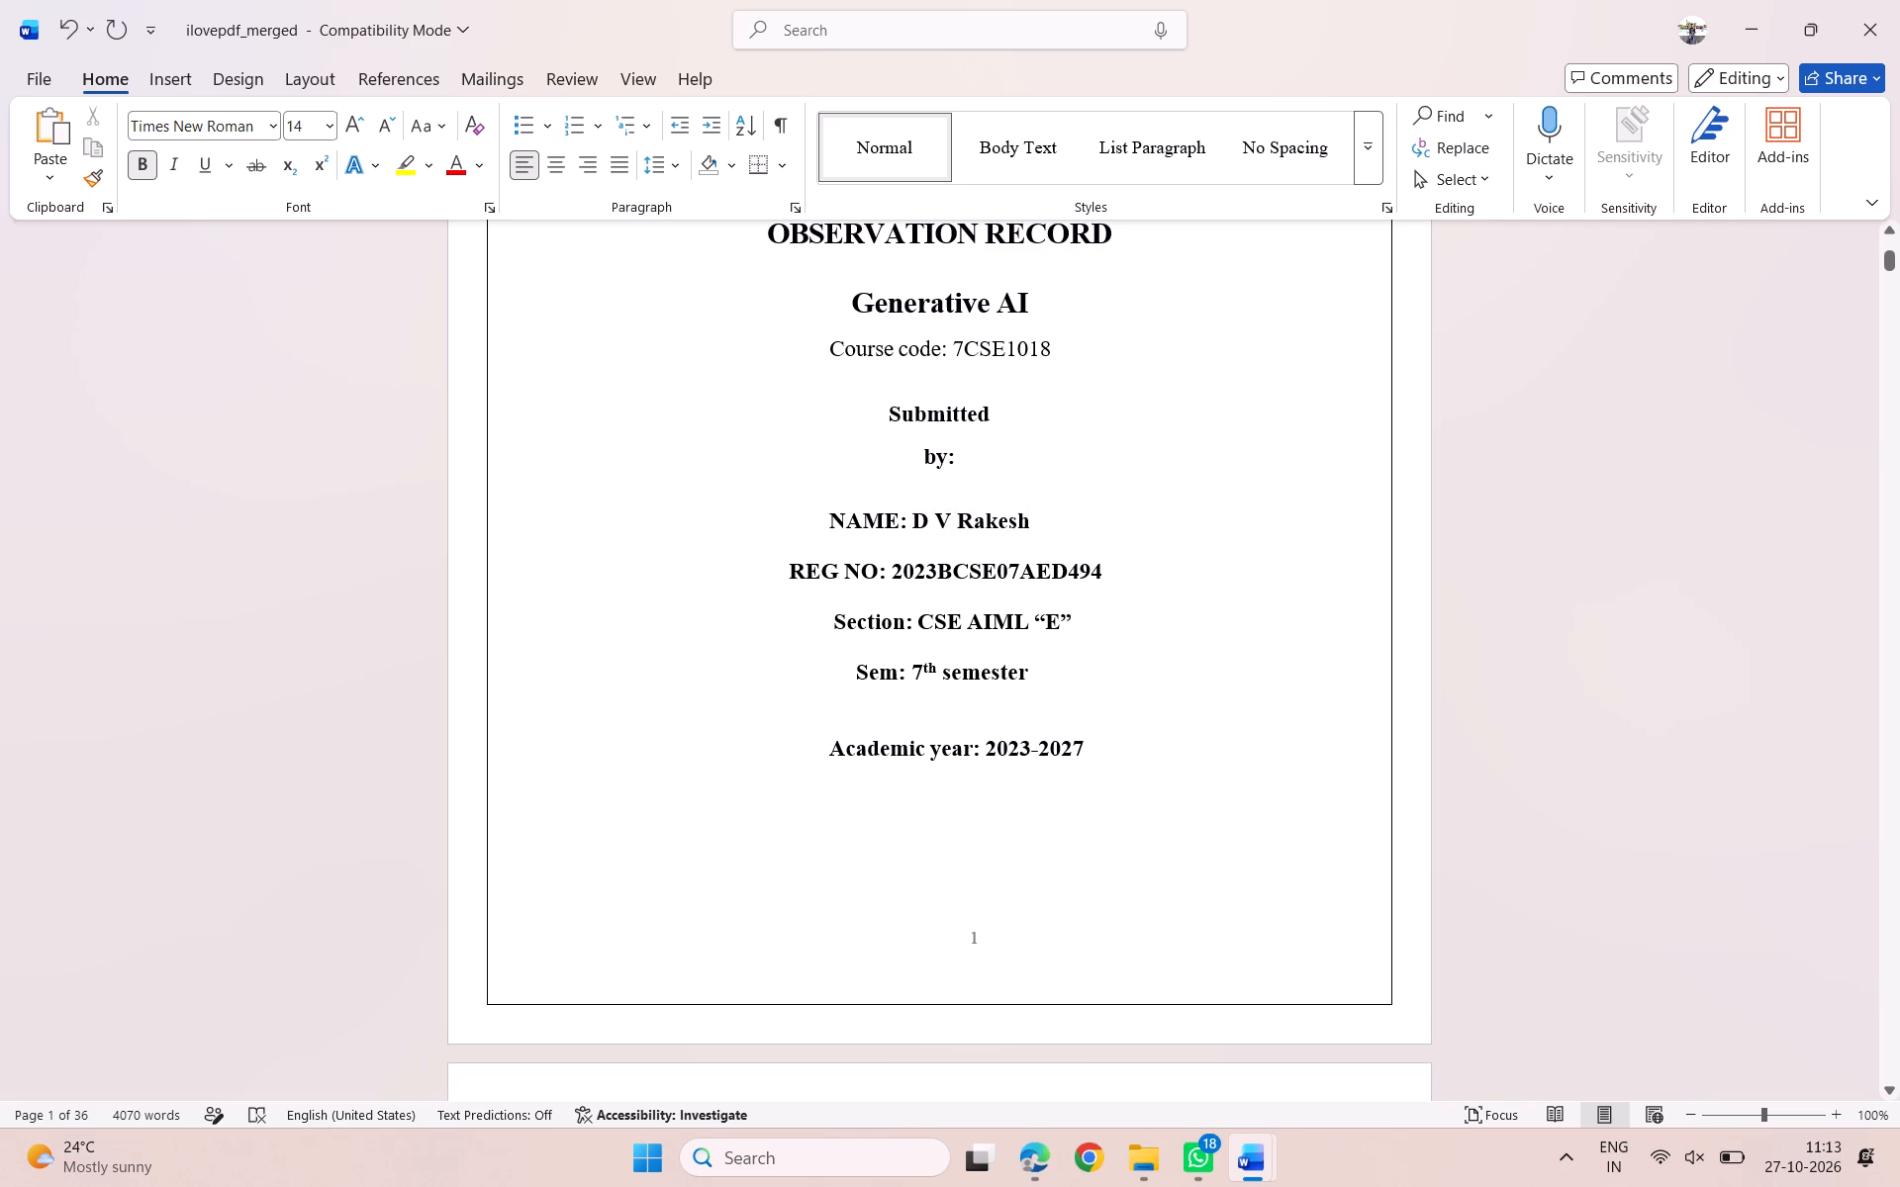
Change the last three digits of the cover page's registration number to 480.
left_click(1105, 568)
key("BackSpace")
key("BackSpace")
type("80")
Export the record as a PDF named "480 gen aiobservation" in the Downloads folder.
left_click(39, 72)
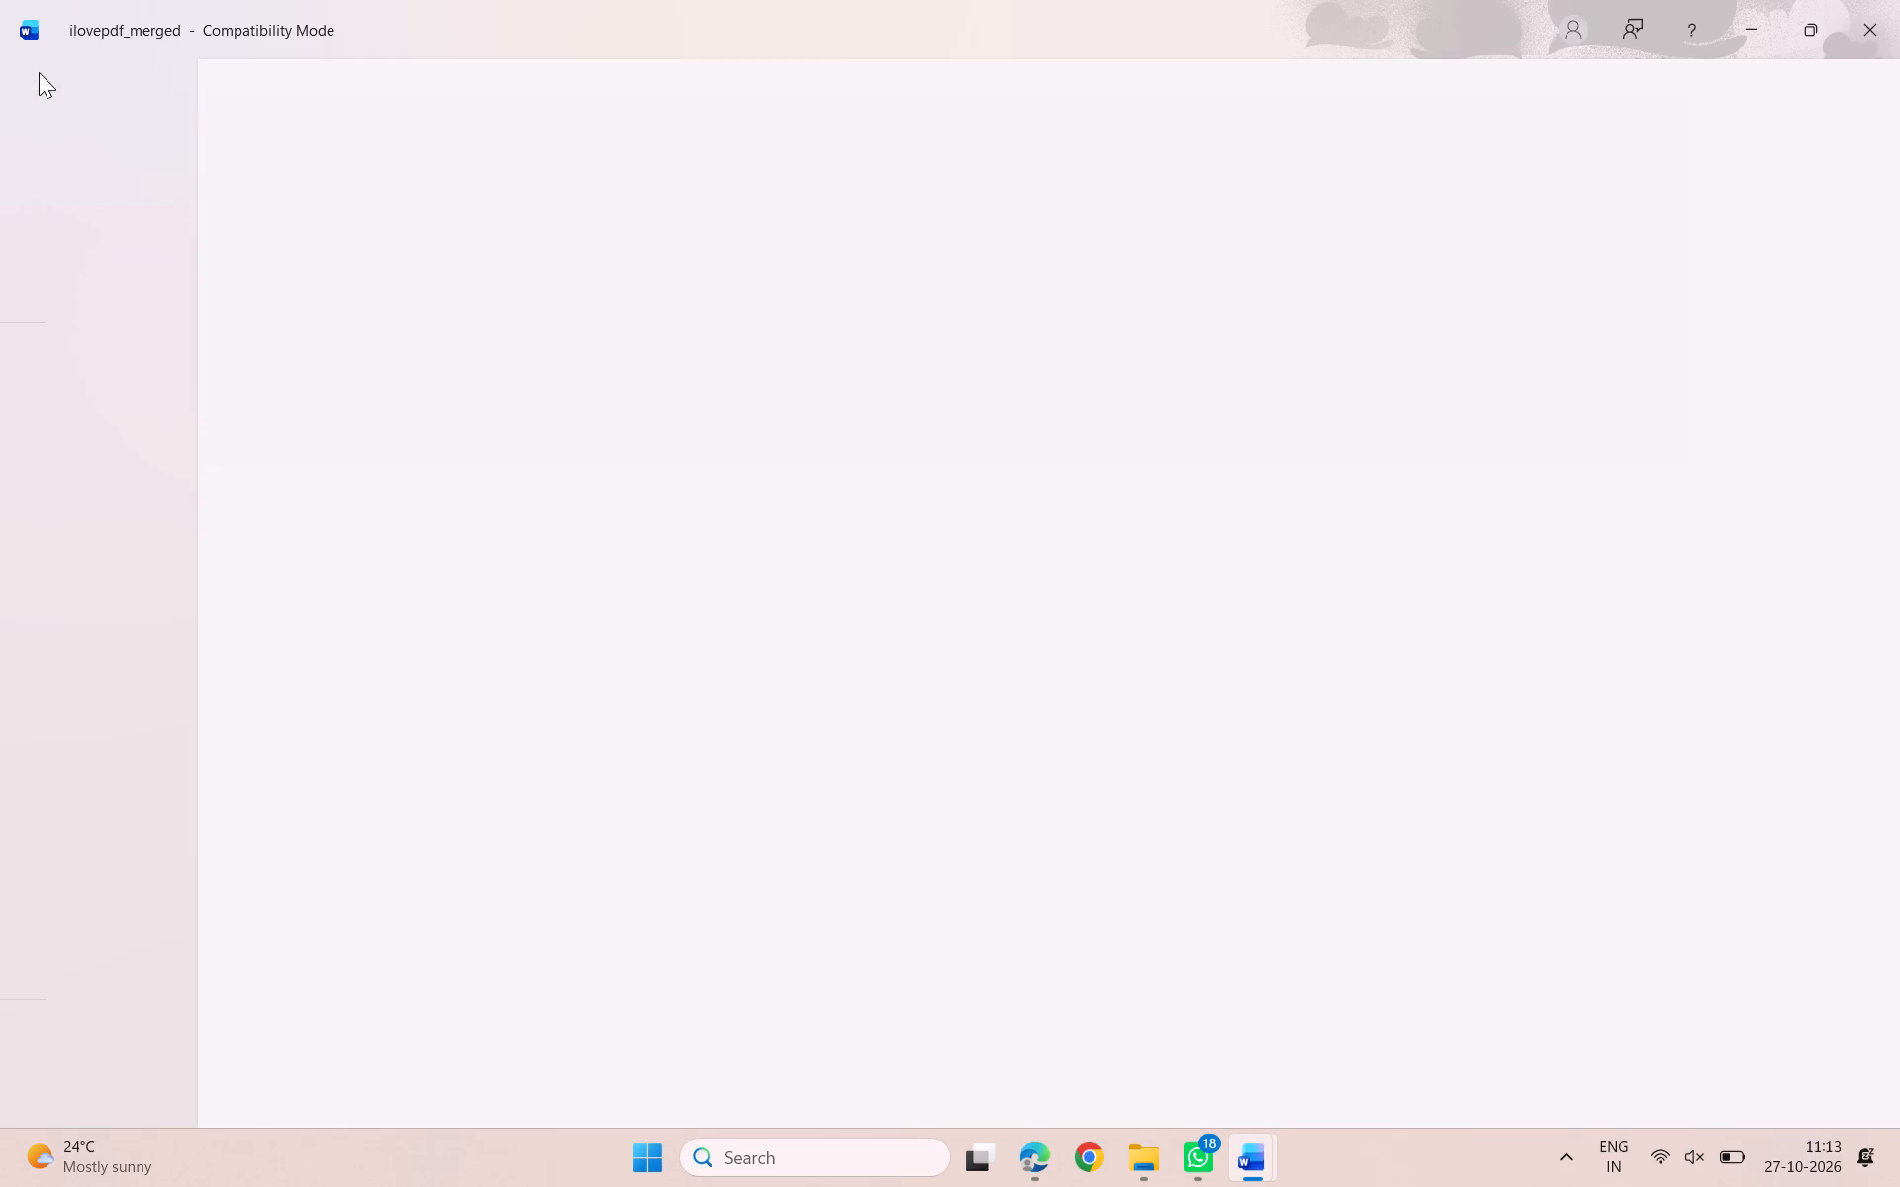
left_click(81, 556)
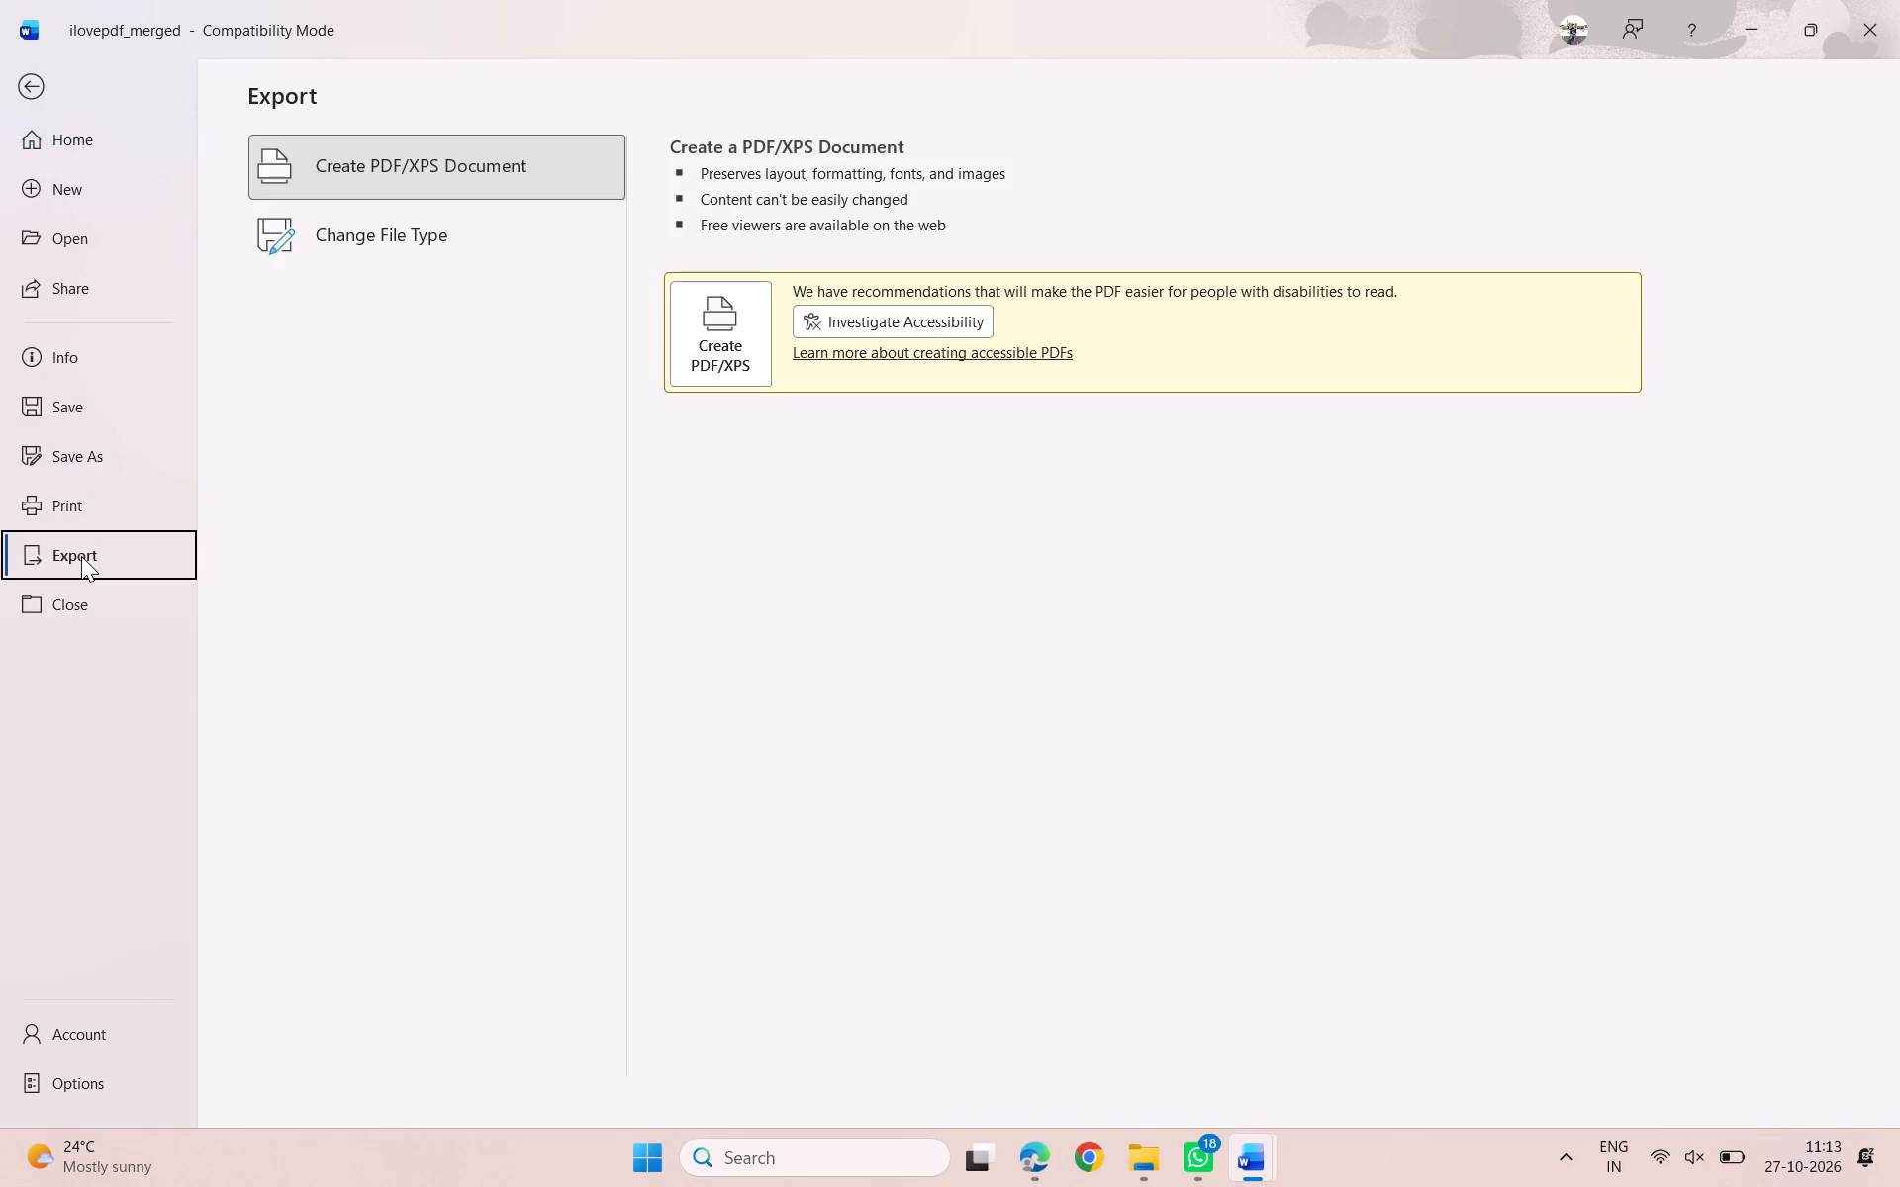
left_click(730, 334)
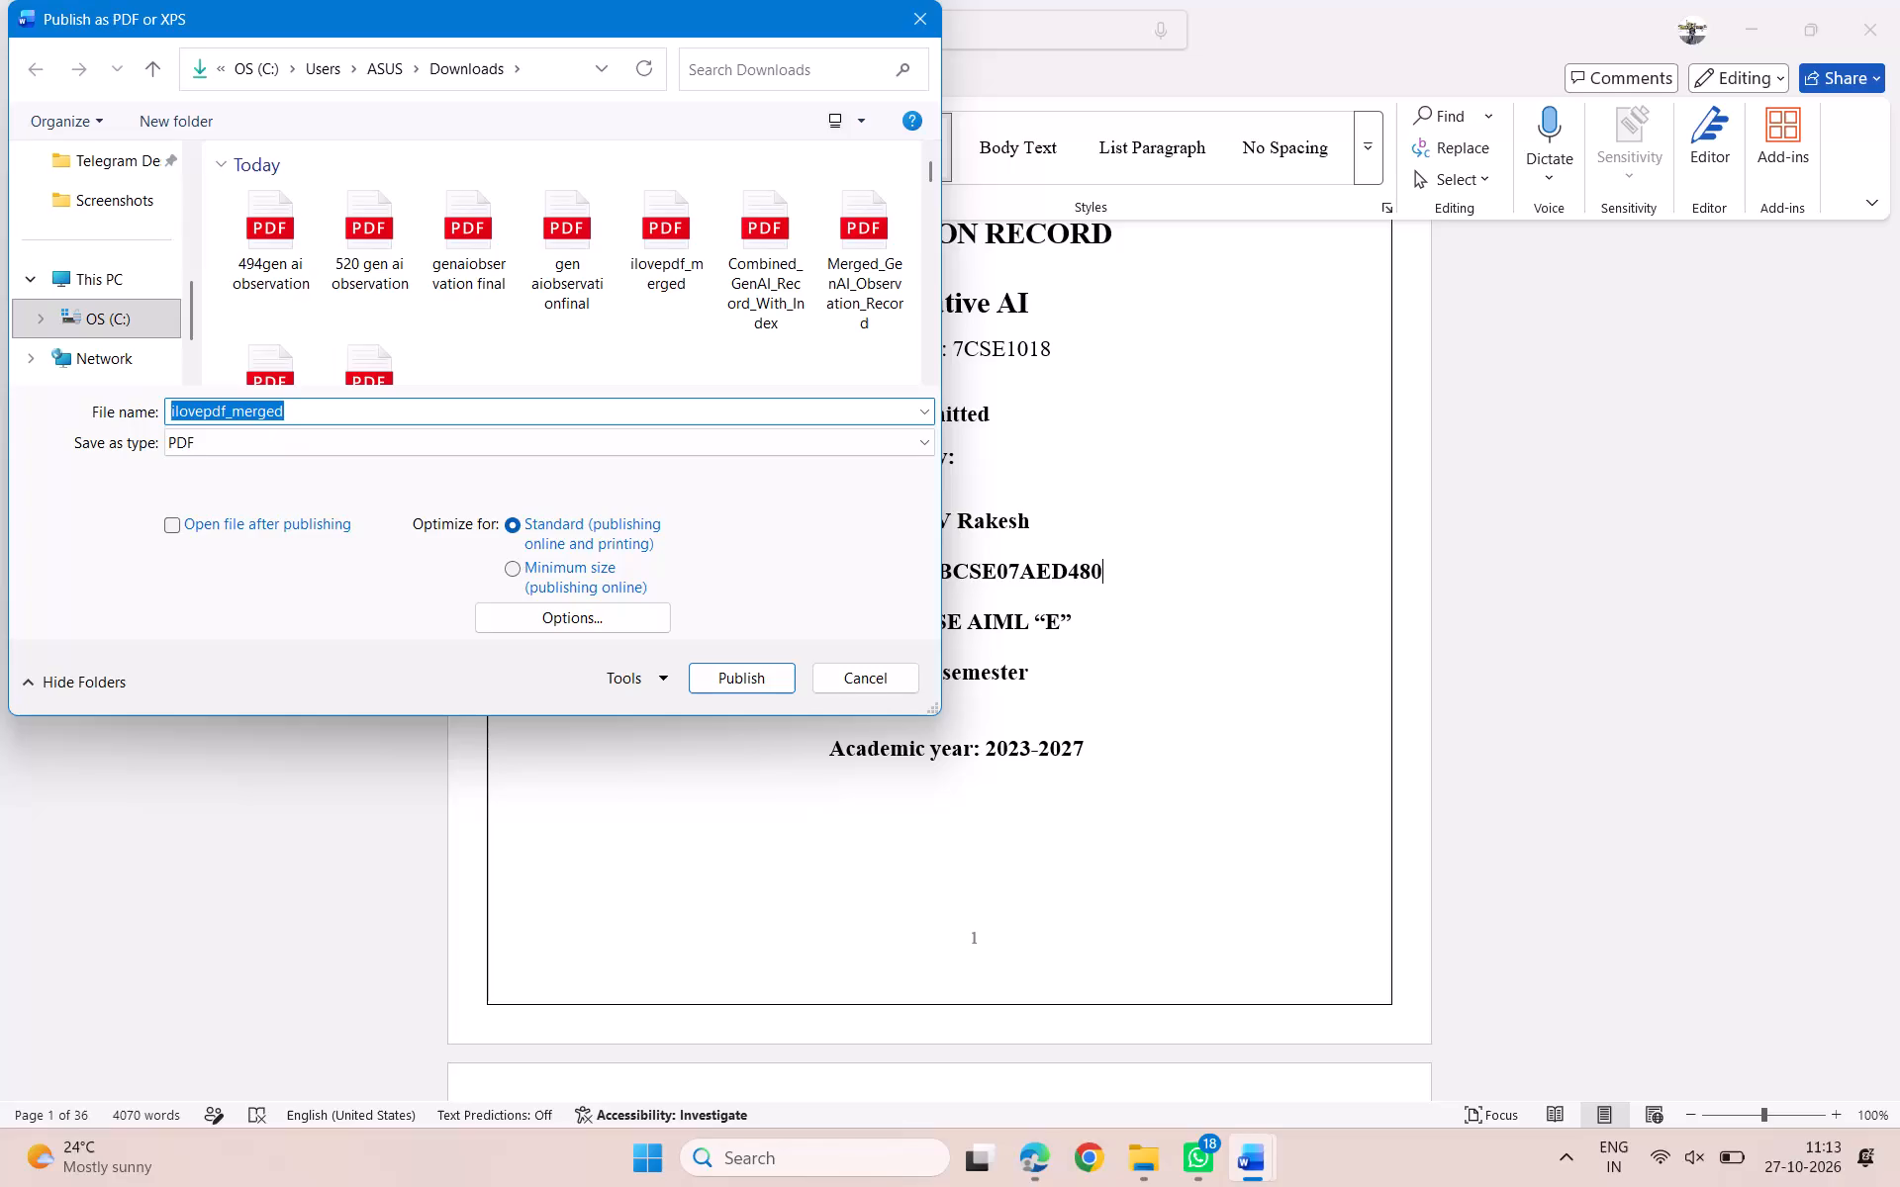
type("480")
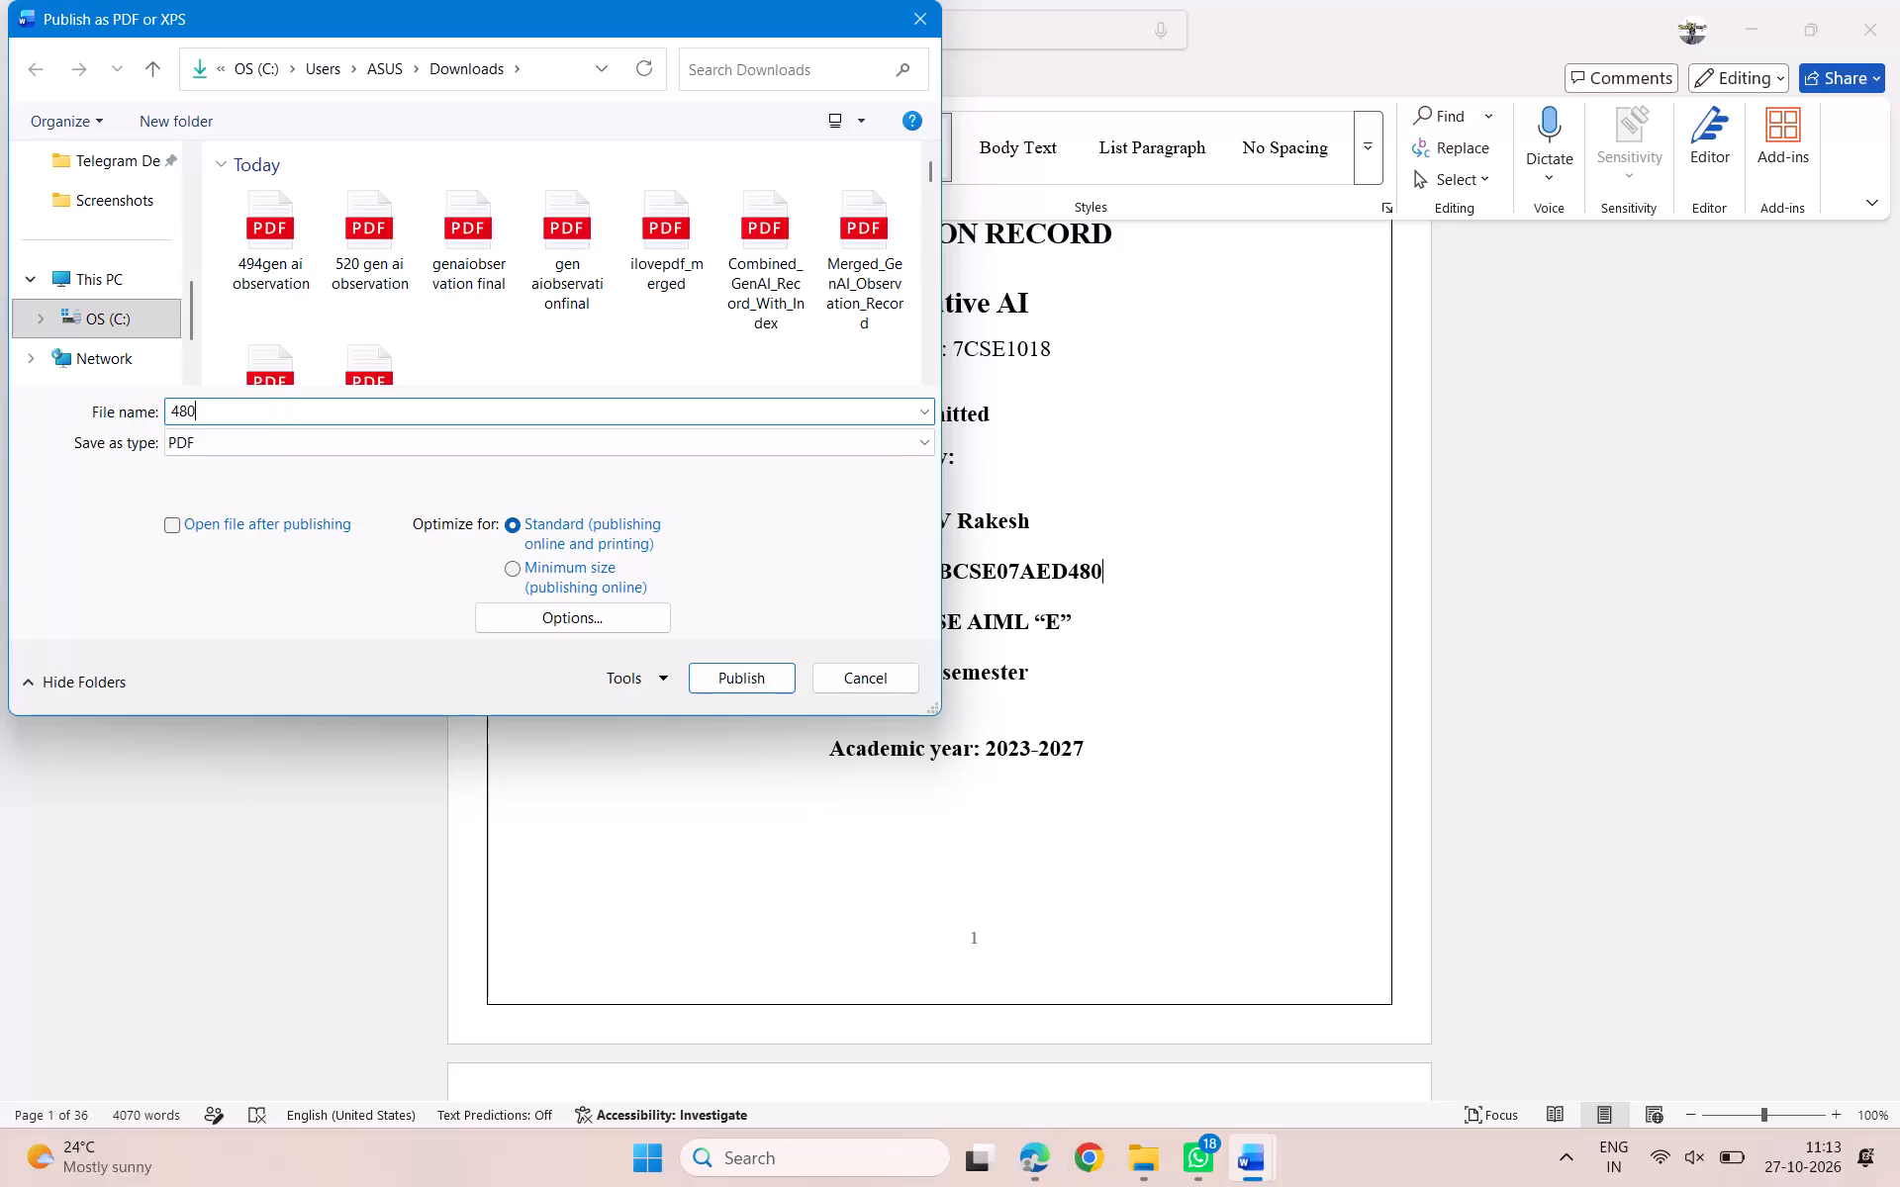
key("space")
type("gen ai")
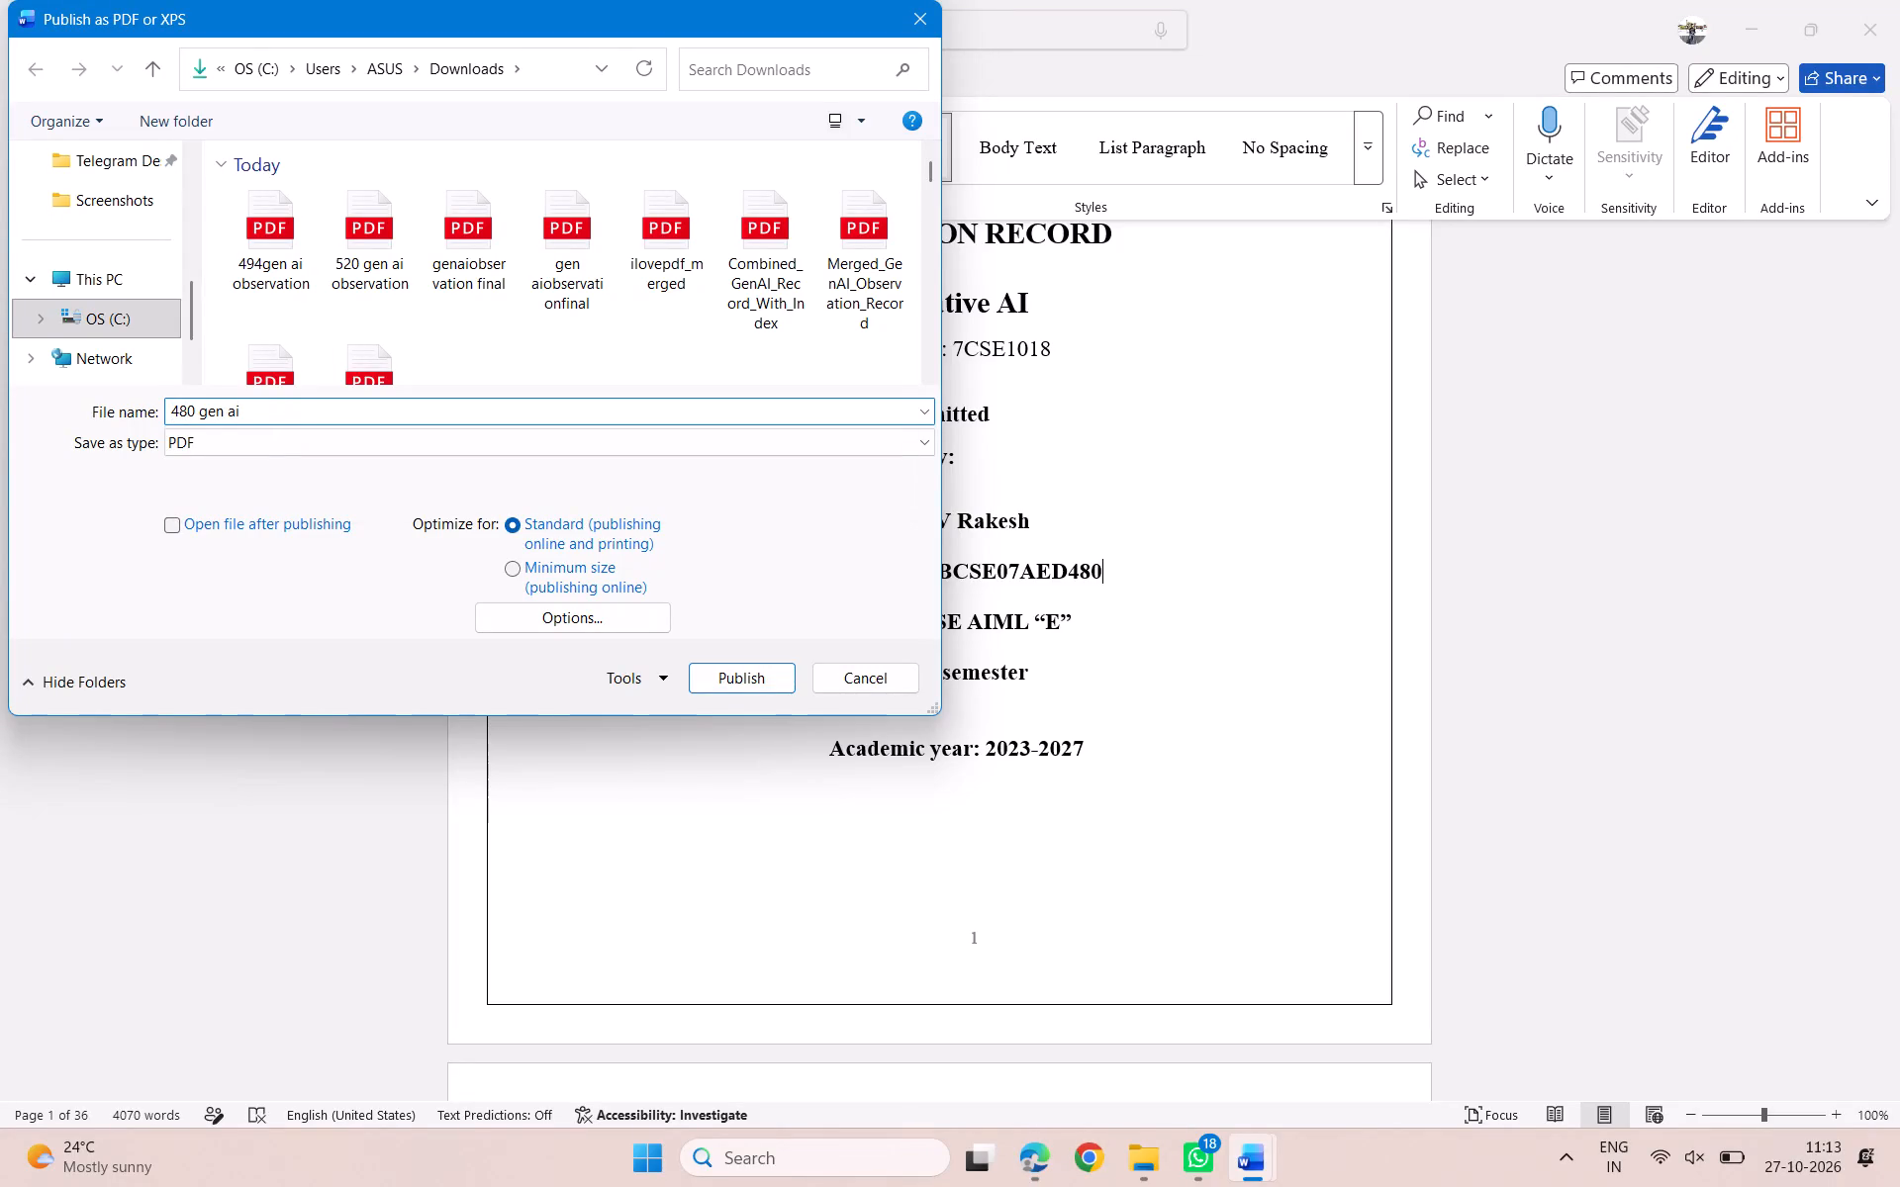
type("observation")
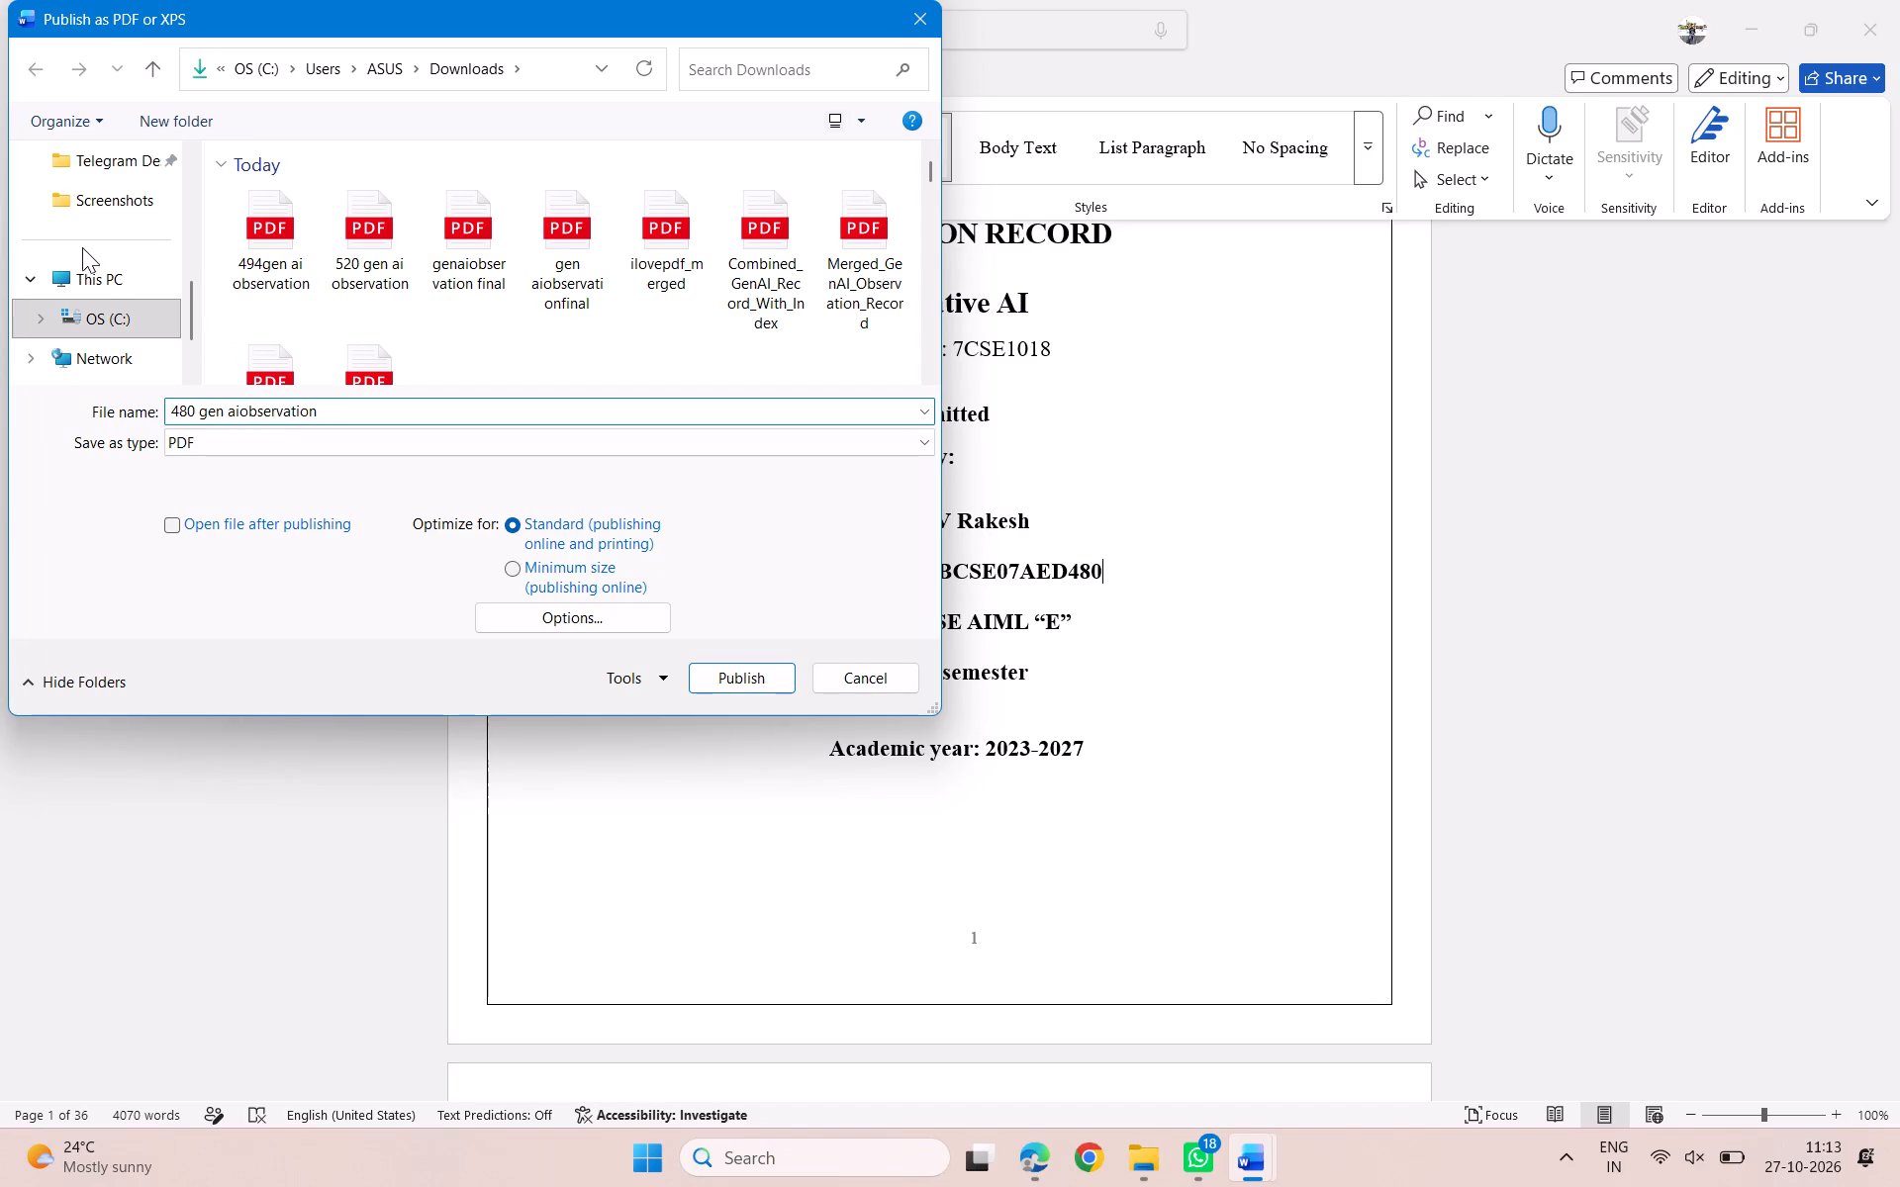
scroll(82, 247, "up", 1)
left_click(94, 331)
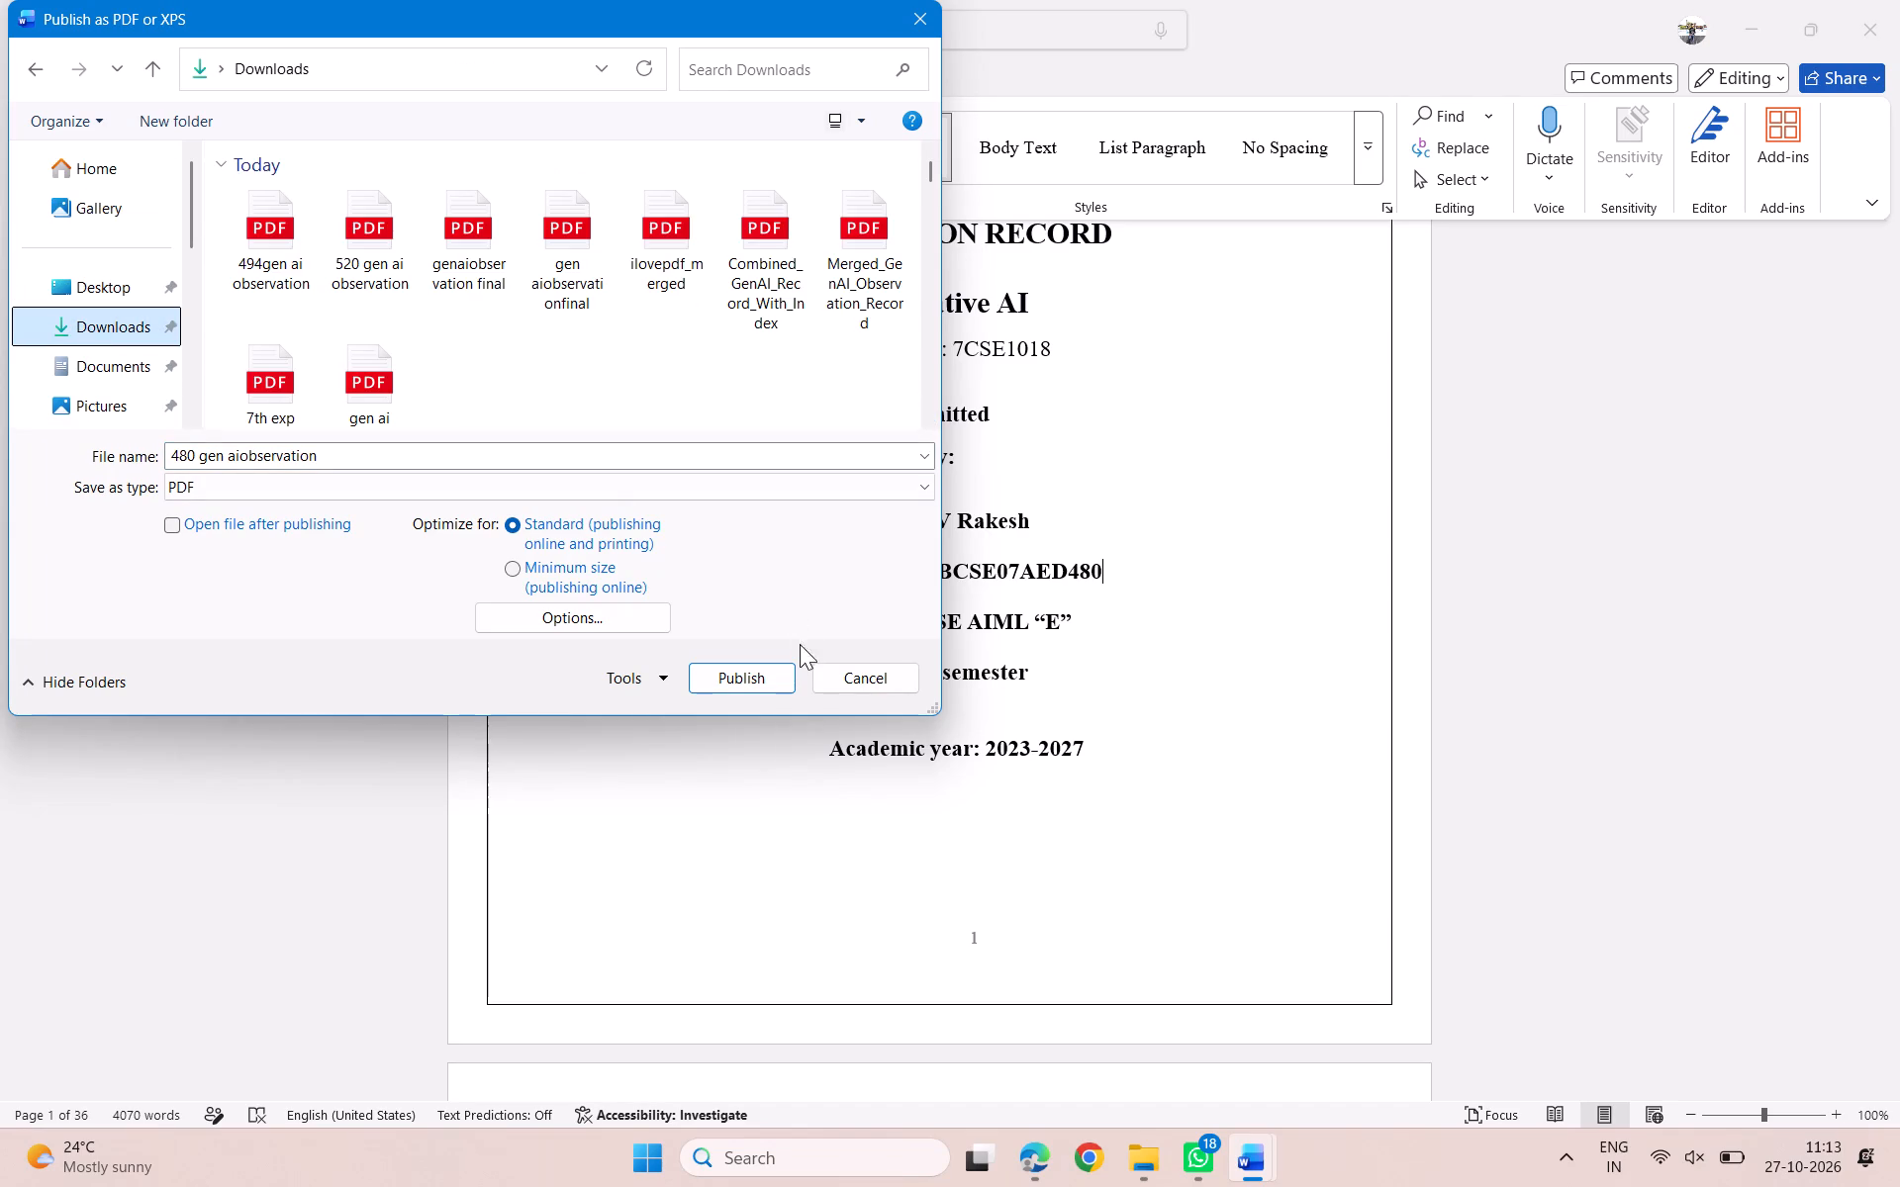
left_click(737, 672)
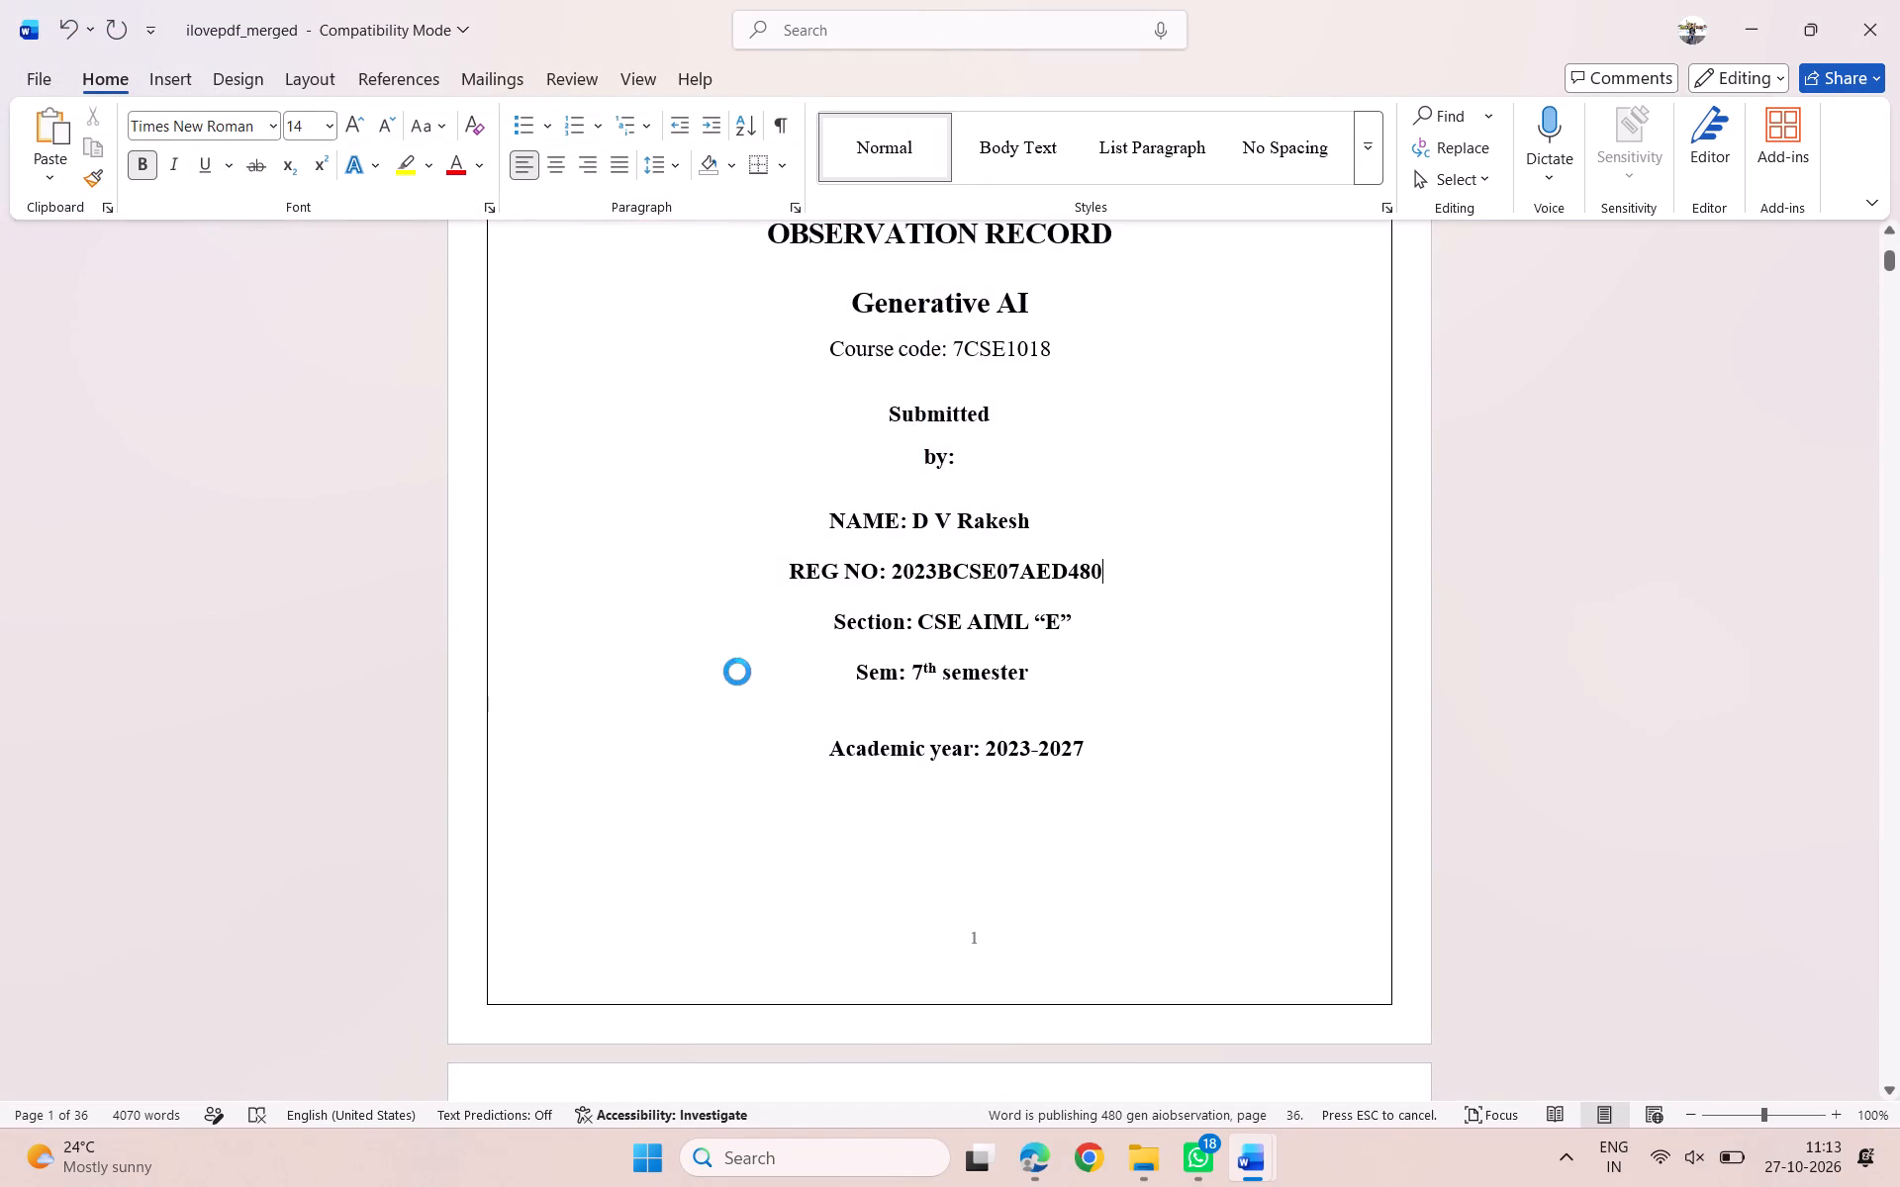
Switch to File Explorer, open the "520 gen ai observation" PDF from Downloads, and examine its cover page and index.
left_click(1132, 1150)
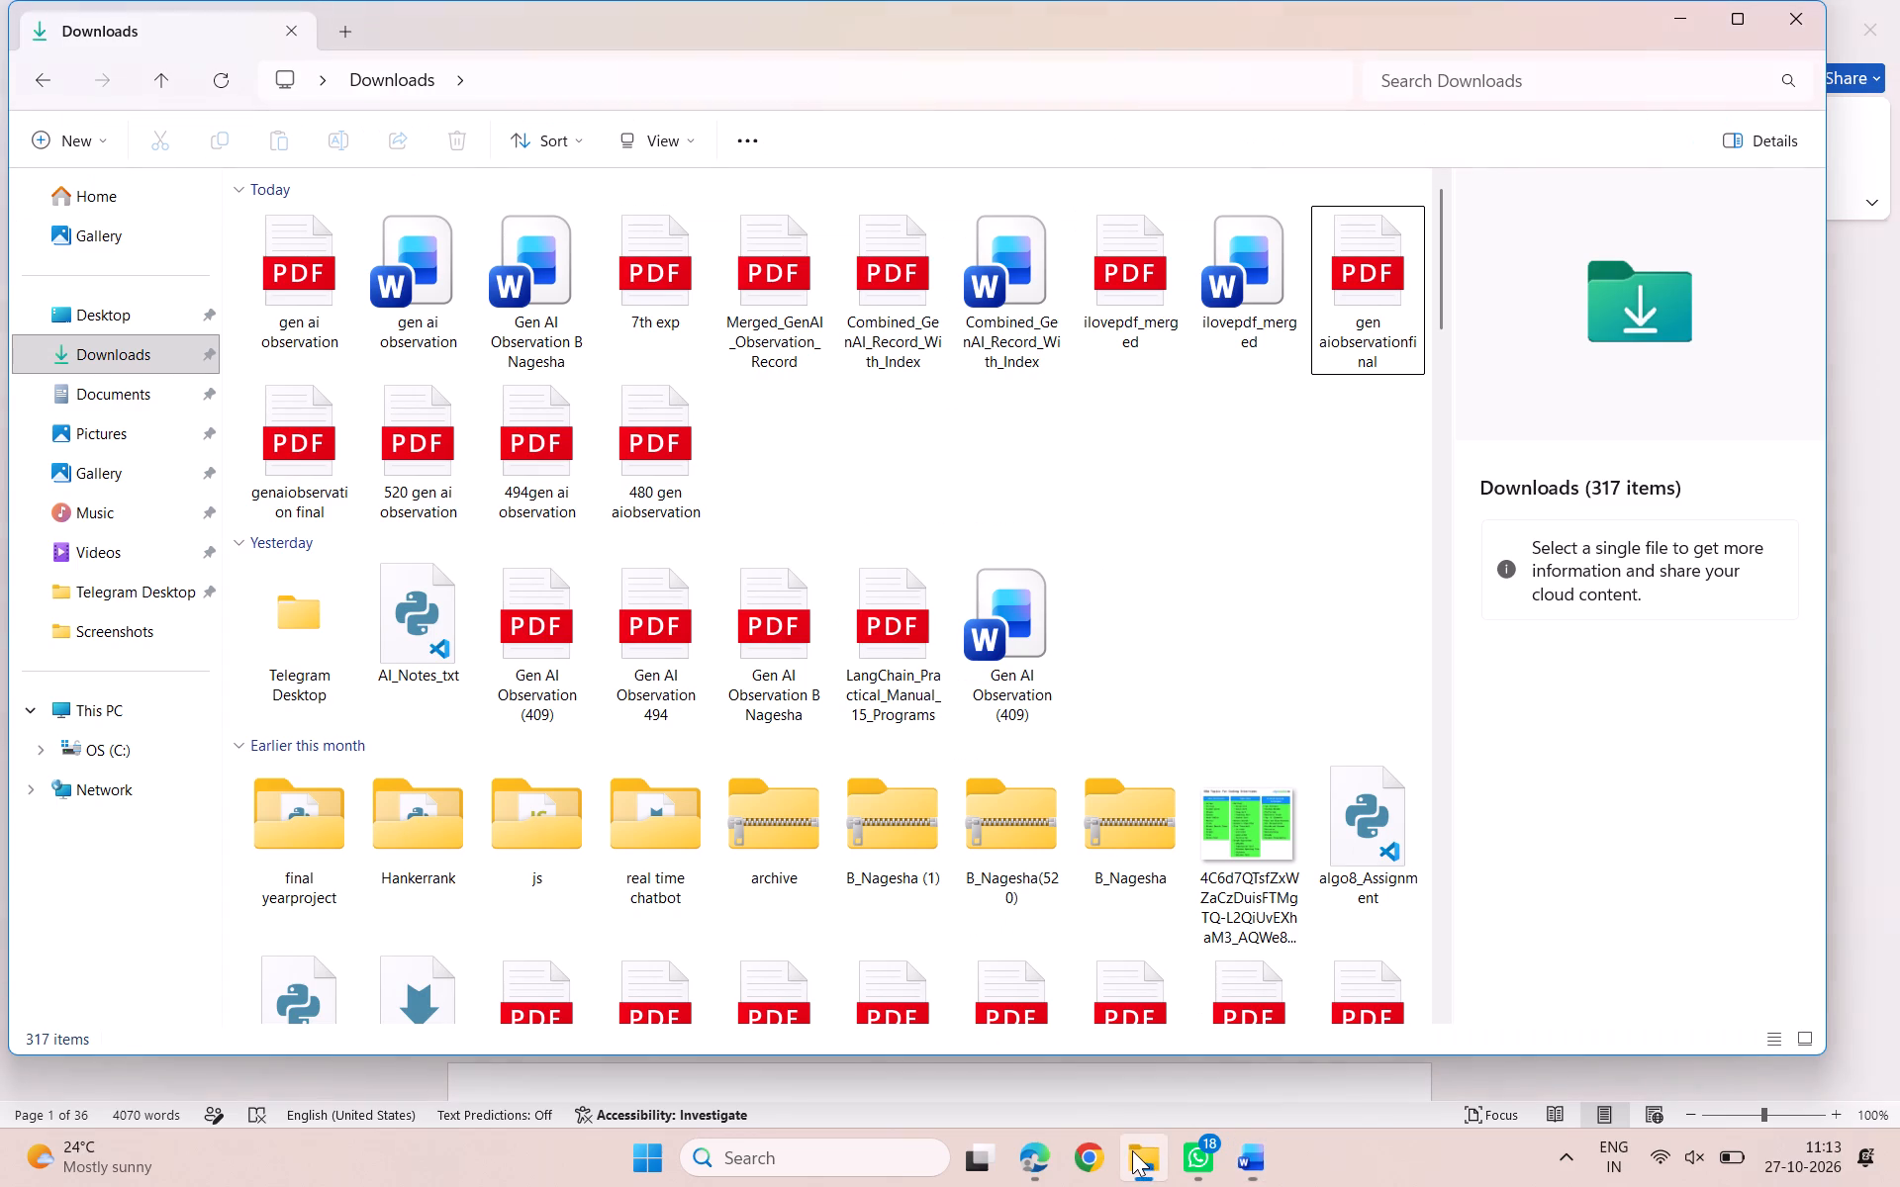
double_click(413, 448)
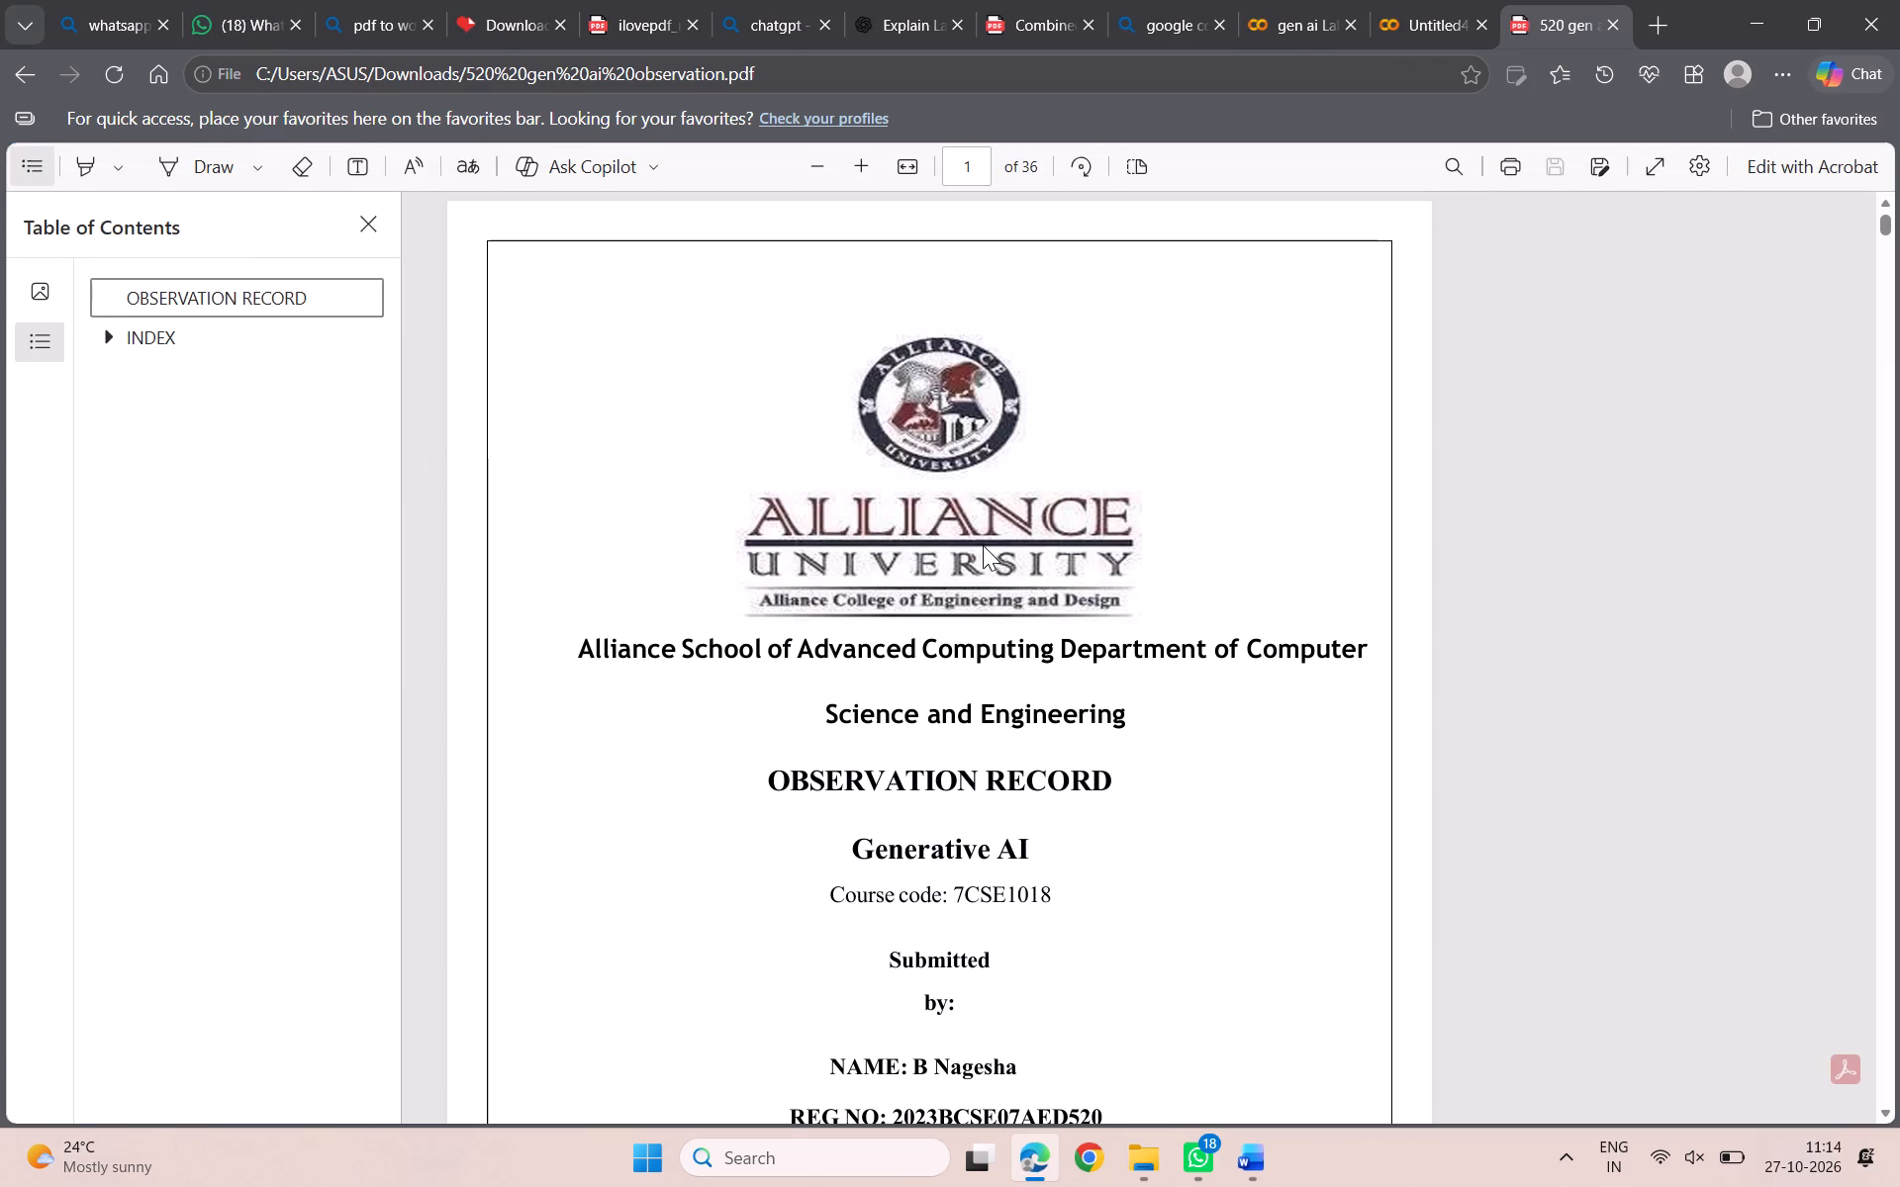
scroll(983, 545, "down", 8)
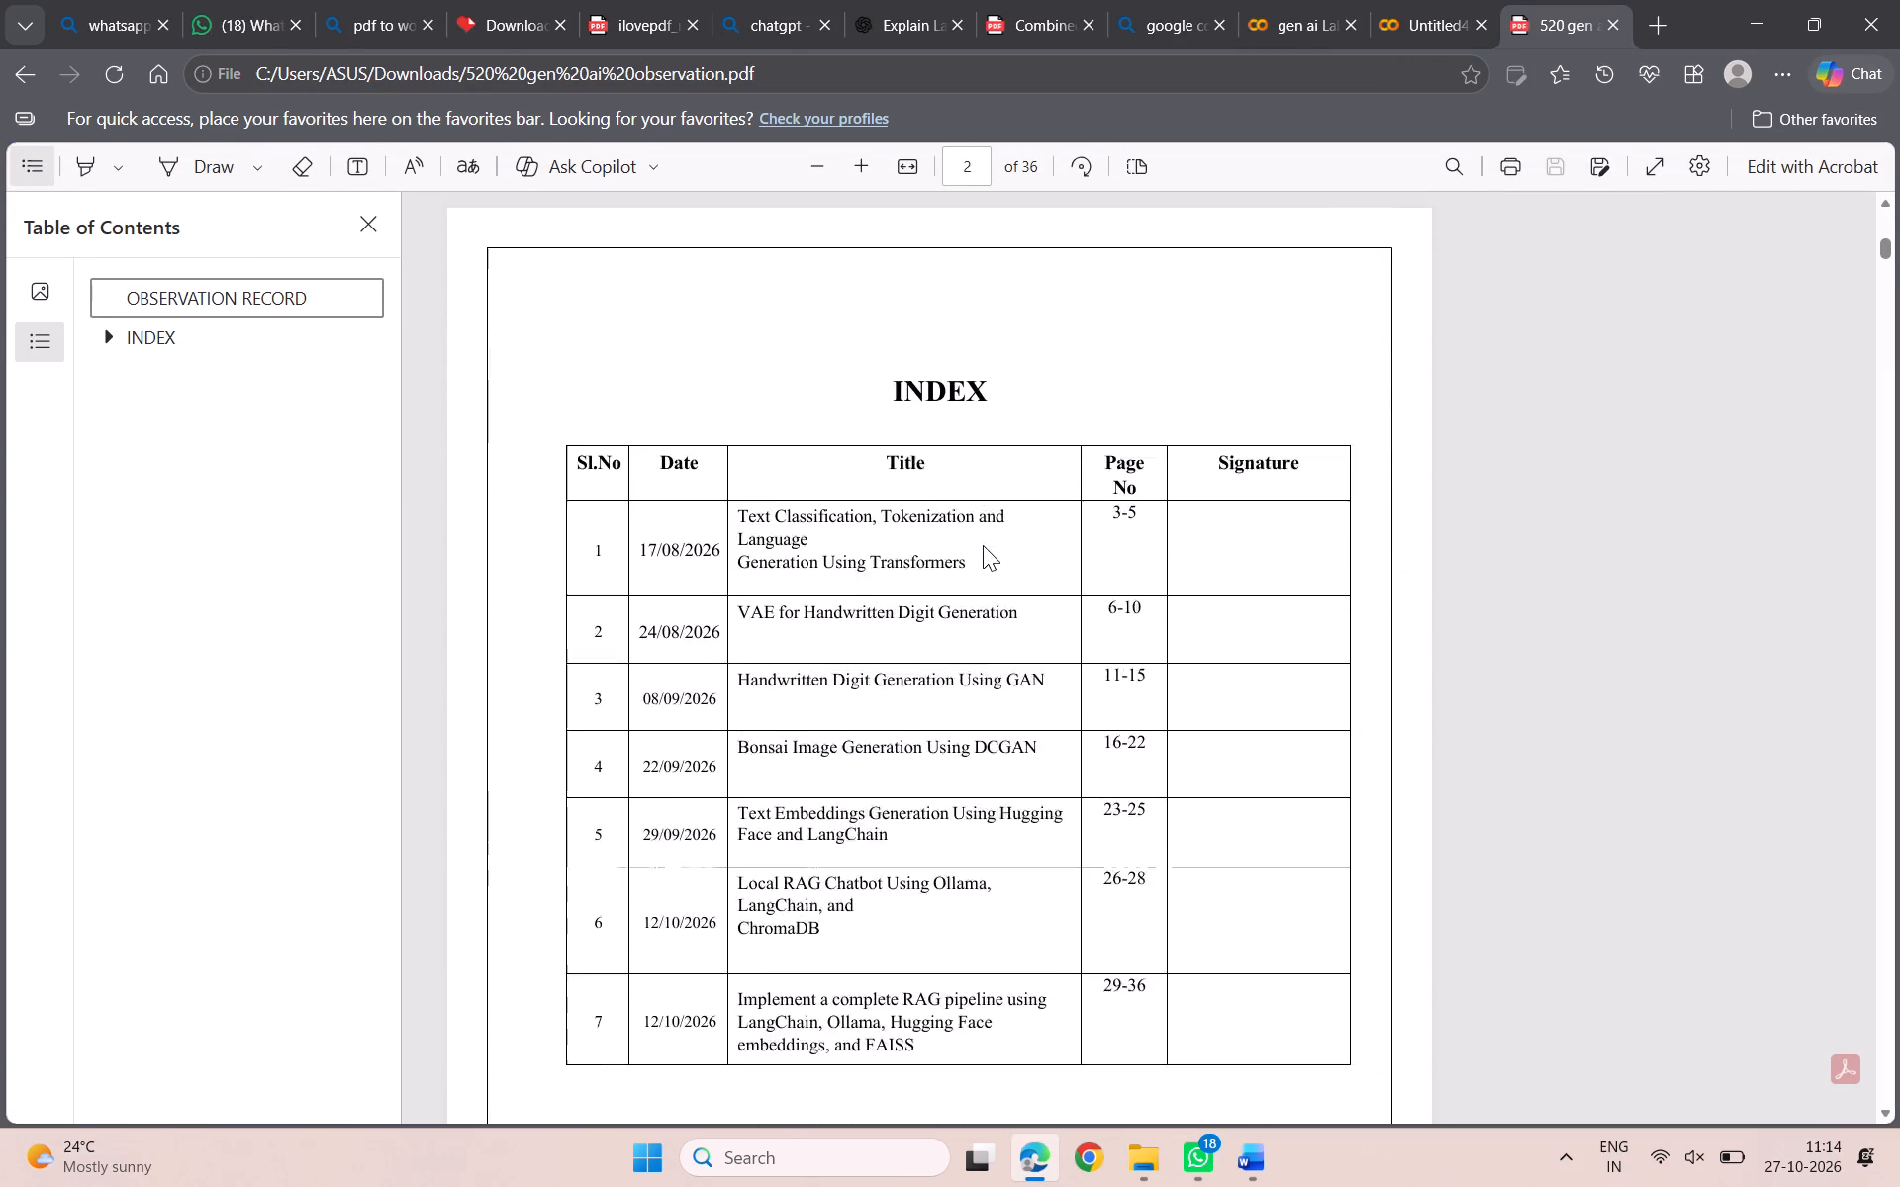
scroll(983, 545, "down", 5)
scroll(983, 545, "up", 1)
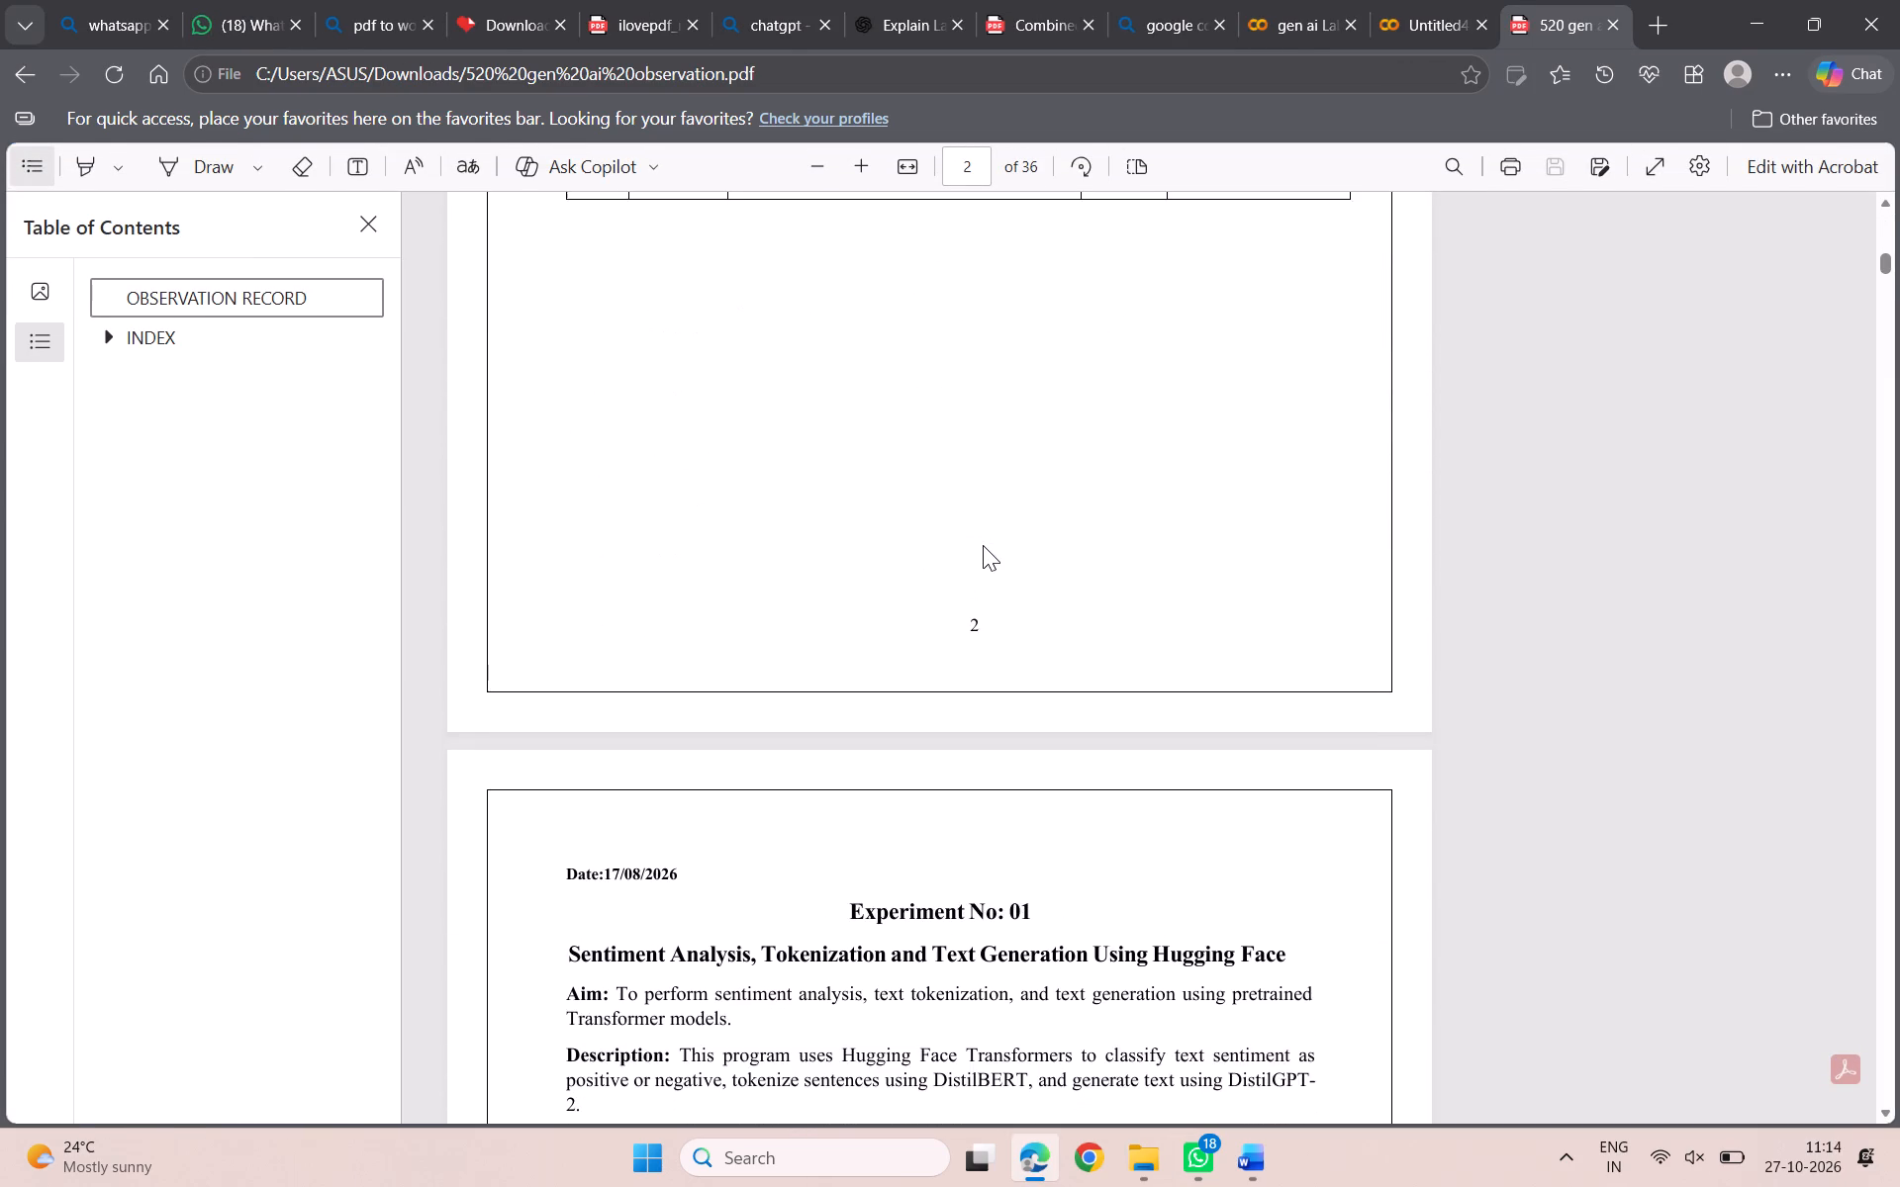
scroll(983, 545, "up", 5)
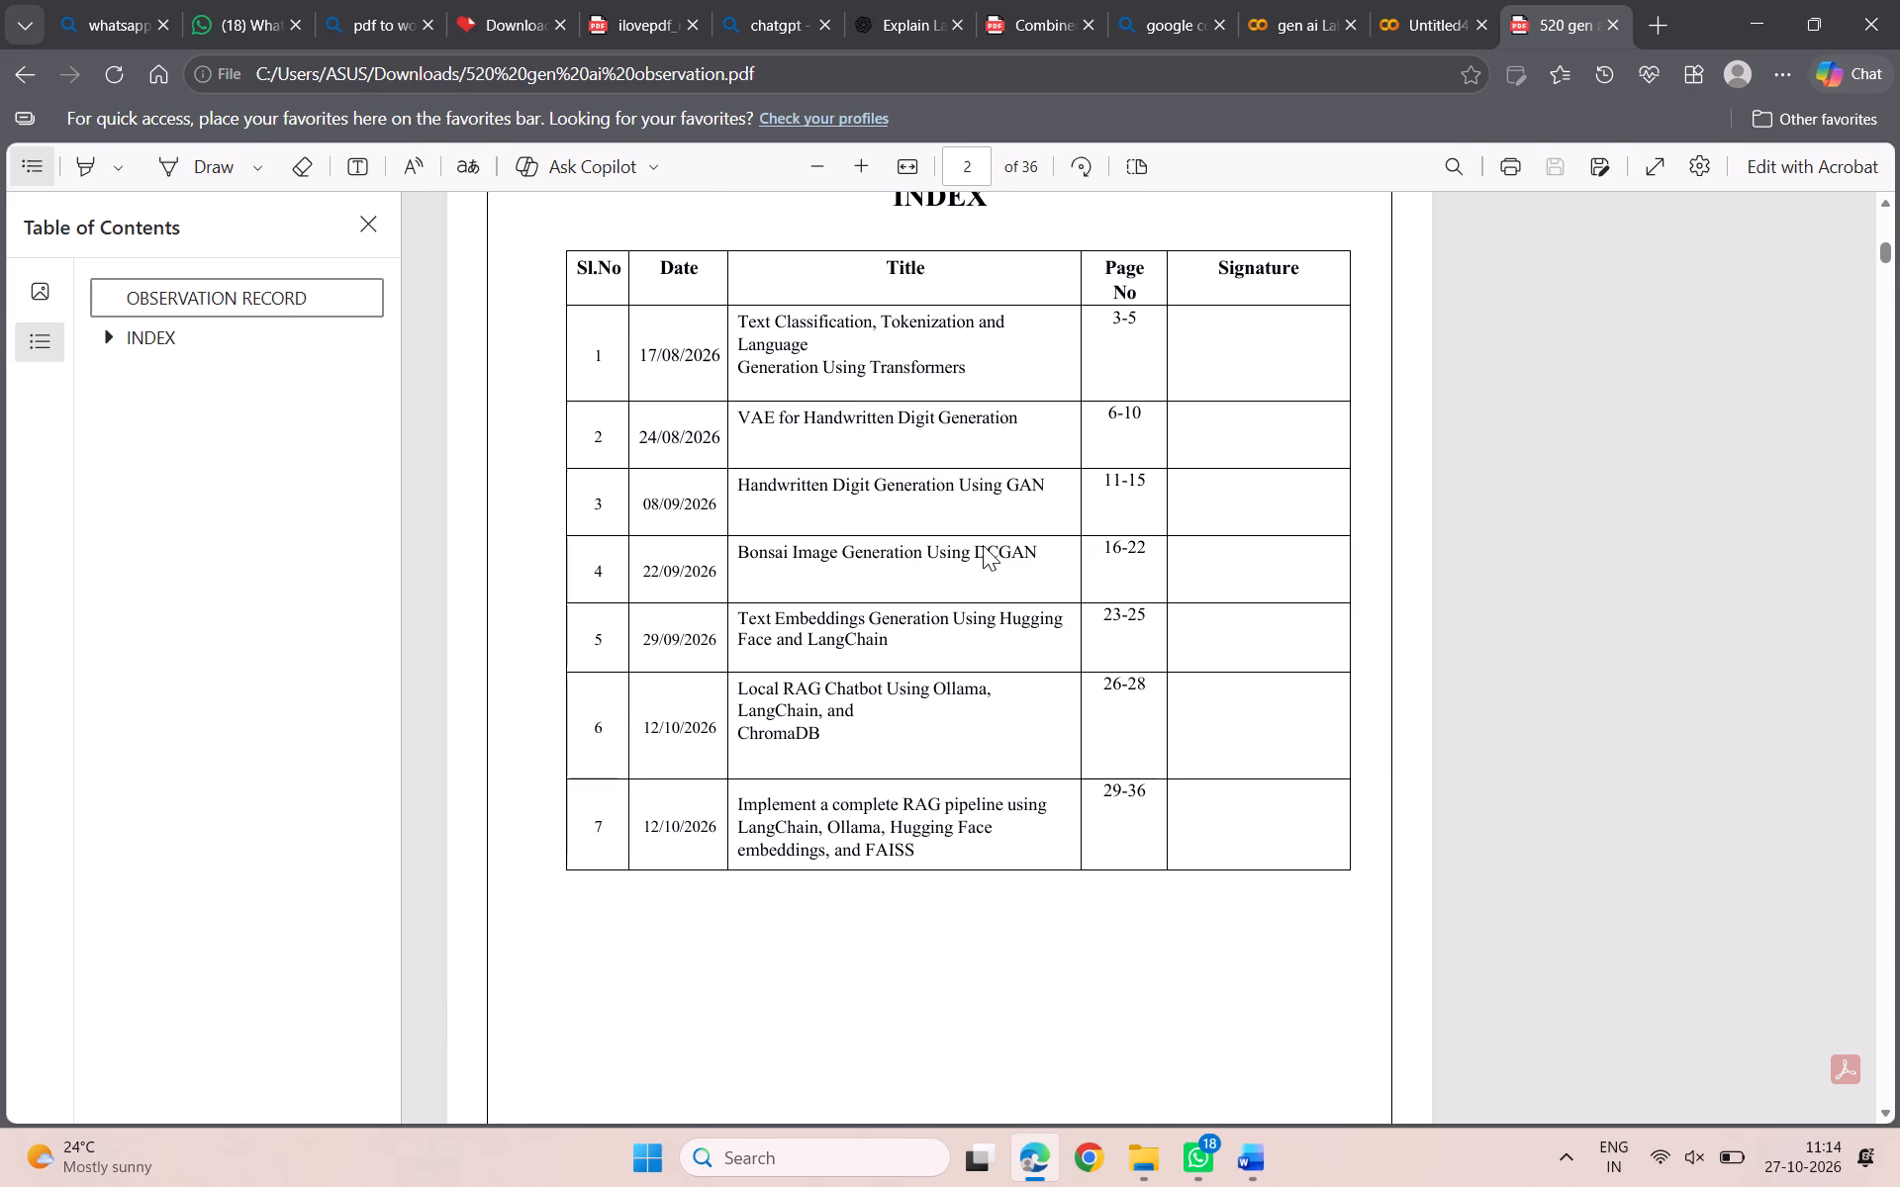
Examine the rest of the index page and the Experiment 1 and 2 pages of the 520 observation PDF.
scroll(983, 545, "down", 5)
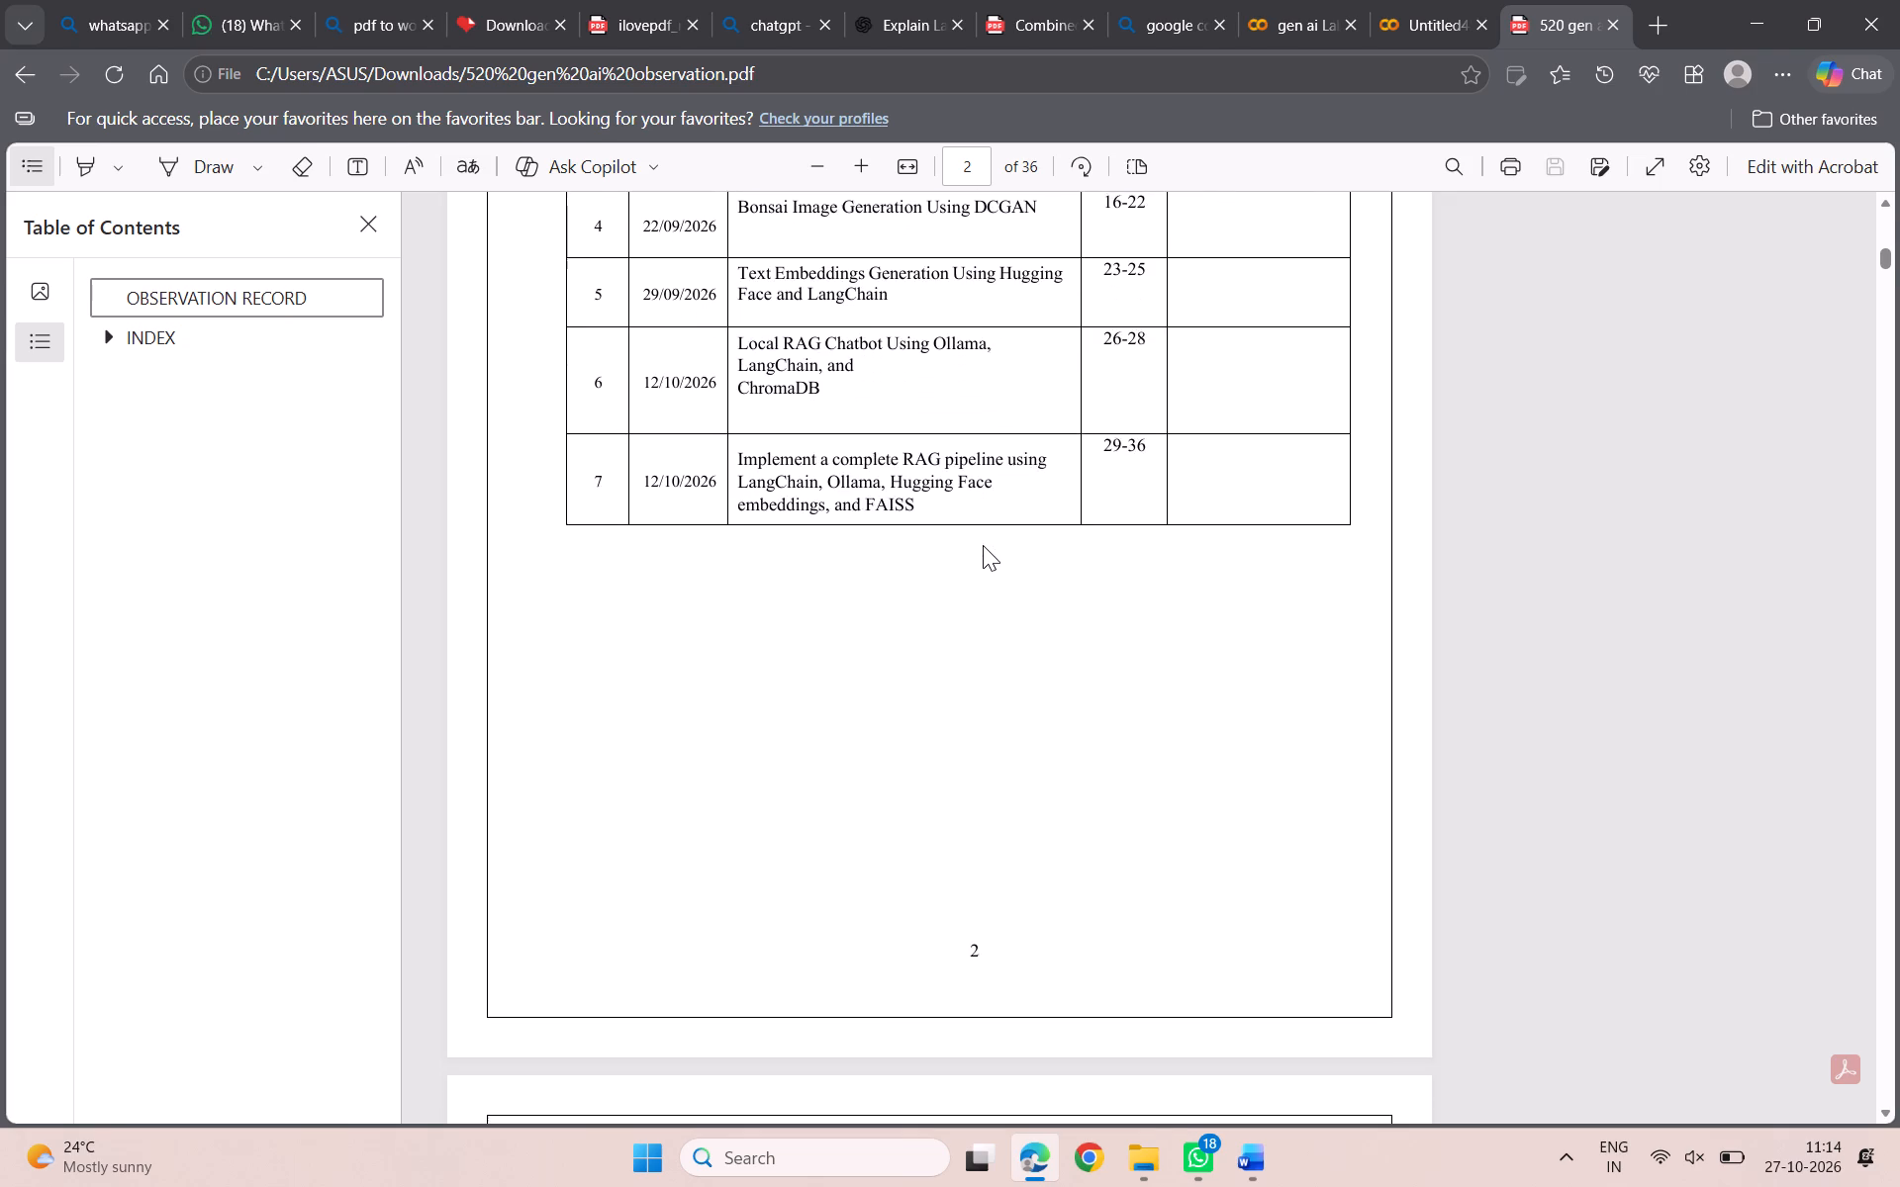
scroll(983, 545, "down", 9)
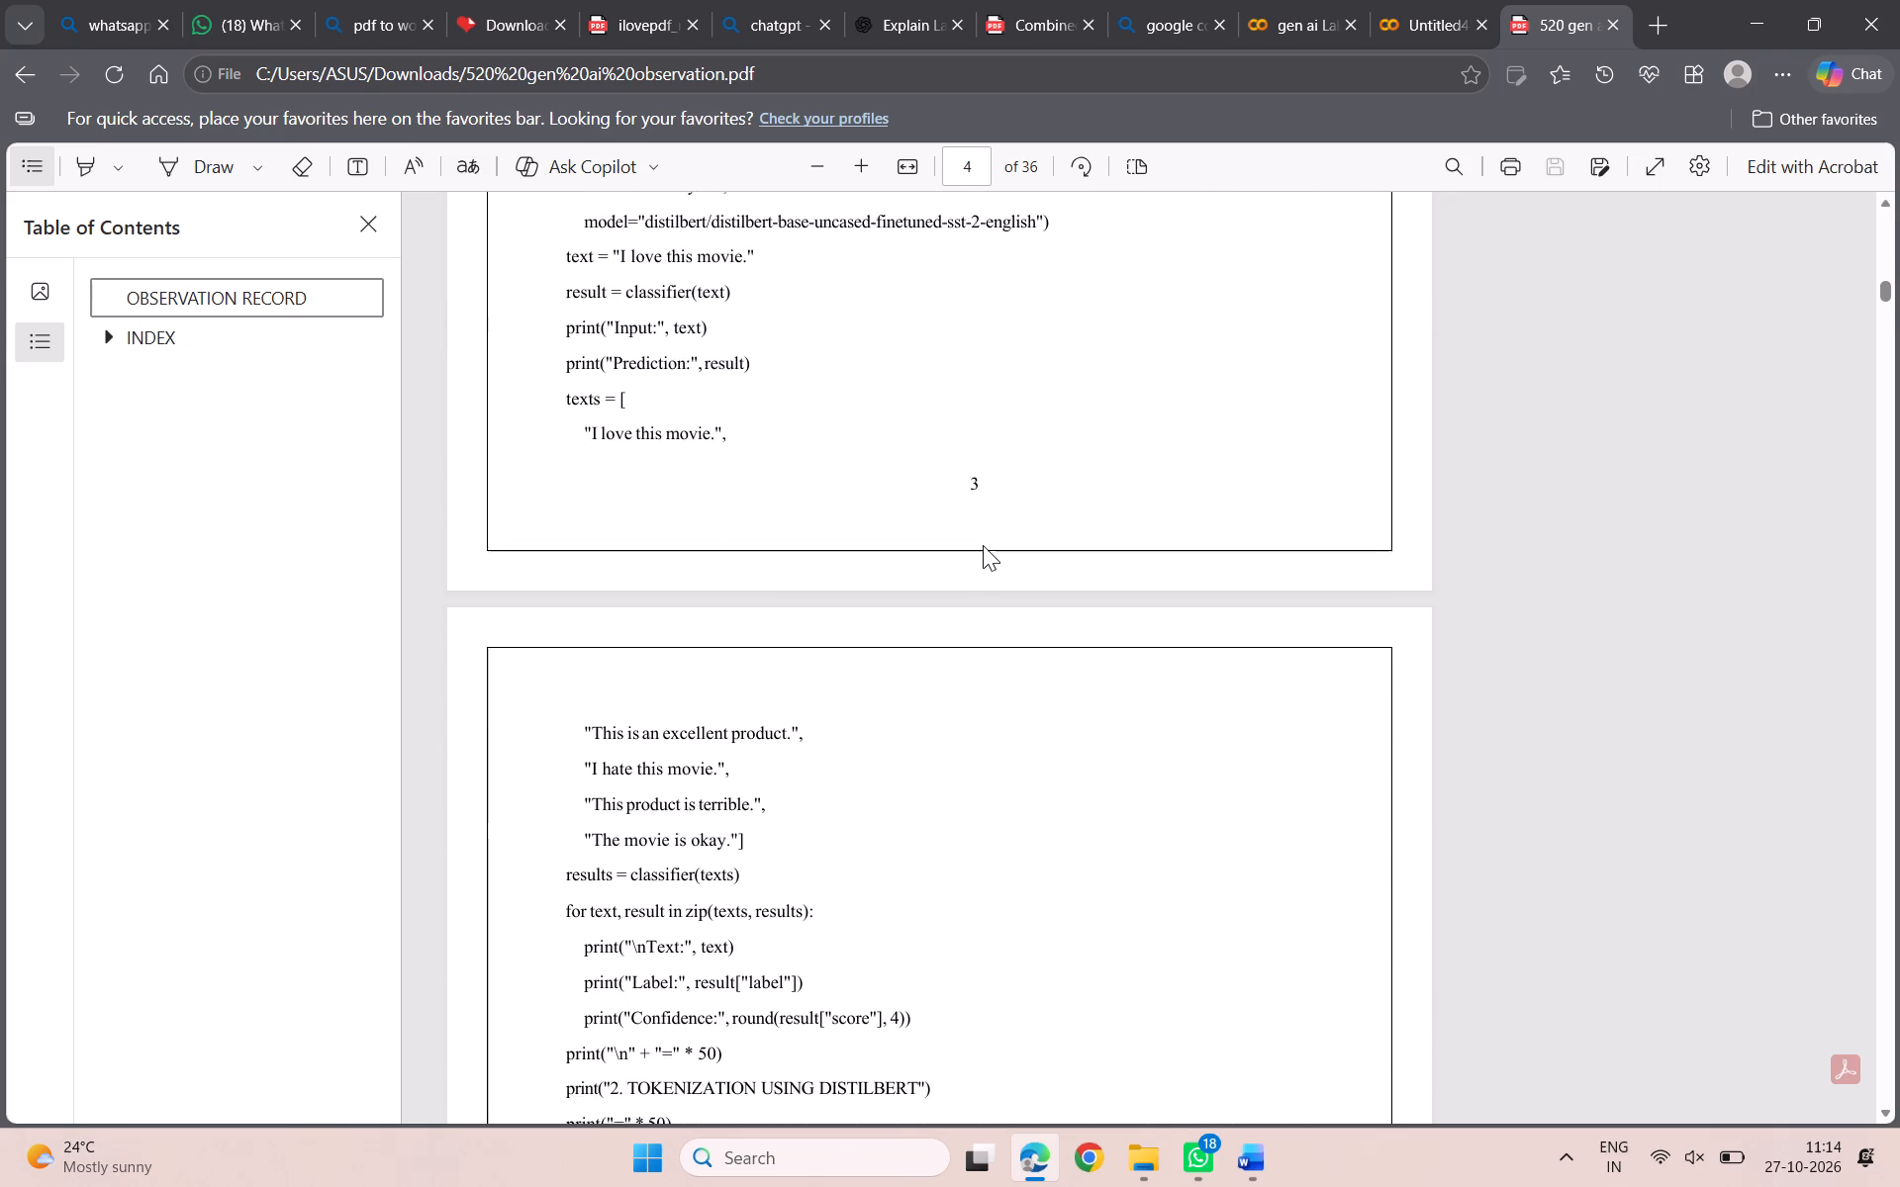
scroll(983, 545, "down", 8)
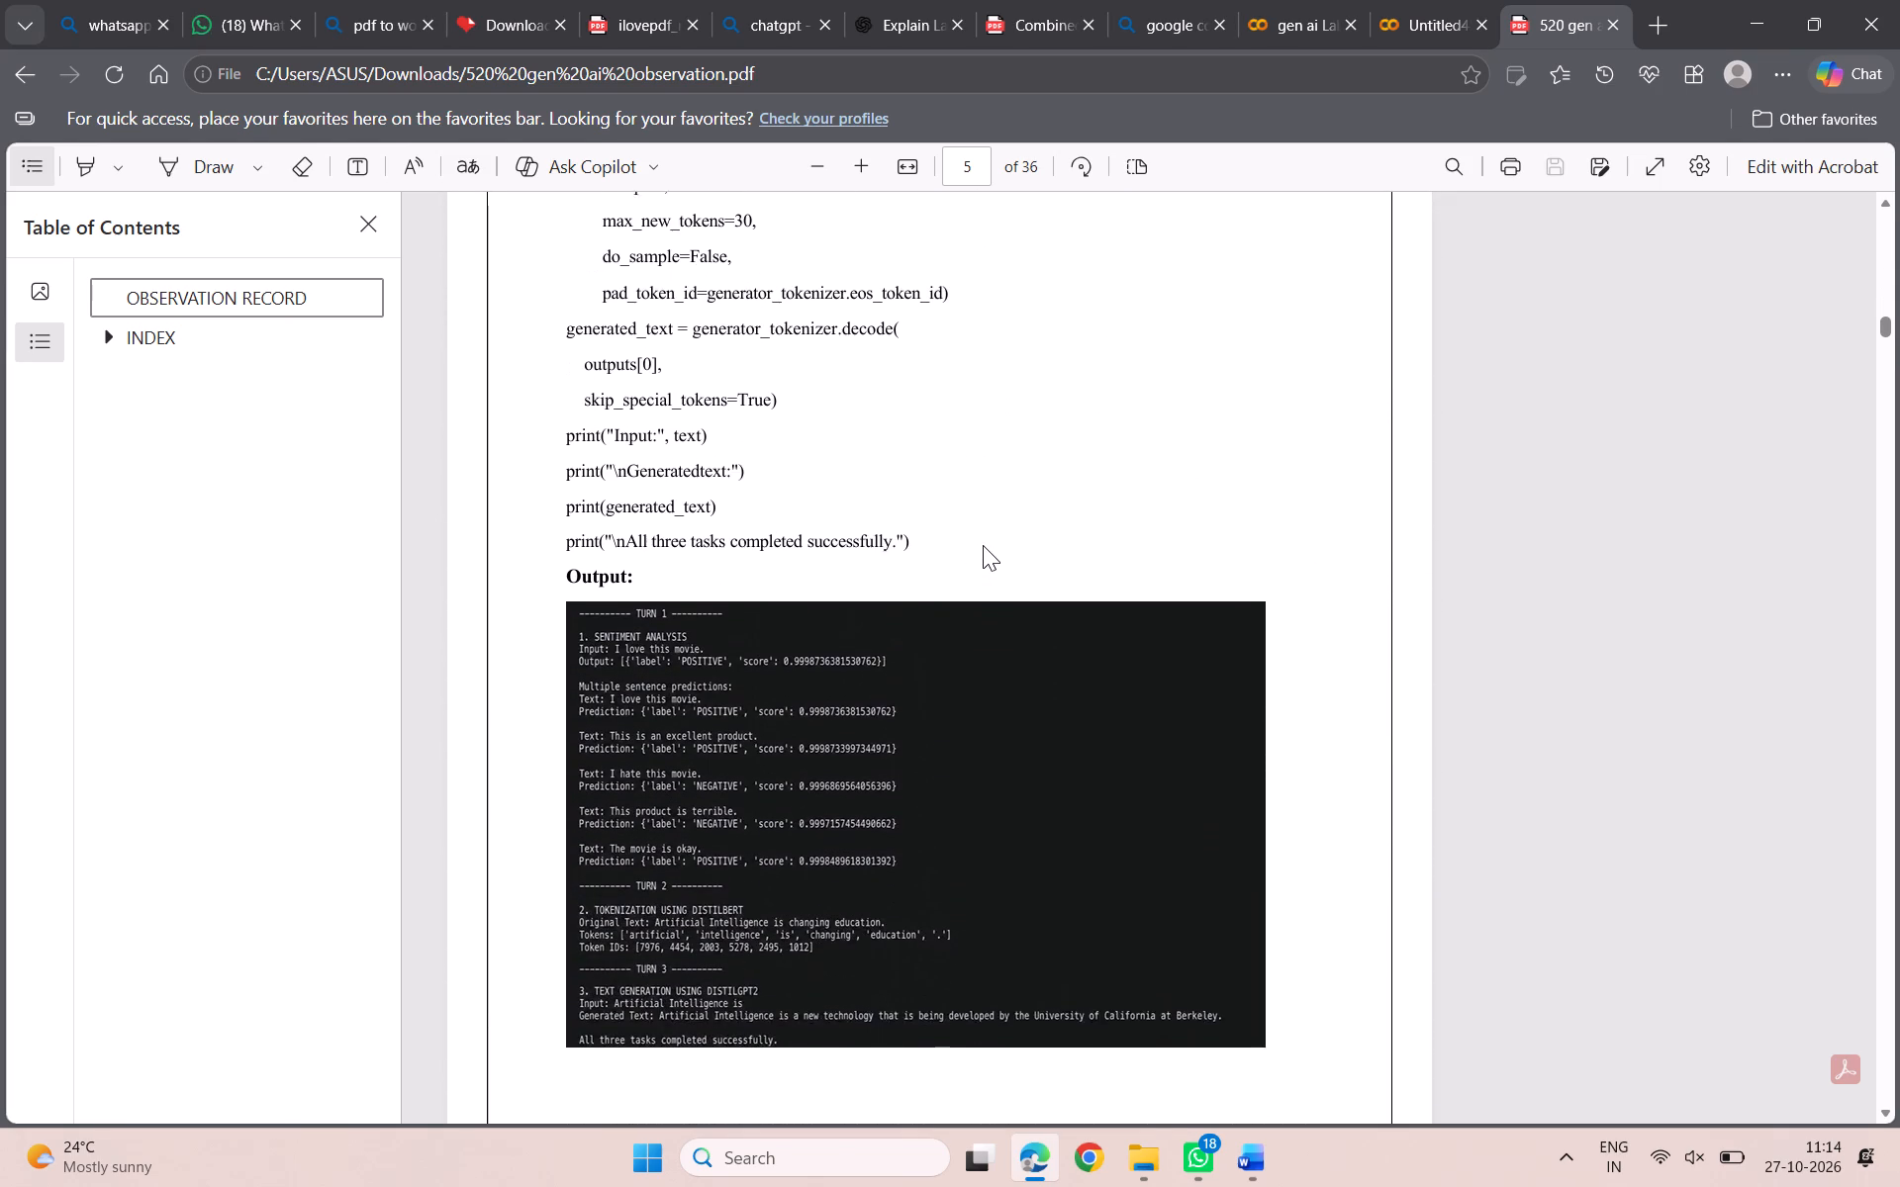
scroll(983, 545, "down", 6)
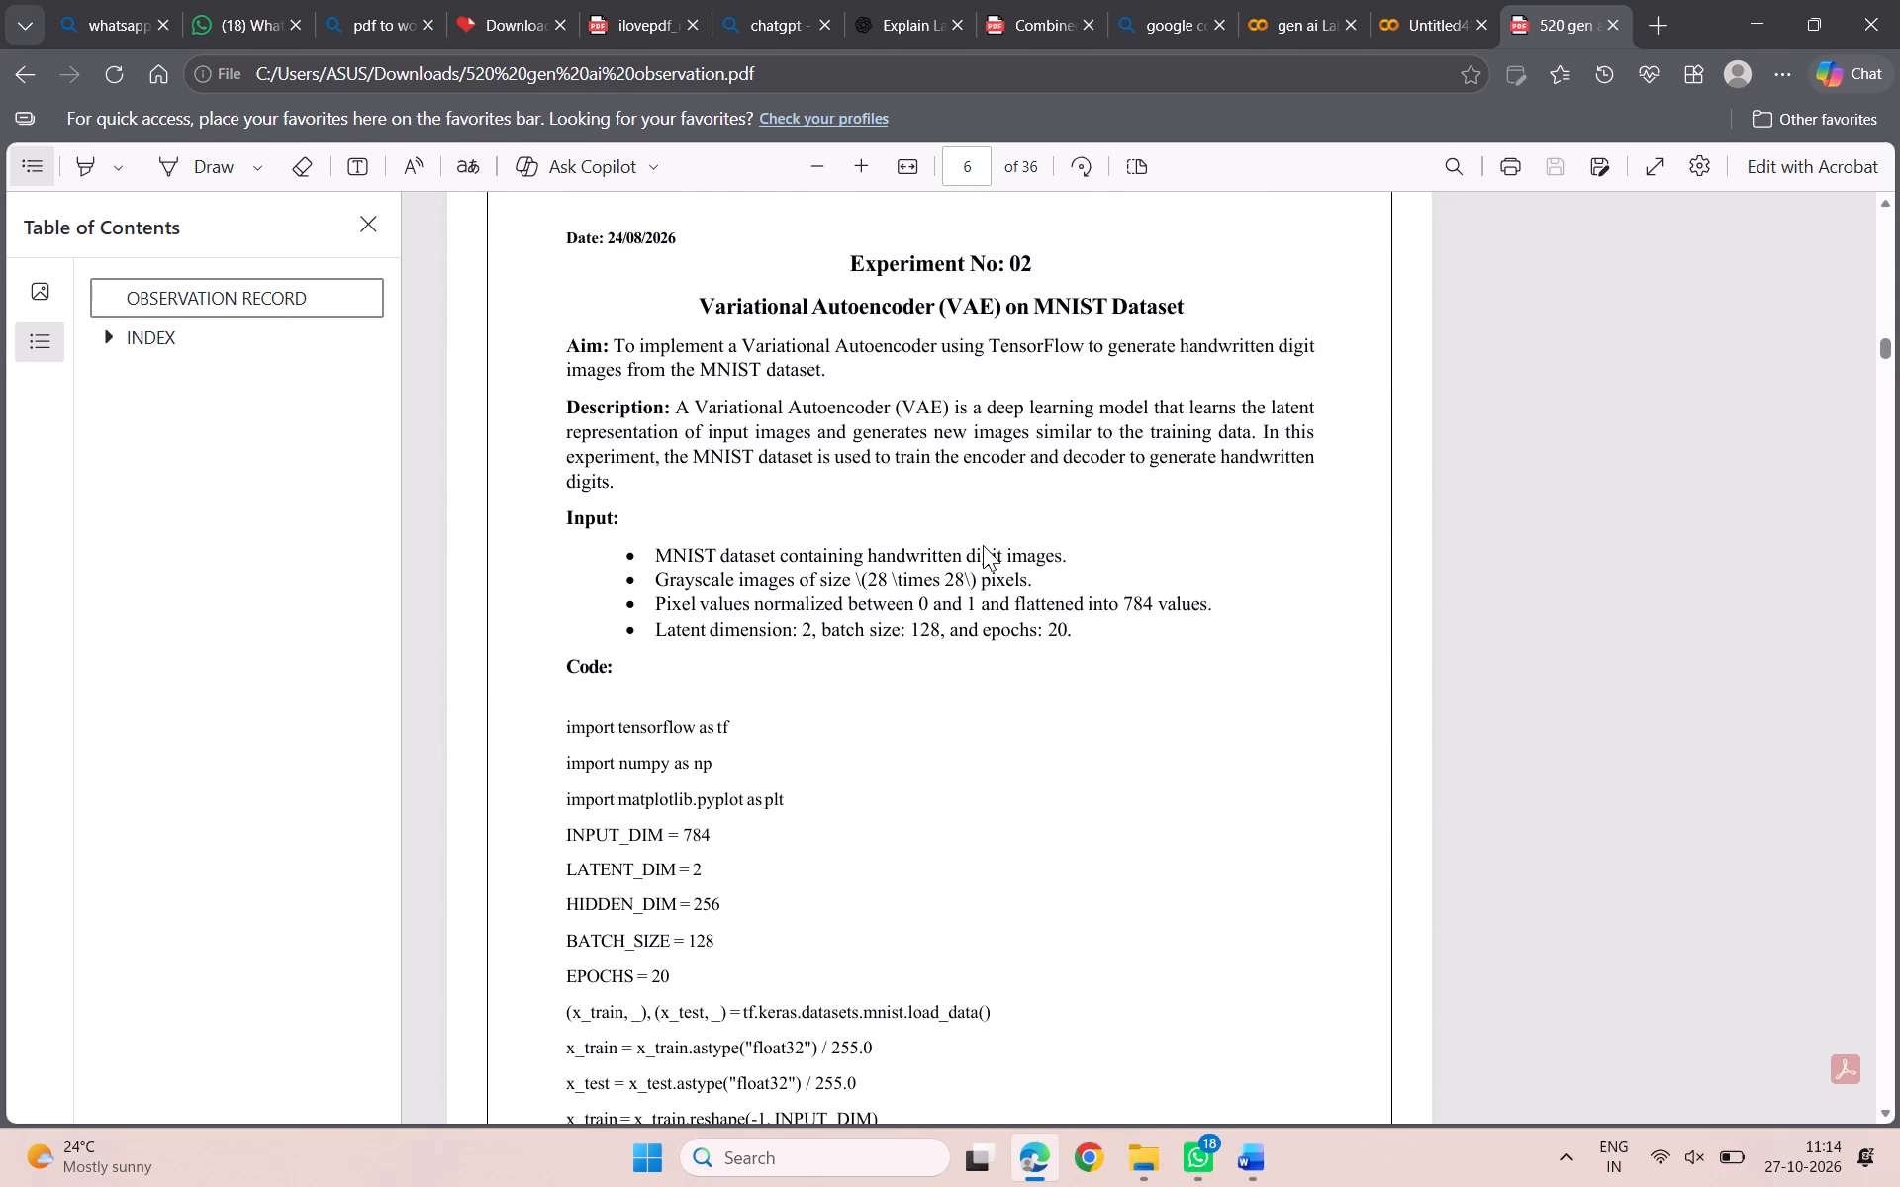
scroll(983, 545, "down", 7)
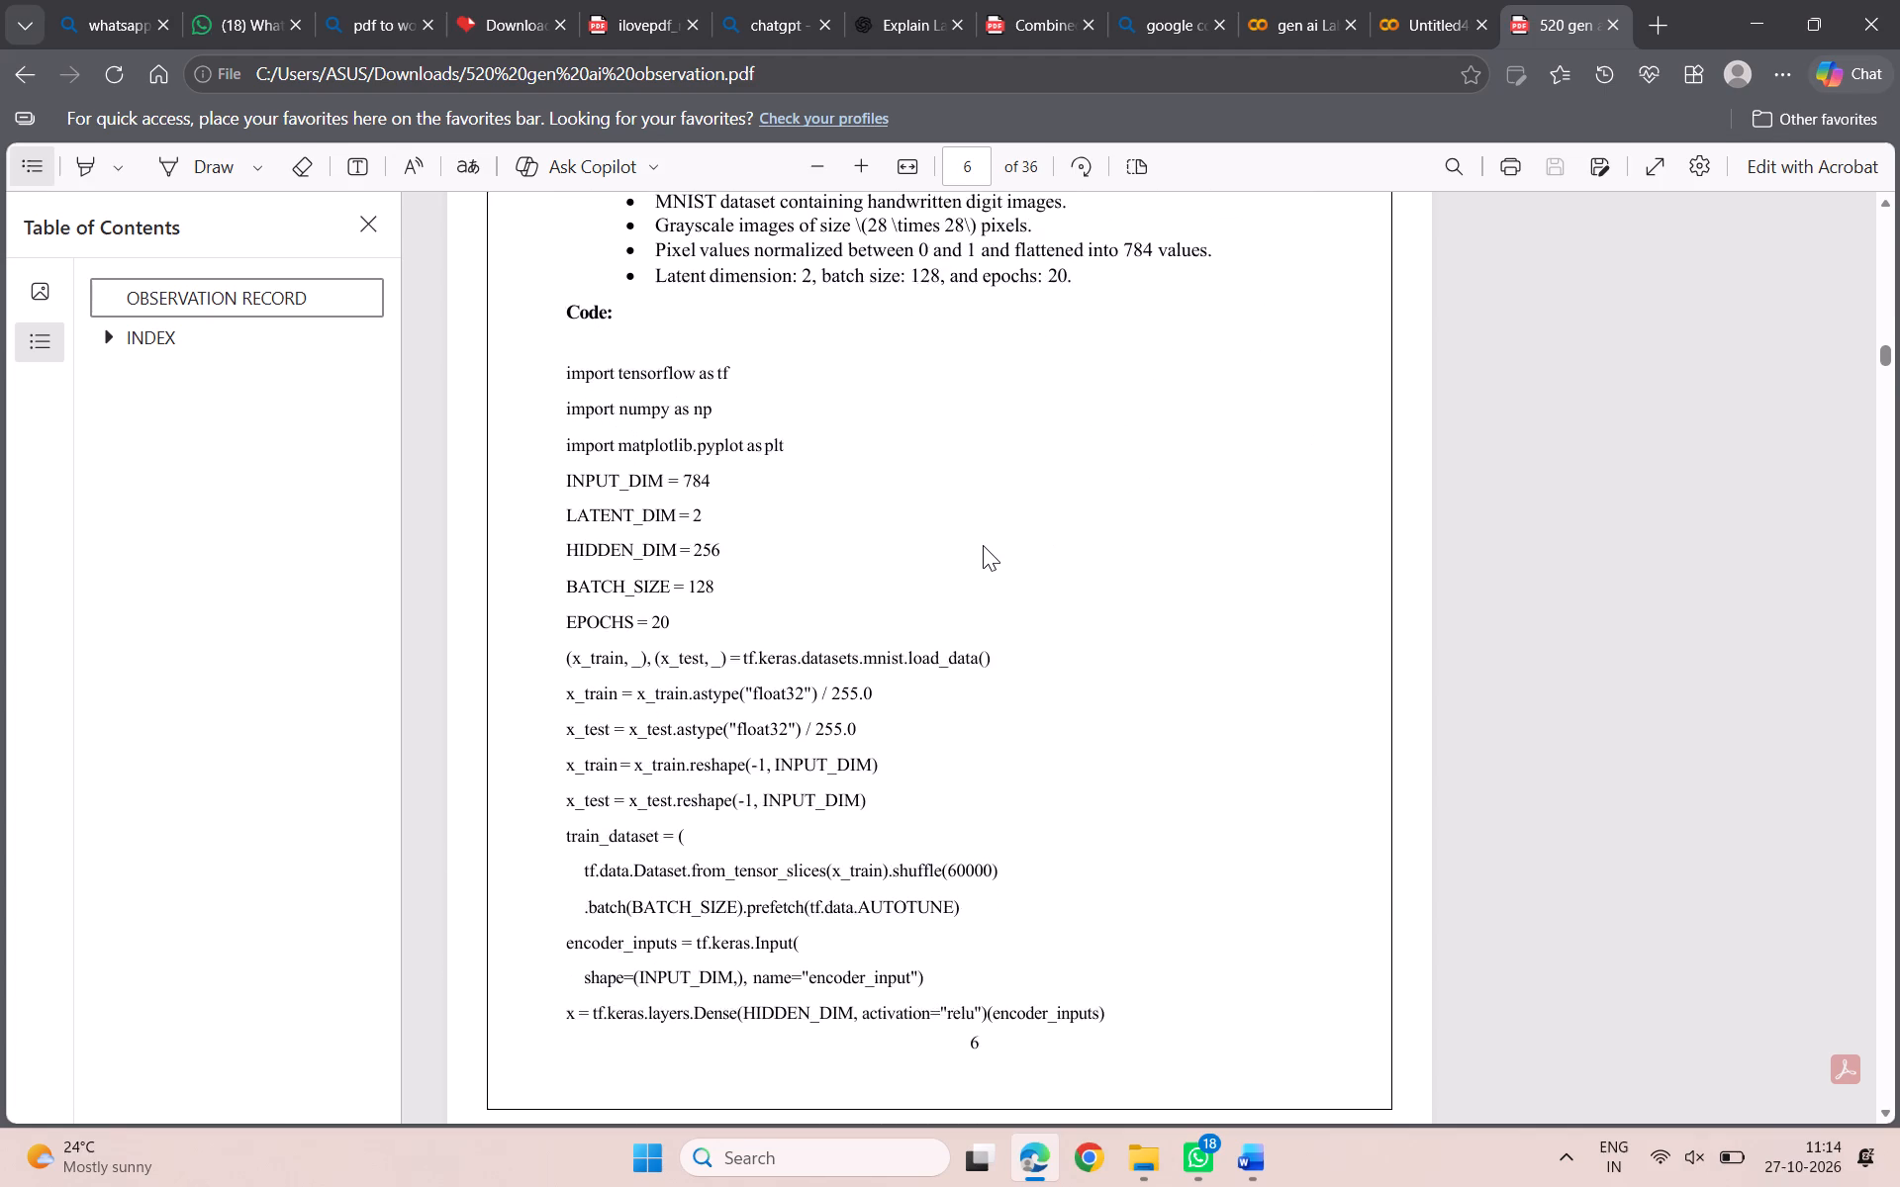
scroll(983, 545, "down", 9)
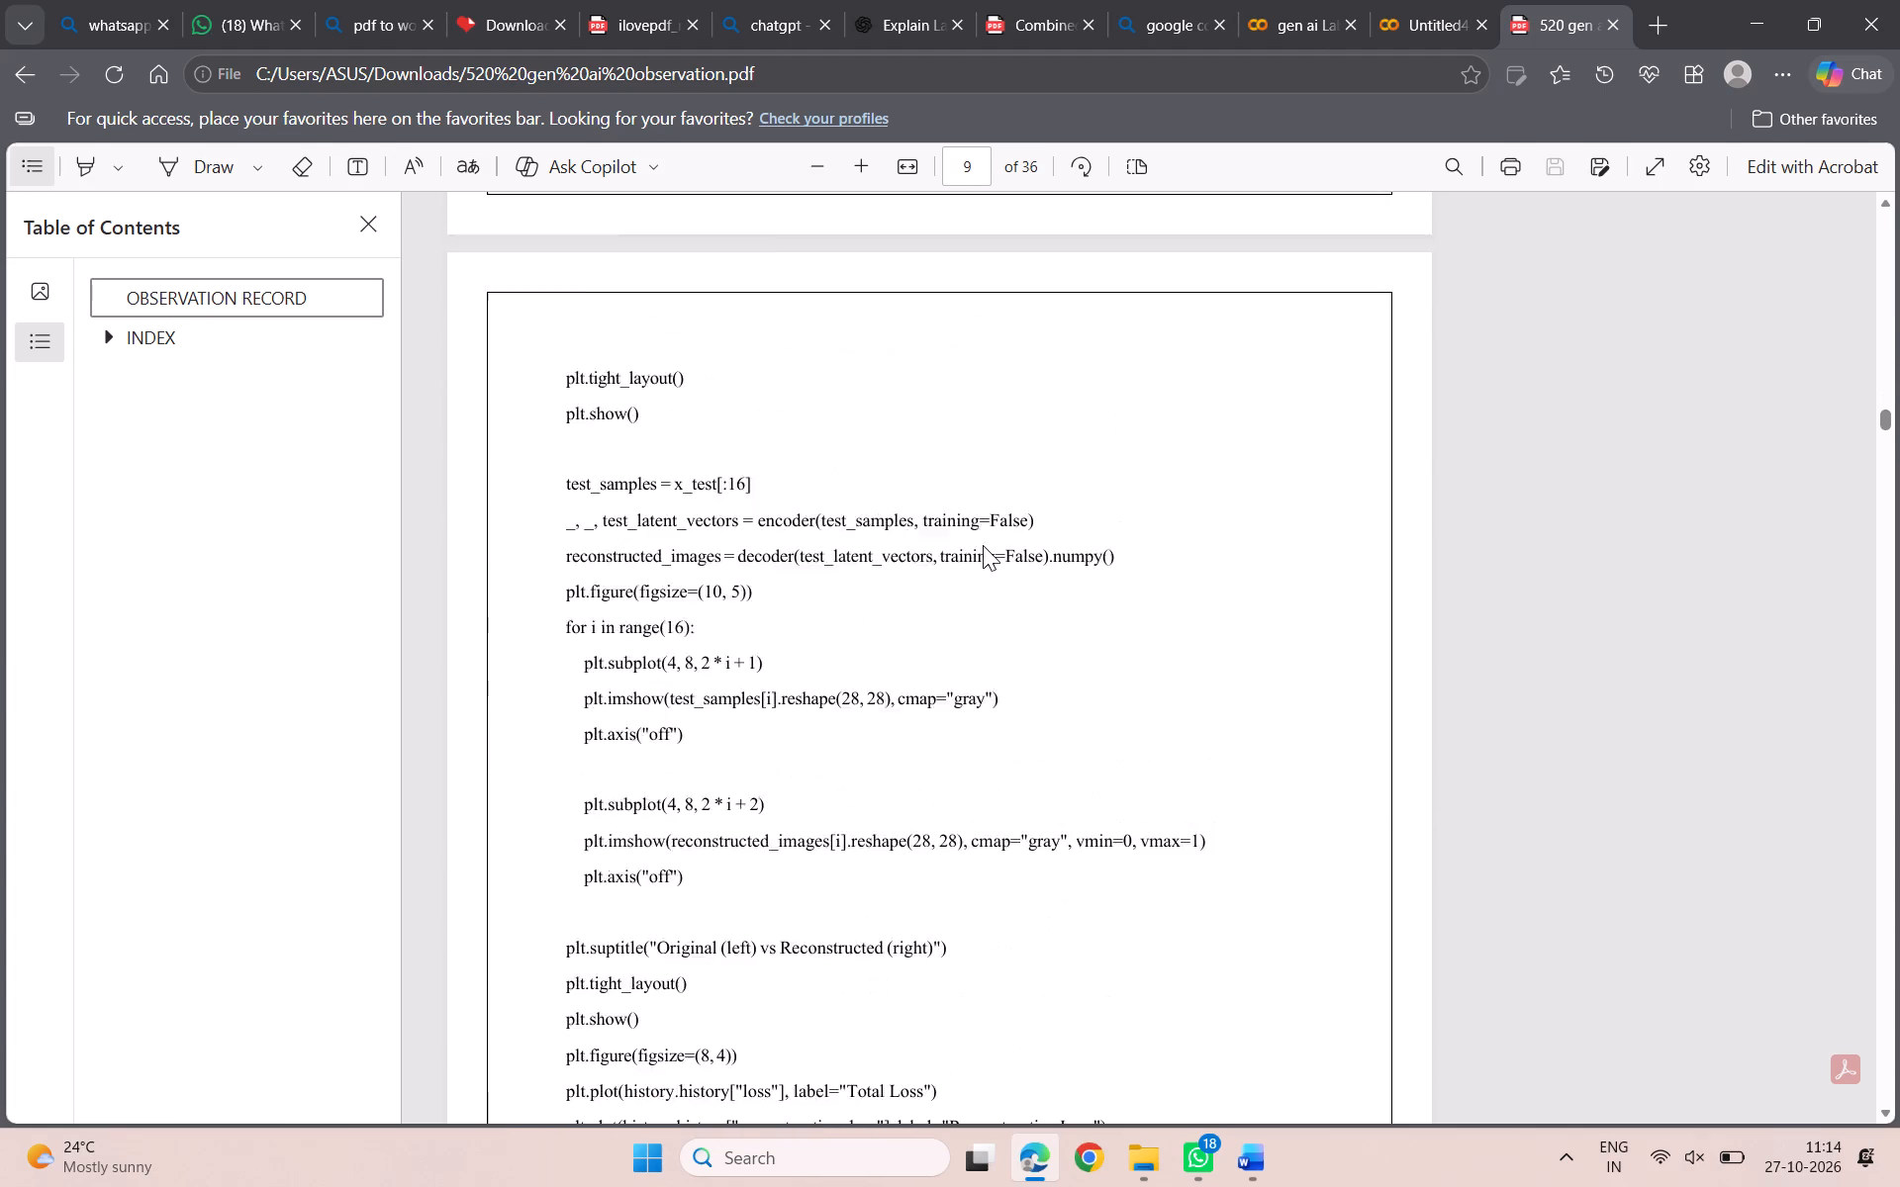
scroll(983, 545, "down", 12)
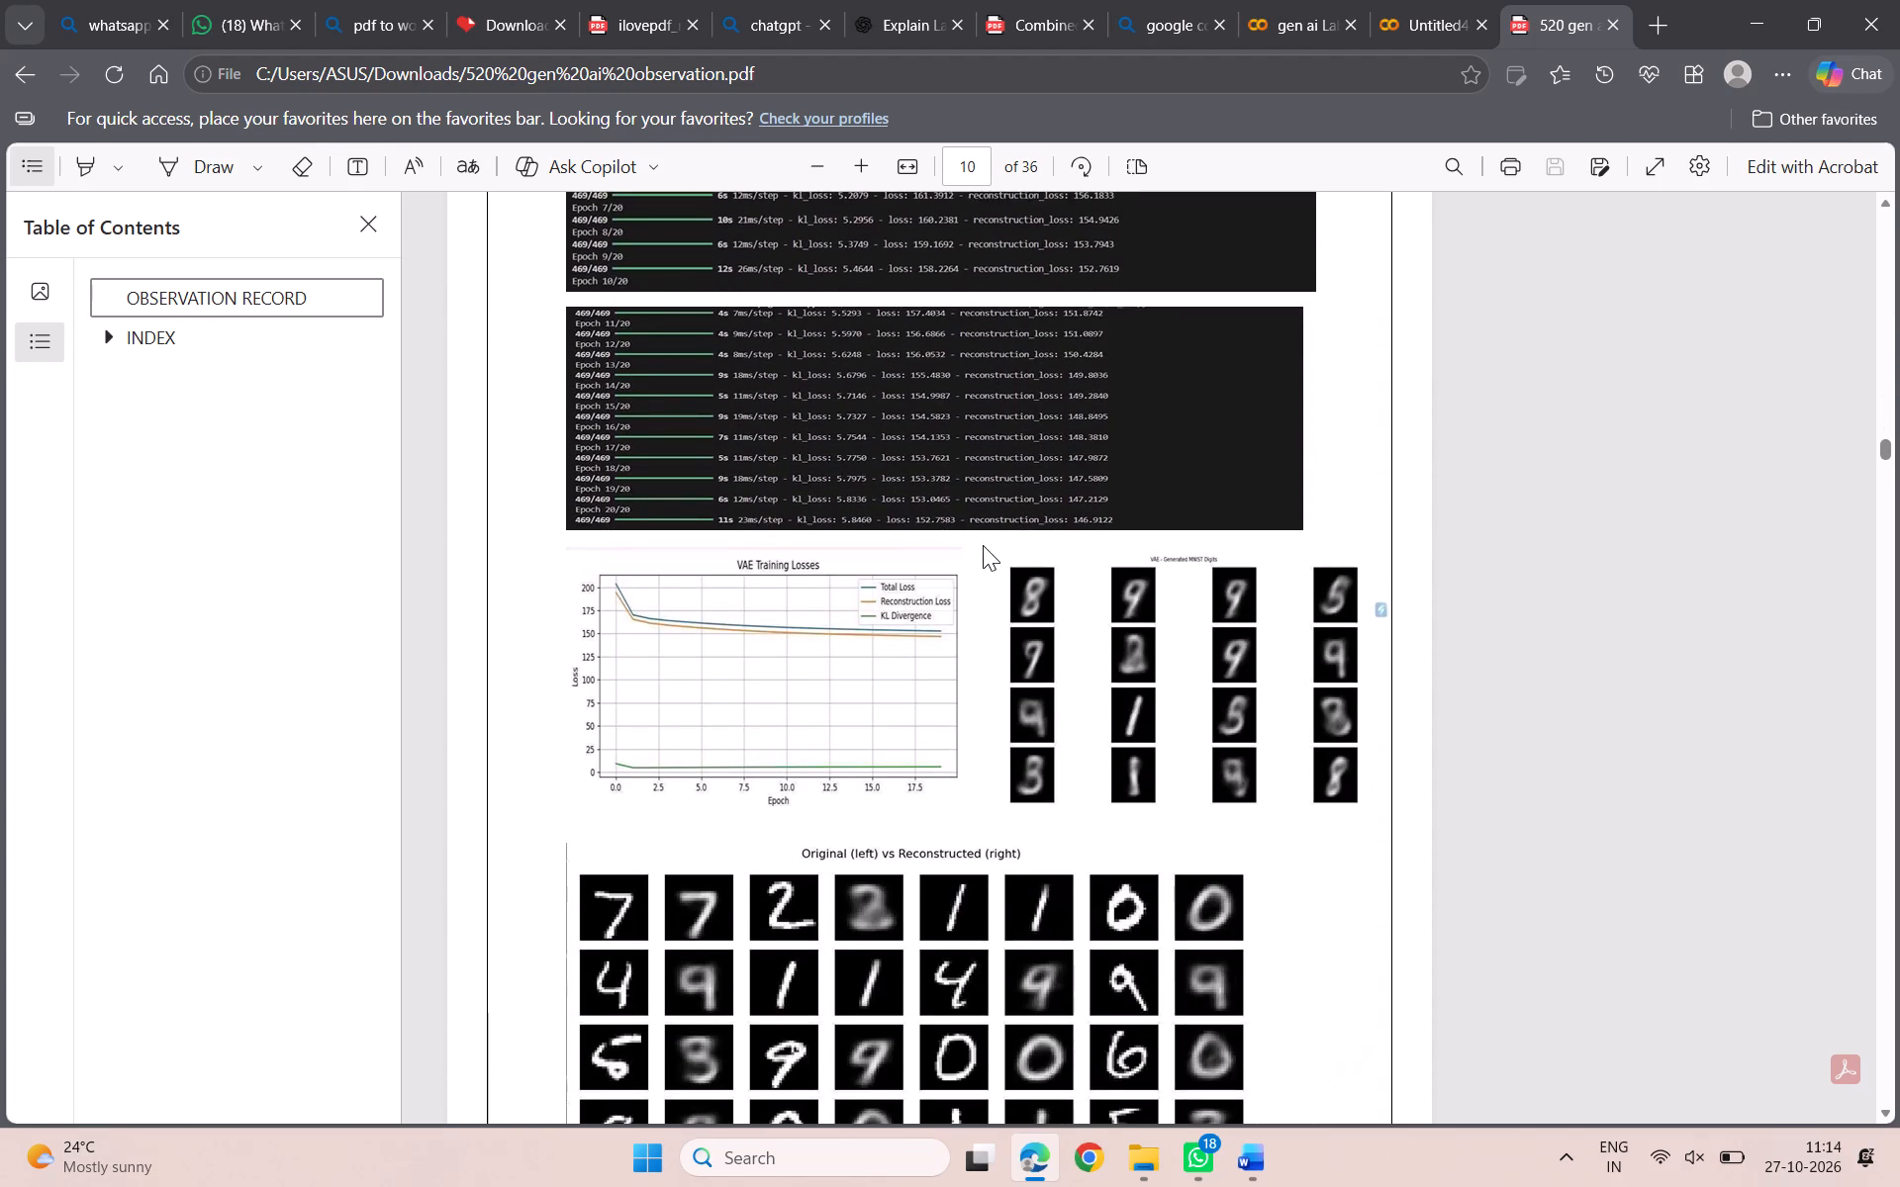
scroll(983, 545, "down", 11)
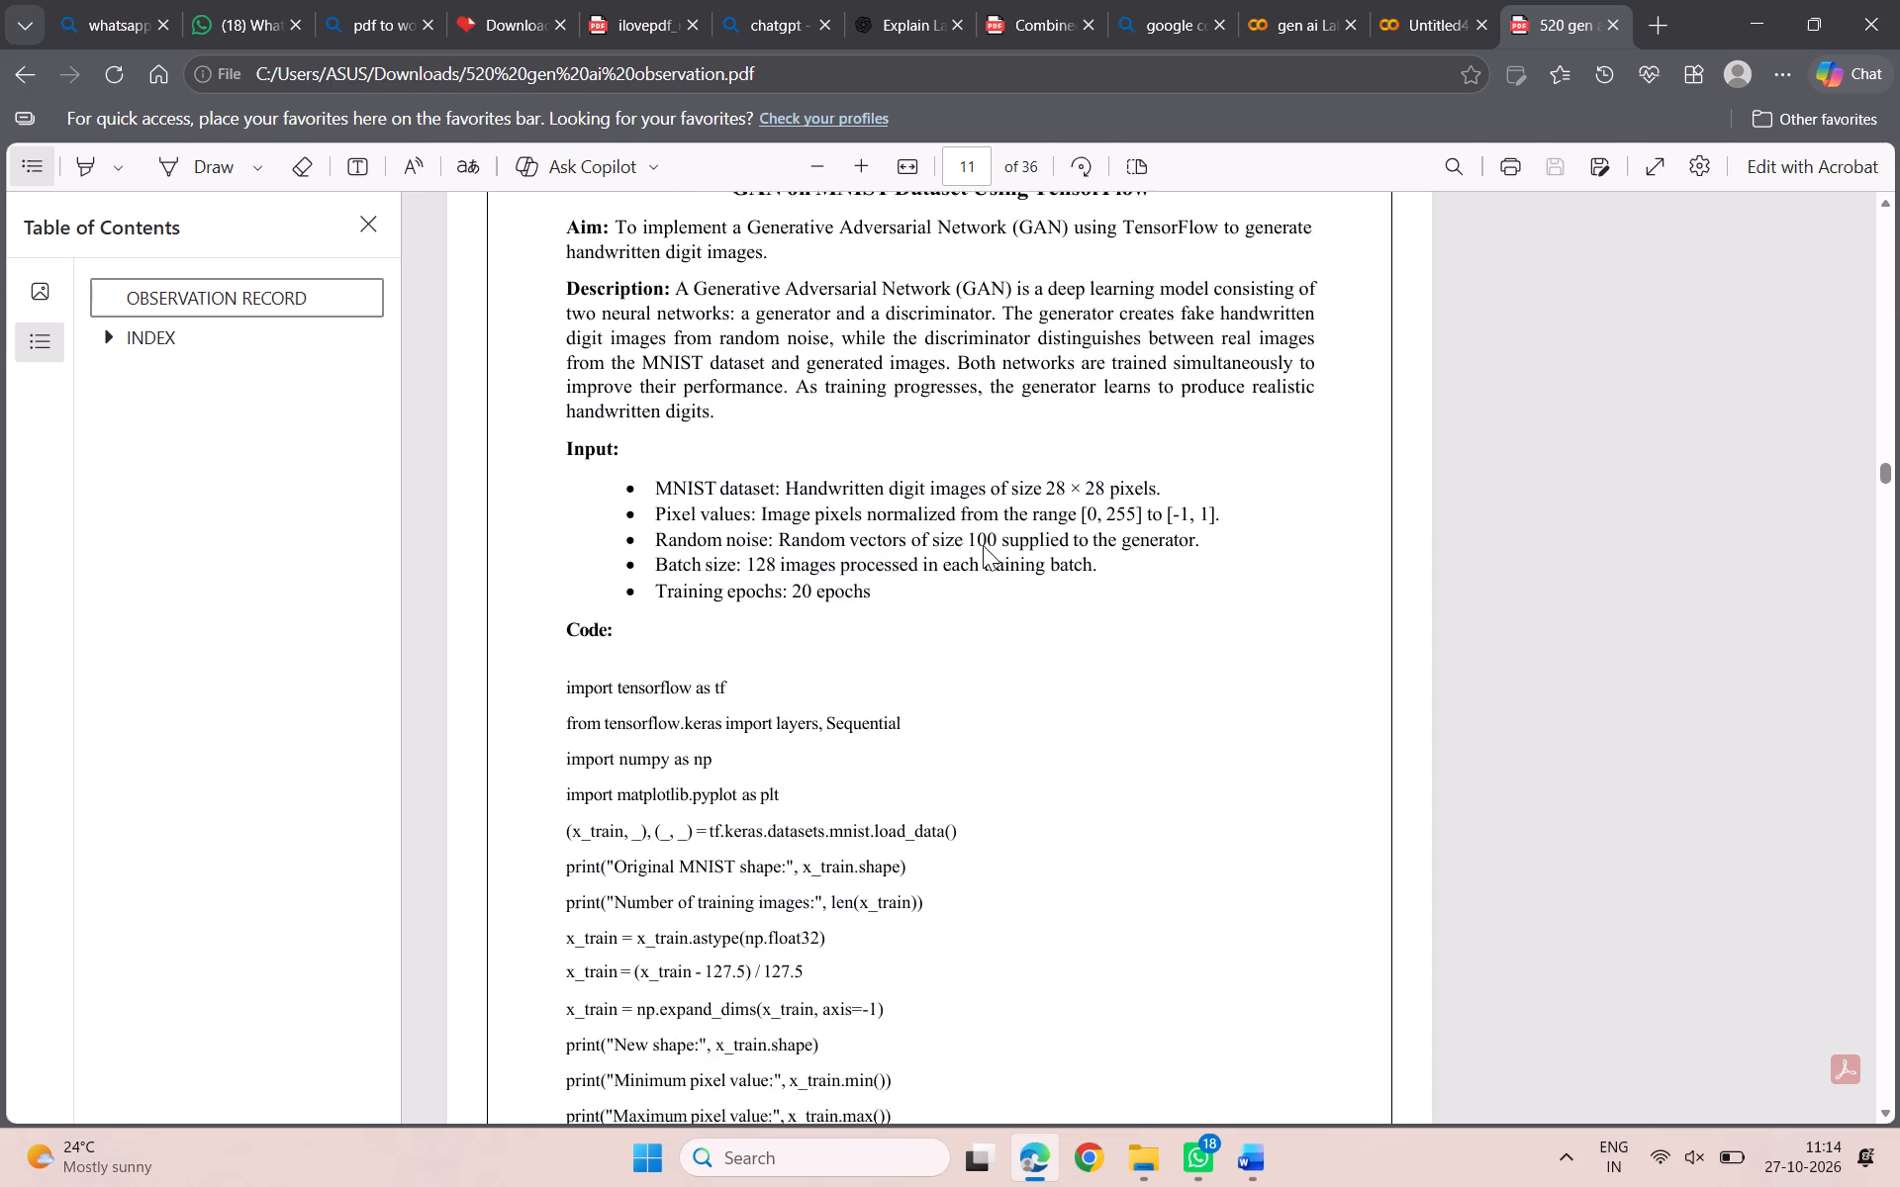
Examine the code and output pages of Experiment 3 (GAN) and Experiment 4 (DCGAN) in the PDF.
scroll(983, 545, "down", 11)
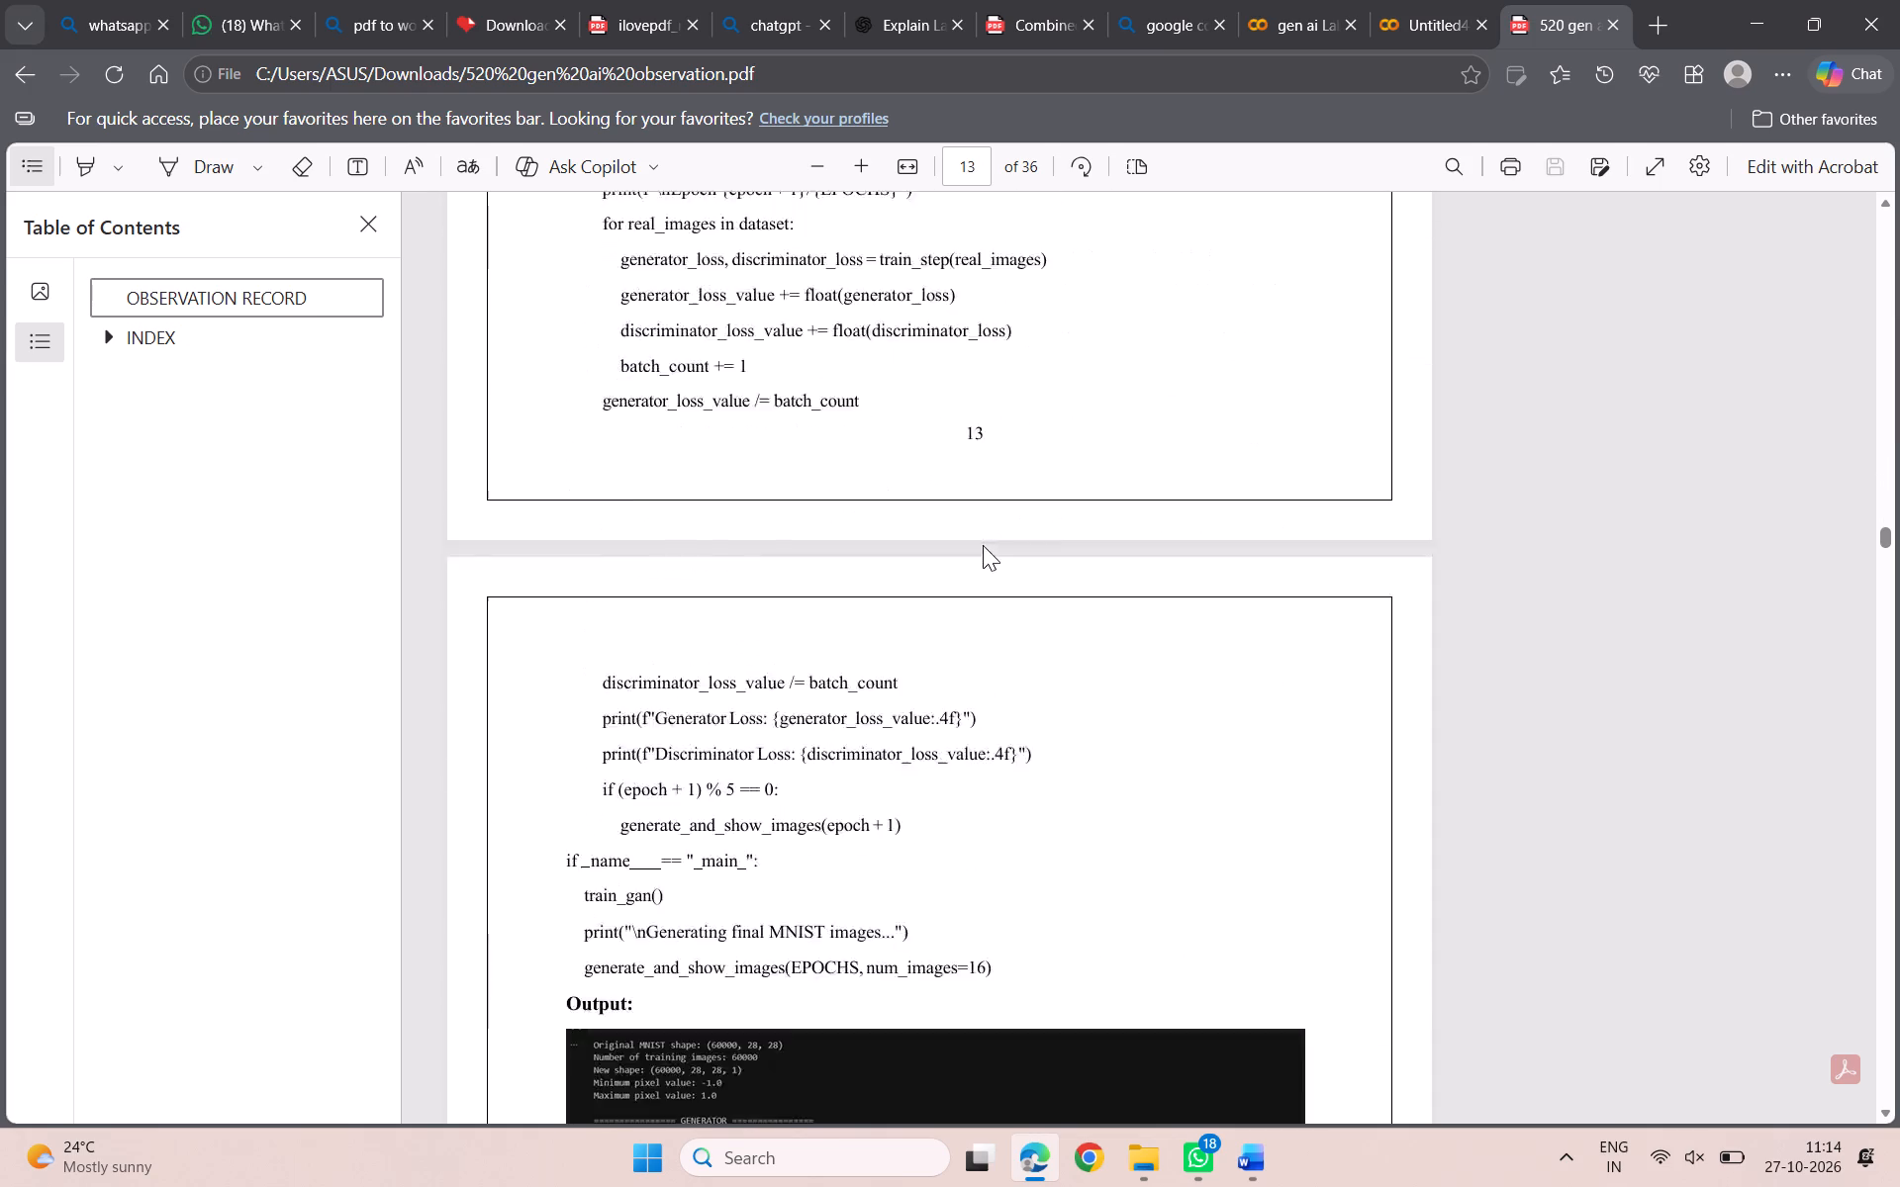
scroll(983, 545, "down", 11)
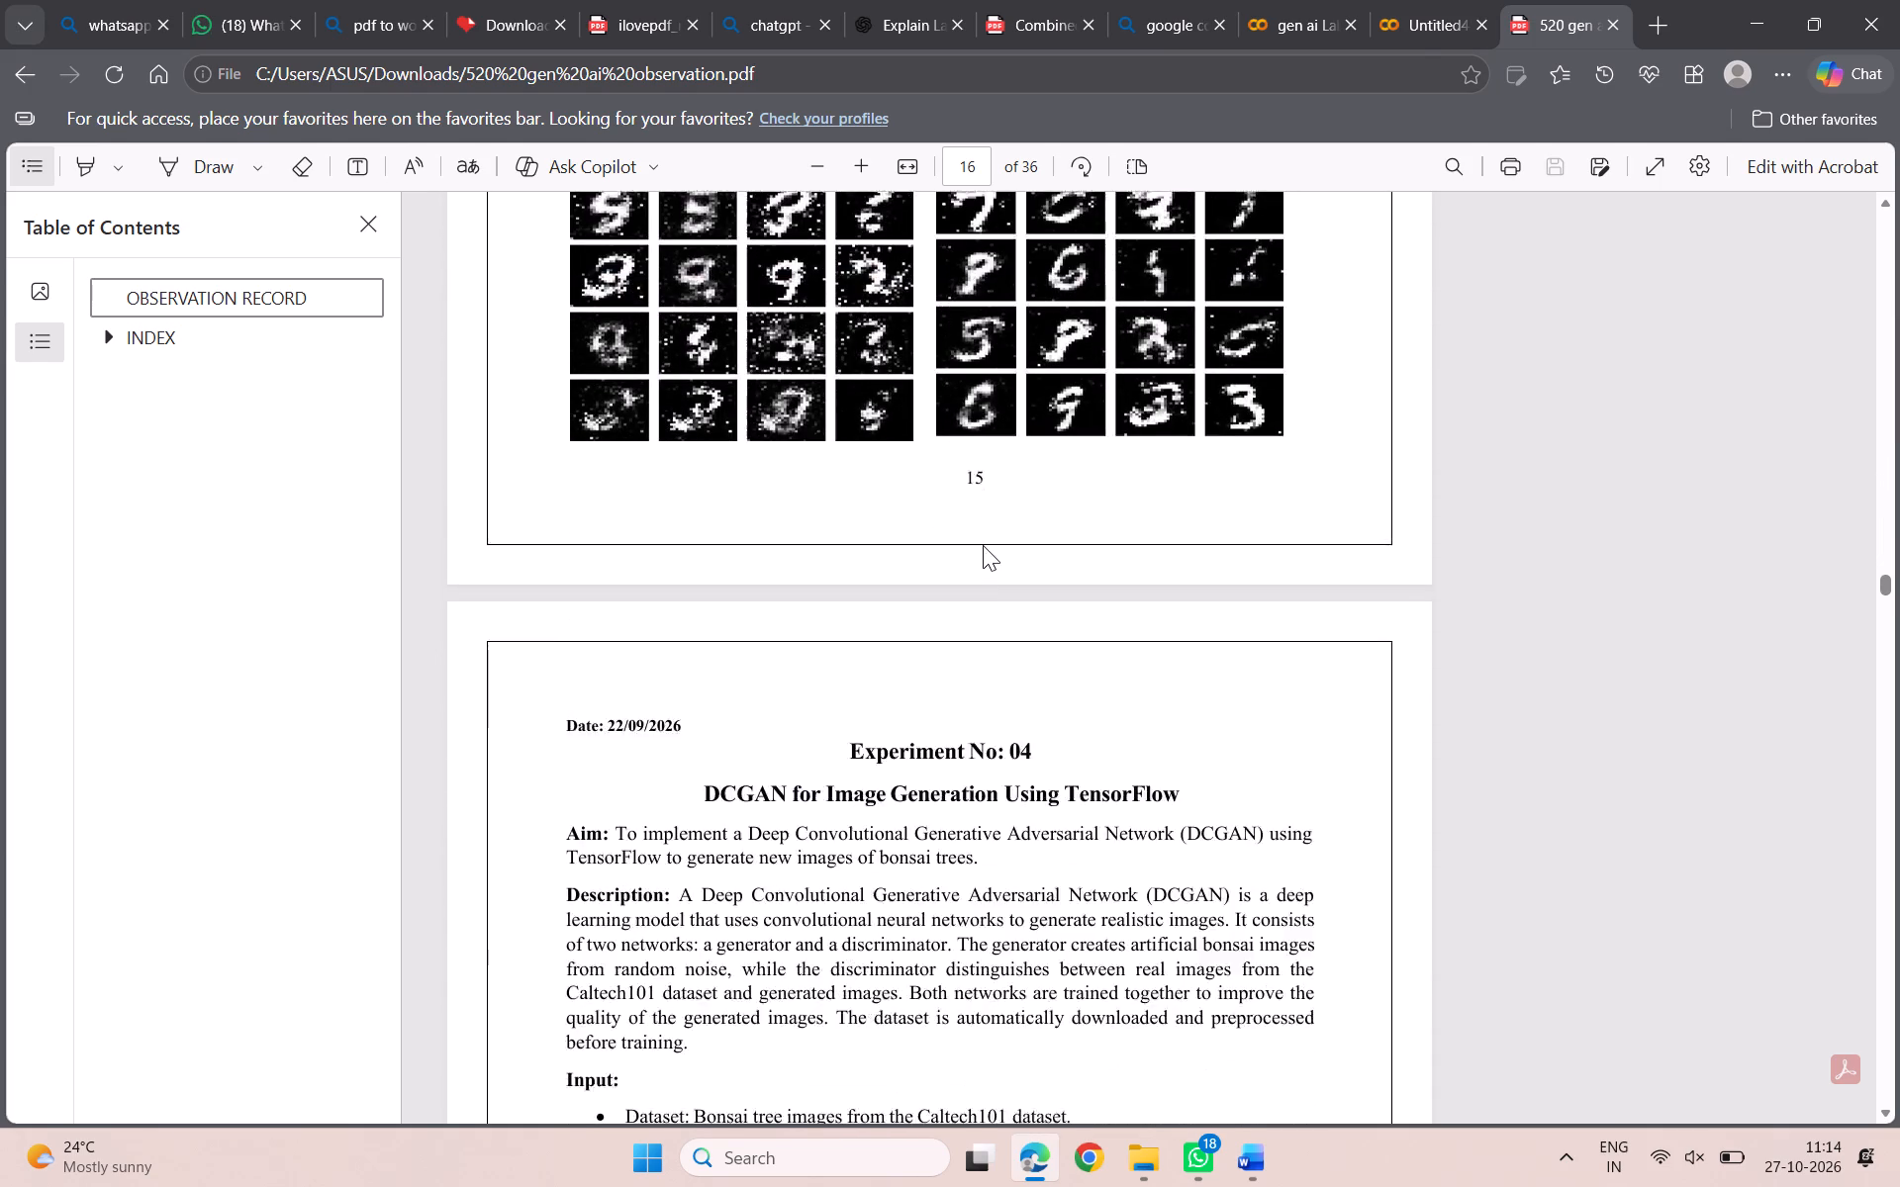
scroll(983, 545, "down", 8)
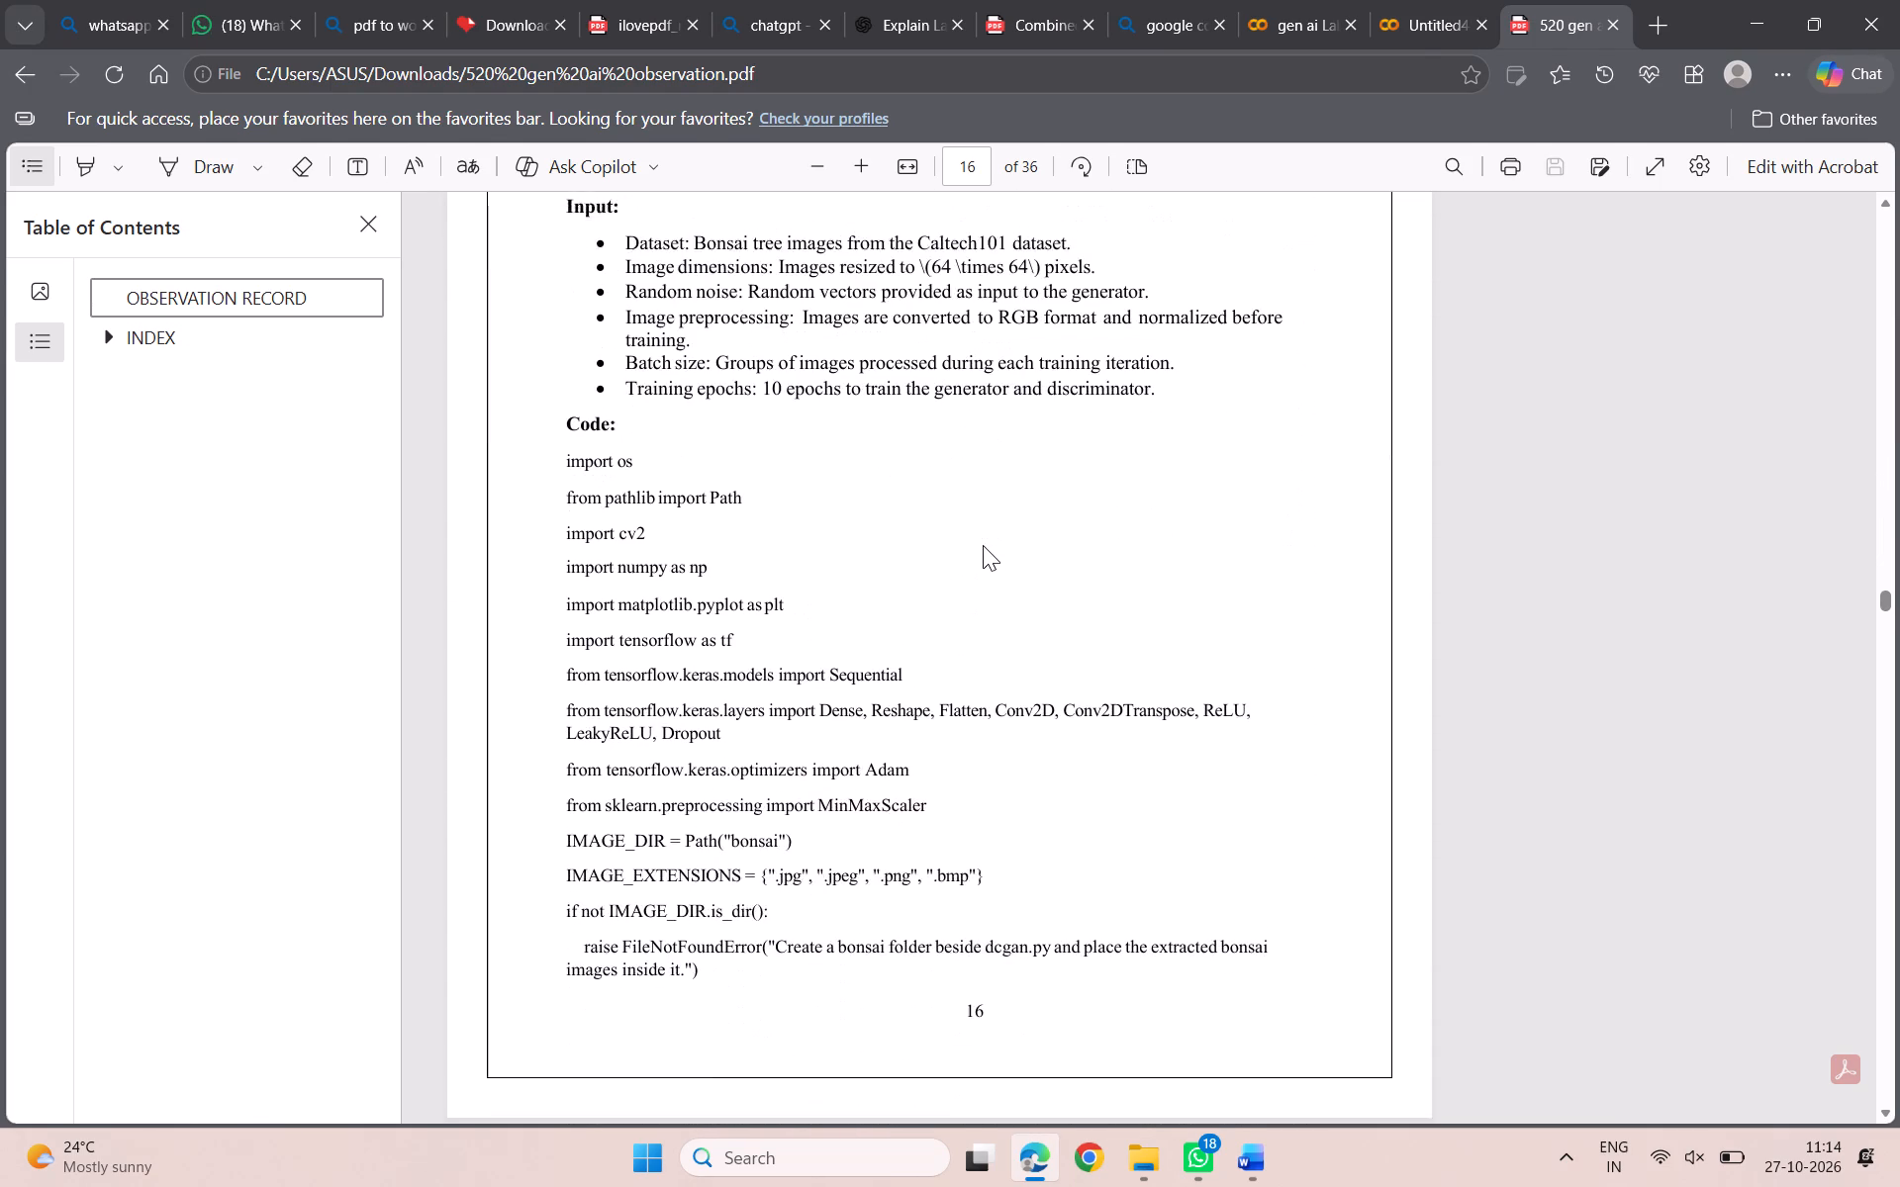
scroll(983, 545, "down", 11)
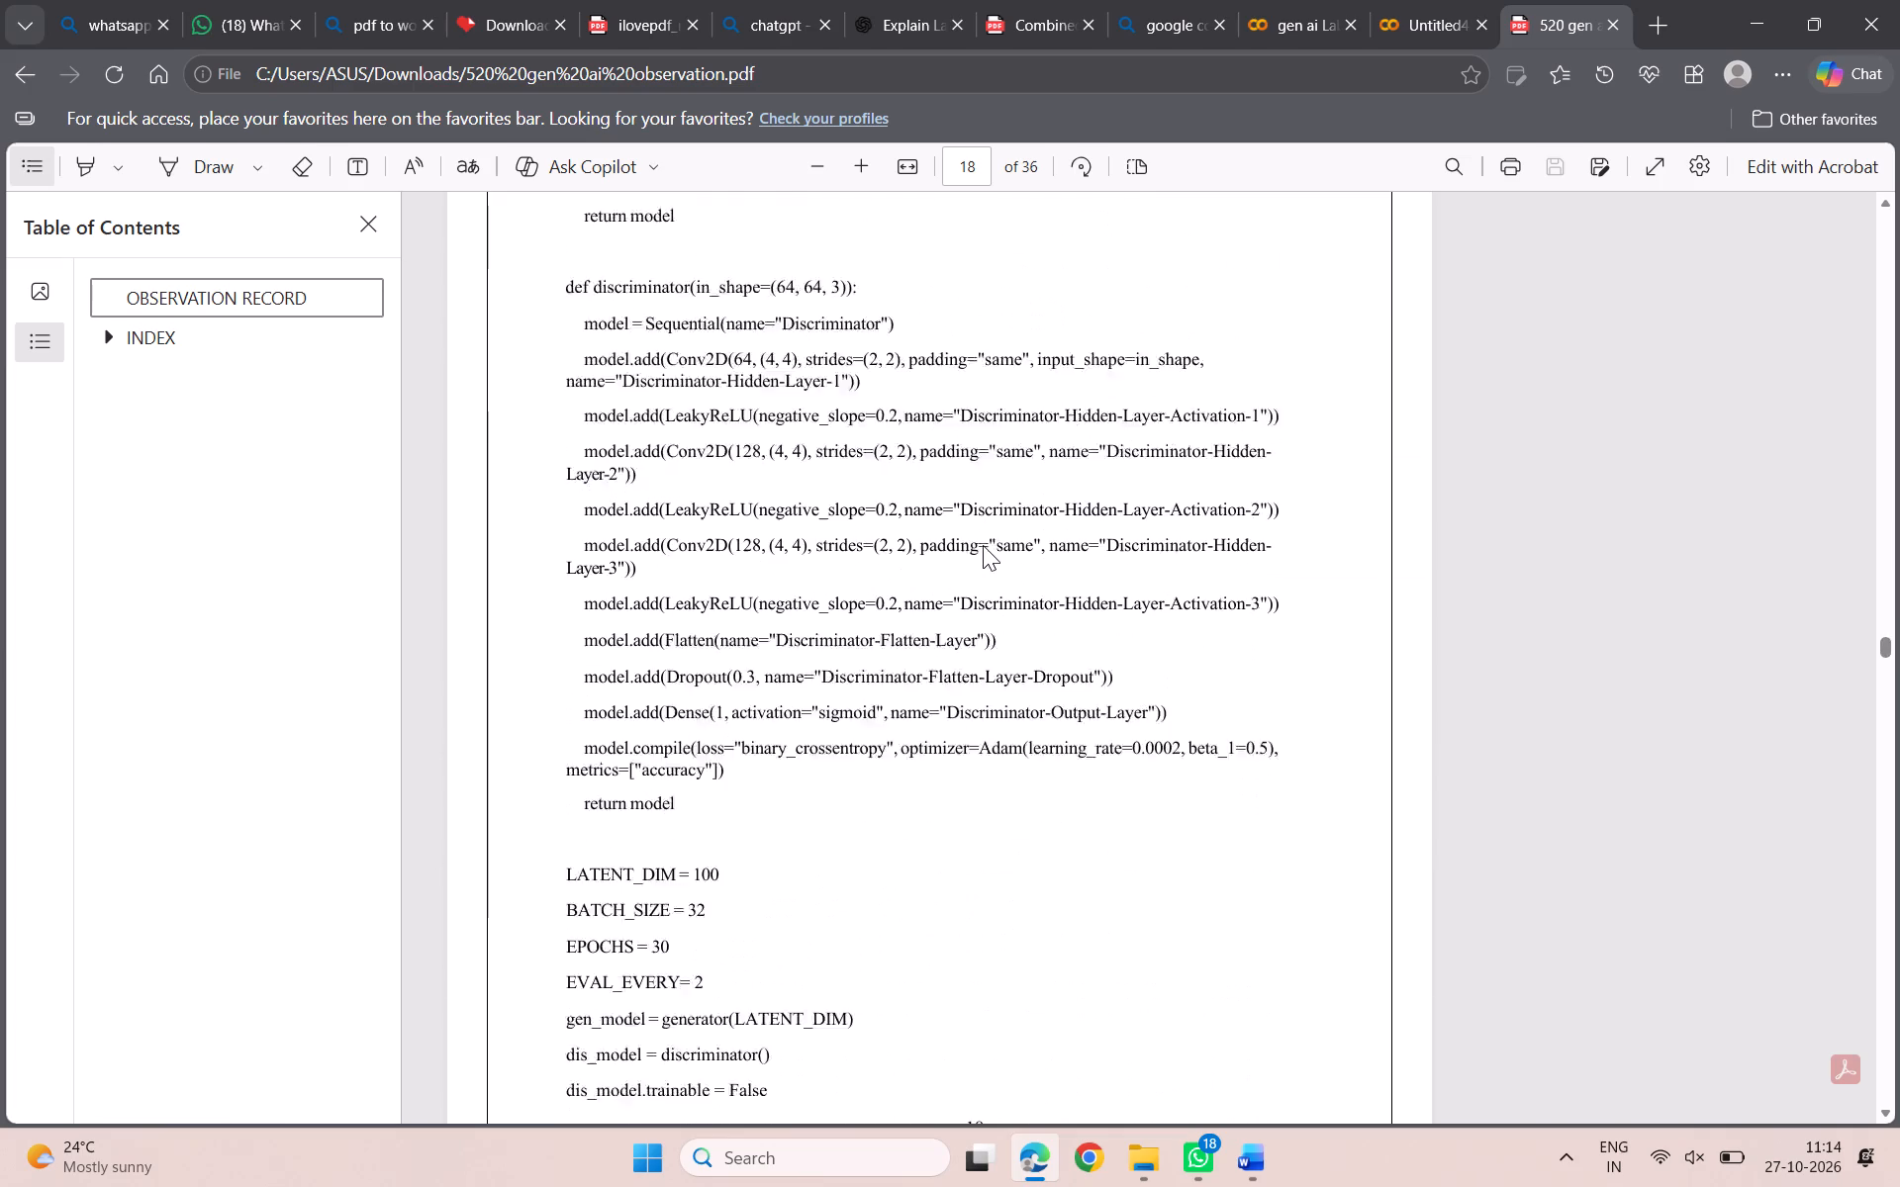
scroll(983, 545, "down", 9)
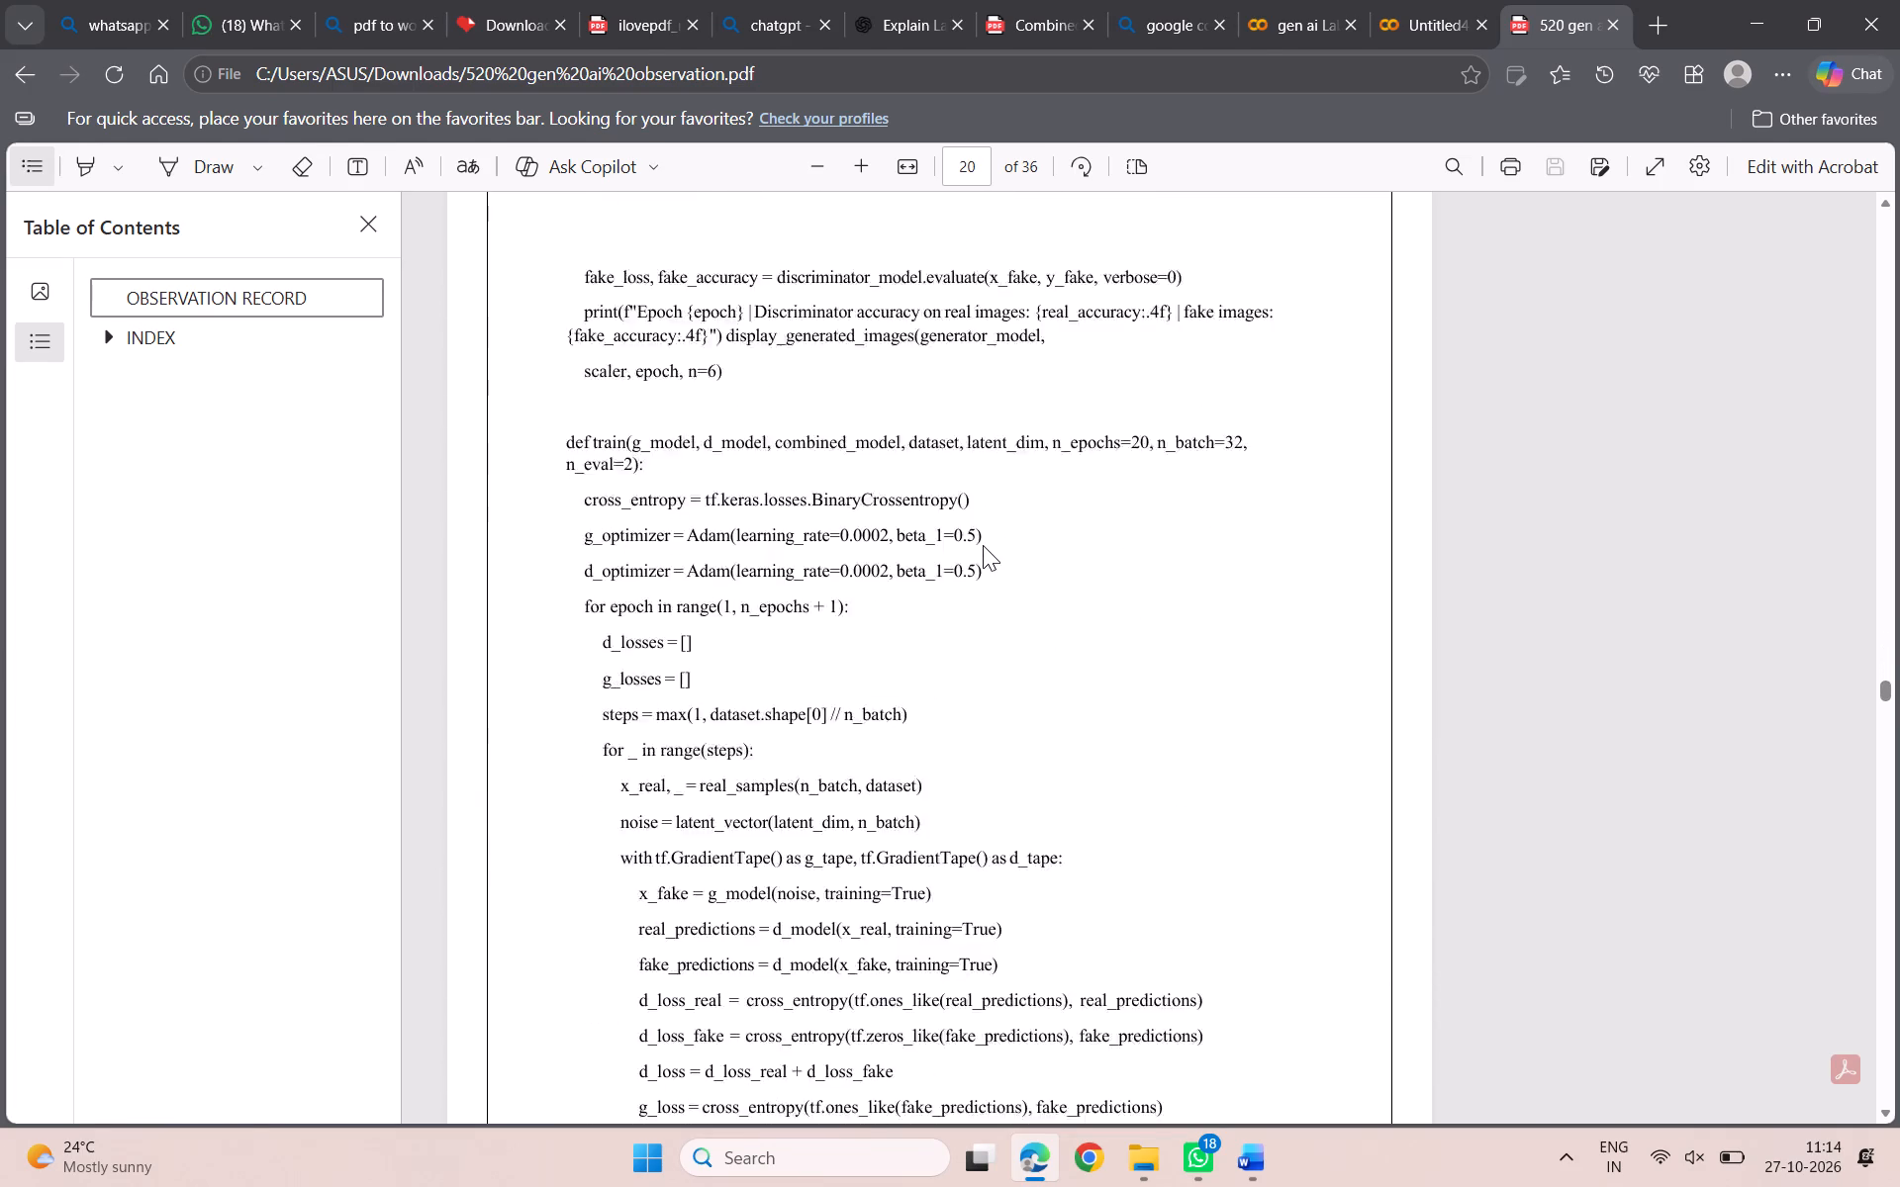
scroll(983, 545, "down", 9)
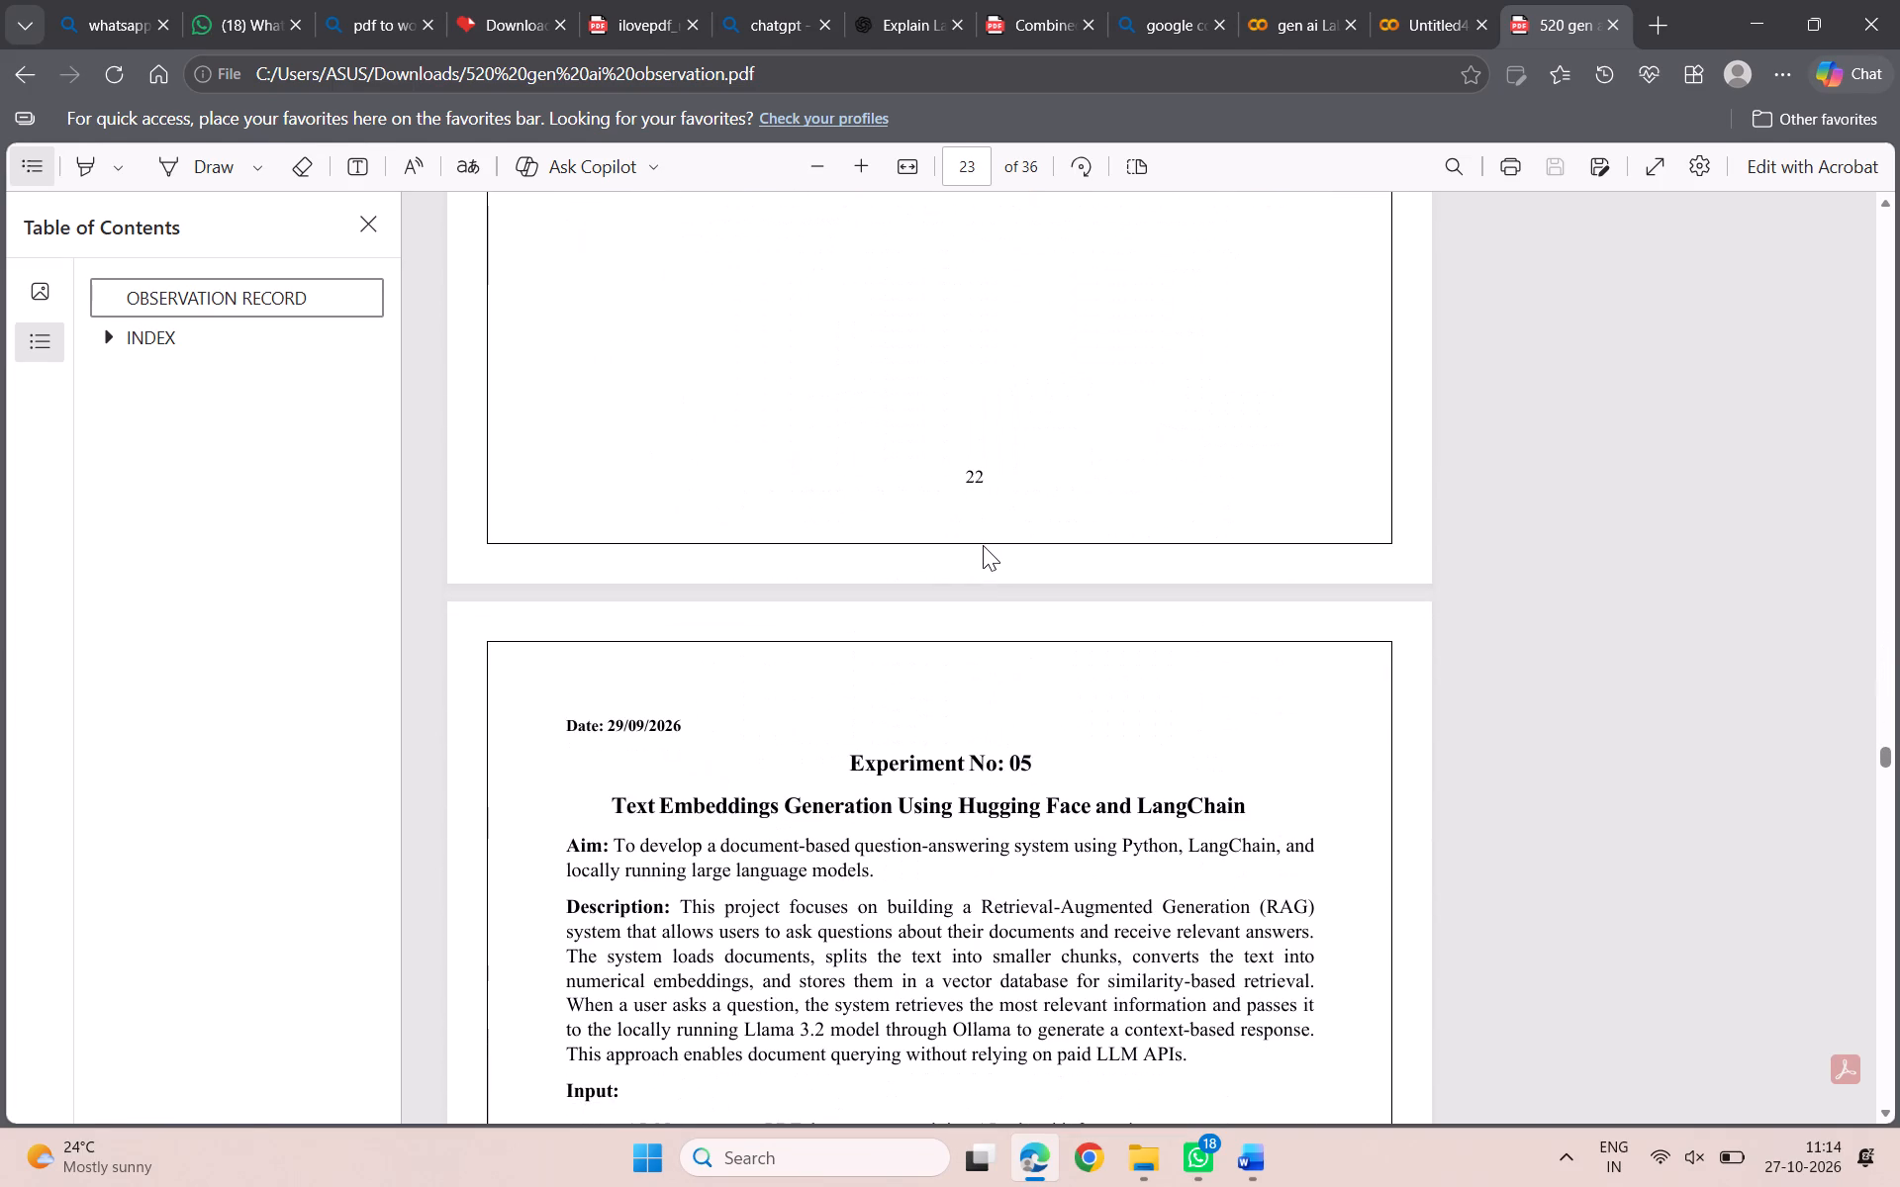
Examine the Experiment 5 text embeddings pages, including the page 24–25 outputs, and the Experiment 6 RAG chatbot pages.
scroll(983, 545, "down", 6)
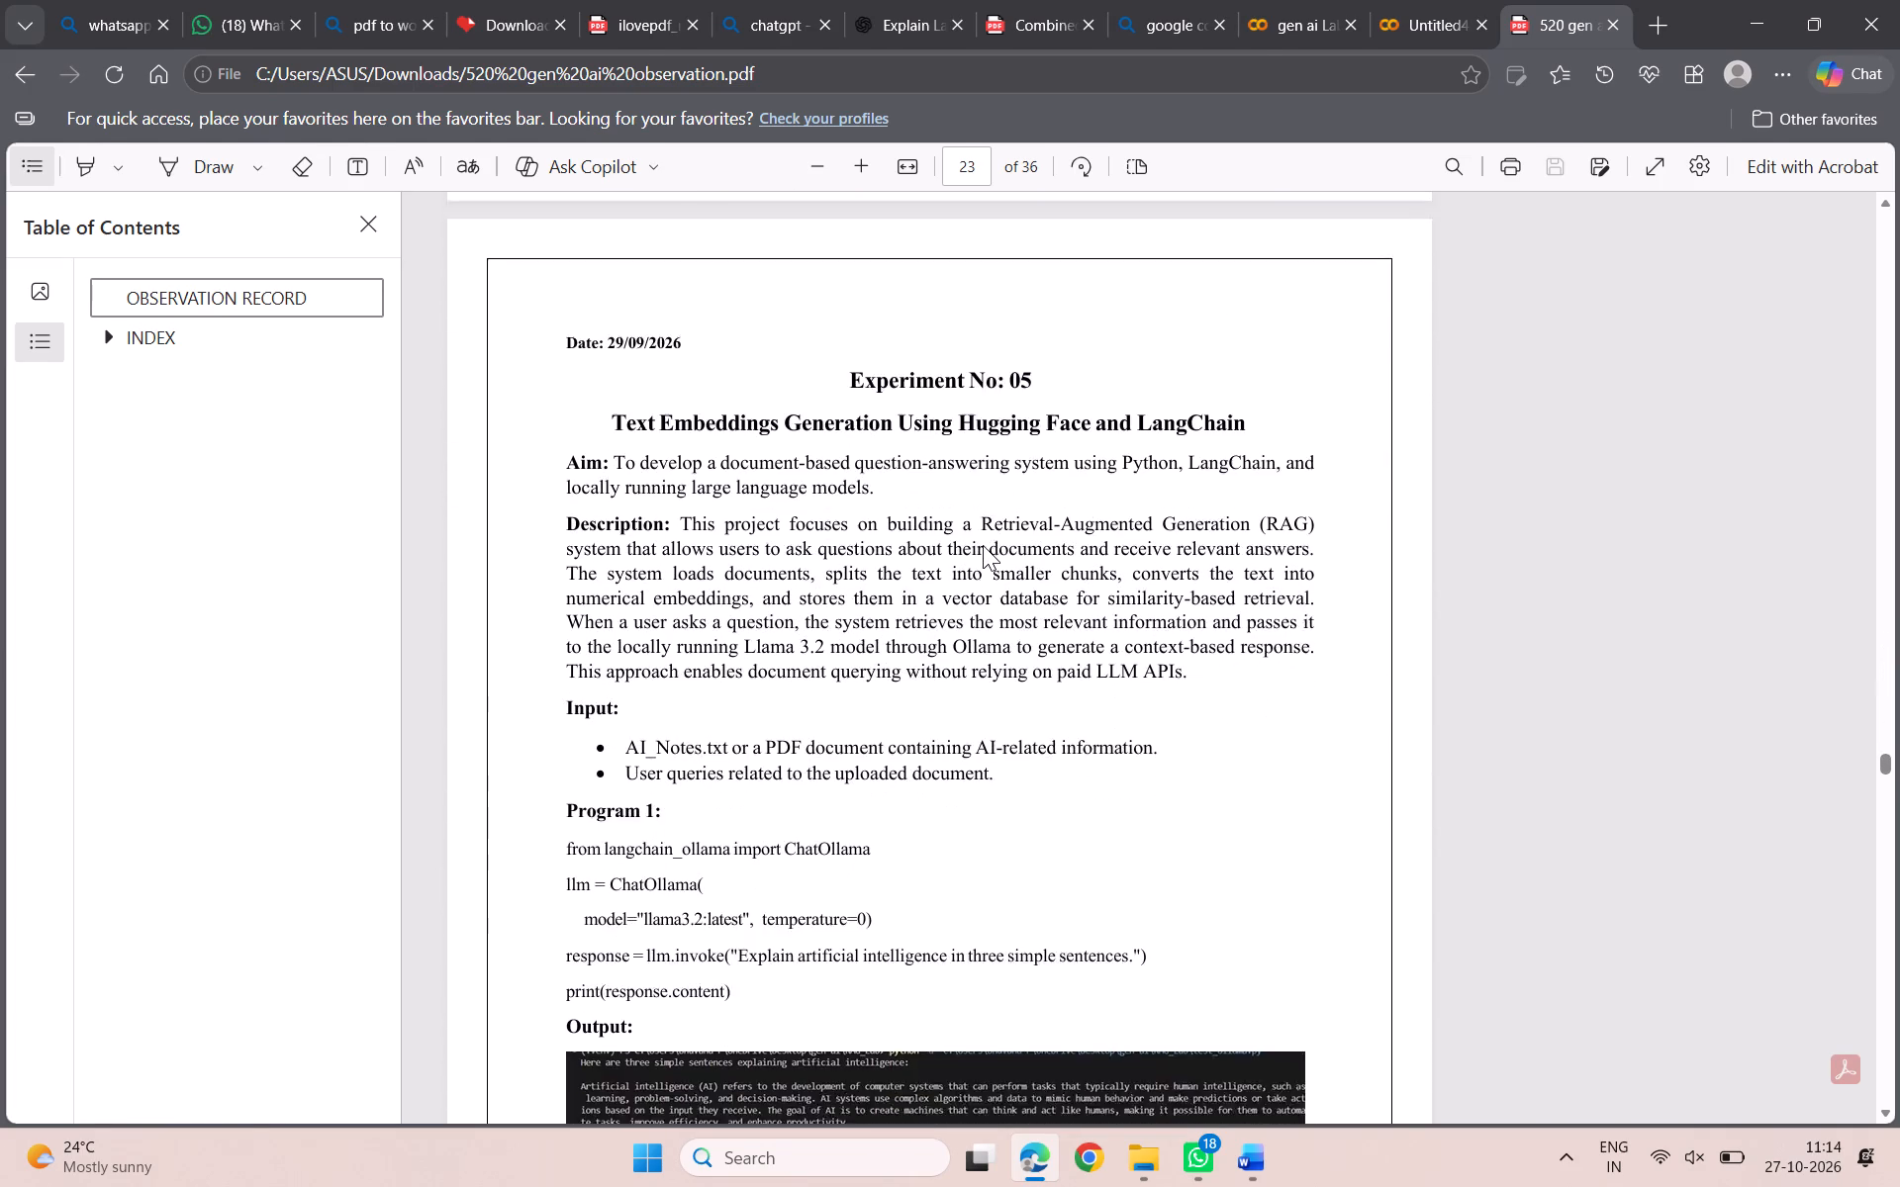
scroll(983, 545, "down", 11)
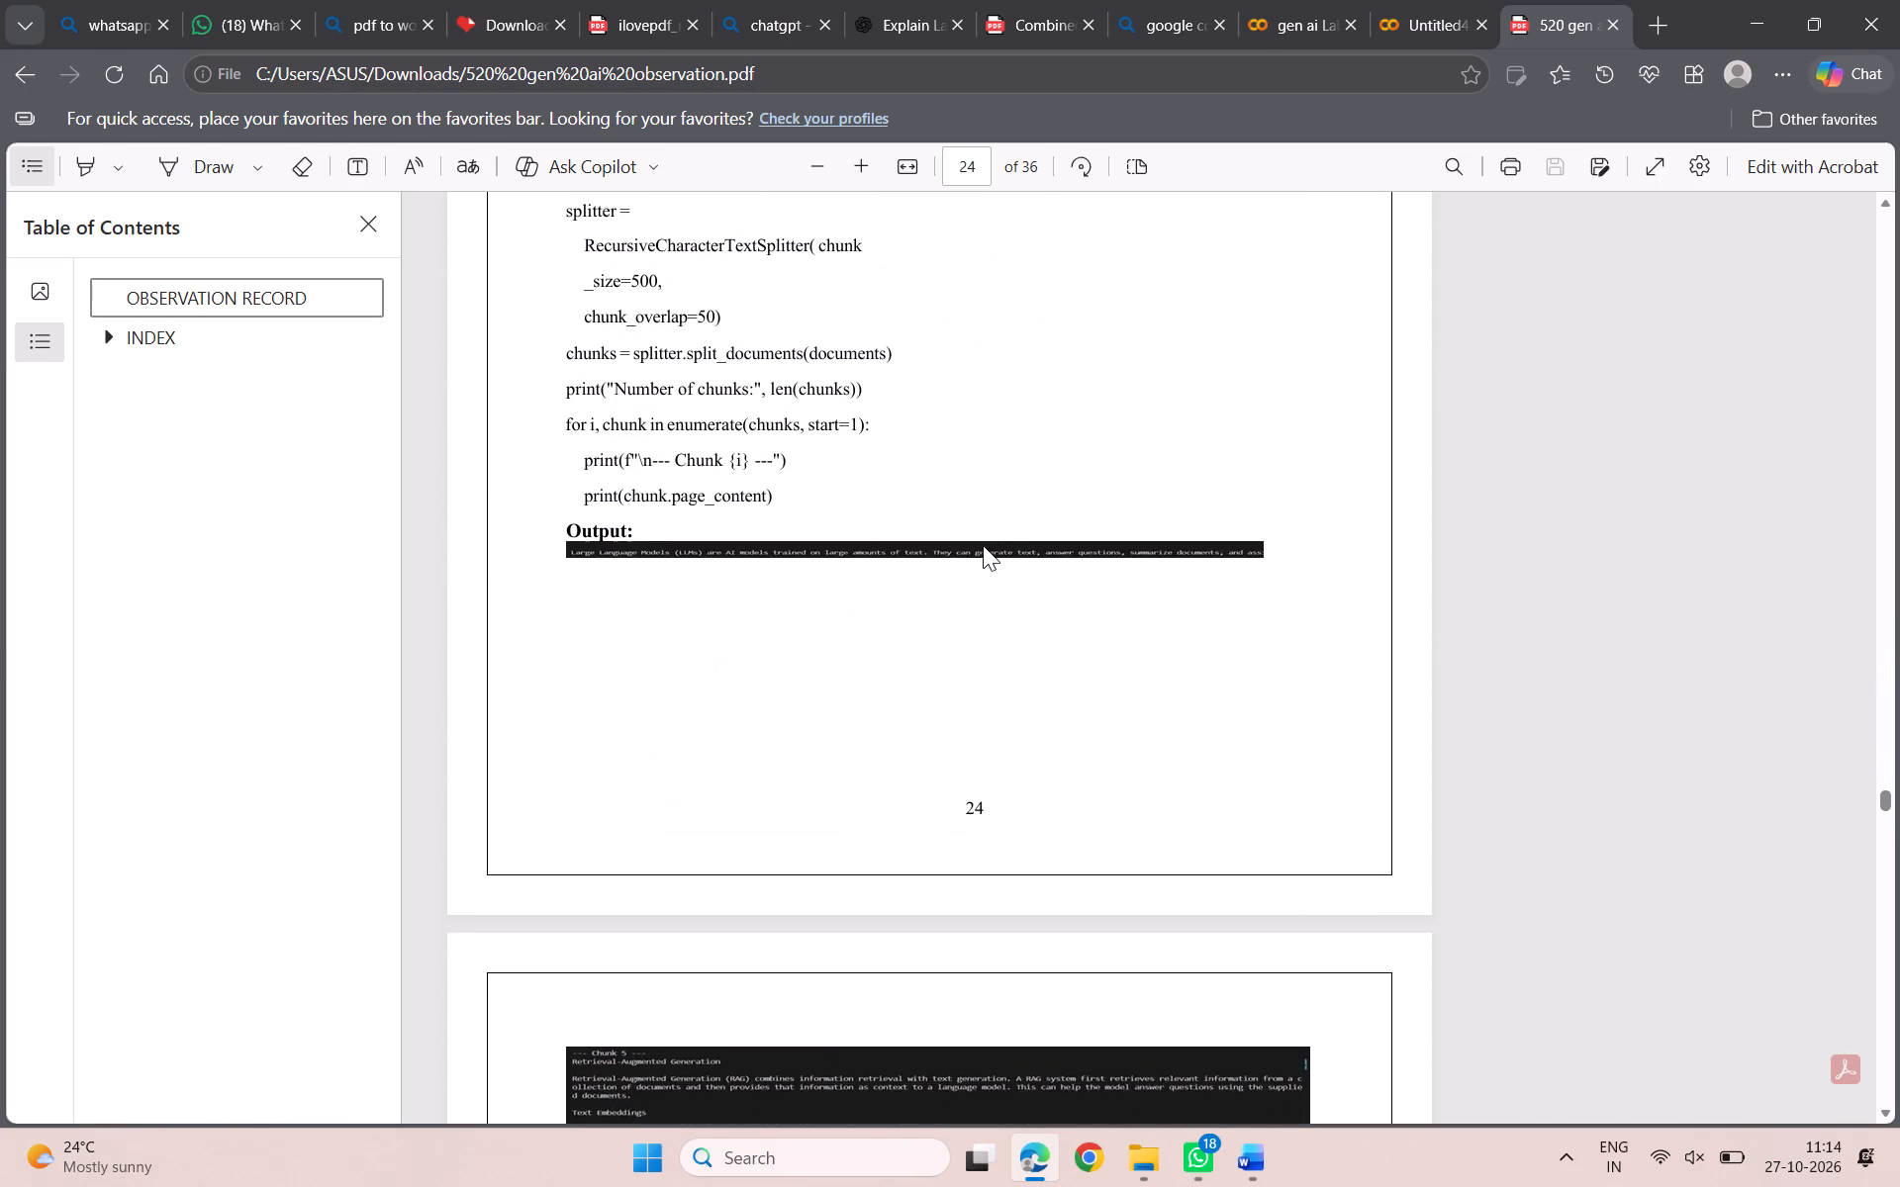
scroll(983, 545, "down", 2)
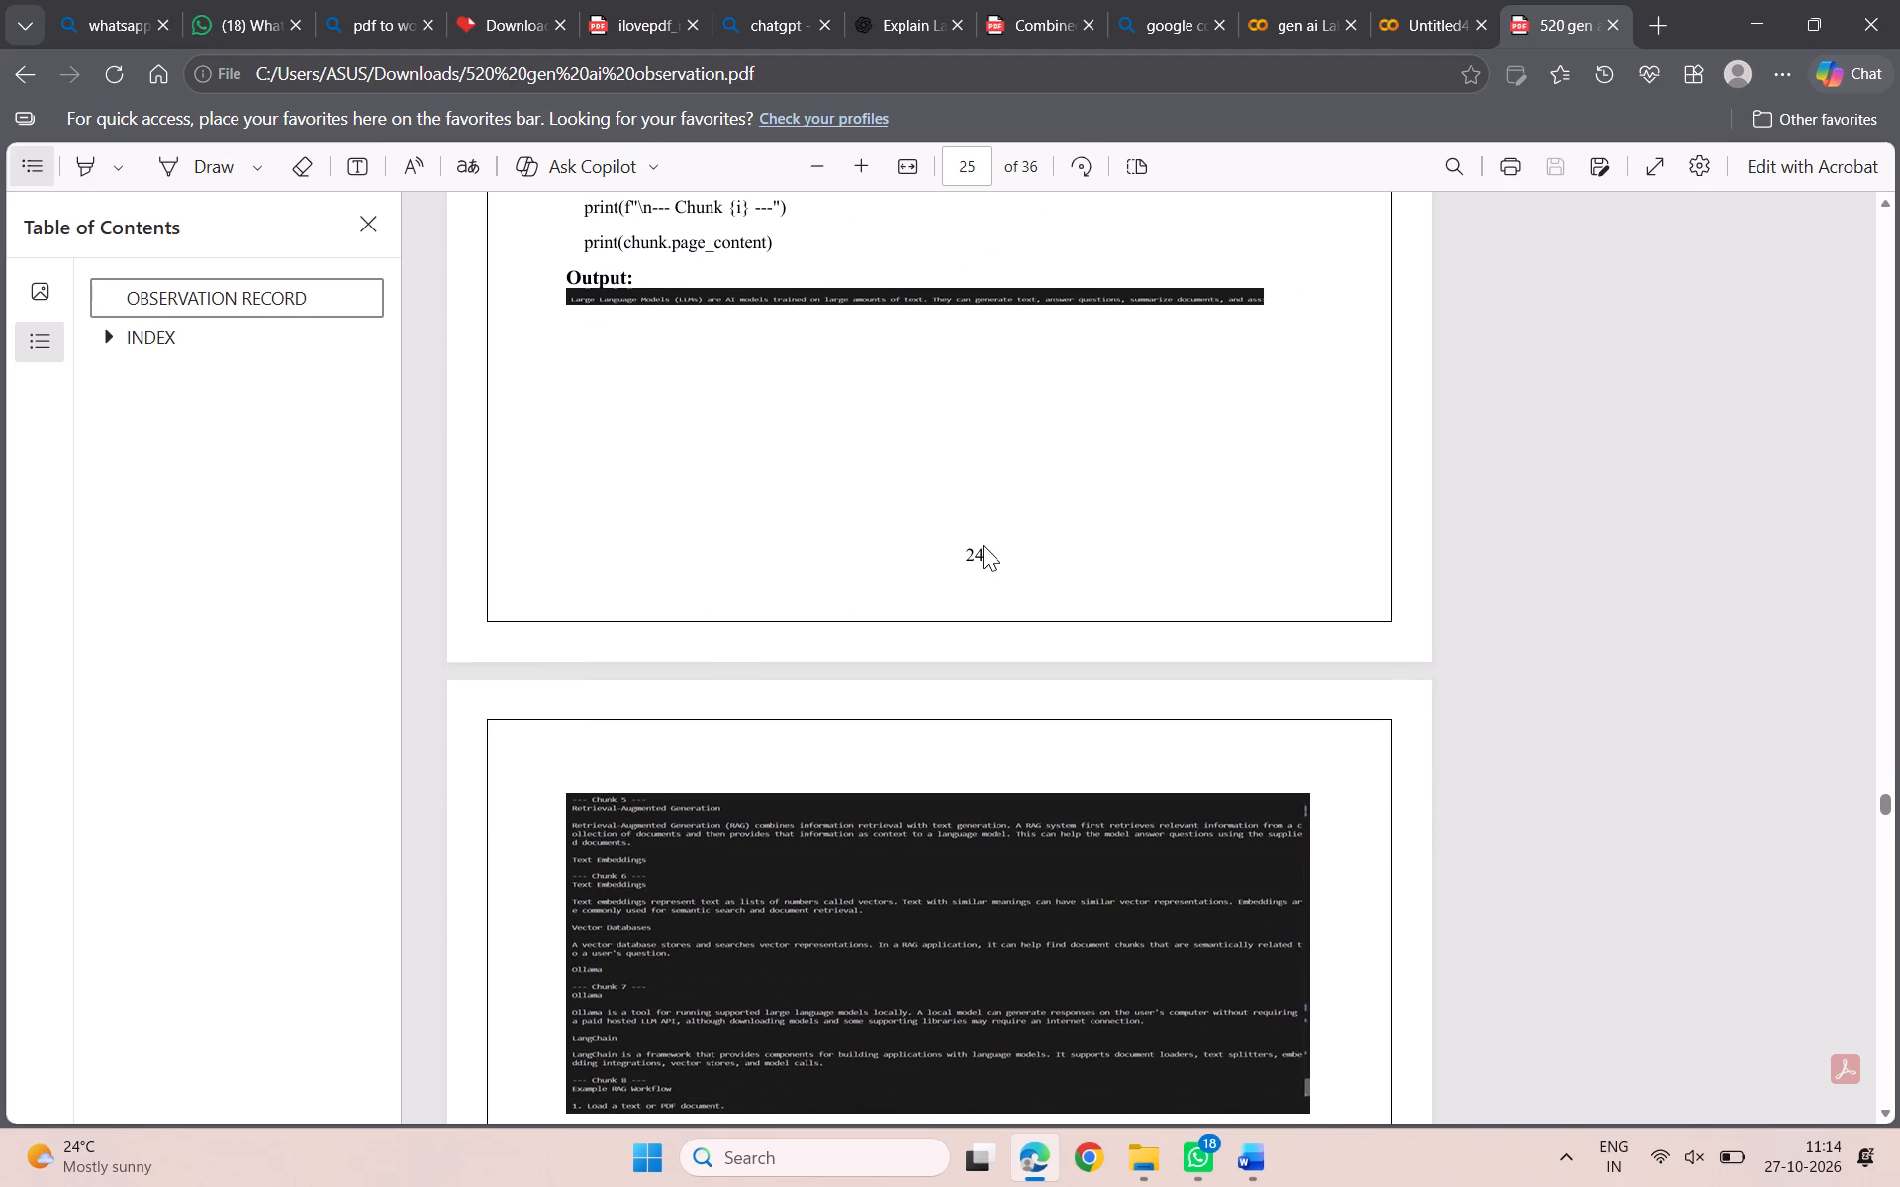
scroll(983, 545, "down", 1)
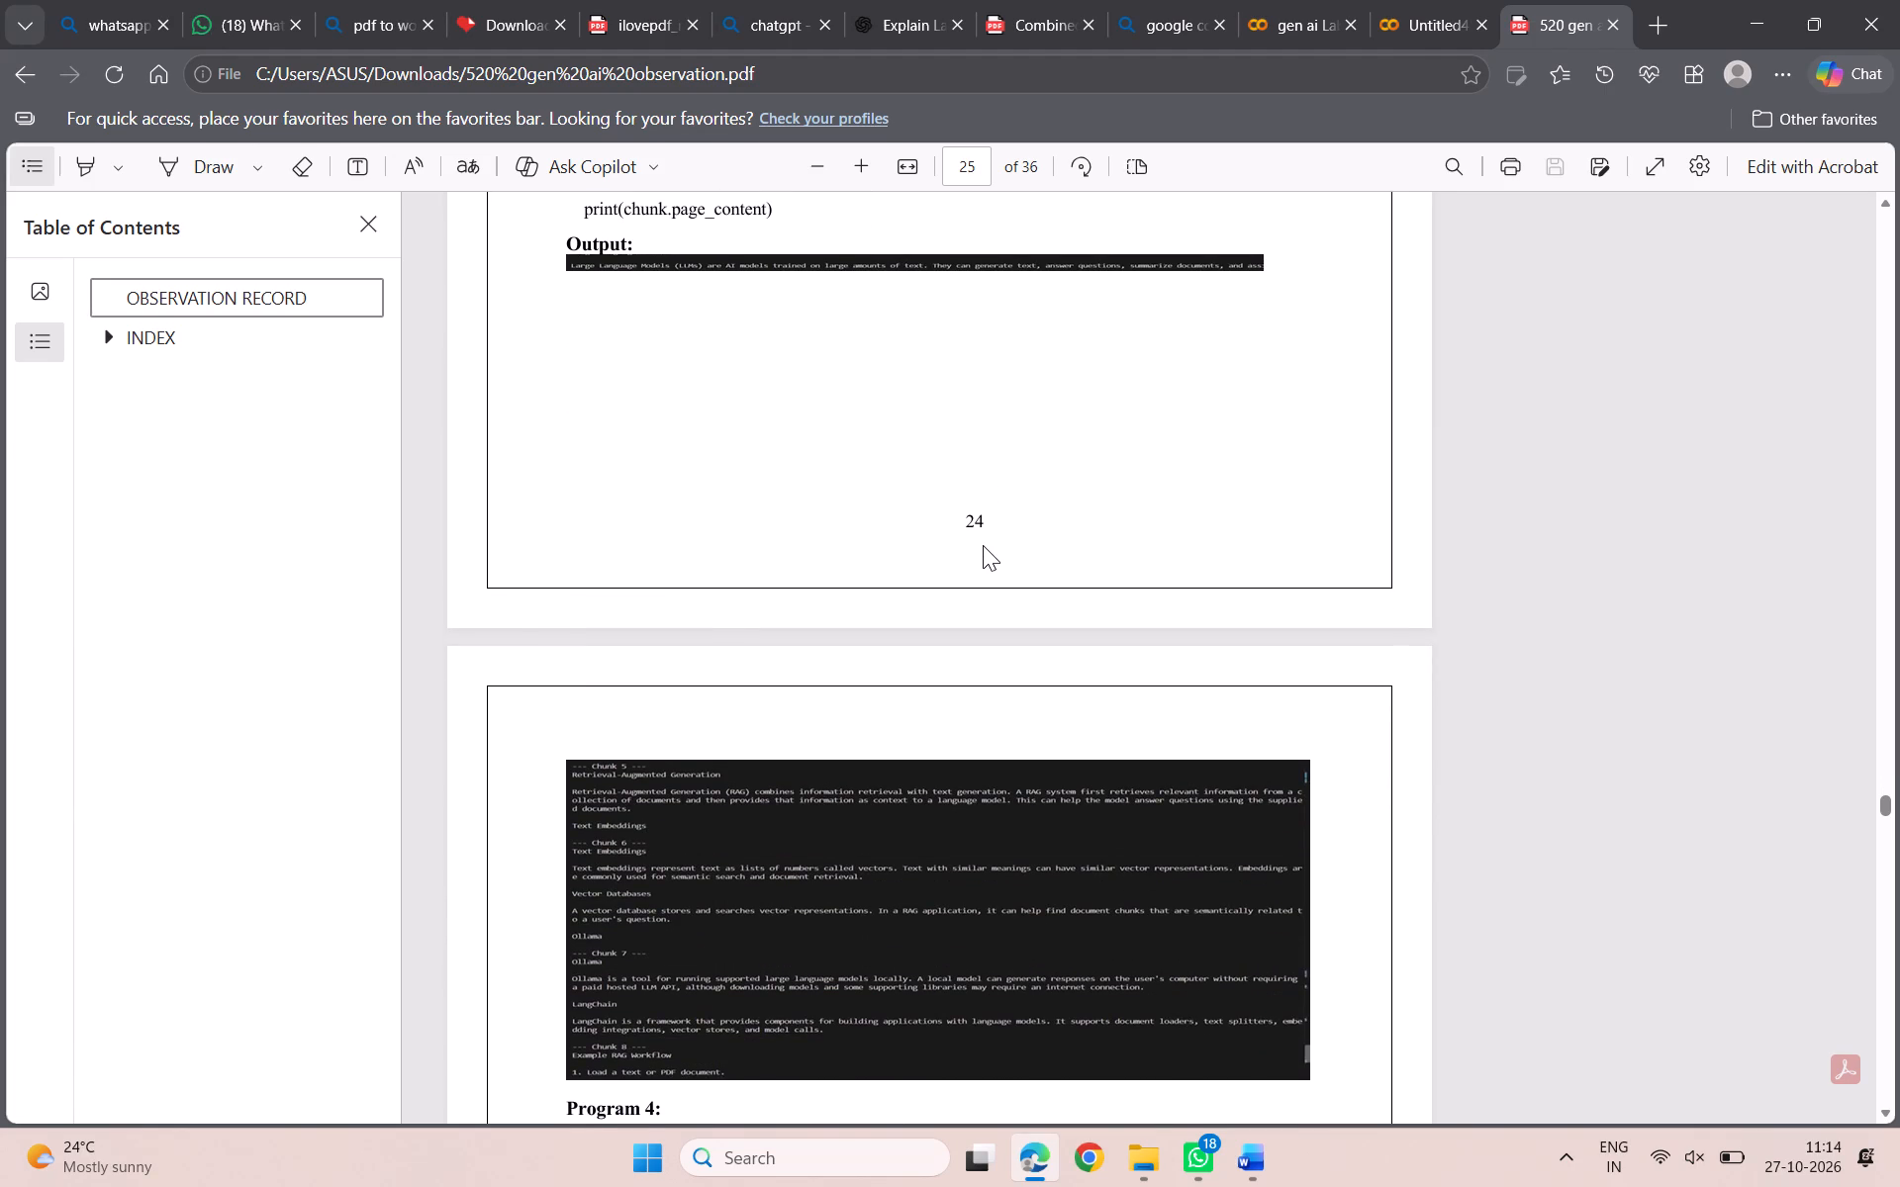
scroll(983, 545, "down", 1)
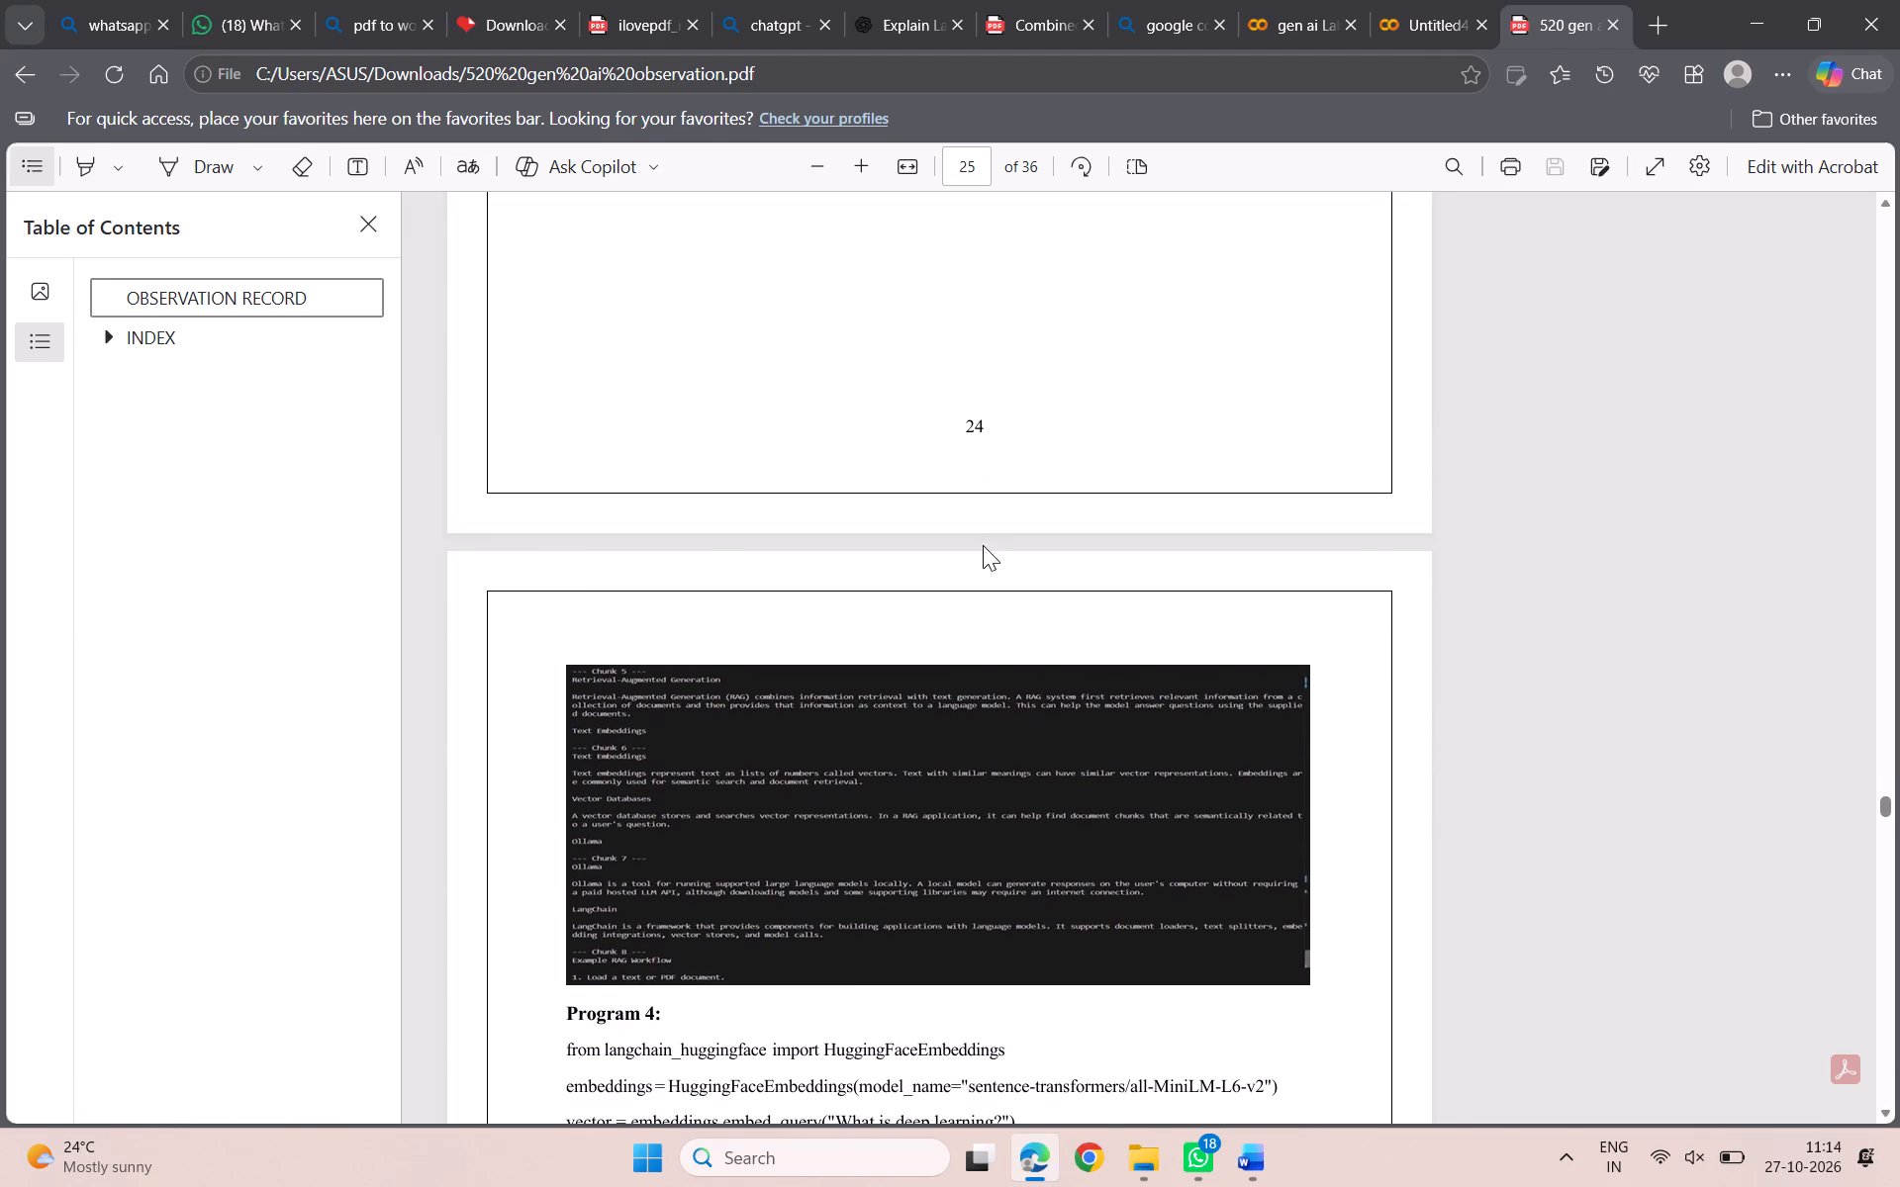
scroll(983, 545, "down", 7)
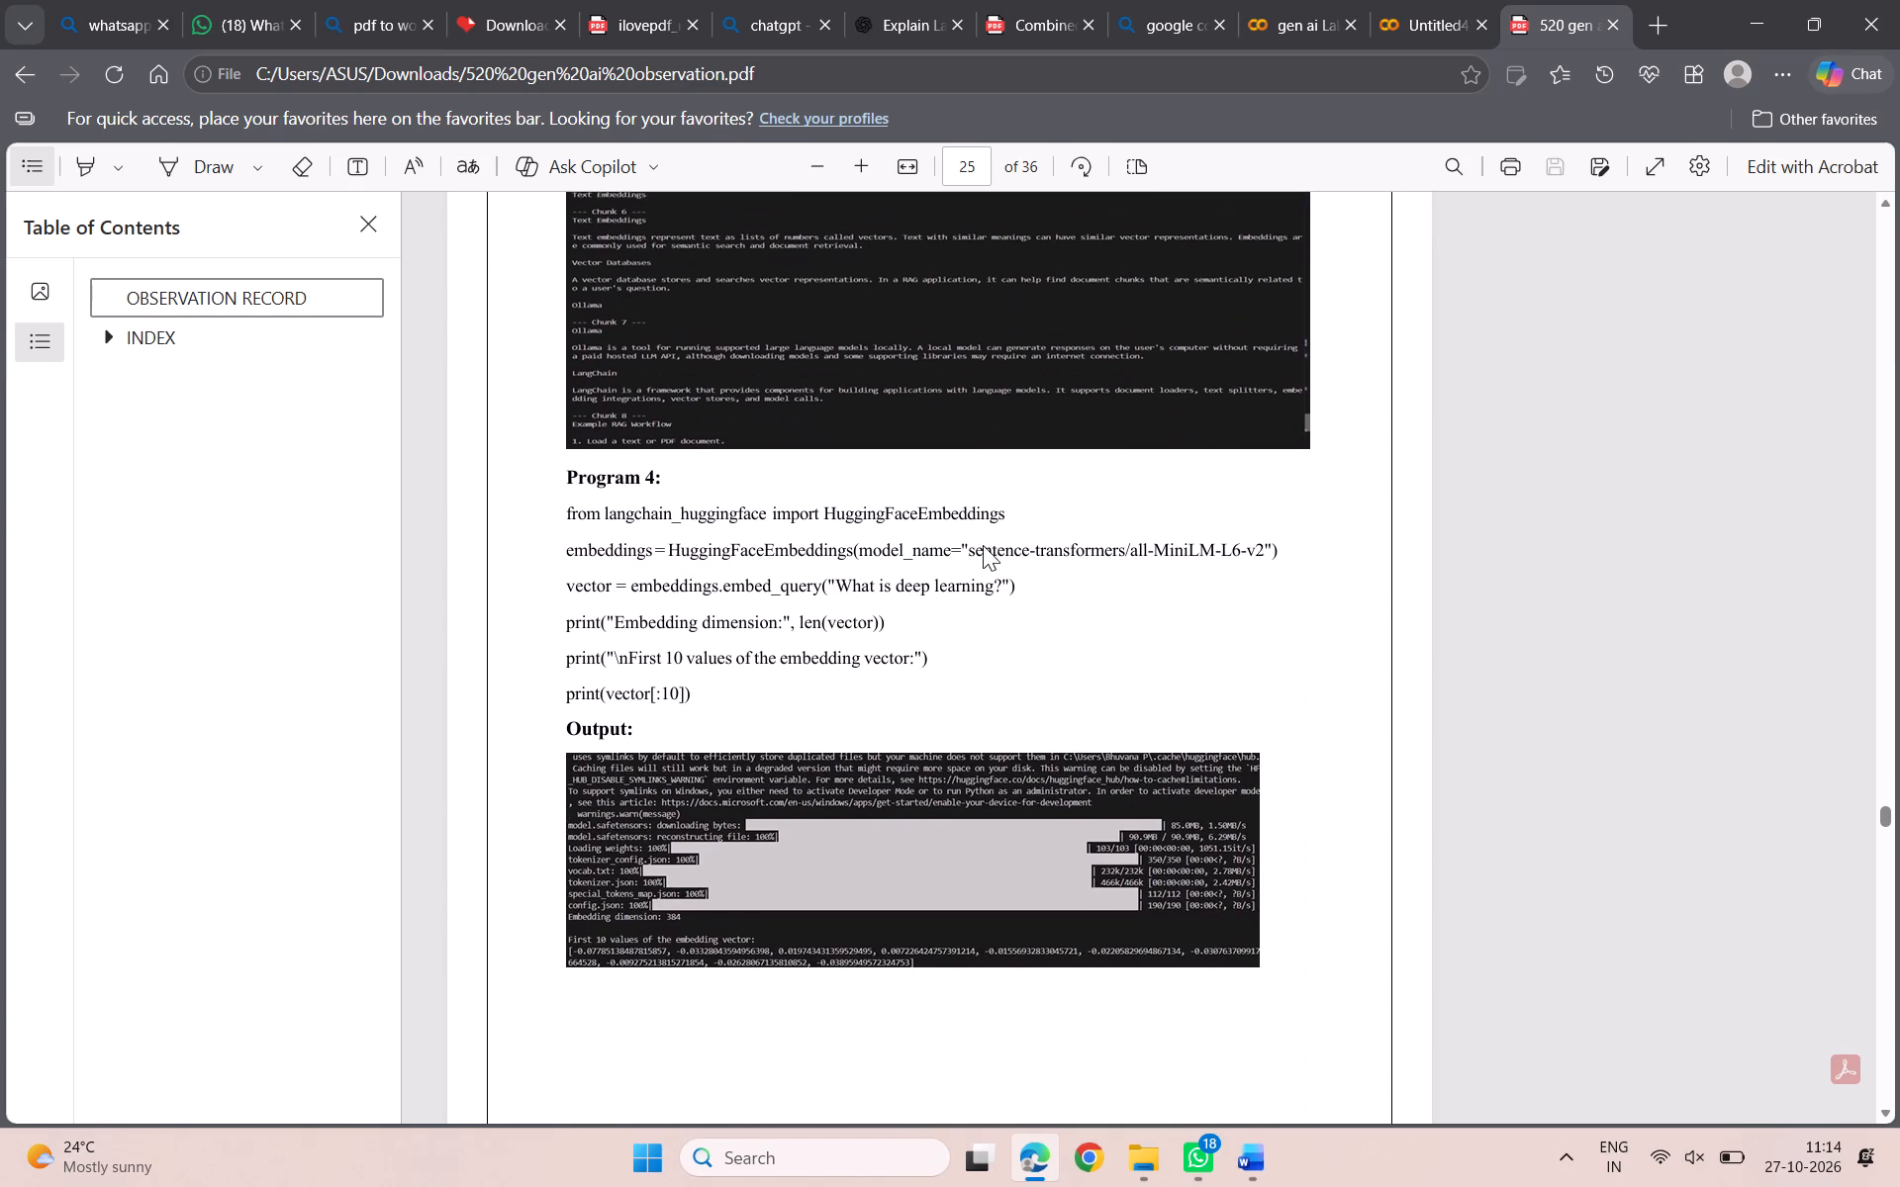
scroll(983, 545, "down", 10)
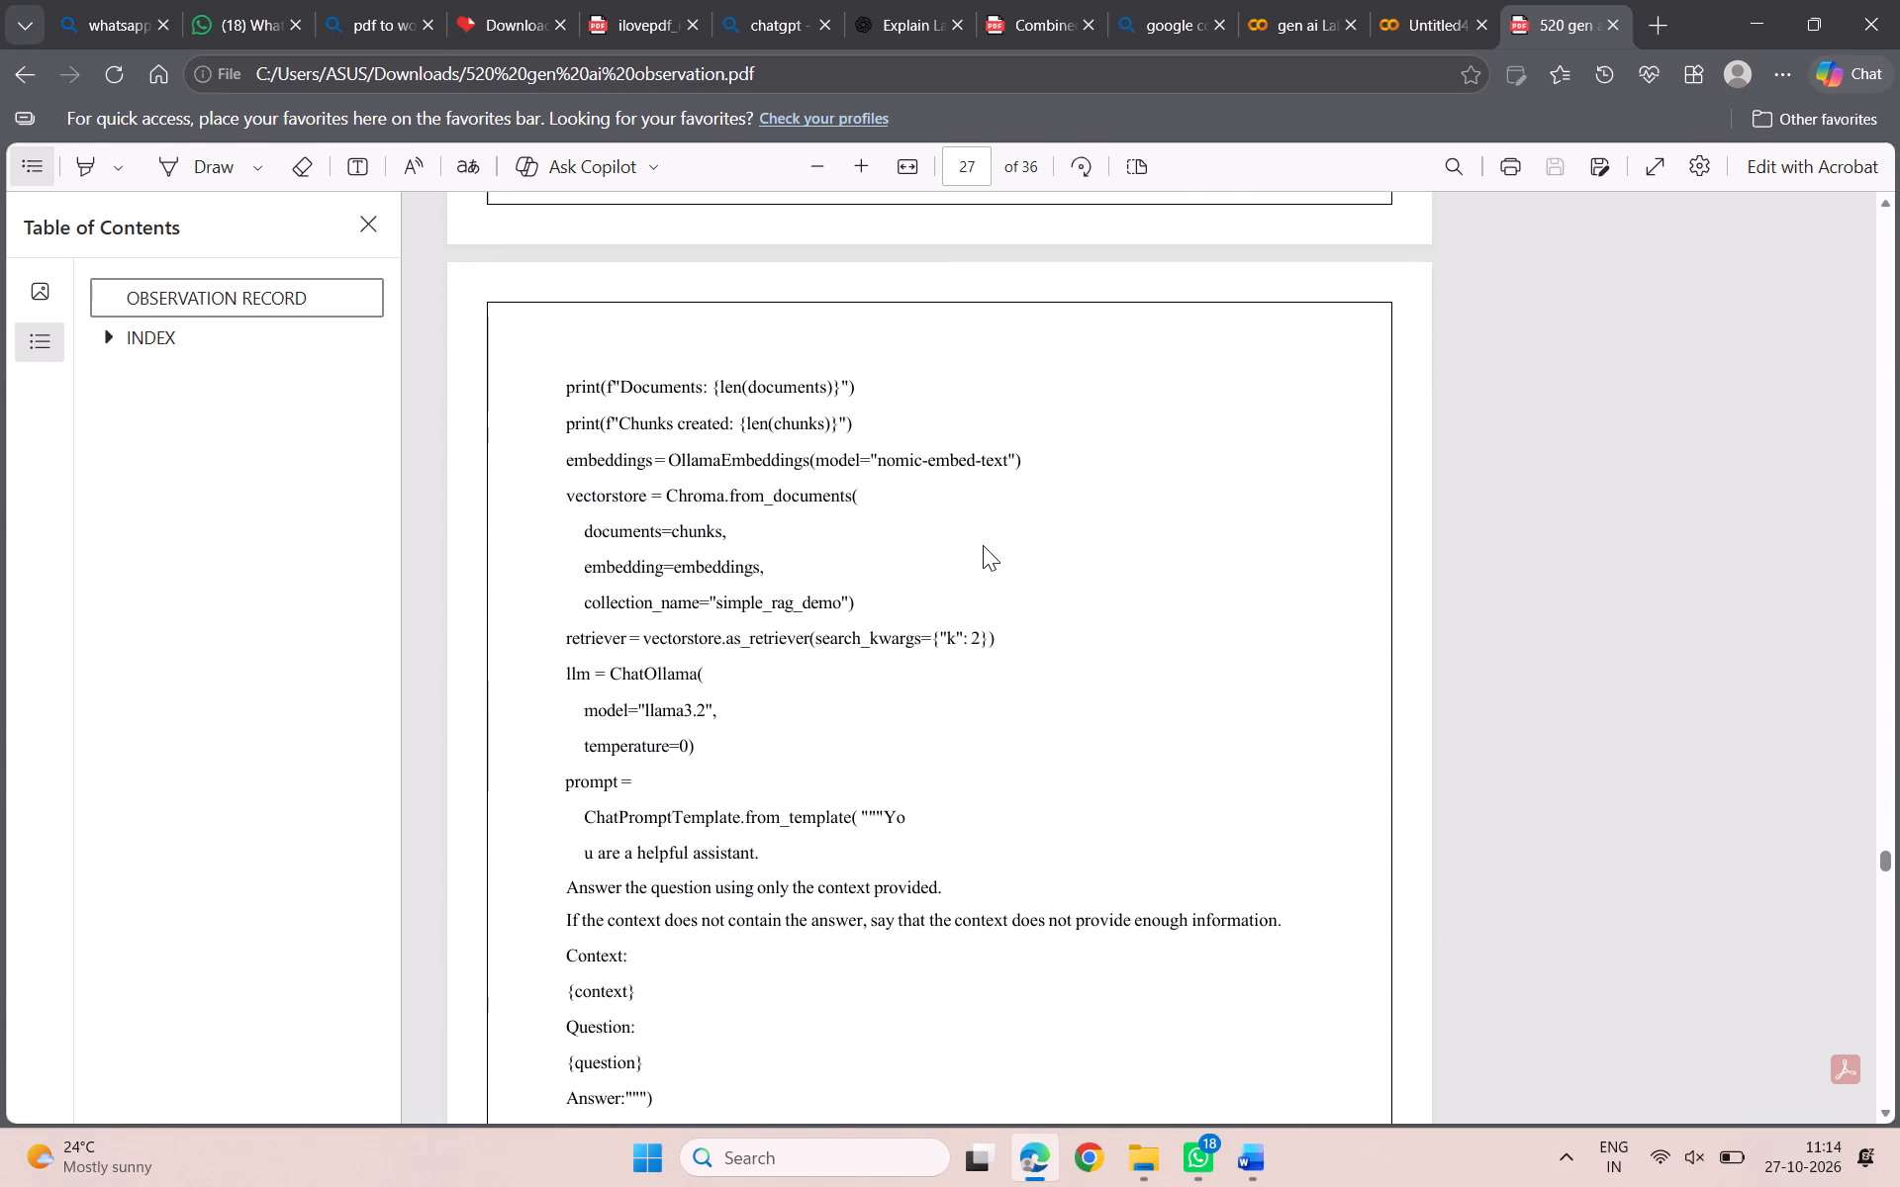
scroll(983, 545, "down", 5)
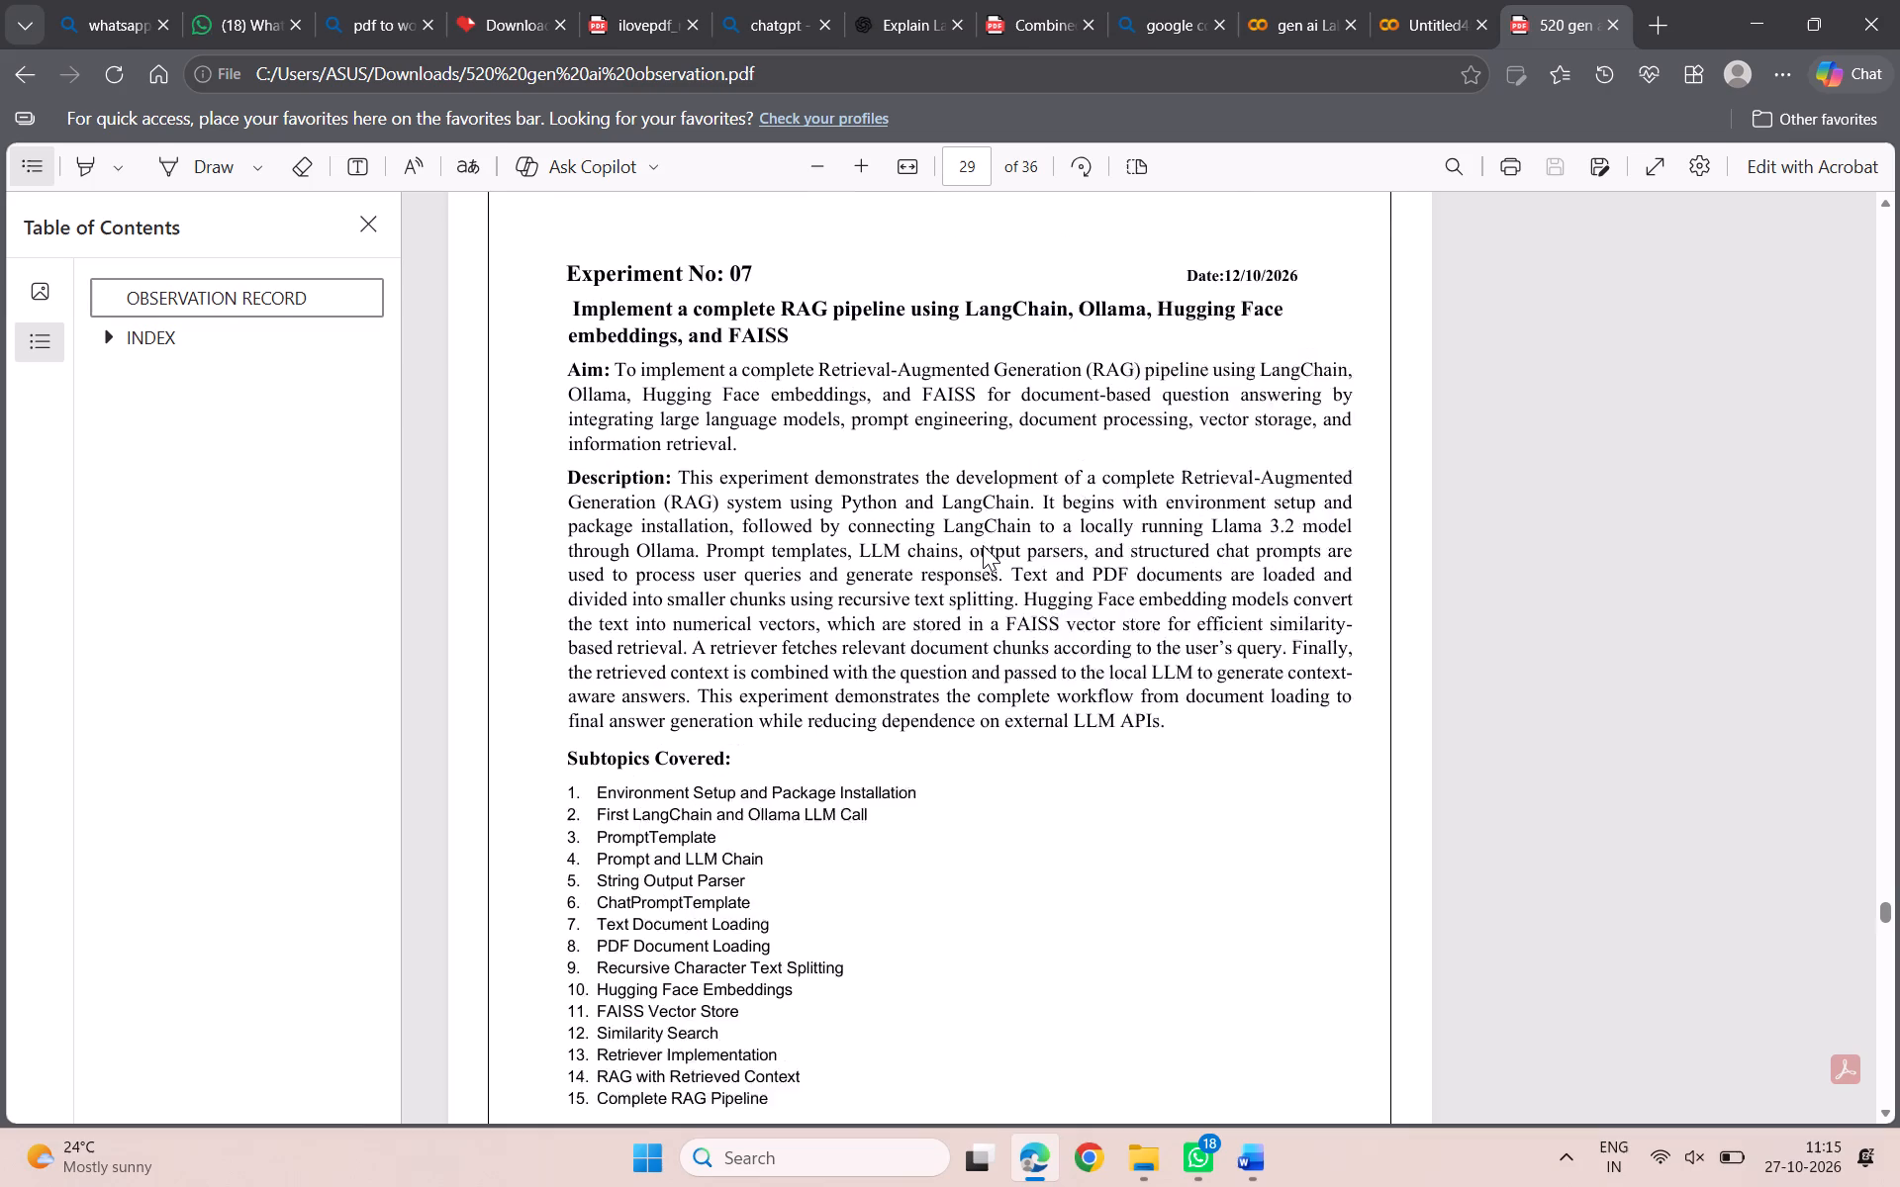
Examine the Experiment 7 RAG pipeline pages through subtopic 15, Complete RAG Pipeline, on page 36.
scroll(983, 545, "down", 9)
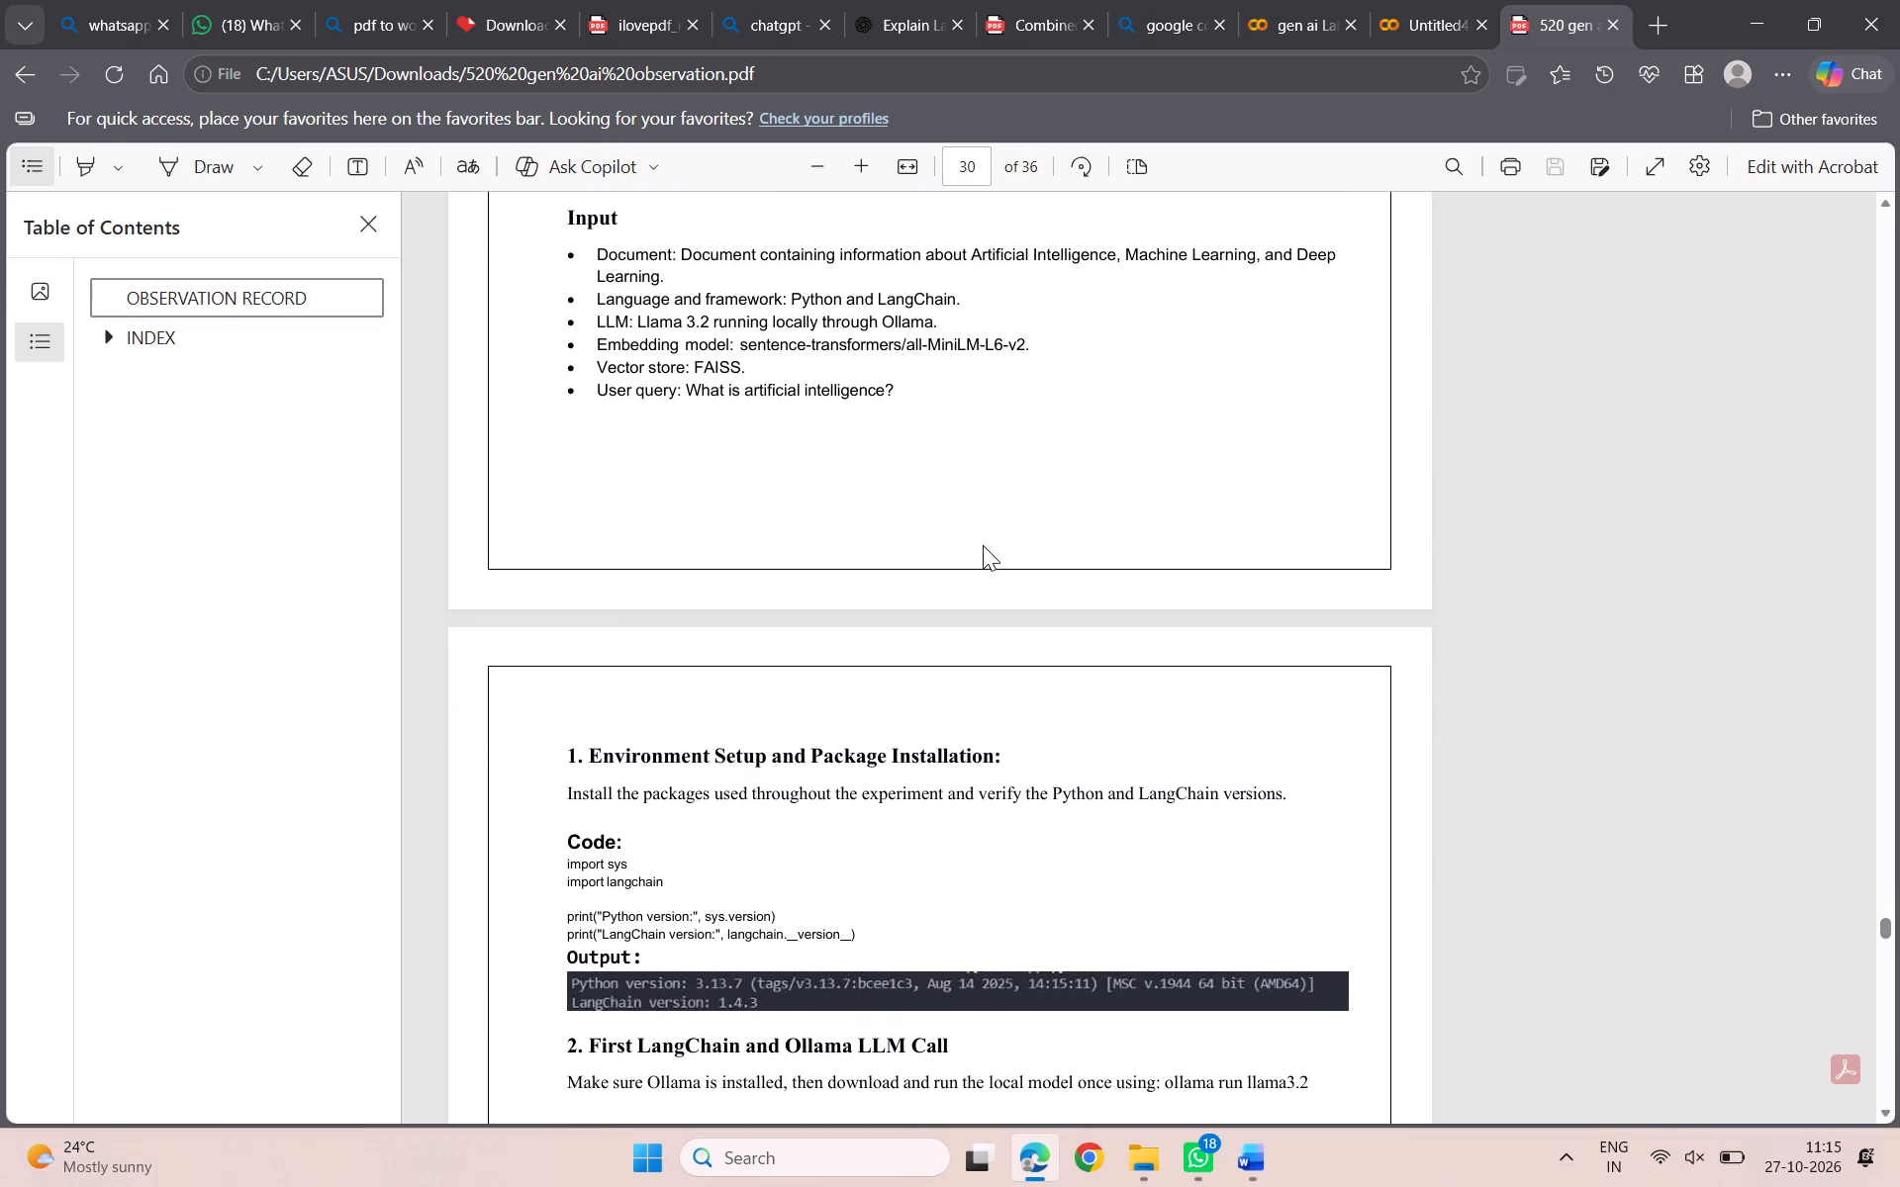
scroll(983, 545, "down", 6)
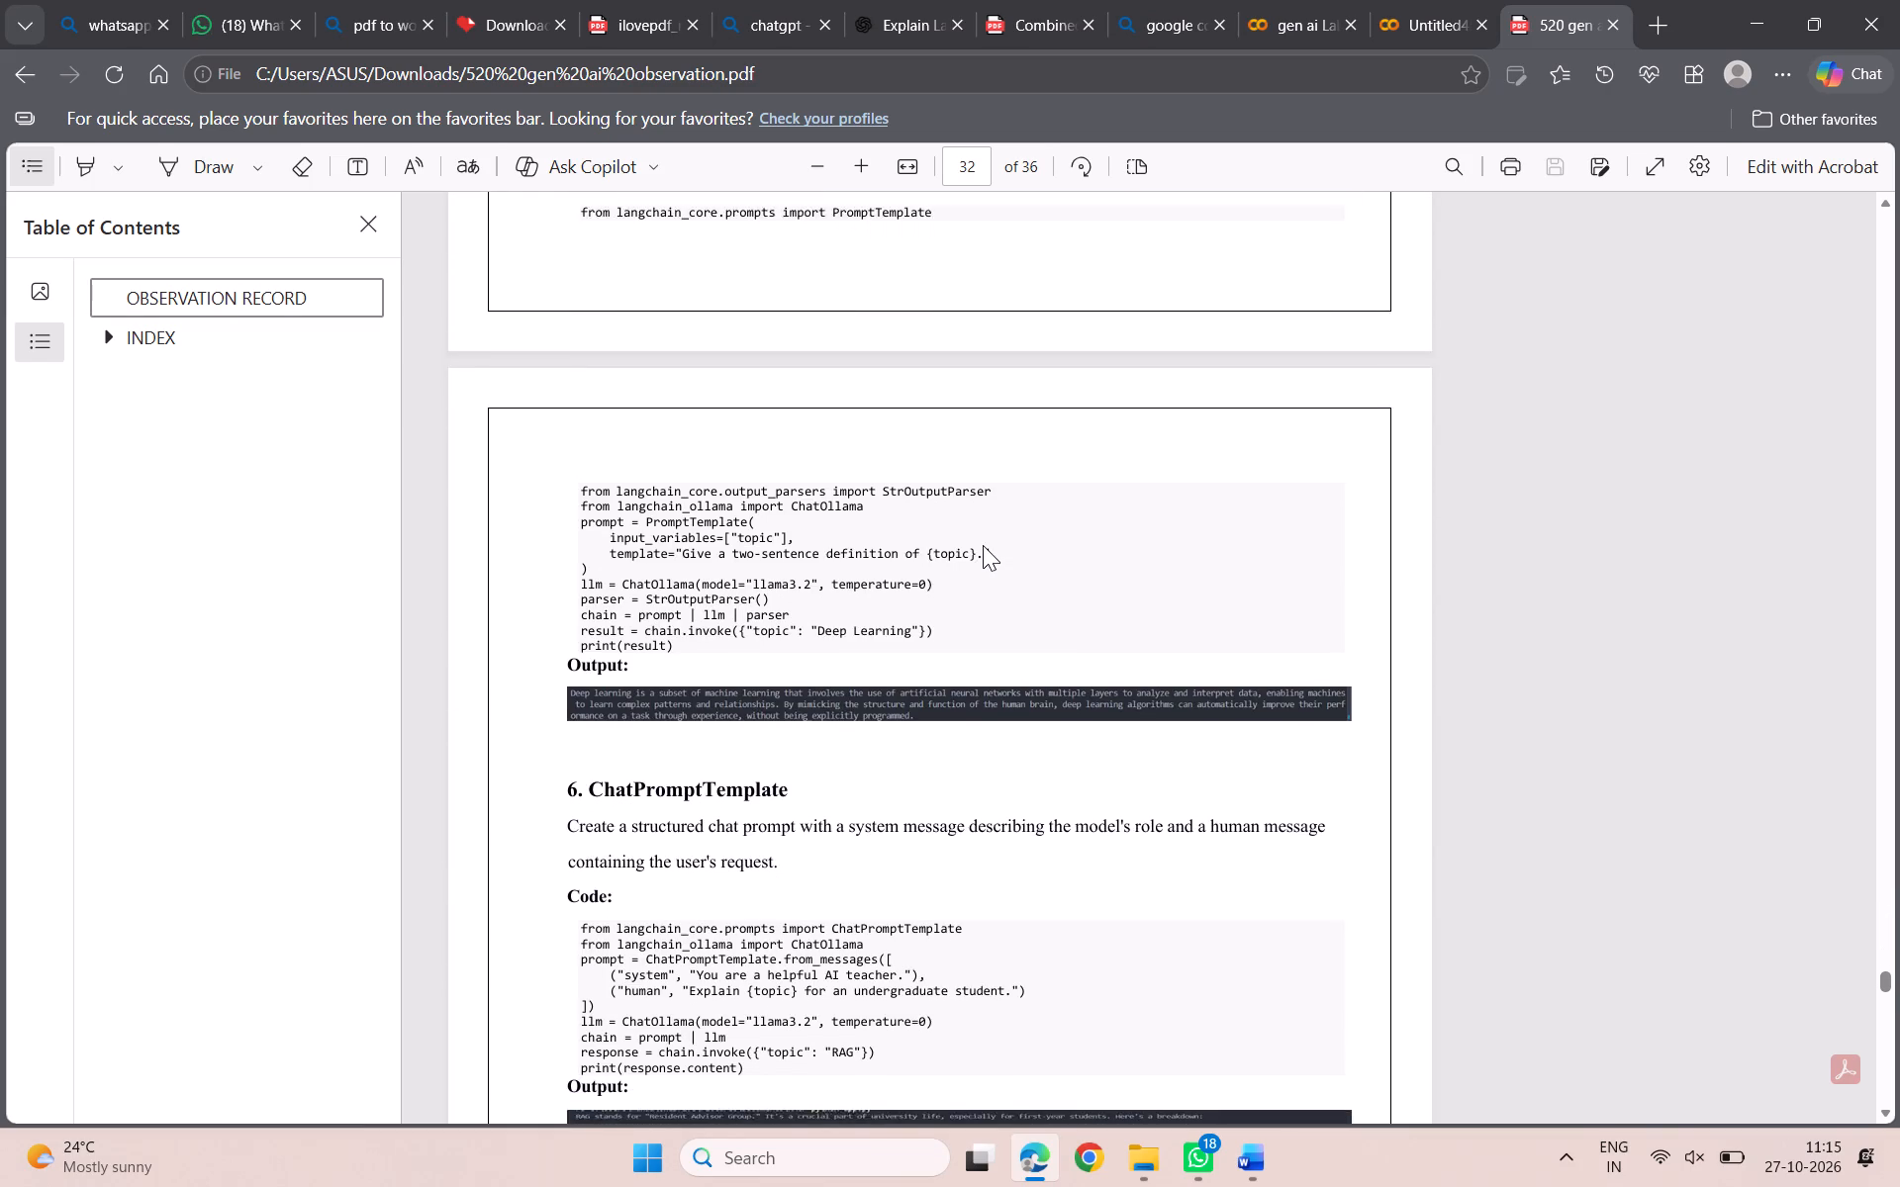
scroll(983, 545, "down", 12)
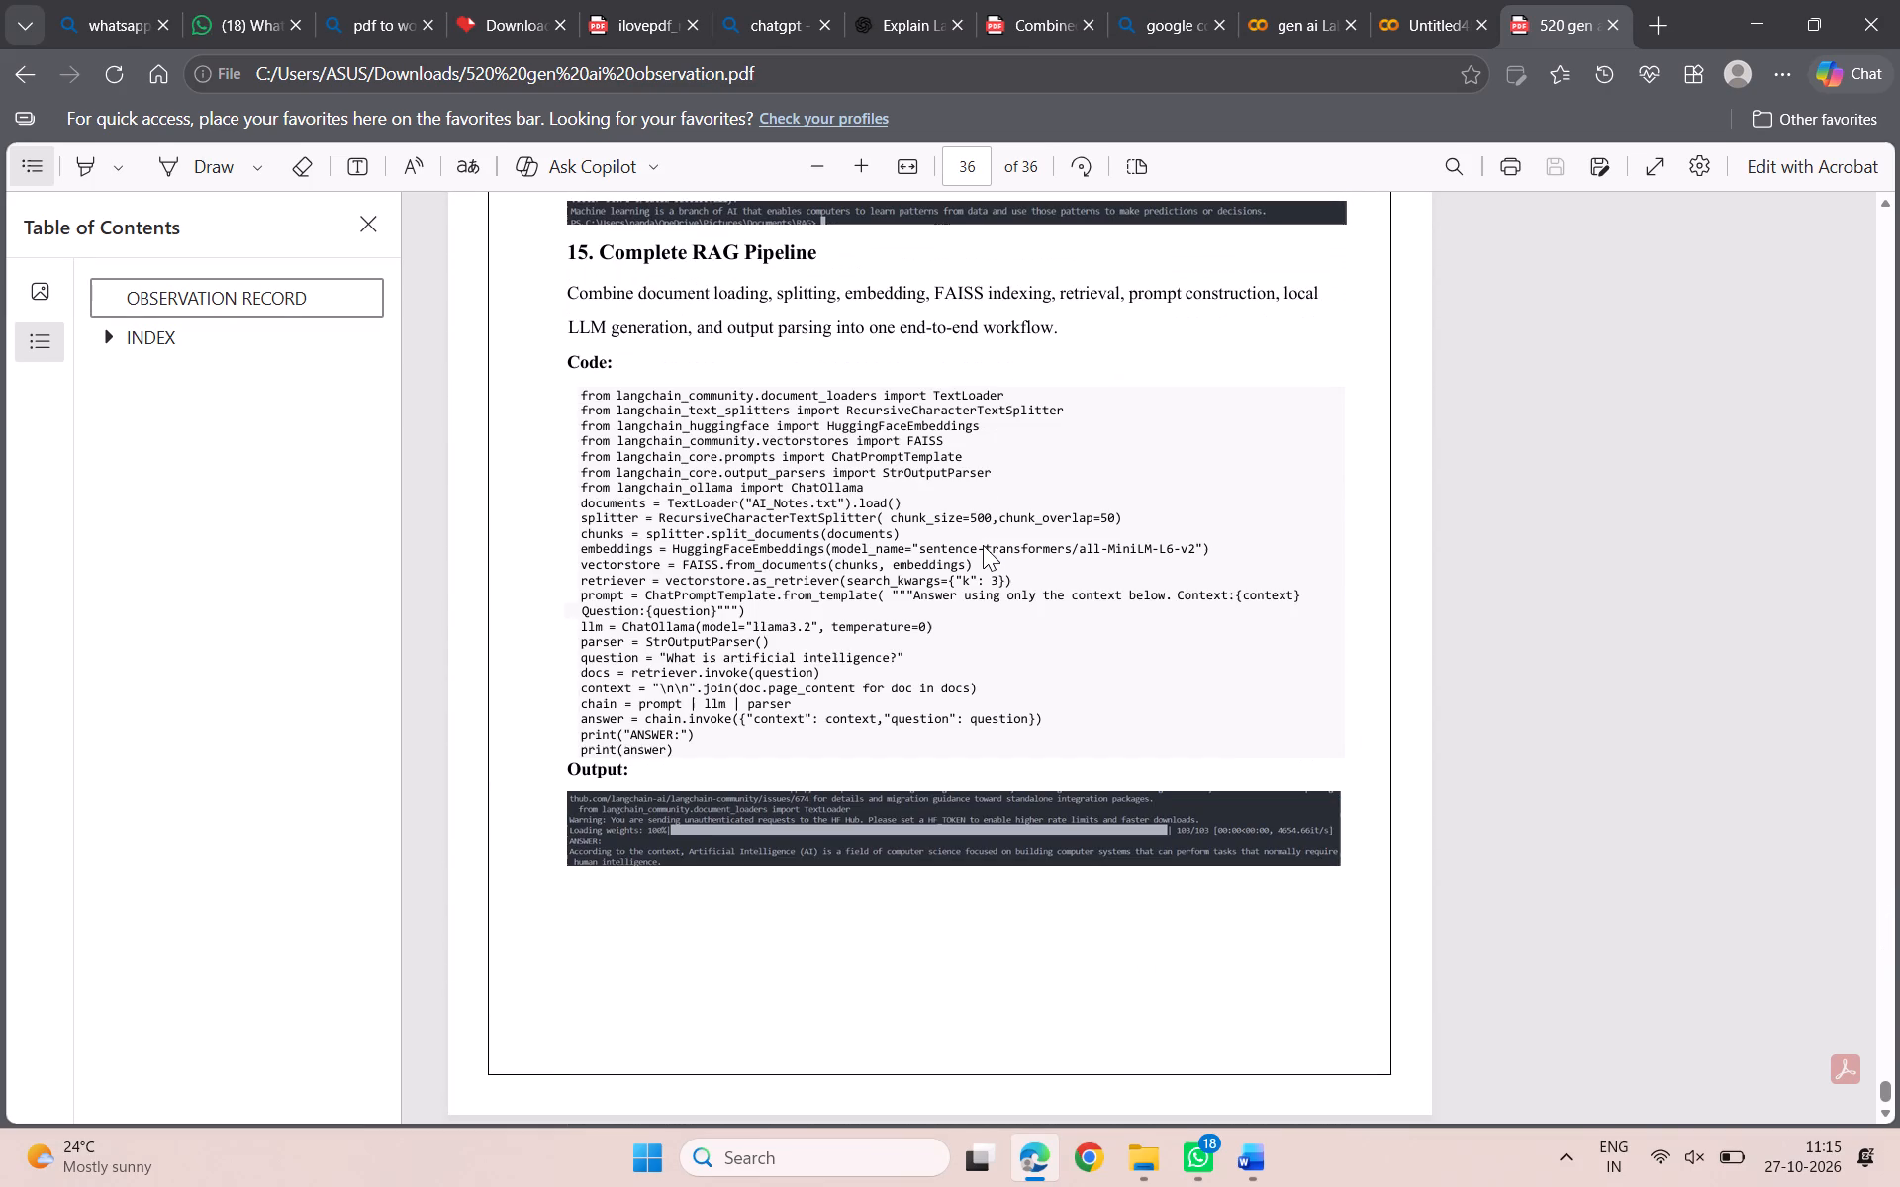
Switch to the Downloads folder in File Explorer and open the share options for the 520, 494 and 480 gen ai observation PDFs together.
scroll(983, 545, "down", 4)
left_click(1134, 1162)
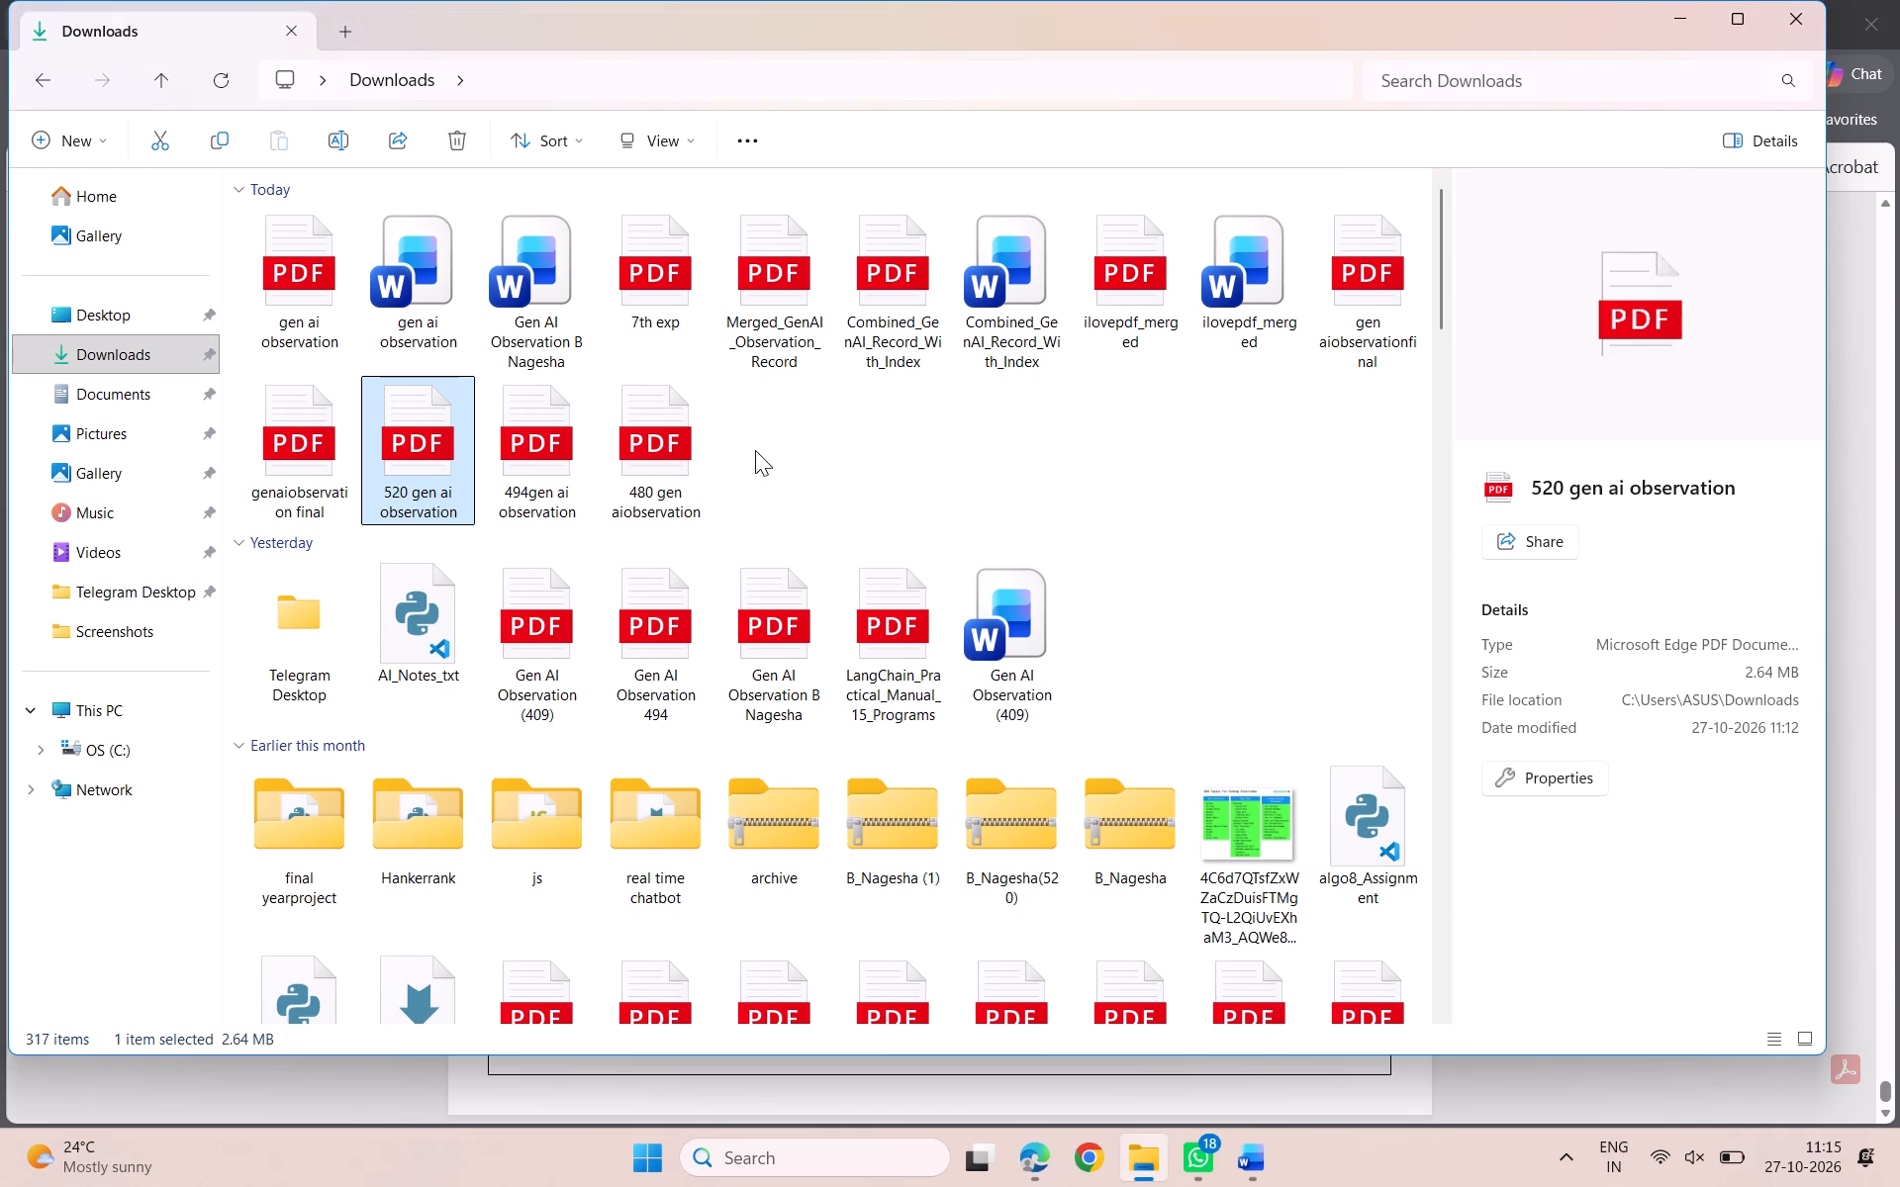
left_click_drag(755, 450, 415, 414)
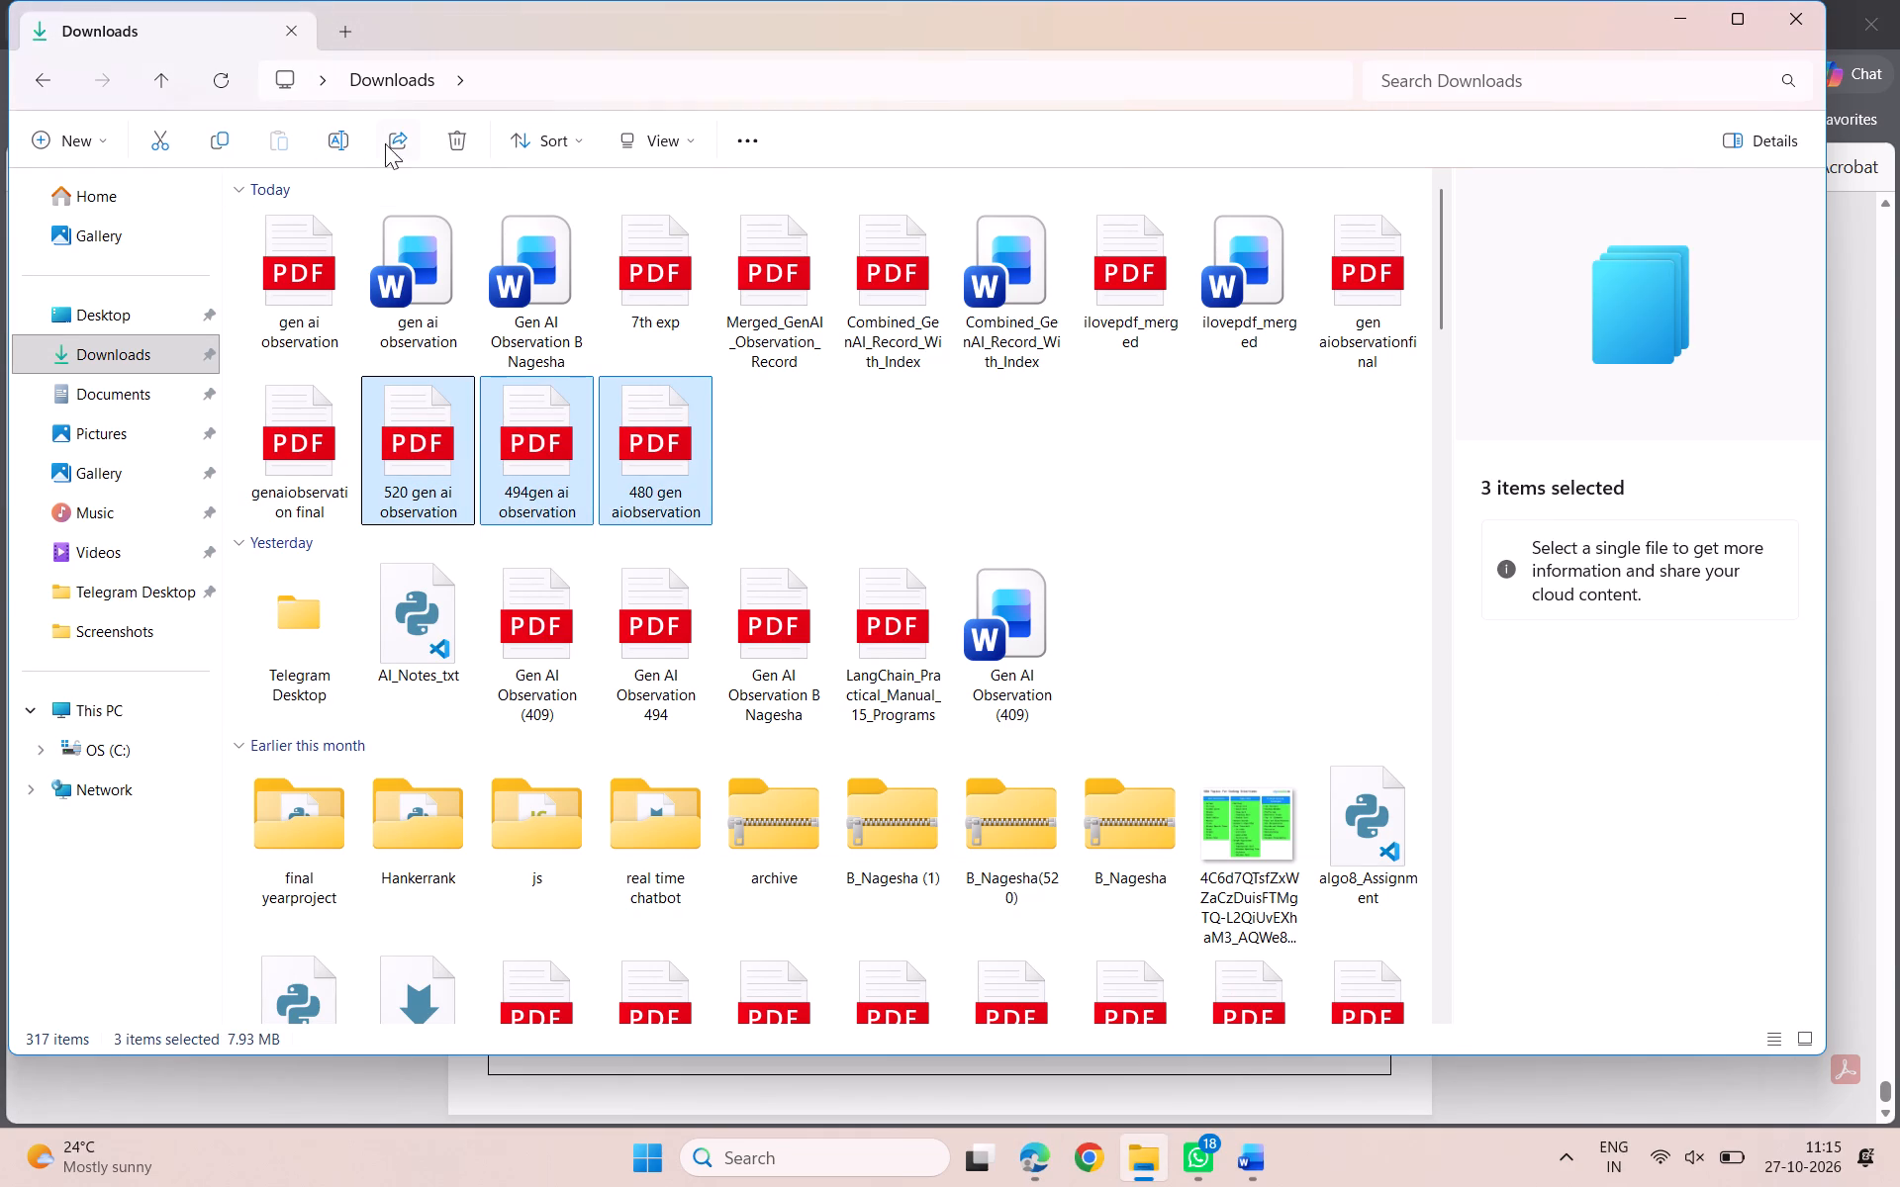
left_click(392, 150)
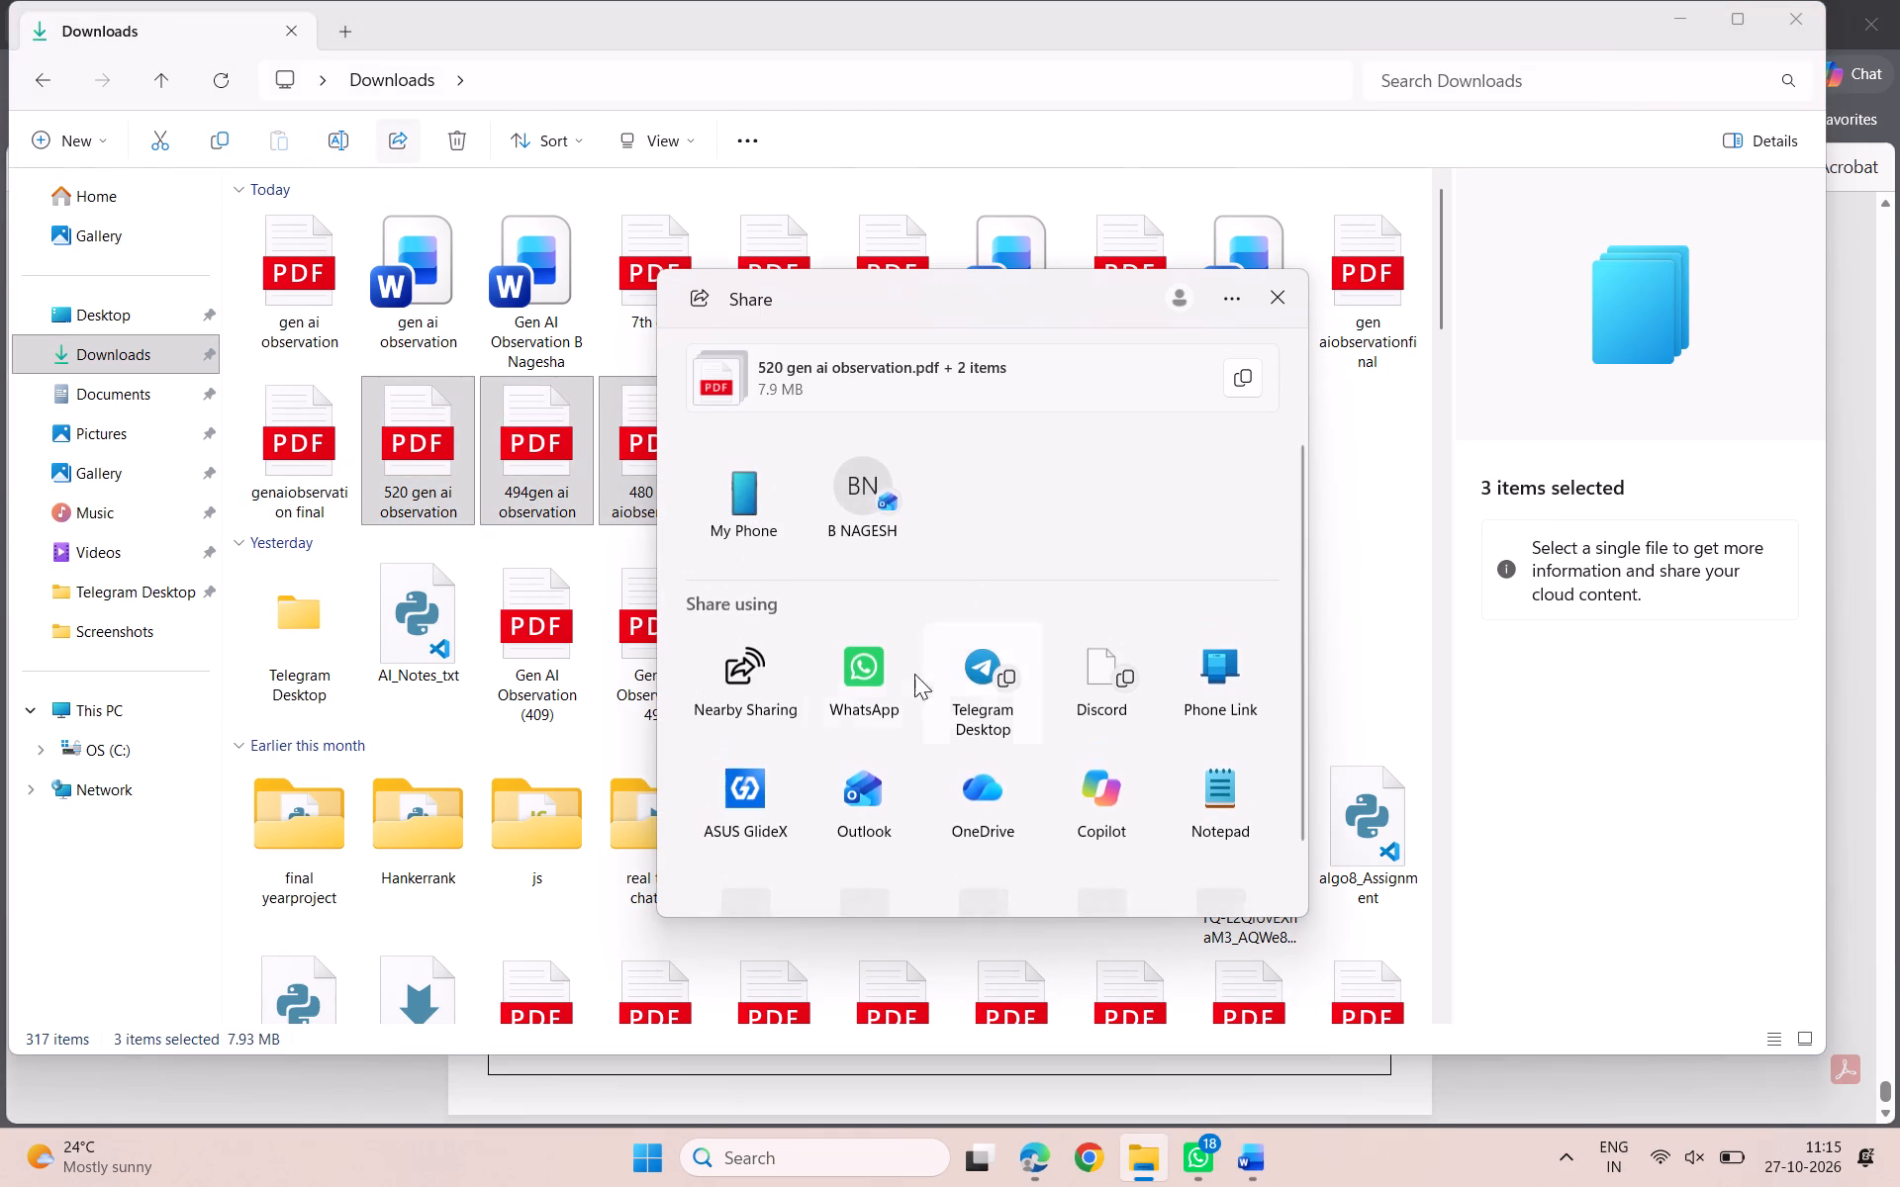
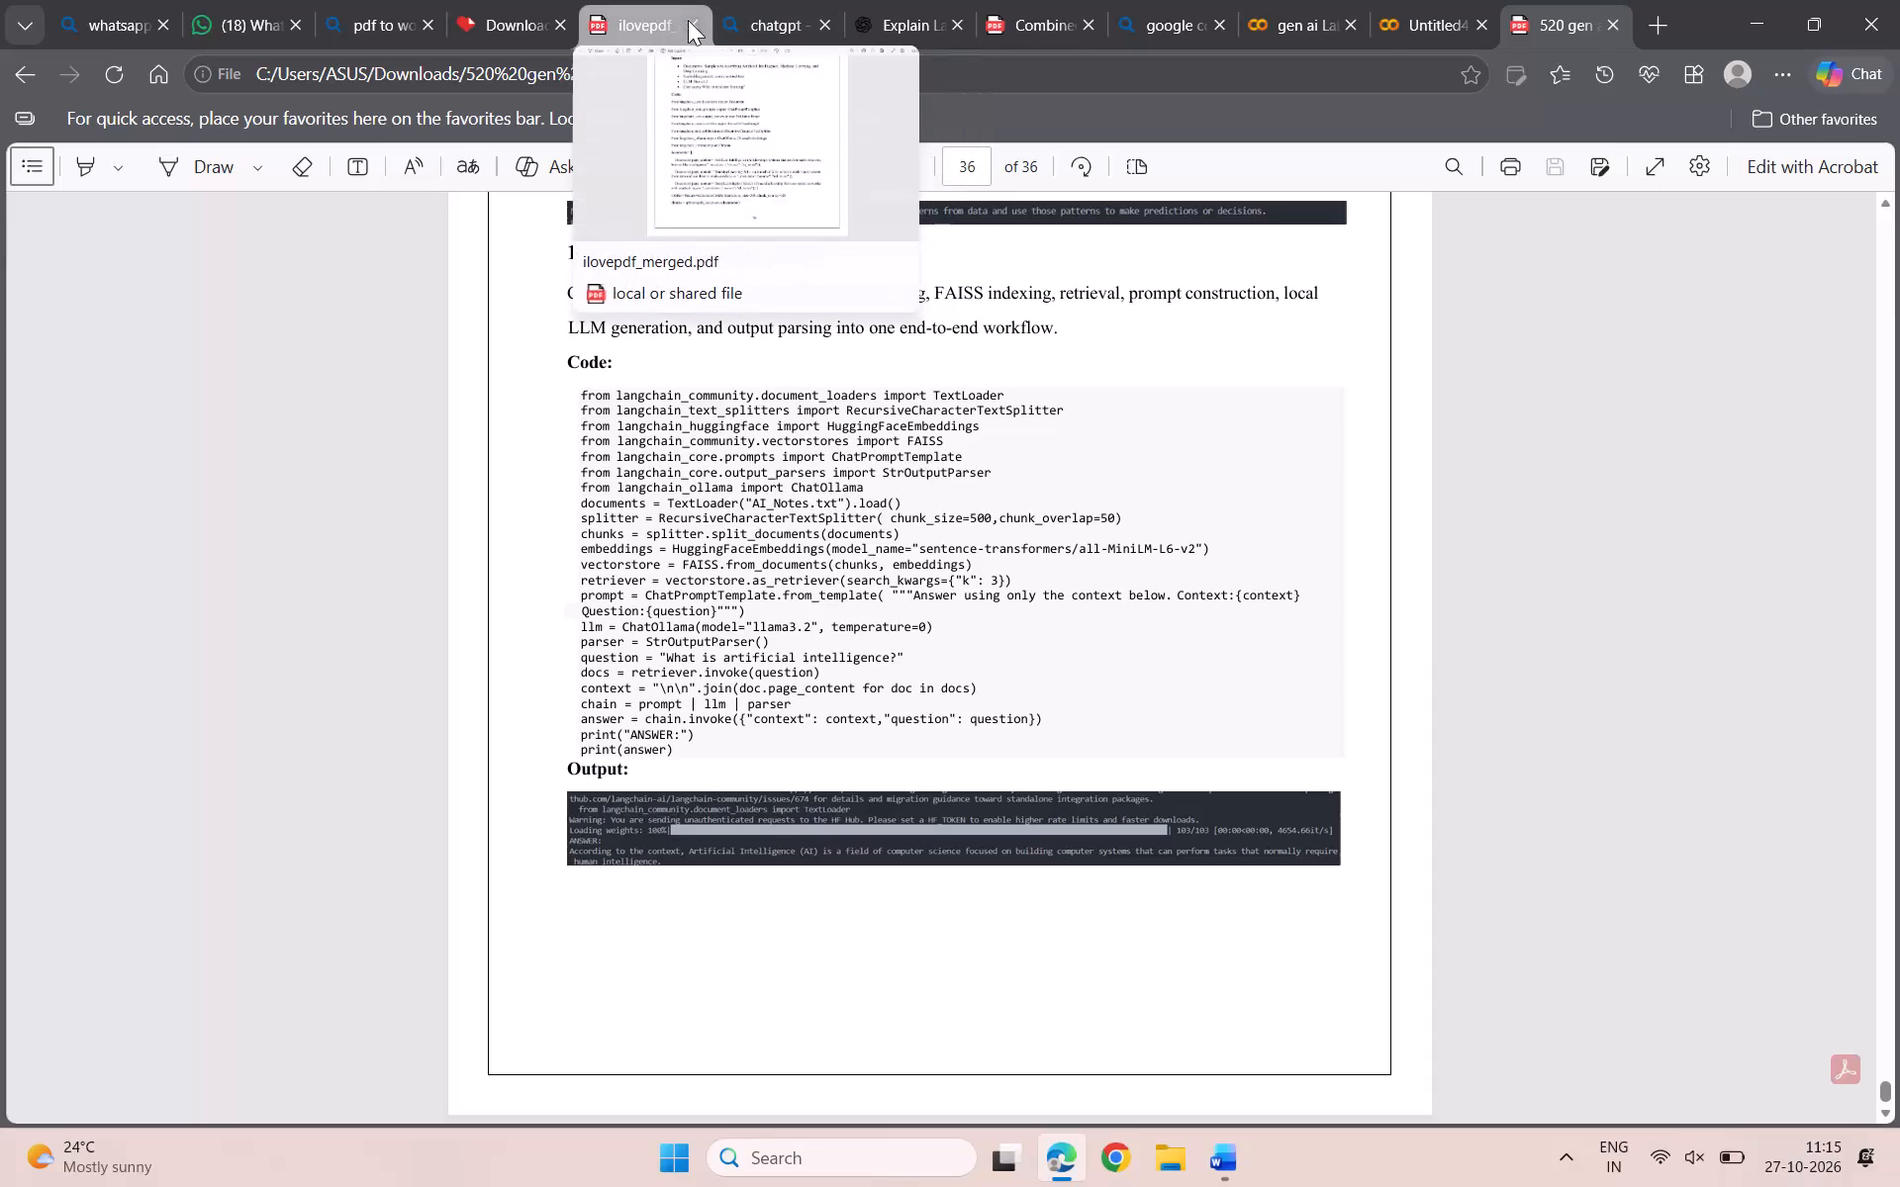
Close the unneeded browser tabs, starting with ilovepdf_merged.pdf and continuing through the chatgpt search and the Explain chat beside it.
left_click(688, 19)
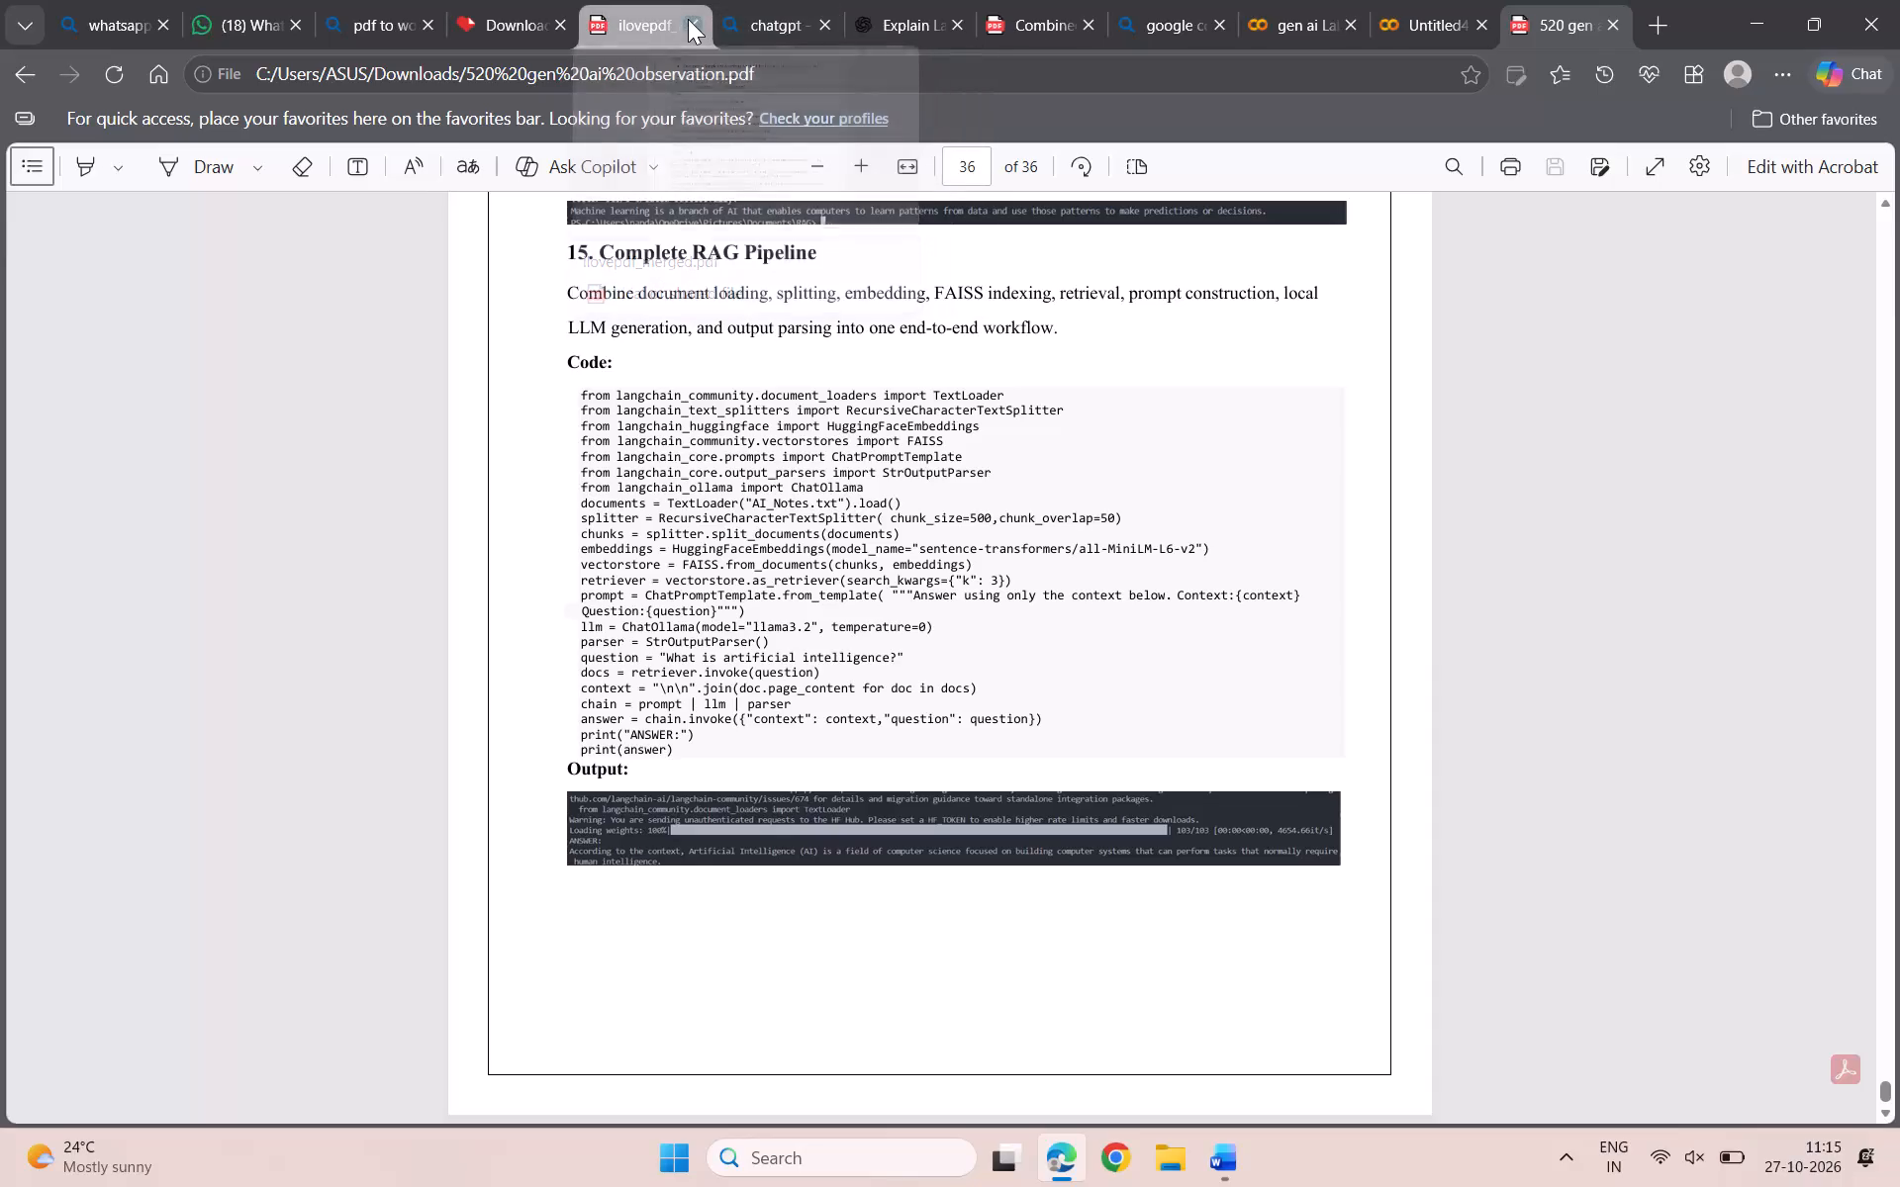
left_click(688, 19)
left_click(688, 19)
left_click(688, 19)
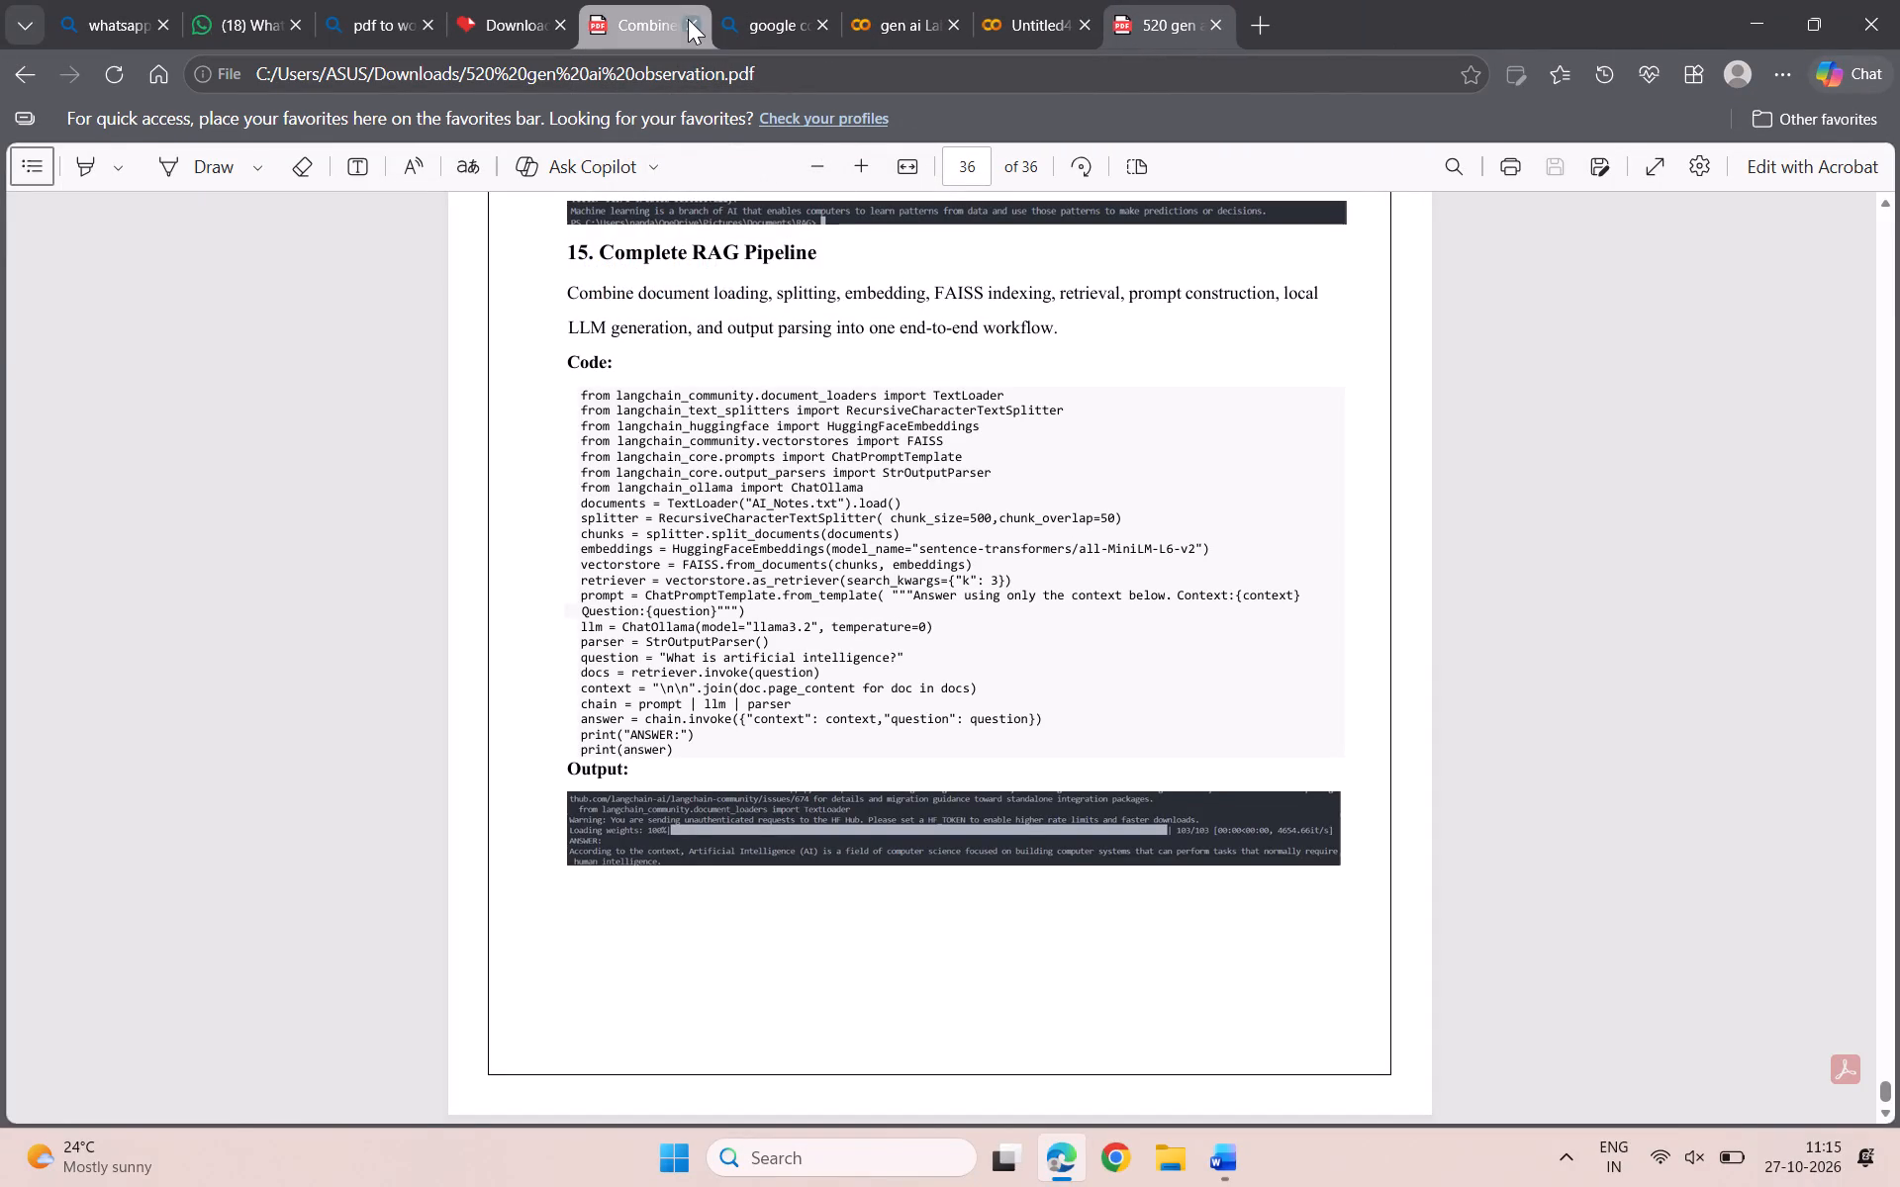
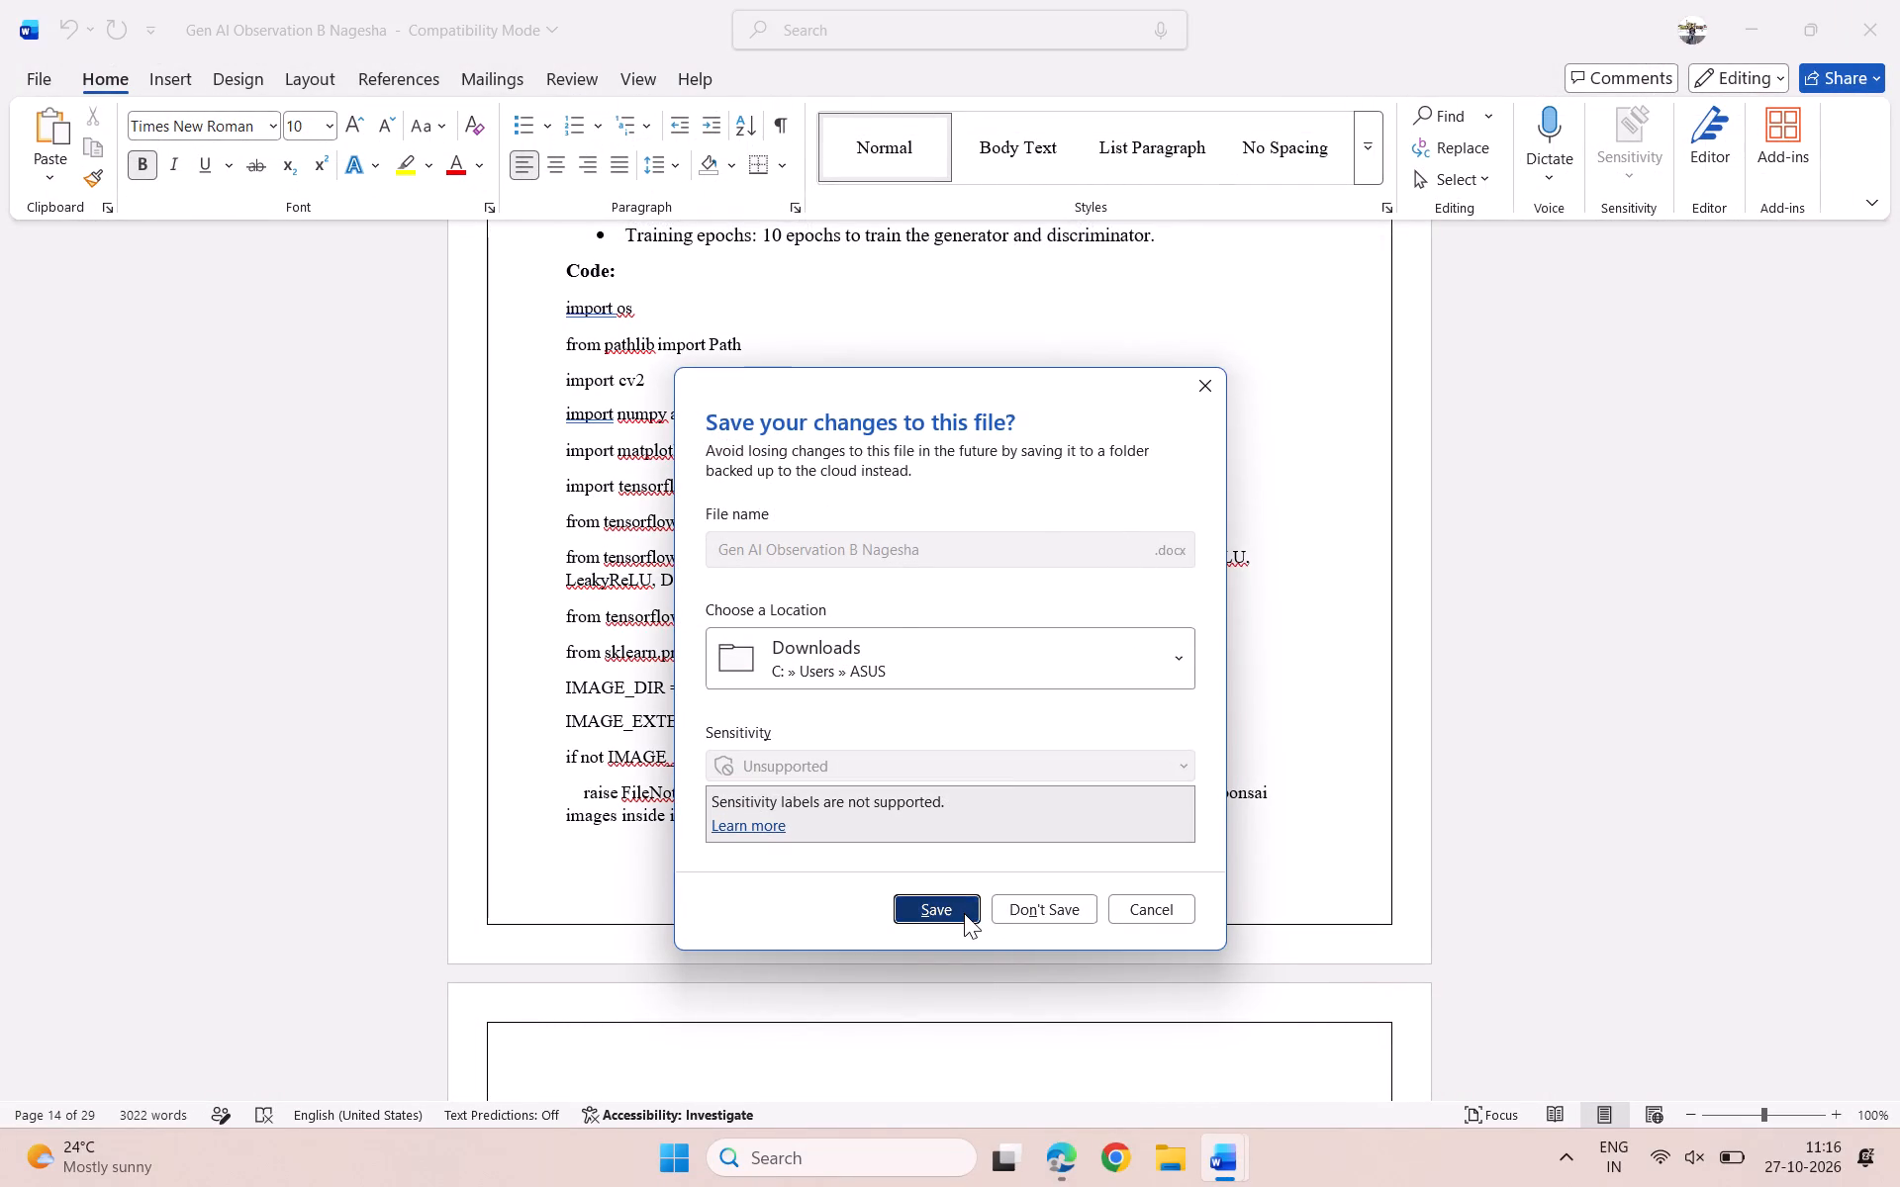
Close the "gen ai observation" Word document without saving its changes.
left_click(1899, 0)
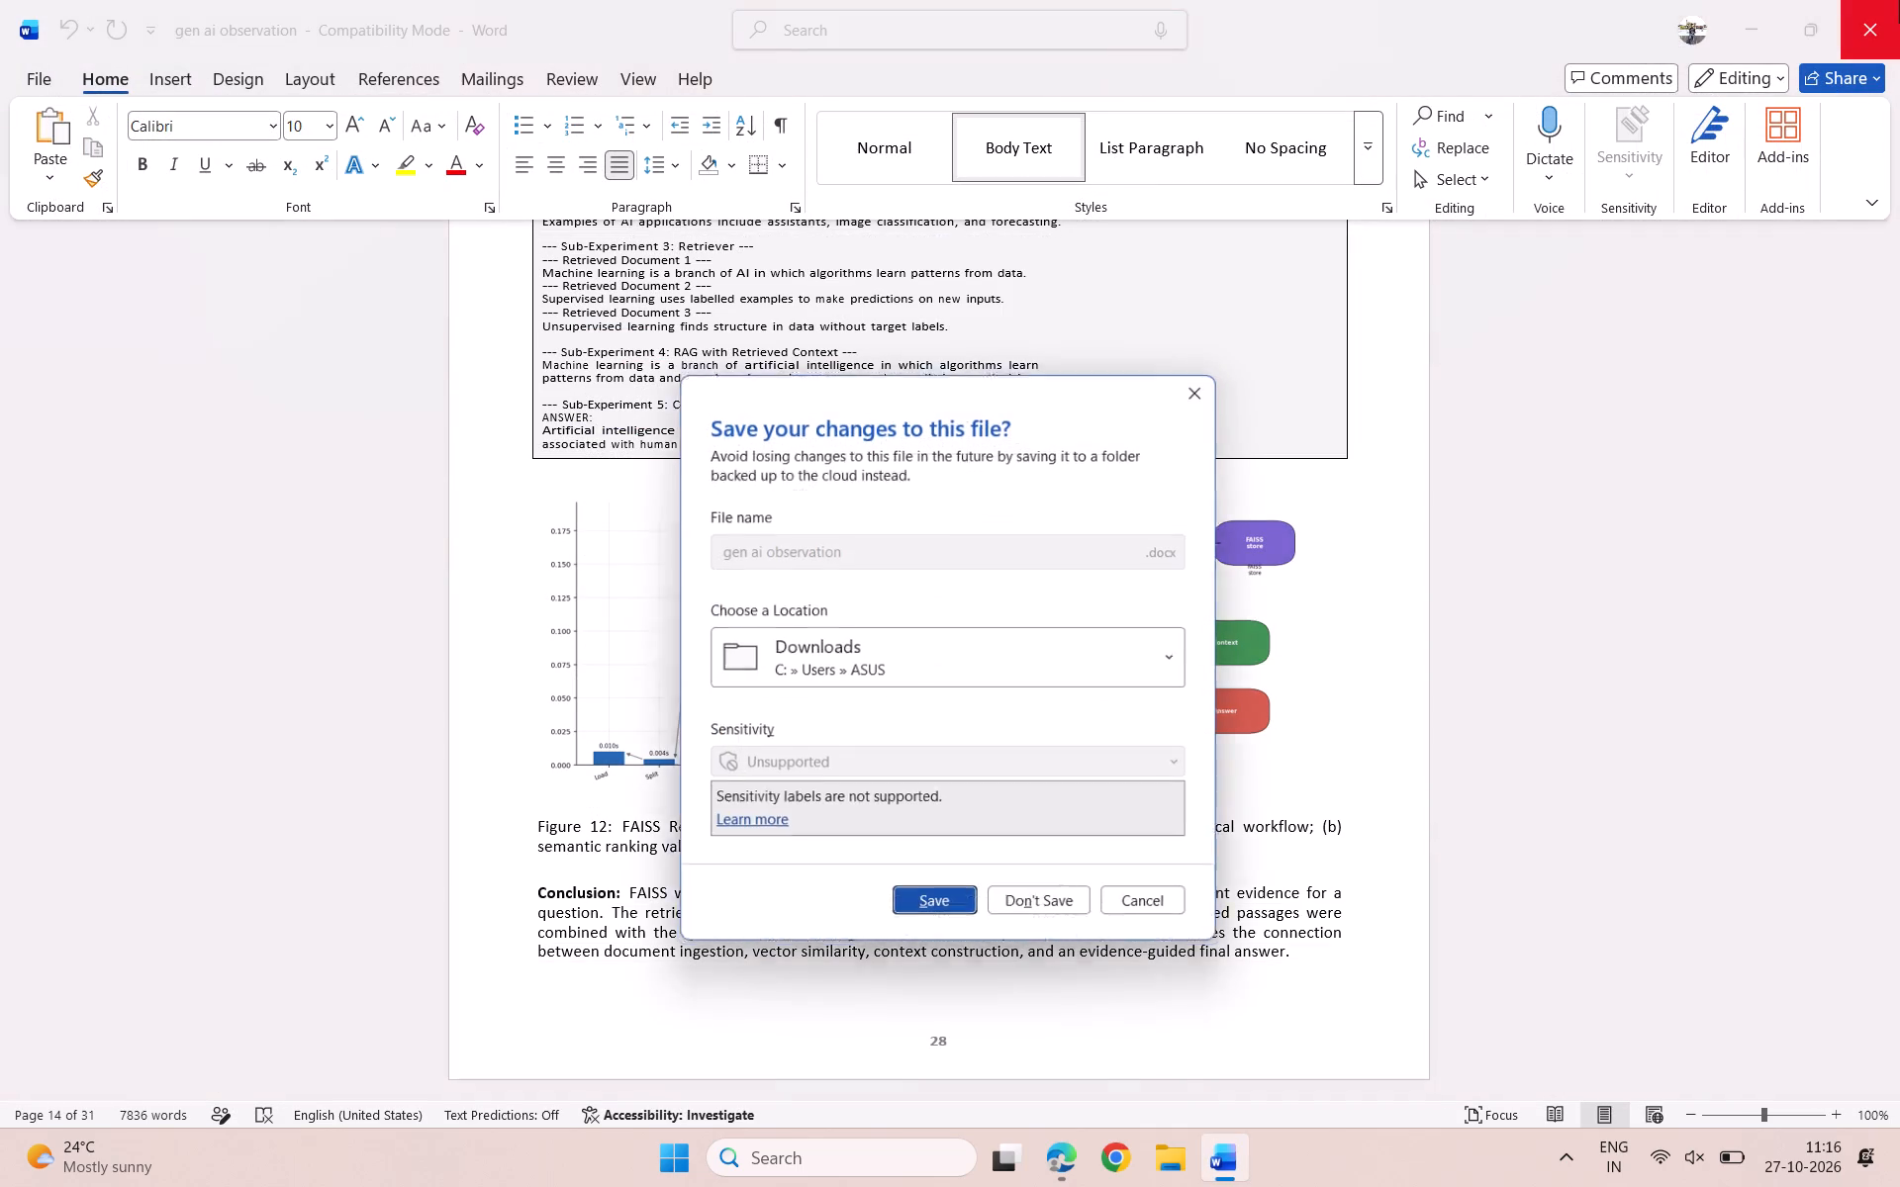
left_click(1016, 916)
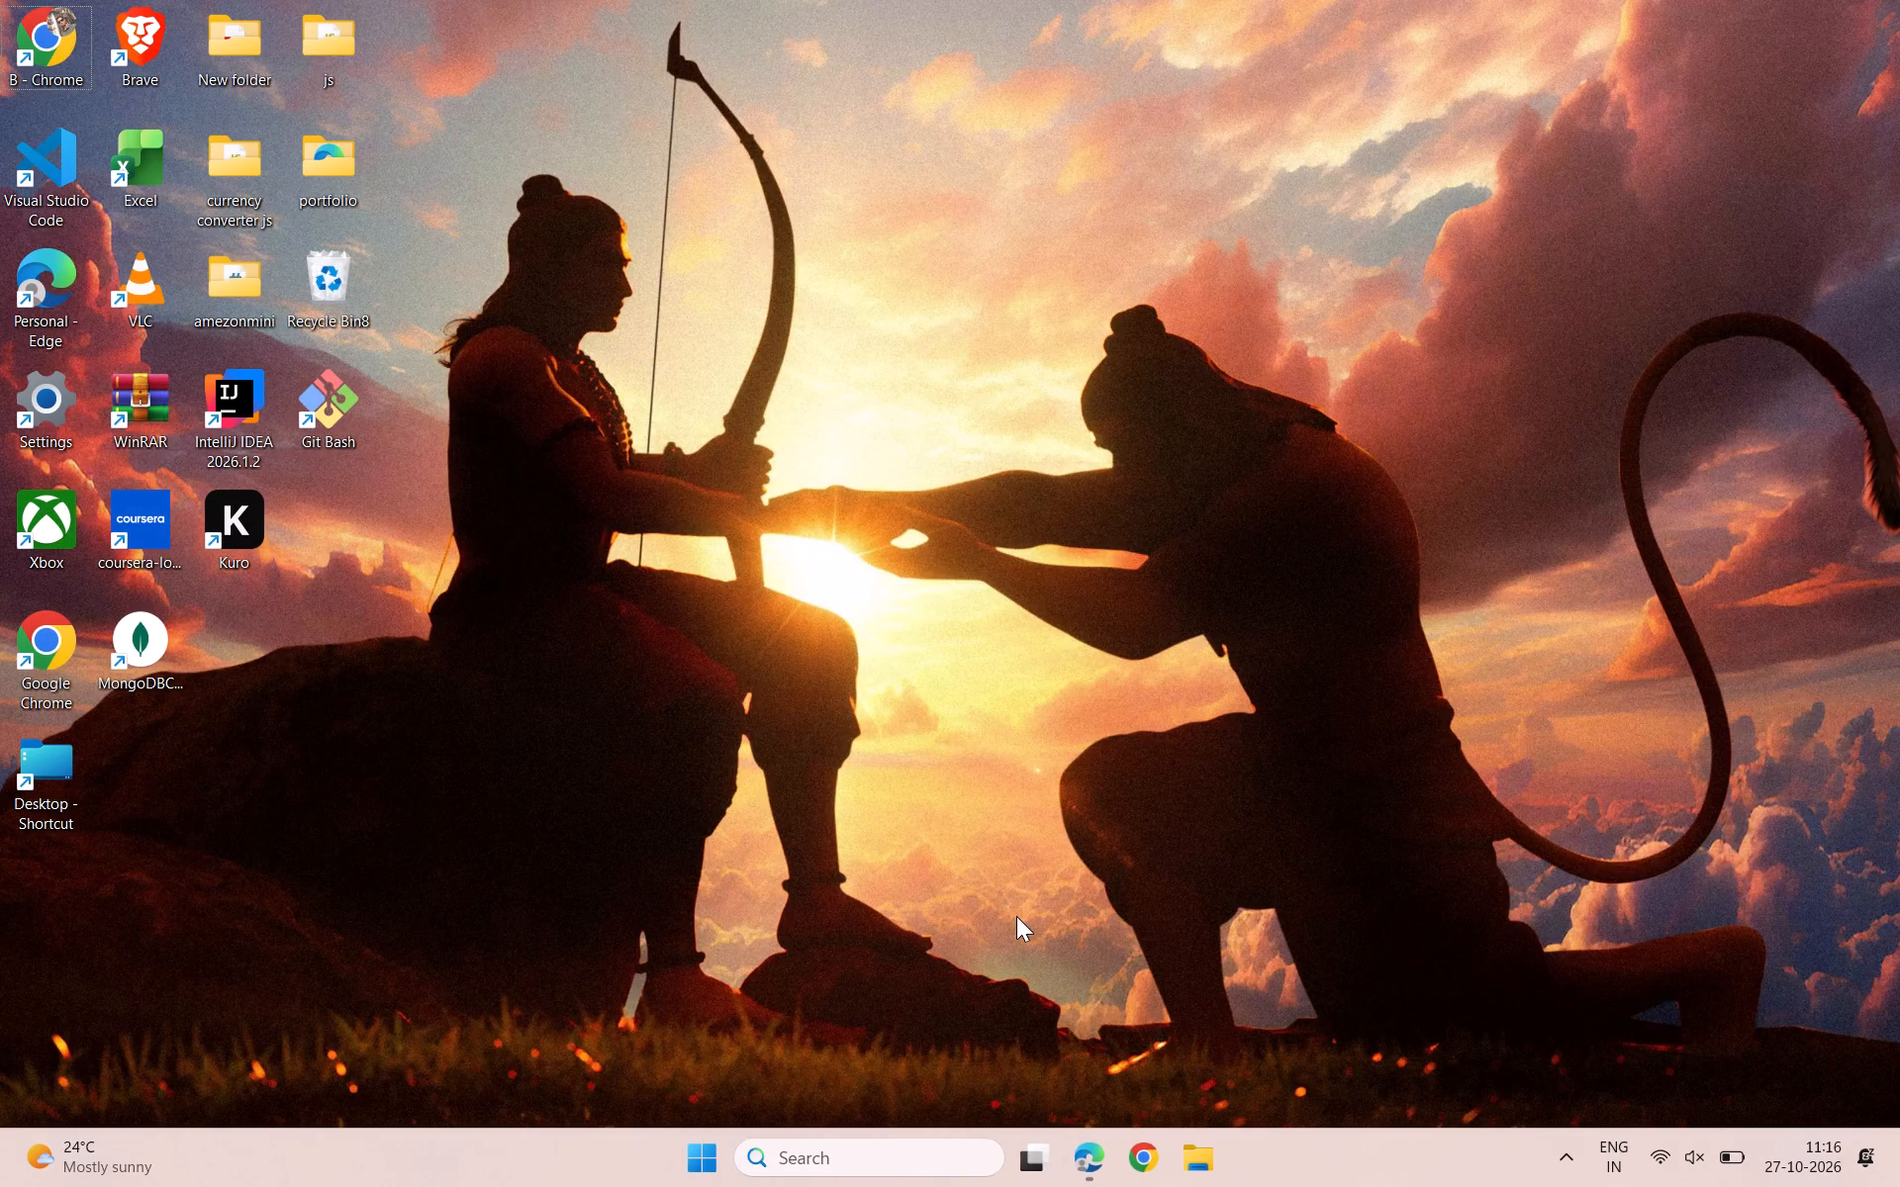